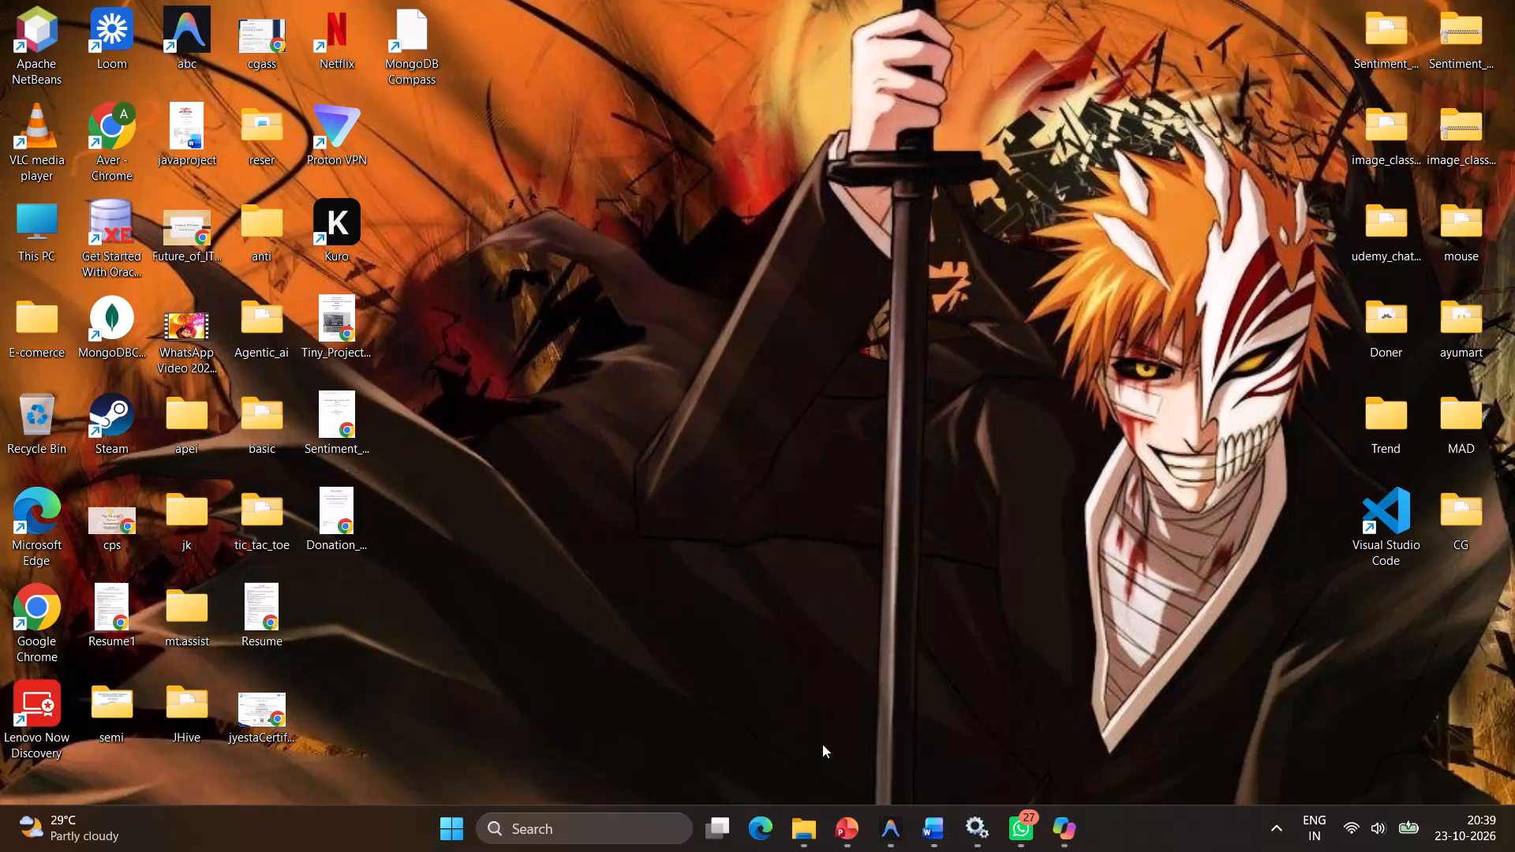
# In File Explorer, copy the compressed EHR_Project file from New Volume (D:) to the desktop, with the window snapped to half the screen.
pyautogui.click(789, 823)
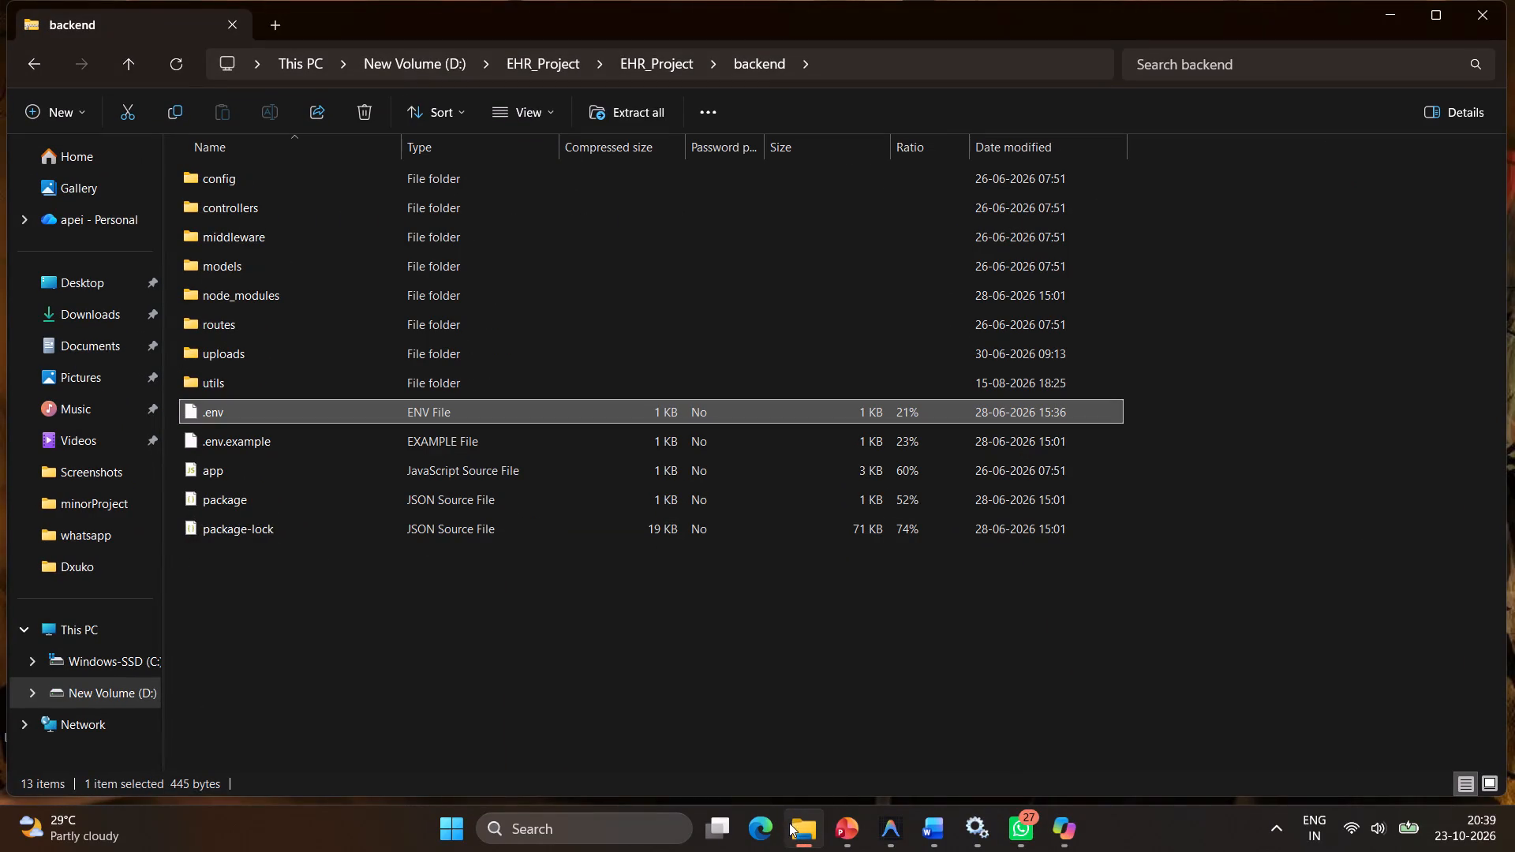
pyautogui.click(32, 60)
pyautogui.click(32, 60)
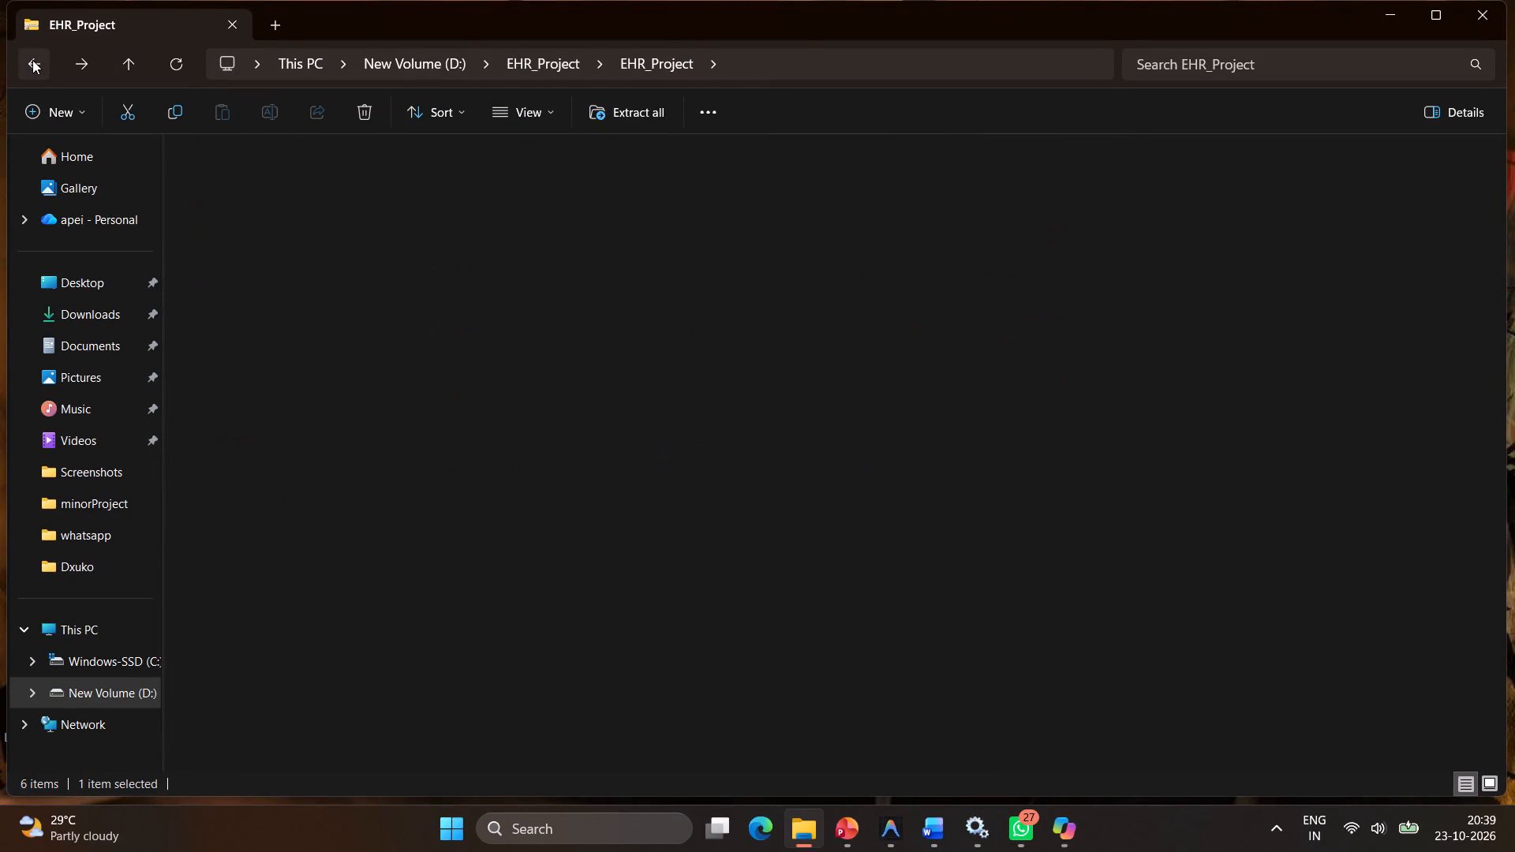
pyautogui.click(32, 60)
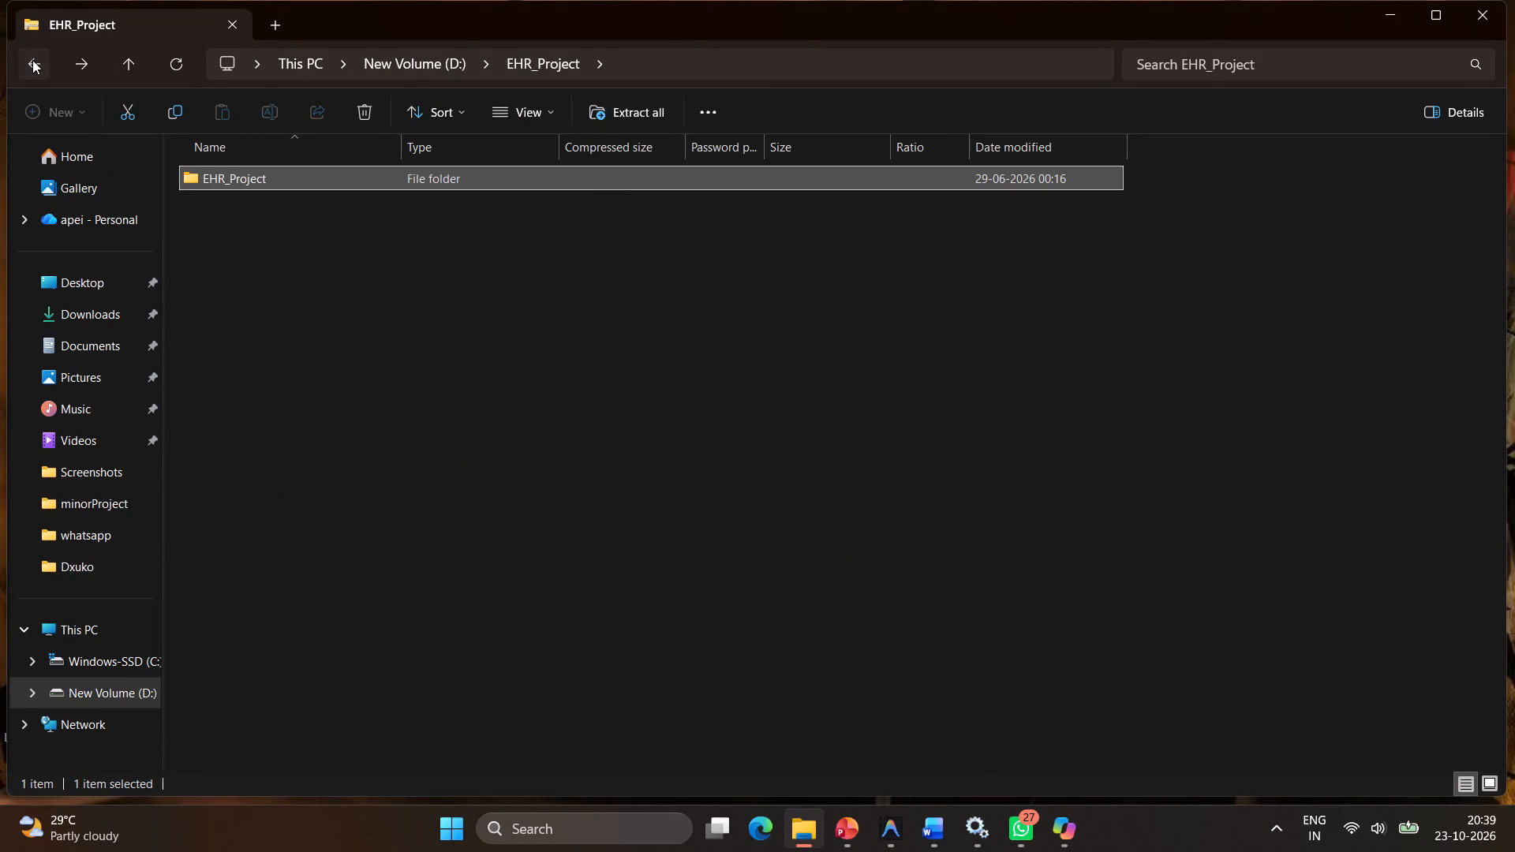
pyautogui.scroll(-1, 323, 678)
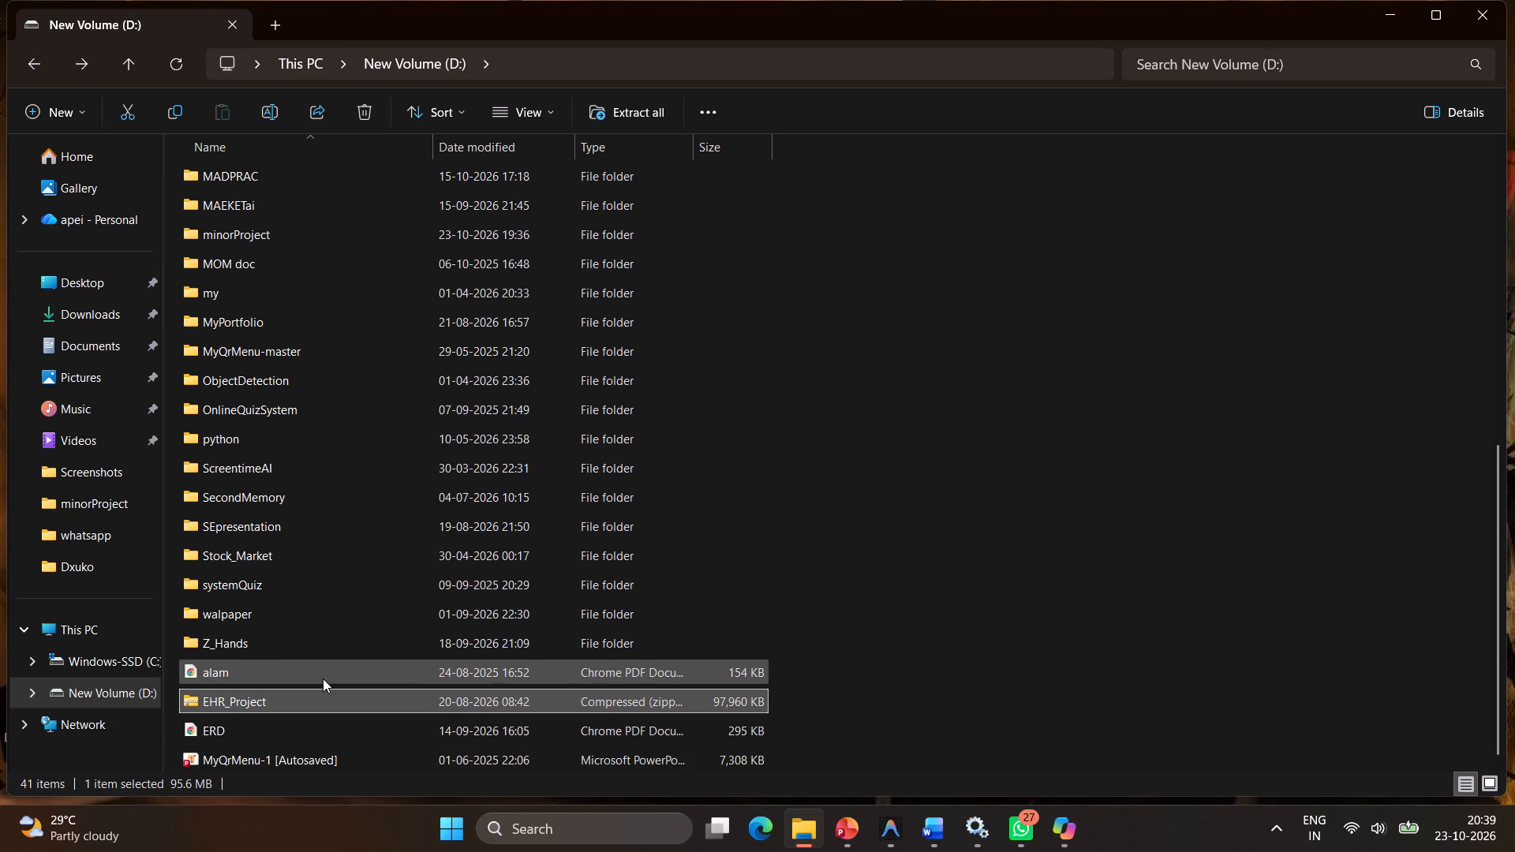
pyautogui.scroll(-1, 323, 678)
pyautogui.click(283, 701)
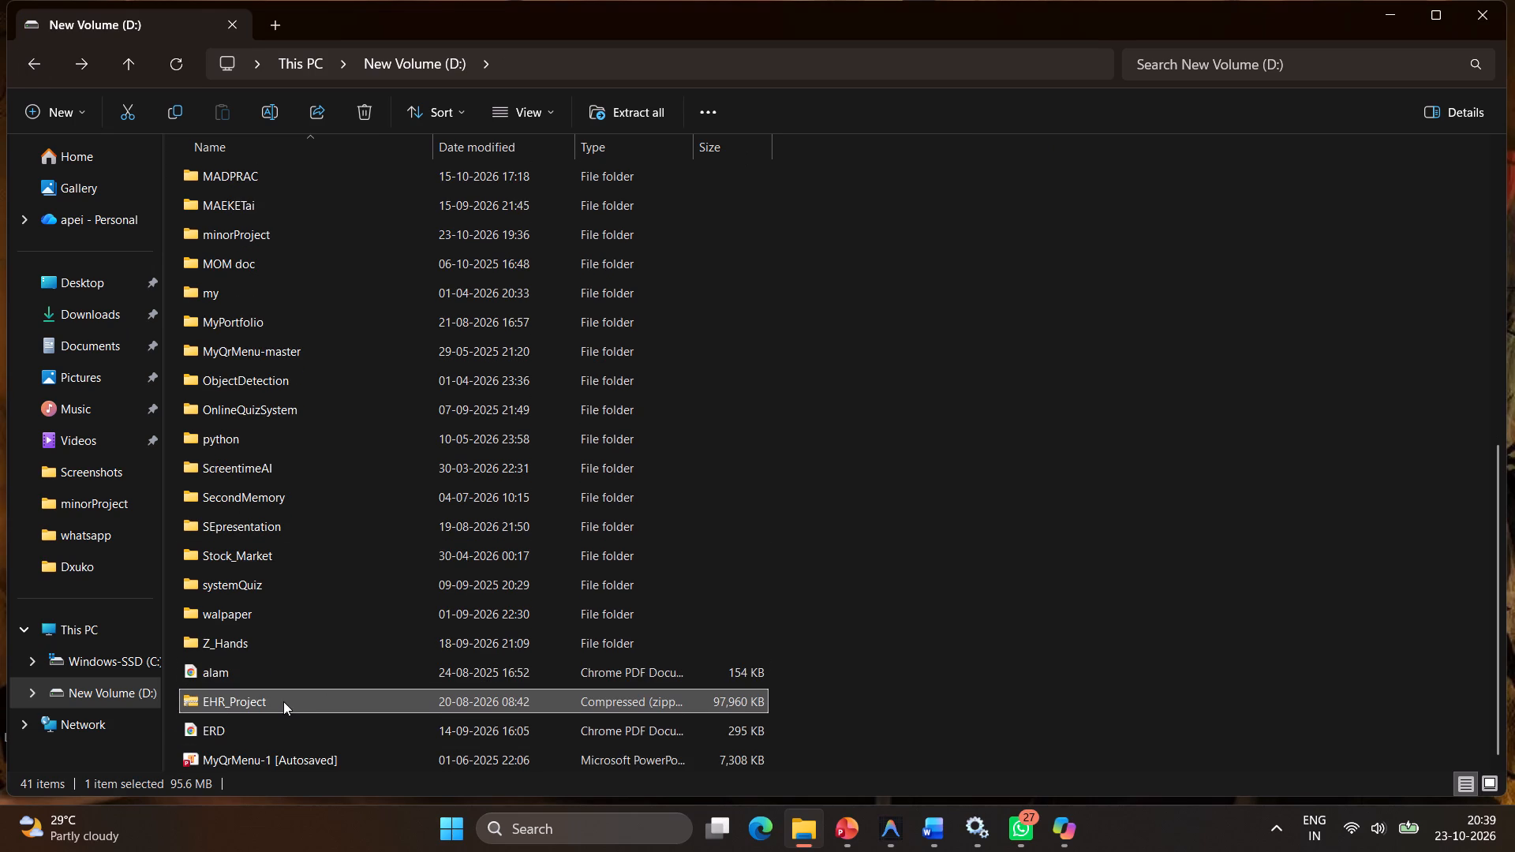
pyautogui.click(331, 707)
pyautogui.click(1321, 151)
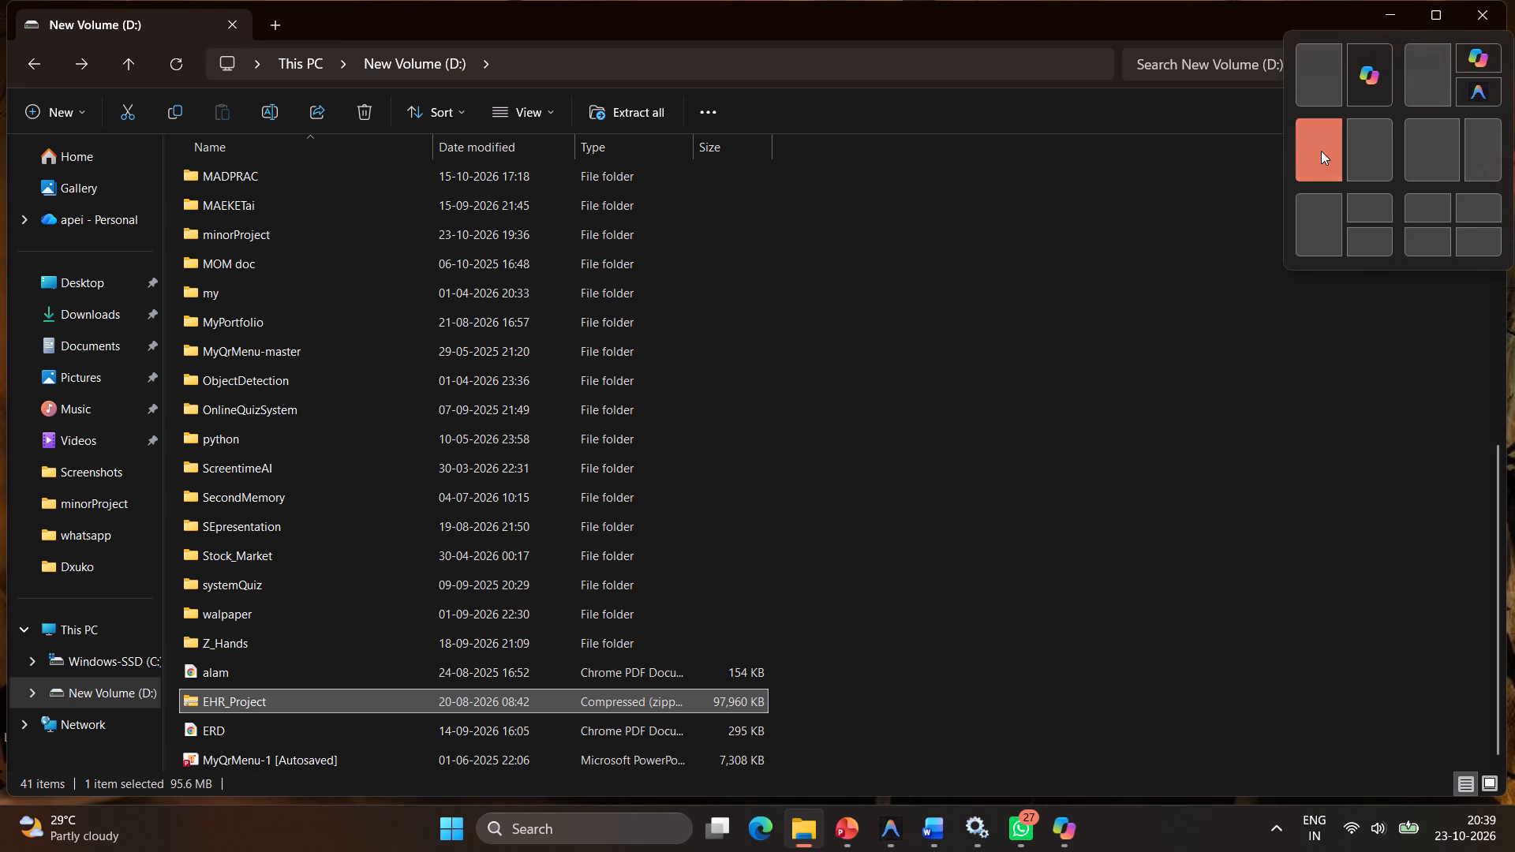
pyautogui.click(1158, 5)
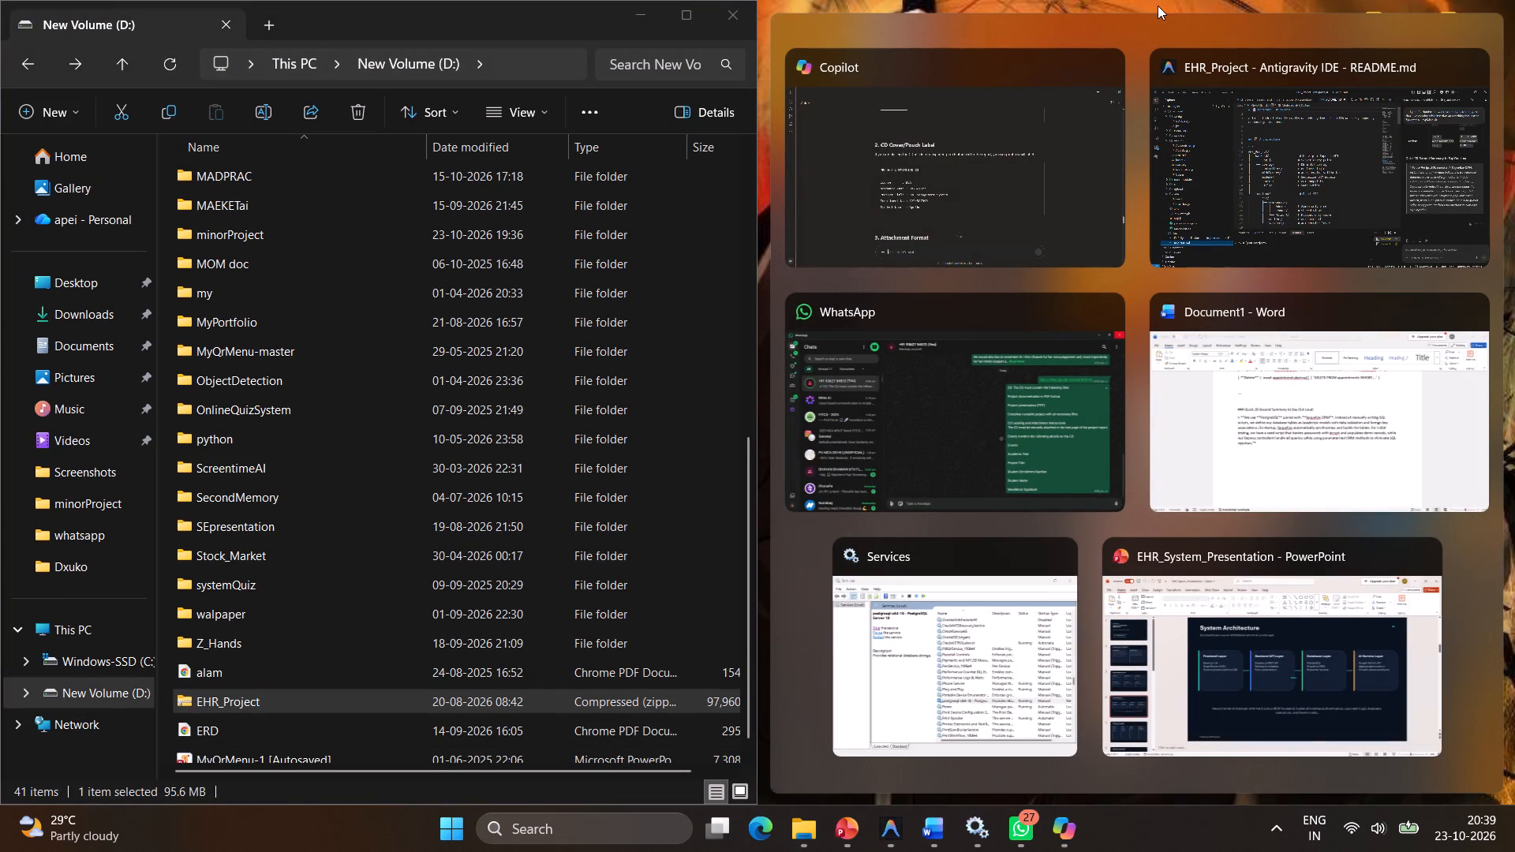
pyautogui.moveTo(272, 698); pyautogui.dragTo(1381, 677)
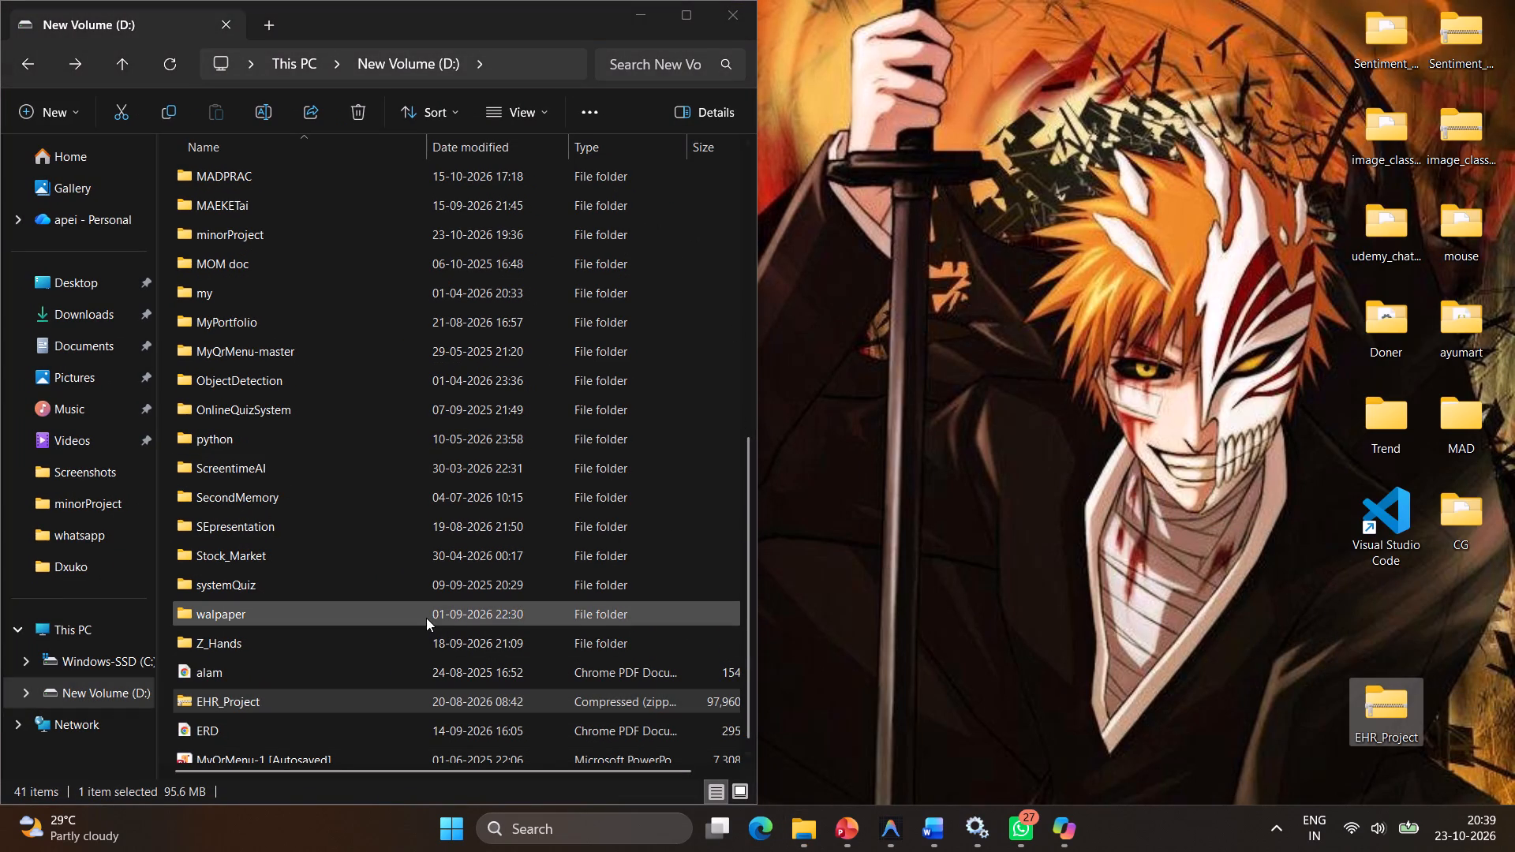
# Copy the EHR_System_Presentation file from the minorProject folder on New Volume (D:) to the desktop.
pyautogui.scroll(5, 426, 618)
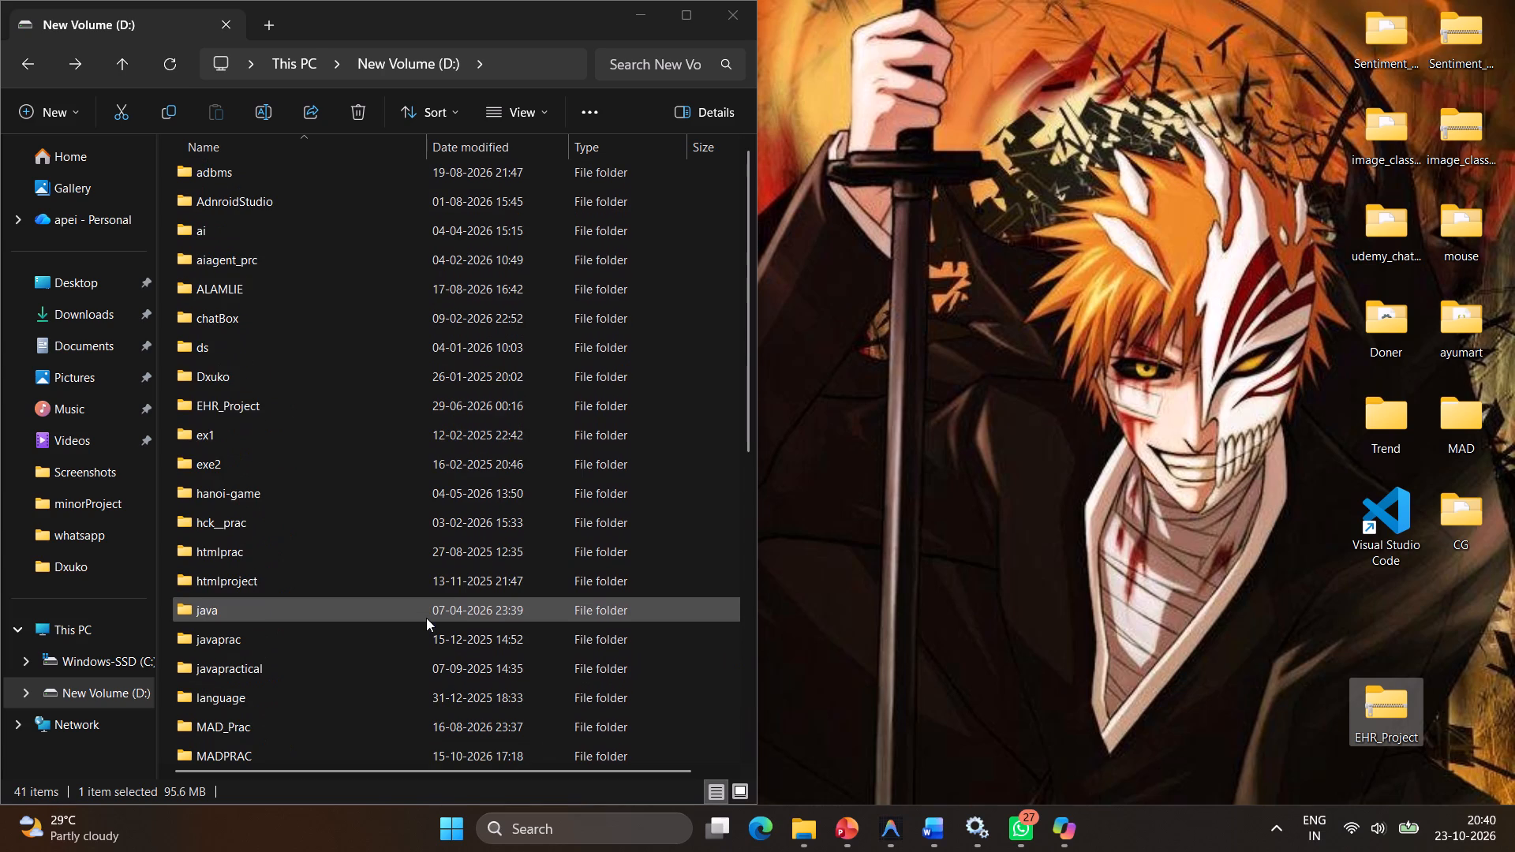
pyautogui.doubleClick(305, 405)
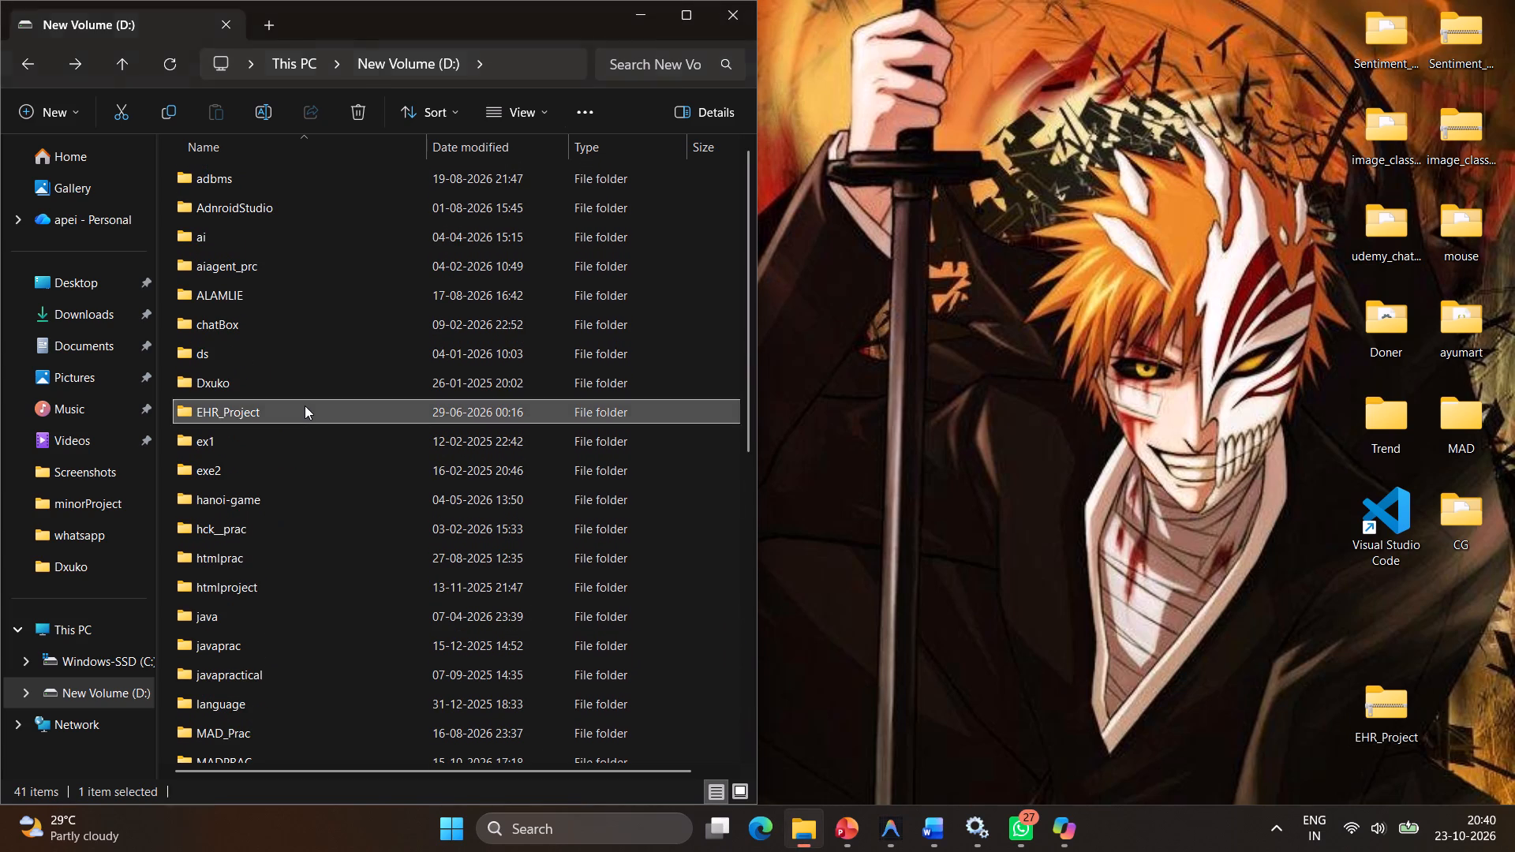
pyautogui.click(28, 58)
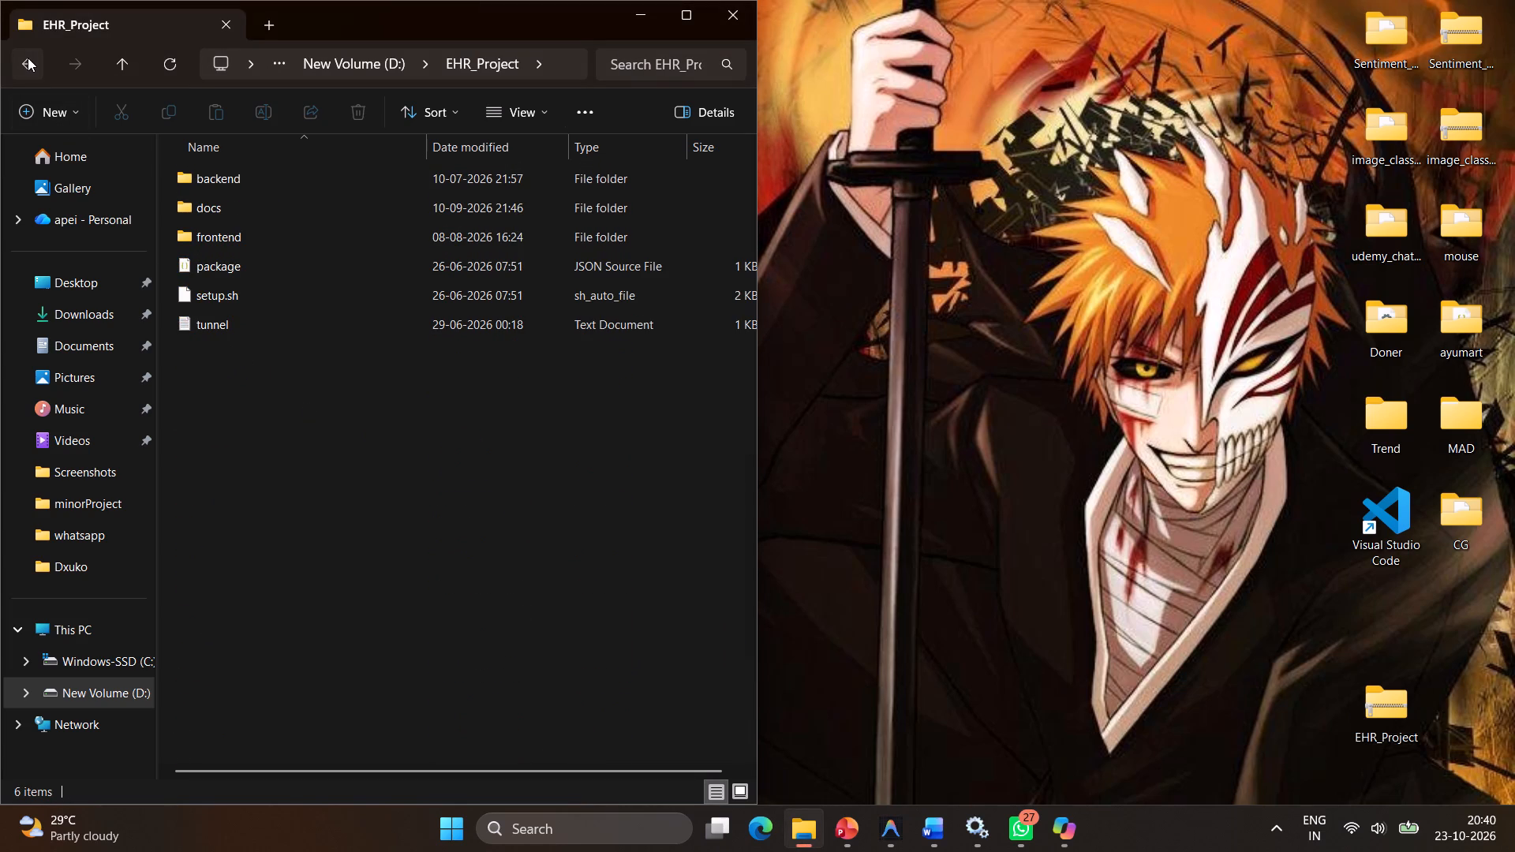
pyautogui.scroll(-1, 390, 587)
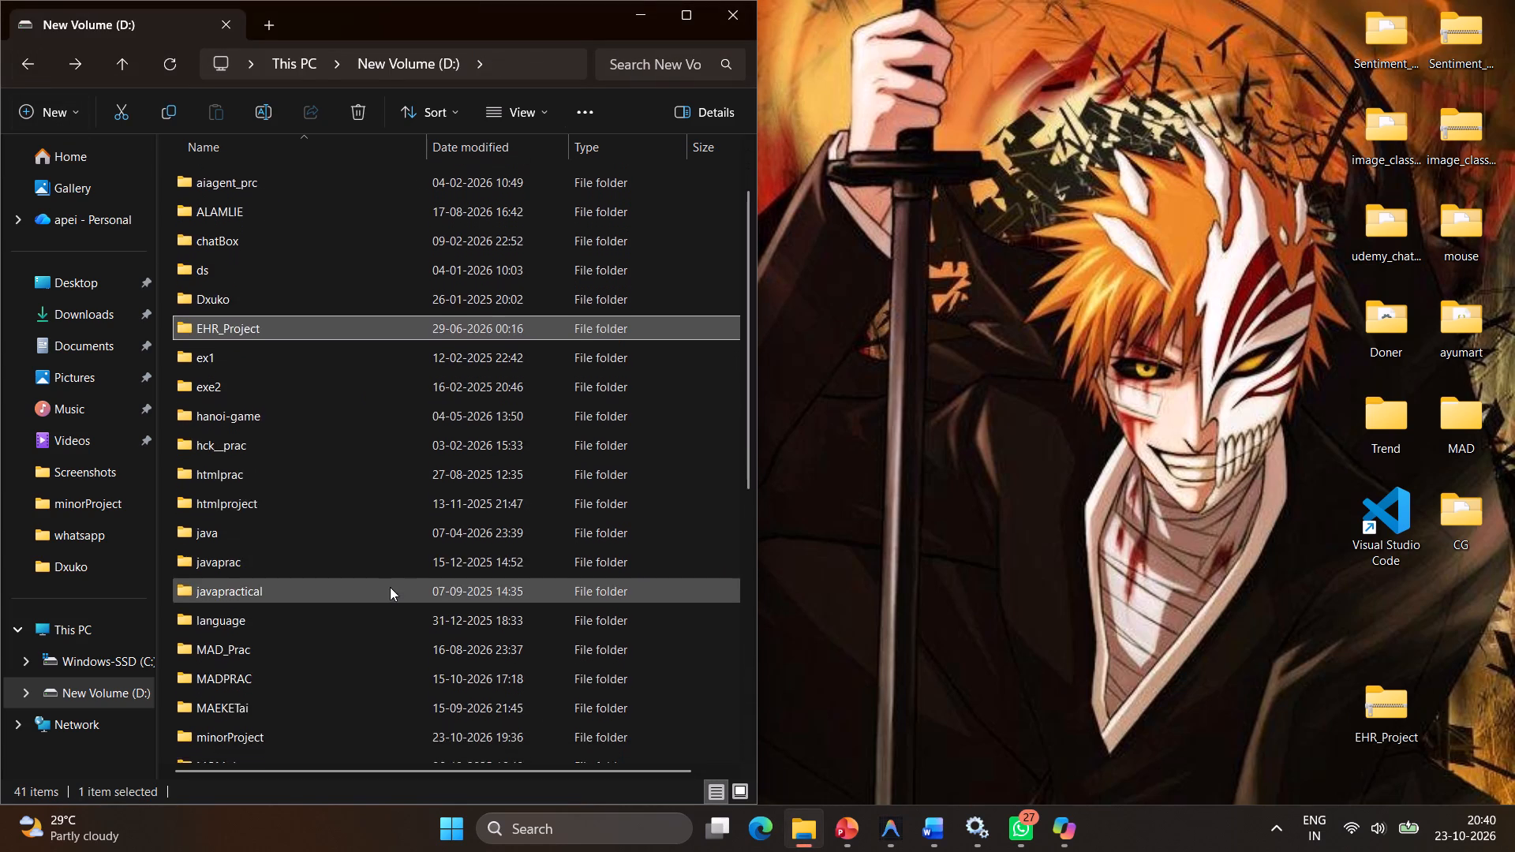
pyautogui.scroll(-6, 390, 587)
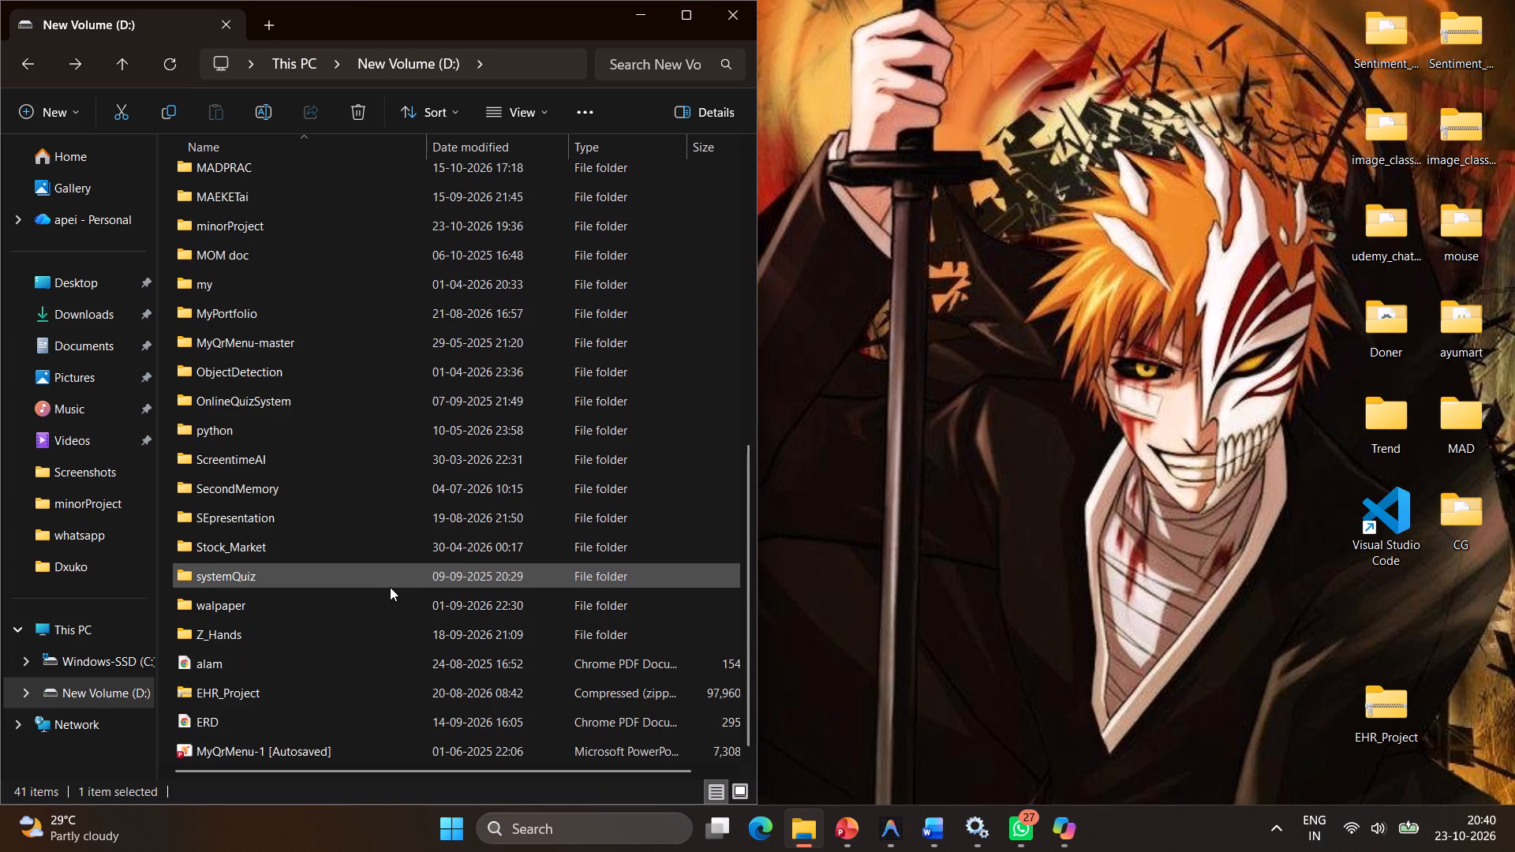
pyautogui.scroll(4, 390, 587)
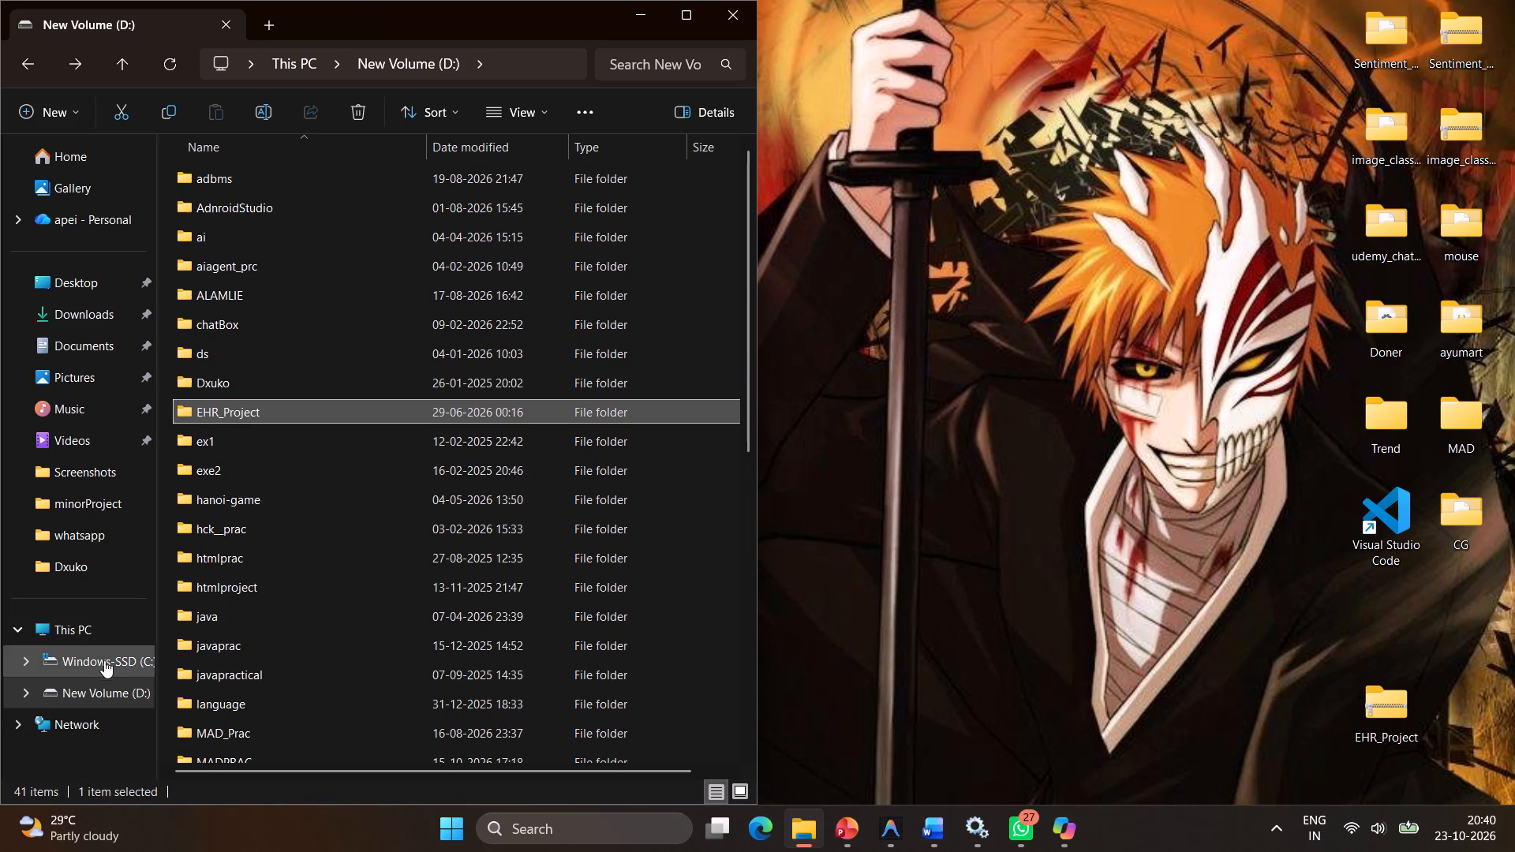
pyautogui.click(91, 682)
pyautogui.scroll(6, 378, 391)
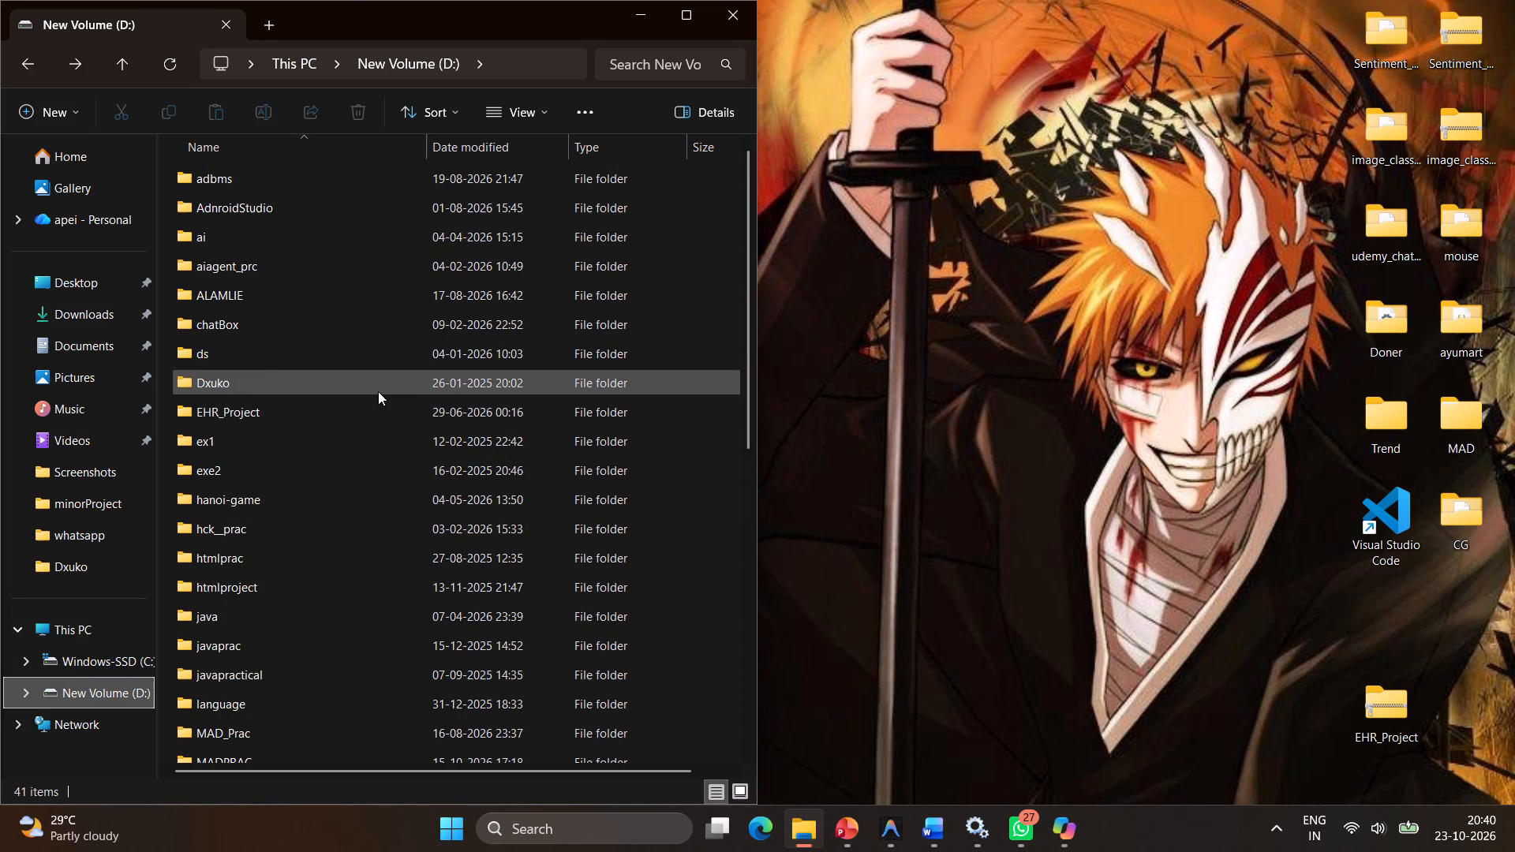
pyautogui.scroll(-1, 378, 391)
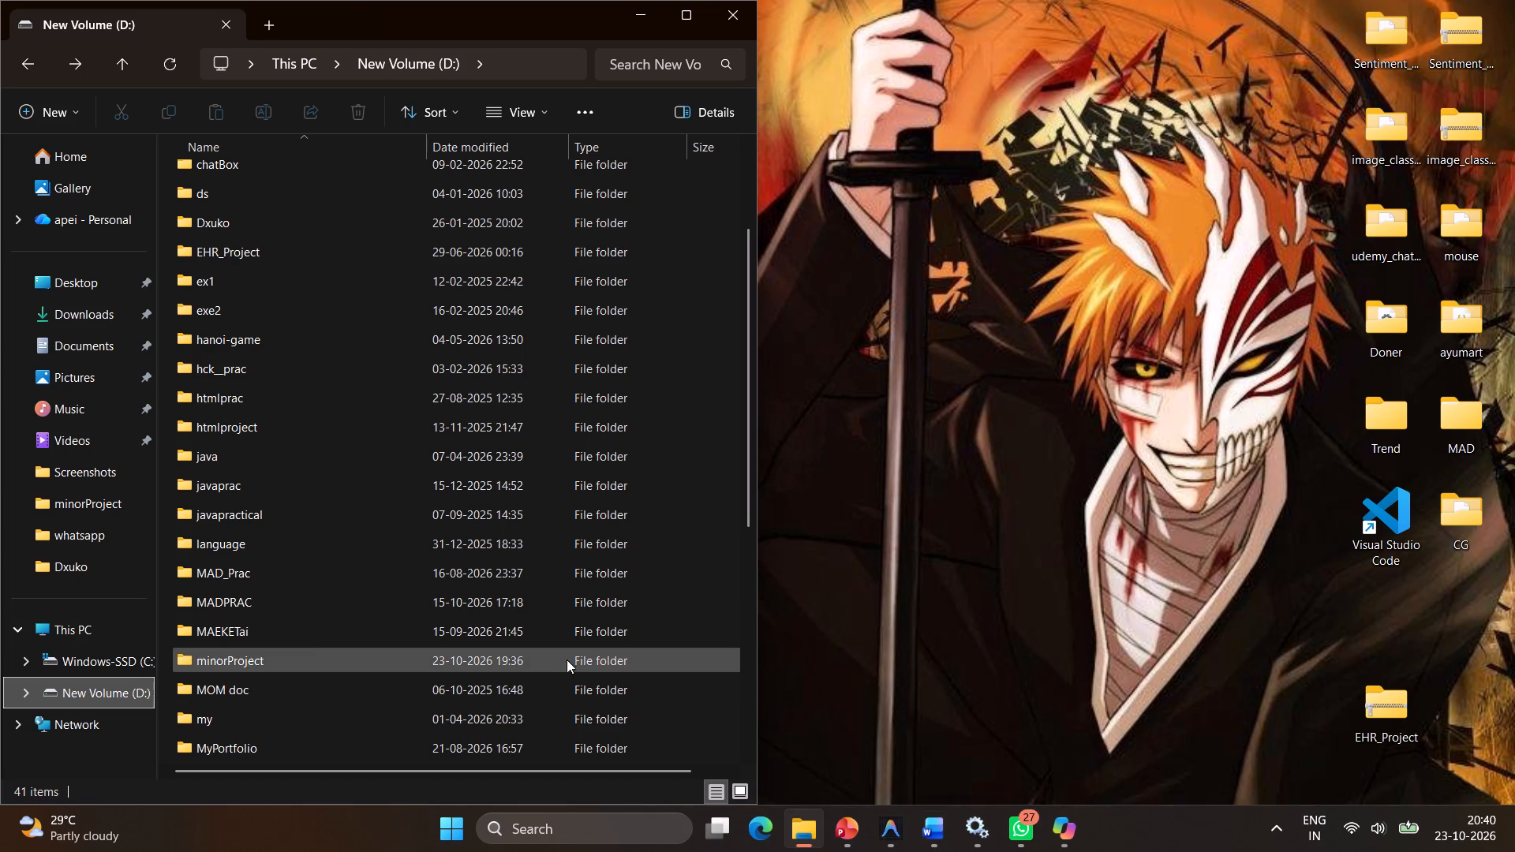
pyautogui.scroll(-2, 401, 581)
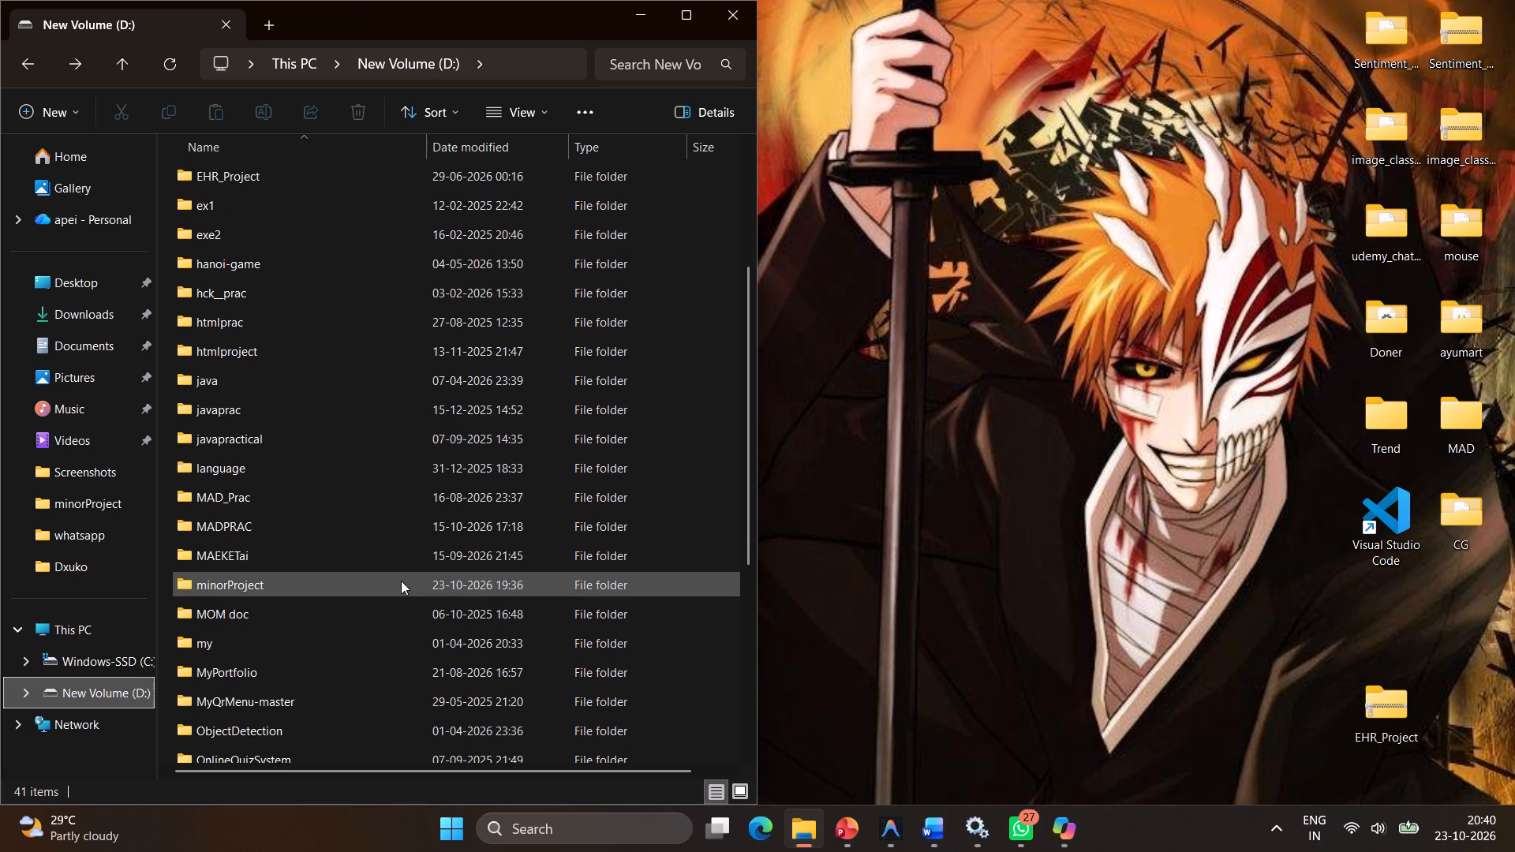
pyautogui.doubleClick(367, 583)
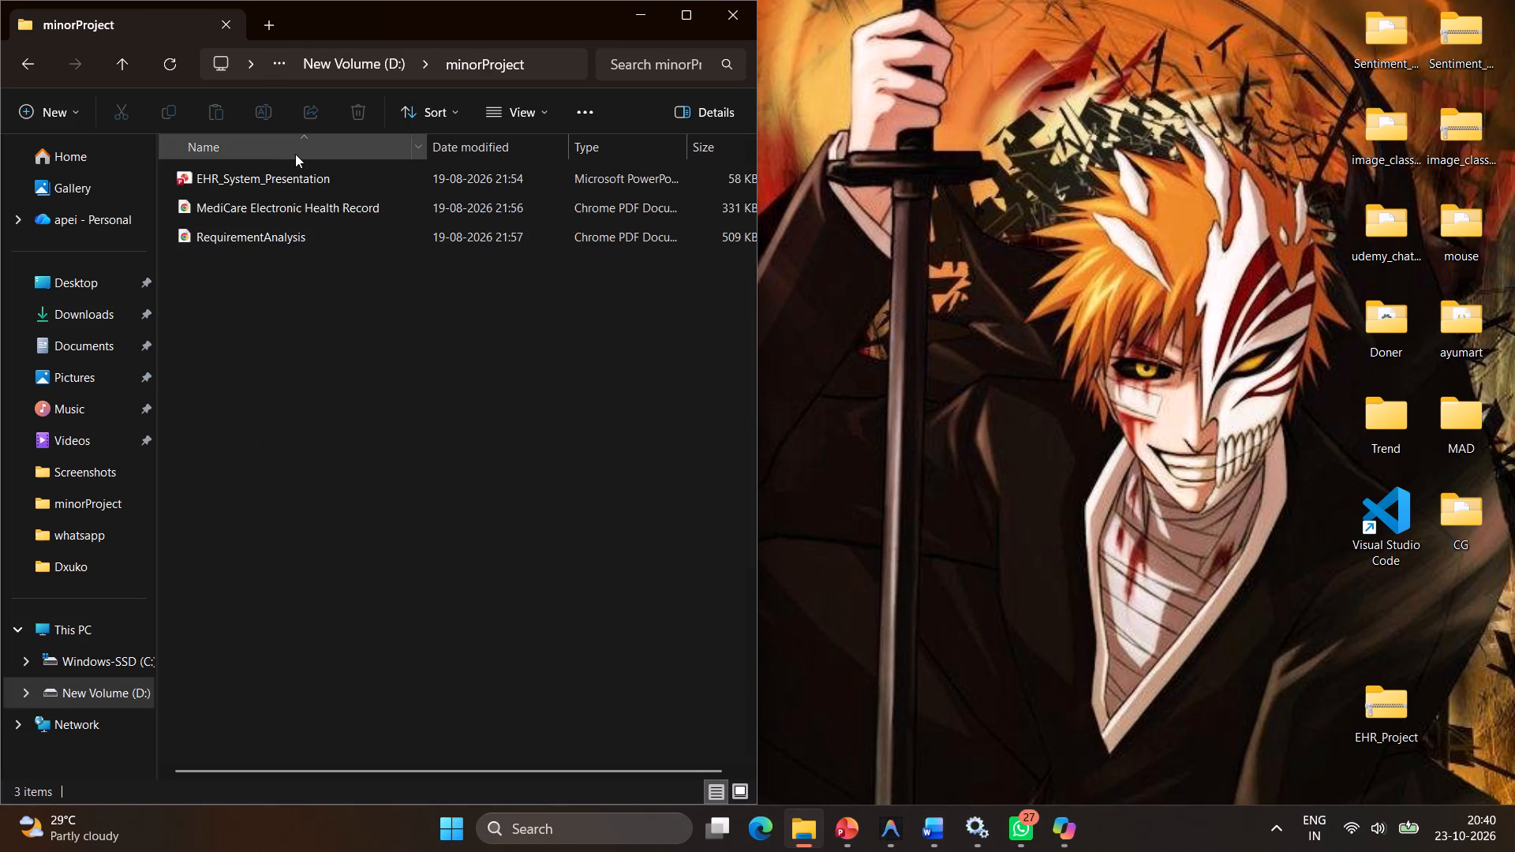
pyautogui.moveTo(285, 177); pyautogui.dragTo(1281, 644)
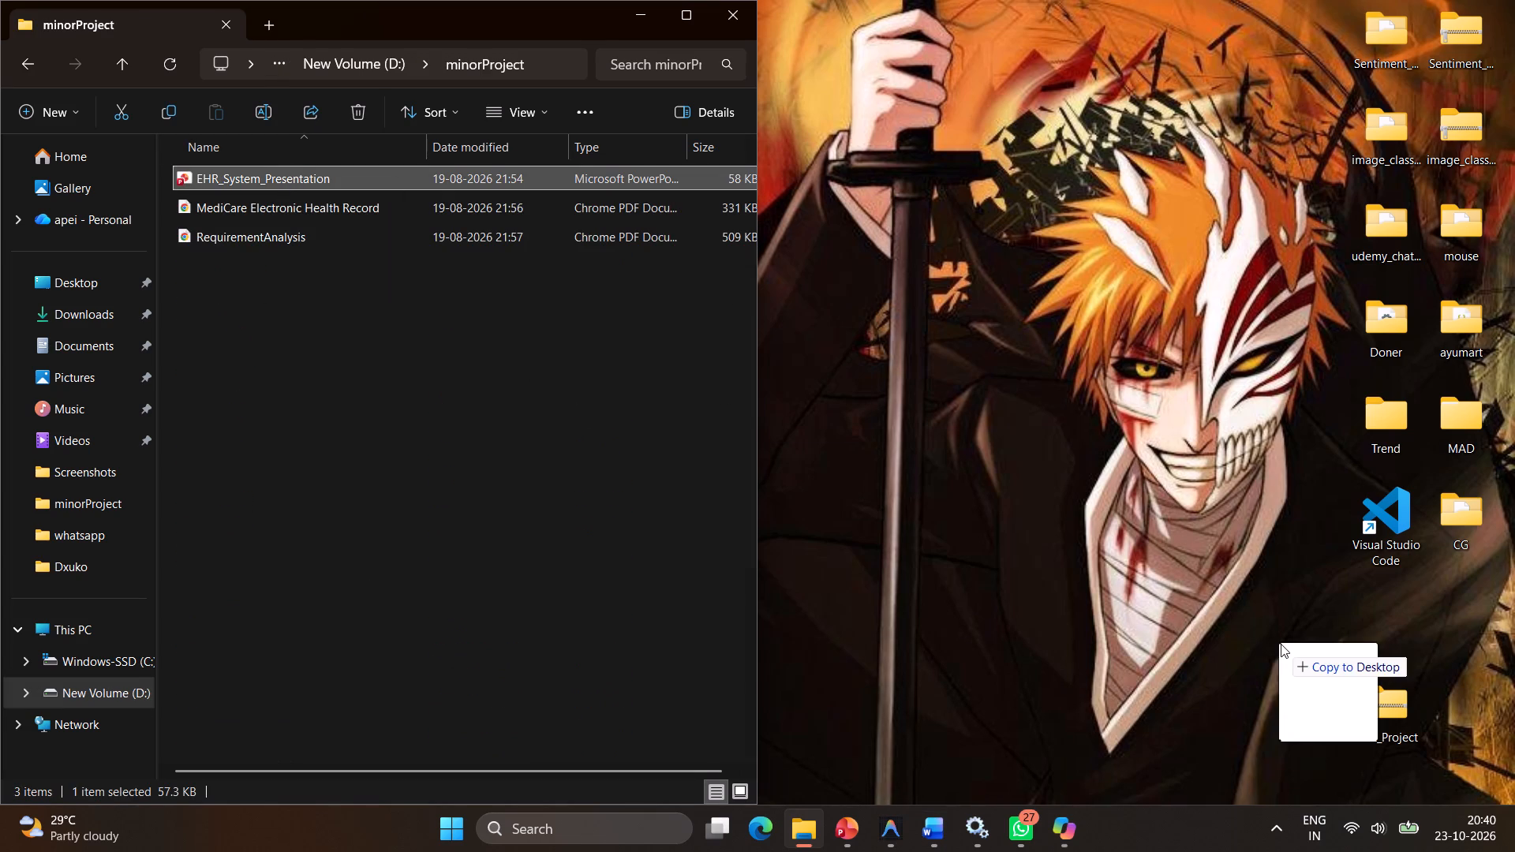
pyautogui.moveTo(1281, 644); pyautogui.dragTo(1259, 588)
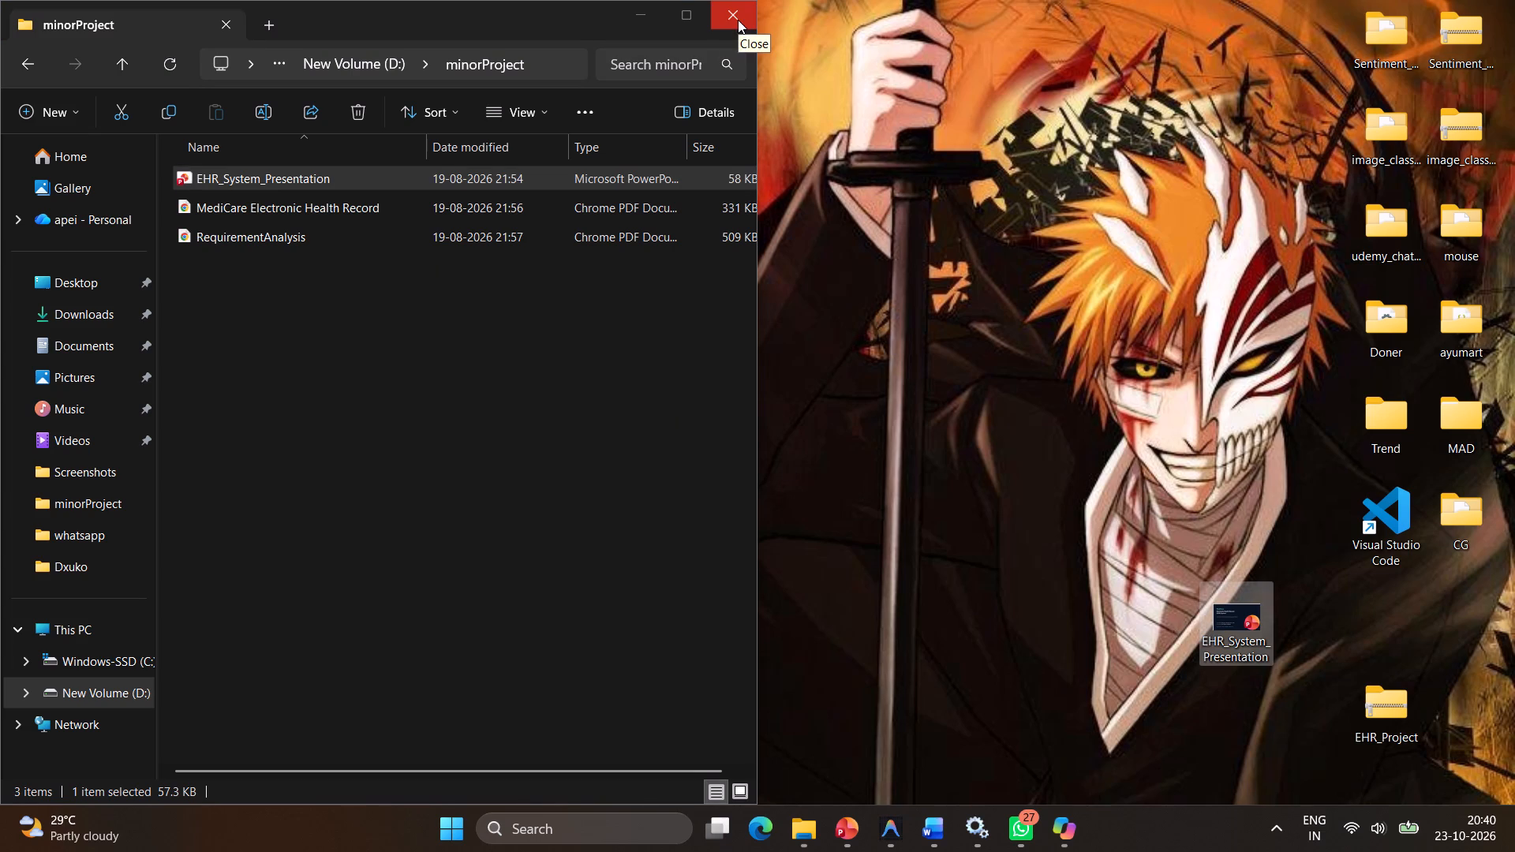
# Check the Downloads folder and close the File Explorer window.
pyautogui.click(77, 313)
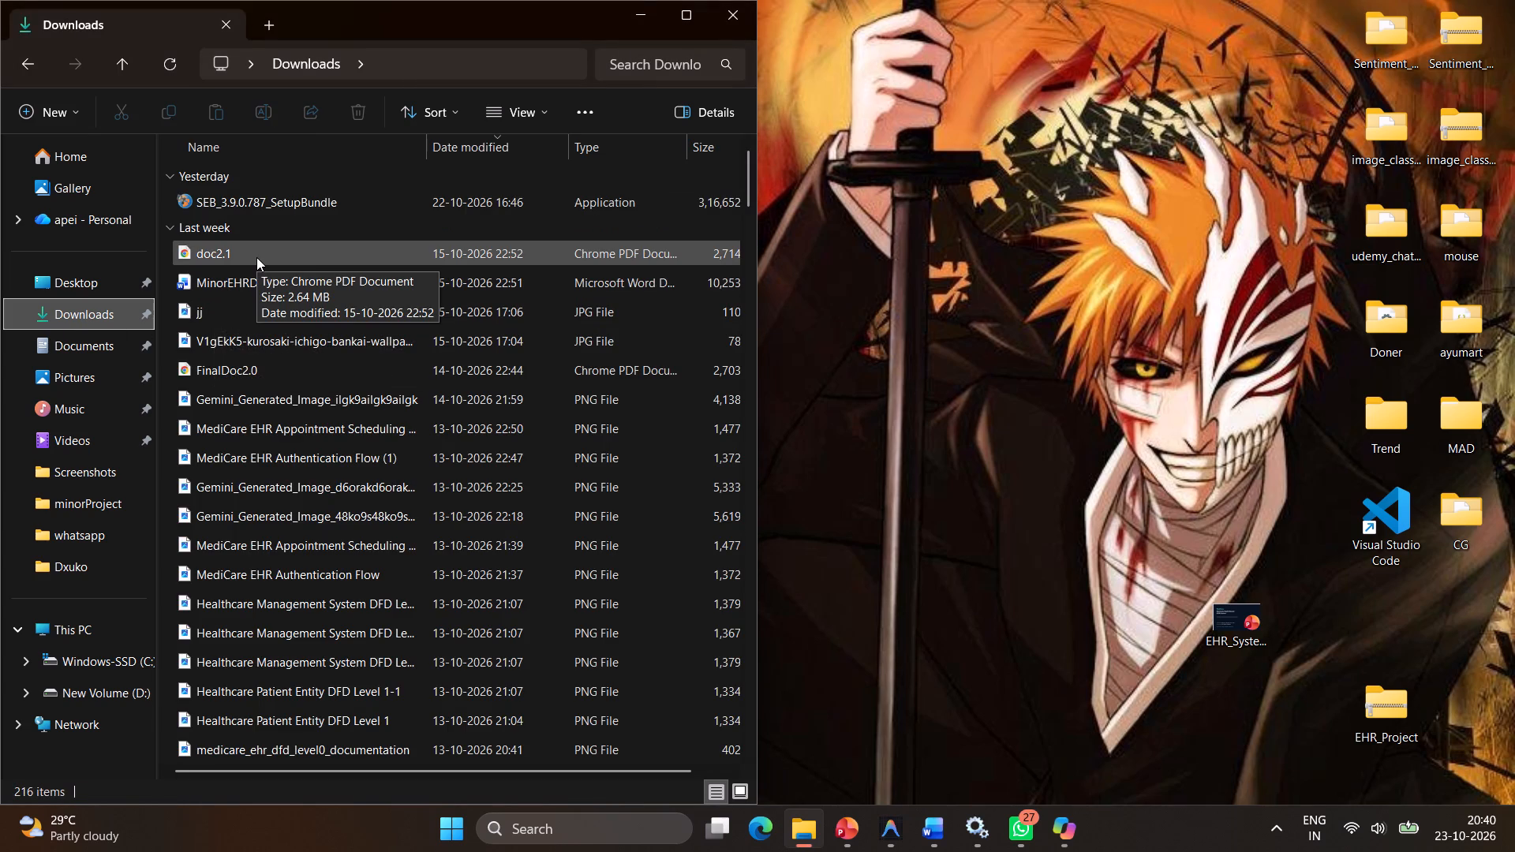
pyautogui.click(734, 7)
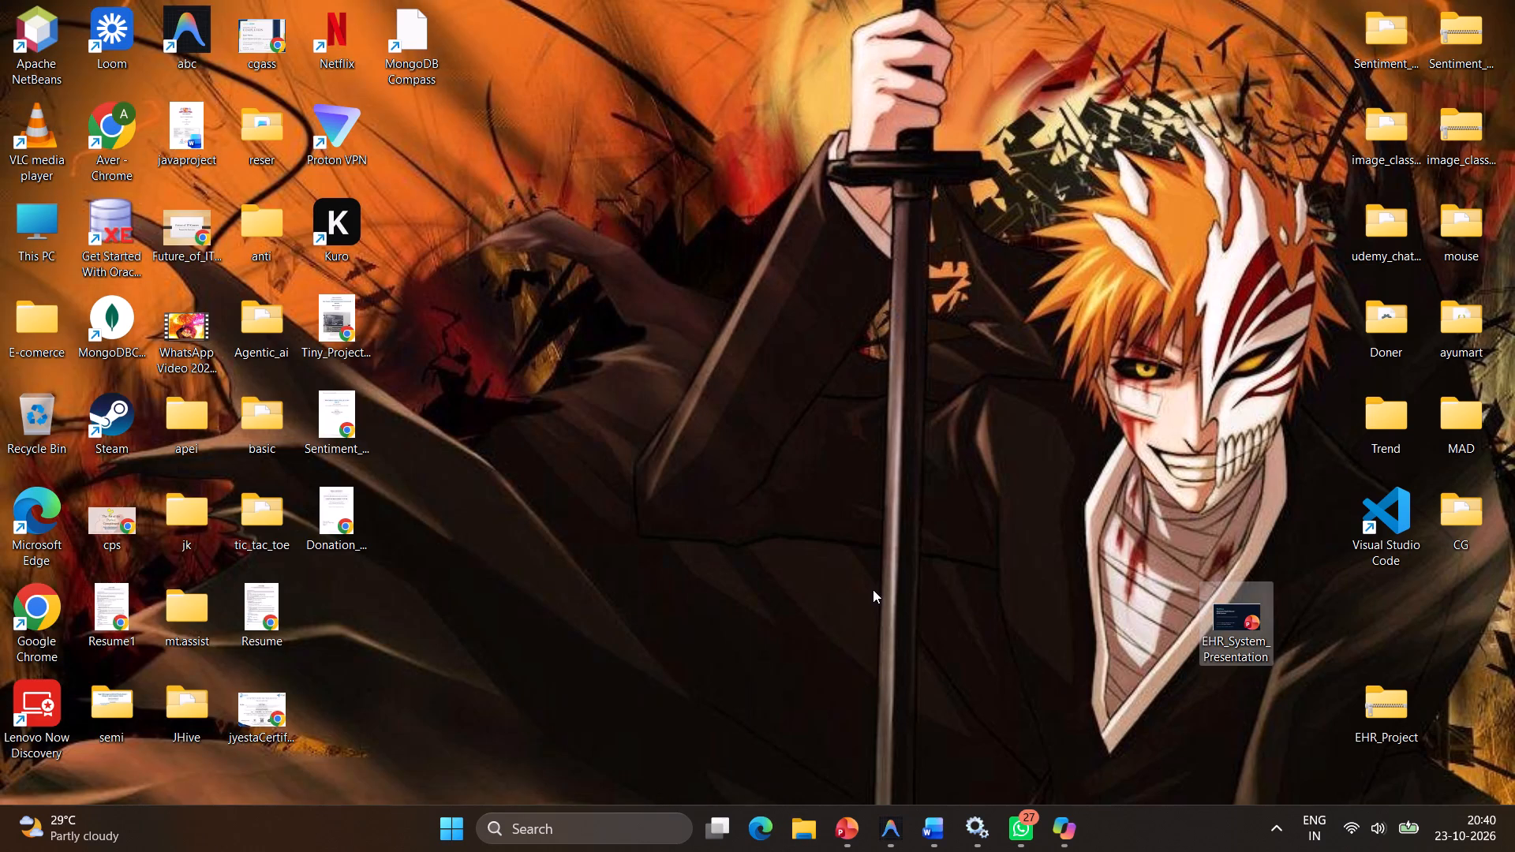
# Refresh the desktop.
pyautogui.rightClick(780, 382)
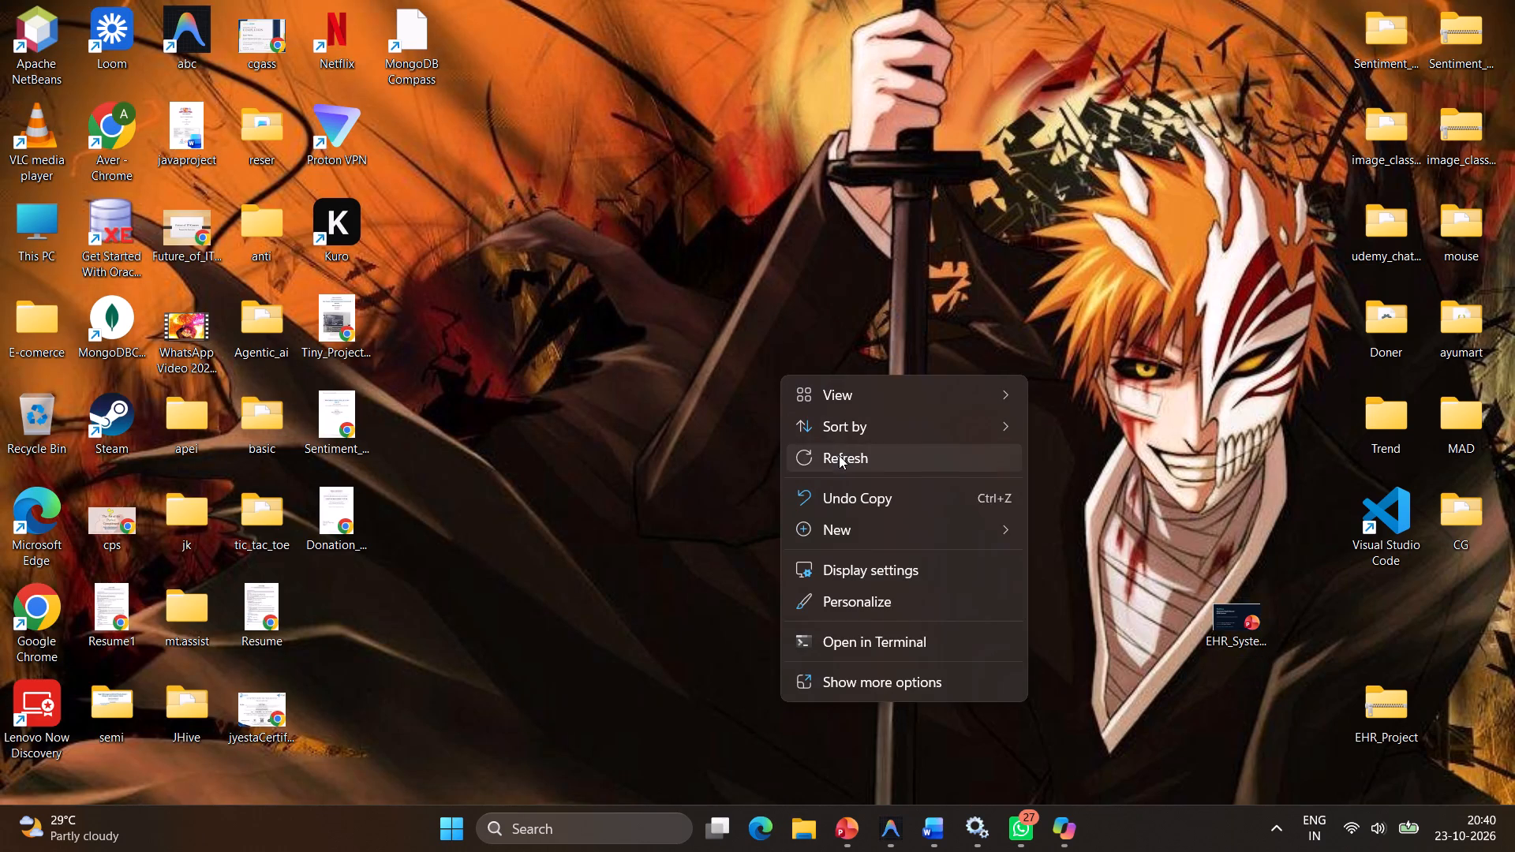
pyautogui.click(839, 458)
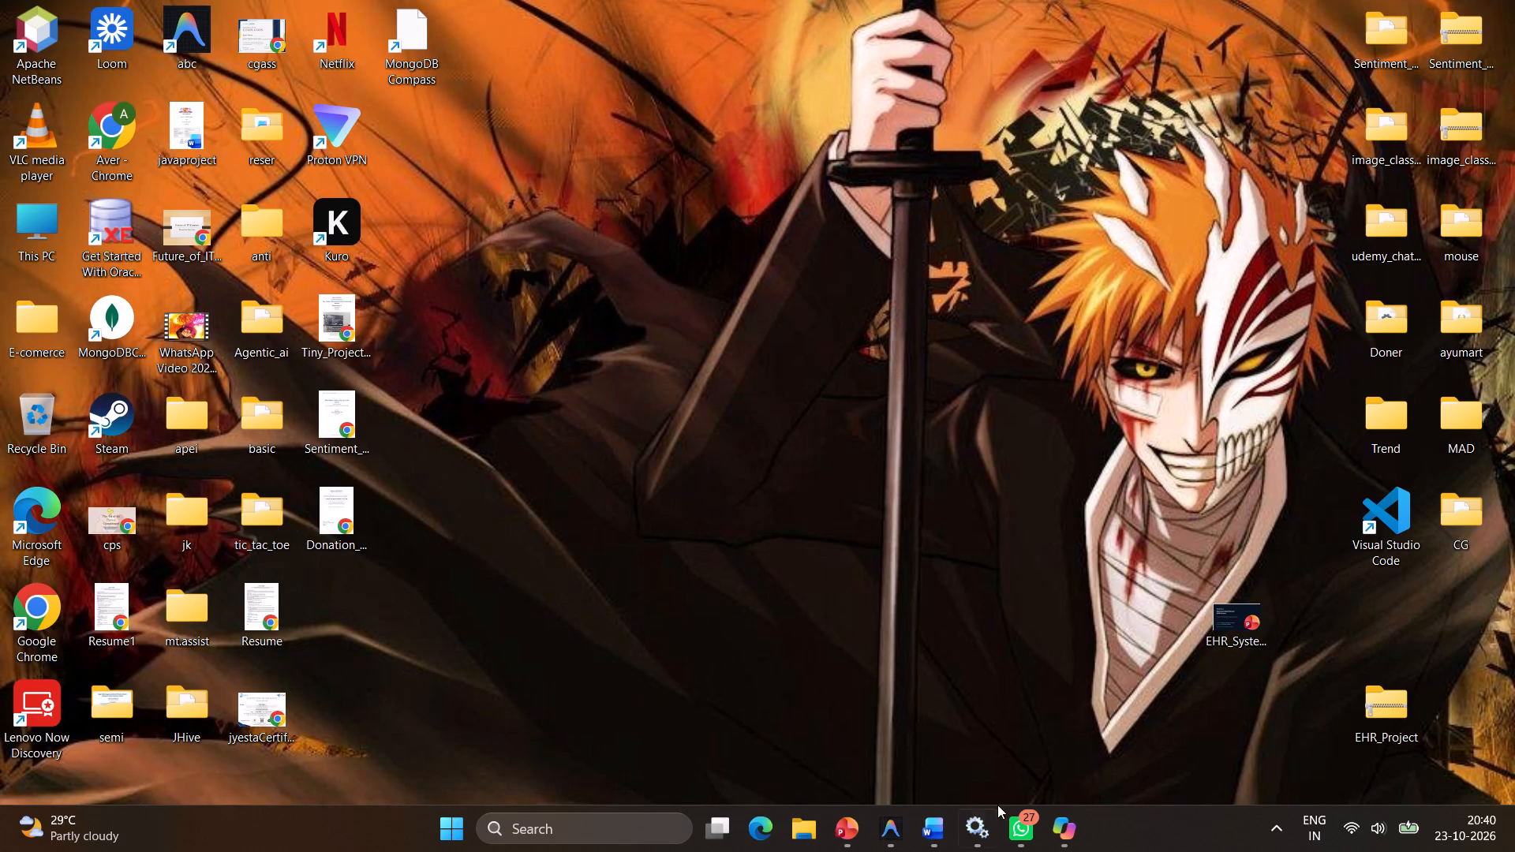
# Switch to Word and save the open document as Listed directory EHR.docx in the Downloads folder.
pyautogui.click(918, 826)
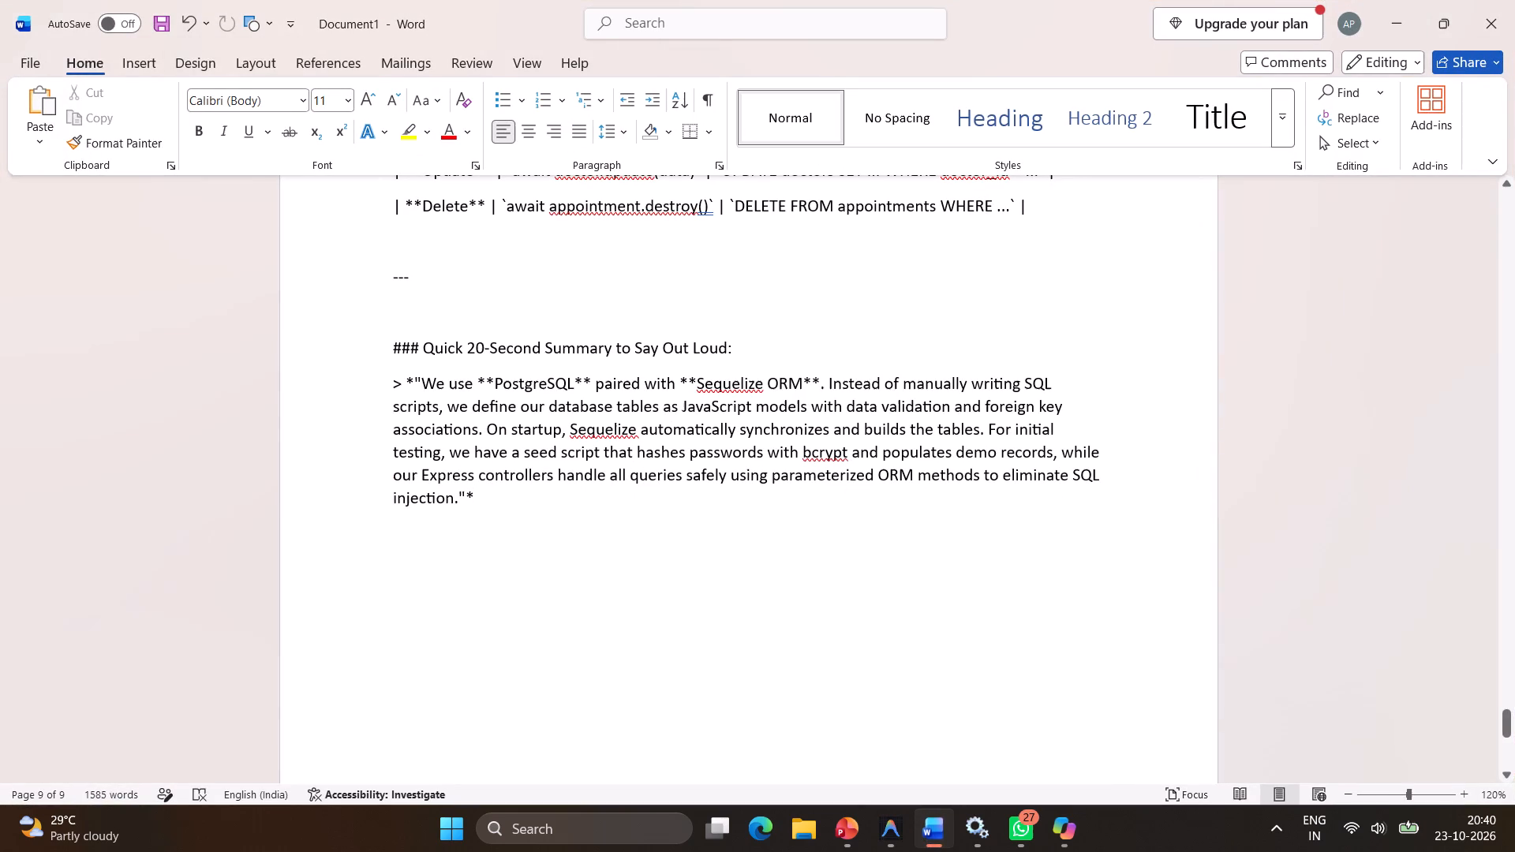
pyautogui.hotkey('ctrl', 's')
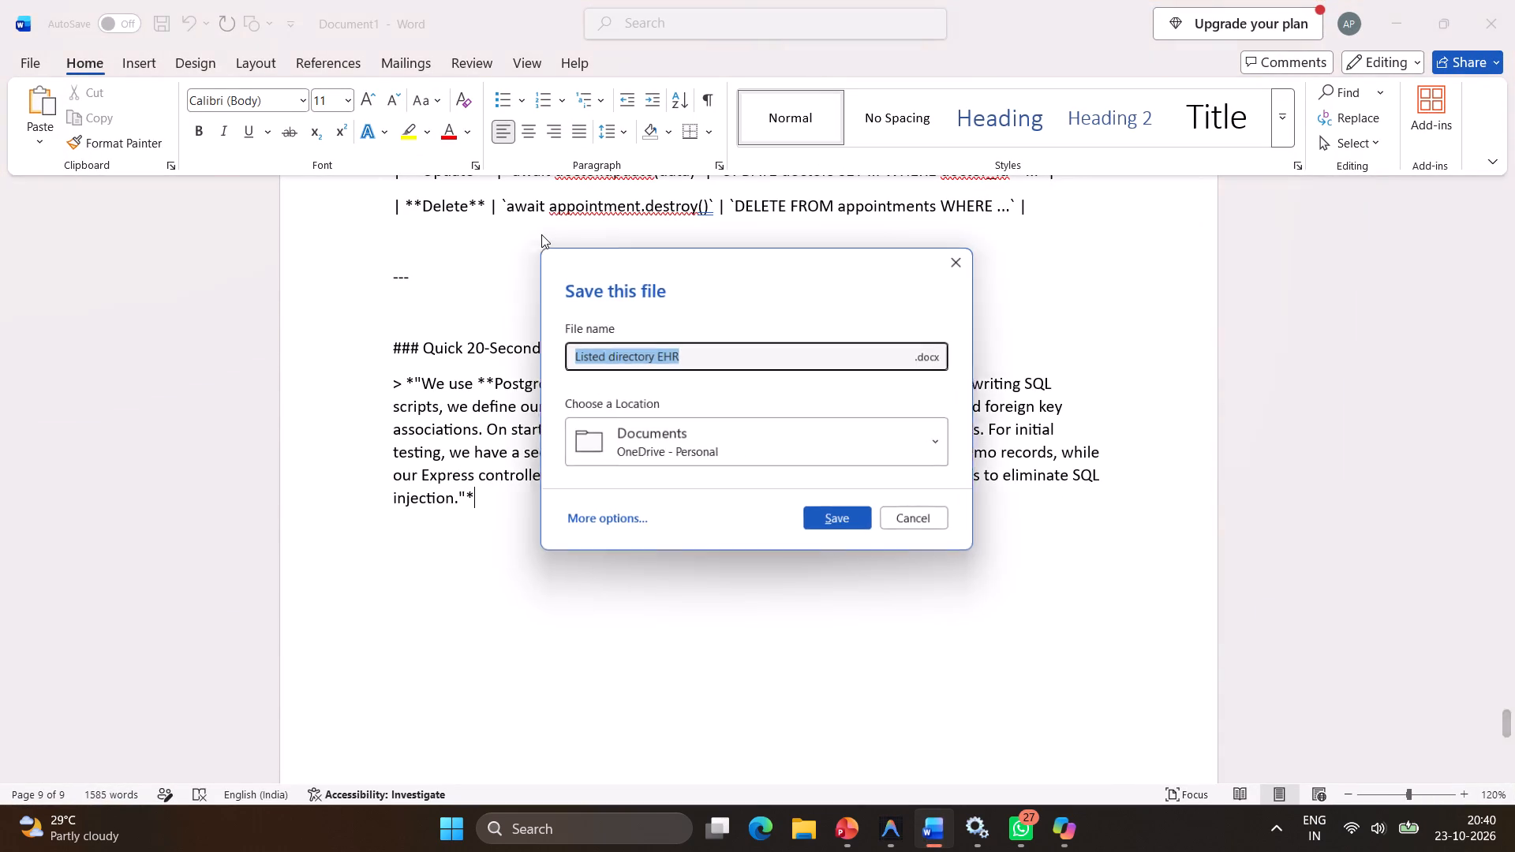
pyautogui.click(877, 447)
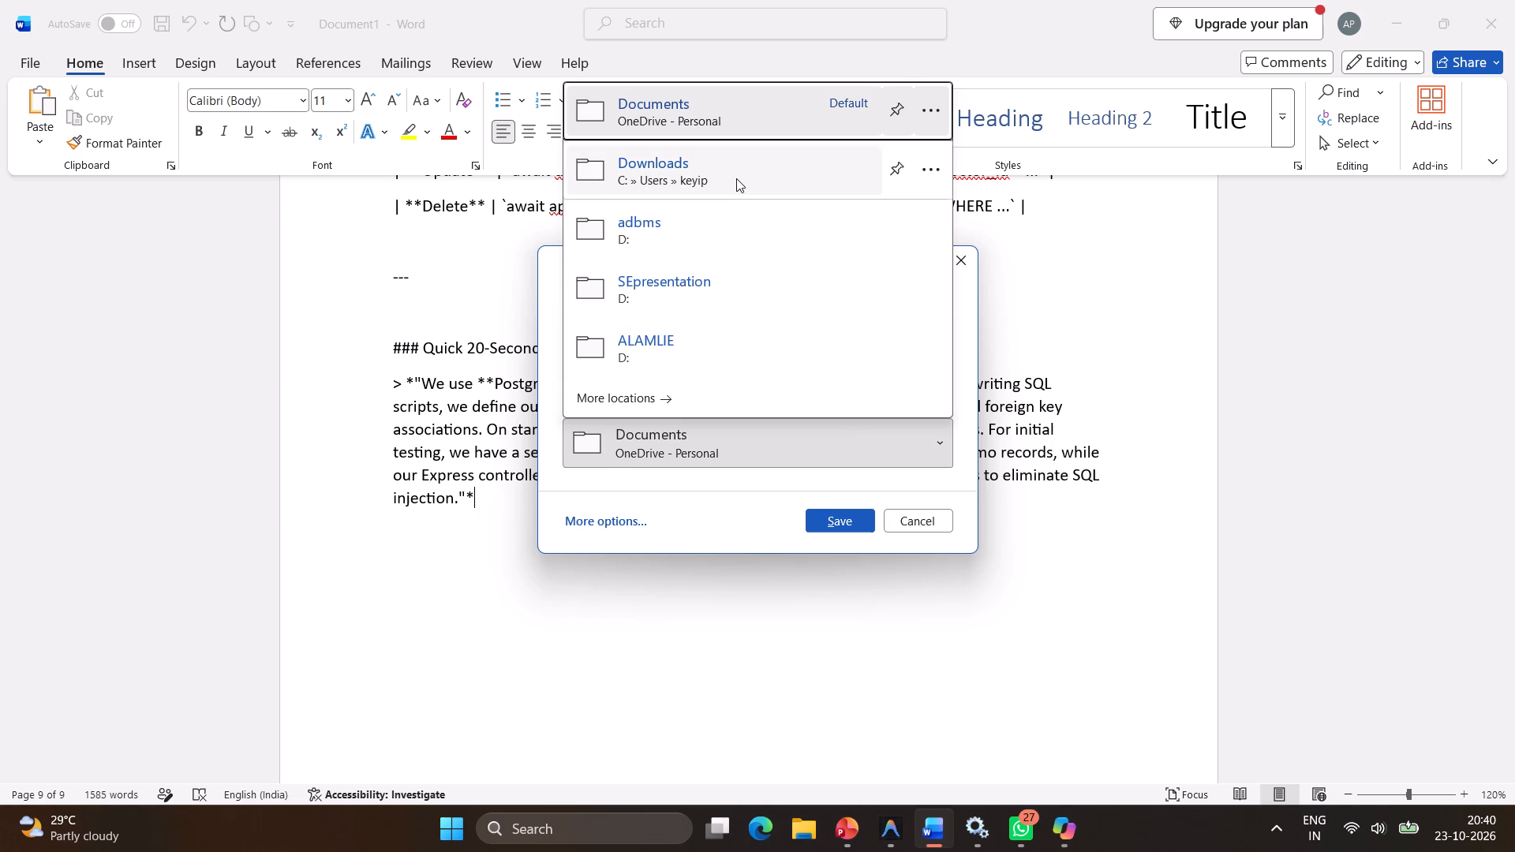
pyautogui.click(736, 178)
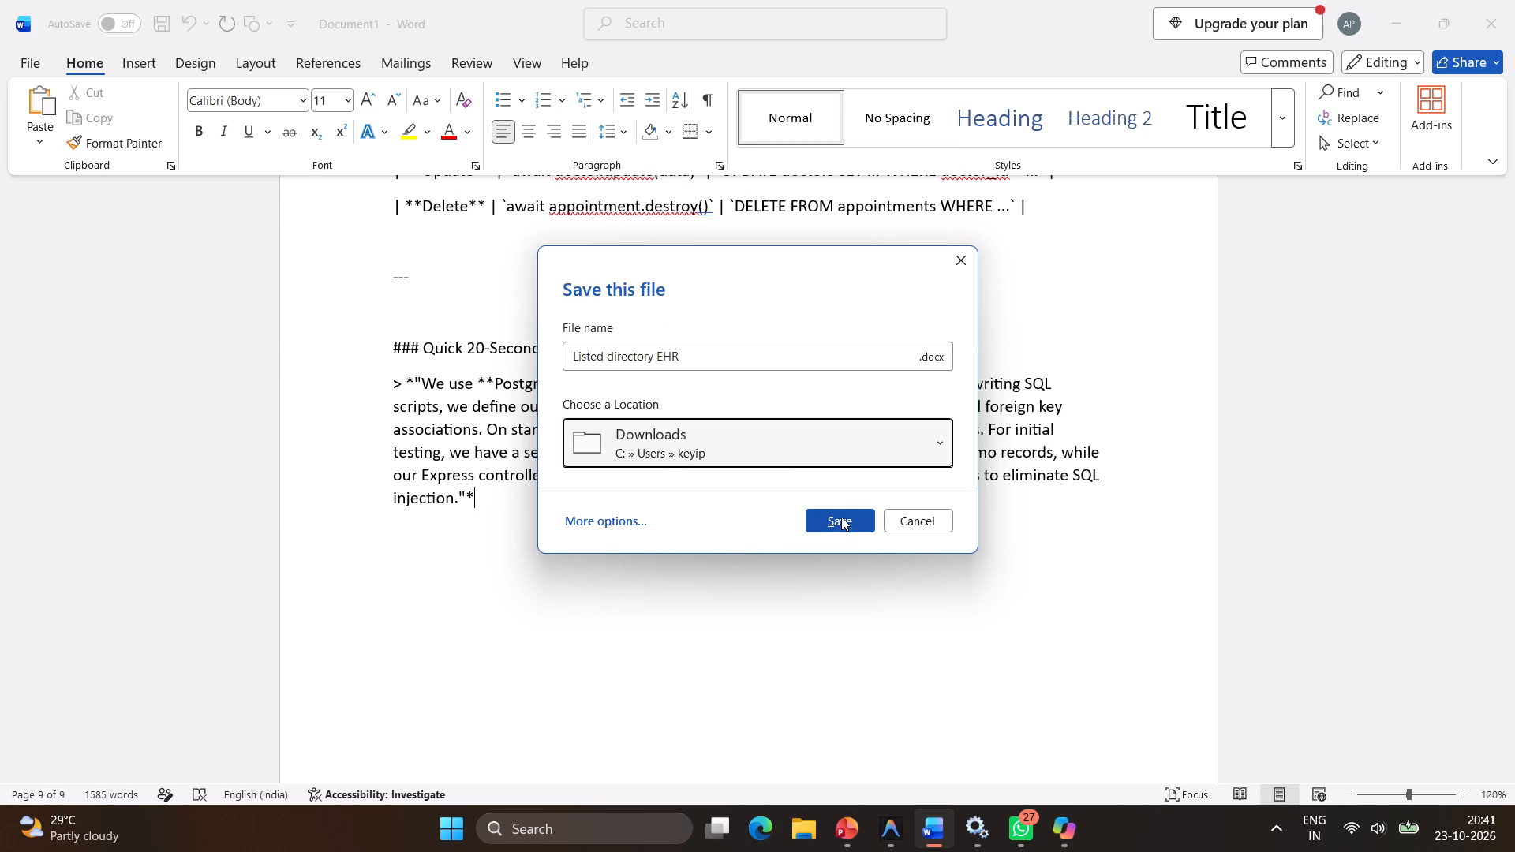
pyautogui.click(841, 517)
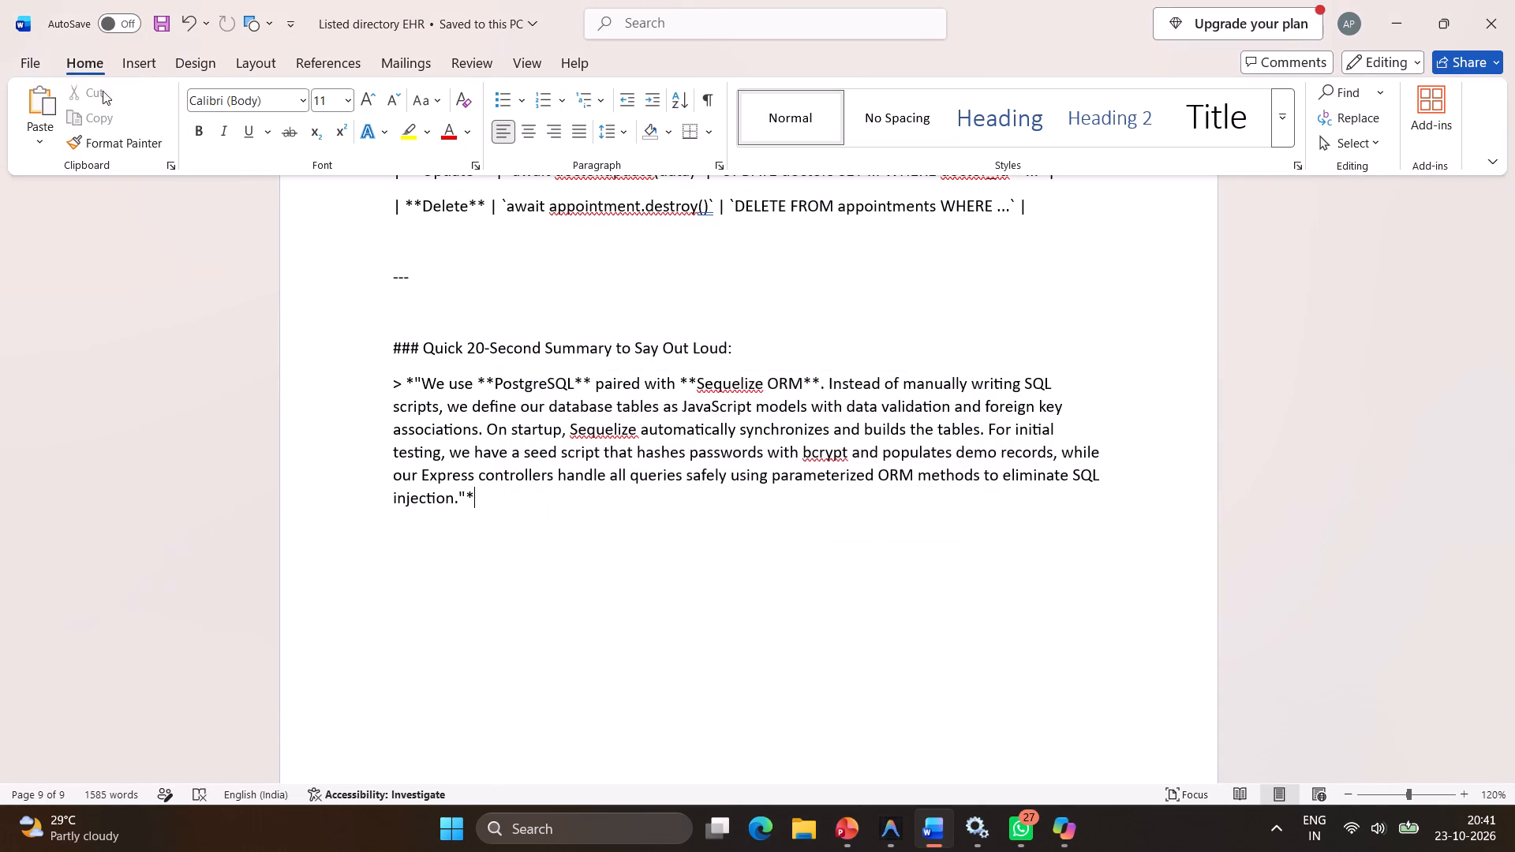
# Open the recent document MinorEHRDoc_234 from the Downloads folder.
pyautogui.click(36, 56)
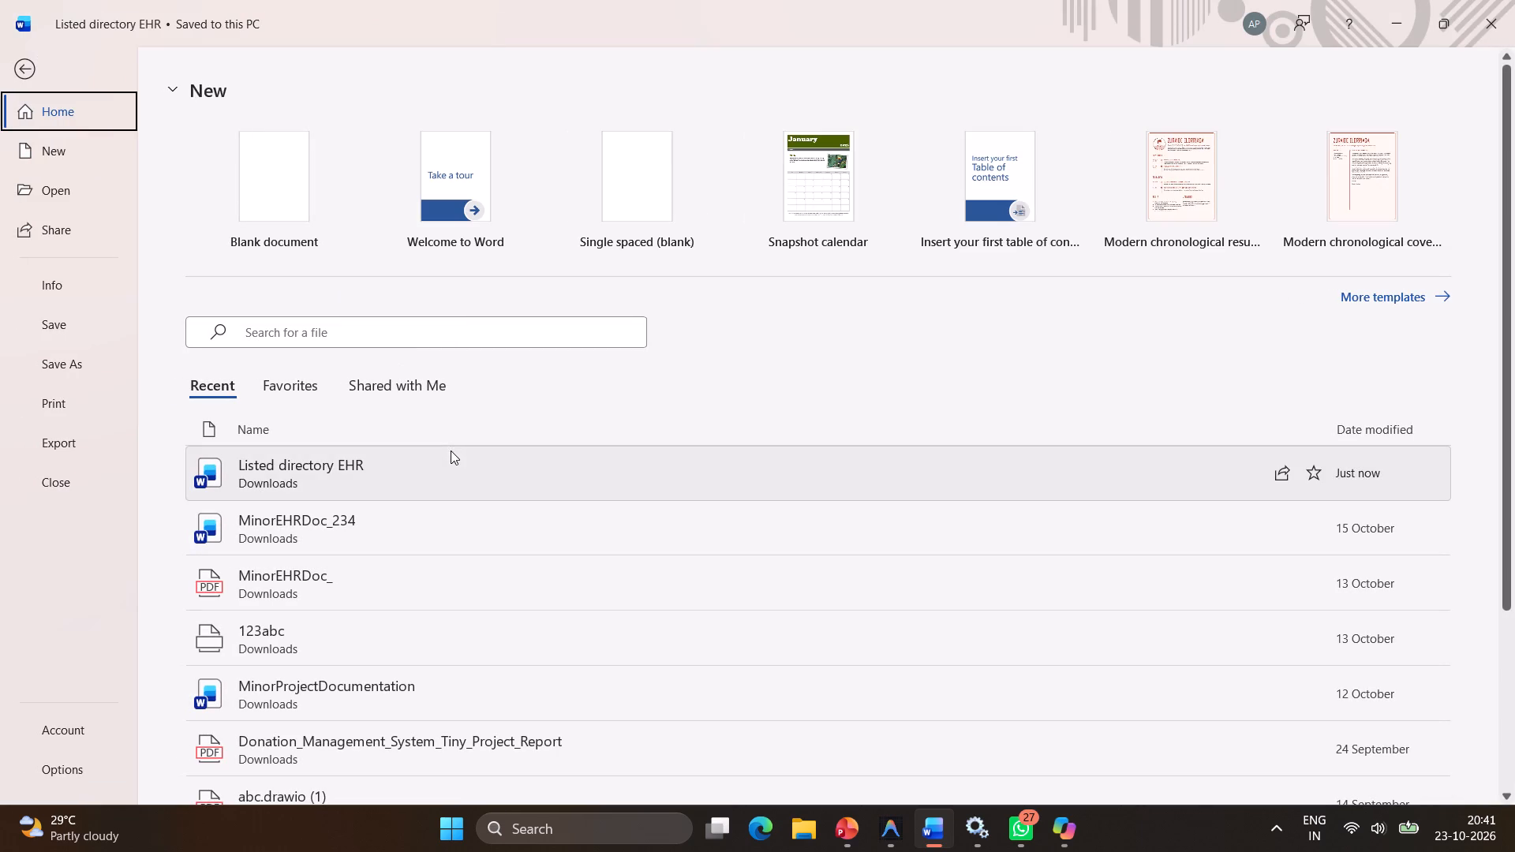
pyautogui.click(401, 511)
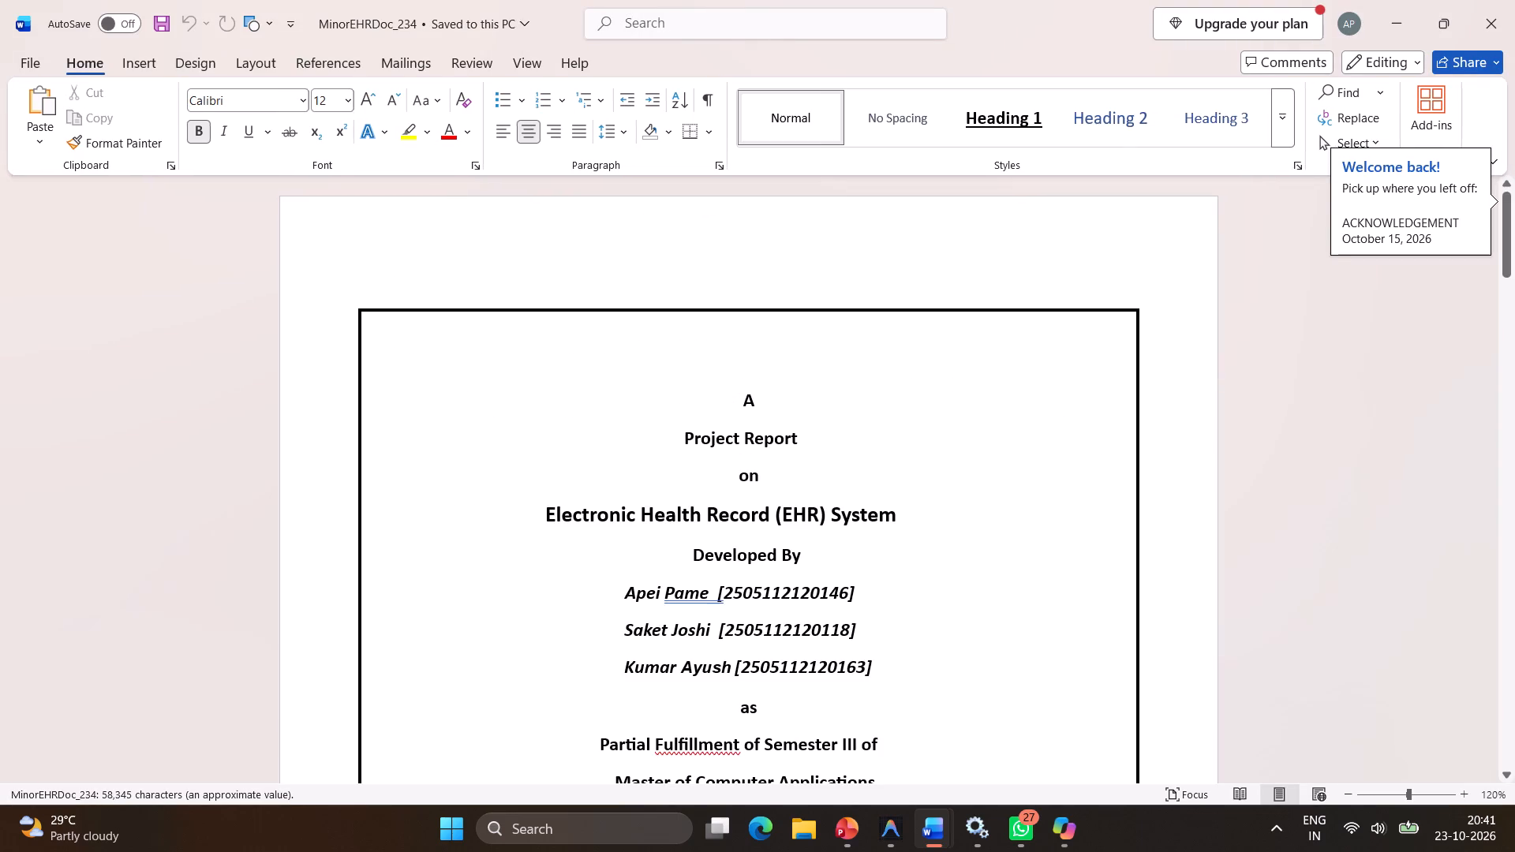
# Look through the EHR project report from the cover page to the UML and data flow diagrams in the Design chapter, several pages at a time.
pyautogui.scroll(-6, 675, 518)
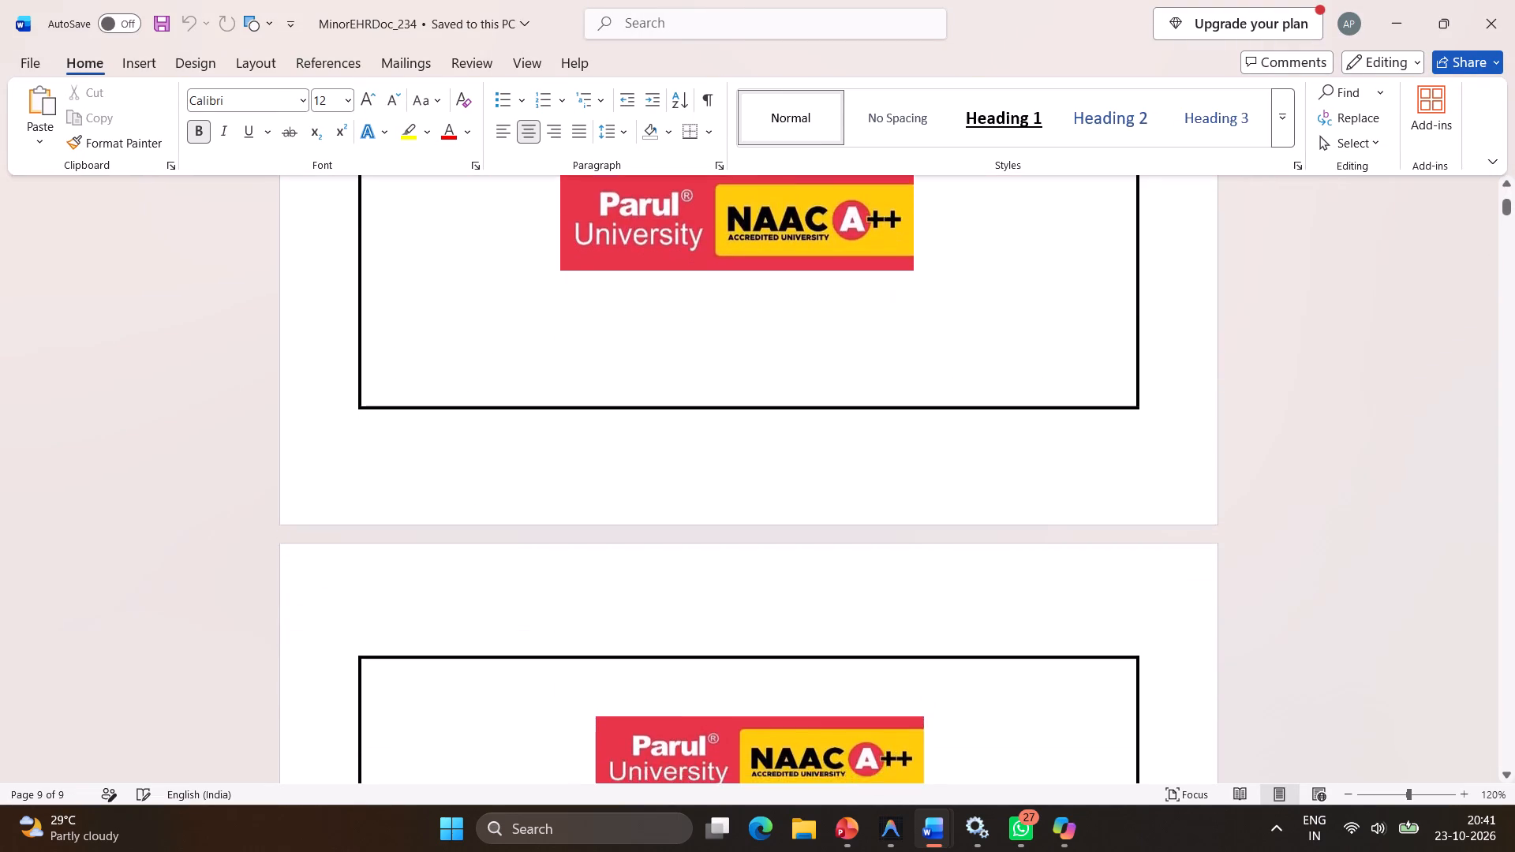
pyautogui.scroll(-15, 675, 518)
pyautogui.keyDown('ctrl'); pyautogui.scroll(-6, 675, 518); pyautogui.keyUp('ctrl')
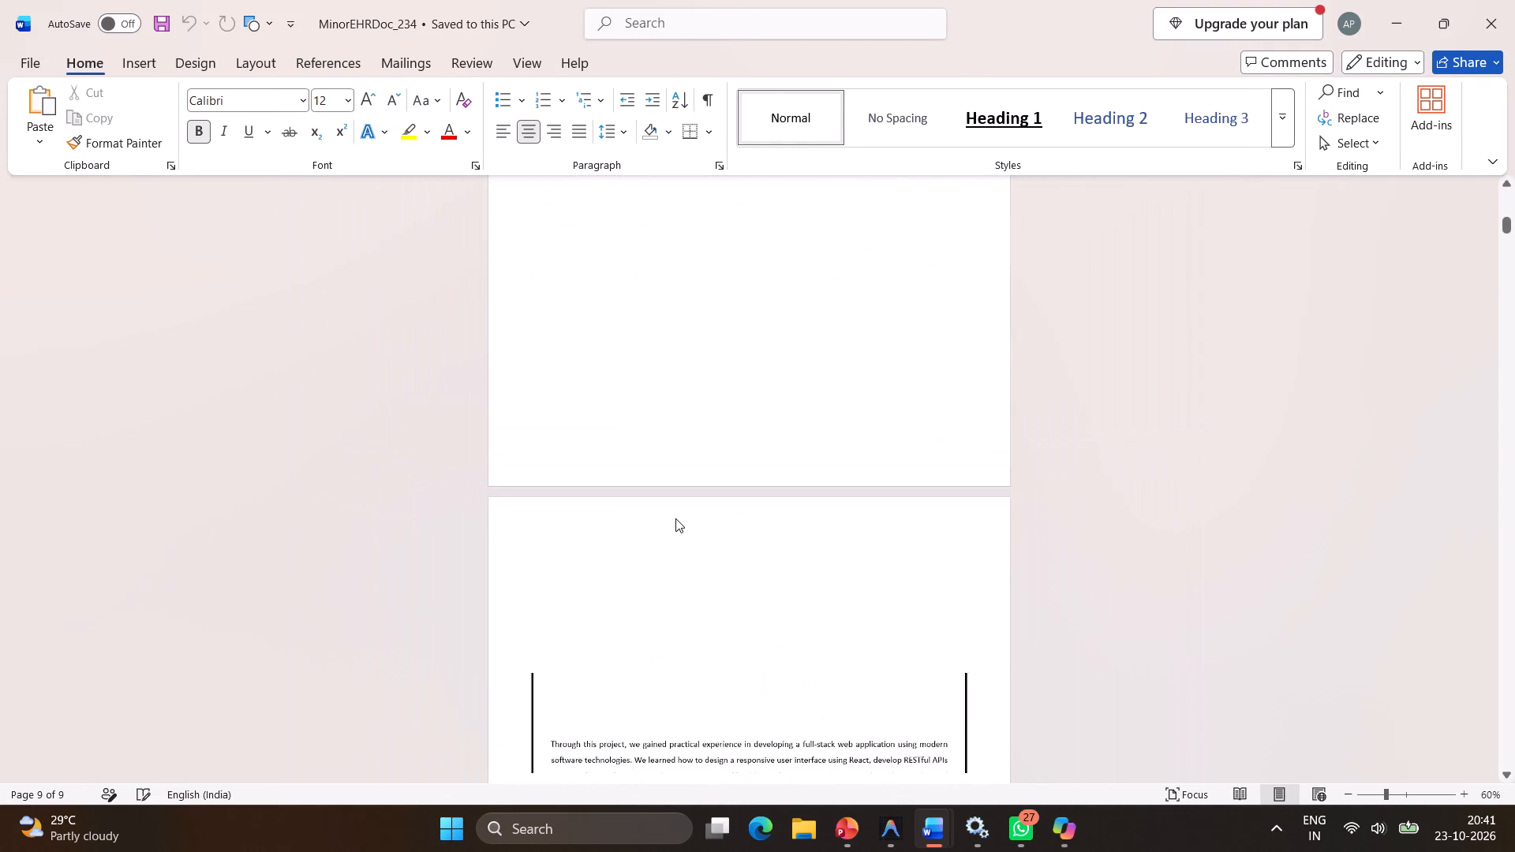
pyautogui.scroll(-2, 675, 518)
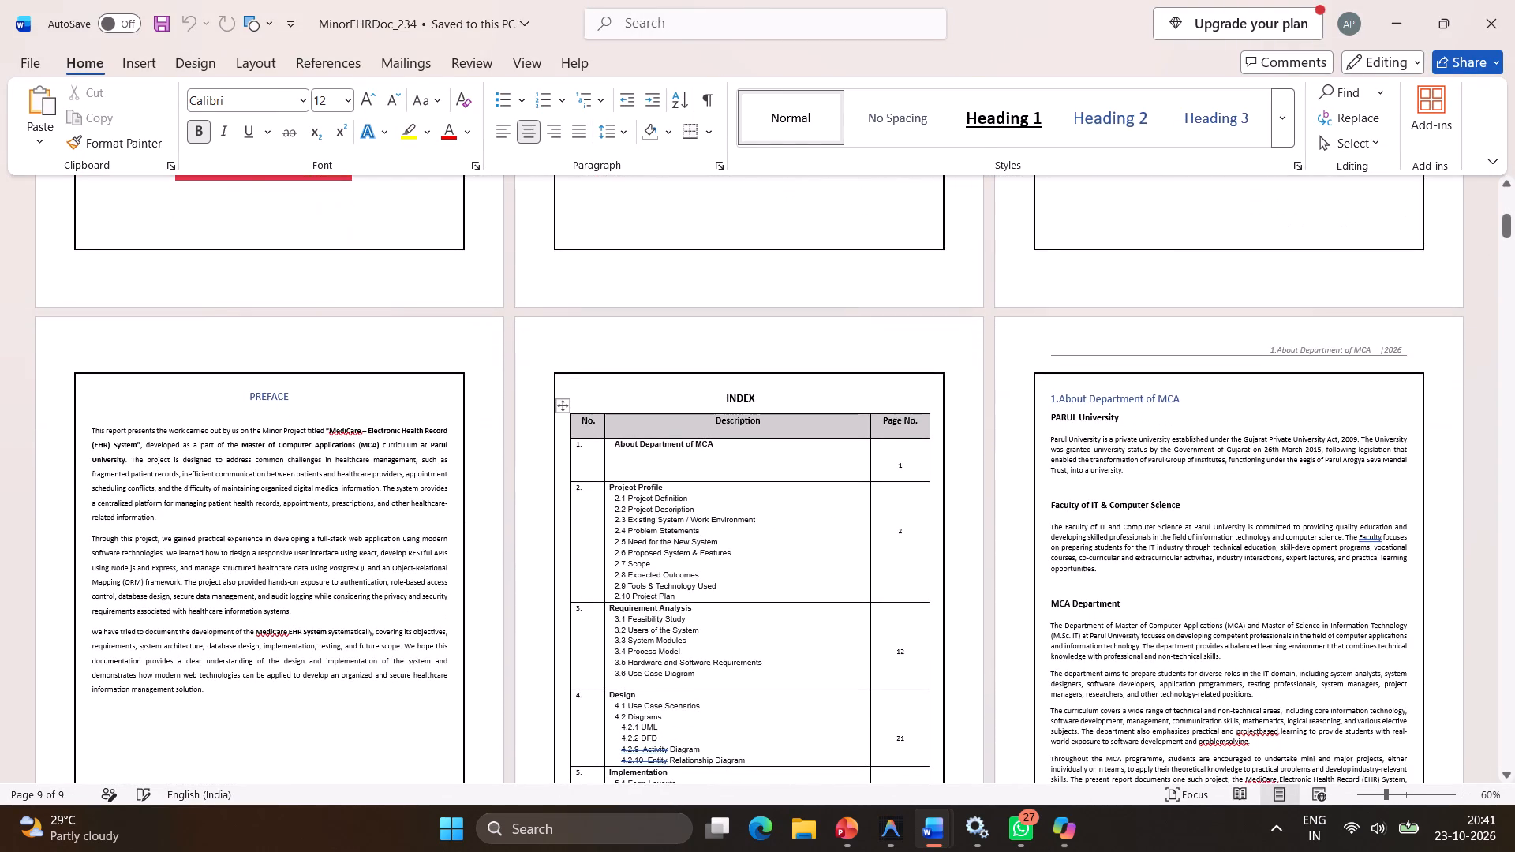
pyautogui.scroll(-14, 675, 518)
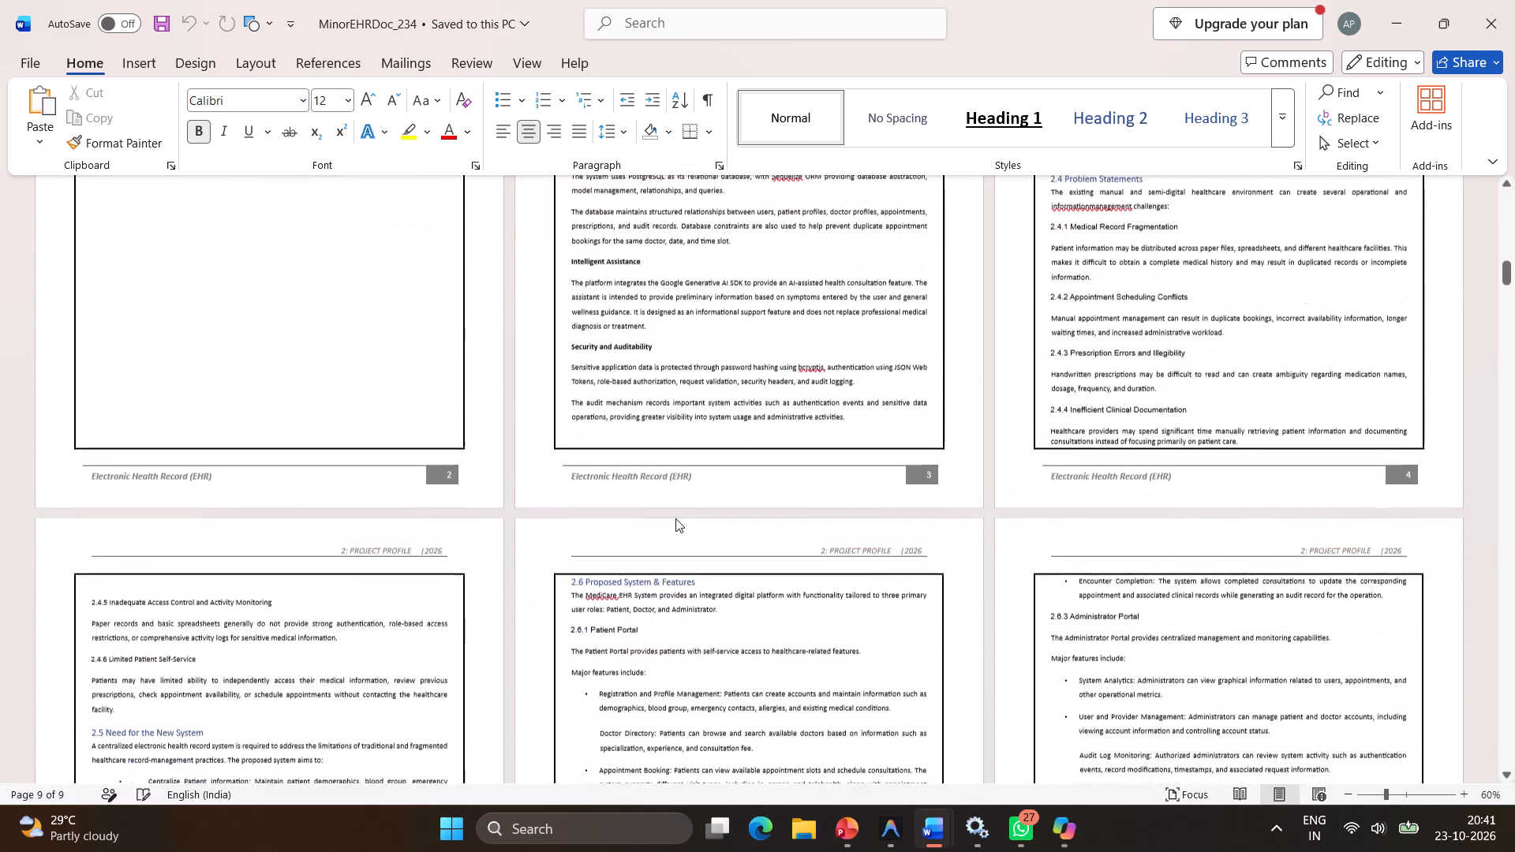
pyautogui.scroll(-20, 675, 518)
pyautogui.scroll(-20, 675, 518)
pyautogui.scroll(-20, 675, 518)
pyautogui.scroll(-5, 675, 518)
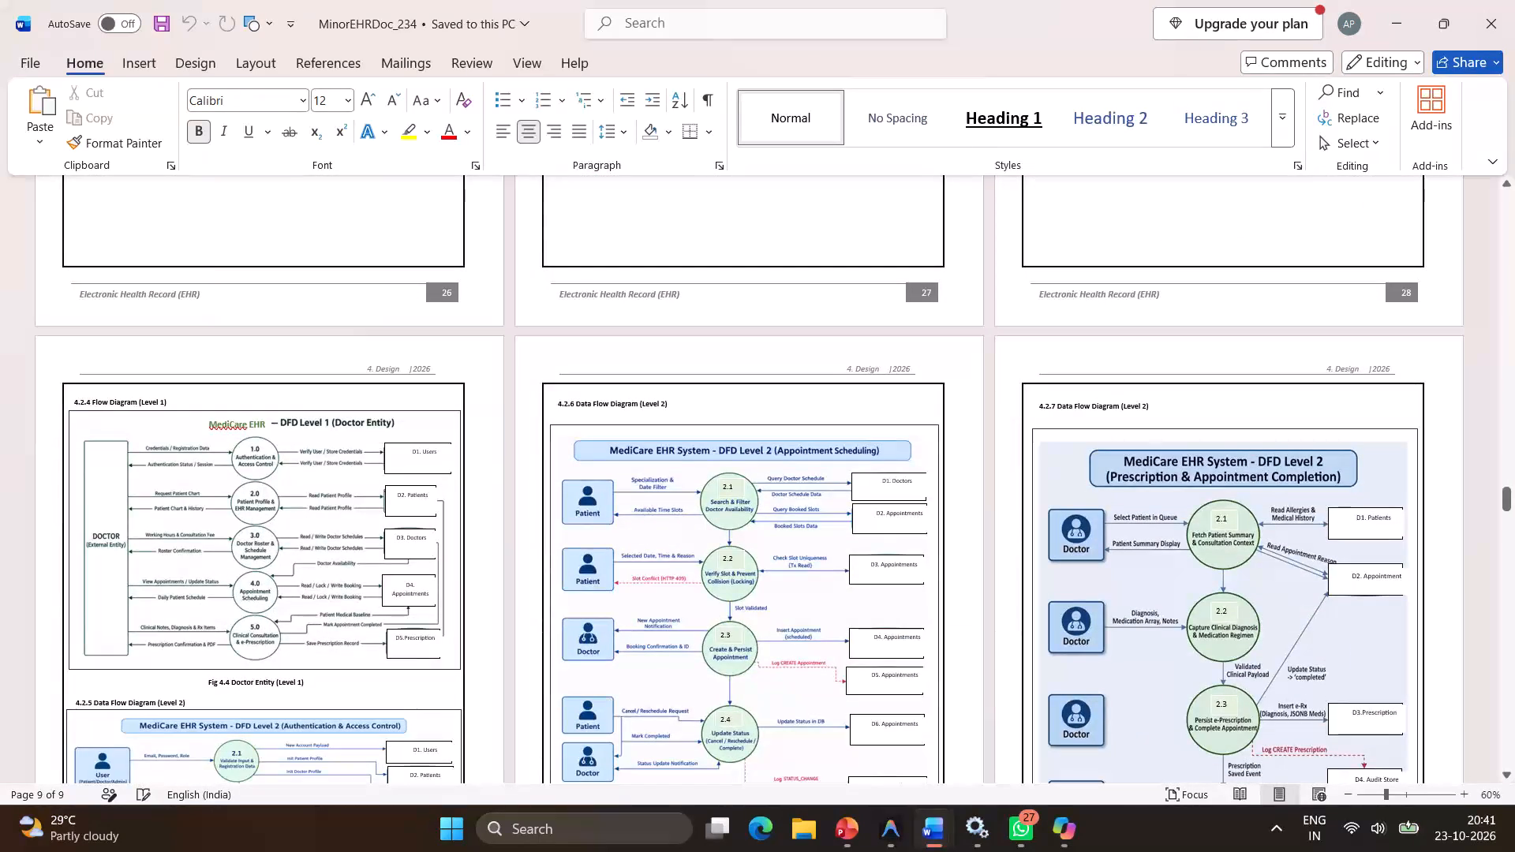
pyautogui.scroll(-1, 675, 518)
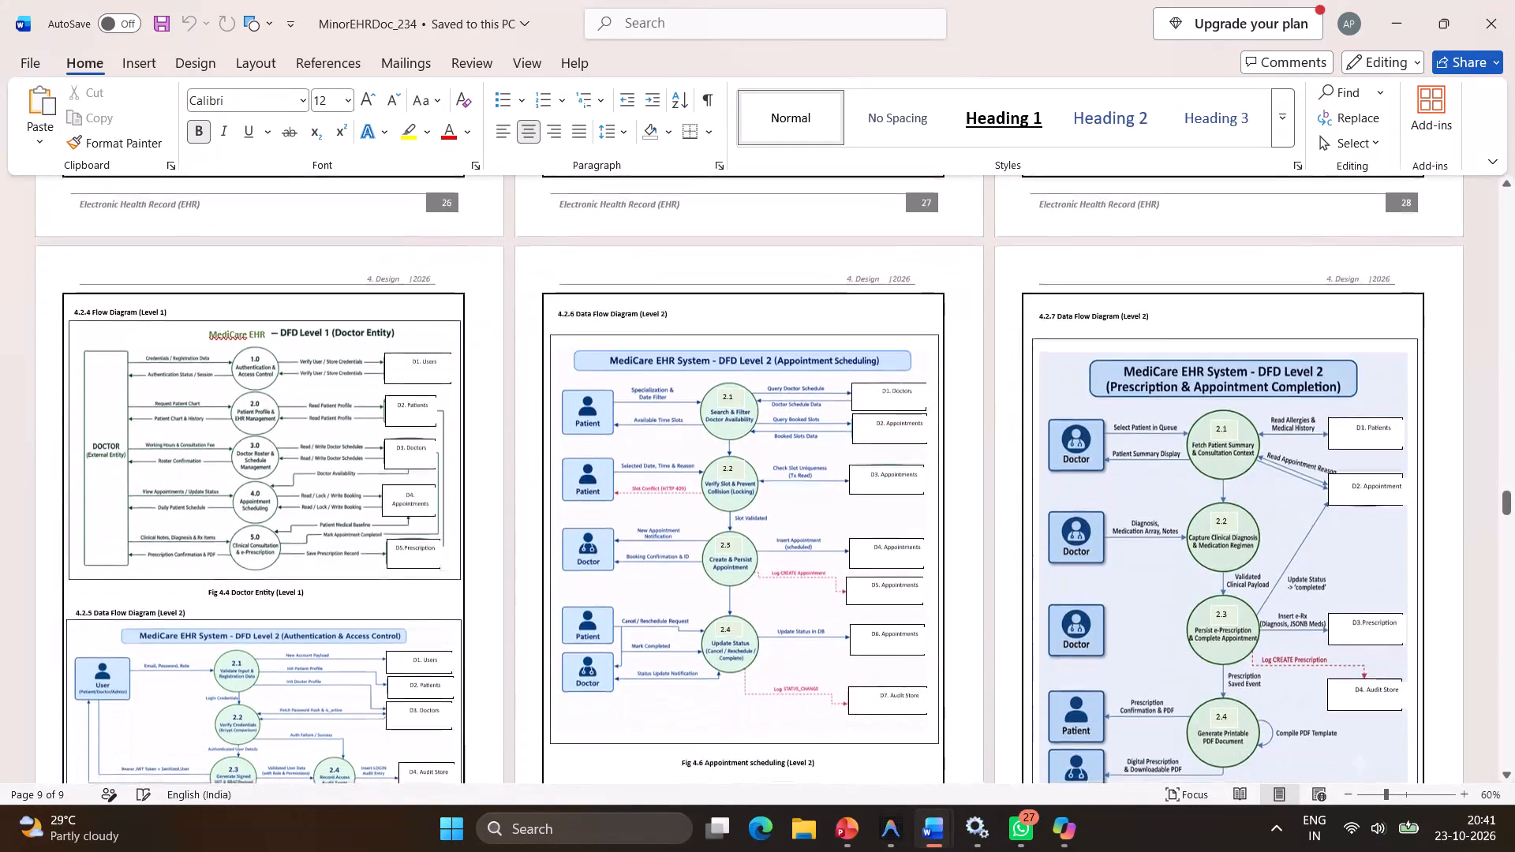
pyautogui.scroll(-1, 675, 518)
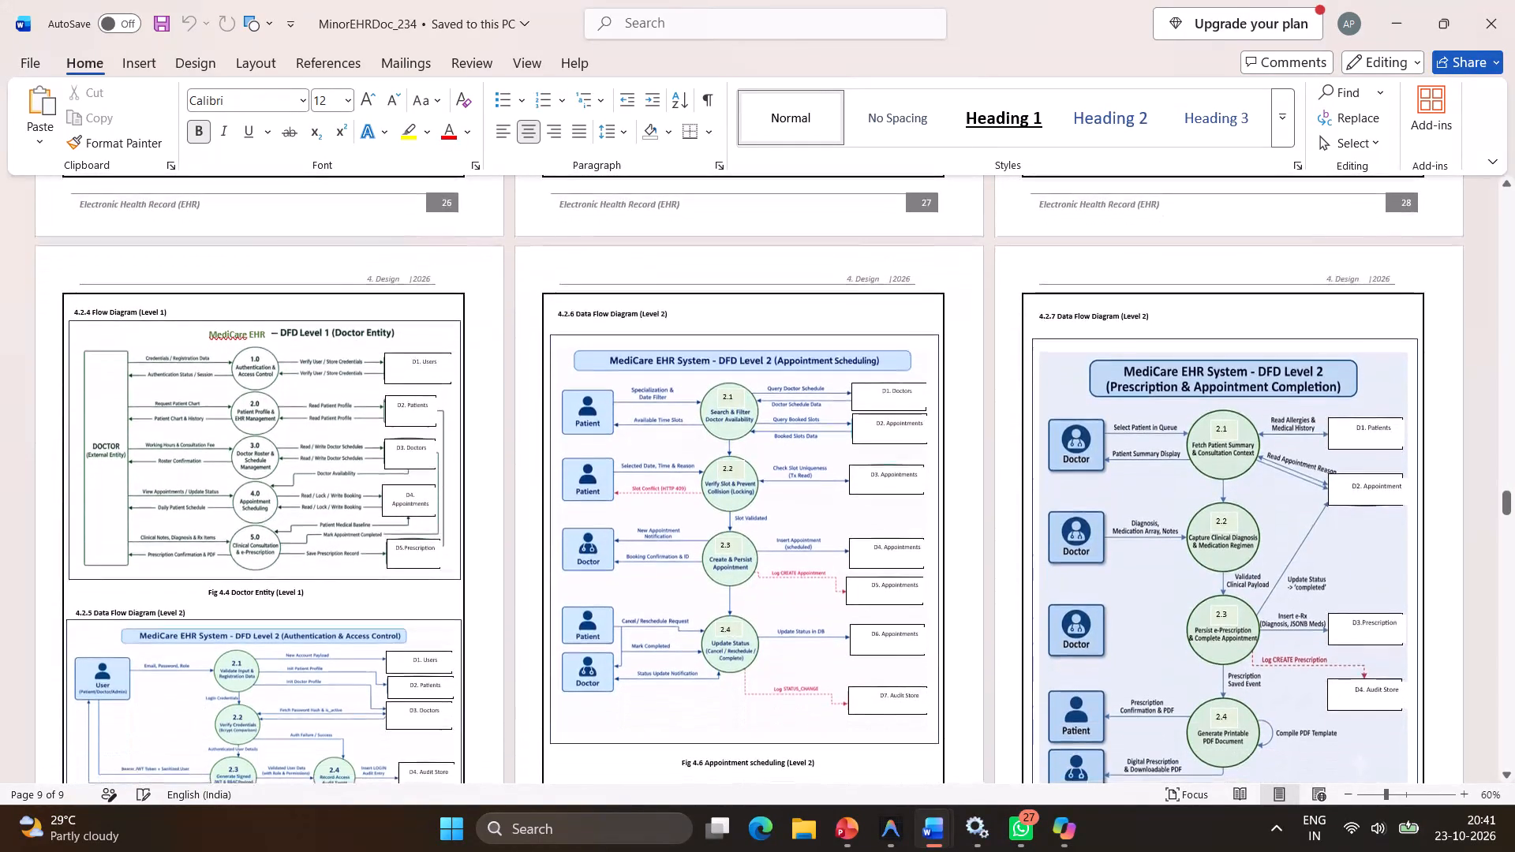
pyautogui.scroll(4, 386, 542)
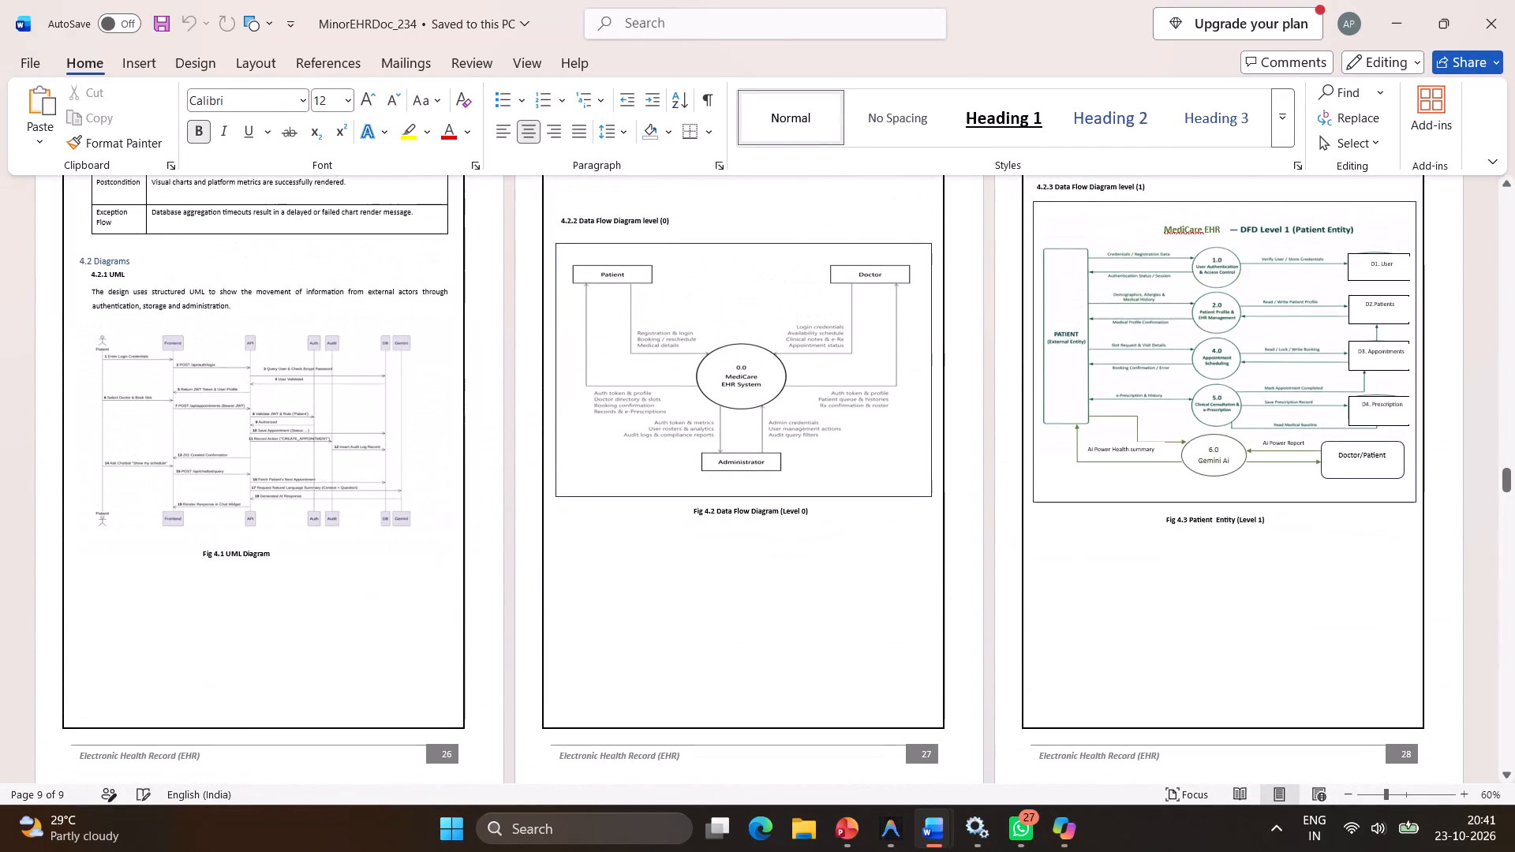
pyautogui.scroll(1, 386, 542)
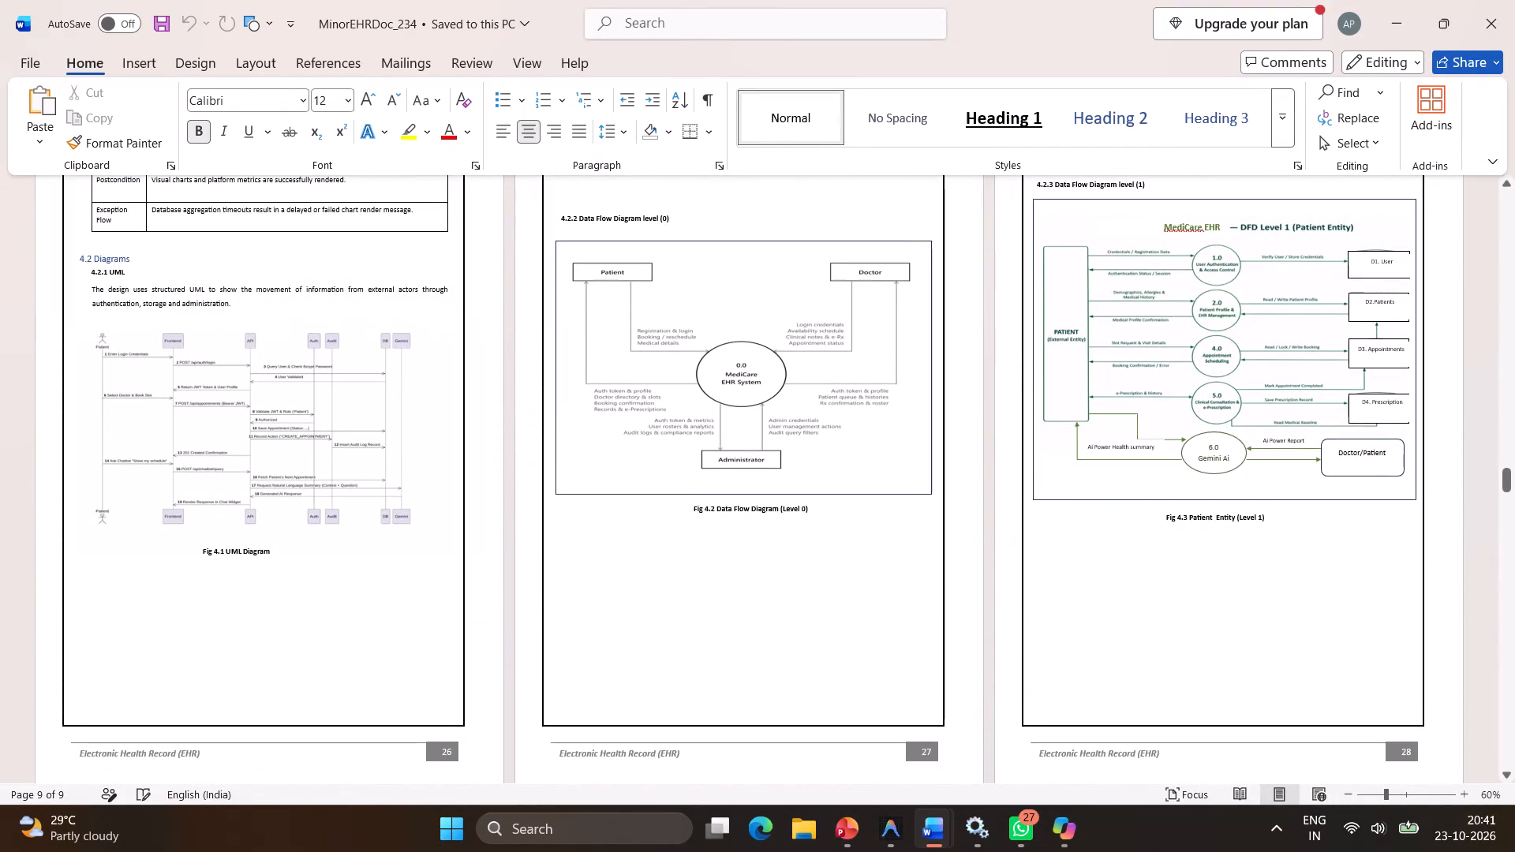
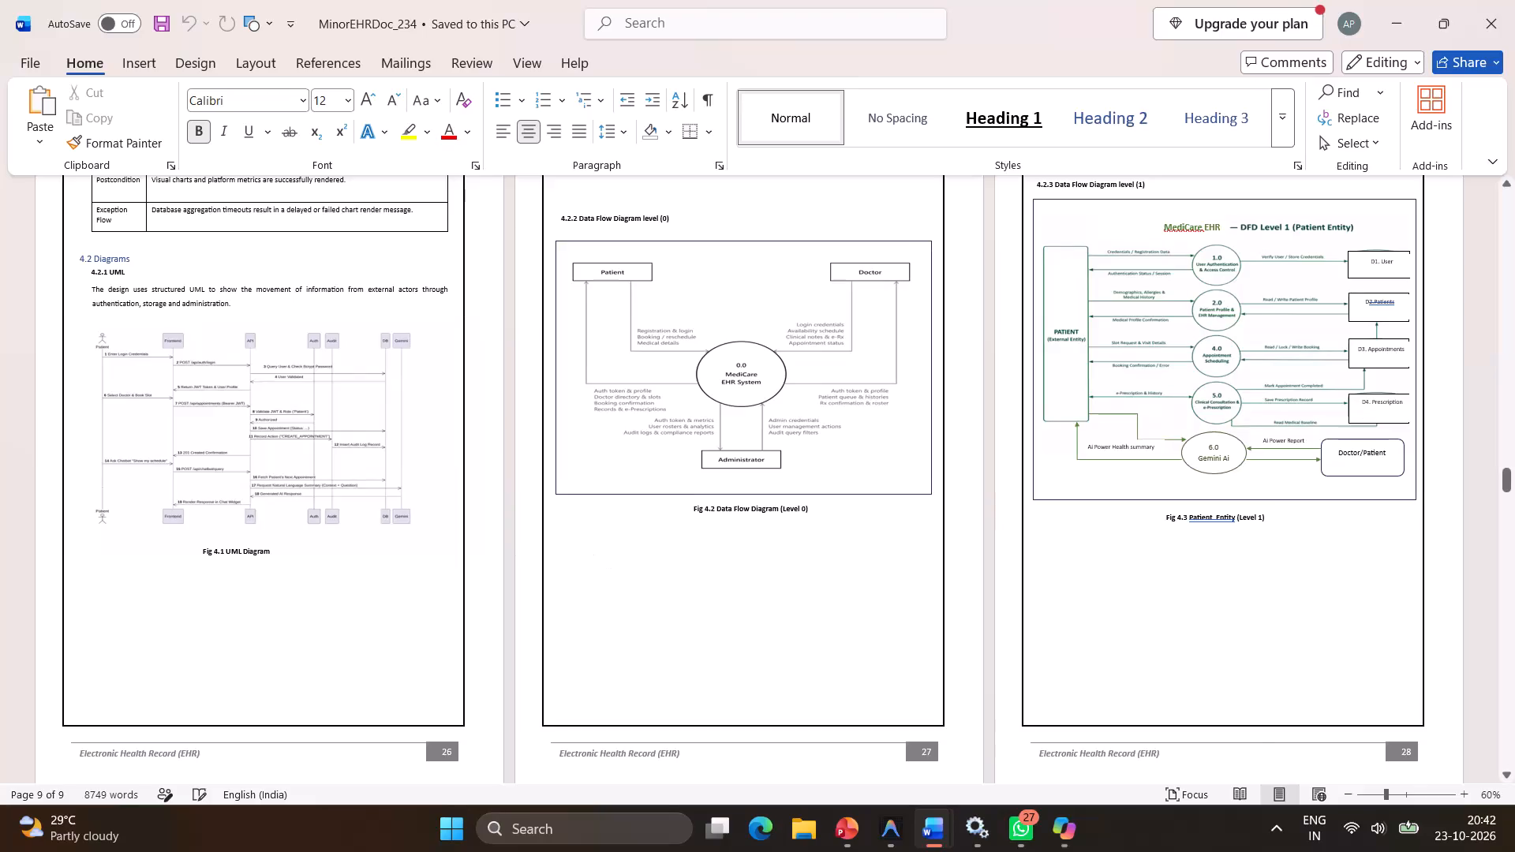
# Examine the Level 1 and Level 2 data flow diagrams in the Design chapter, focusing on the Doctor Entity diagram in section 4.2.4.
pyautogui.scroll(-6, 612, 566)
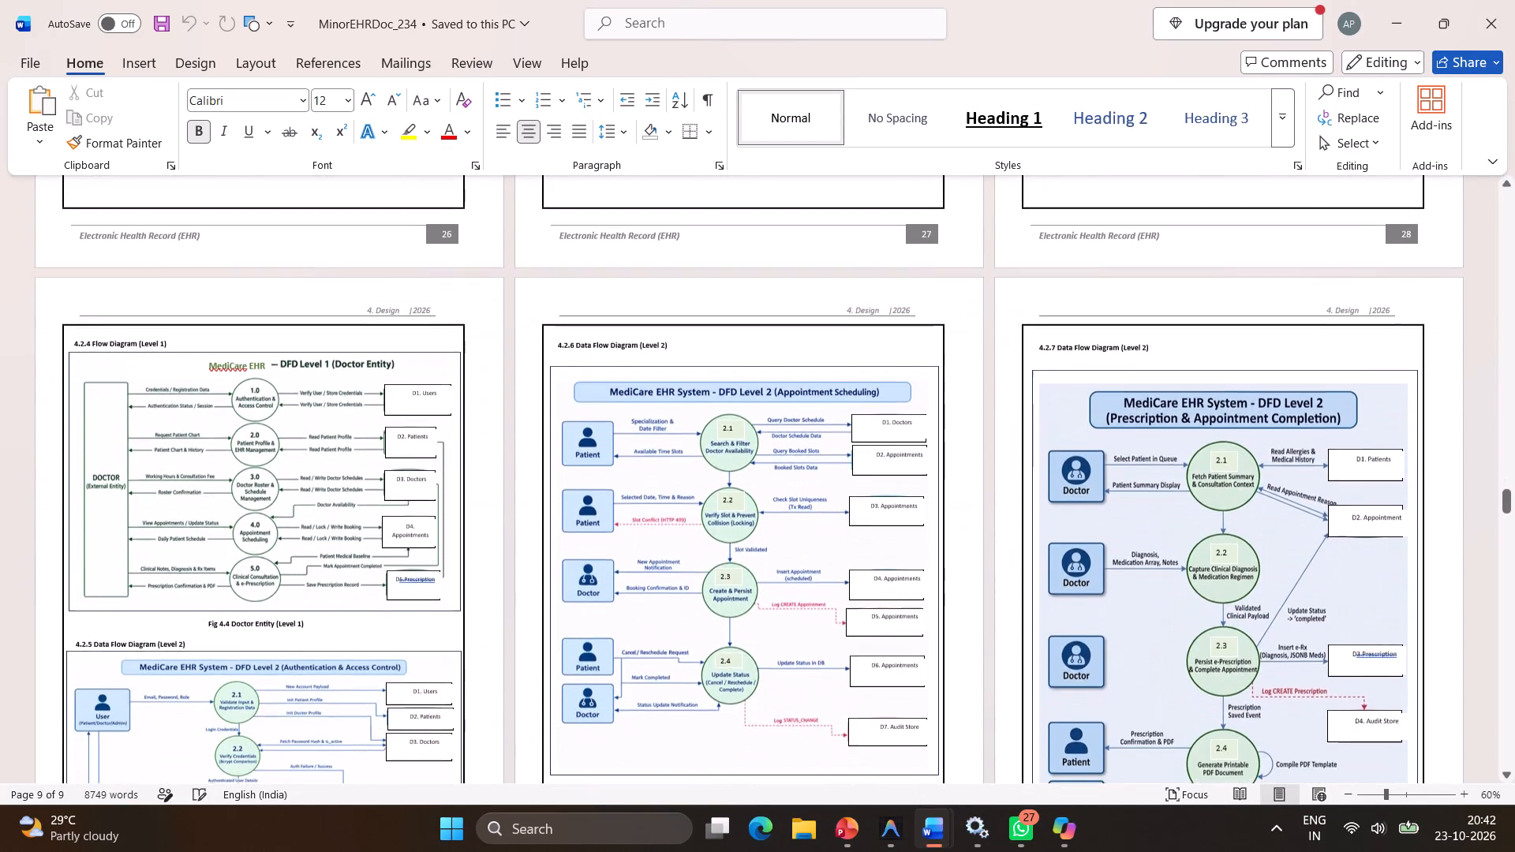
pyautogui.scroll(-1, 612, 566)
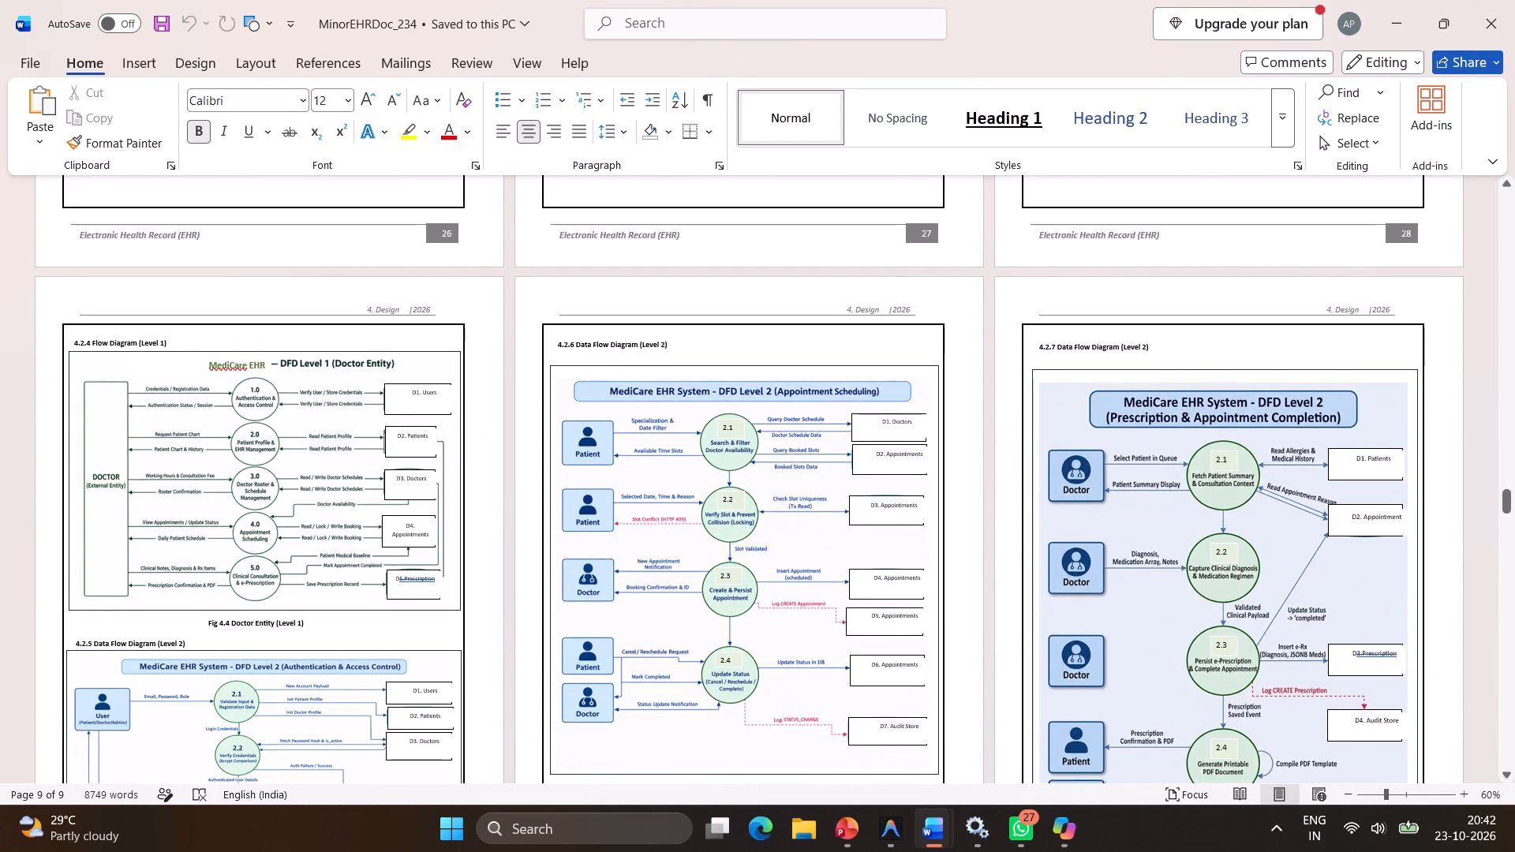
pyautogui.scroll(-2, 668, 549)
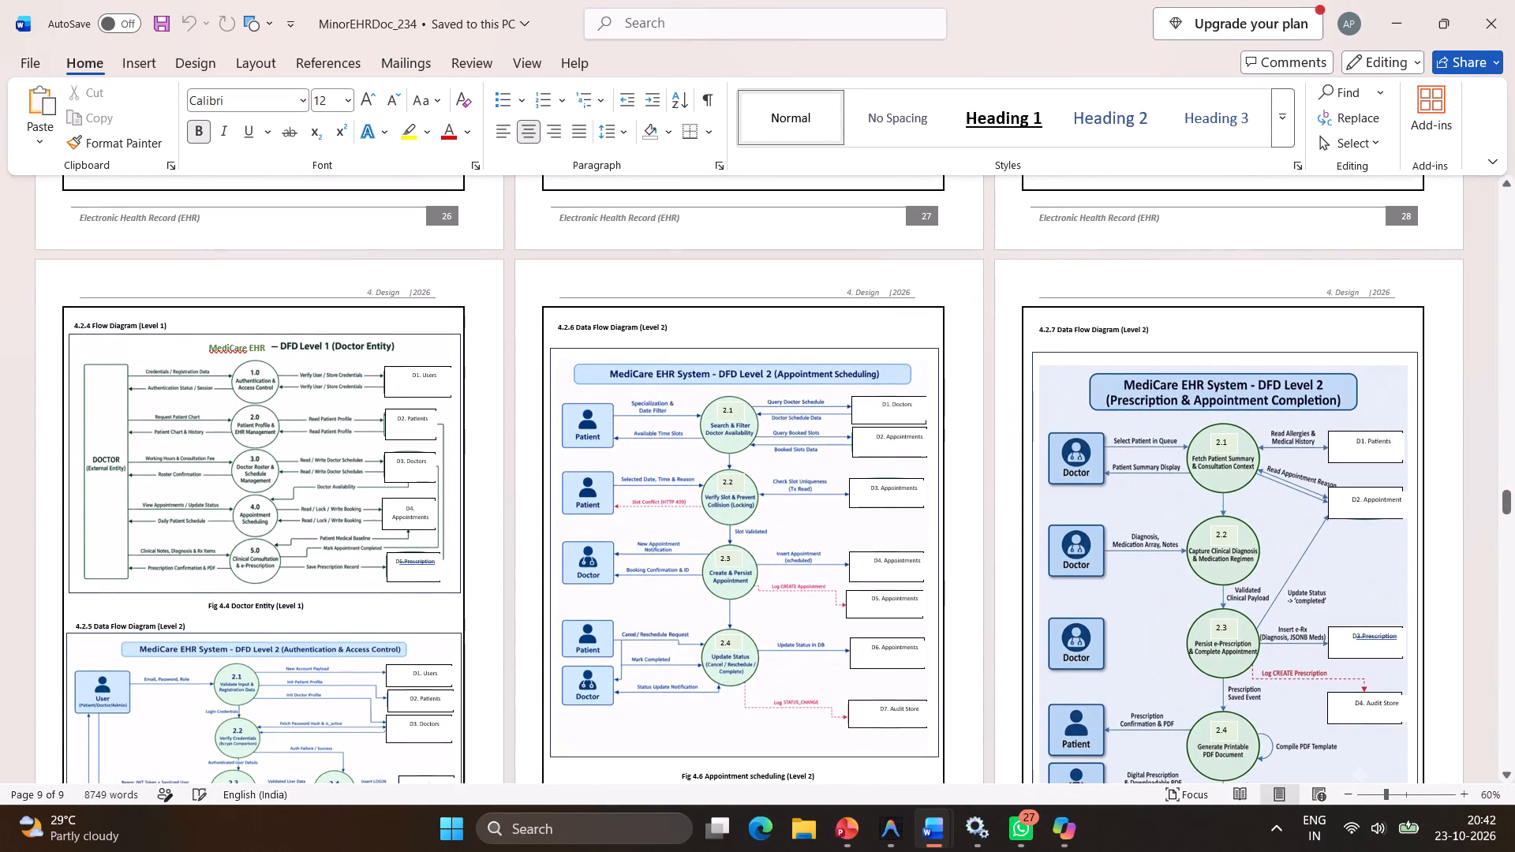
pyautogui.scroll(-1, 668, 549)
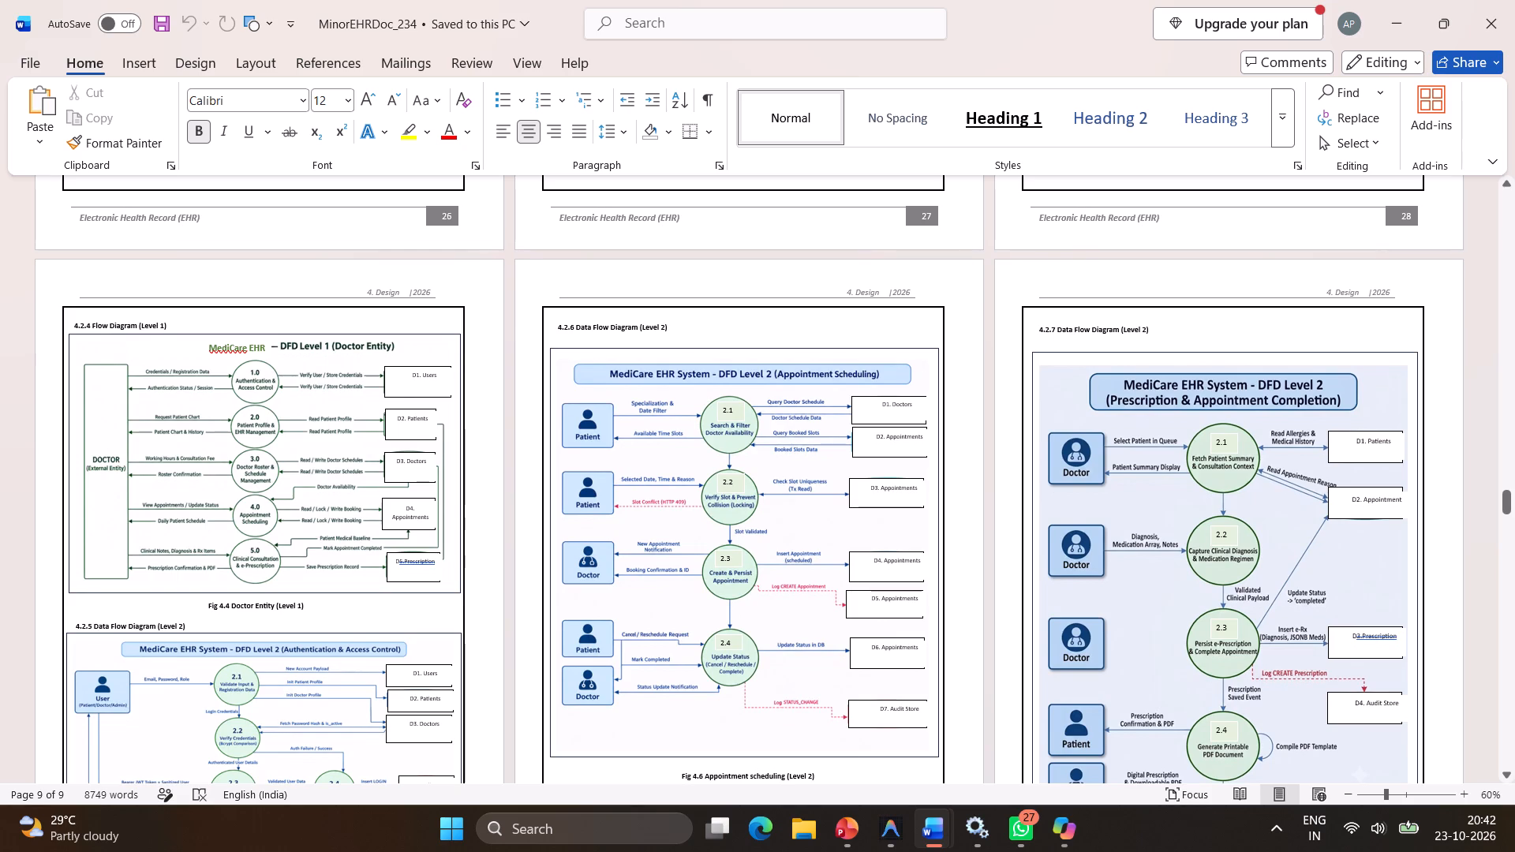
pyautogui.keyDown('ctrl'); pyautogui.scroll(4, 365, 520); pyautogui.keyUp('ctrl')
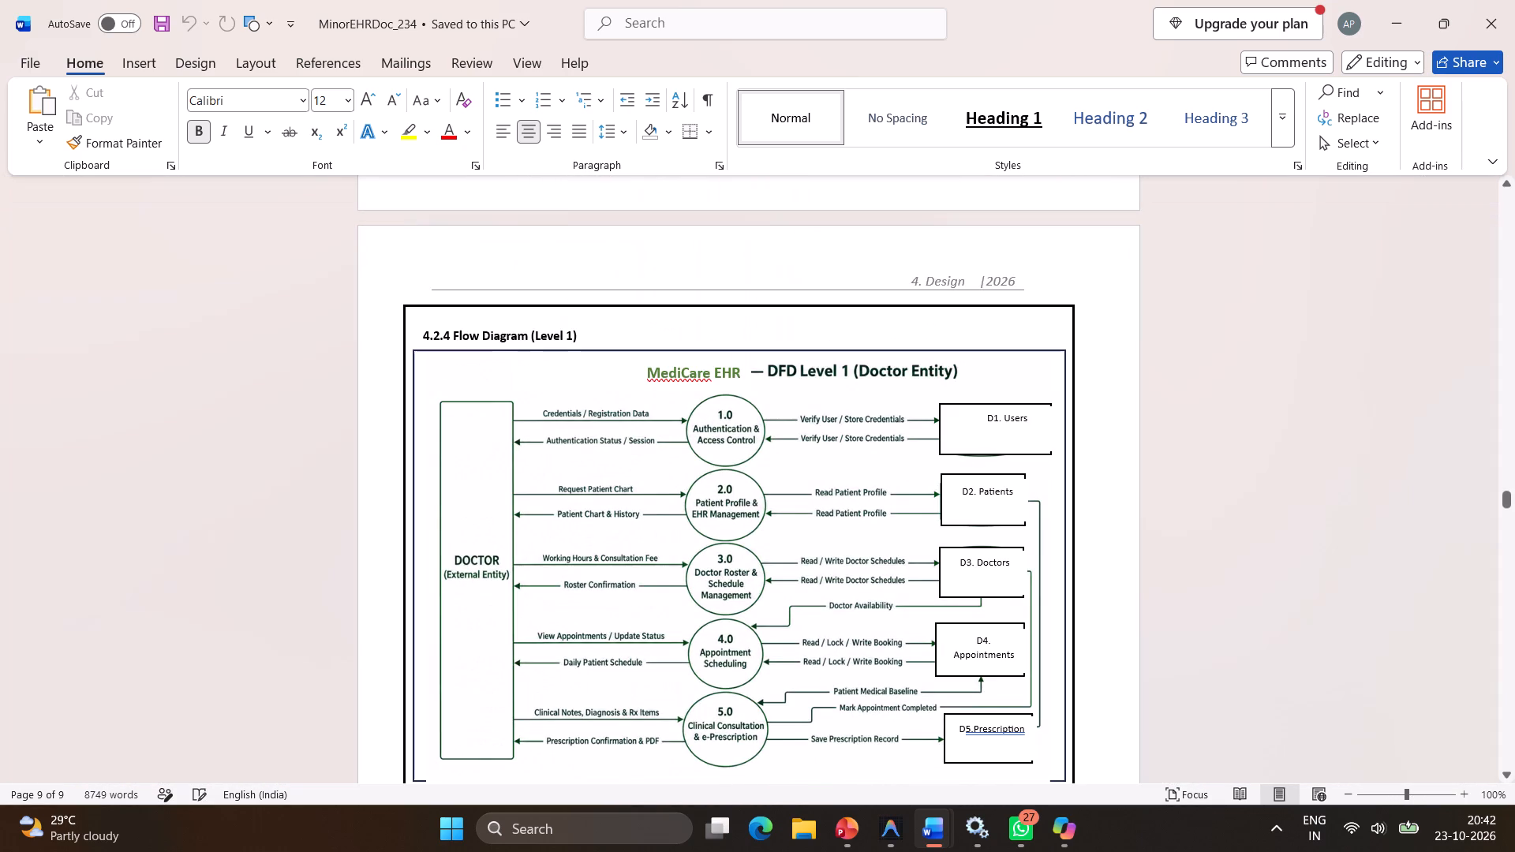
pyautogui.scroll(-2, 365, 520)
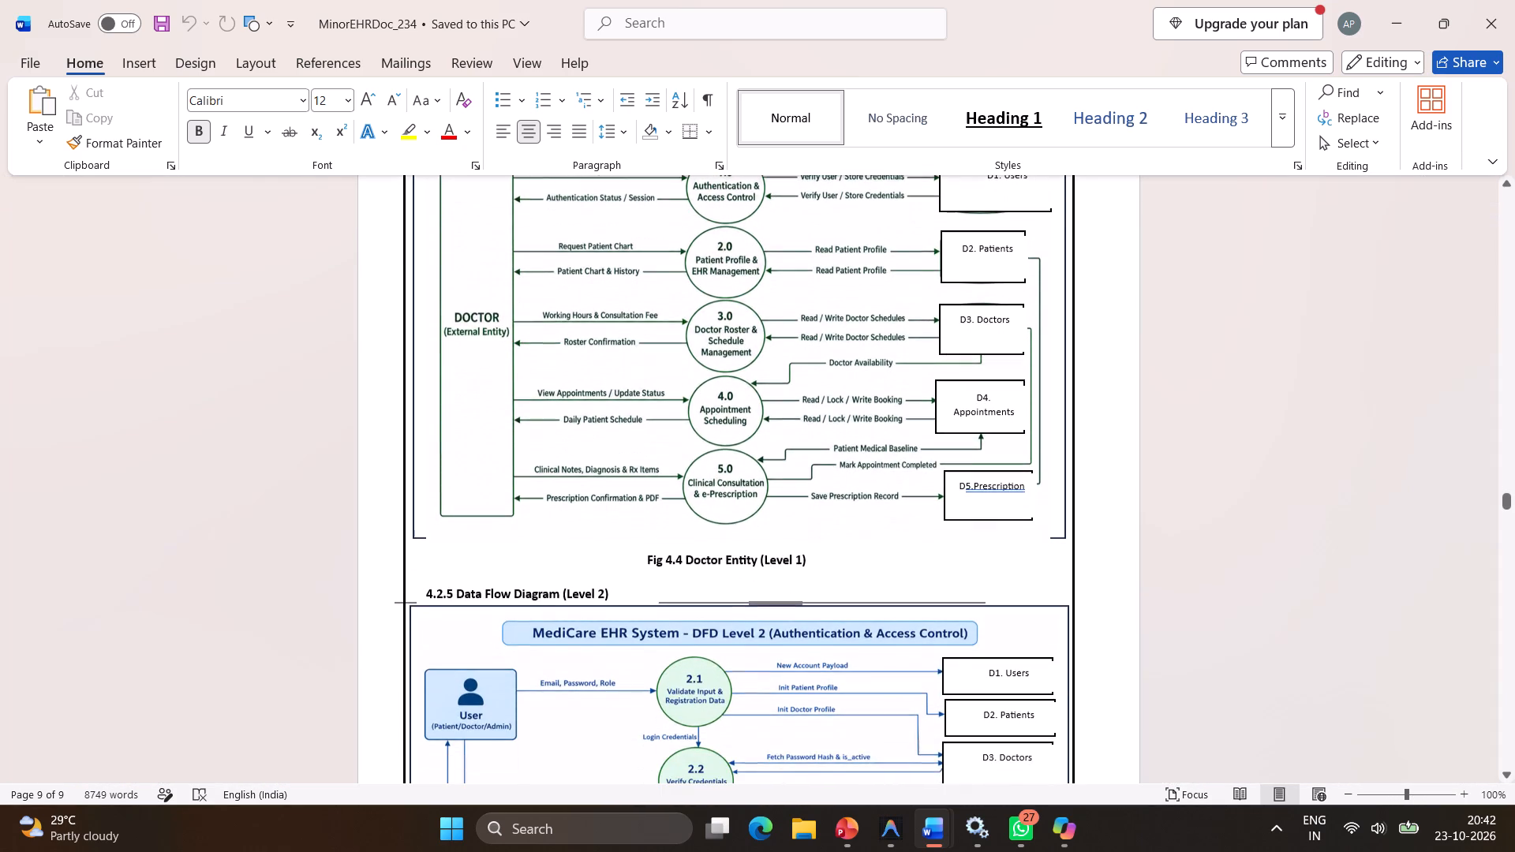
pyautogui.scroll(1, 570, 351)
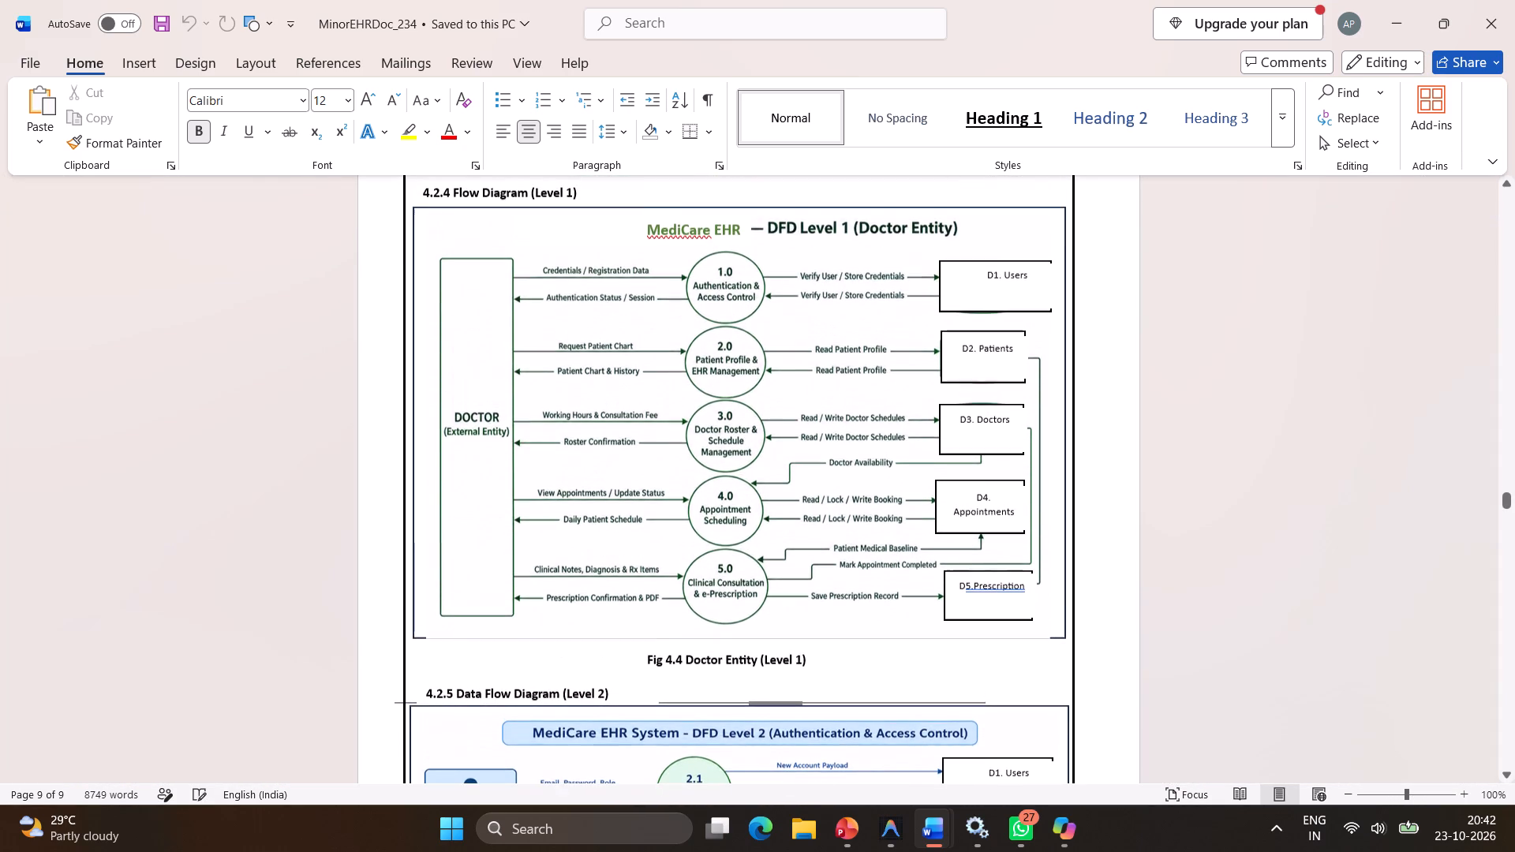
pyautogui.keyDown('ctrl'); pyautogui.scroll(5, 1243, 428); pyautogui.keyUp('ctrl')
pyautogui.hscroll(-1, 1243, 428)
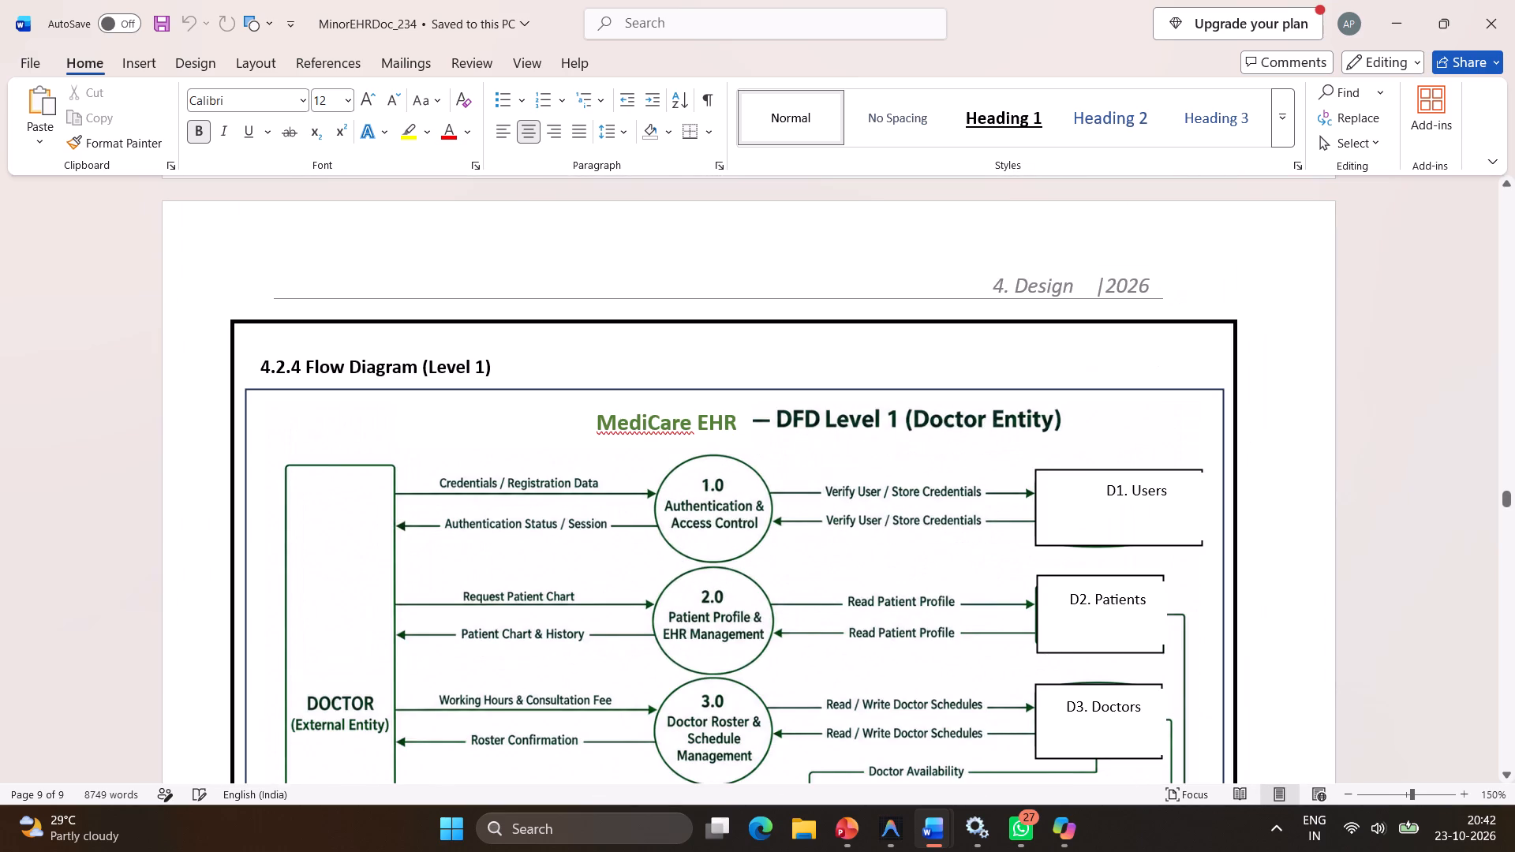
pyautogui.hscroll(-1, 1243, 428)
pyautogui.scroll(-1, 1026, 533)
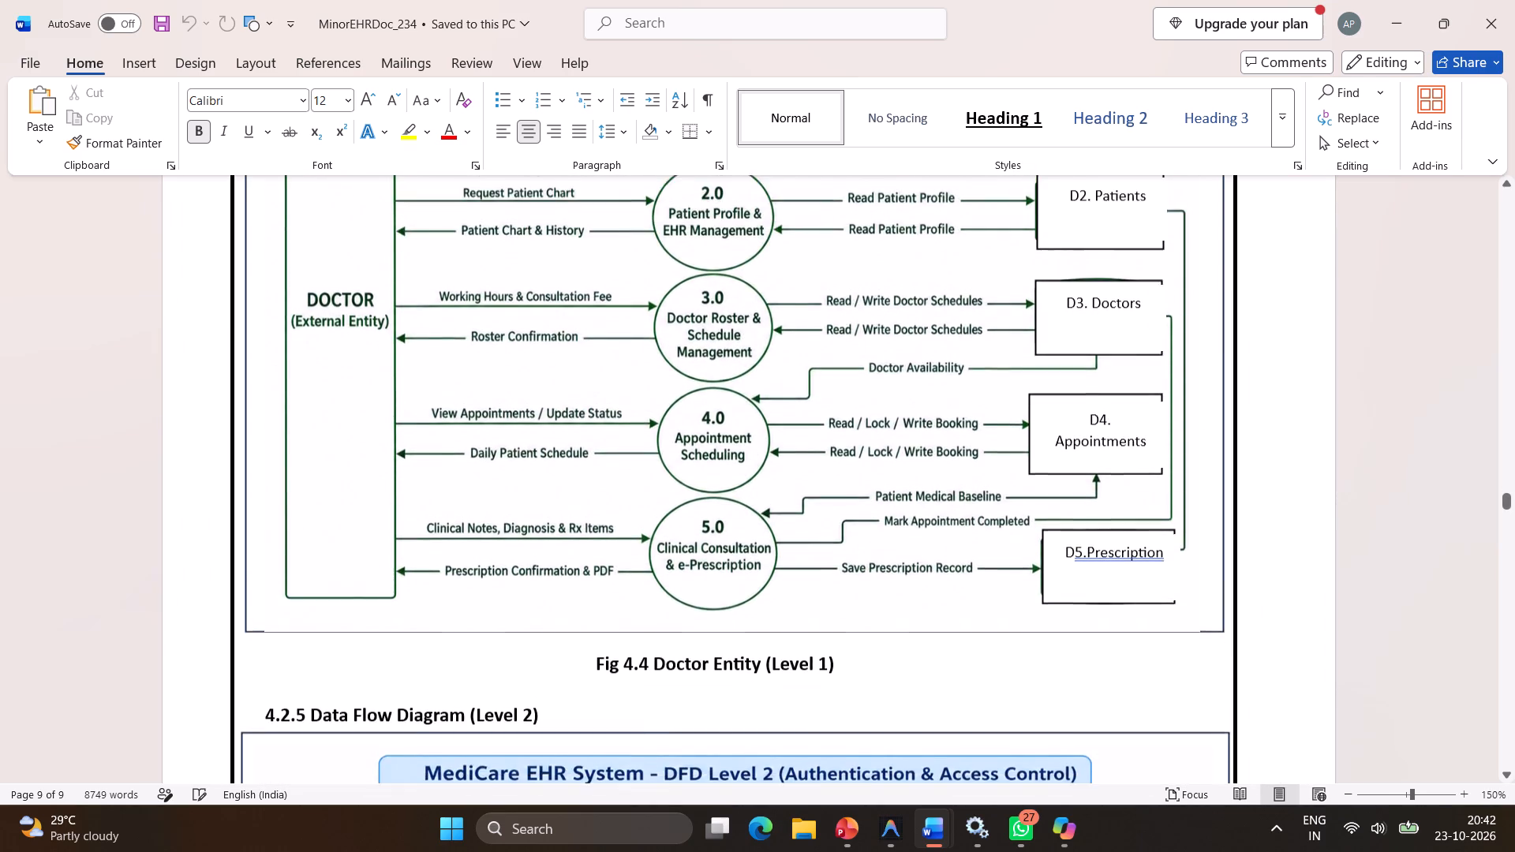
pyautogui.scroll(-1, 1026, 533)
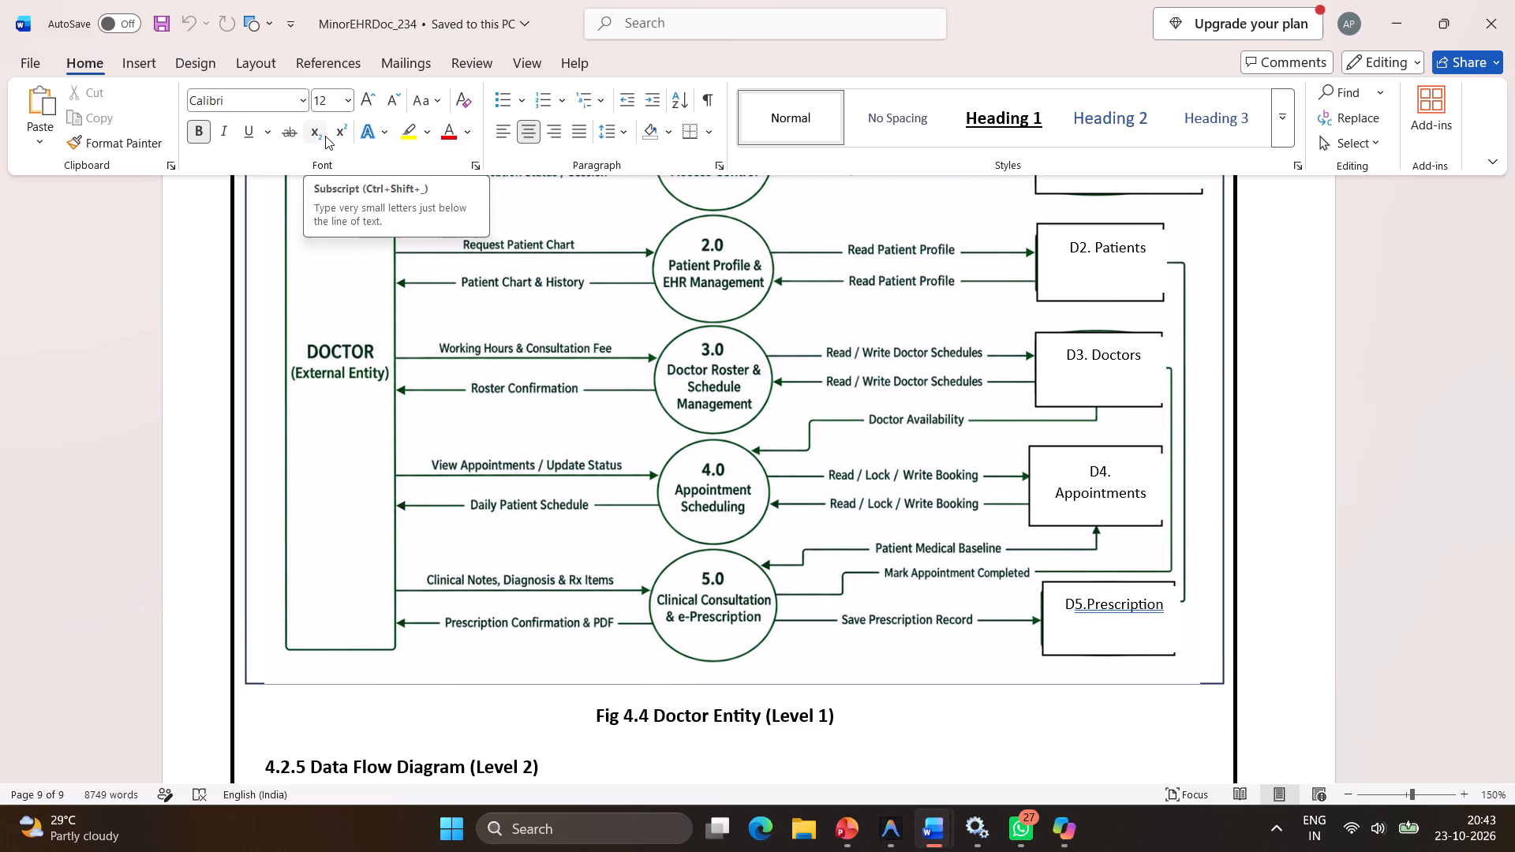
# Draw a rectangle about 6.3 cm high and 0.7 cm wide over the connector lines beside boxes D2 to D5 in Fig 4.4, in front of text.
pyautogui.click(143, 55)
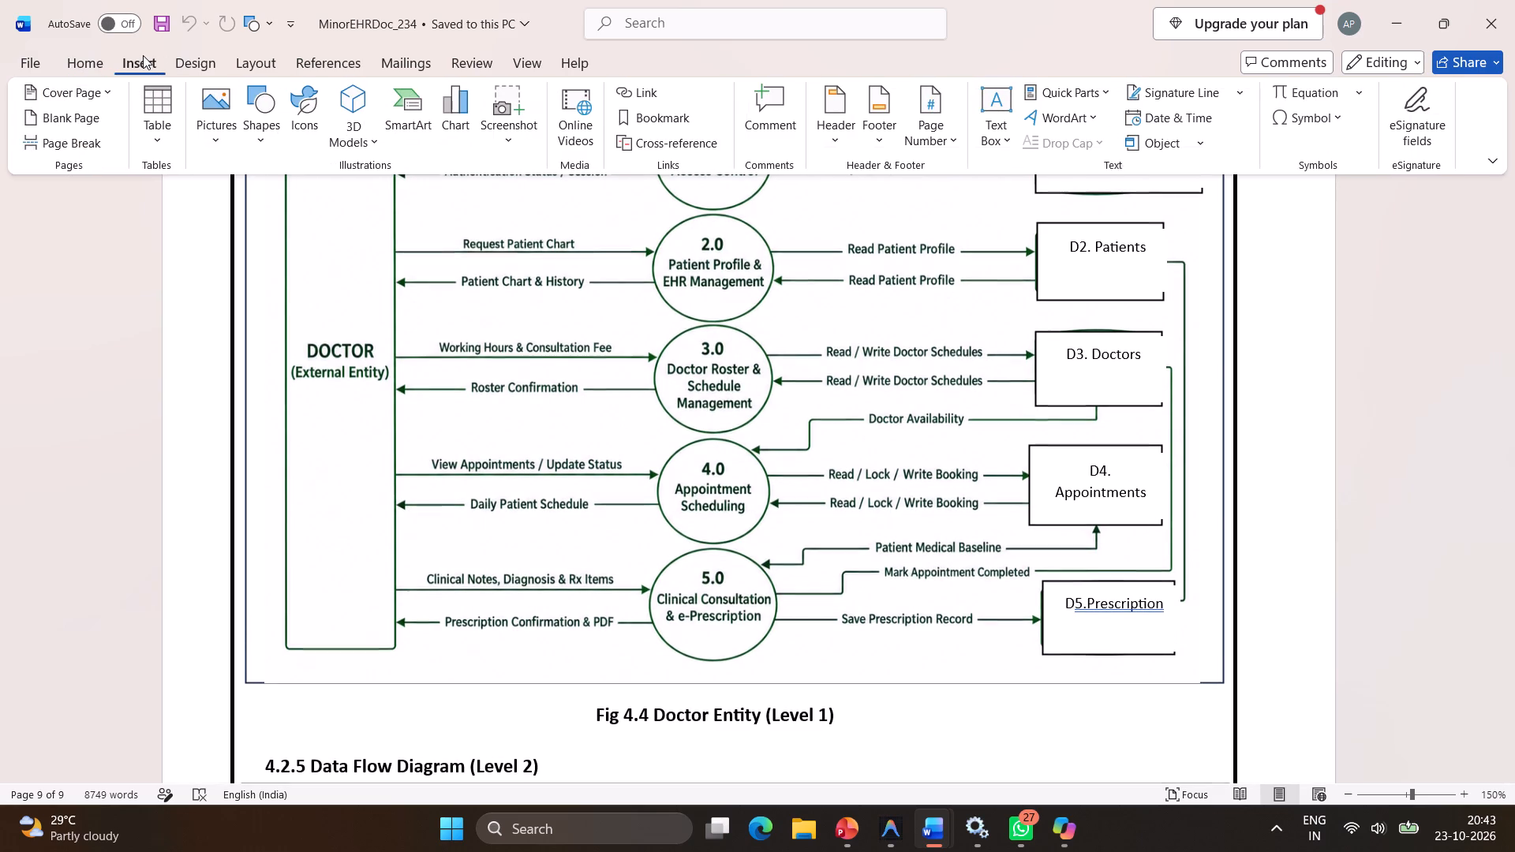
pyautogui.click(260, 120)
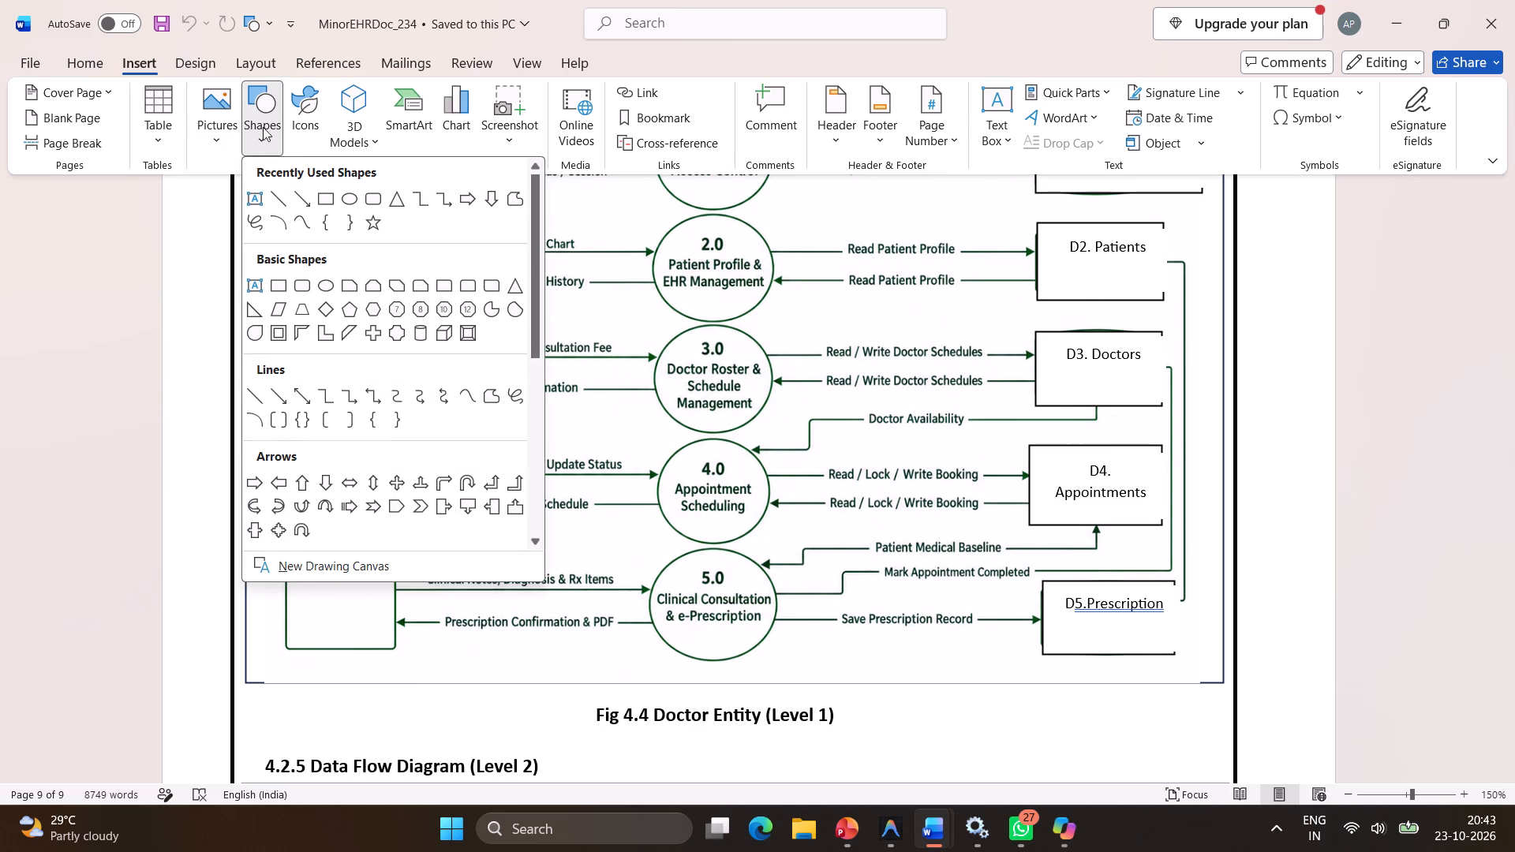
pyautogui.click(325, 196)
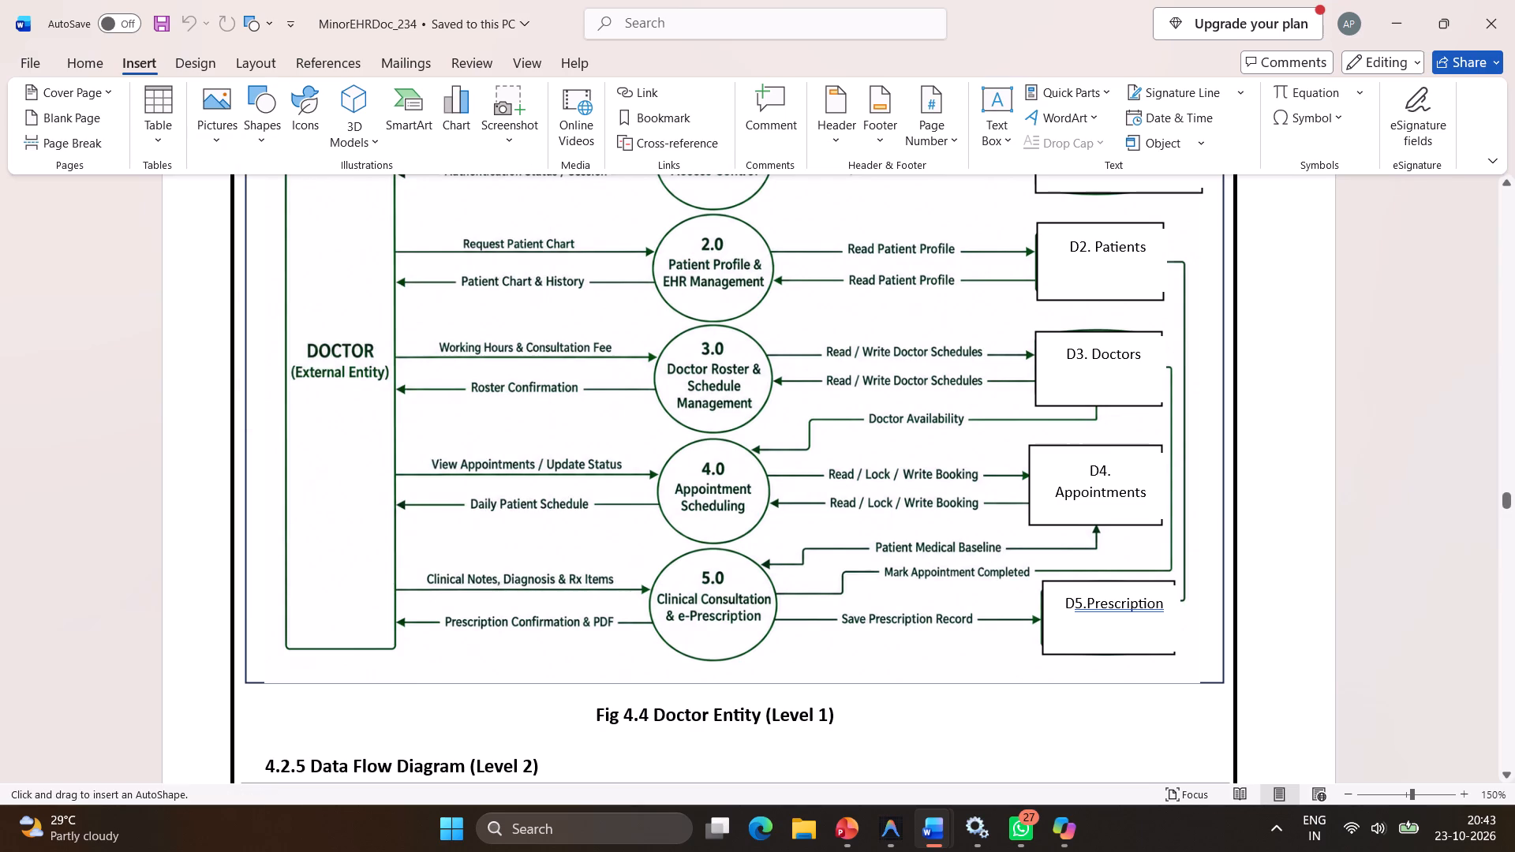
pyautogui.moveTo(1167, 251); pyautogui.dragTo(1214, 301)
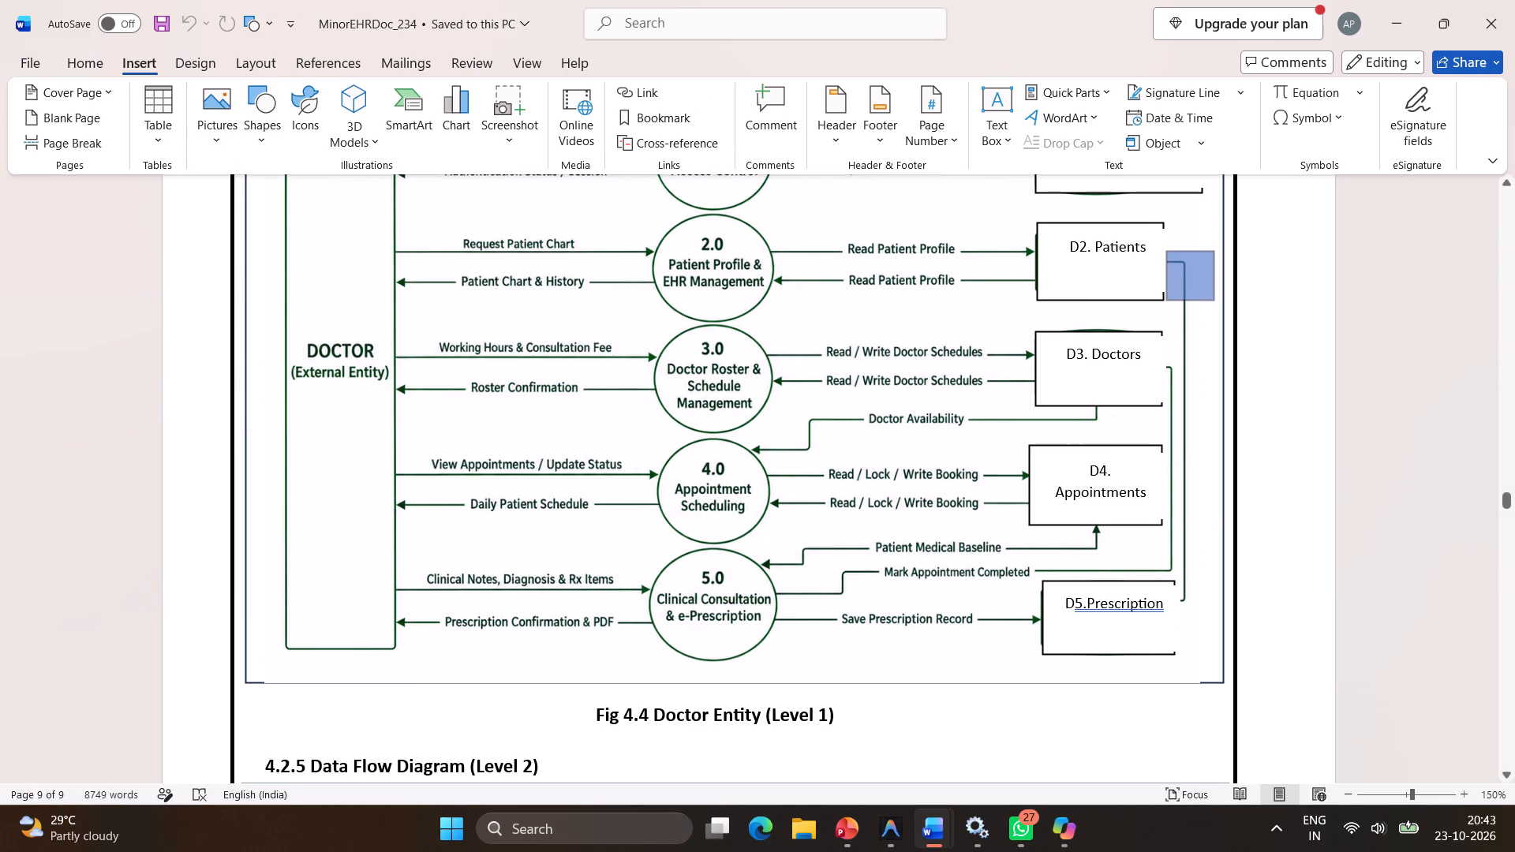
pyautogui.moveTo(1214, 301); pyautogui.dragTo(1211, 536)
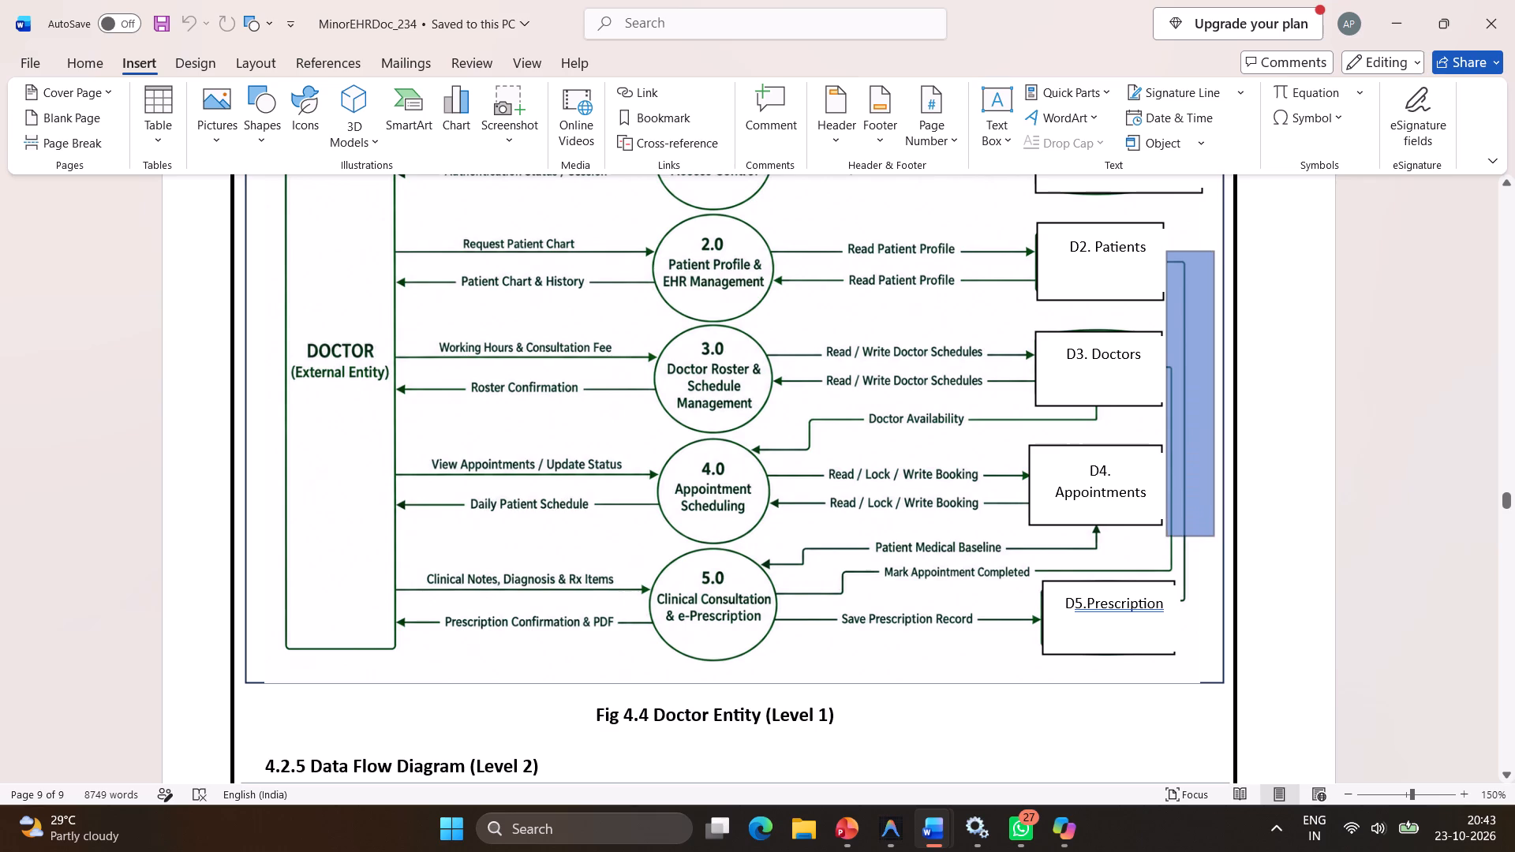
pyautogui.moveTo(1211, 536); pyautogui.dragTo(1206, 594)
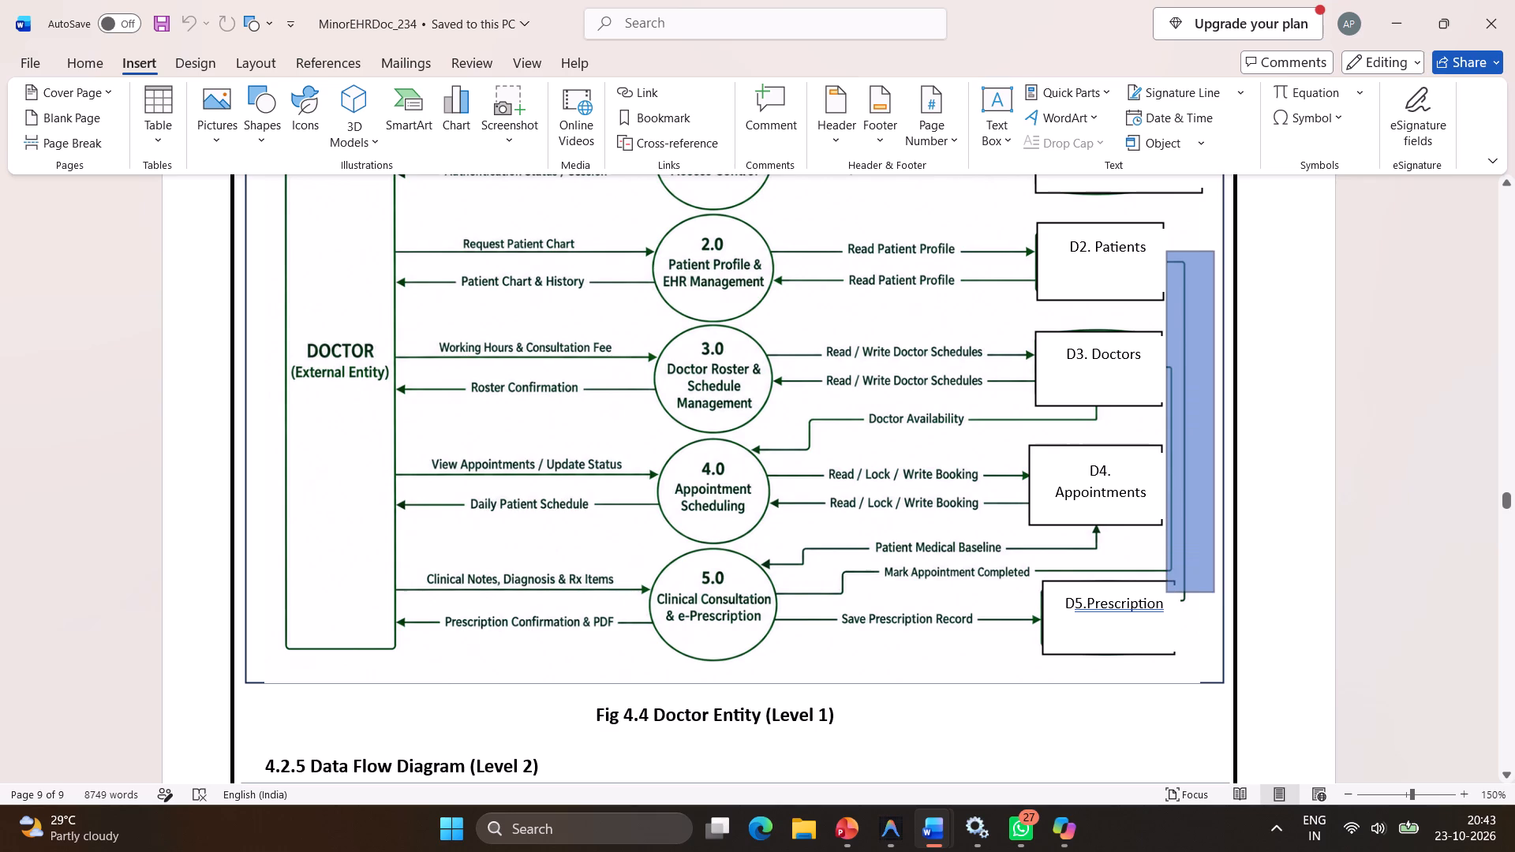
pyautogui.moveTo(1206, 594); pyautogui.dragTo(1203, 601)
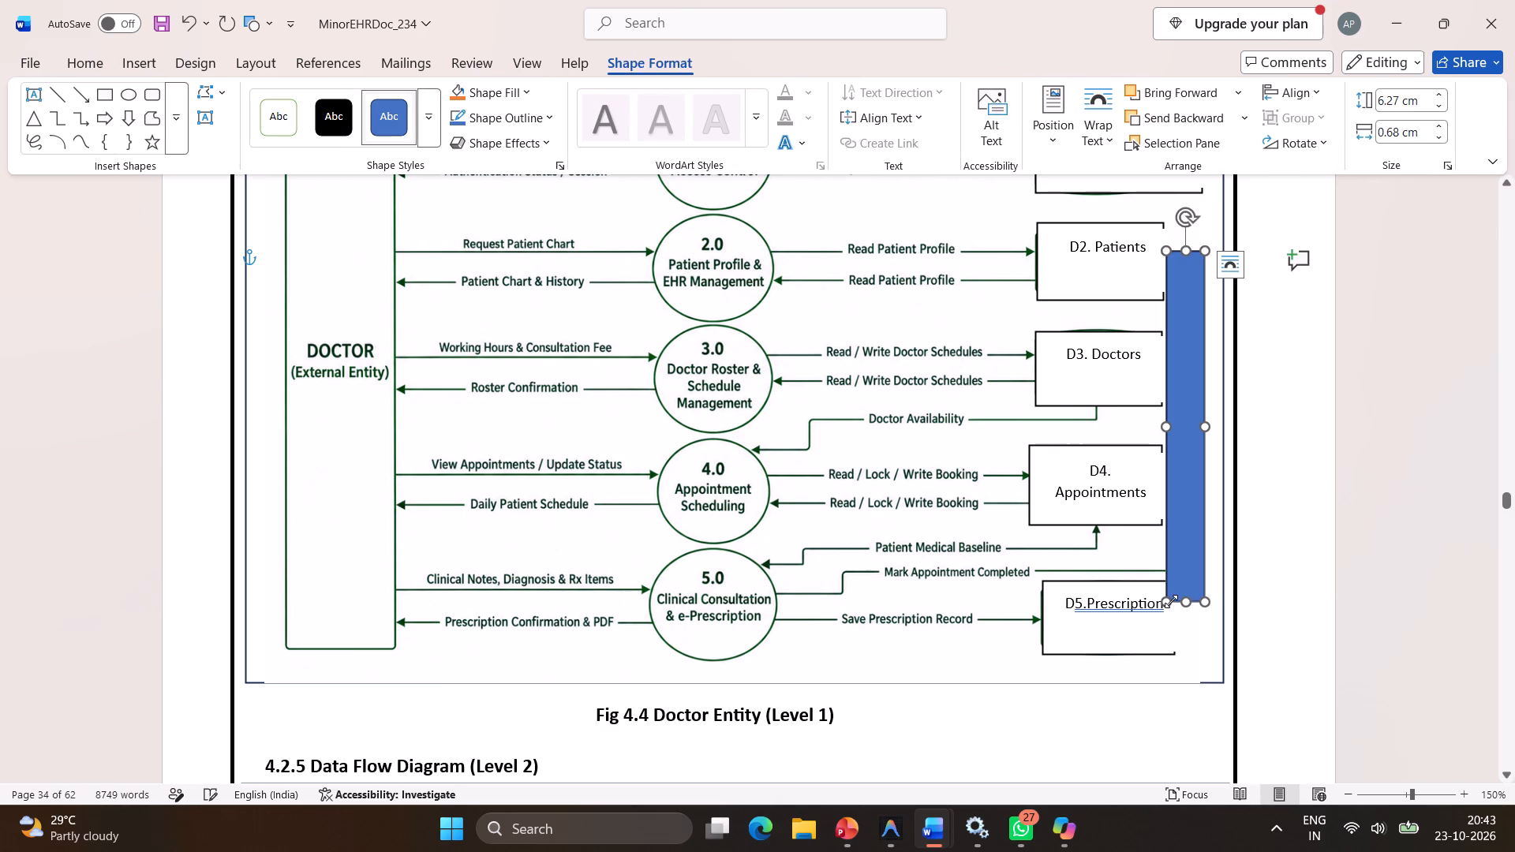
pyautogui.click(1232, 265)
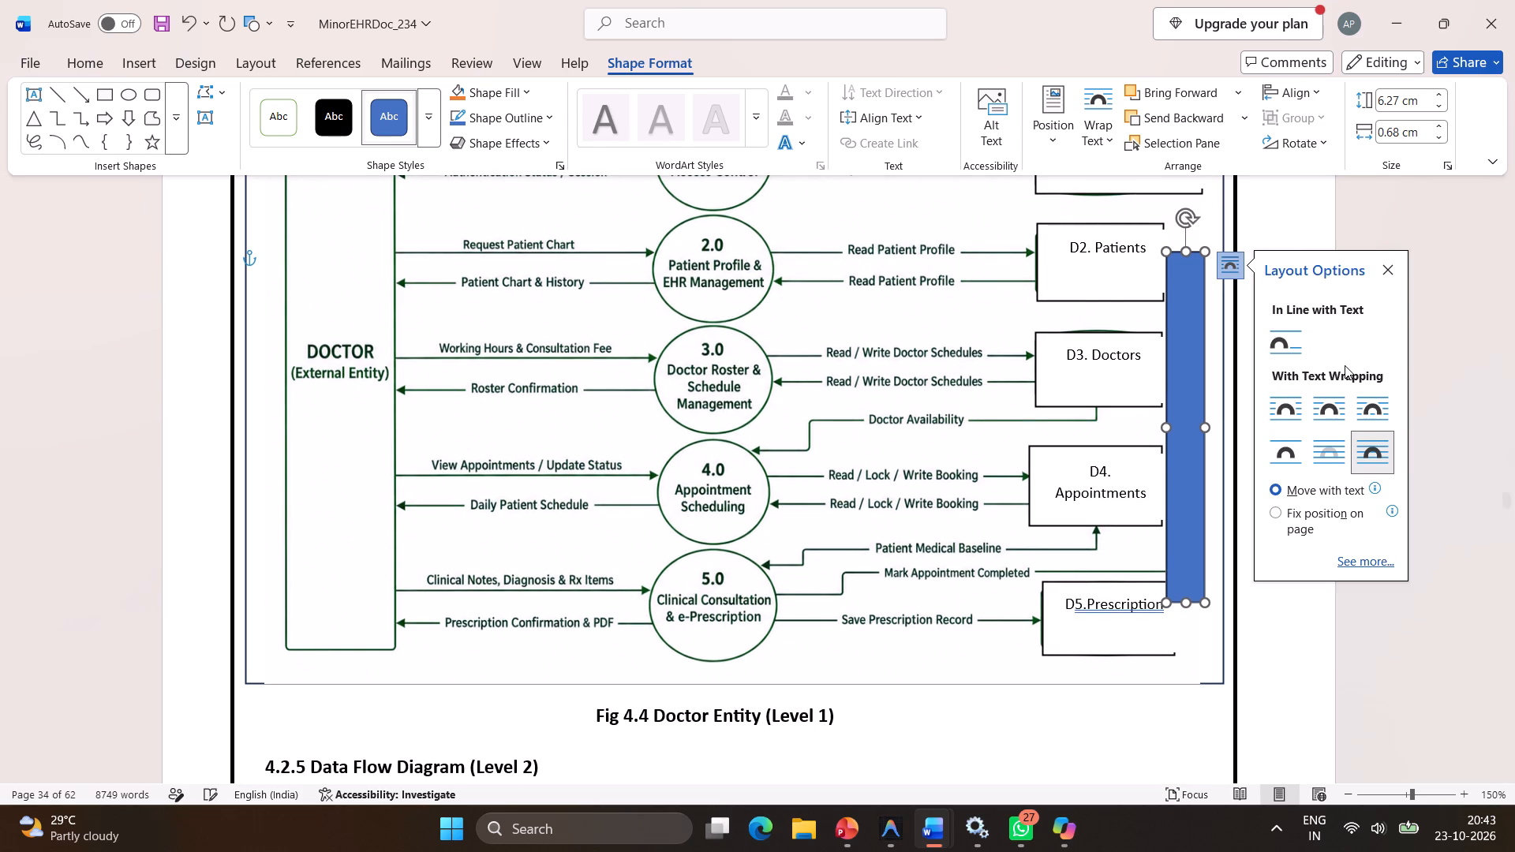
pyautogui.click(1367, 448)
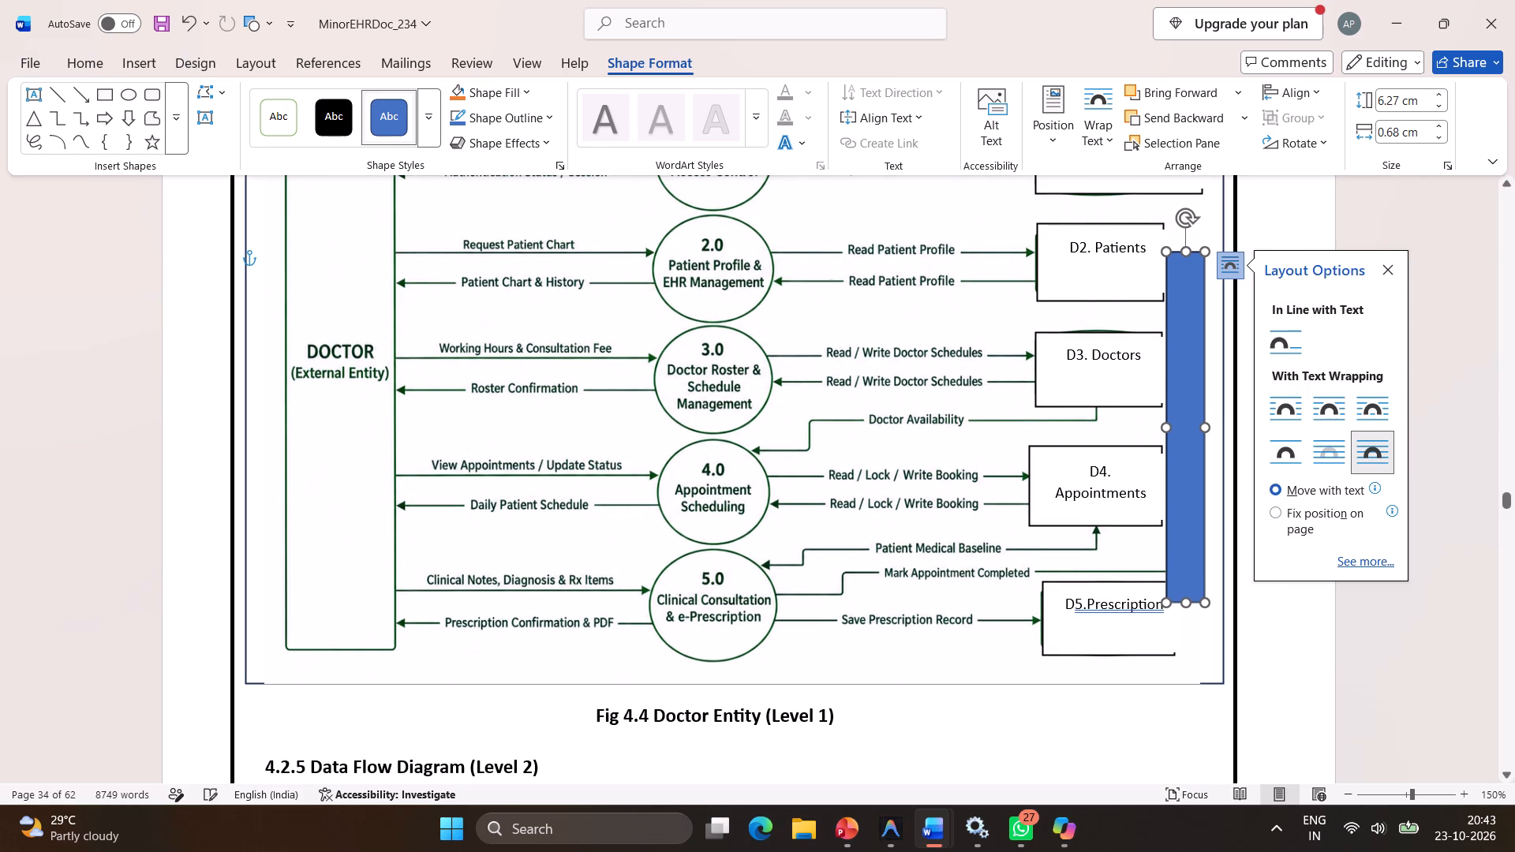
pyautogui.click(1146, 400)
pyautogui.click(1184, 429)
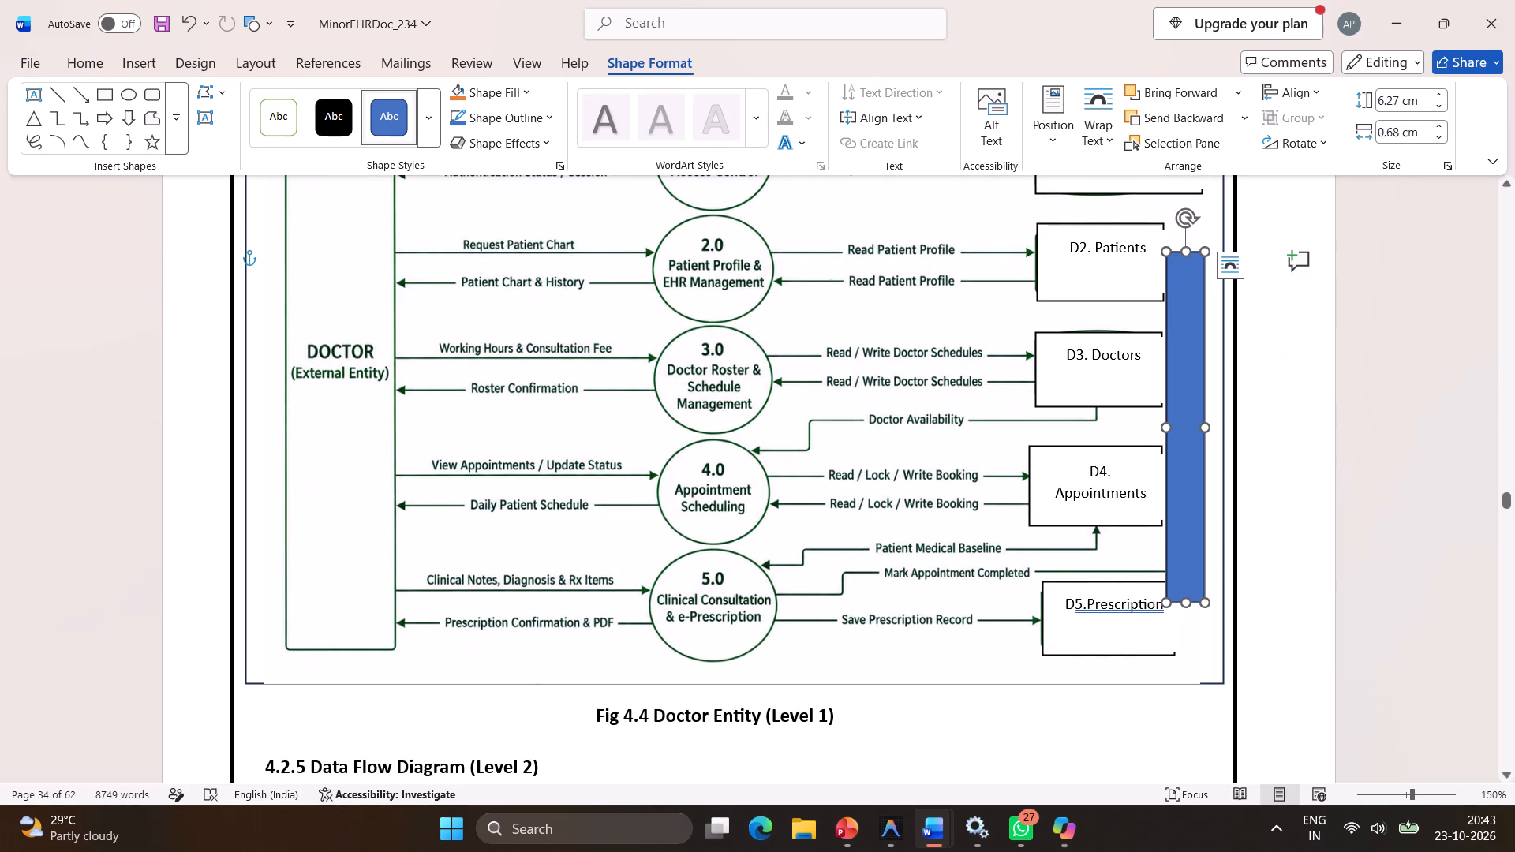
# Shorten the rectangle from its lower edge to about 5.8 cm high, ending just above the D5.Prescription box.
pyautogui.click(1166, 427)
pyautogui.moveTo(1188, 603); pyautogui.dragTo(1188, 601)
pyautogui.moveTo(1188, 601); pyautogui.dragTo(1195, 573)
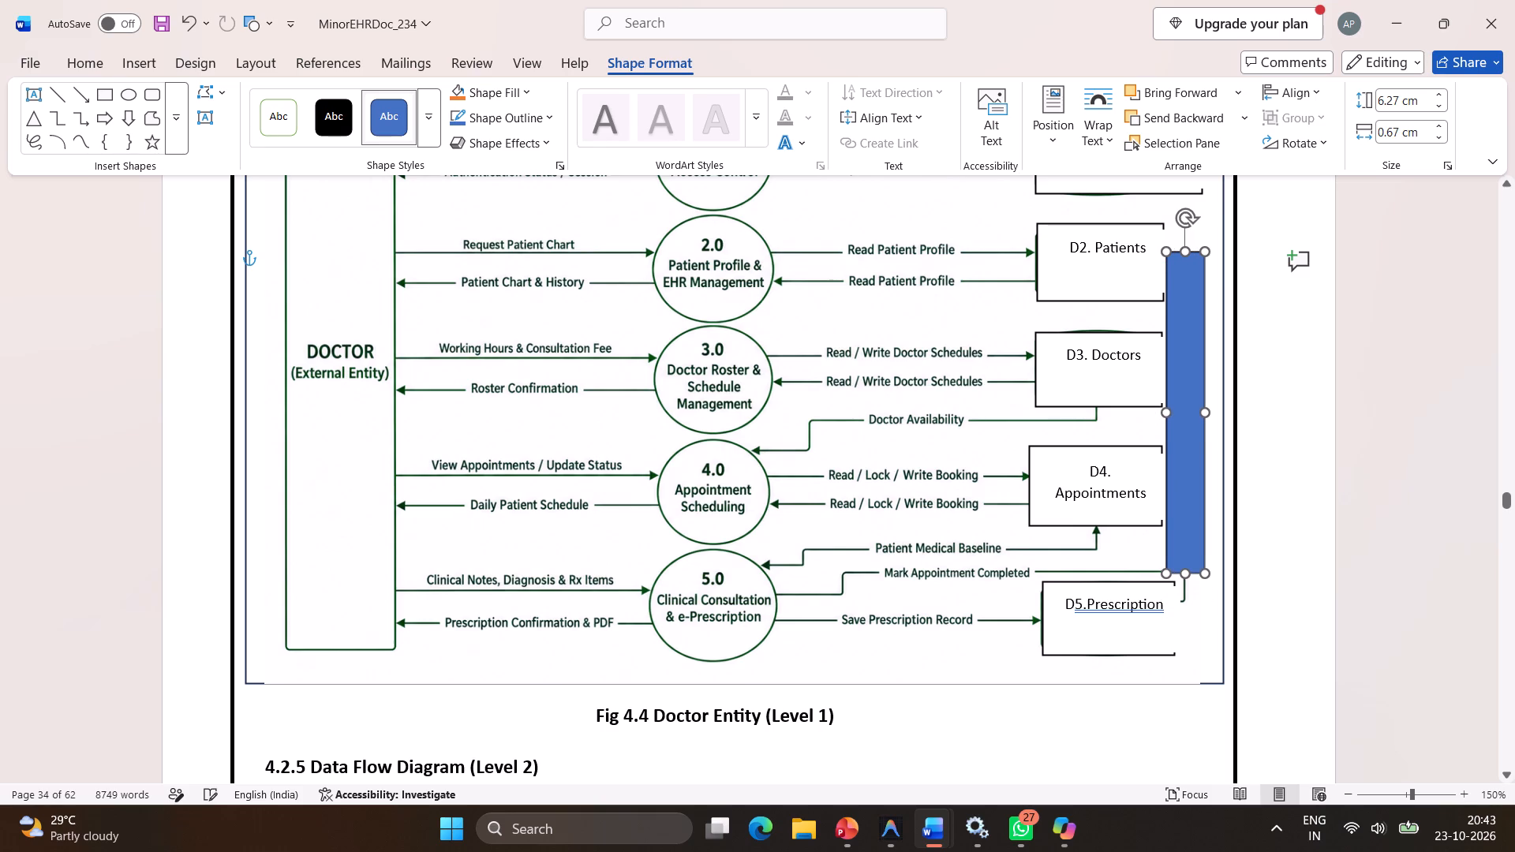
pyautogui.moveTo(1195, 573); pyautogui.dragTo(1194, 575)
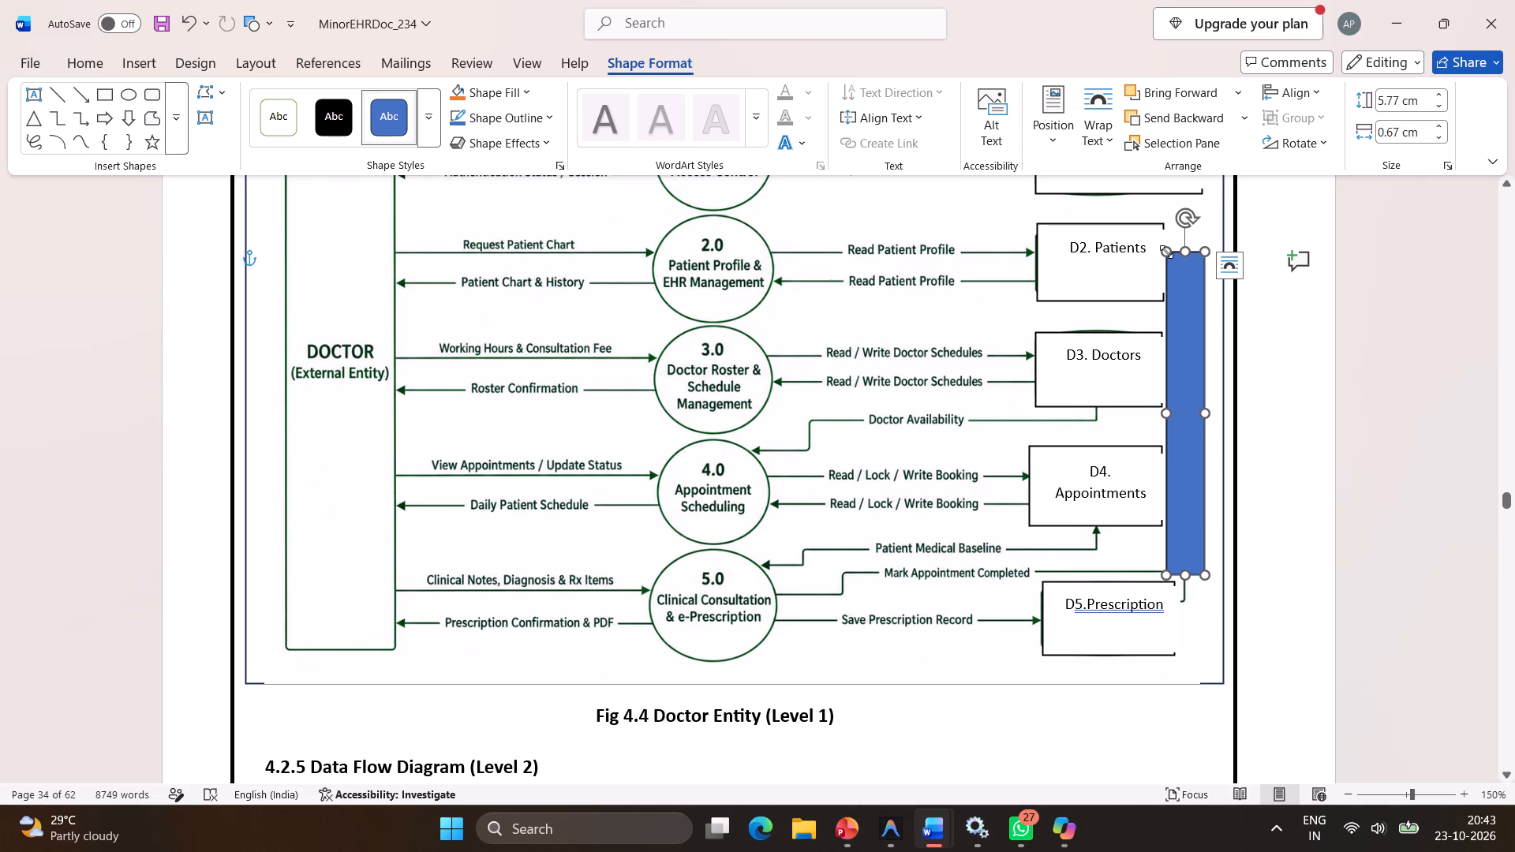
# Give the rectangle over the connector lines a white outline and a white fill.
pyautogui.rightClick(1191, 302)
pyautogui.click(1304, 222)
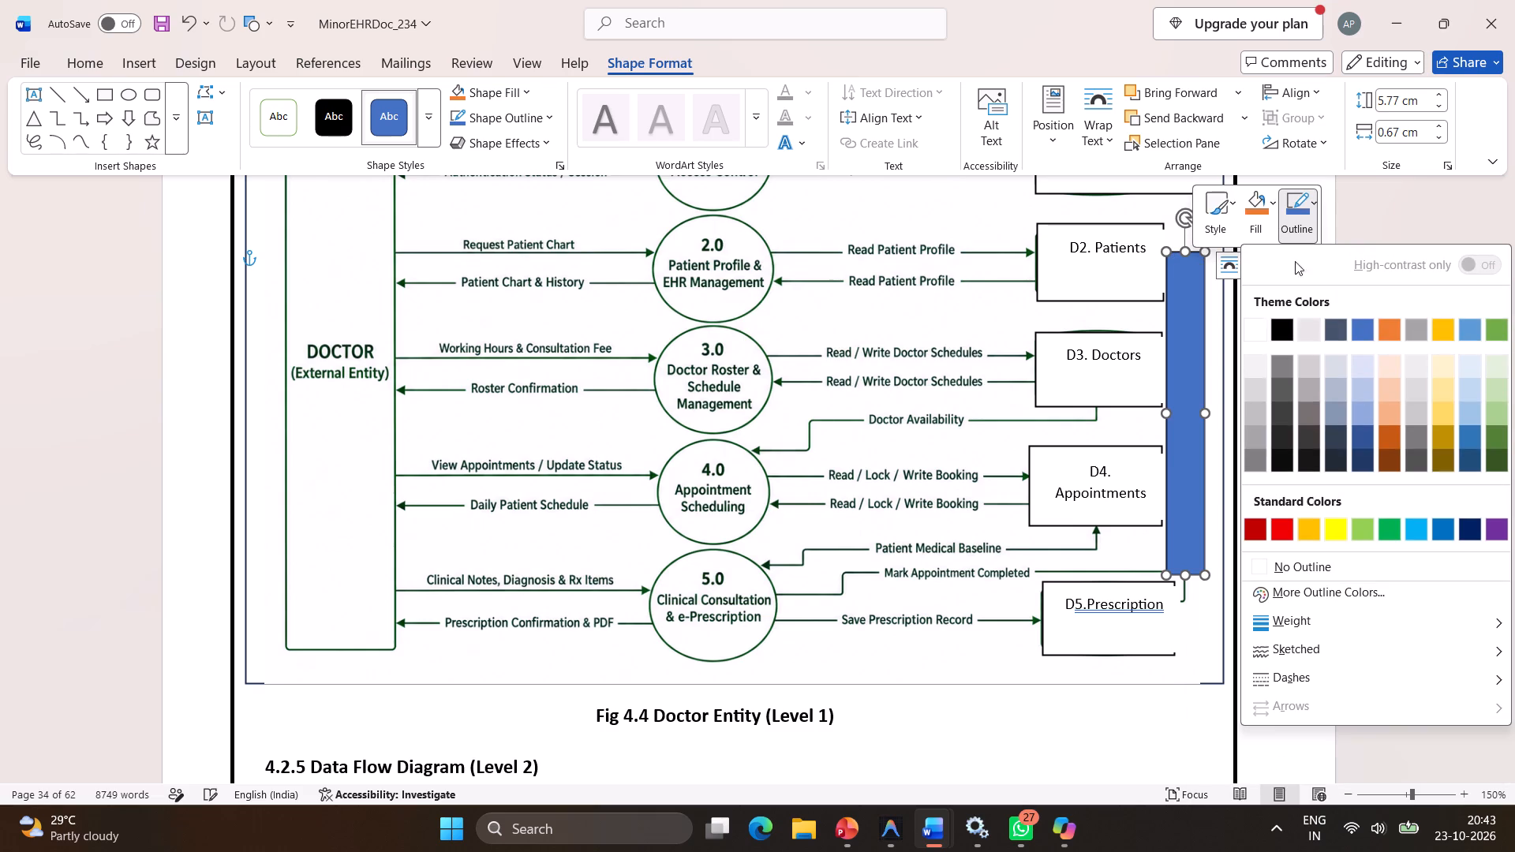
pyautogui.click(1265, 326)
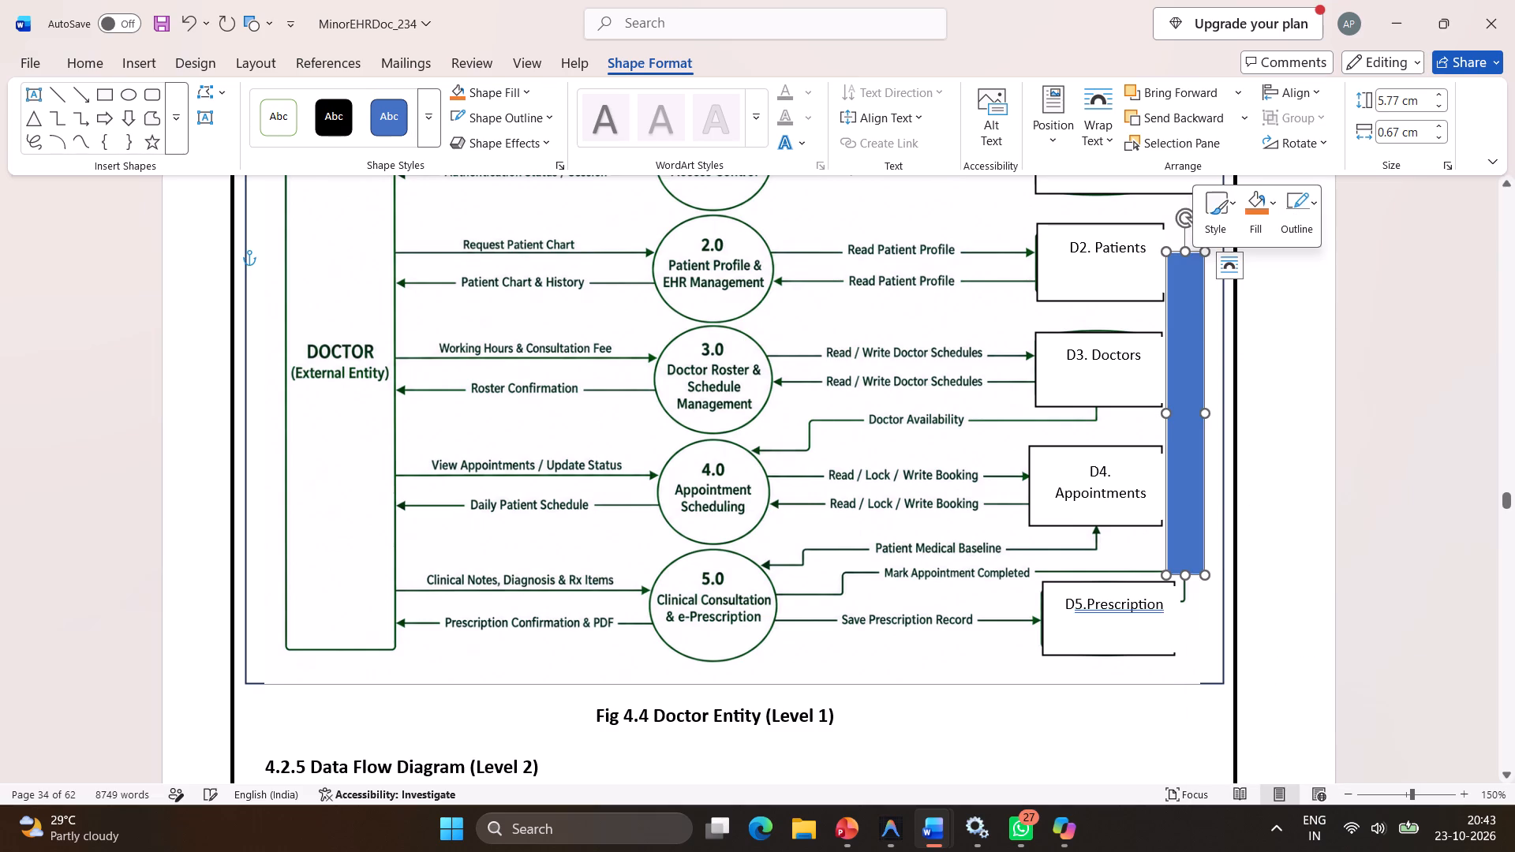
pyautogui.click(1257, 226)
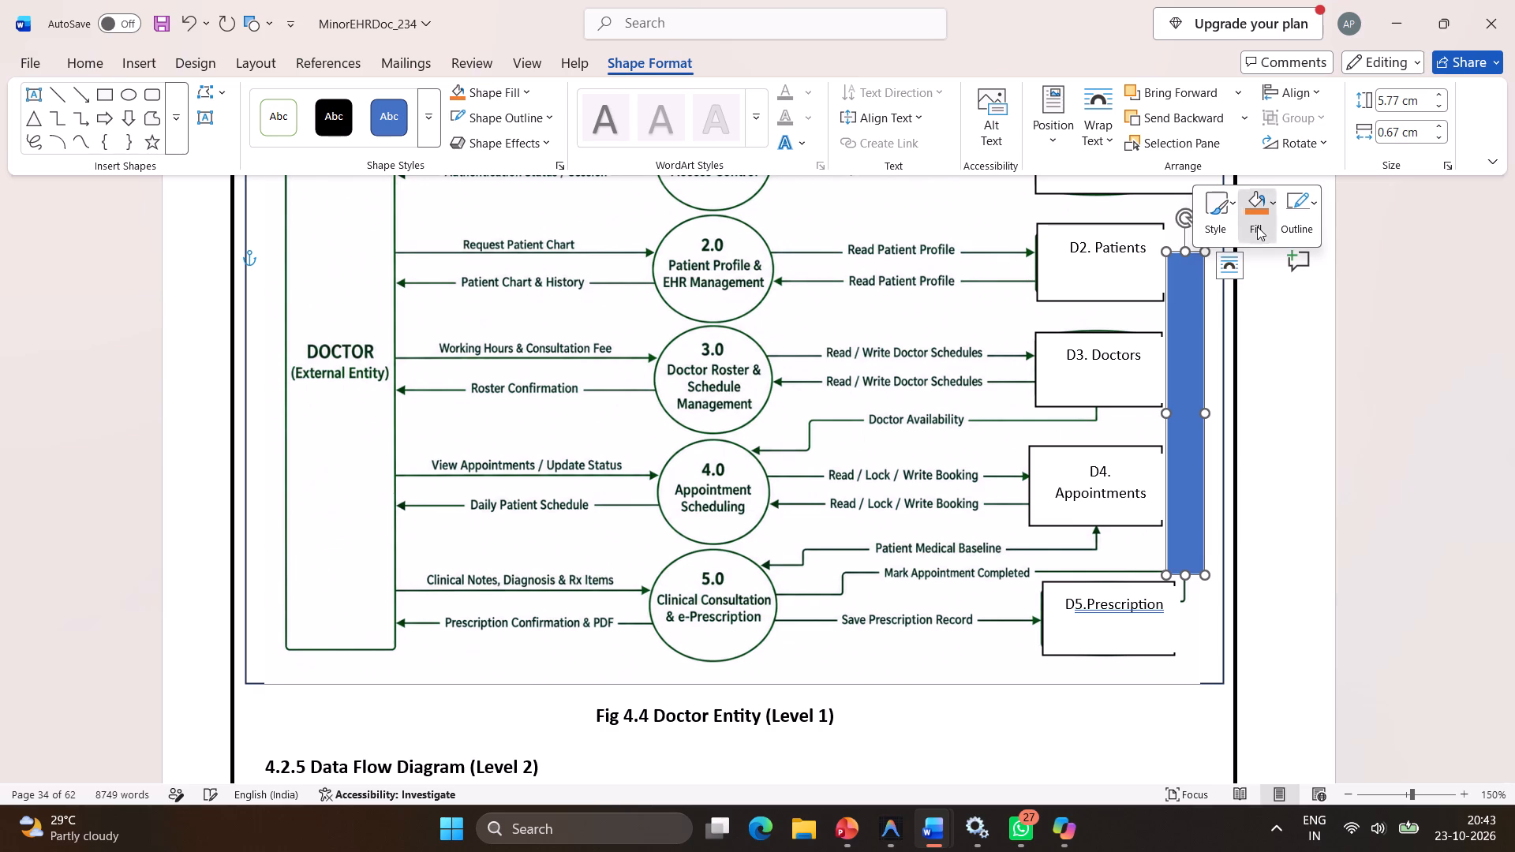
pyautogui.click(1255, 323)
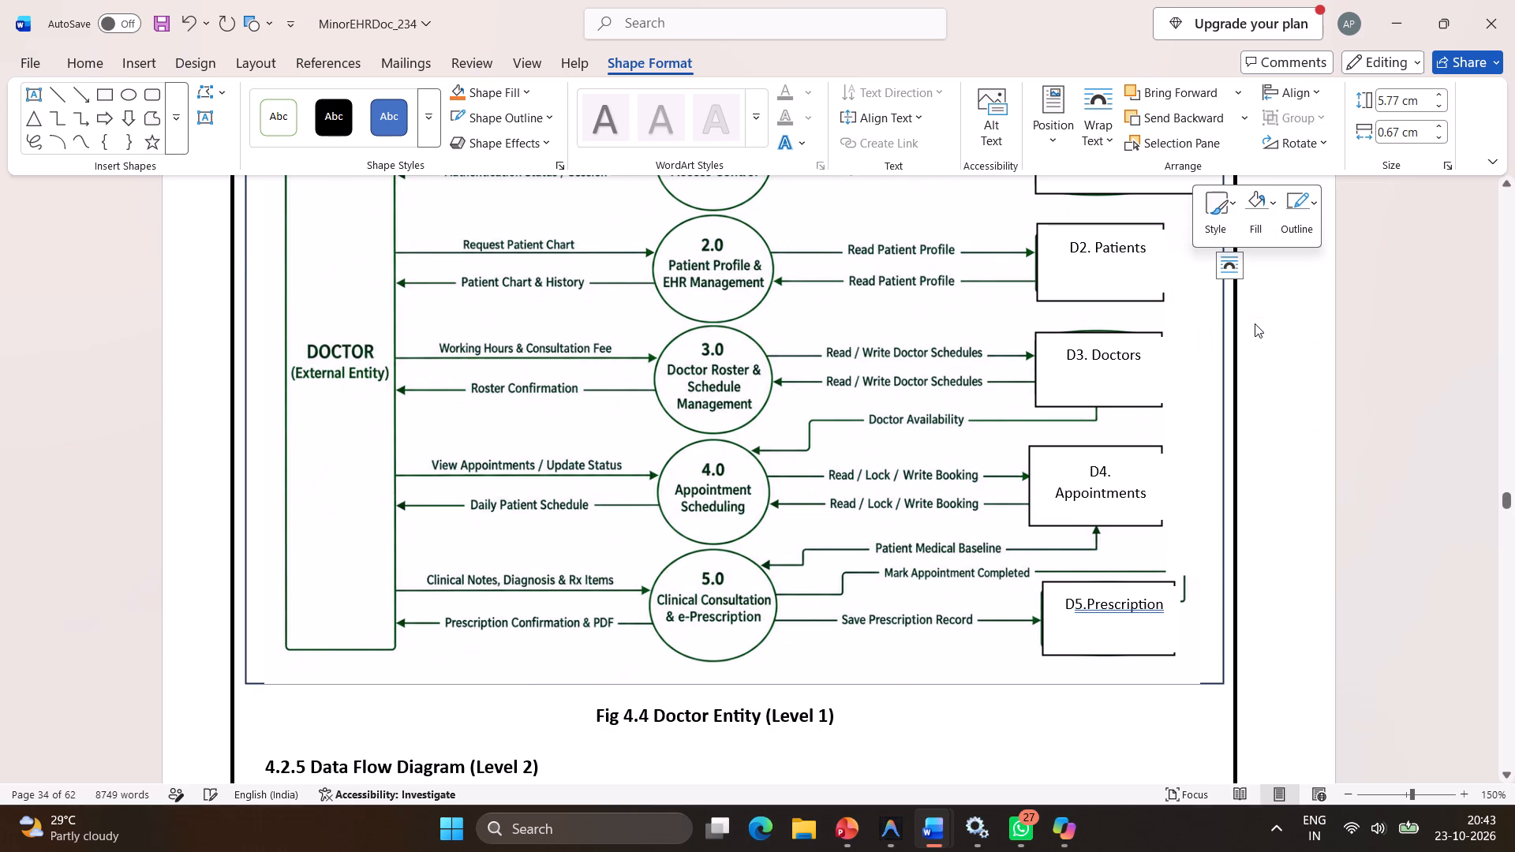
pyautogui.click(1260, 511)
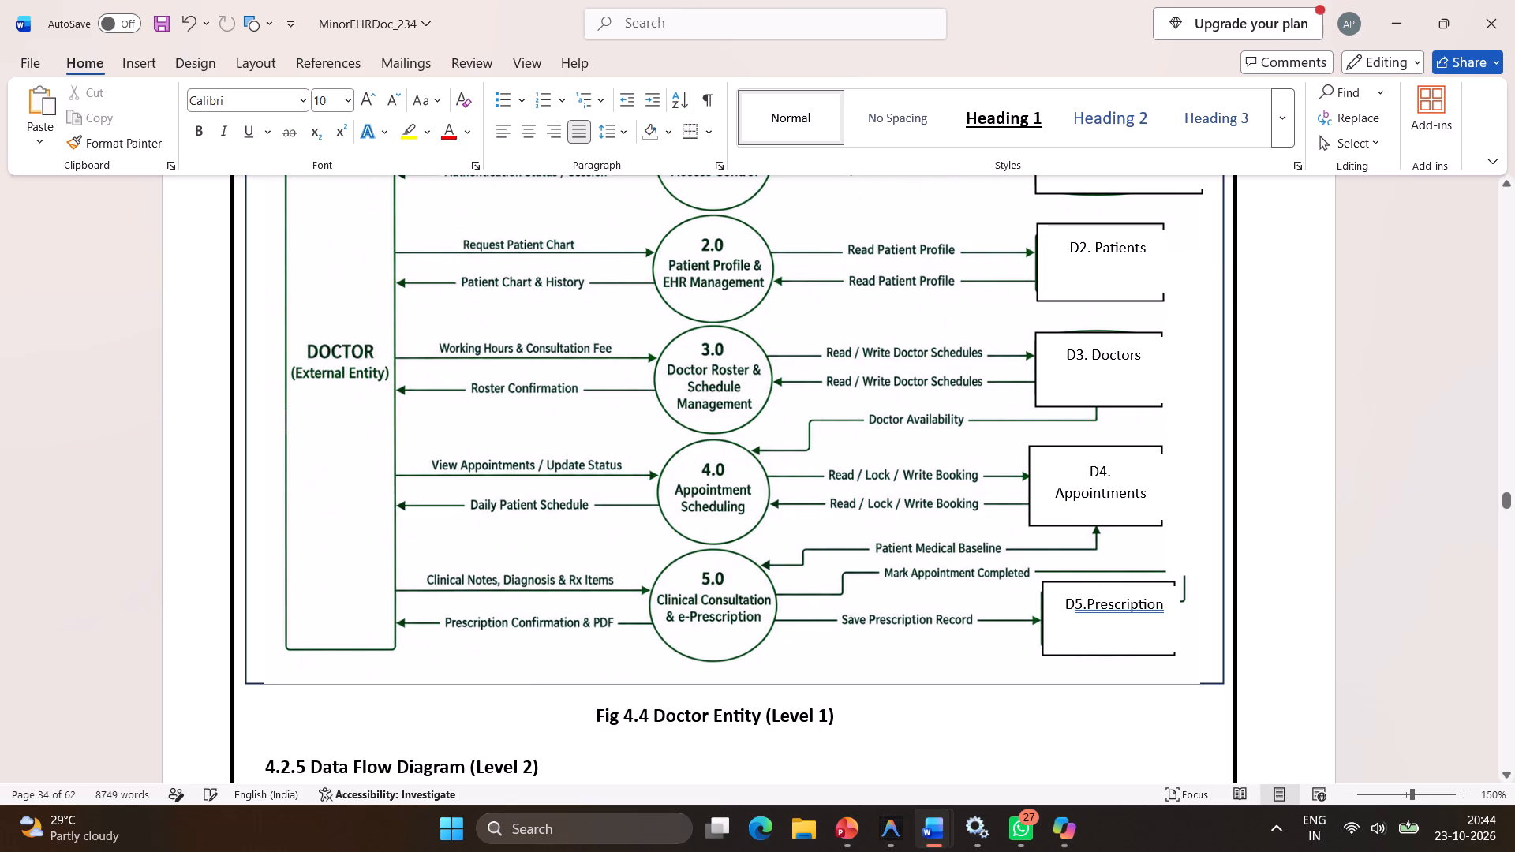
# Extend the white rectangle's lower edge to just below the D5.Prescription box, covering the leftover connector line beside it.
pyautogui.click(1180, 514)
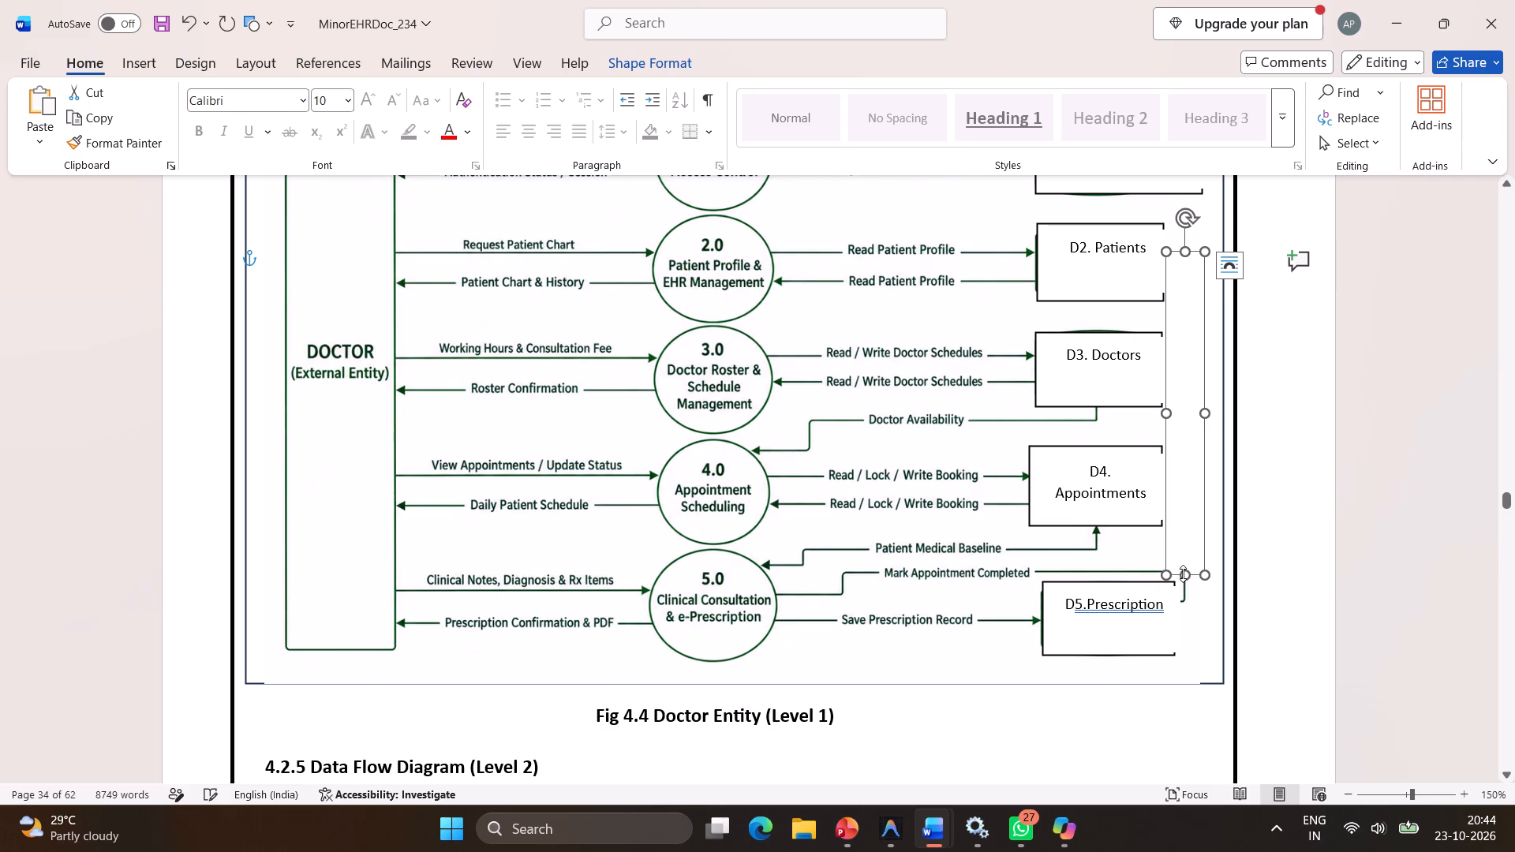
pyautogui.moveTo(1185, 572); pyautogui.dragTo(1195, 629)
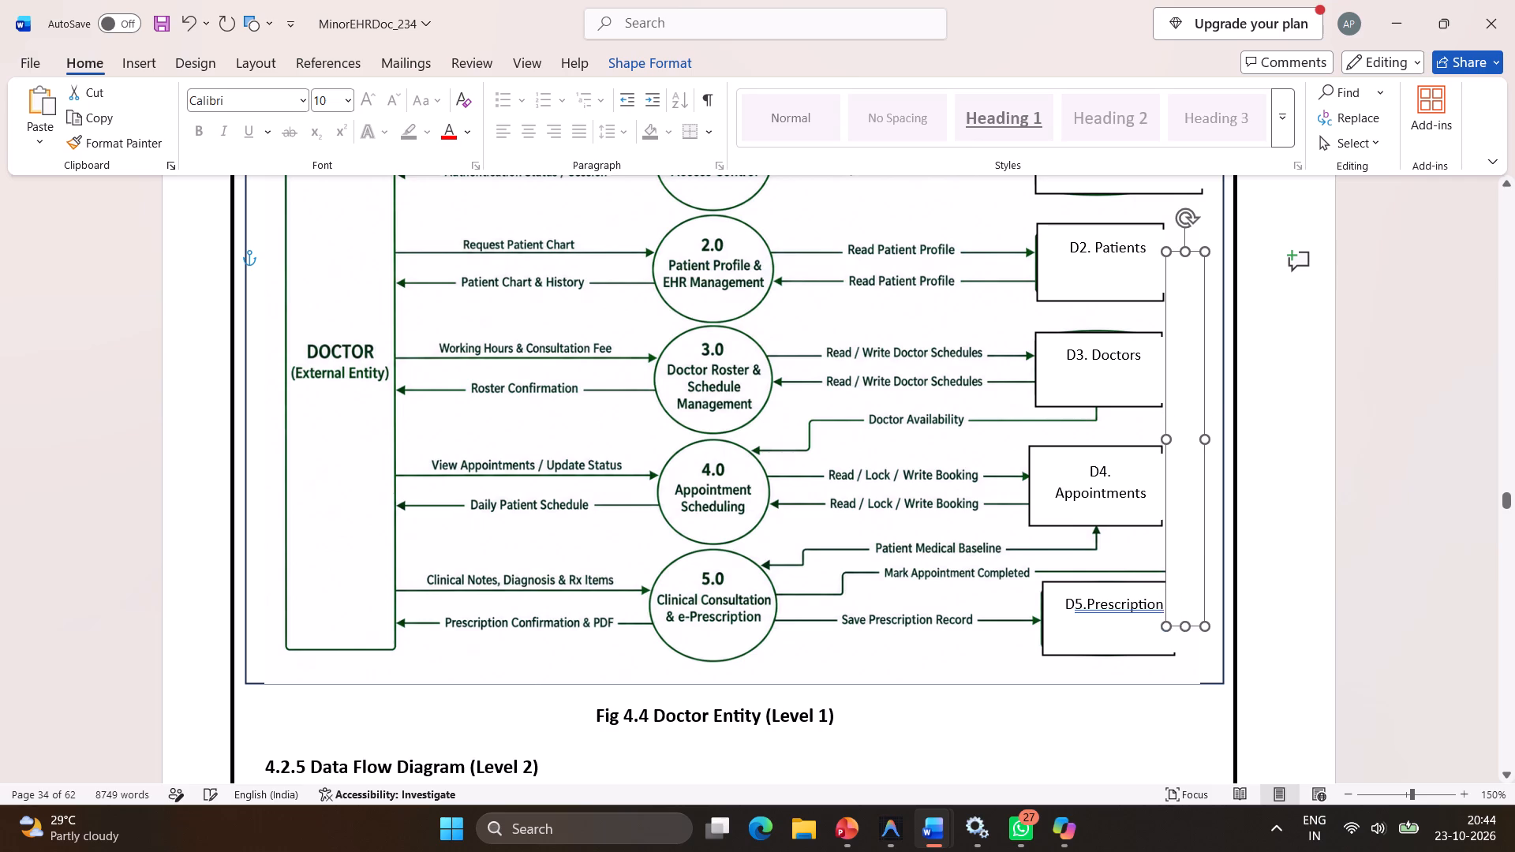
pyautogui.moveTo(1195, 629); pyautogui.dragTo(1200, 663)
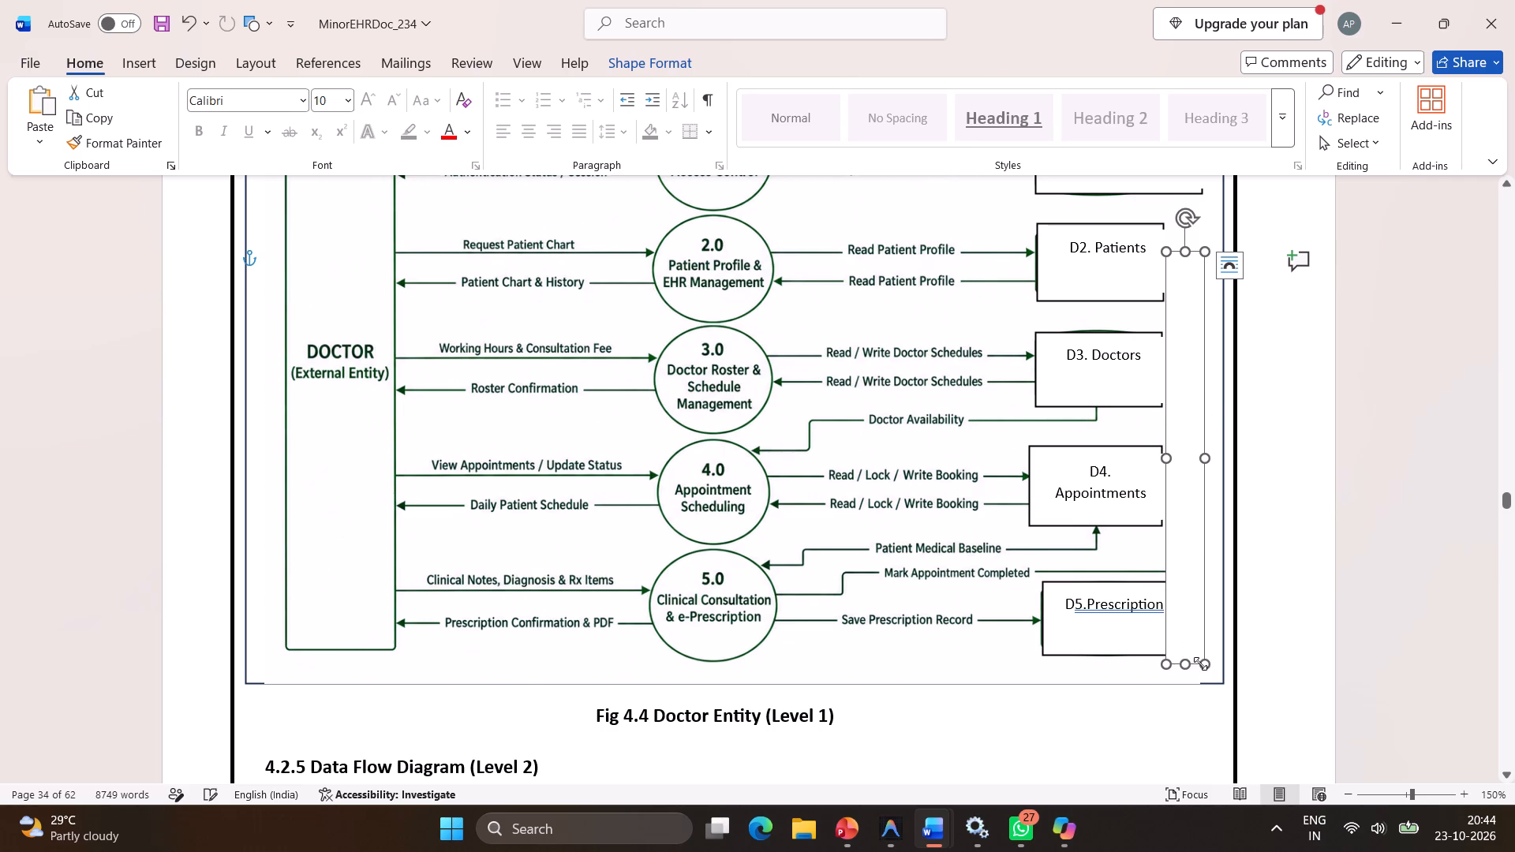
pyautogui.click(1165, 458)
pyautogui.click(1173, 456)
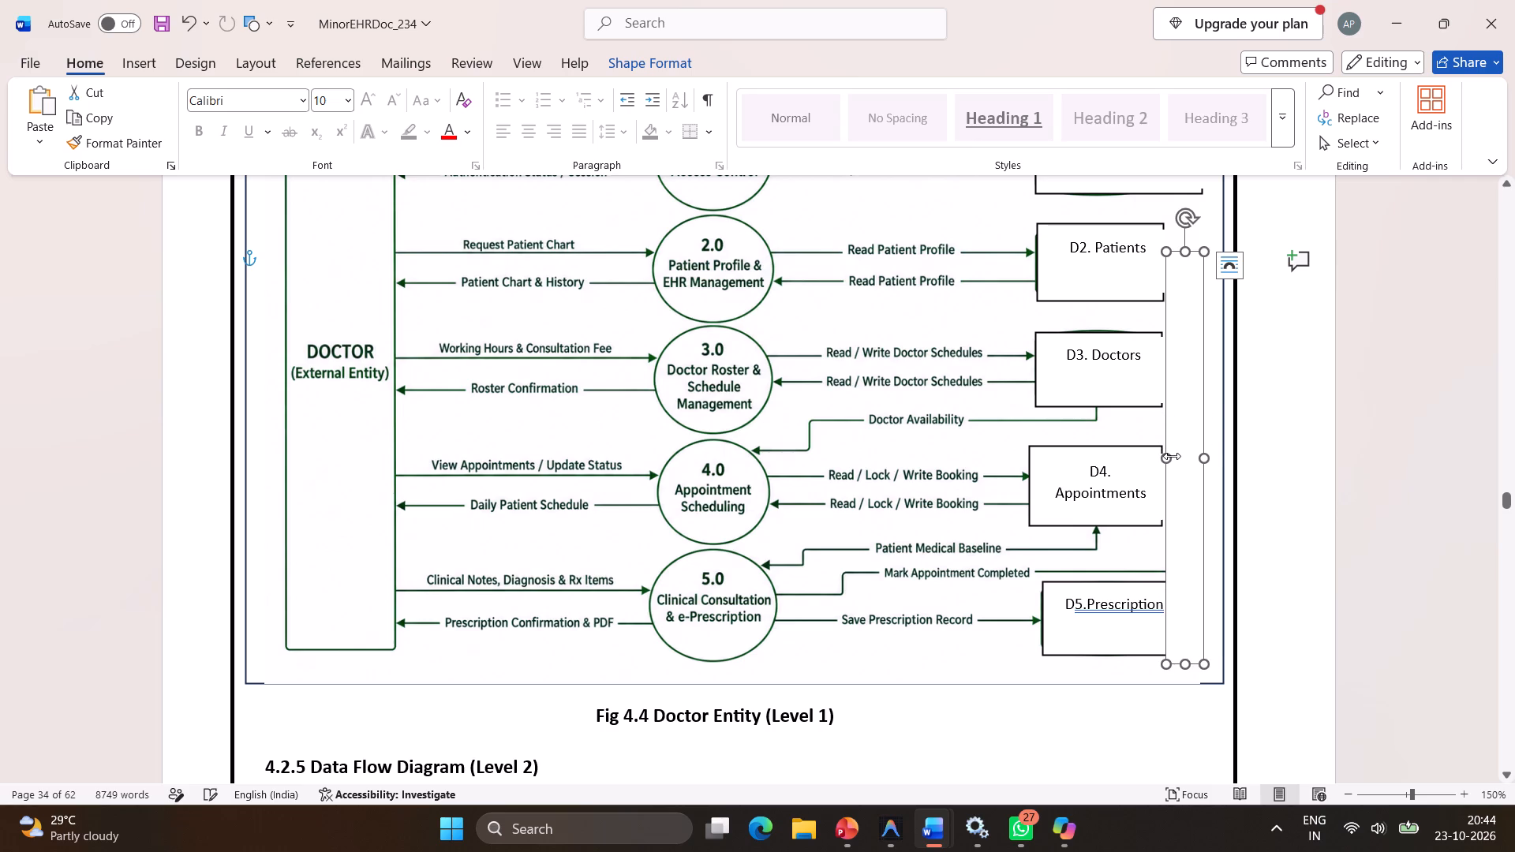
pyautogui.click(1173, 456)
pyautogui.click(1165, 461)
pyautogui.click(1291, 469)
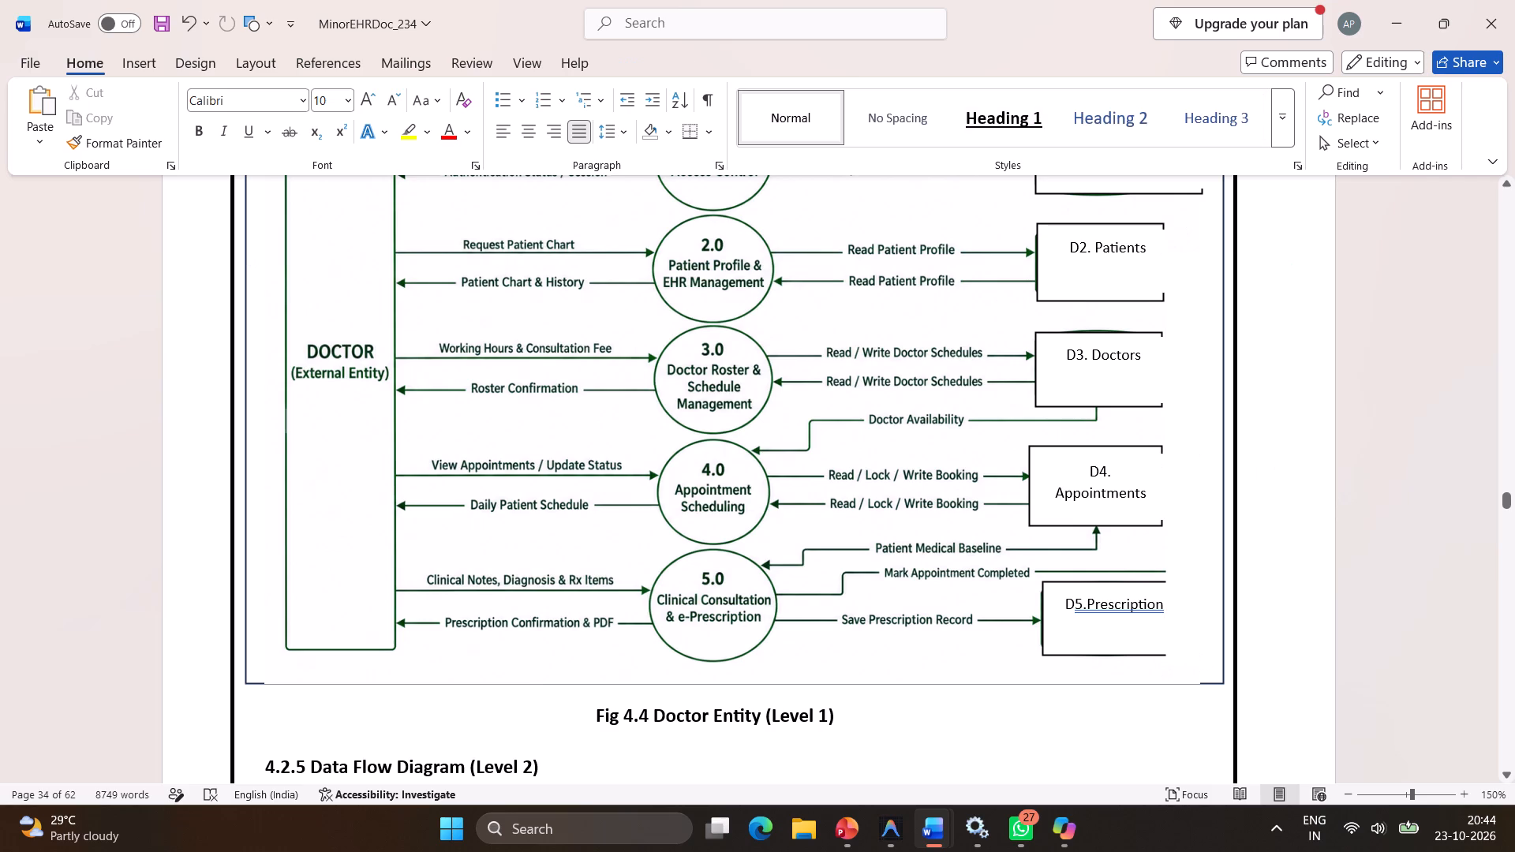
# Narrow the D1. Users text box from its right side to the box outline, with its lower edge just above the outline's bottom line.
pyautogui.scroll(1, 1145, 500)
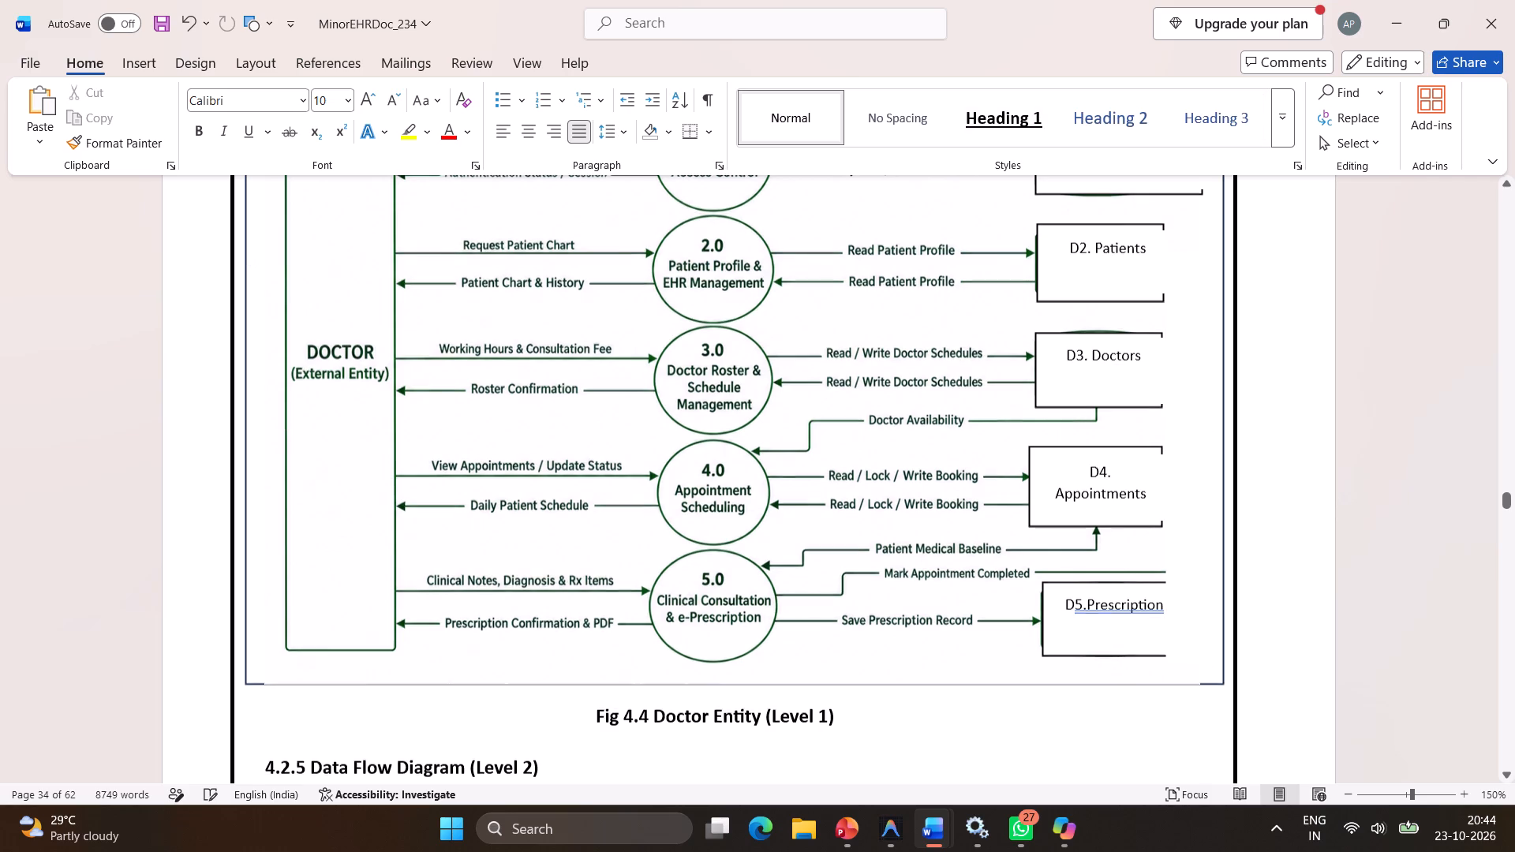
pyautogui.scroll(2, 1145, 500)
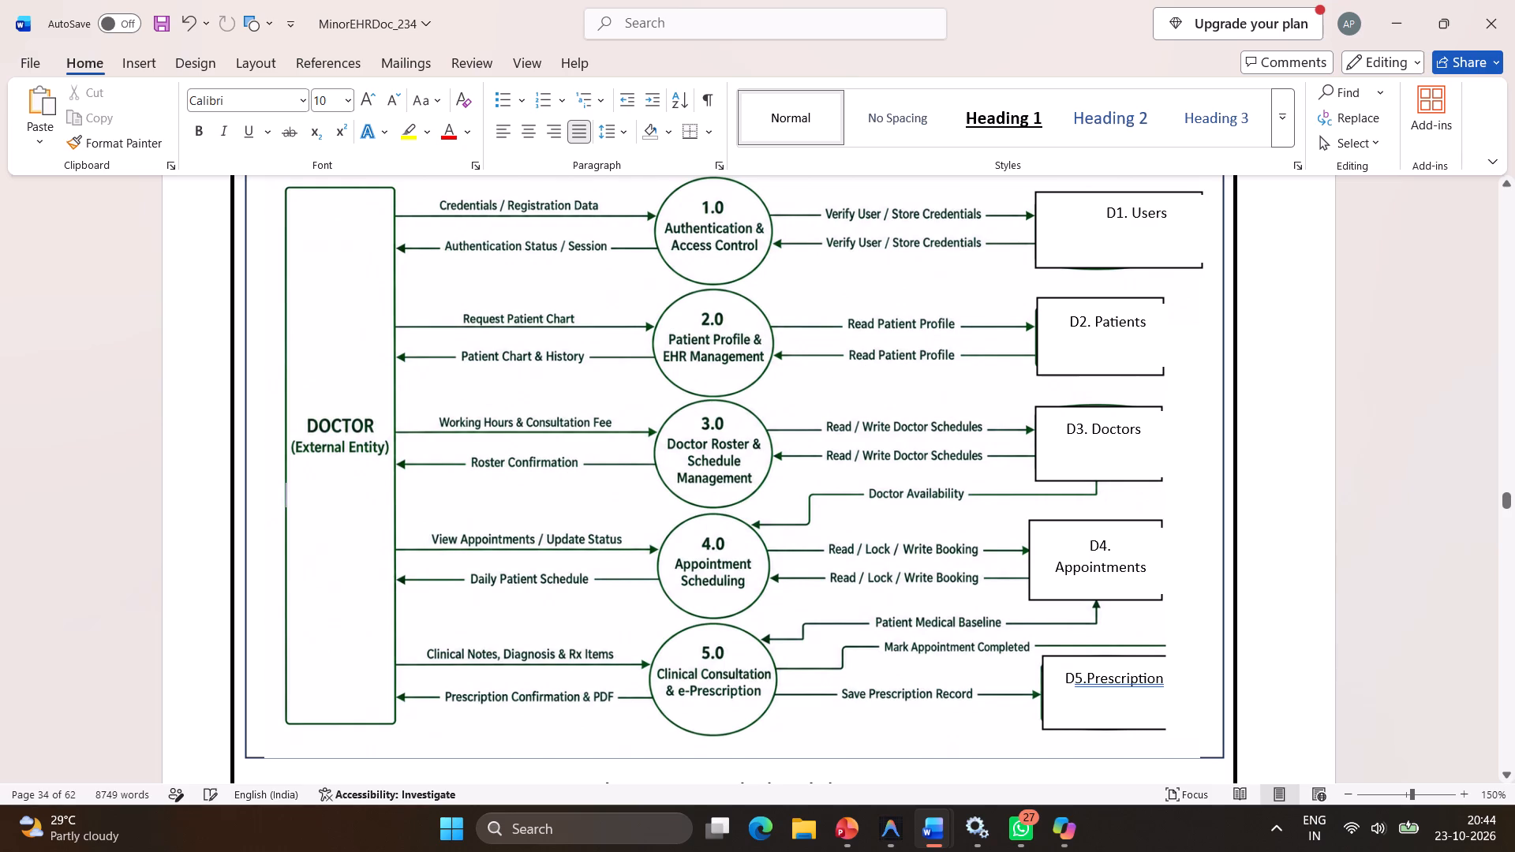
pyautogui.click(1190, 253)
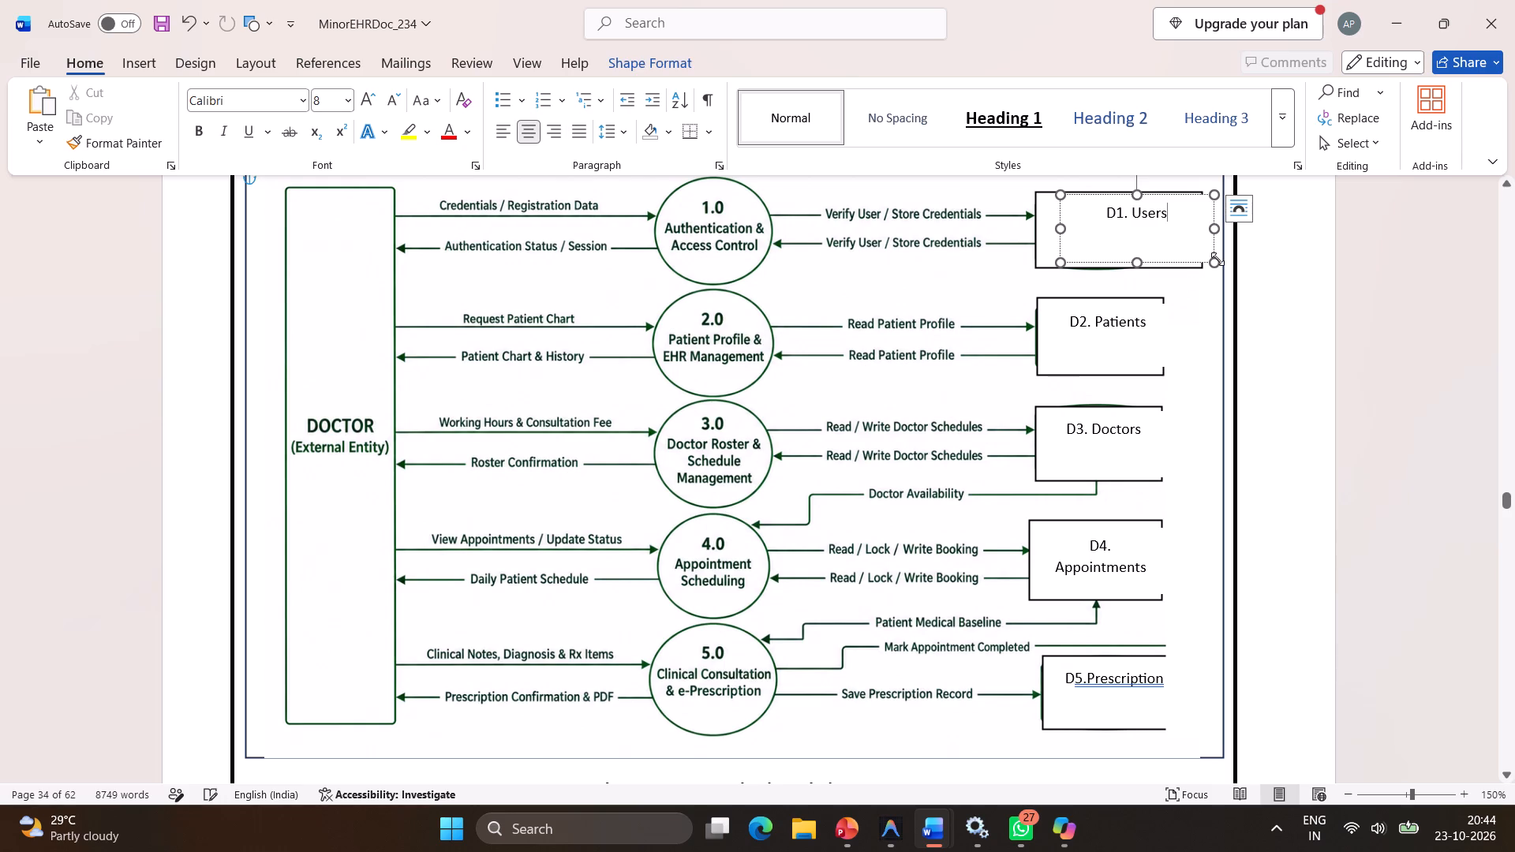
pyautogui.moveTo(1216, 263); pyautogui.dragTo(1201, 265)
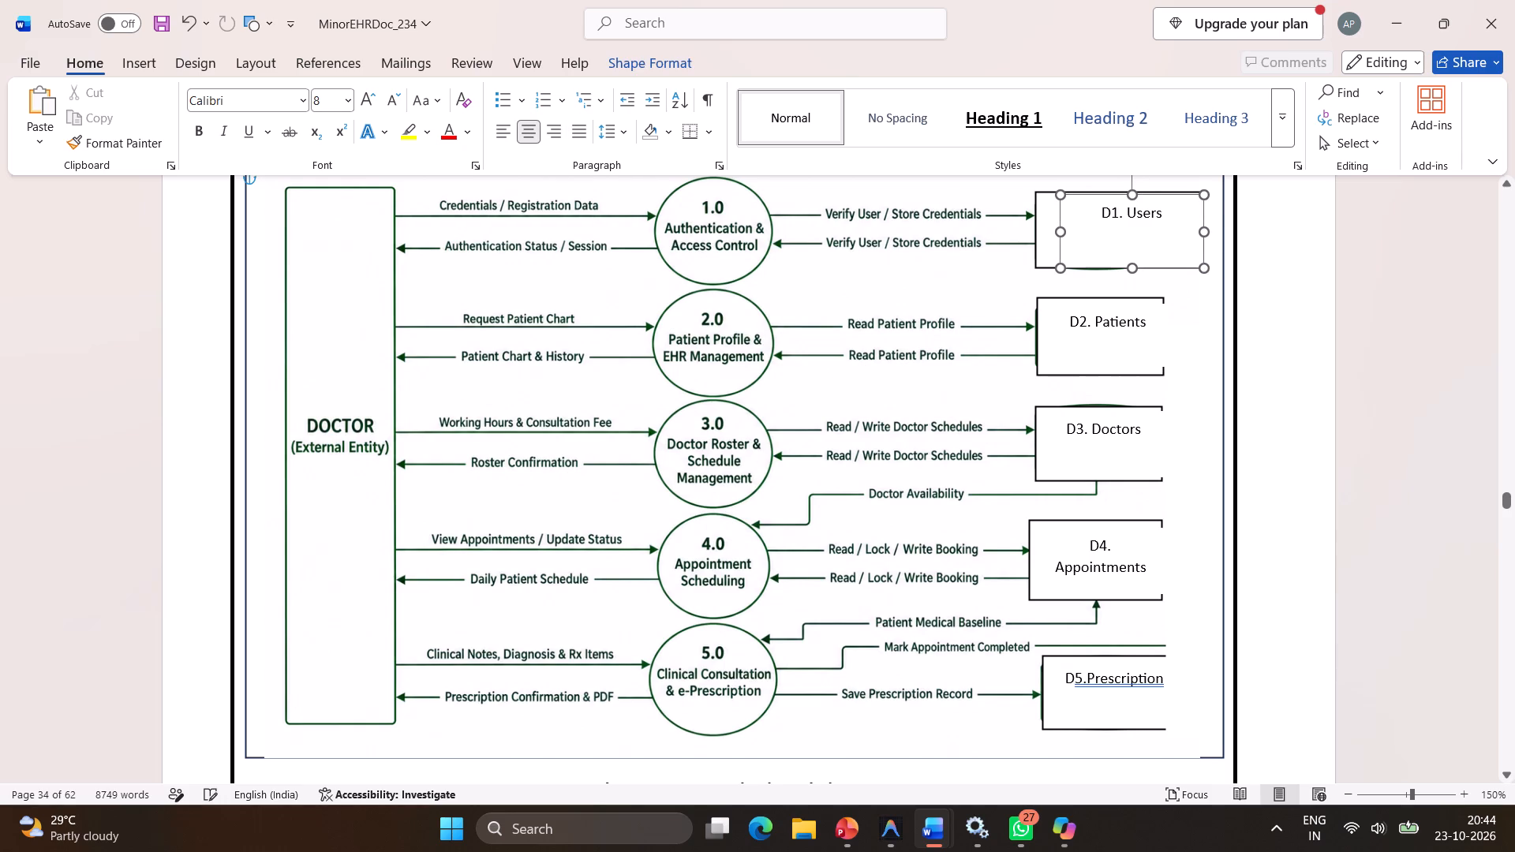
pyautogui.moveTo(1201, 265); pyautogui.dragTo(1201, 263)
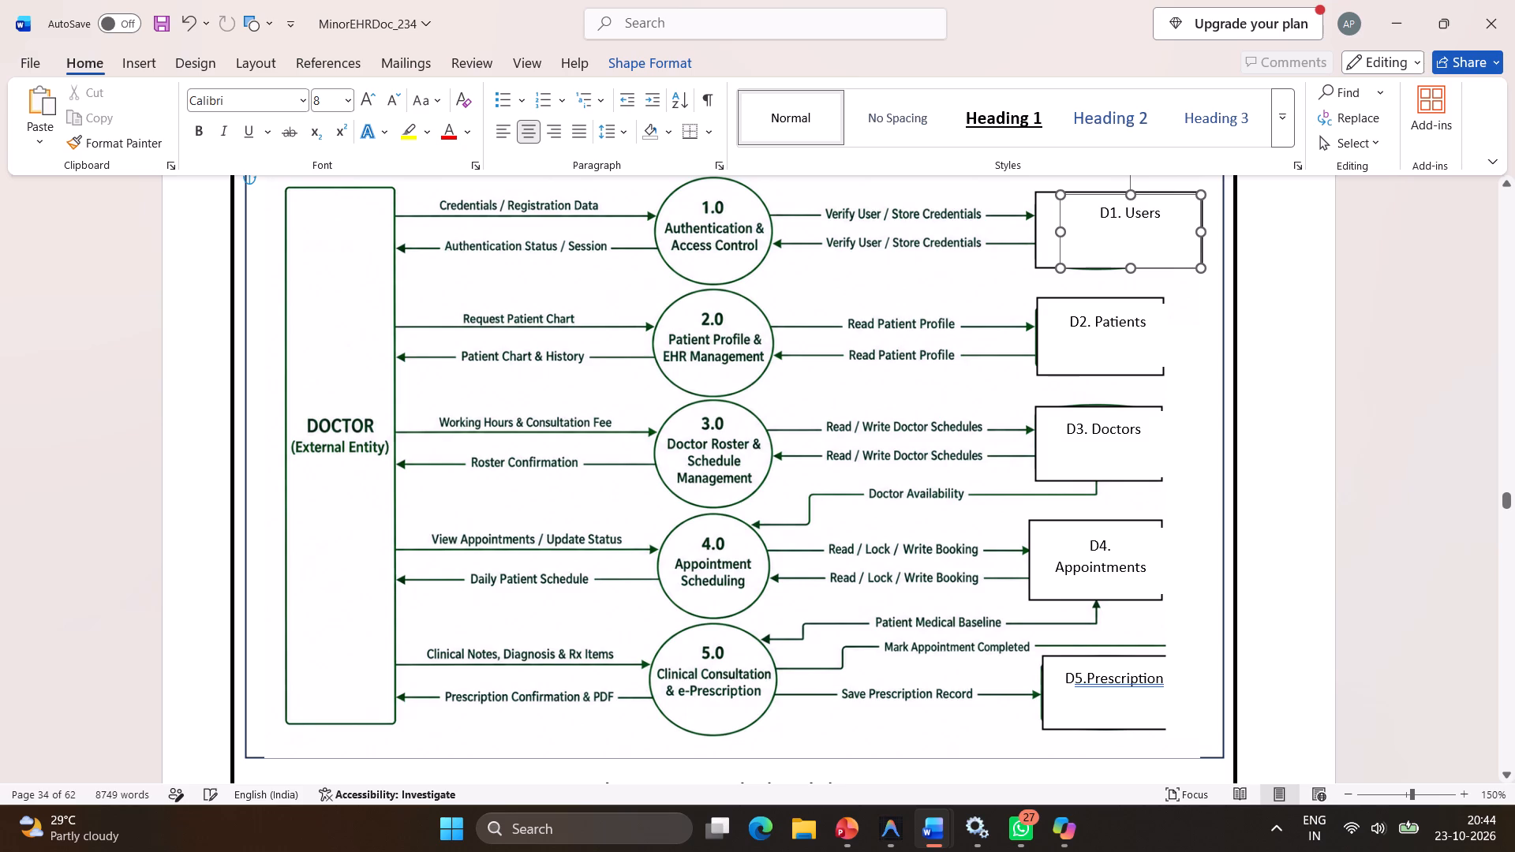
pyautogui.moveTo(1201, 263); pyautogui.dragTo(1203, 263)
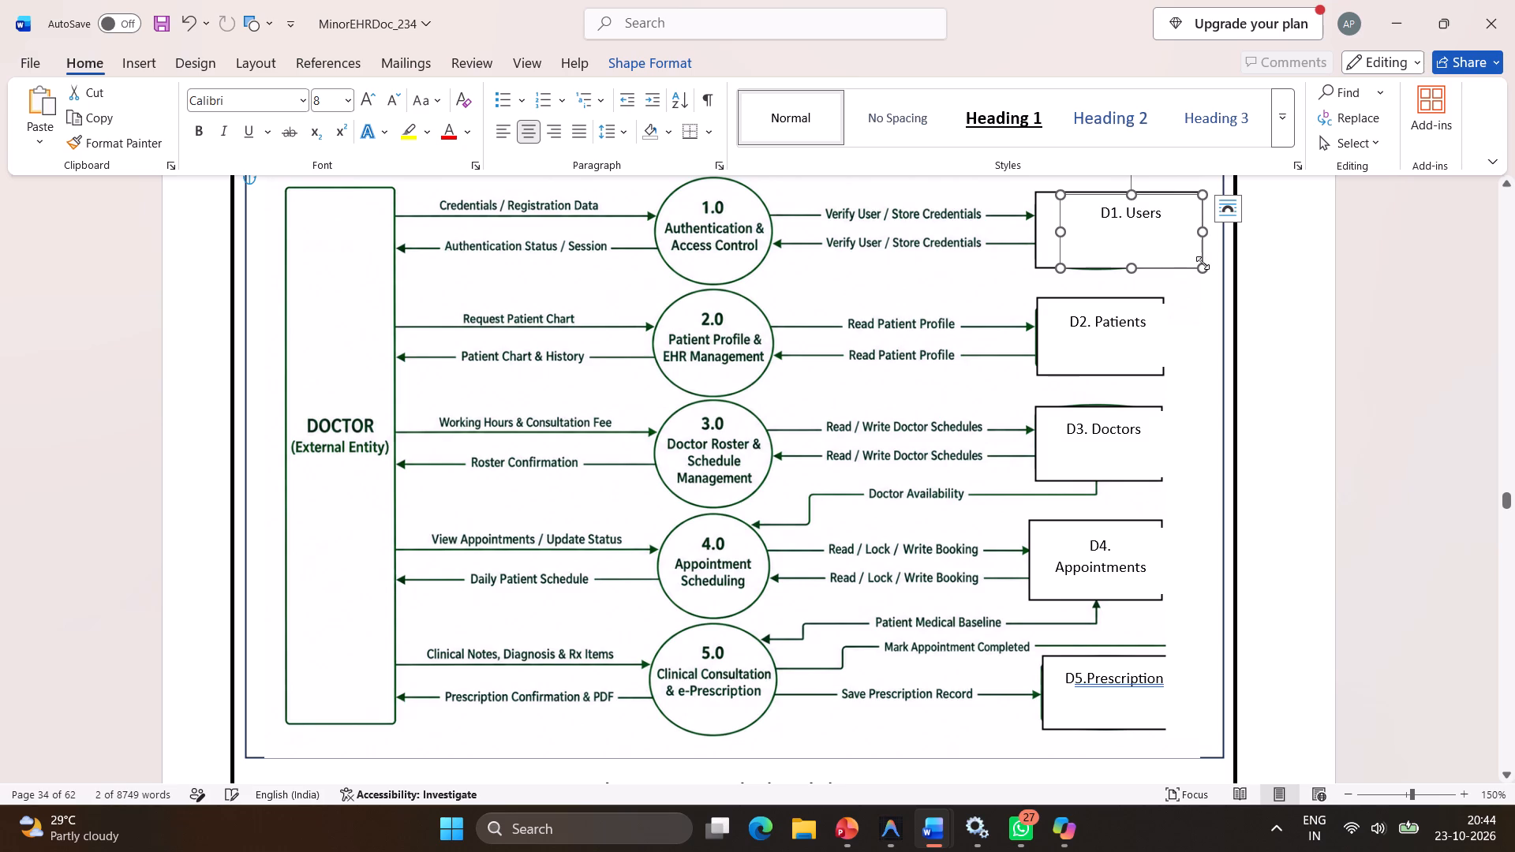
pyautogui.click(1201, 289)
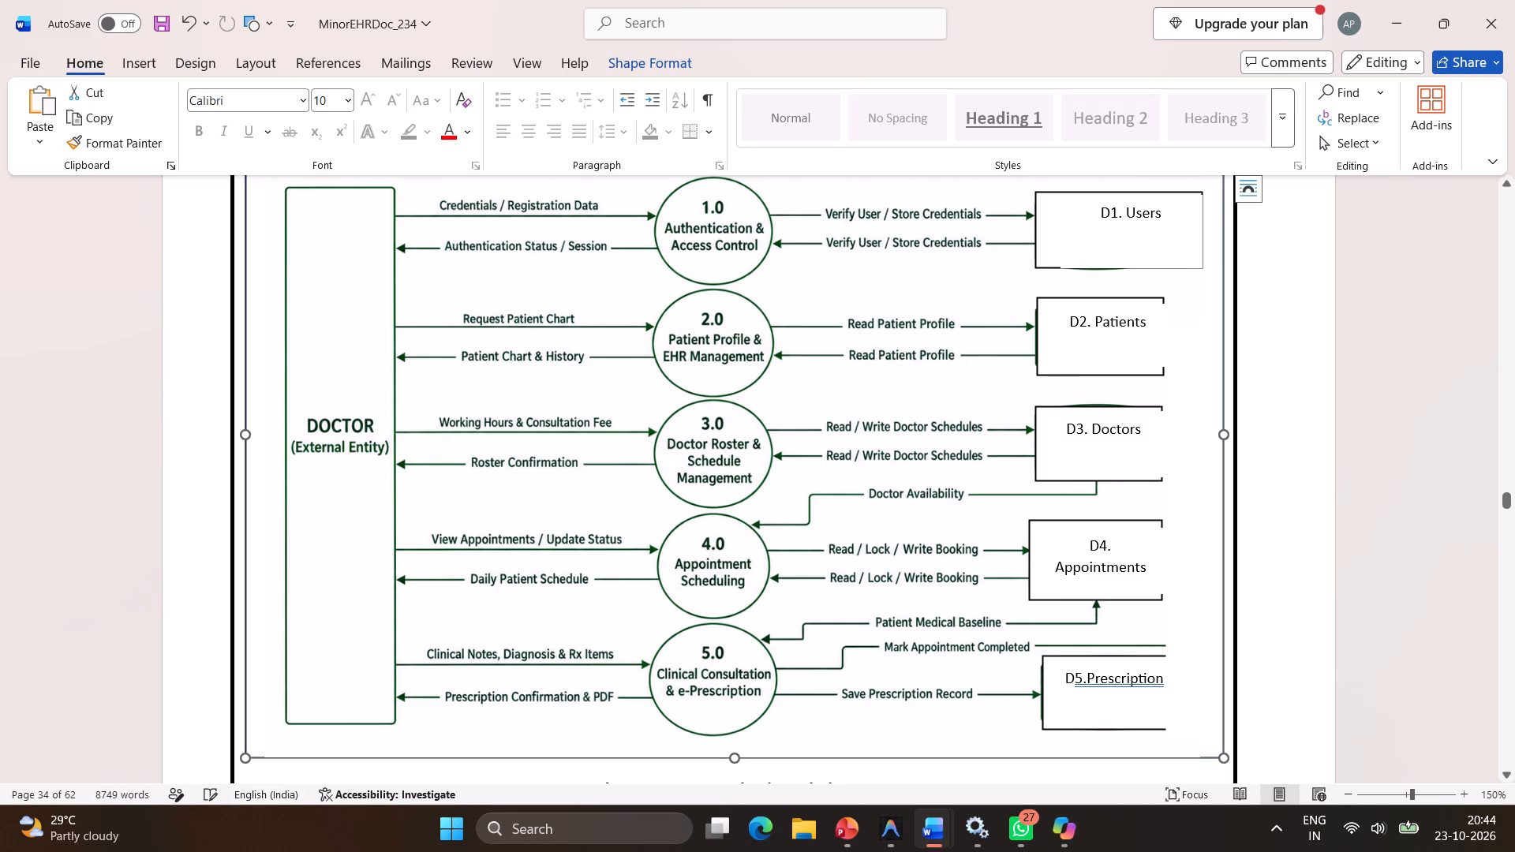
pyautogui.click(1188, 252)
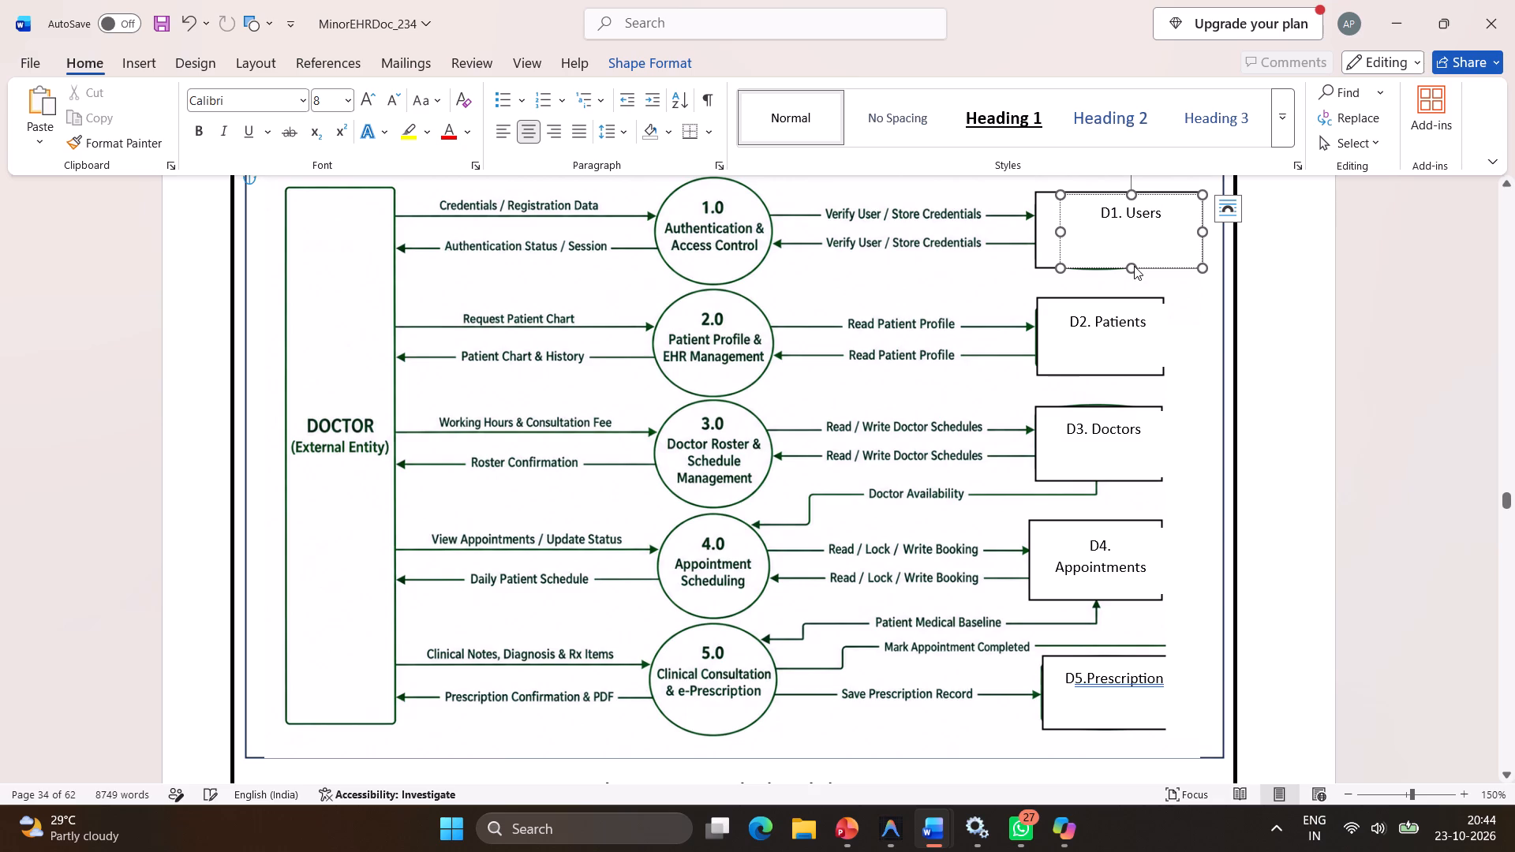
pyautogui.click(1134, 266)
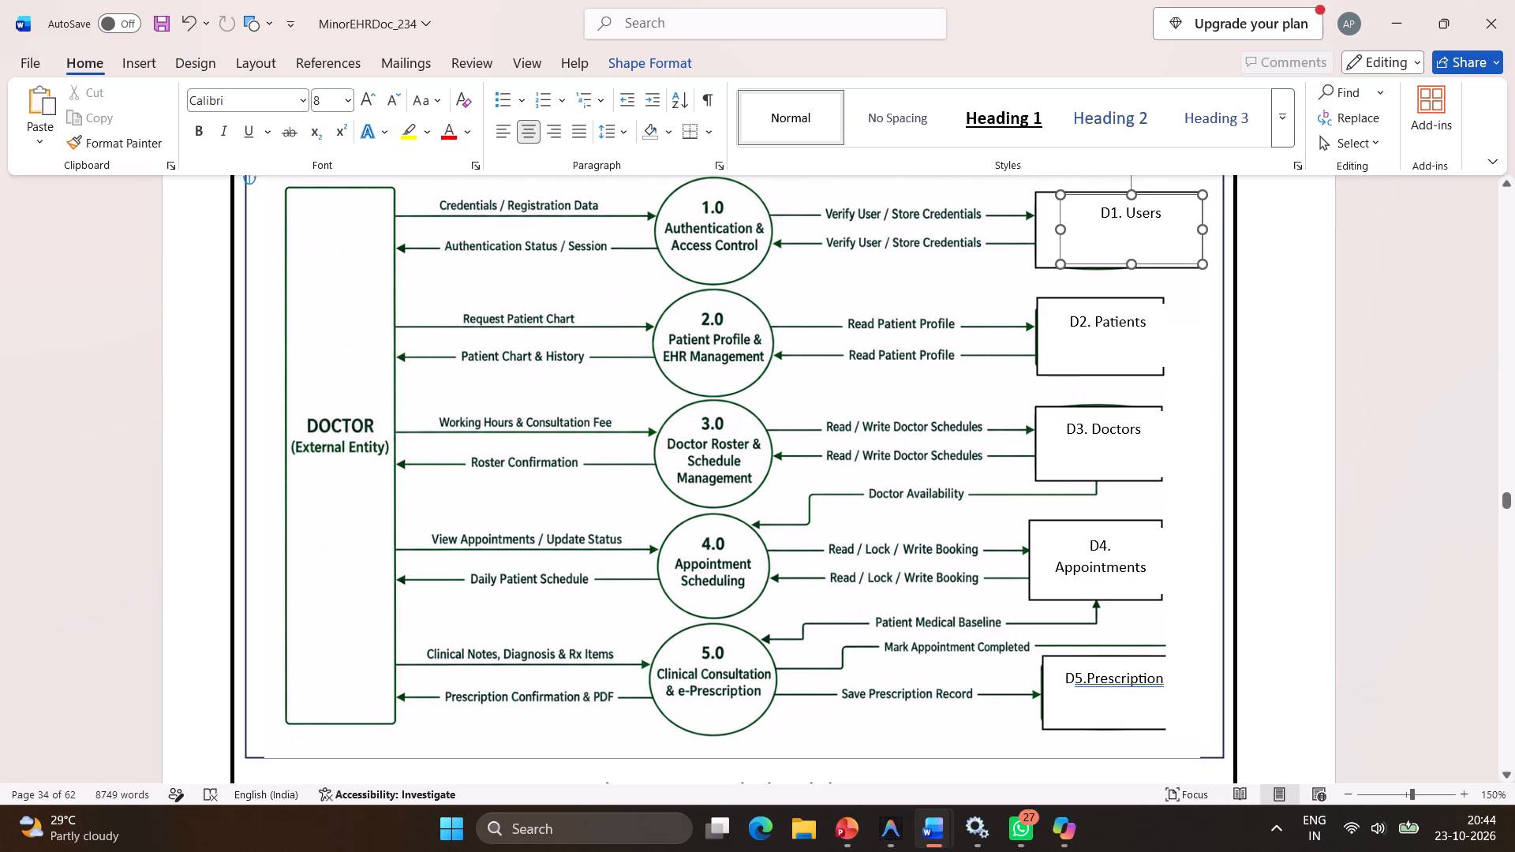
pyautogui.click(1161, 286)
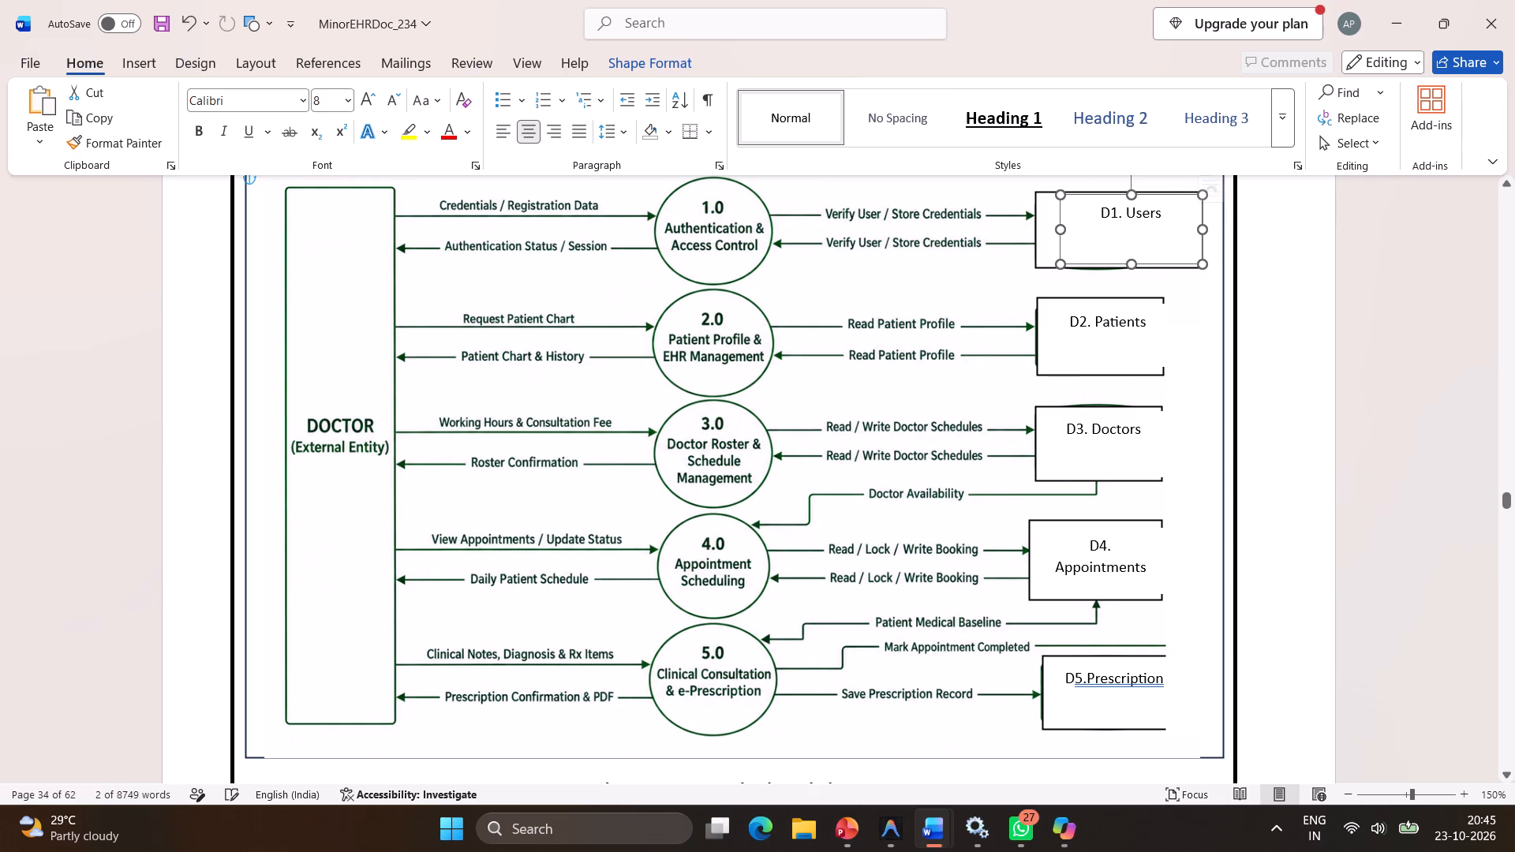
pyautogui.click(1284, 315)
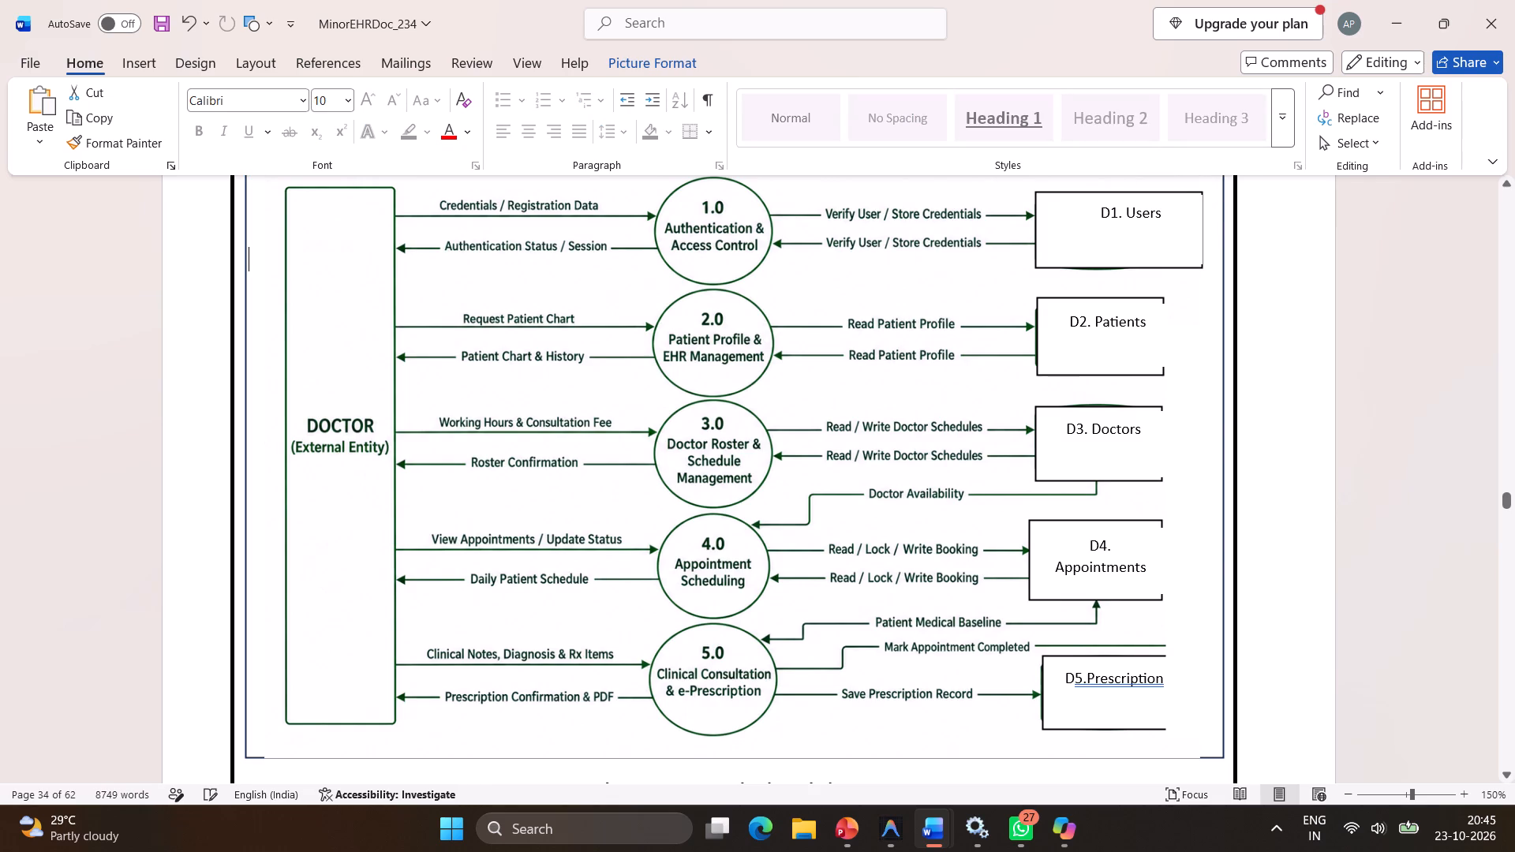
# Shift the D1. Users text box slightly to the right, over the box's right outline.
pyautogui.click(1160, 232)
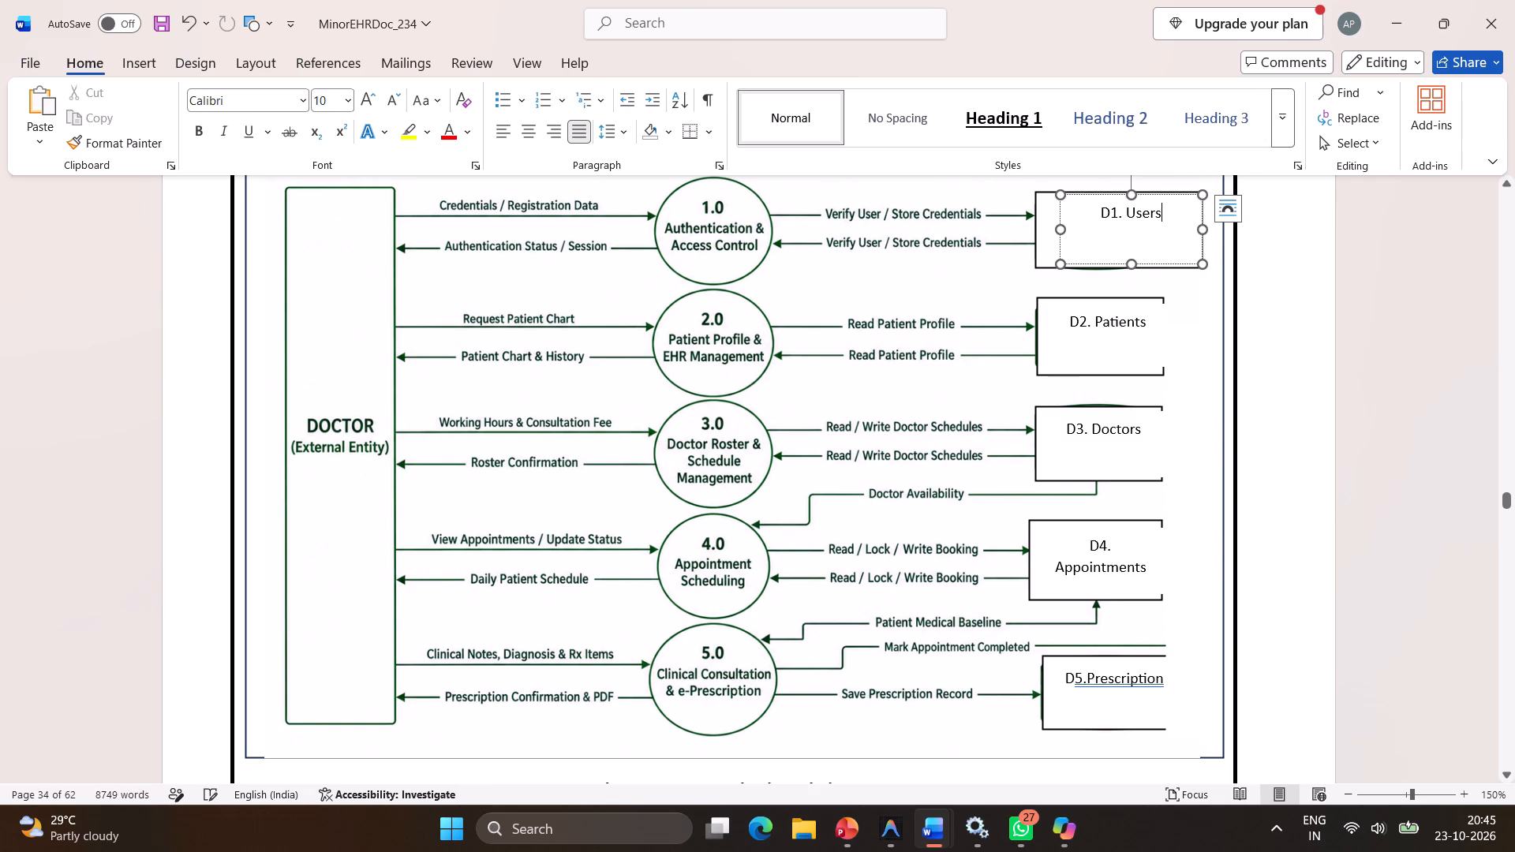
pyautogui.click(1201, 244)
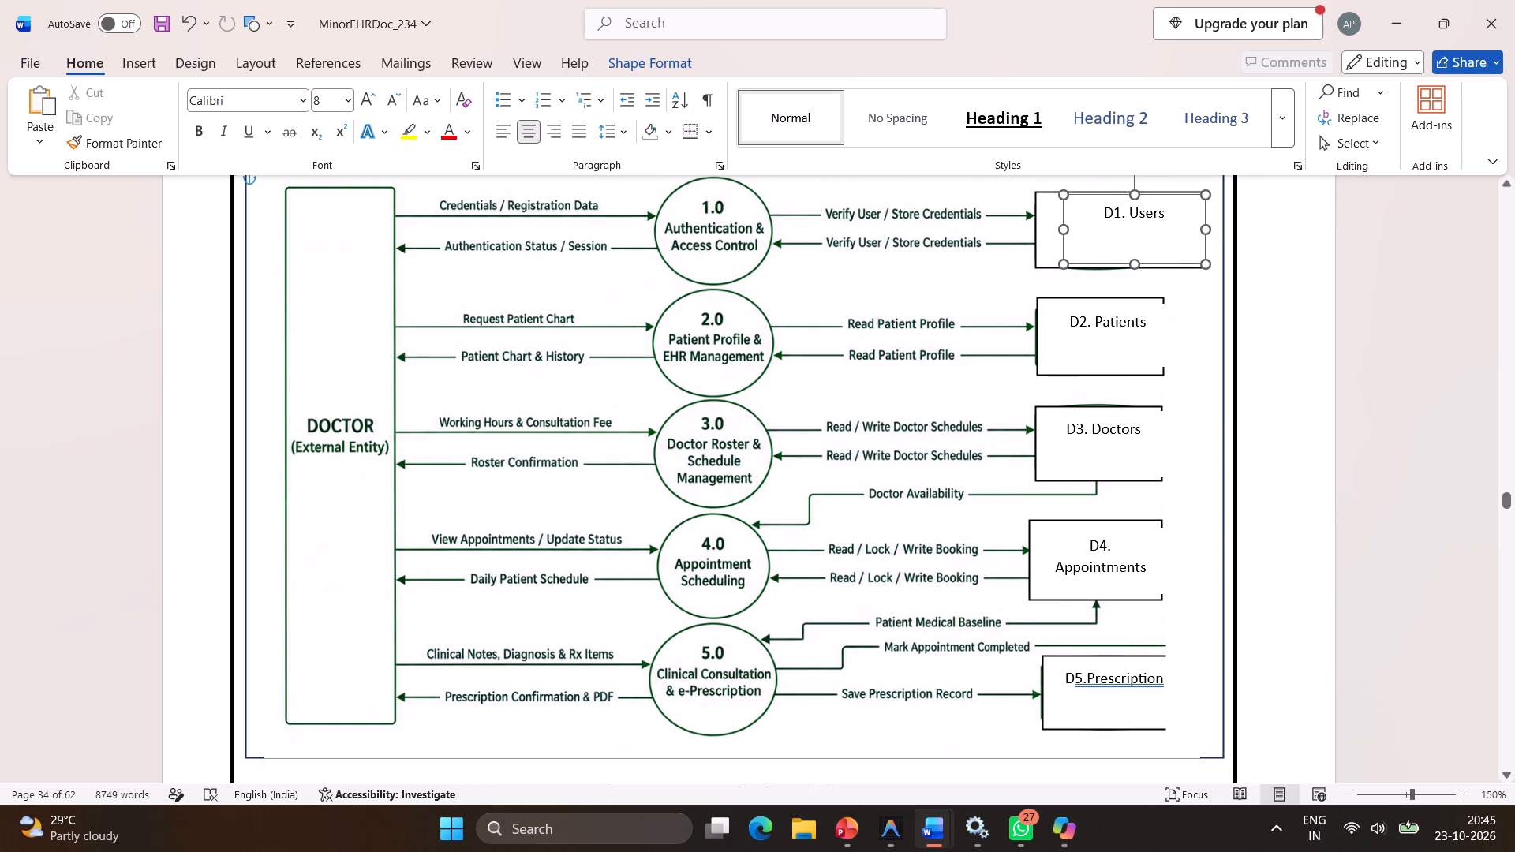
pyautogui.click(1206, 317)
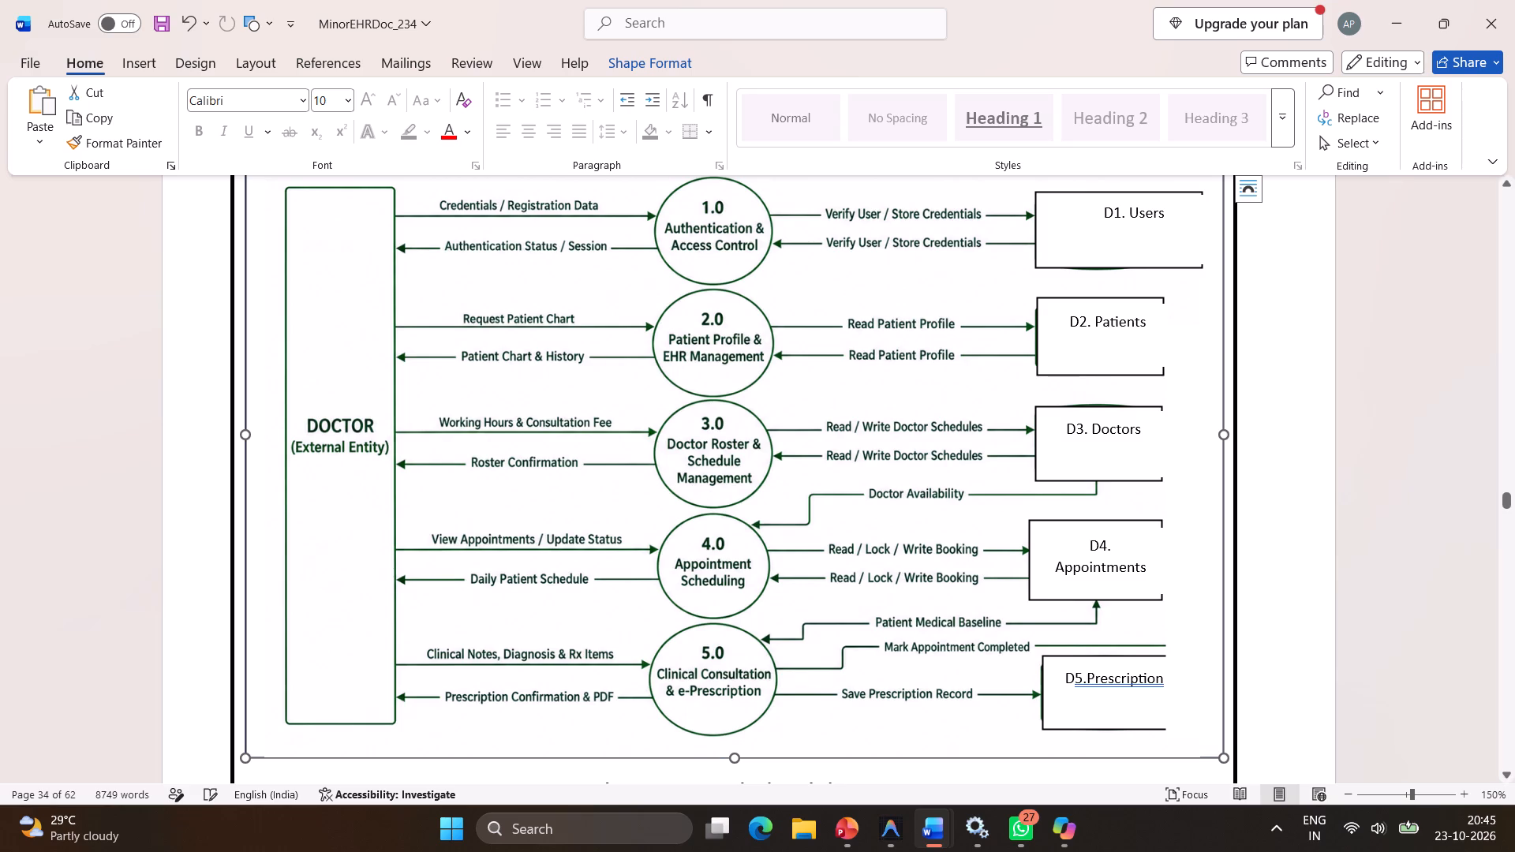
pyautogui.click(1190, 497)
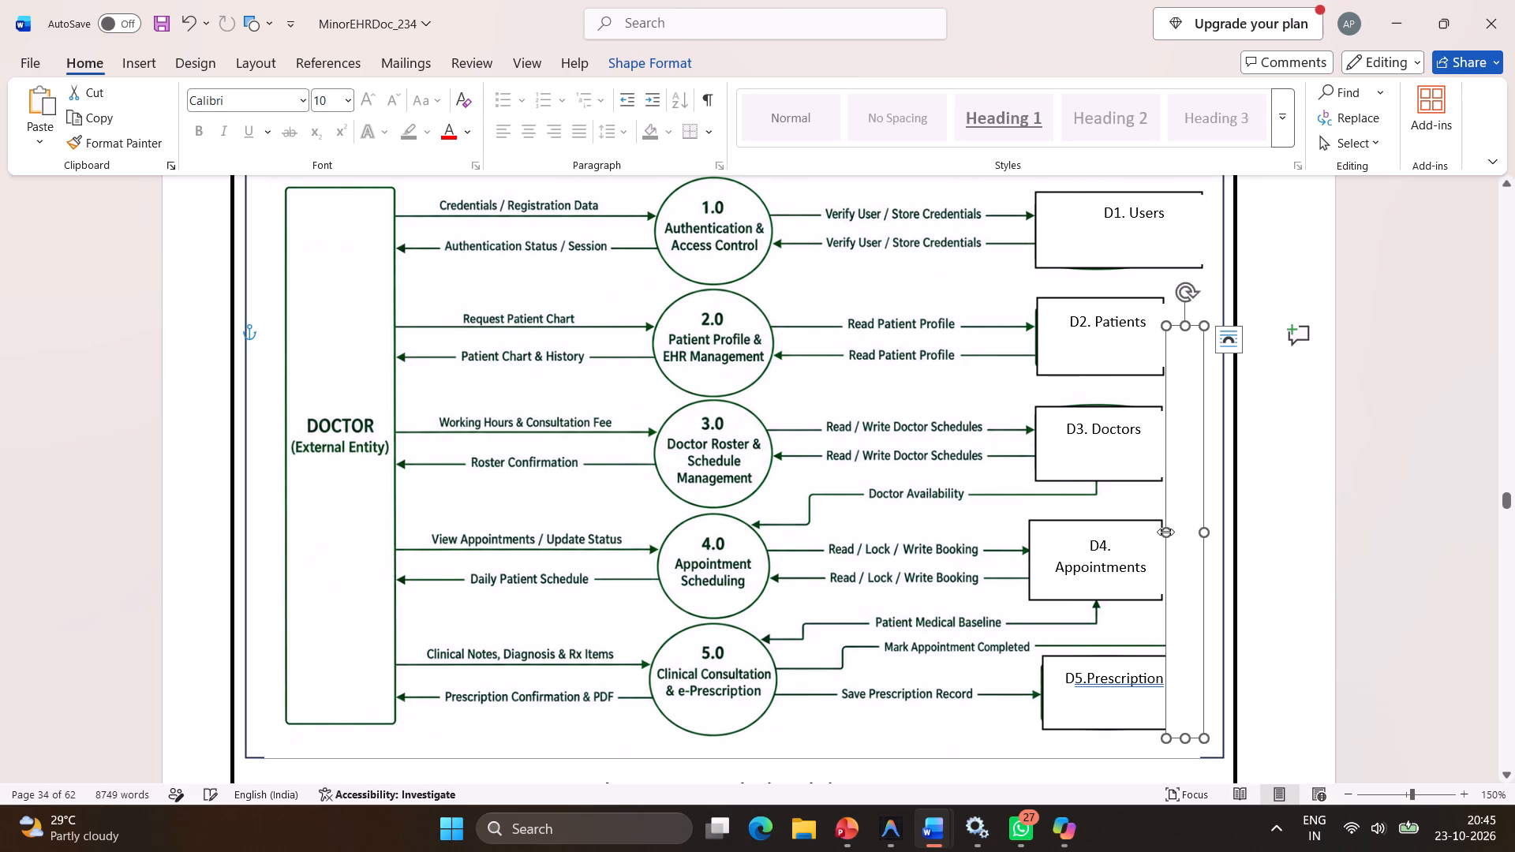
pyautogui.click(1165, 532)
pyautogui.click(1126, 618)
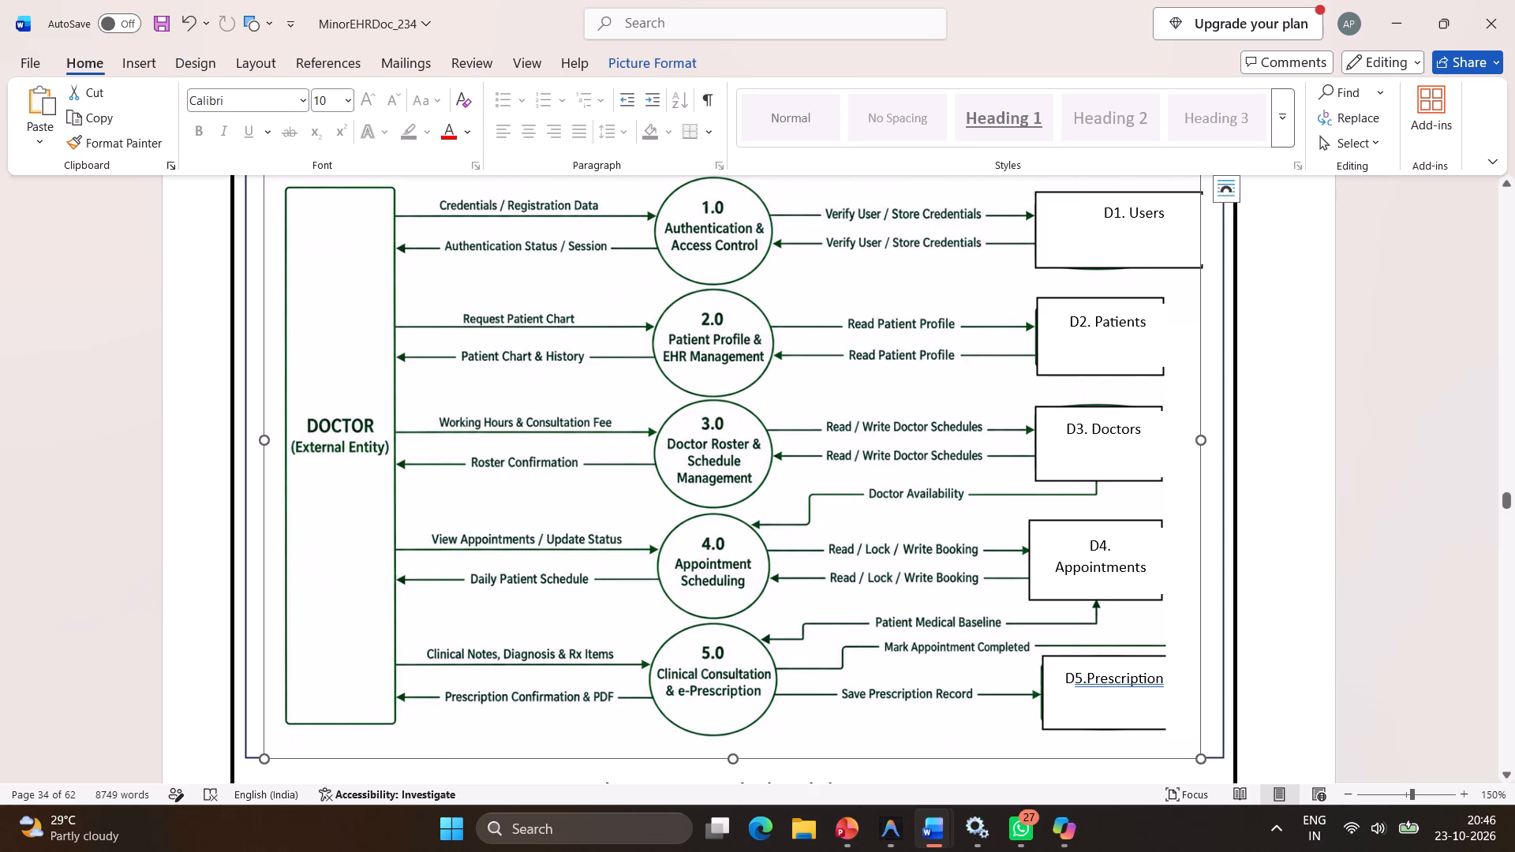
# Draw a rectangle about 0.2 cm high and 6.03 cm wide over the Mark Appointment Completed connector line, in front of text.
pyautogui.click(133, 51)
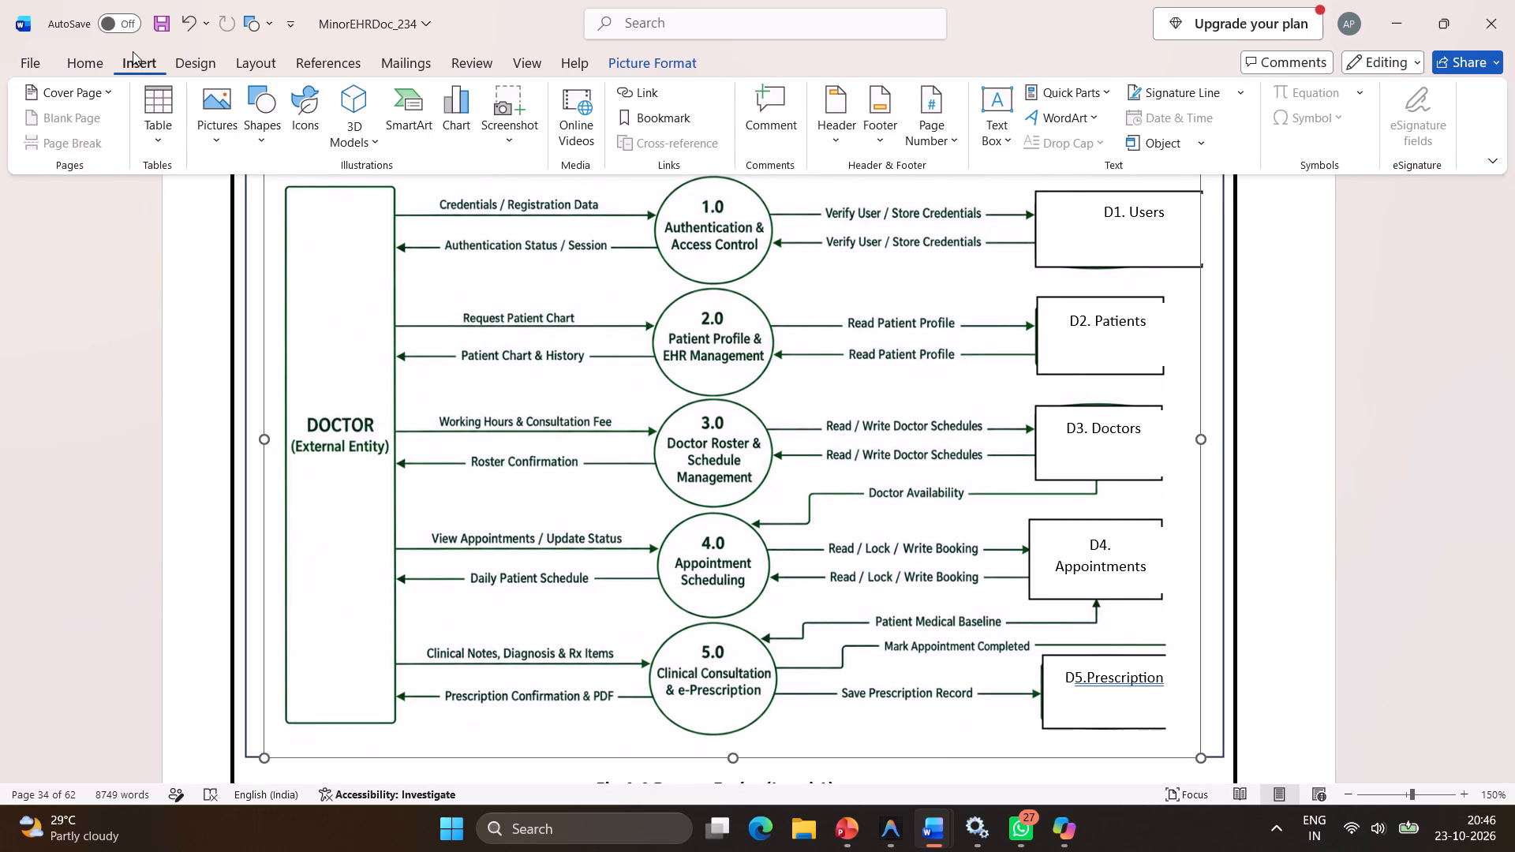
pyautogui.click(264, 115)
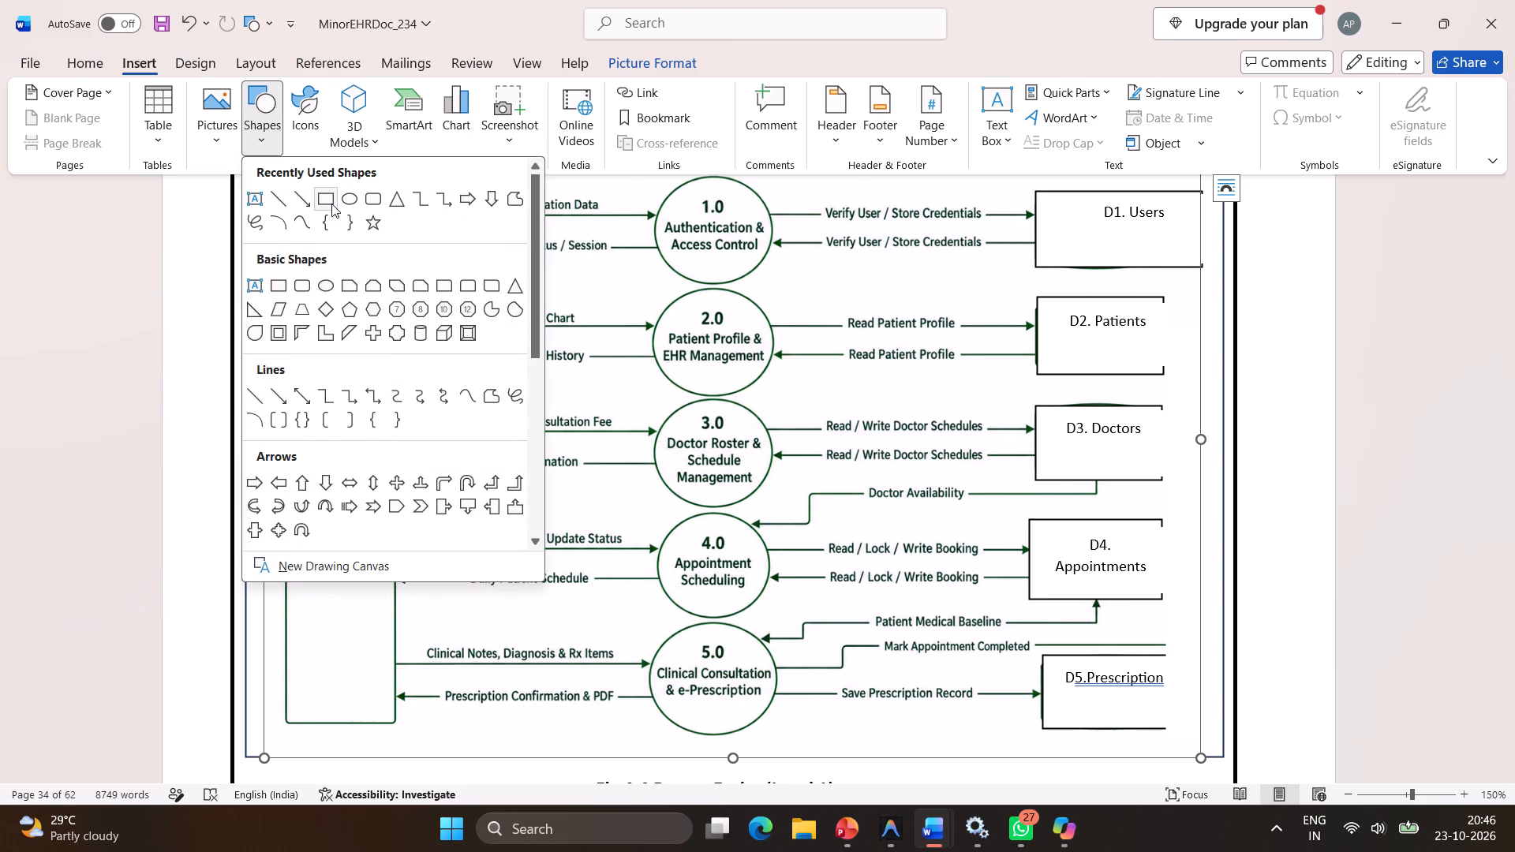
pyautogui.click(332, 204)
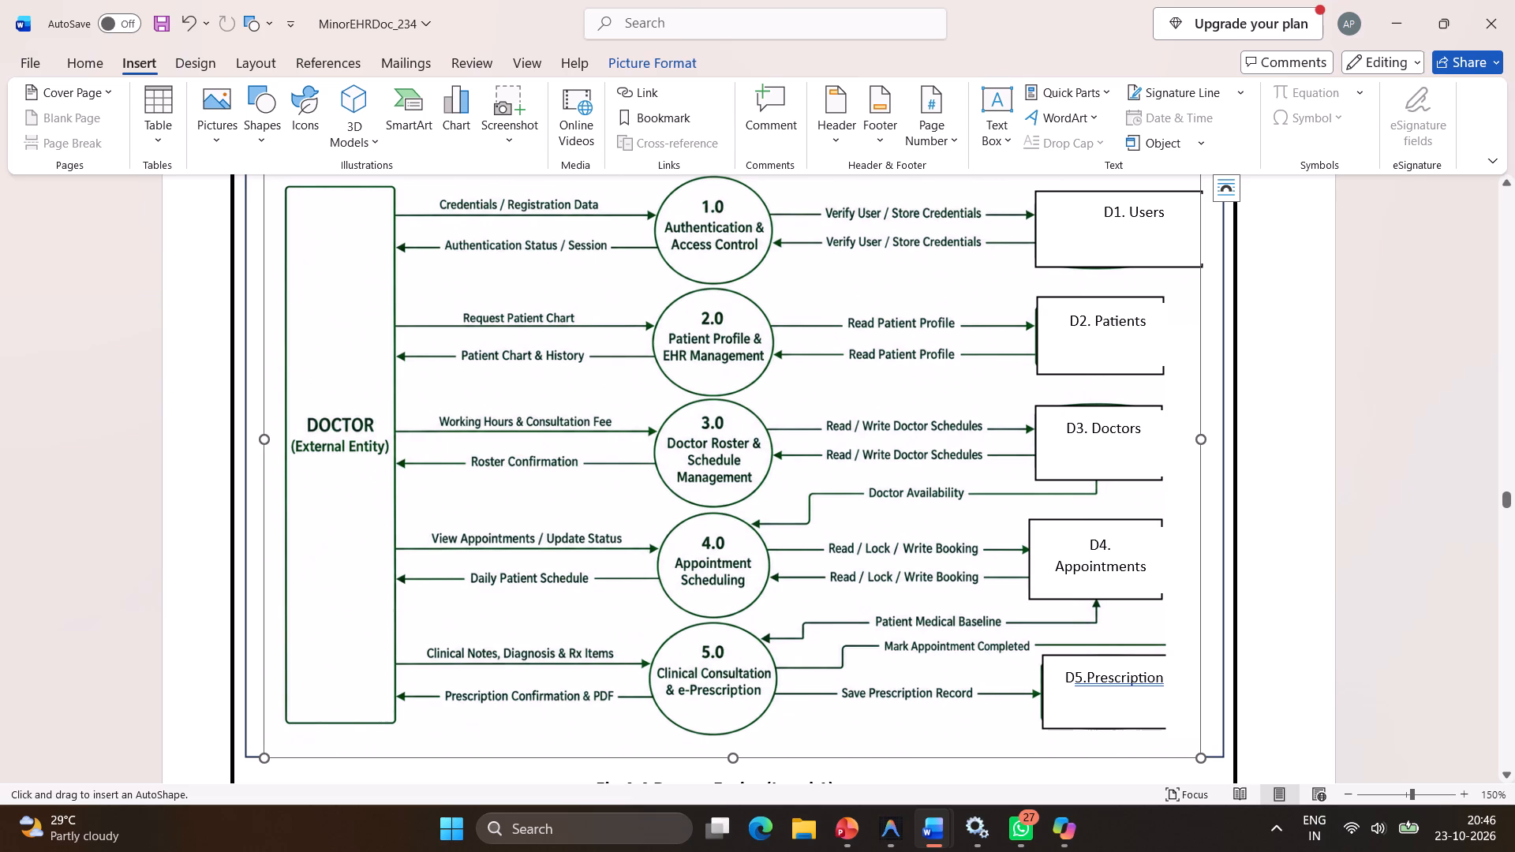
pyautogui.moveTo(837, 639); pyautogui.dragTo(879, 652)
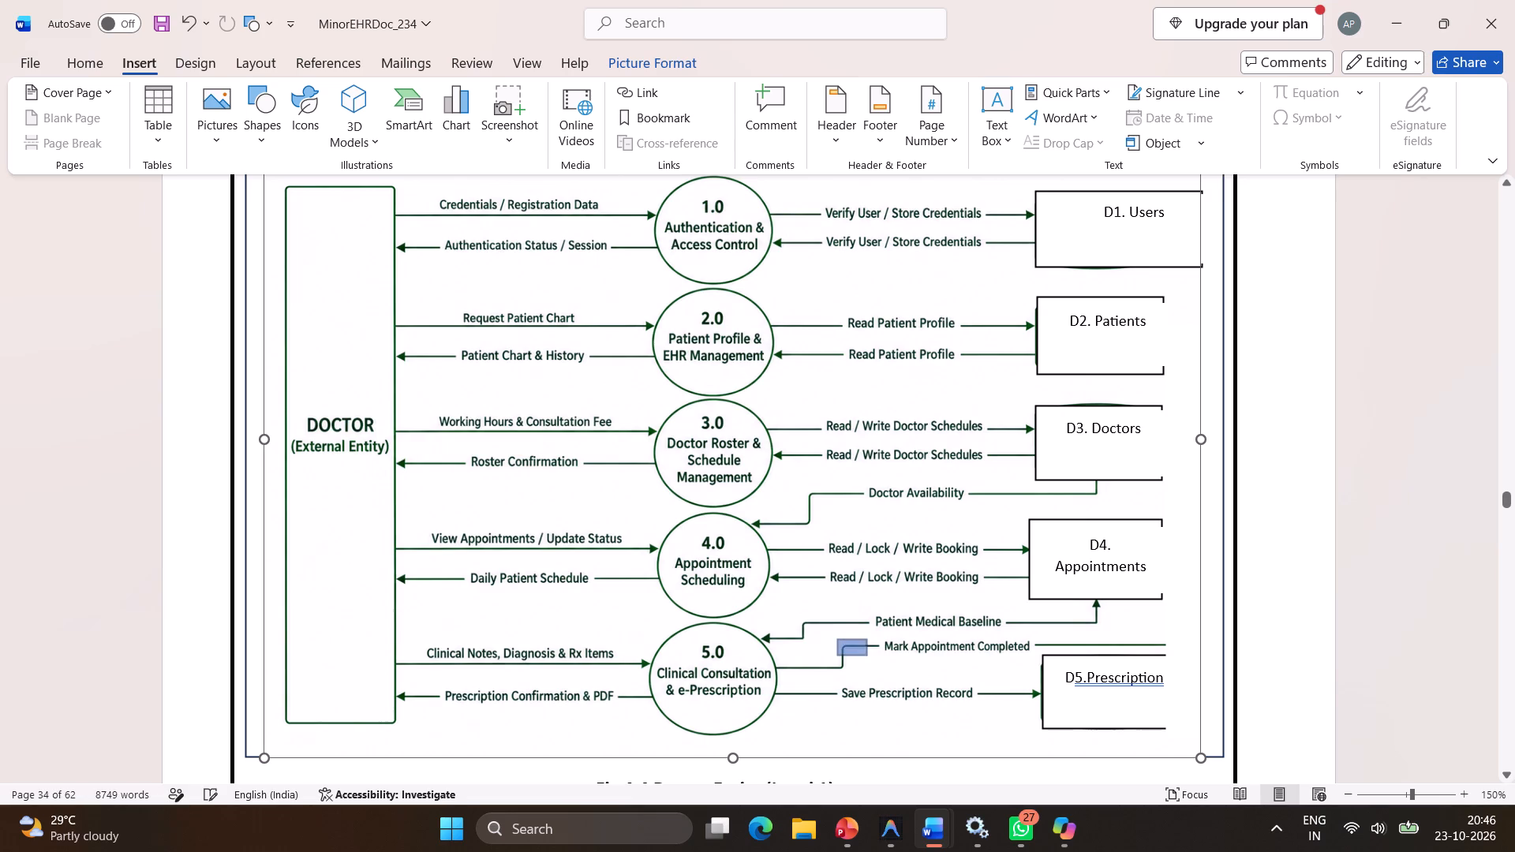
pyautogui.moveTo(879, 652); pyautogui.dragTo(1163, 646)
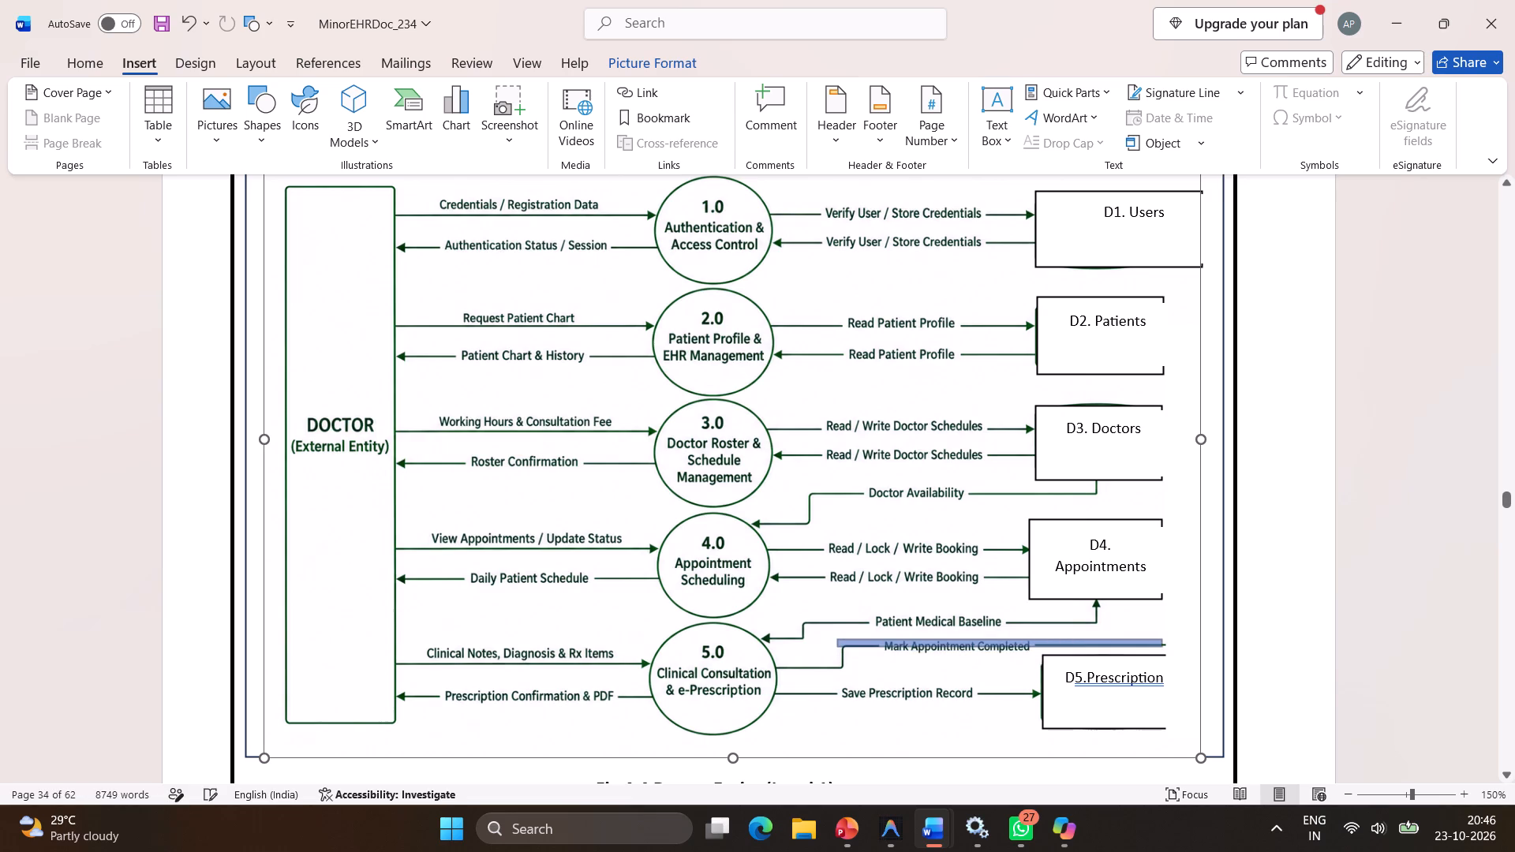
pyautogui.moveTo(1163, 646); pyautogui.dragTo(1173, 654)
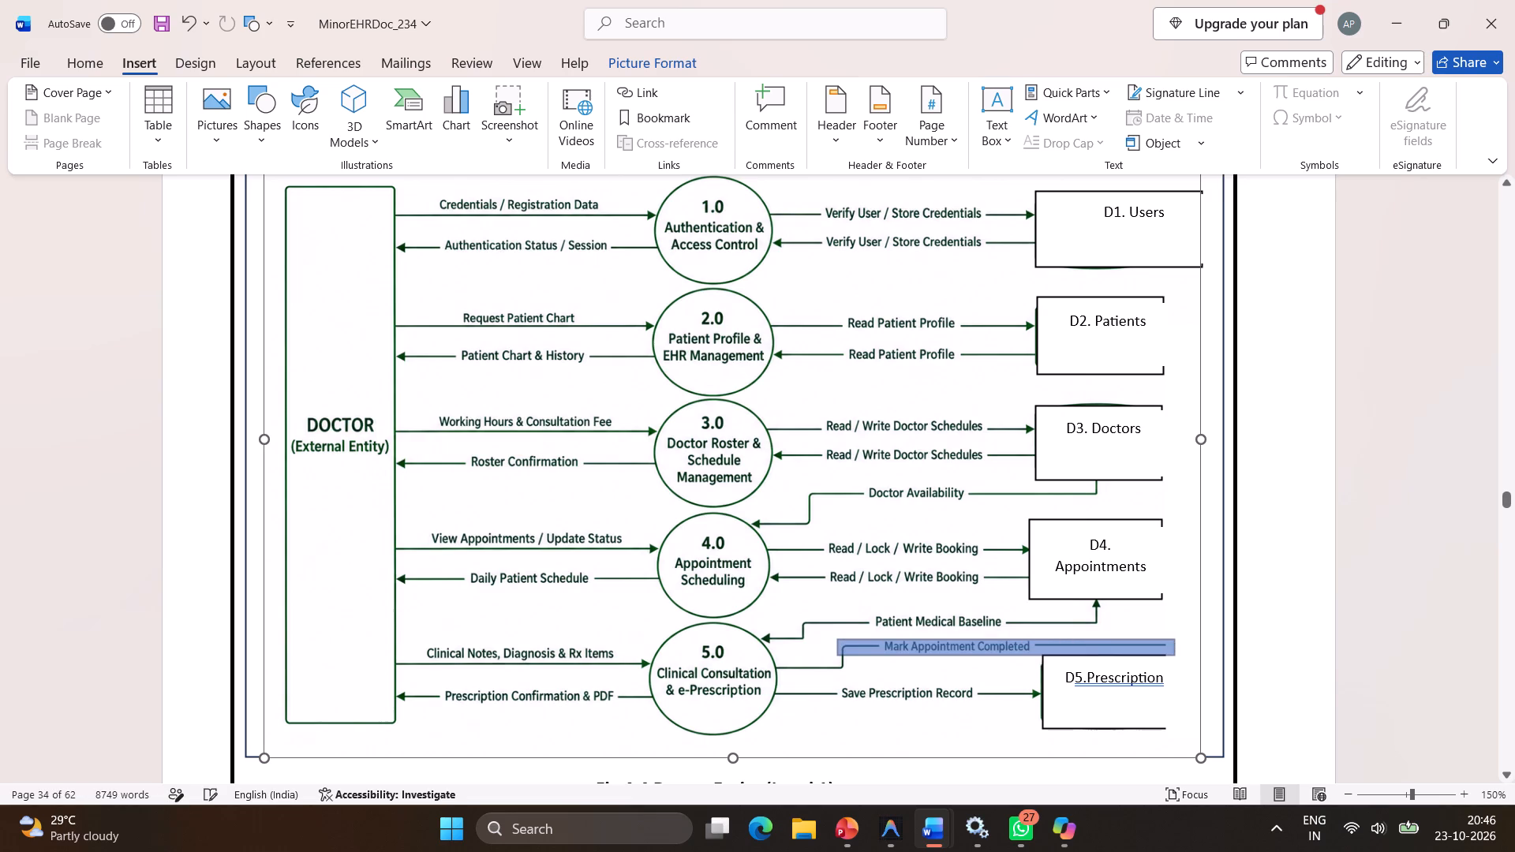
pyautogui.moveTo(1173, 654); pyautogui.dragTo(1173, 649)
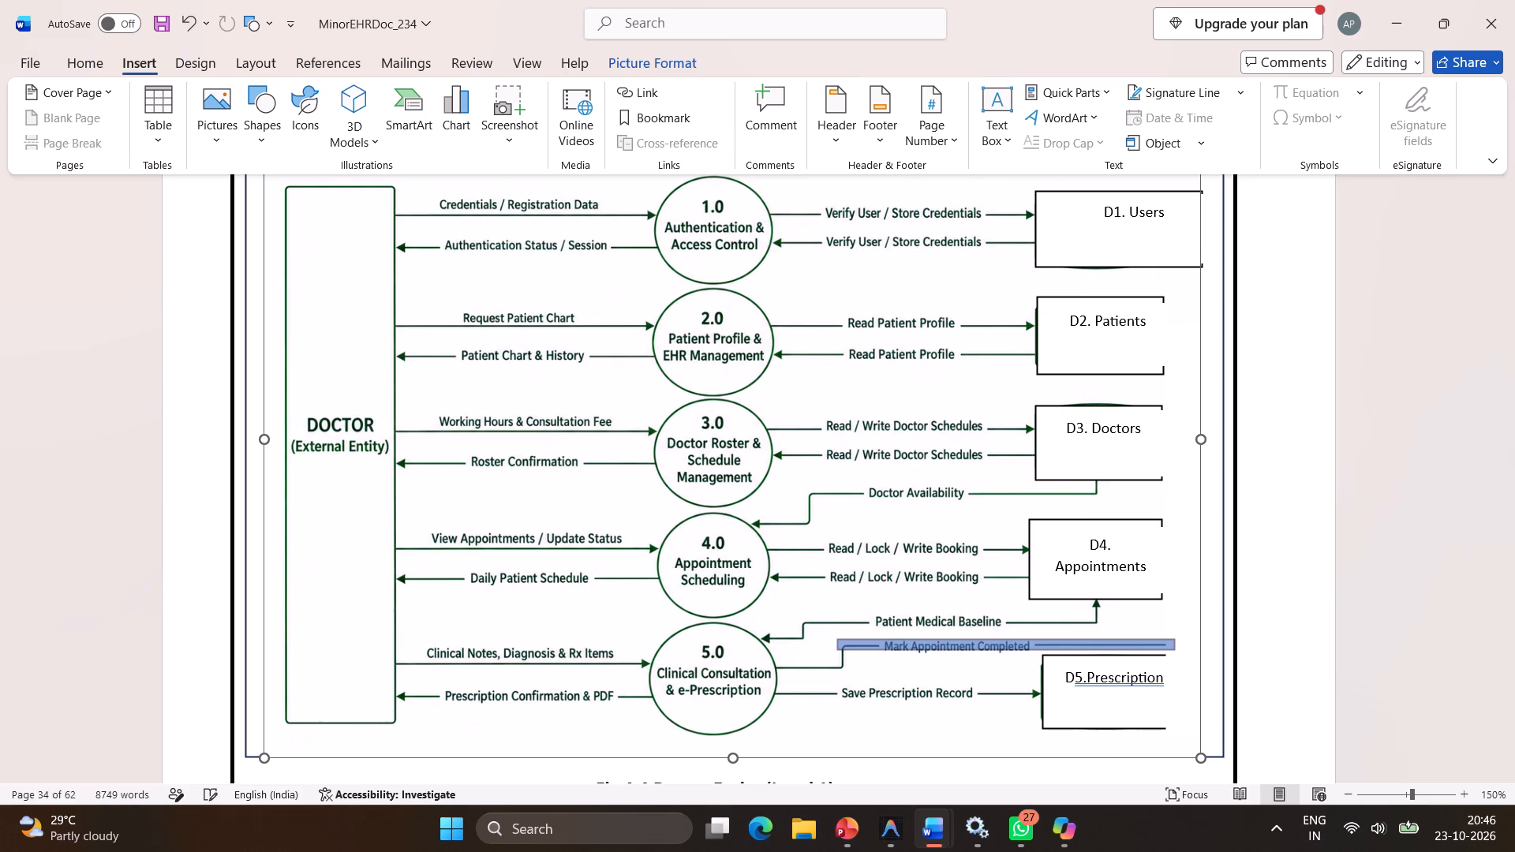
pyautogui.moveTo(1173, 649); pyautogui.dragTo(1173, 650)
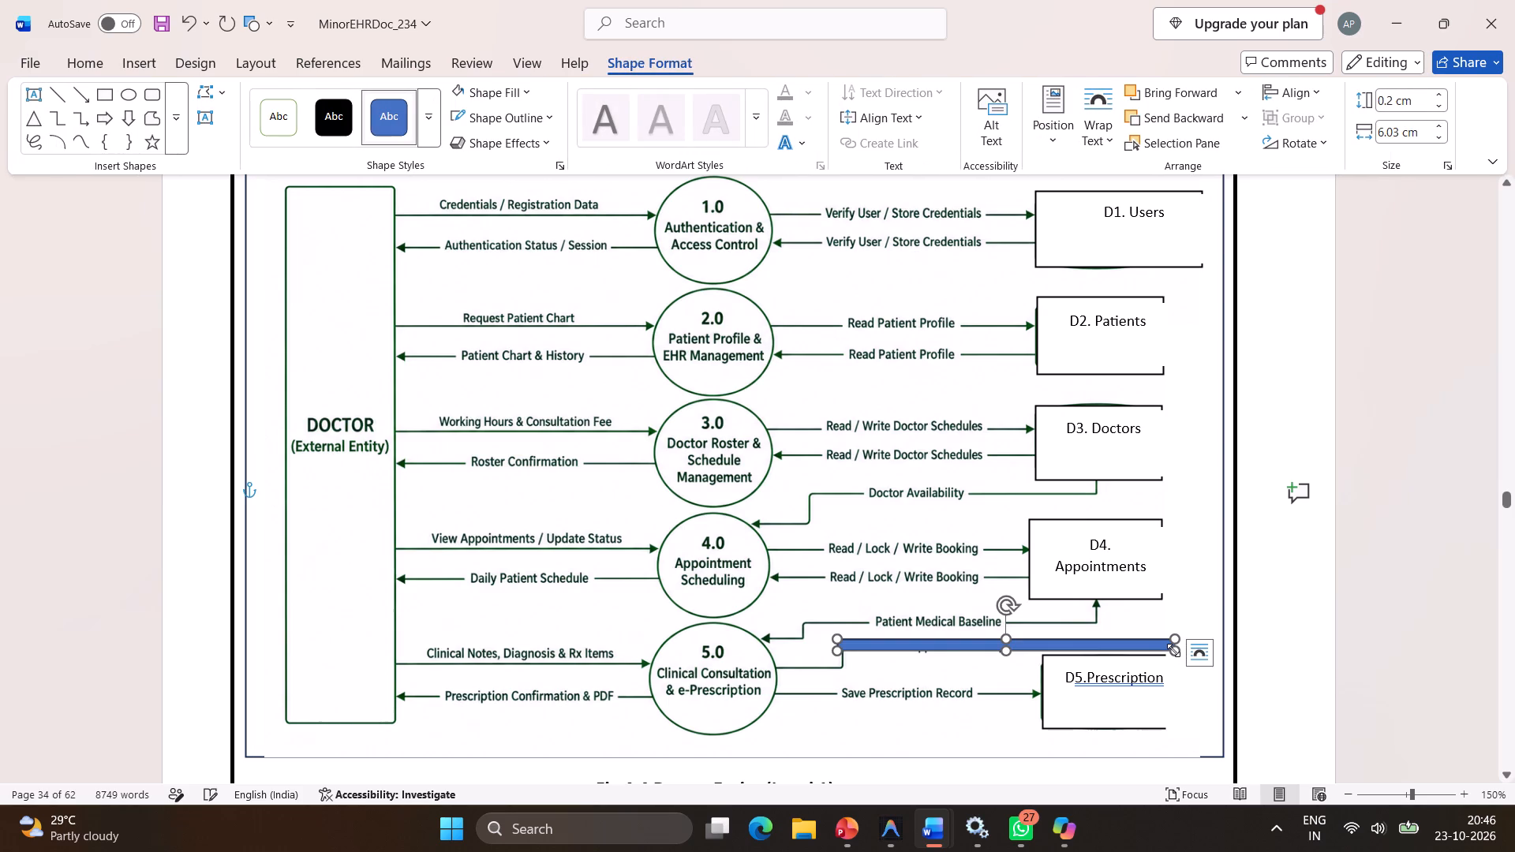
pyautogui.click(1194, 656)
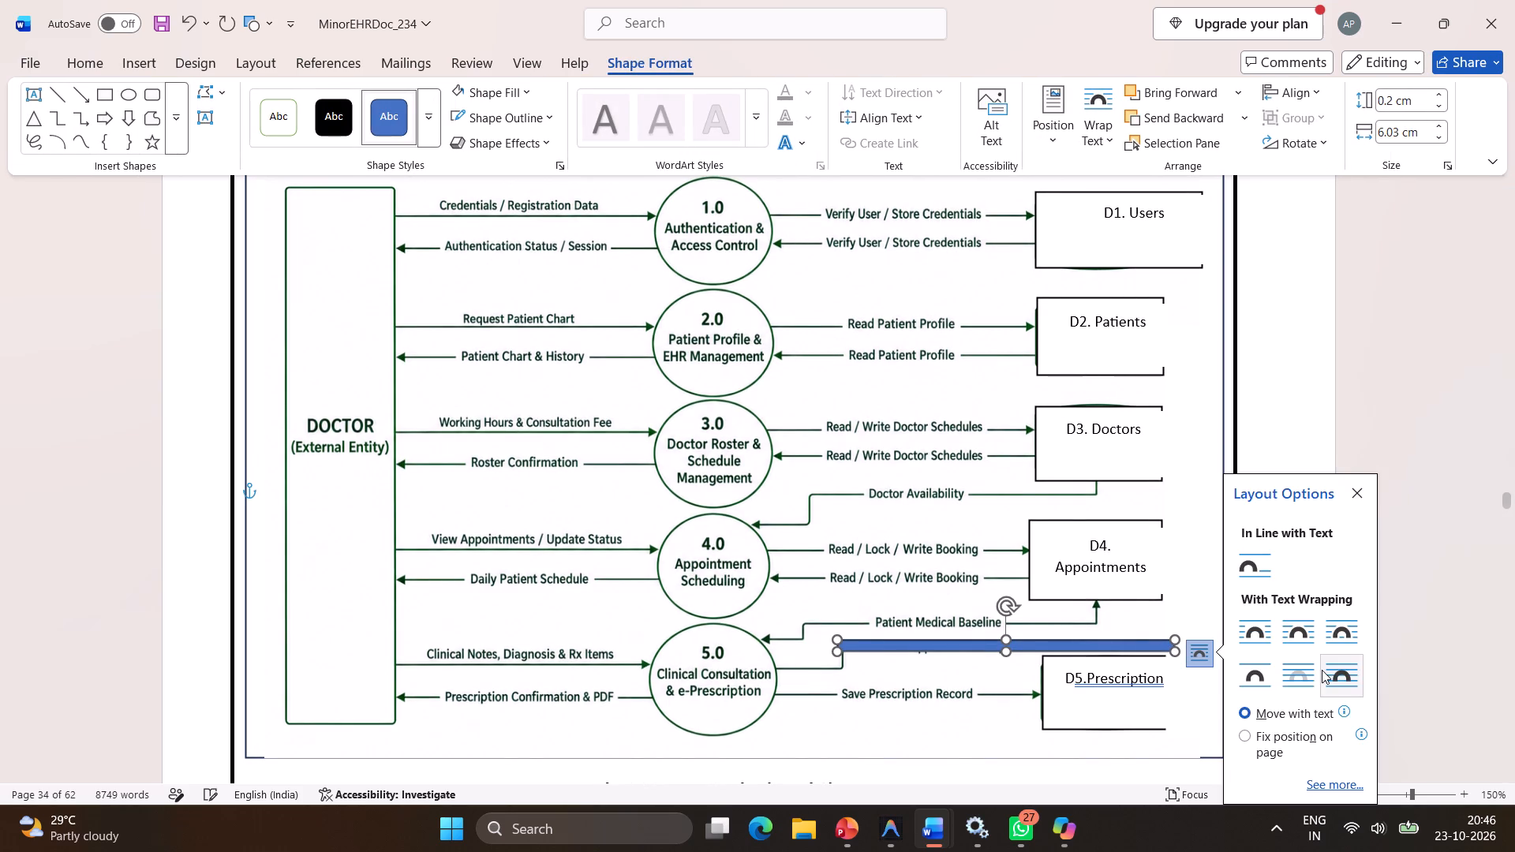
pyautogui.click(1346, 674)
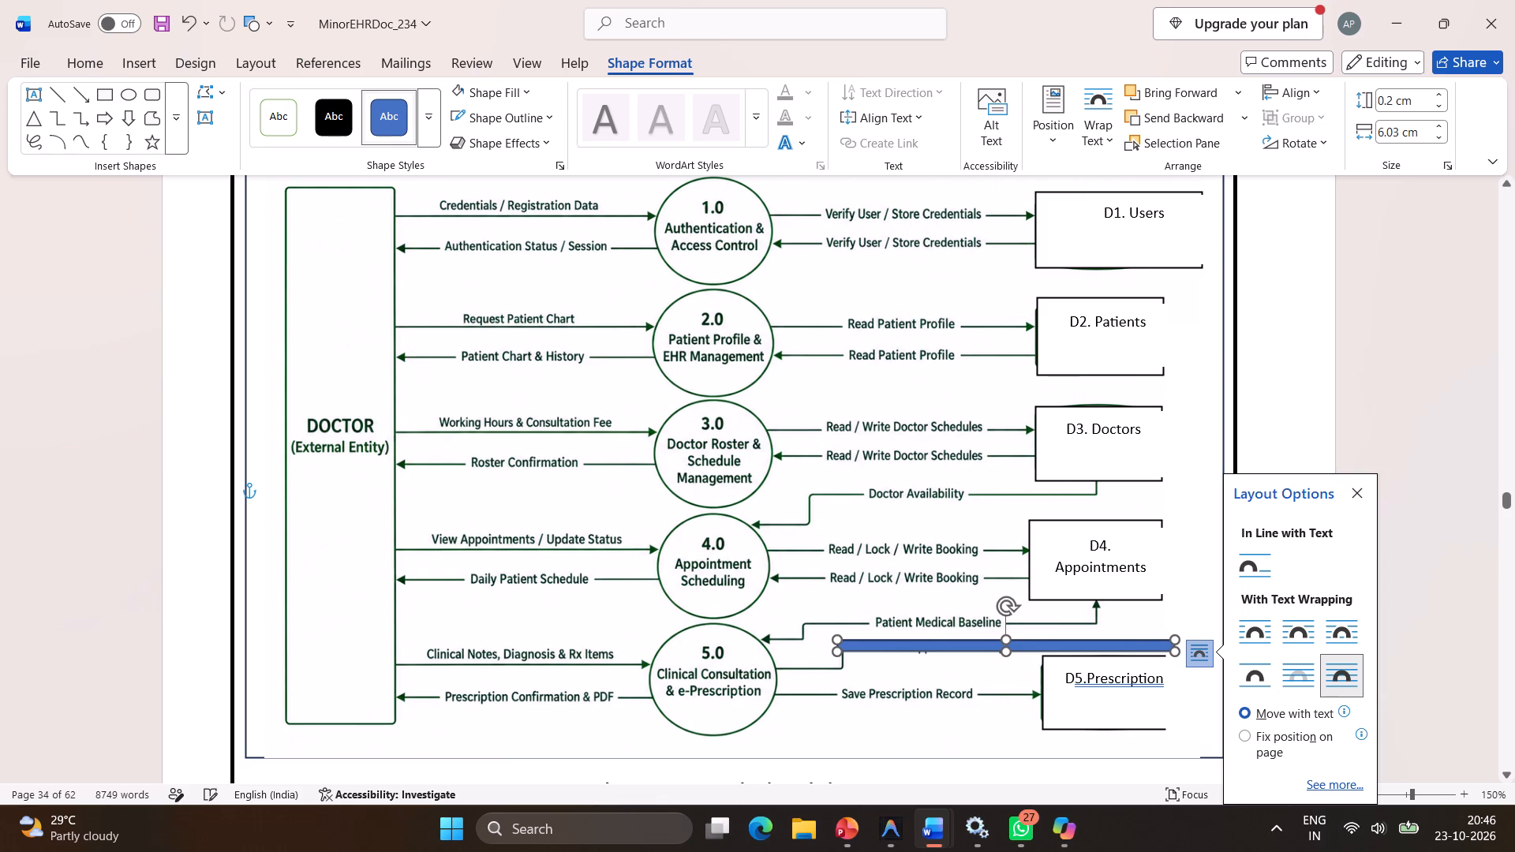
pyautogui.click(1140, 646)
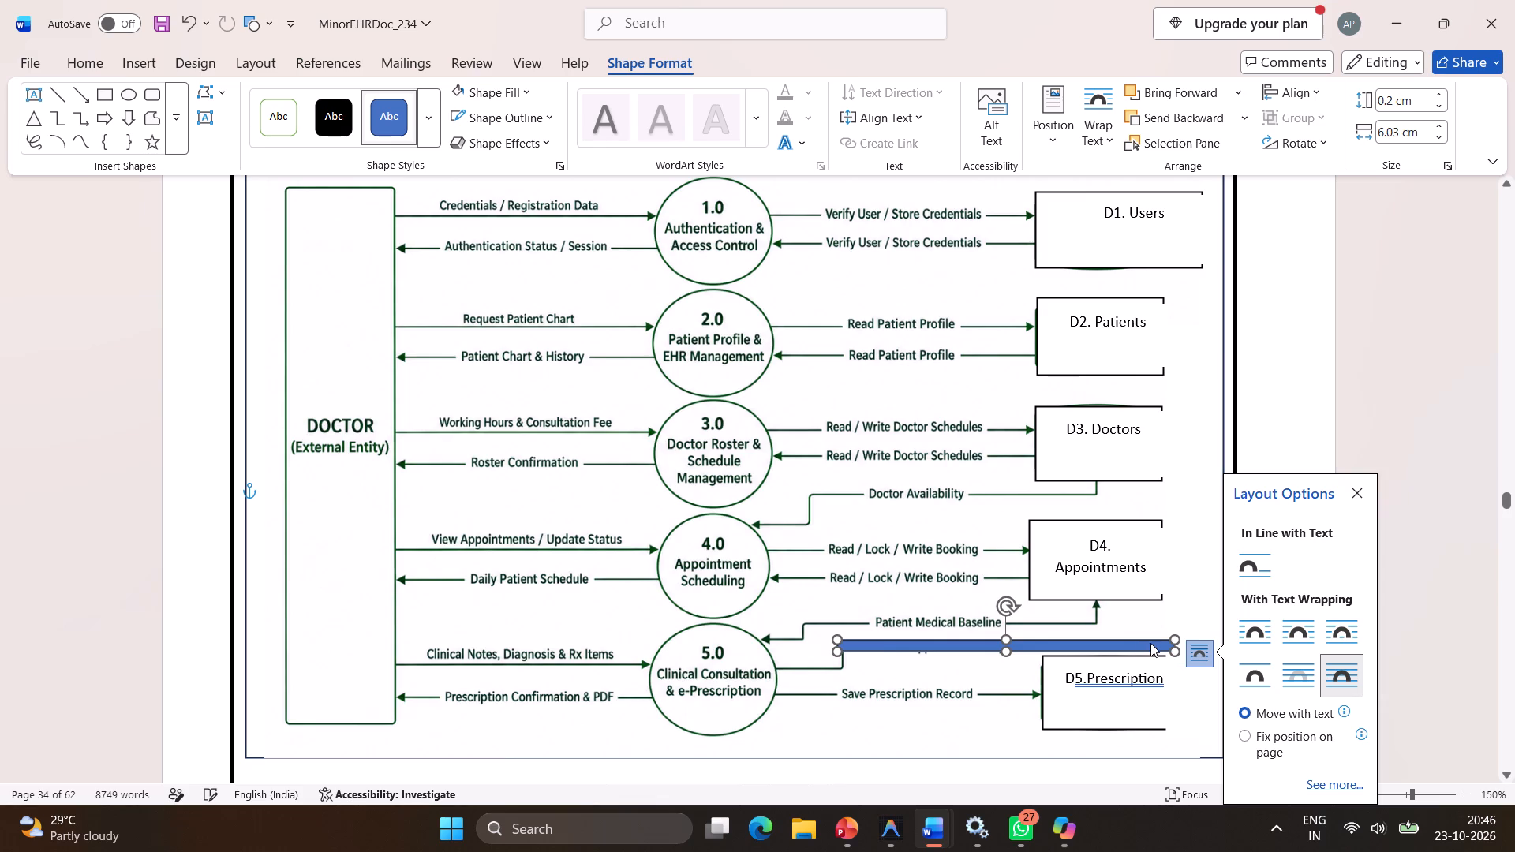
# Give the thin rectangle above the D5.Prescription box a white fill and a white outline.
pyautogui.rightClick(1150, 643)
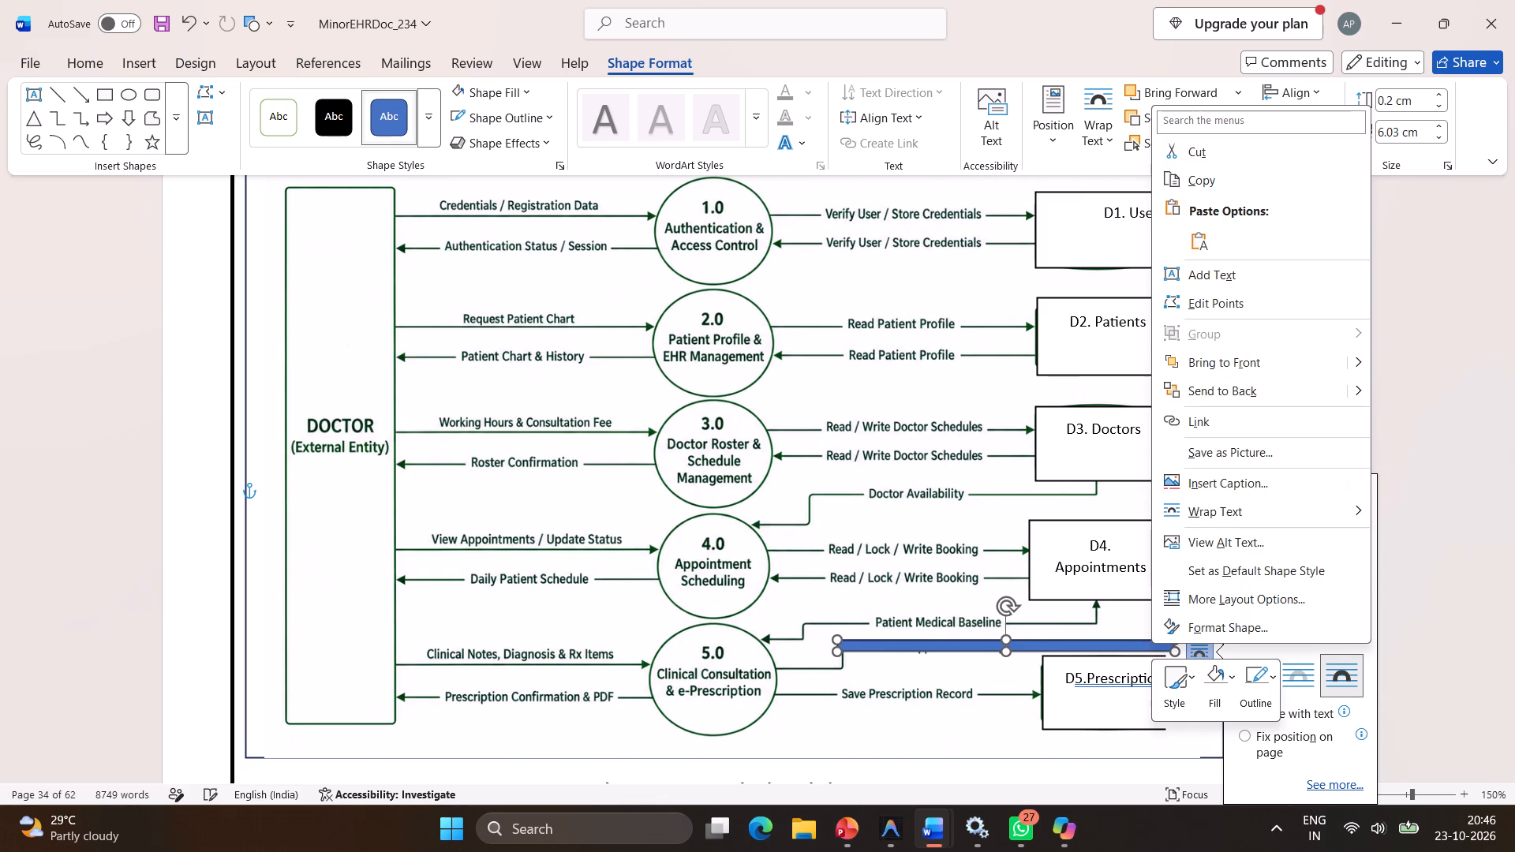
pyautogui.click(1214, 689)
pyautogui.click(1213, 286)
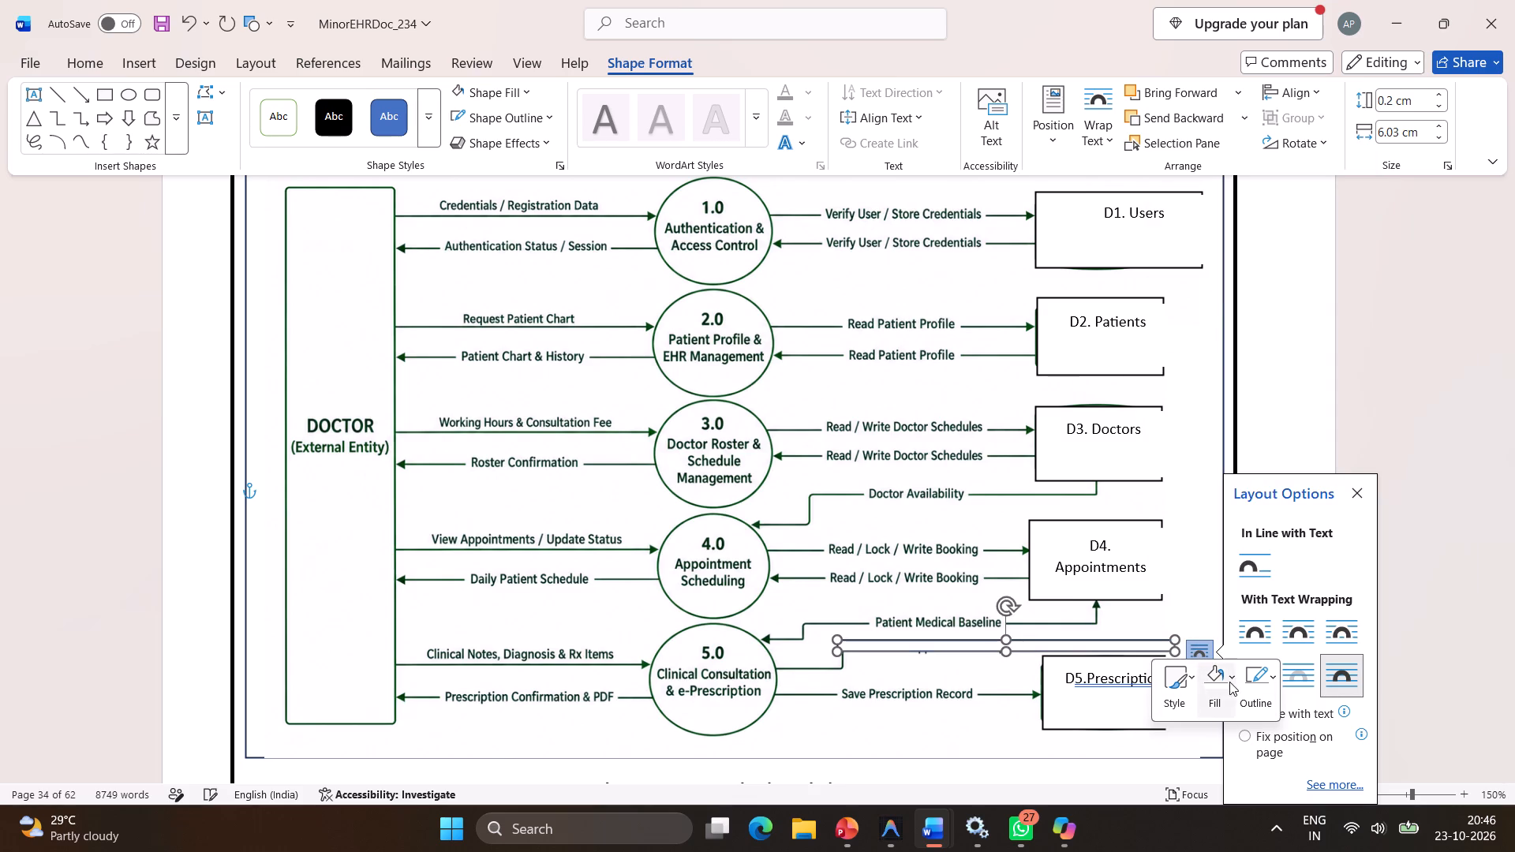
pyautogui.click(1253, 677)
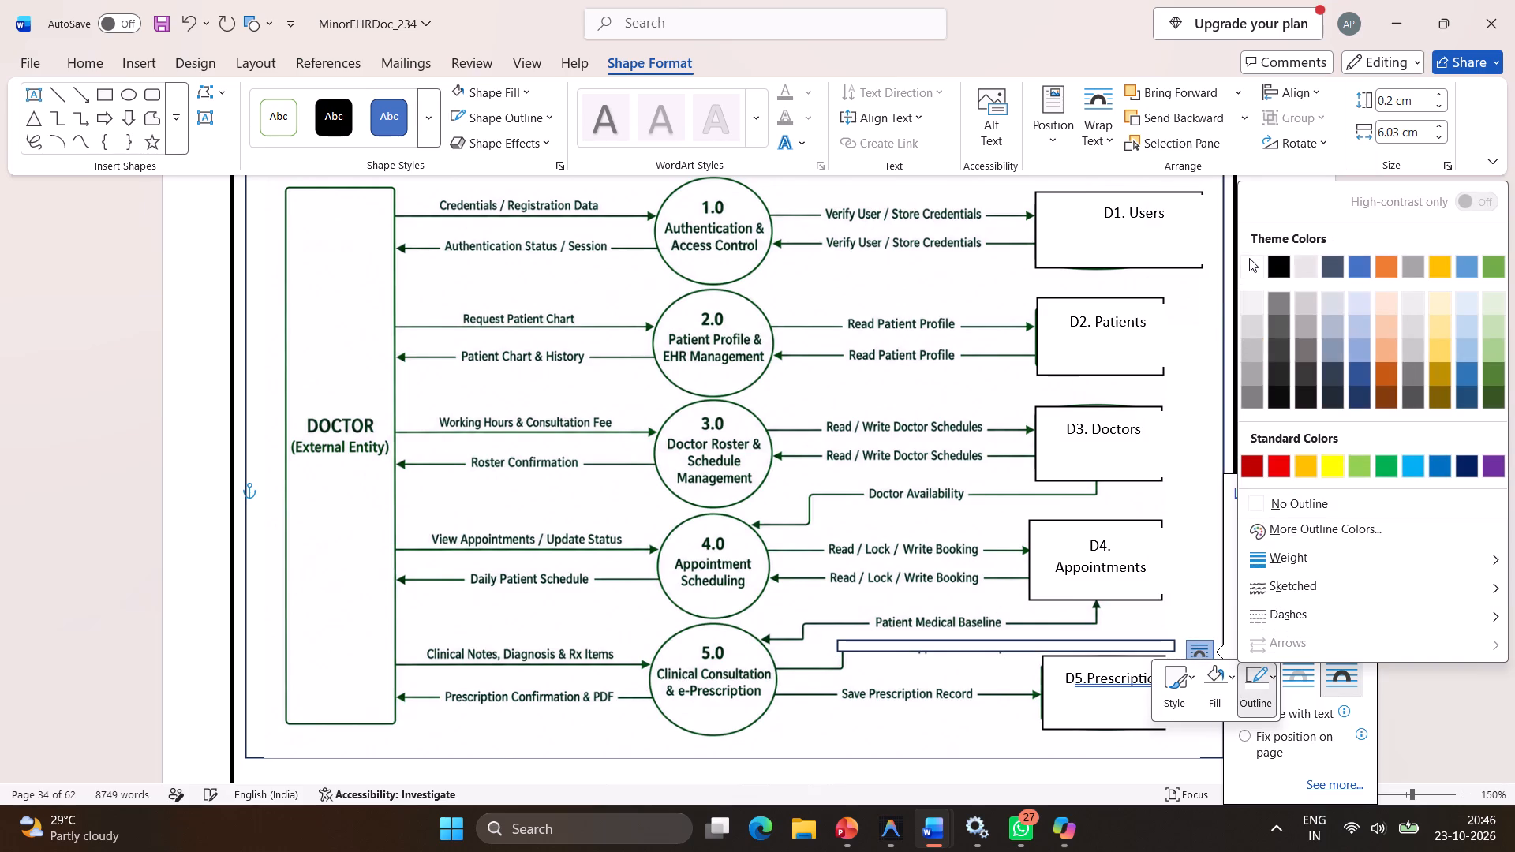
pyautogui.click(1248, 260)
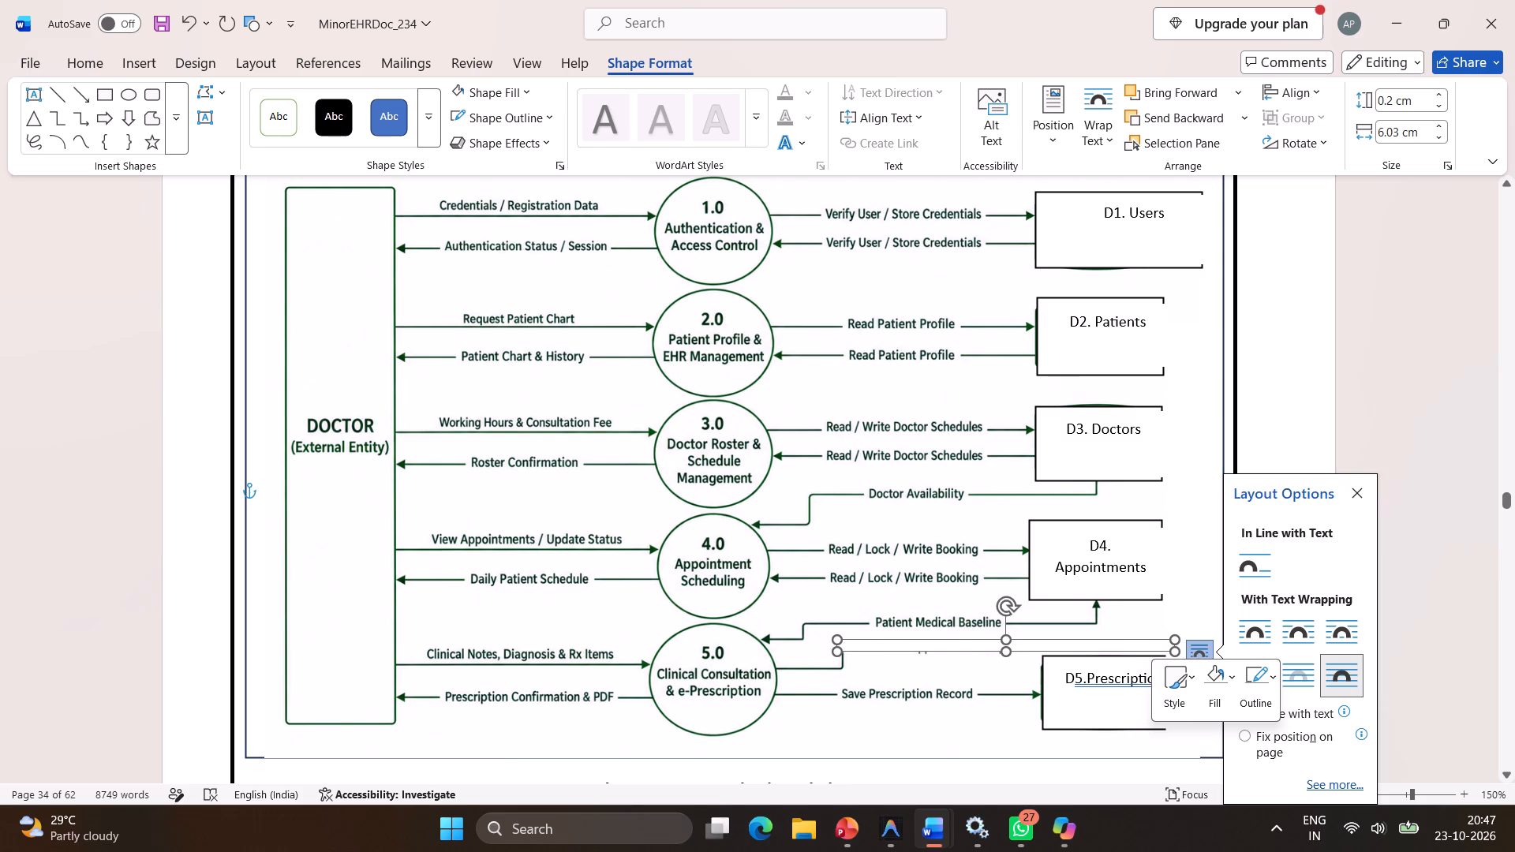
# Adjust the white rectangle's lower edge to a height of about 0.21 cm, just above the D5.Prescription box's top line.
pyautogui.doubleClick(1005, 652)
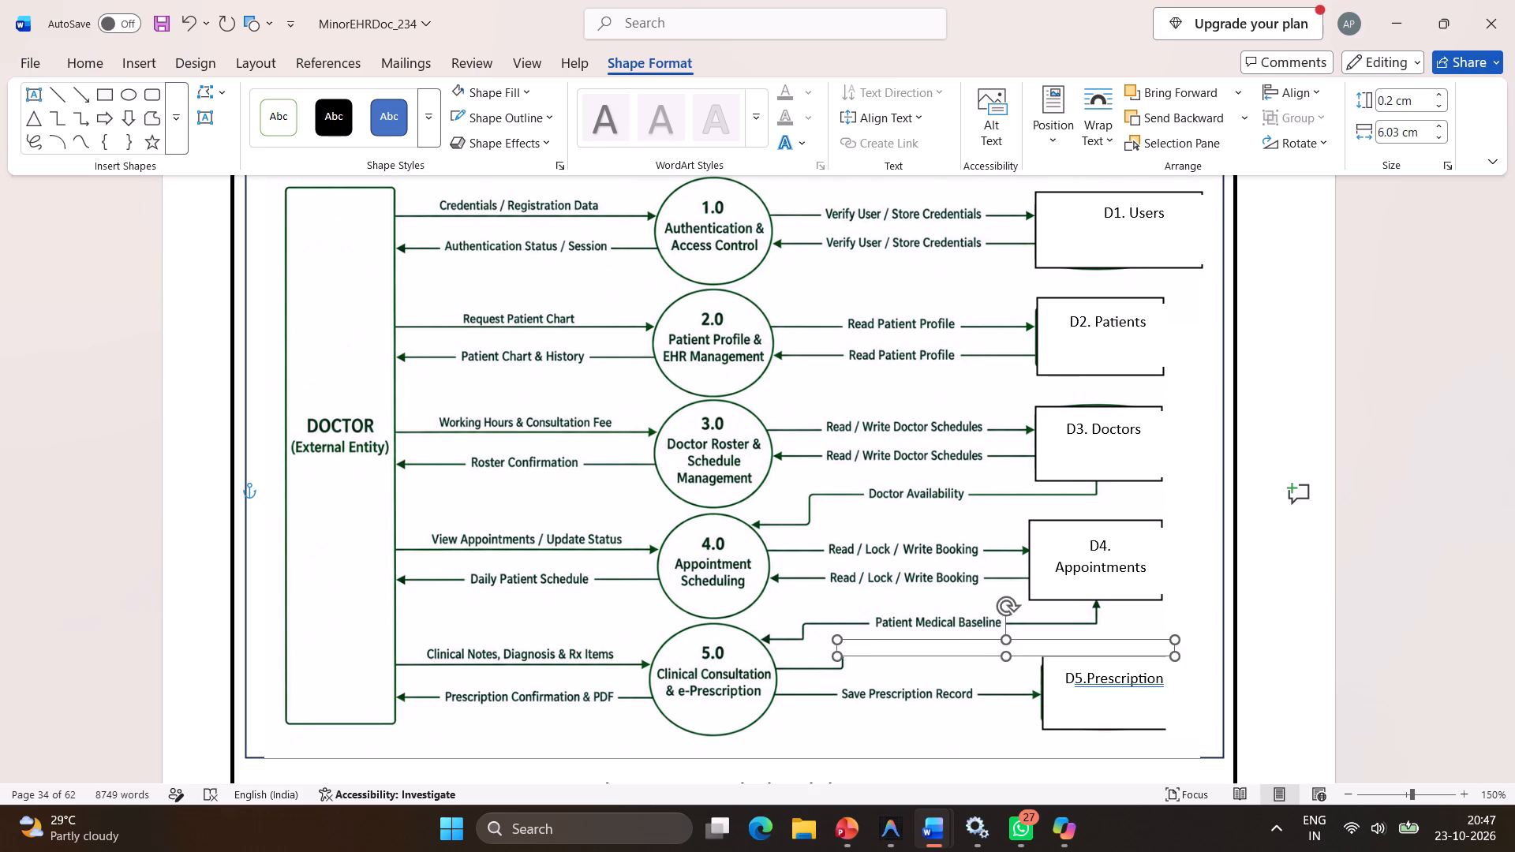
pyautogui.keyDown('ctrl'); pyautogui.scroll(3, 1002, 654); pyautogui.keyUp('ctrl')
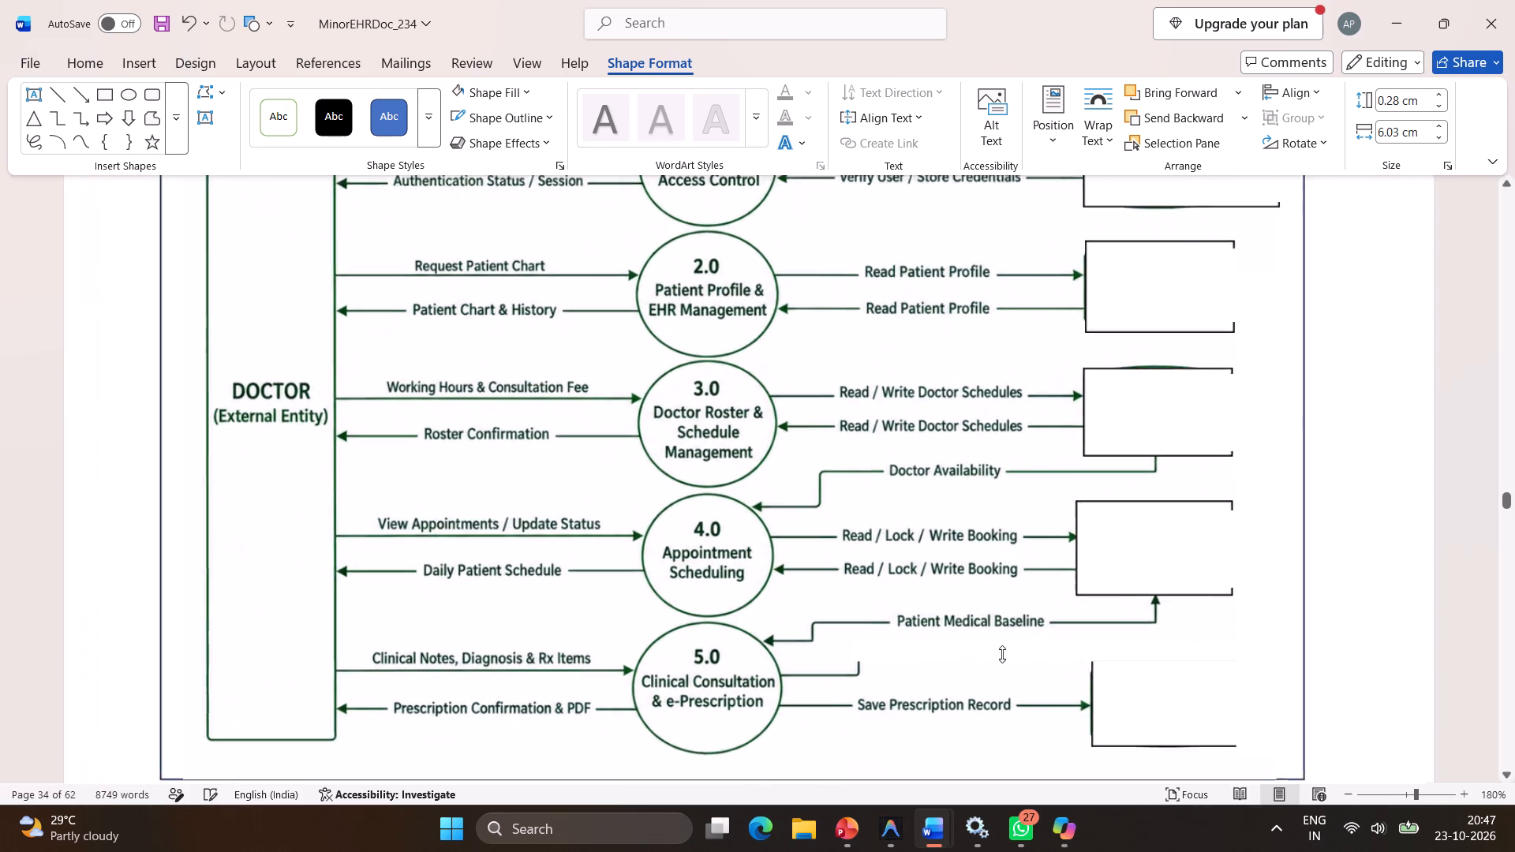
pyautogui.scroll(-1, 1002, 654)
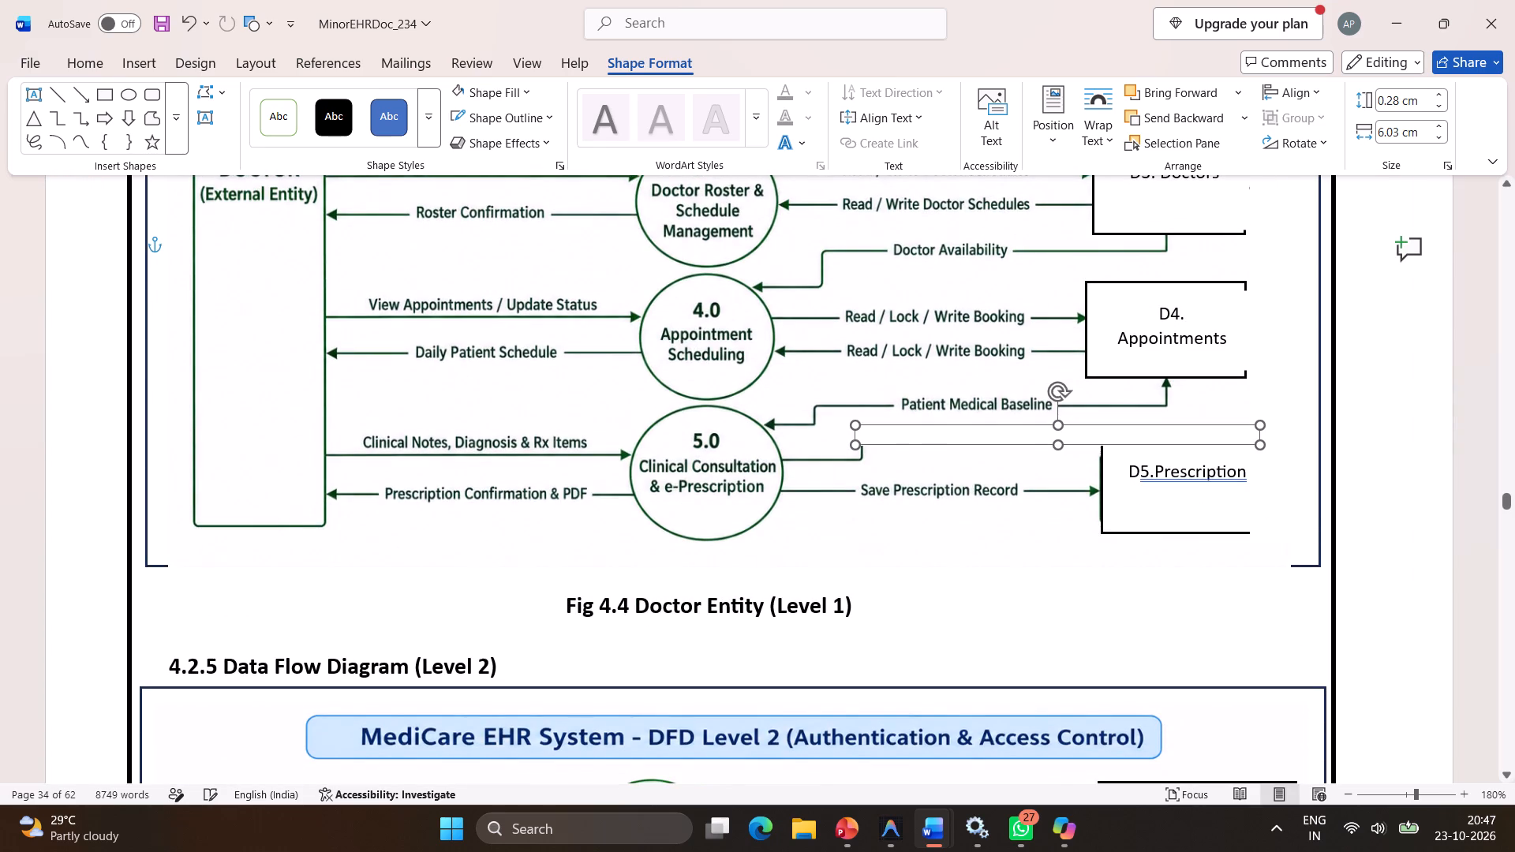
pyautogui.click(1060, 443)
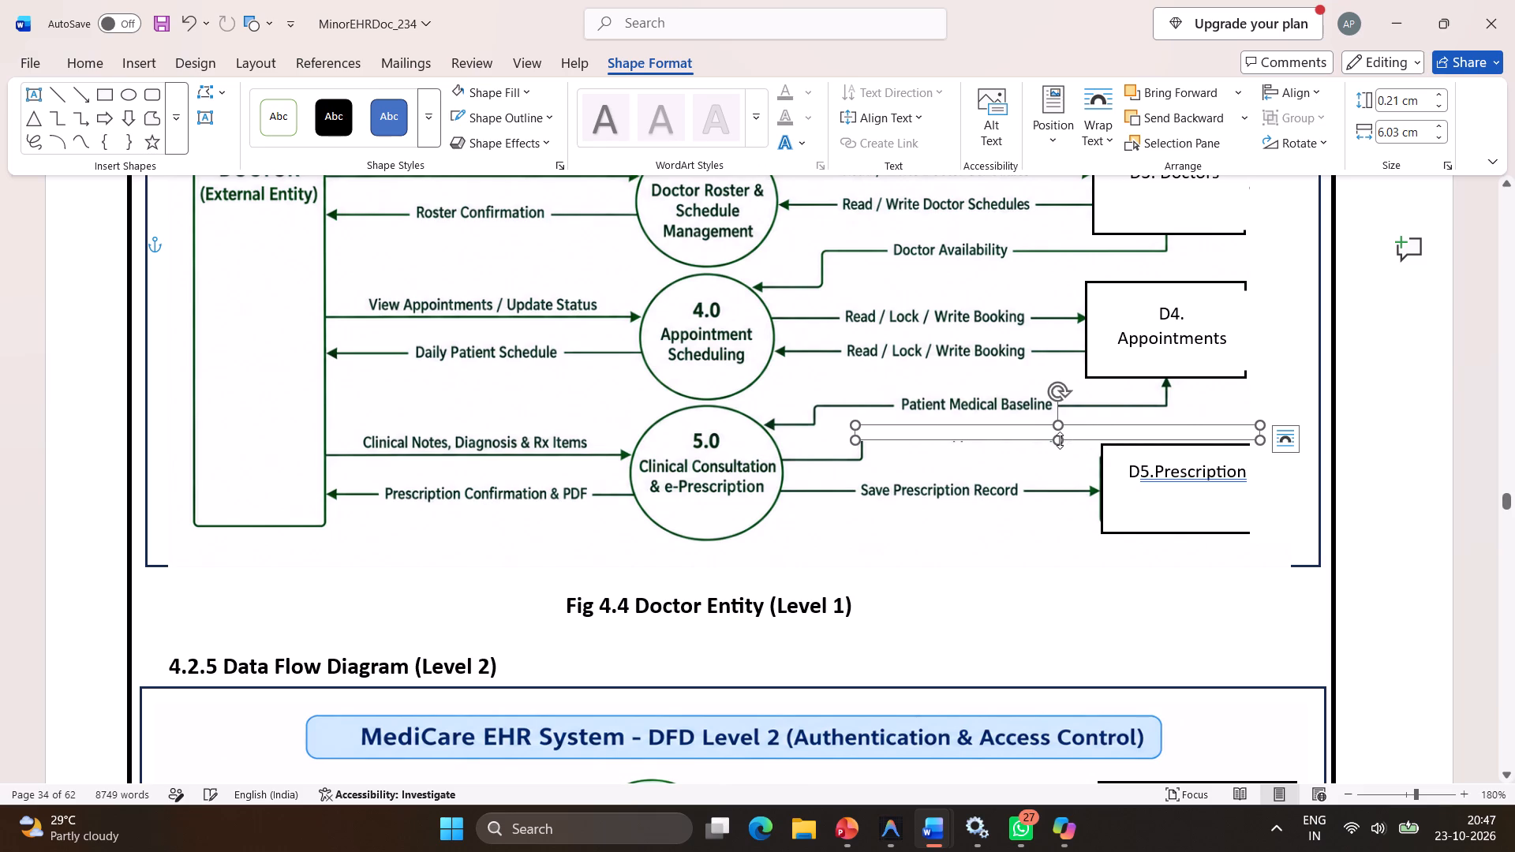
pyautogui.click(982, 466)
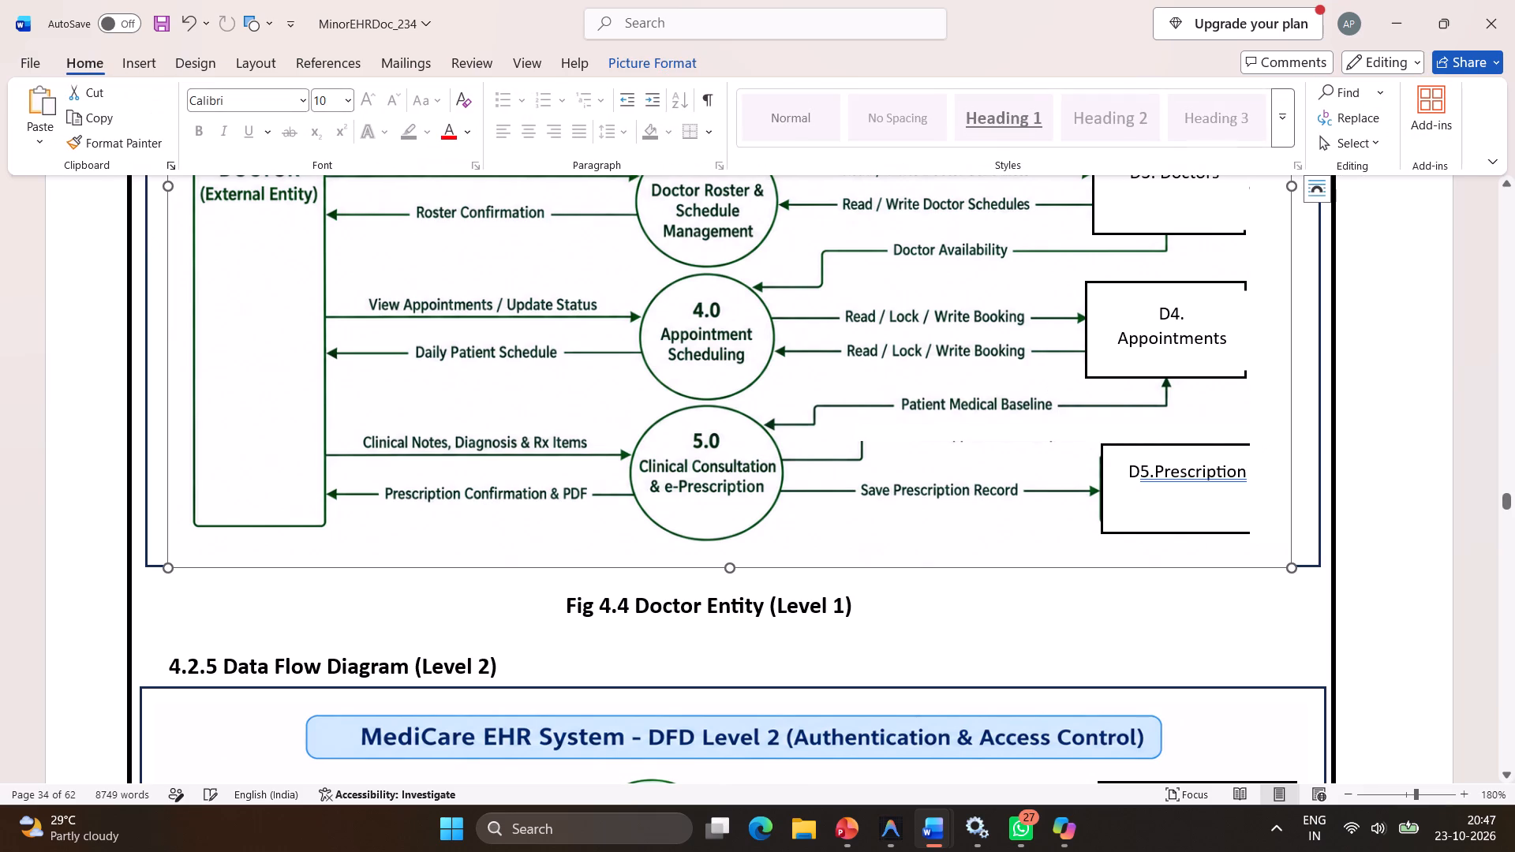
# Insert another rectangle shape on the Doctor Entity diagram.
pyautogui.click(142, 59)
pyautogui.click(256, 123)
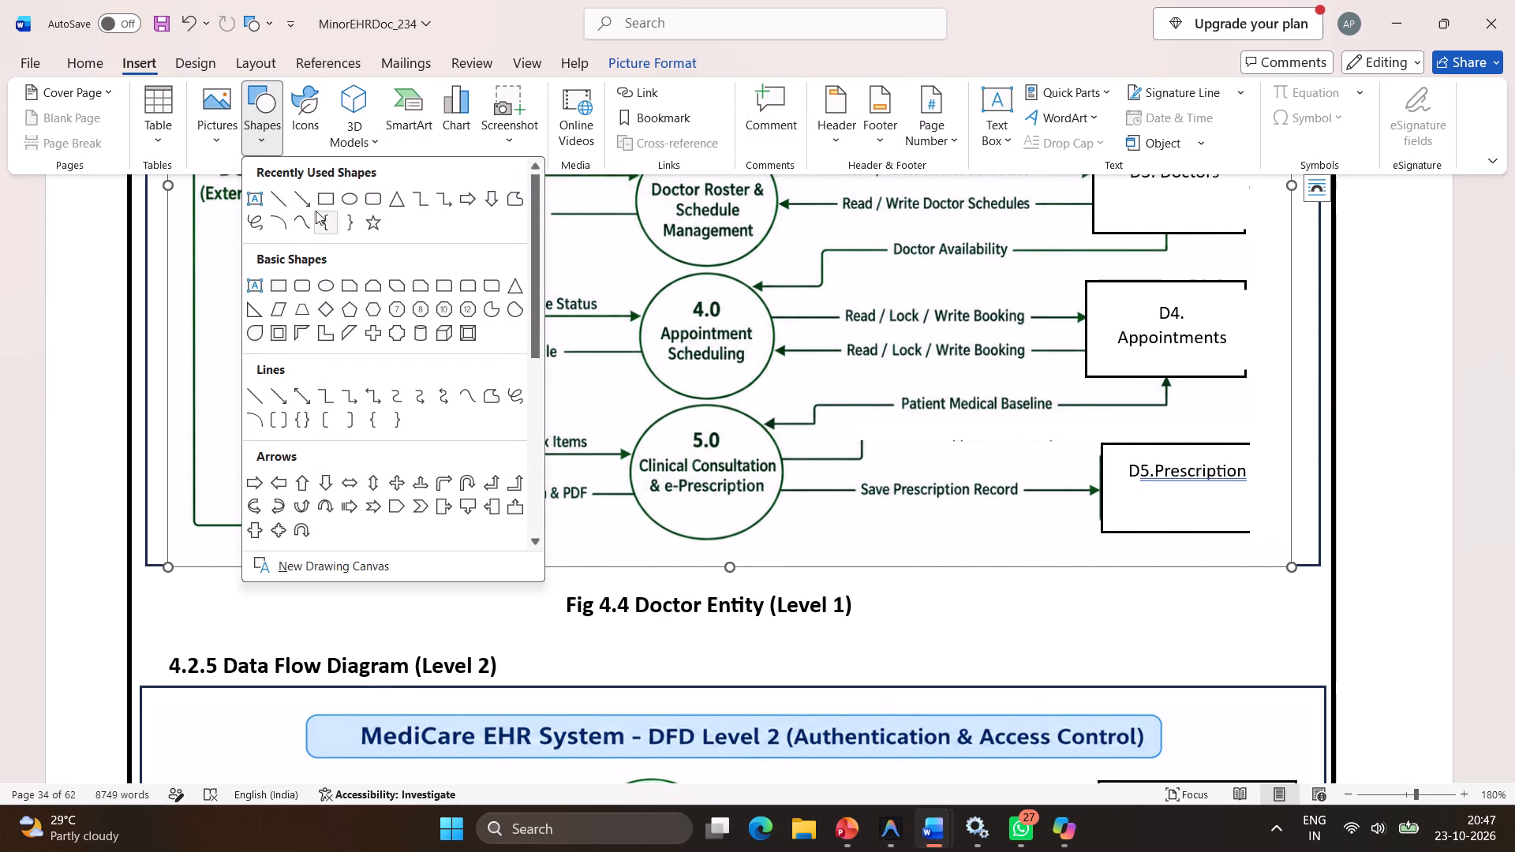
pyautogui.click(331, 200)
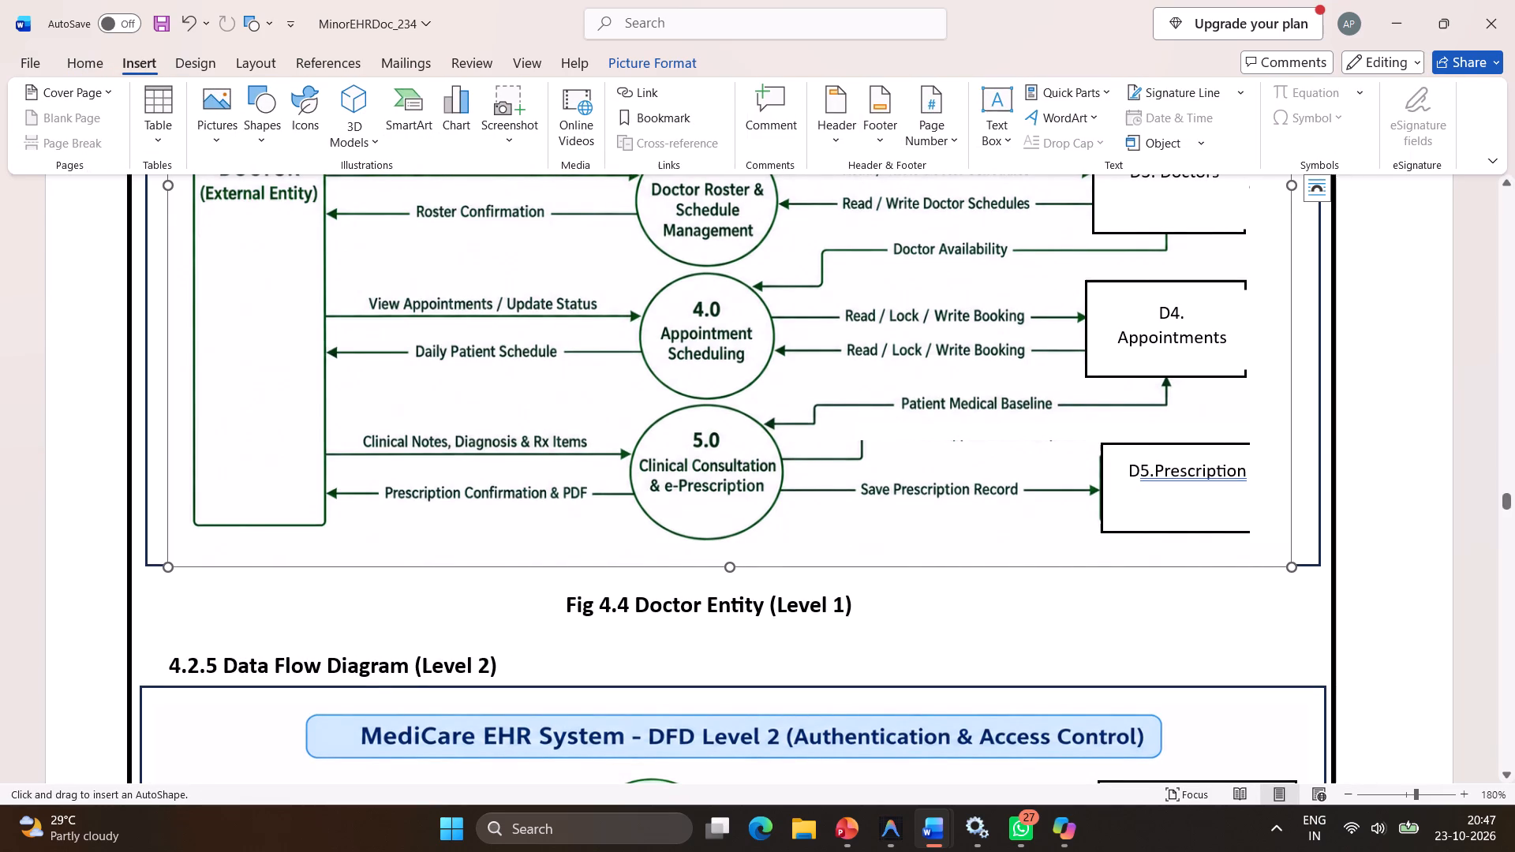
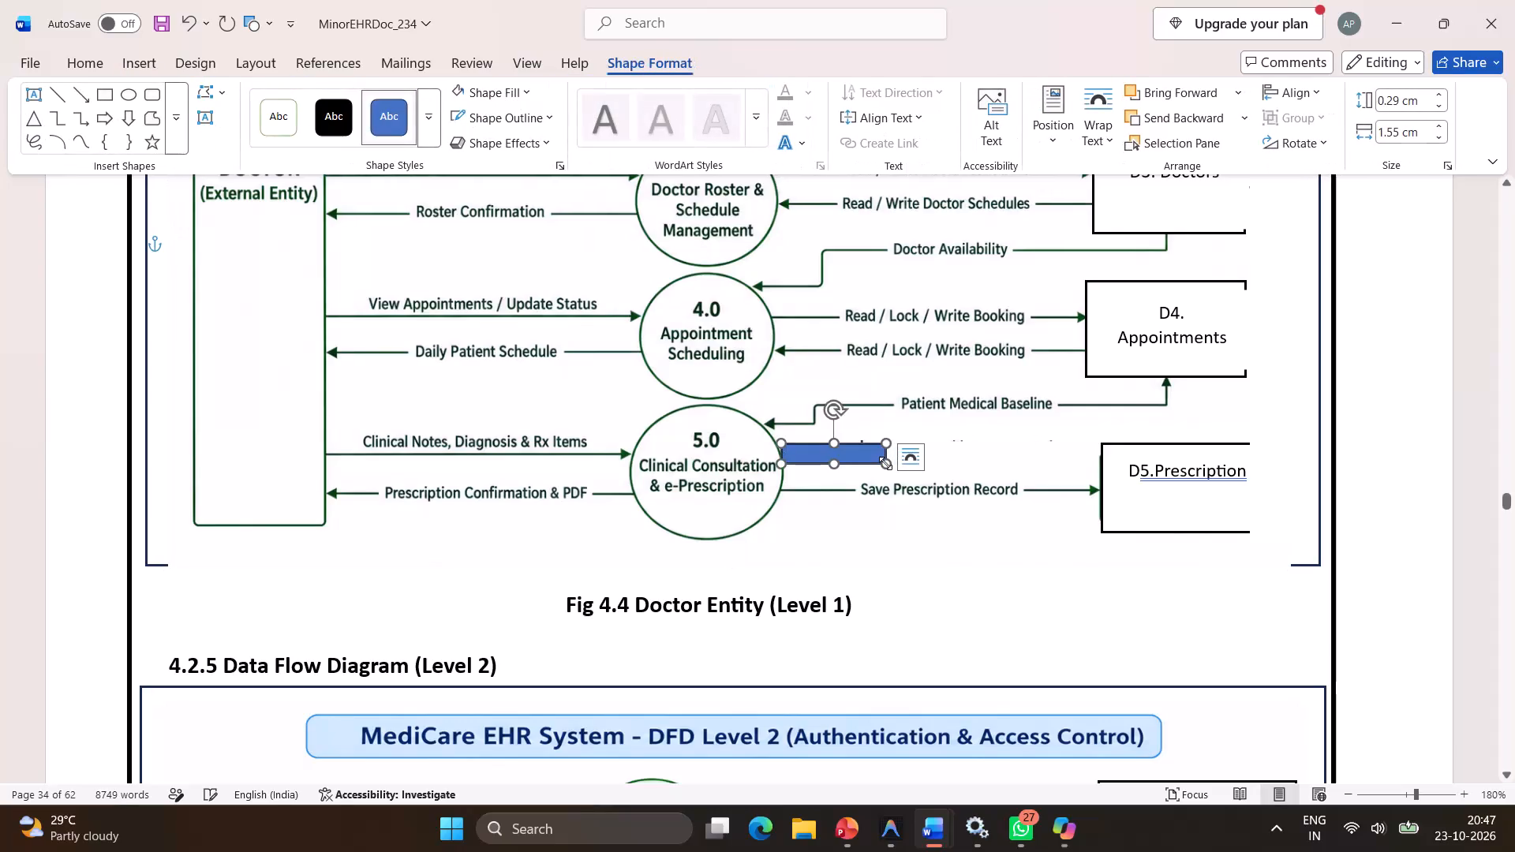
# Raise the upper edge of the blue rectangle beside process 5.0 until it is about 0.36 cm high.
pyautogui.moveTo(834, 445); pyautogui.dragTo(836, 439)
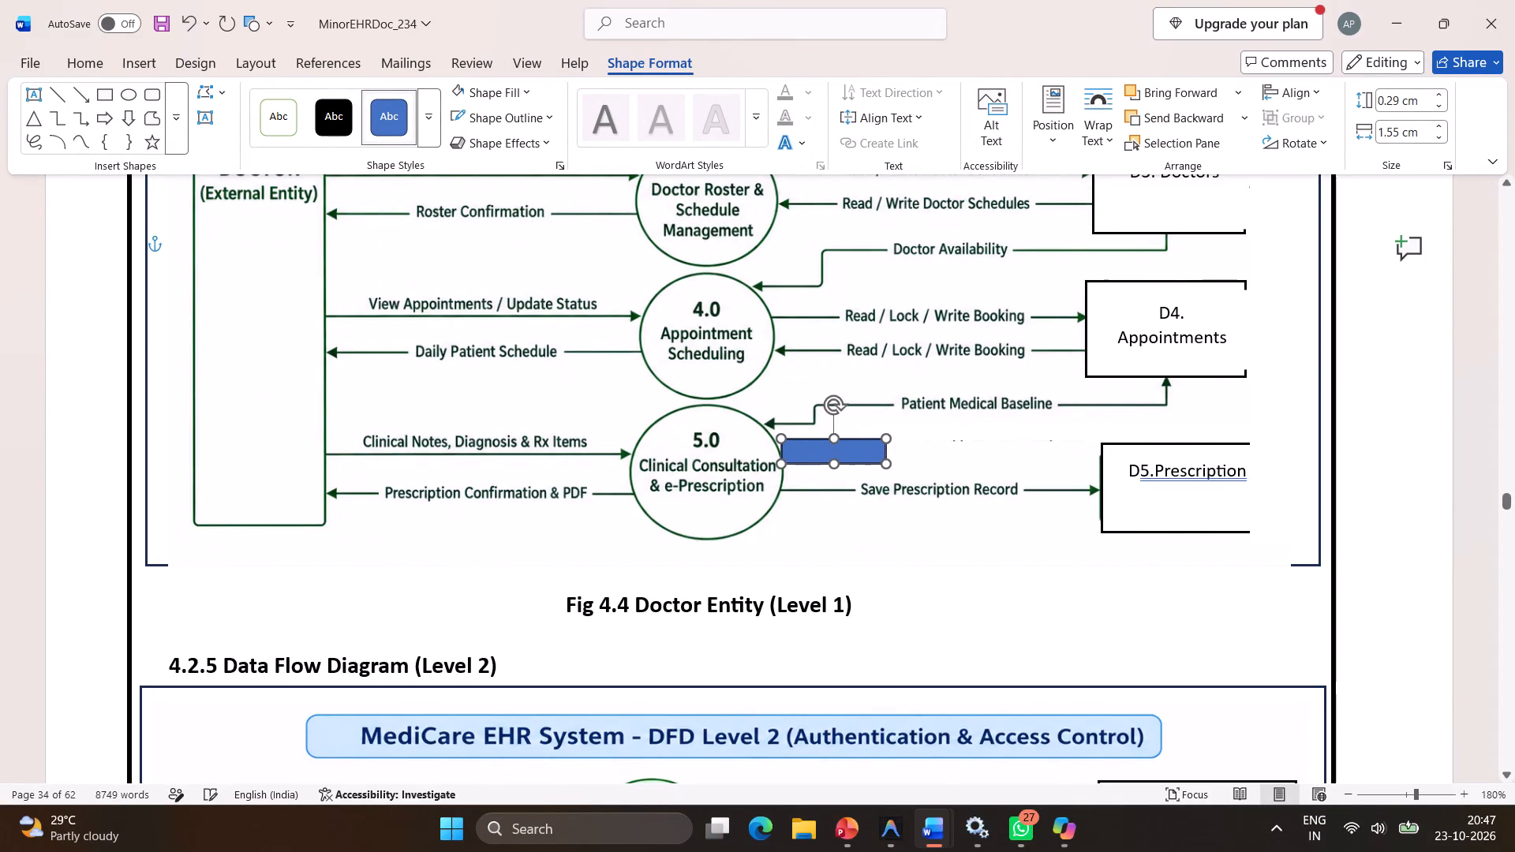
pyautogui.moveTo(836, 439); pyautogui.dragTo(836, 436)
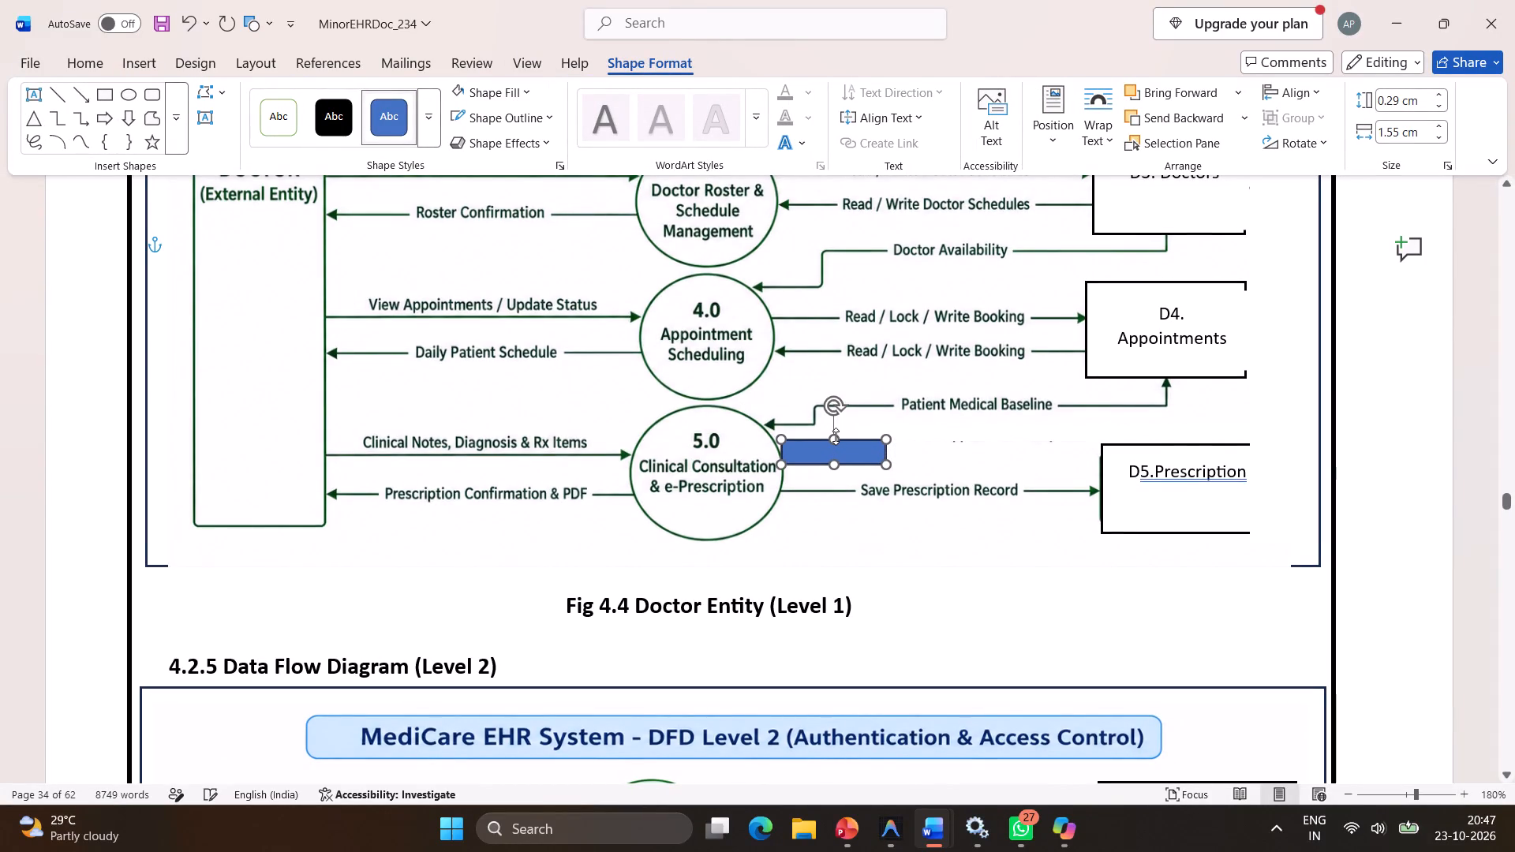
pyautogui.click(836, 436)
# Give the small rectangle beside process 5.0 Clinical Consultation a white fill and a white outline.
pyautogui.rightClick(847, 447)
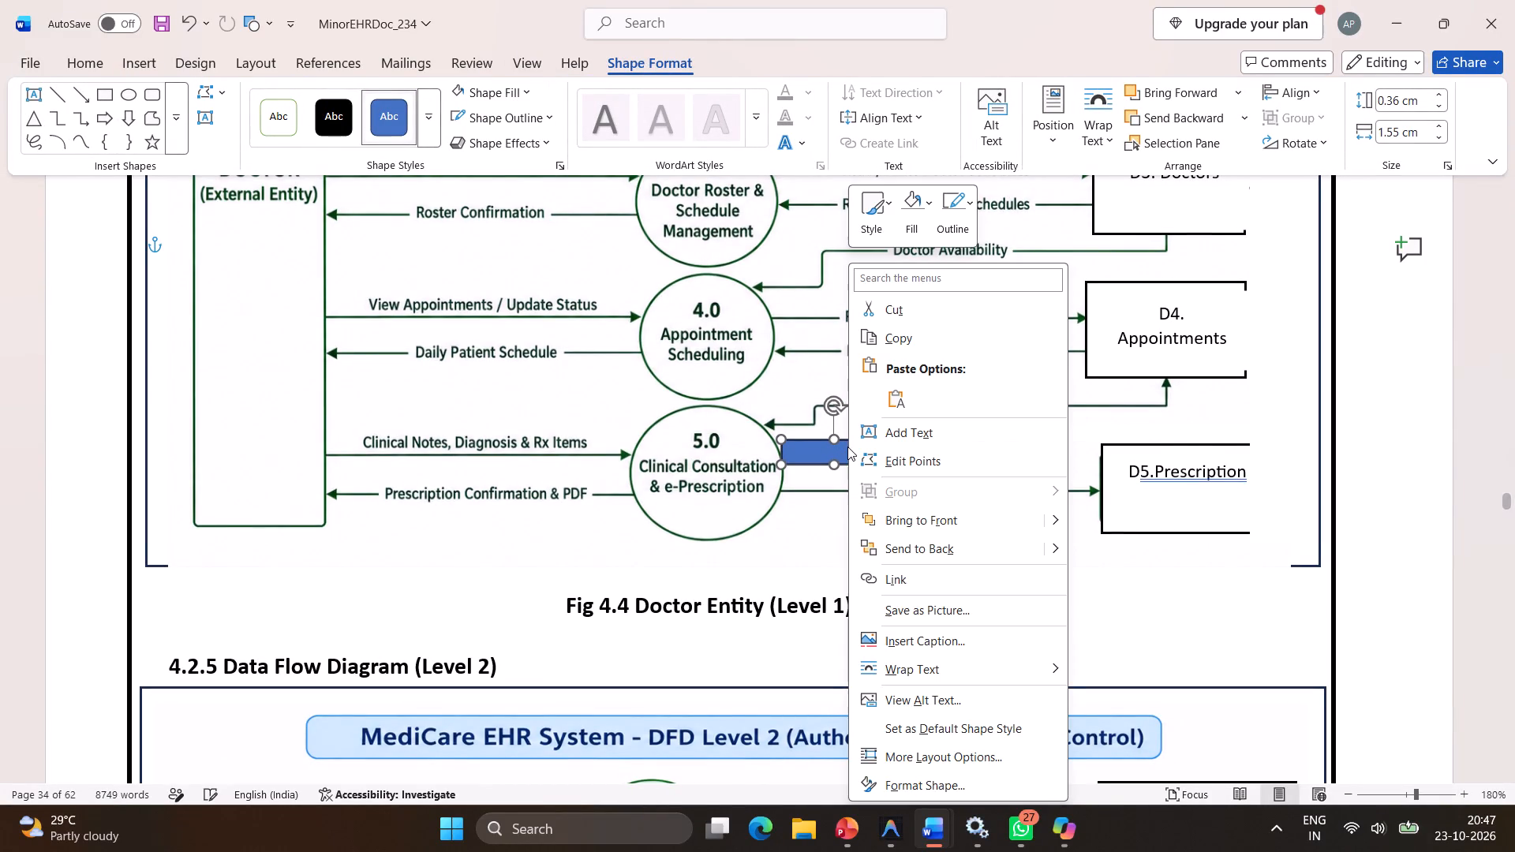
pyautogui.click(911, 214)
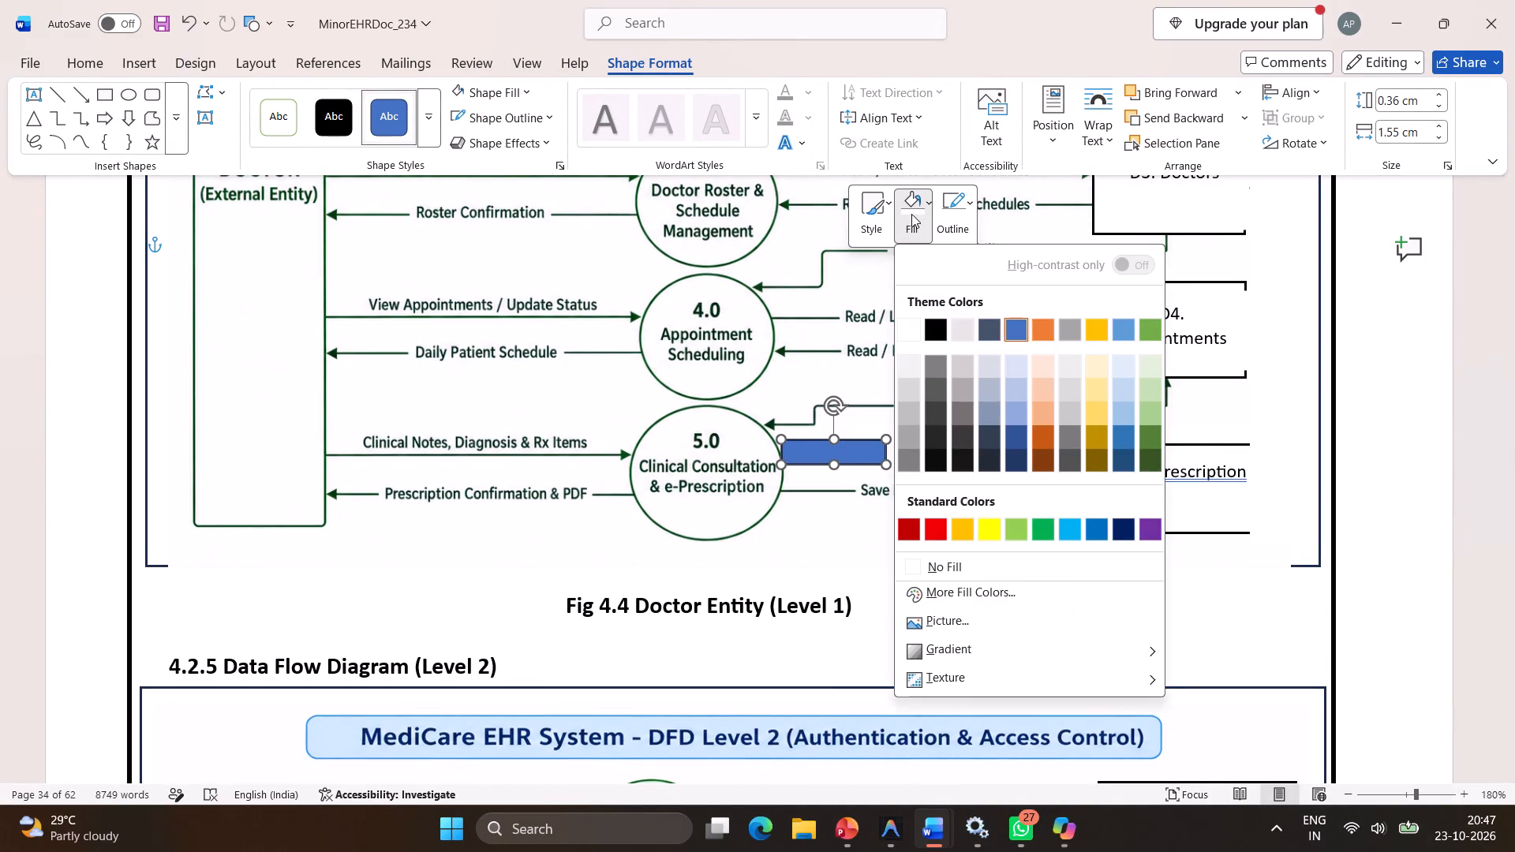
pyautogui.click(917, 324)
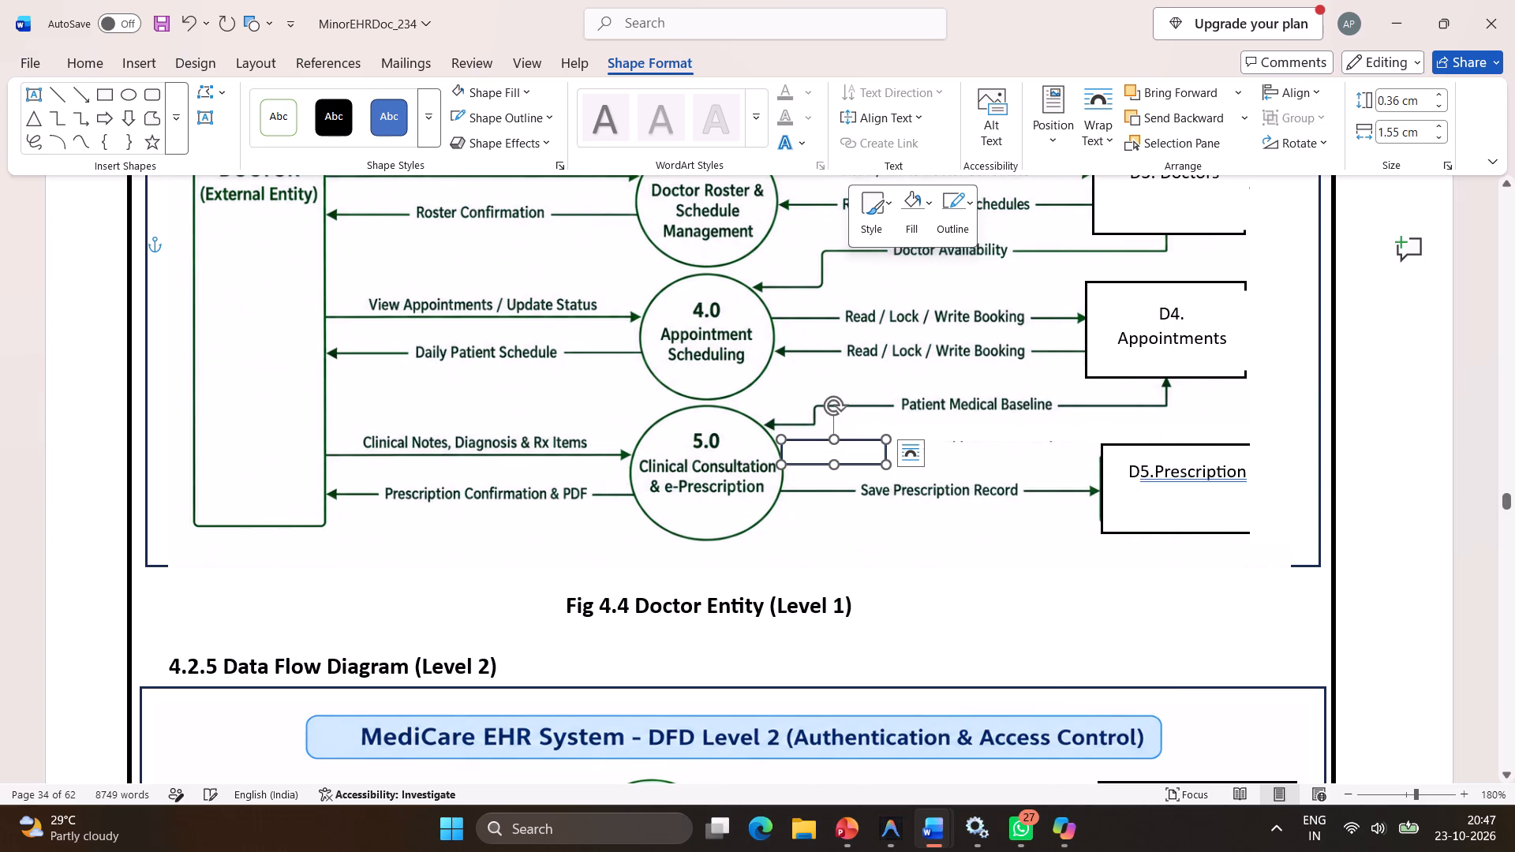
pyautogui.click(960, 207)
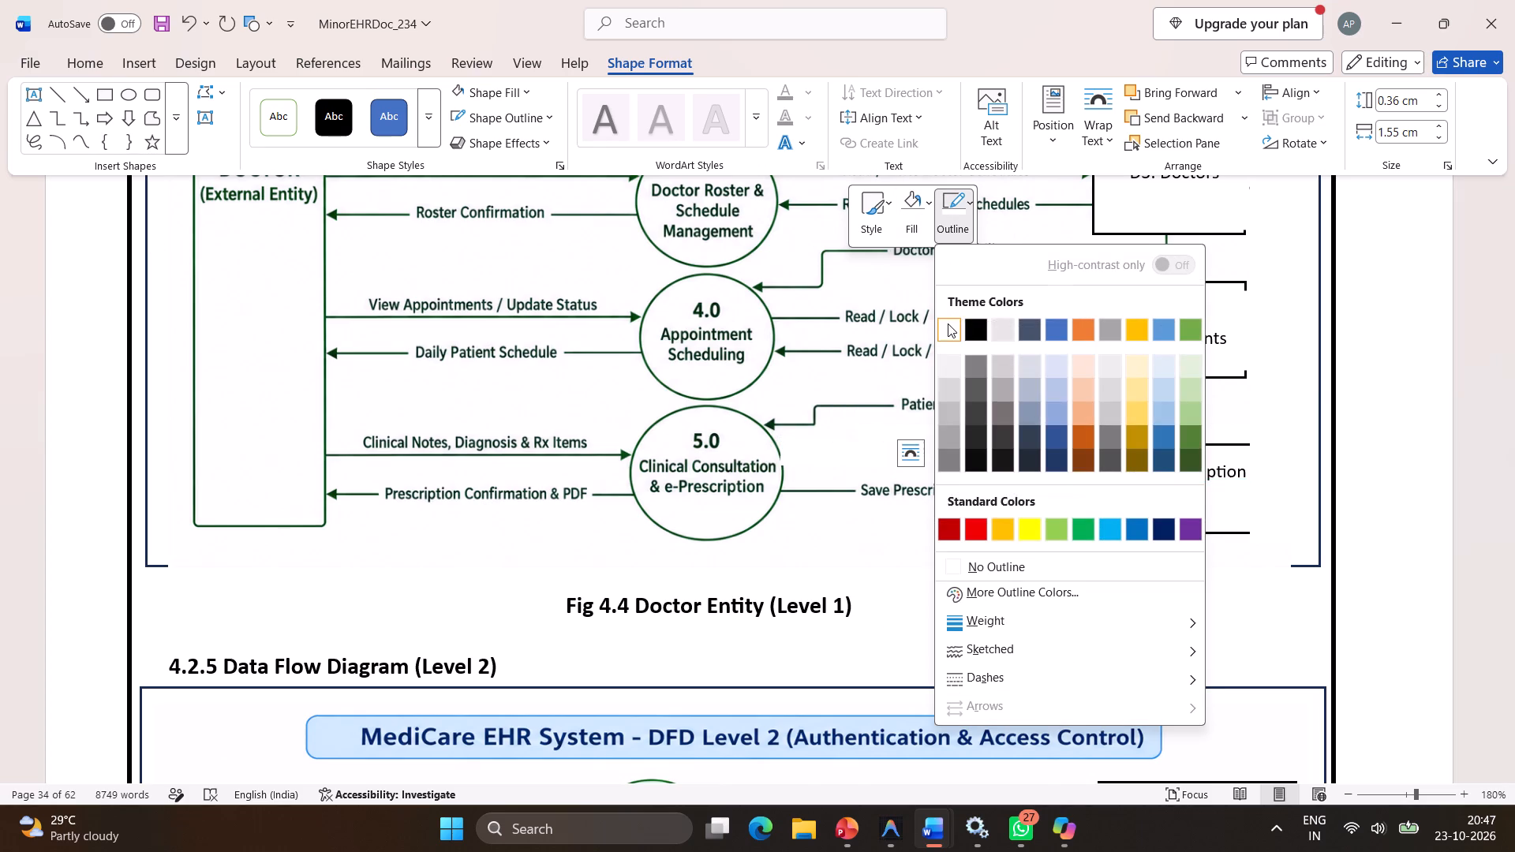
pyautogui.click(948, 323)
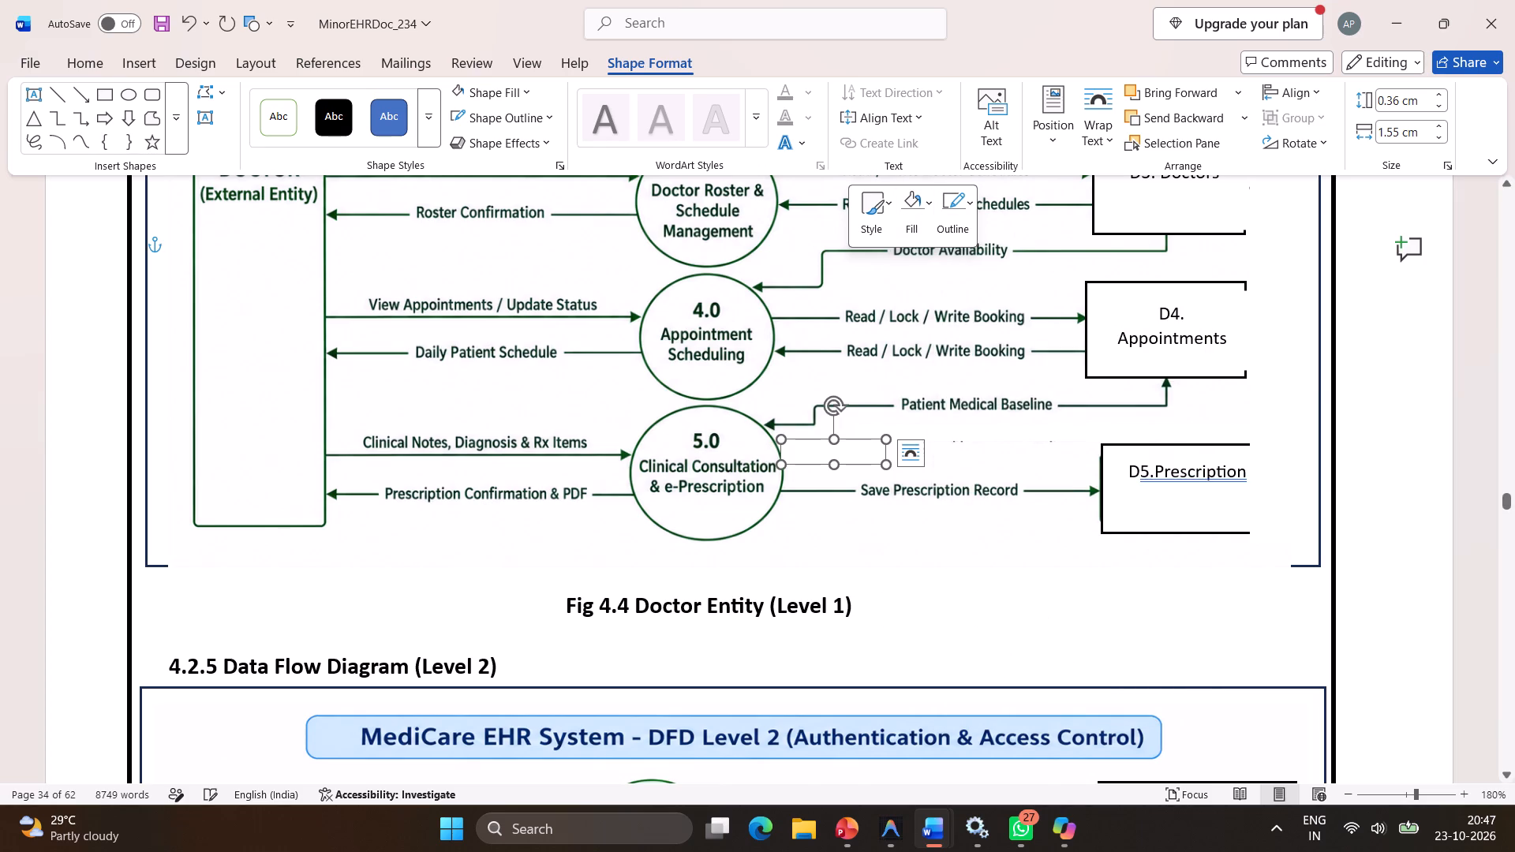
pyautogui.click(1045, 608)
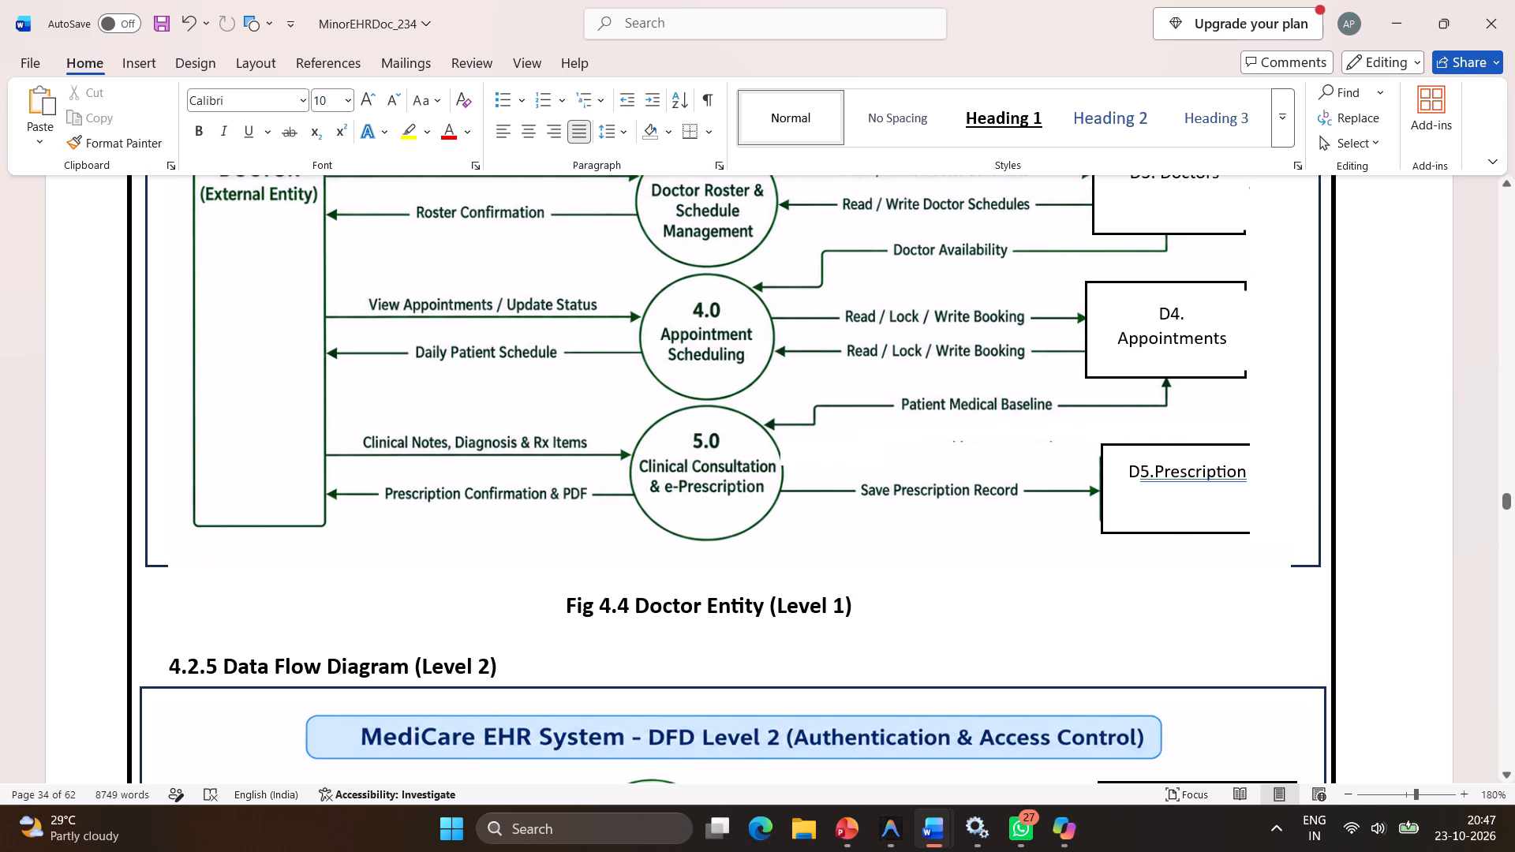
# Raise the Doctor Entity diagram picture's lower edge slightly to uncover the bottom line of the surrounding frame.
pyautogui.scroll(1, 1045, 608)
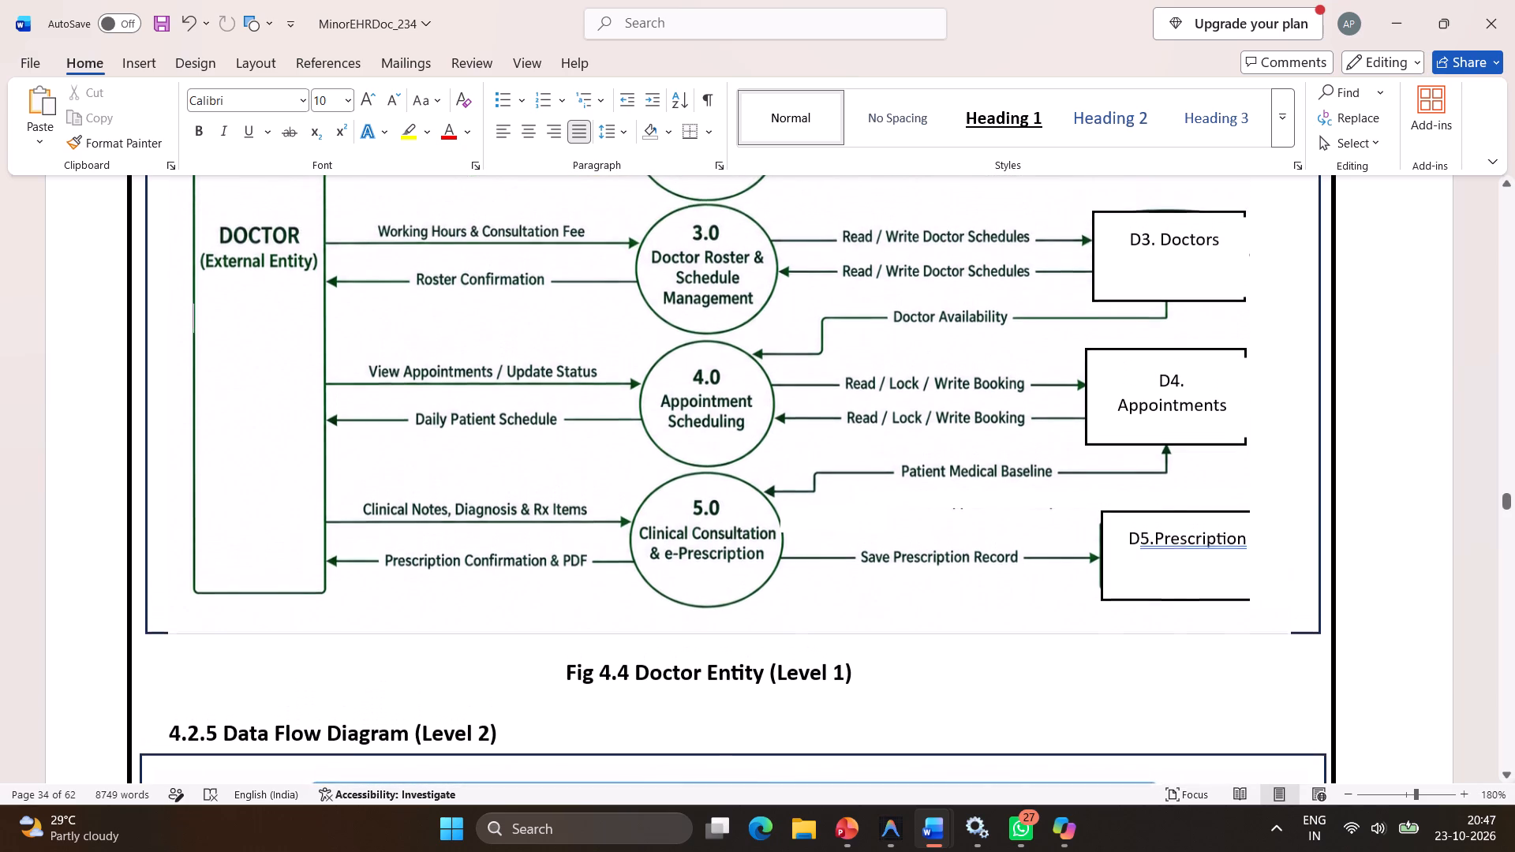
pyautogui.scroll(2, 1045, 608)
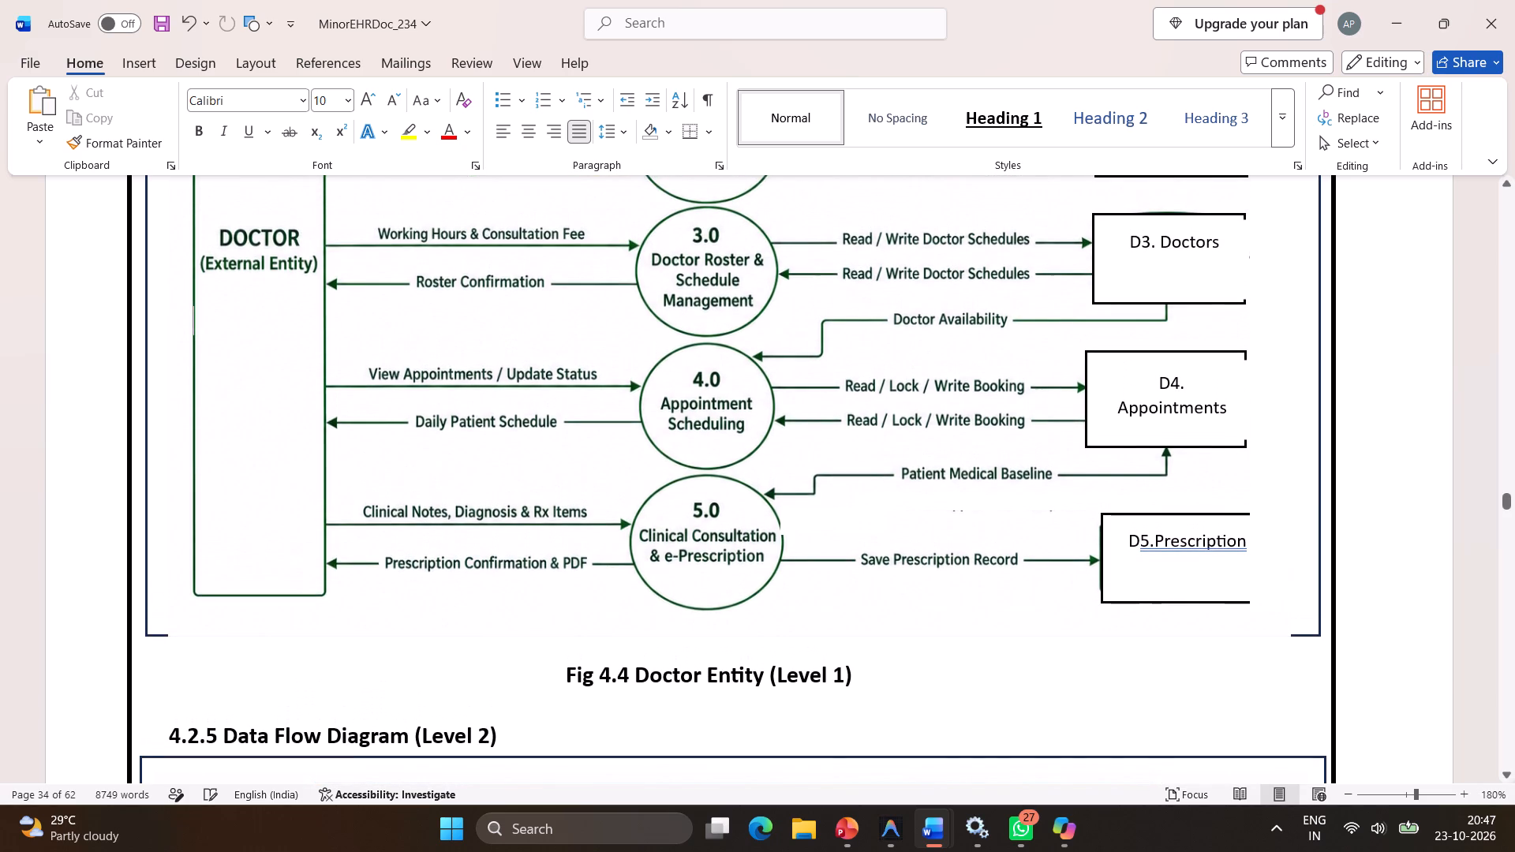
pyautogui.scroll(2, 1045, 608)
pyautogui.scroll(-1, 1045, 608)
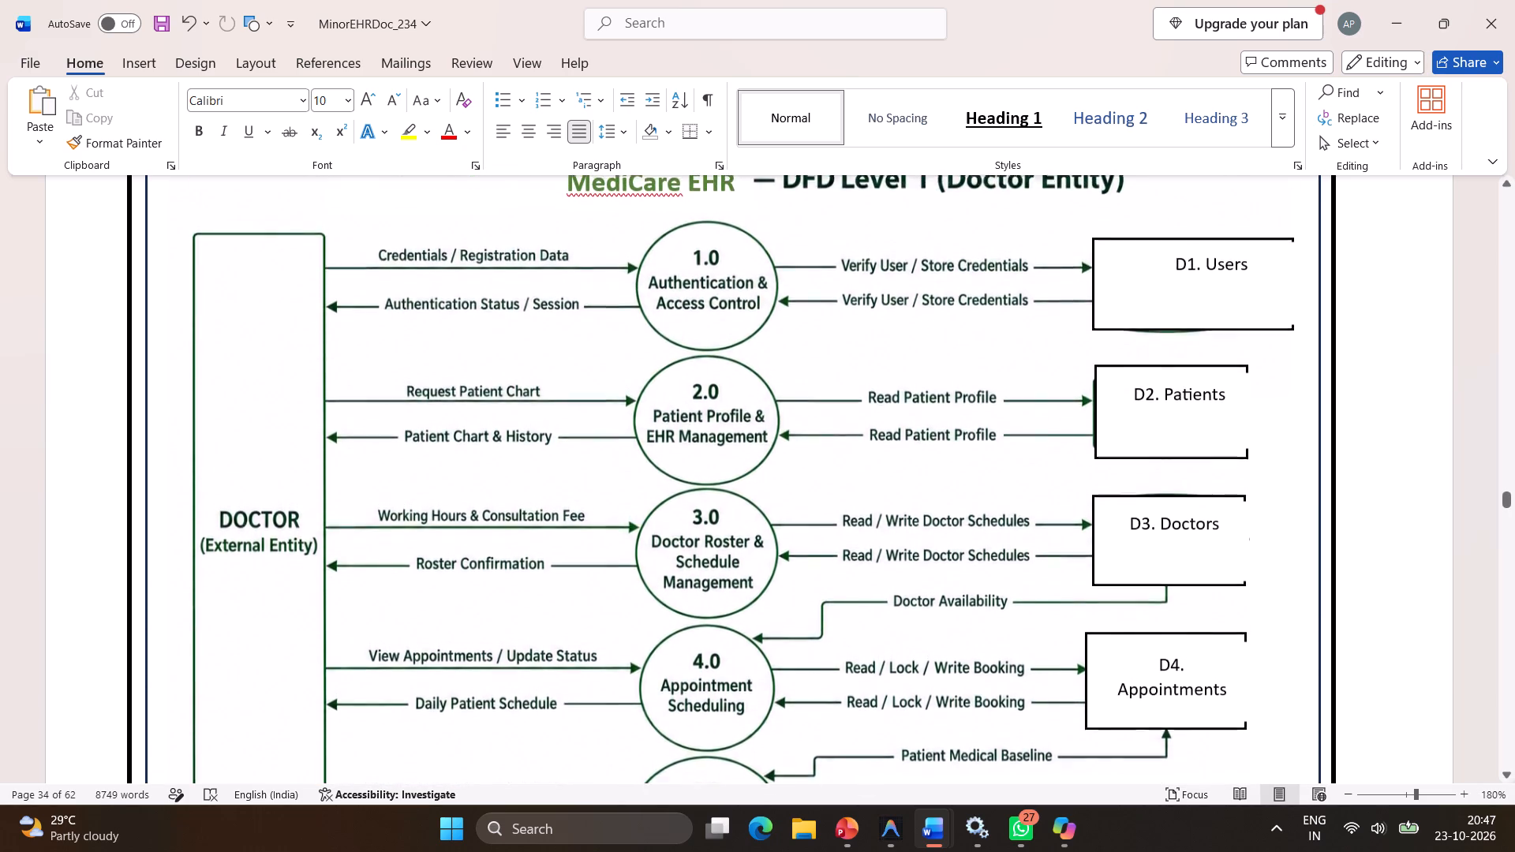
pyautogui.scroll(-2, 1045, 608)
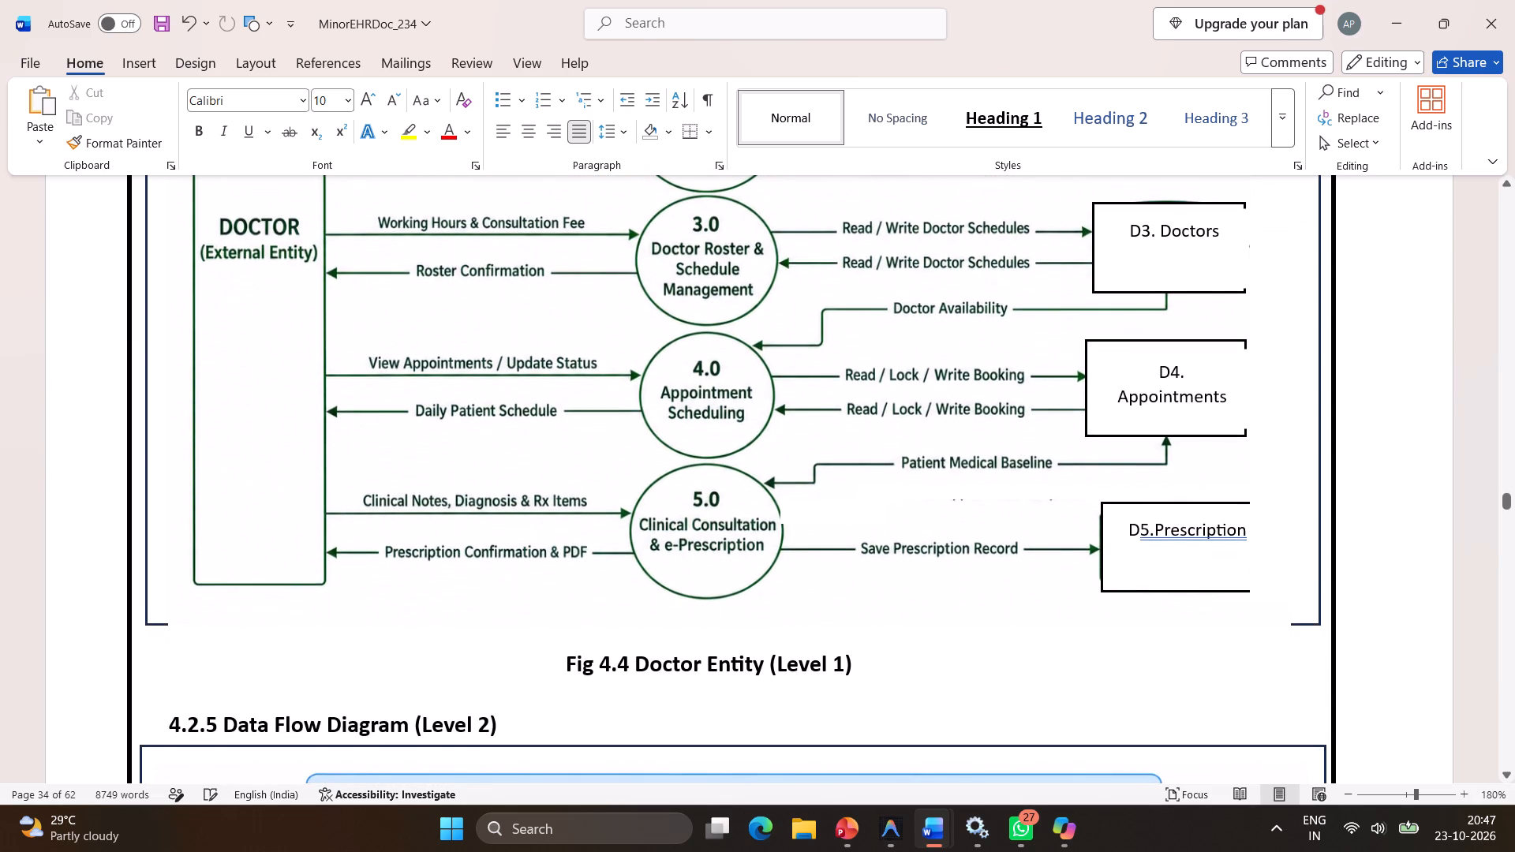
pyautogui.click(1105, 615)
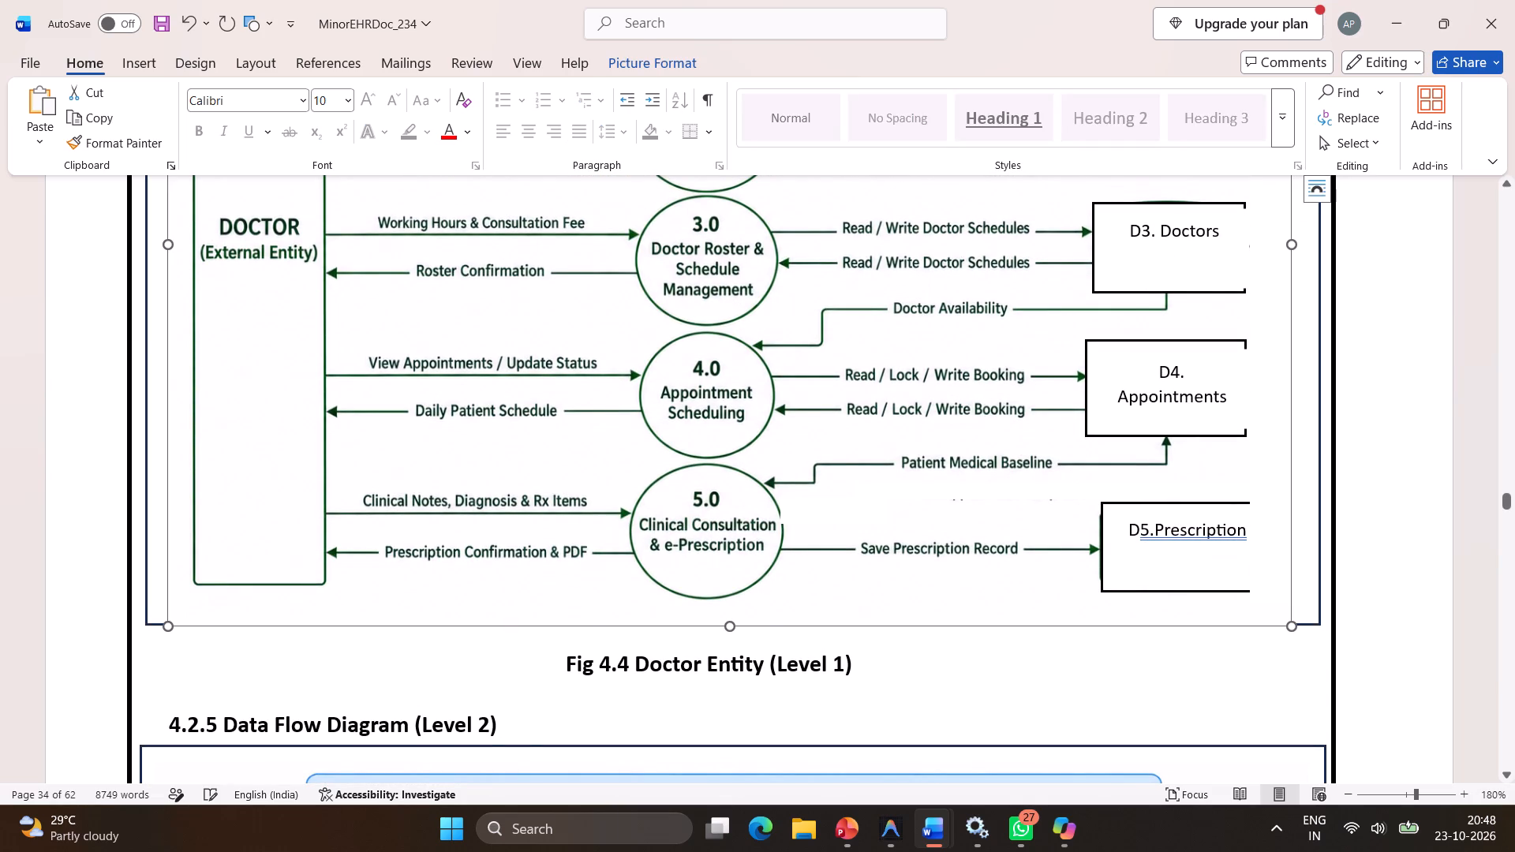
pyautogui.scroll(4, 1105, 615)
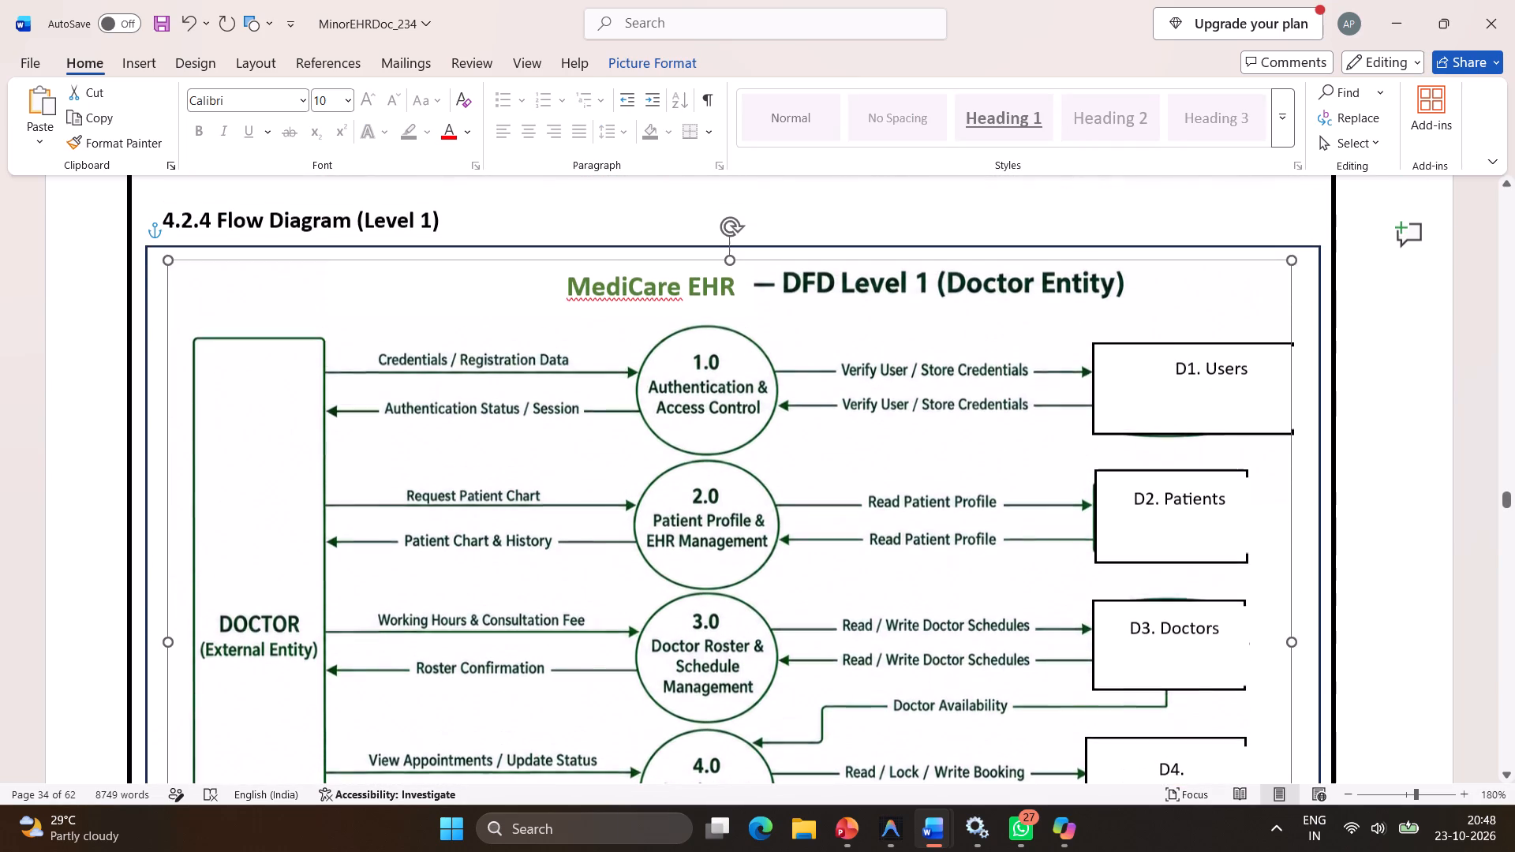
pyautogui.scroll(-1, 1105, 615)
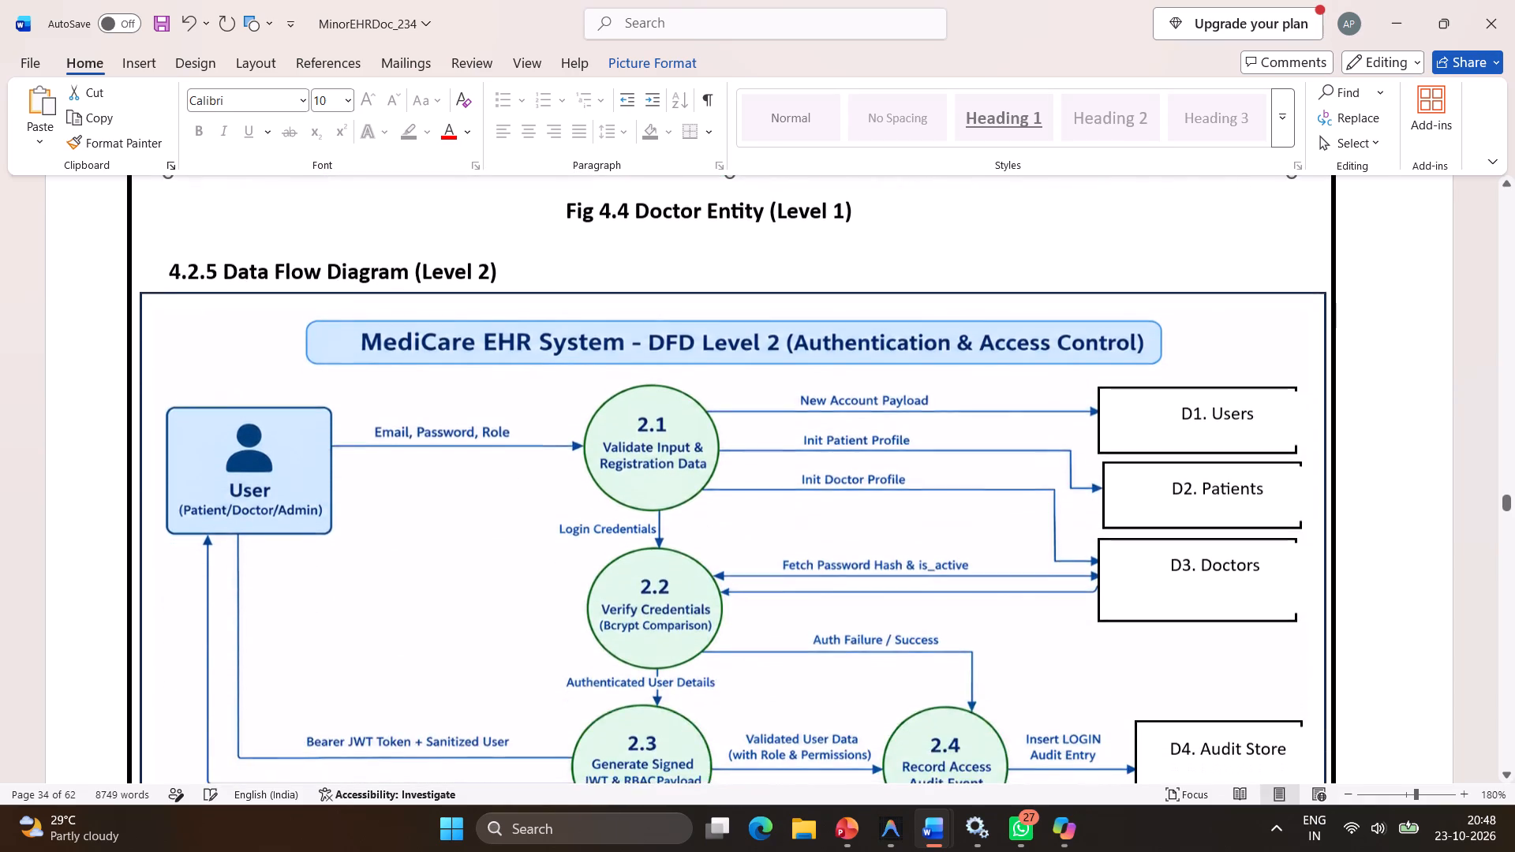
pyautogui.scroll(-1, 1105, 615)
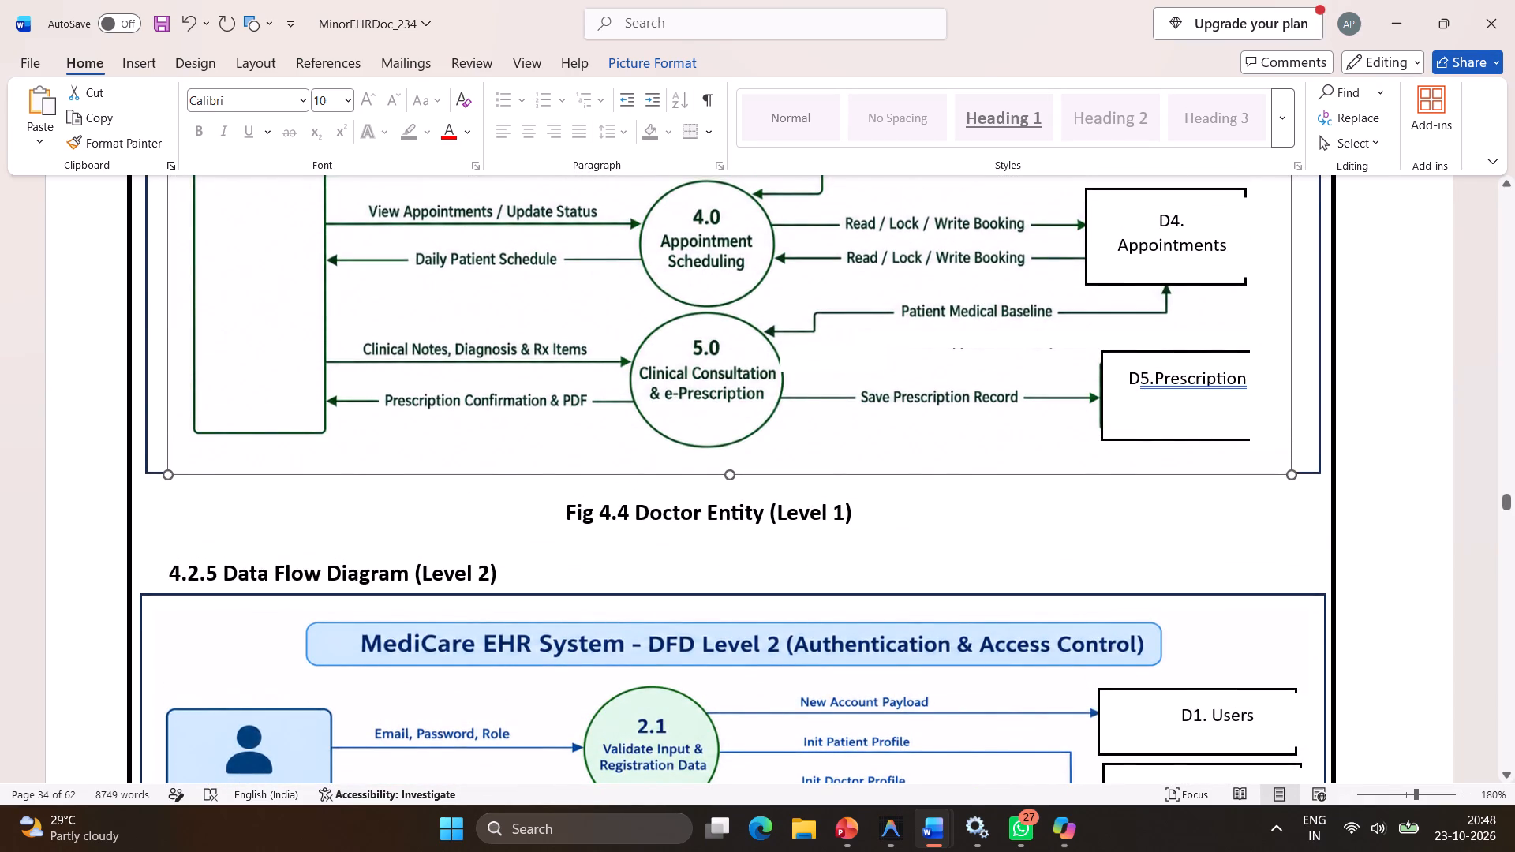
pyautogui.click(731, 472)
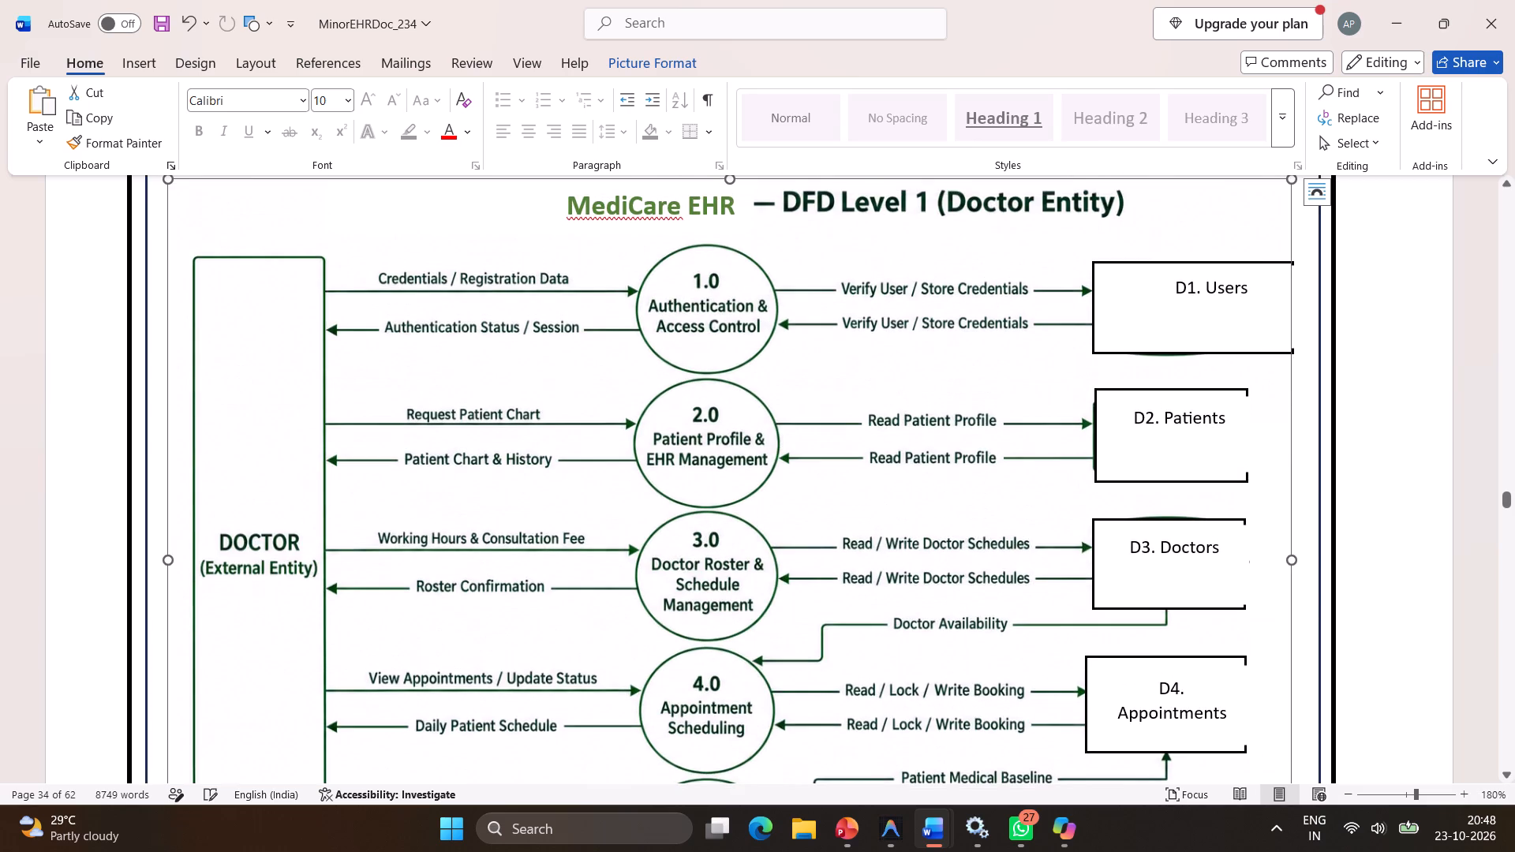
pyautogui.scroll(2, 728, 471)
pyautogui.scroll(-1, 728, 471)
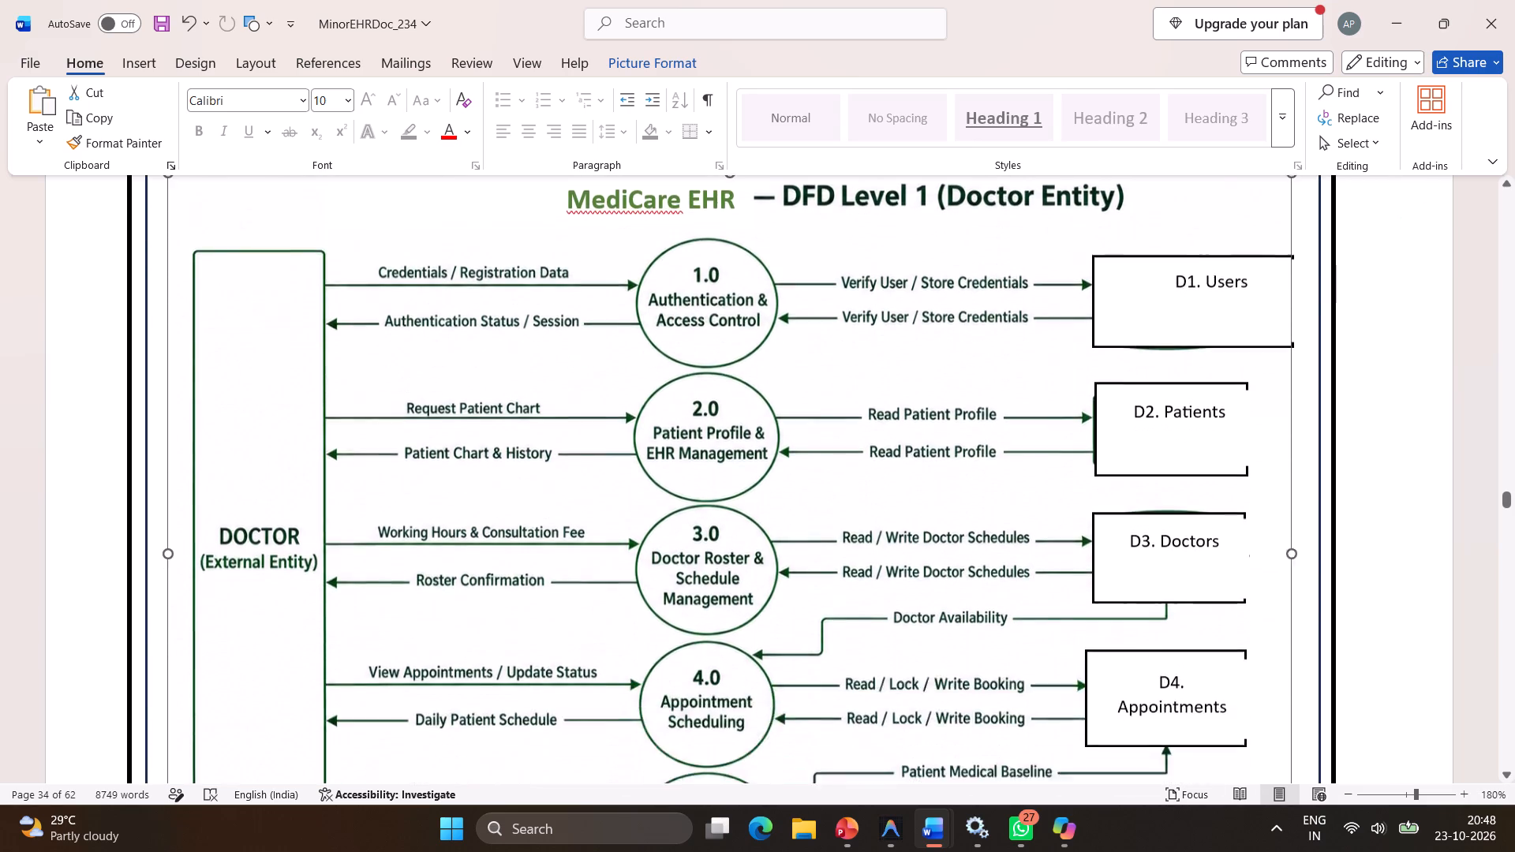
pyautogui.scroll(-2, 728, 471)
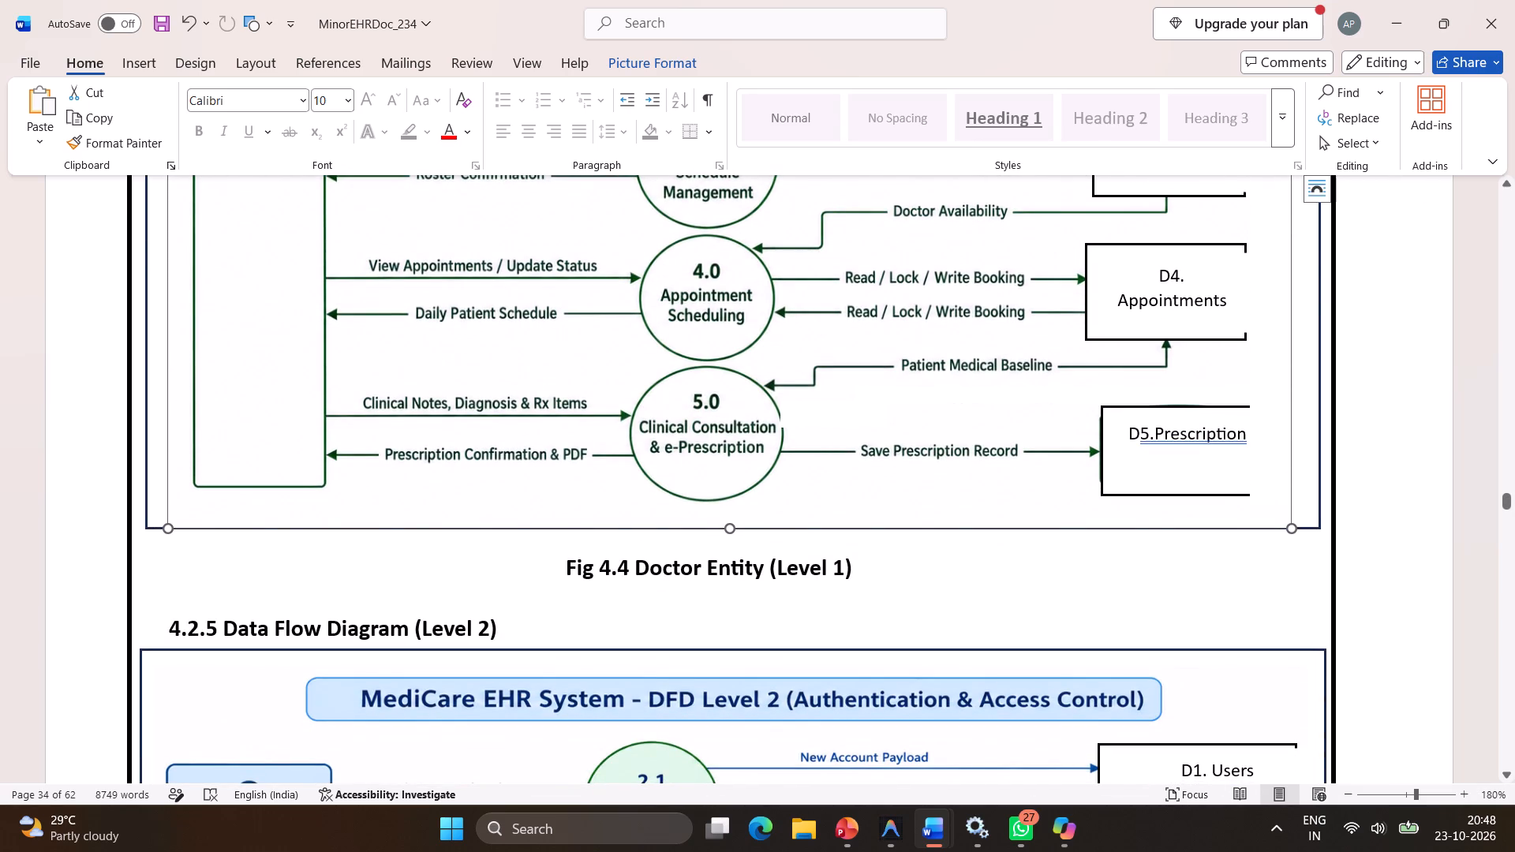
pyautogui.click(1303, 520)
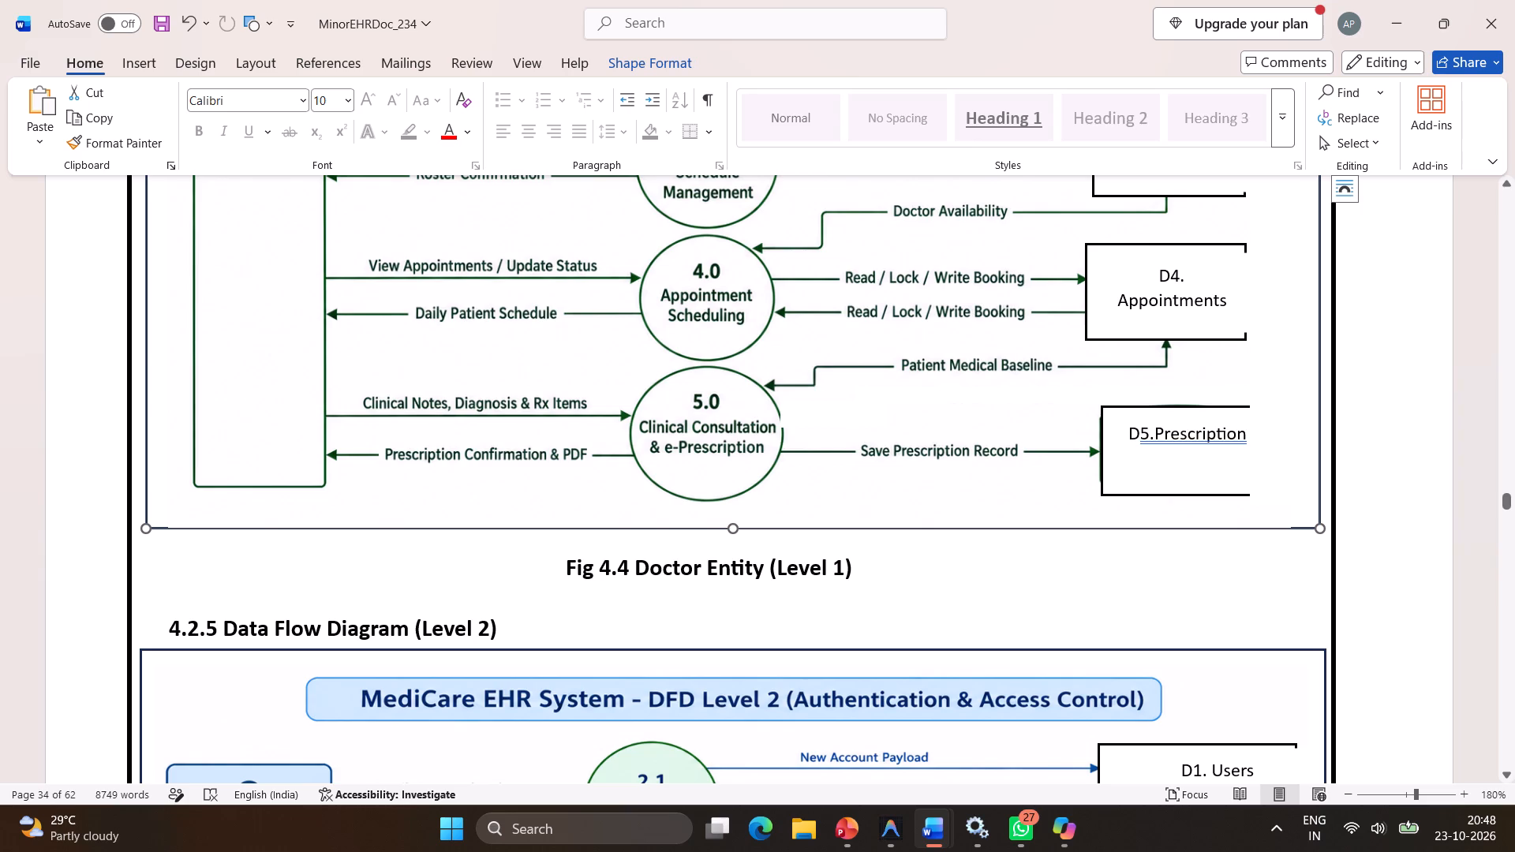
pyautogui.click(1276, 622)
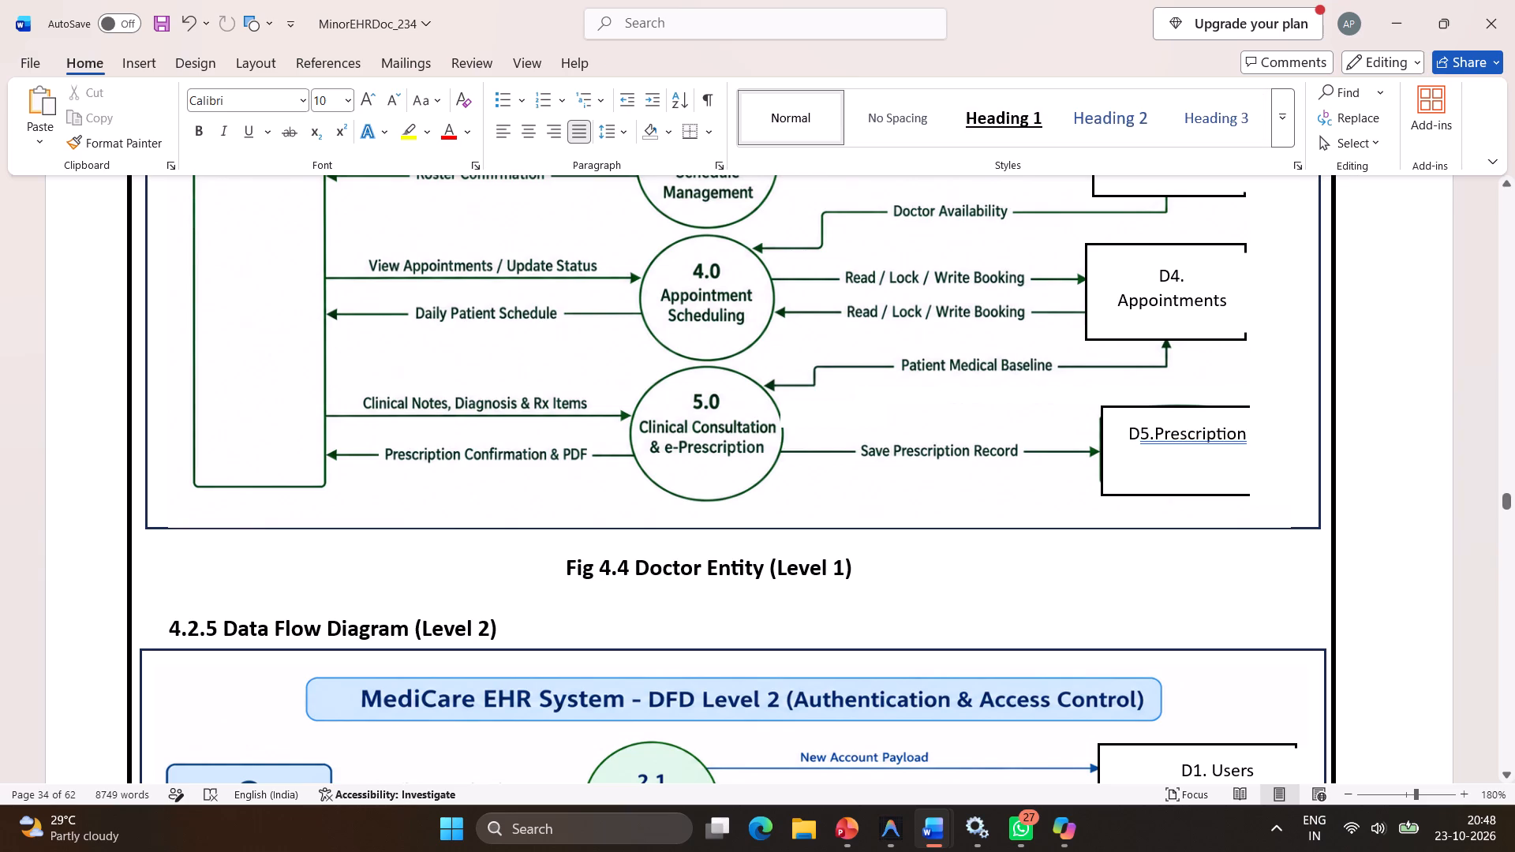
# Check the Doctor Entity diagram as a whole, and continue to the Level 2 Authentication & Access Control diagram.
pyautogui.scroll(1, 1260, 612)
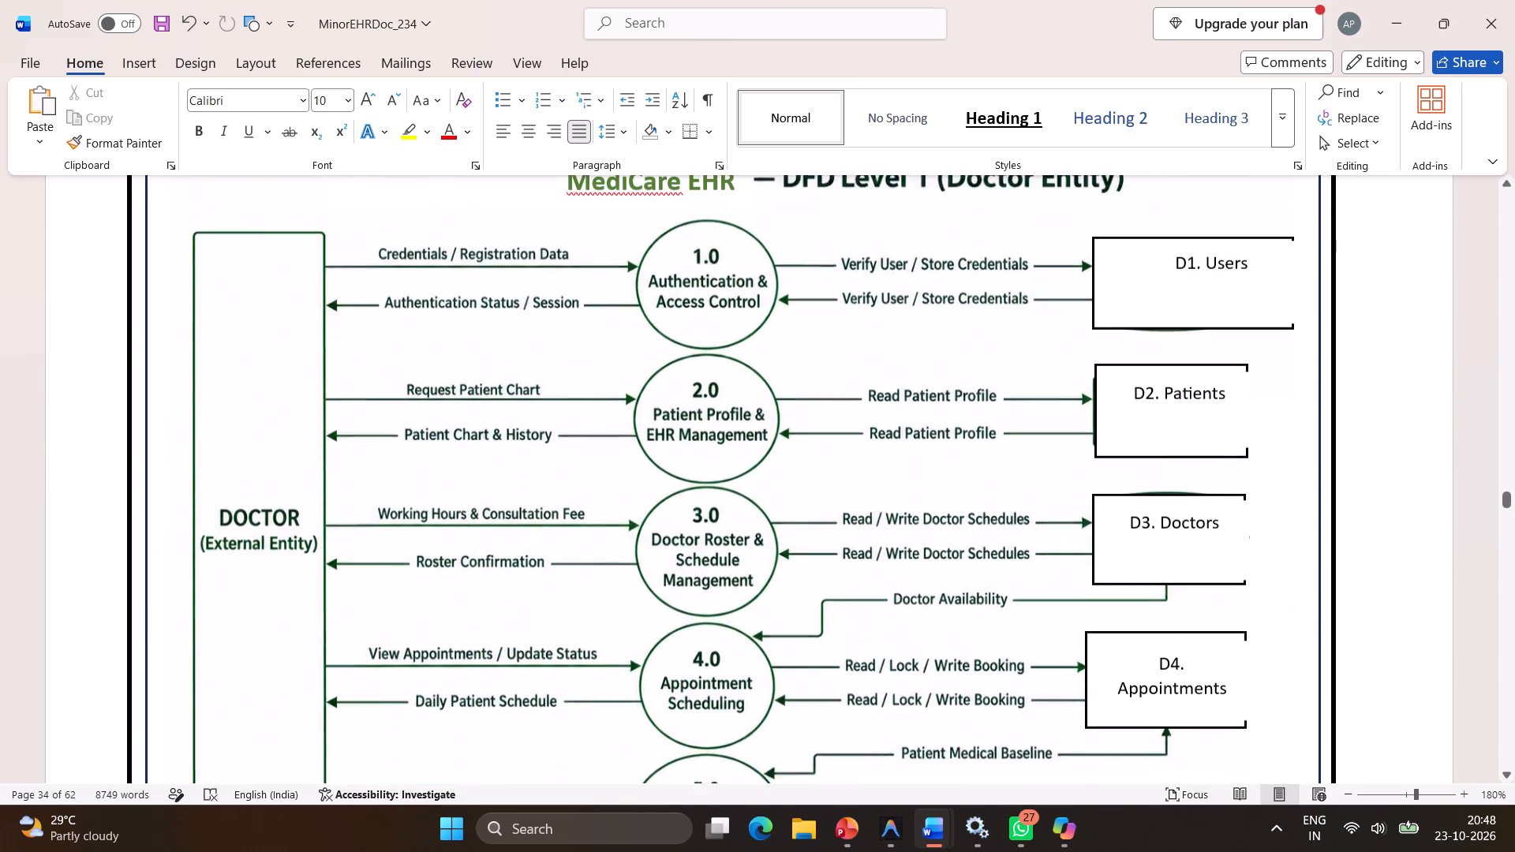
pyautogui.scroll(2, 1260, 612)
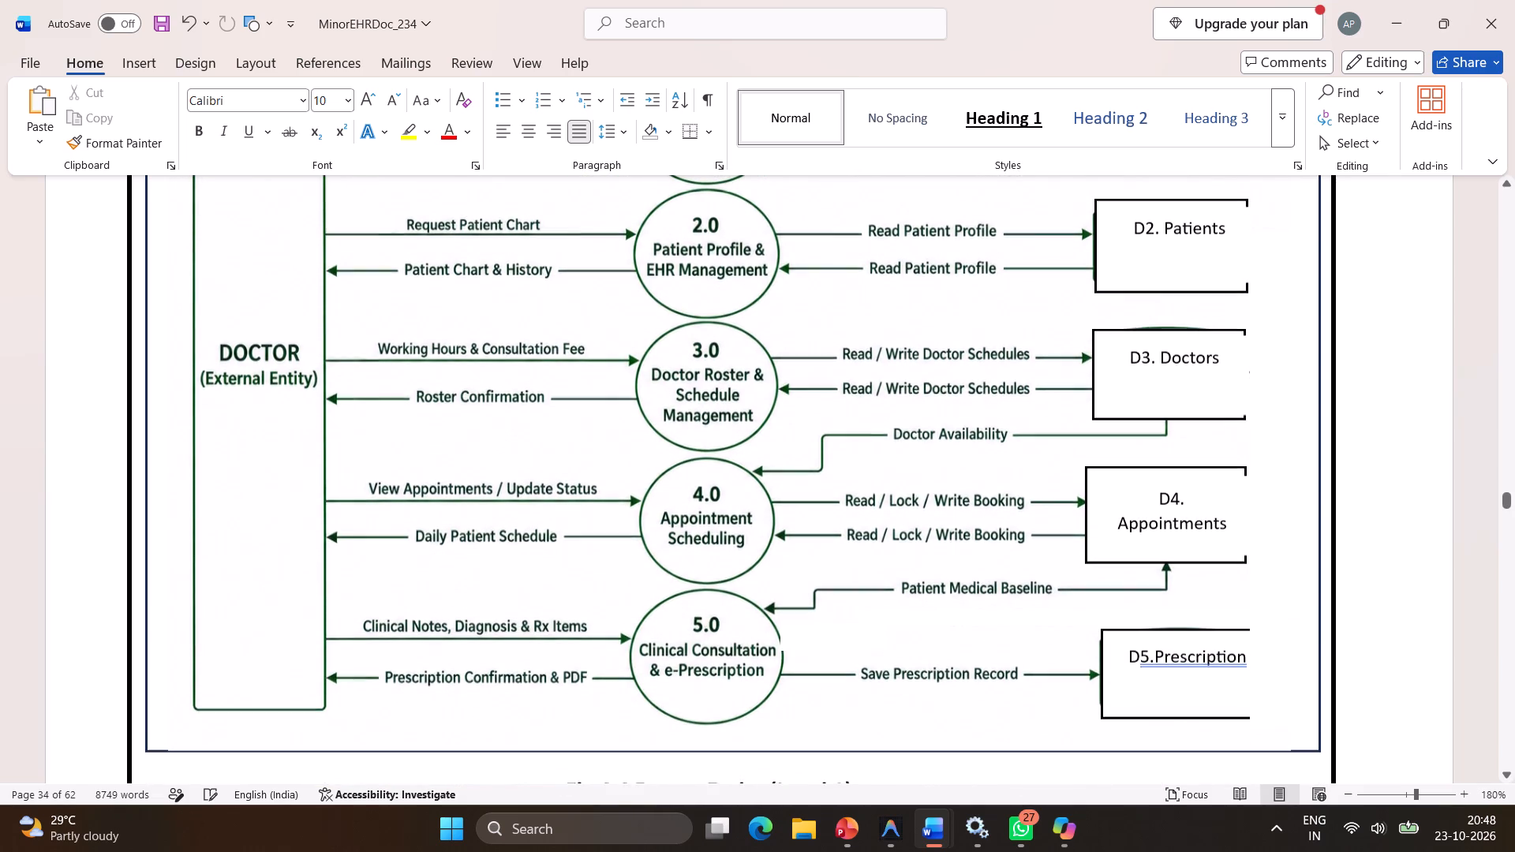
pyautogui.scroll(-2, 1260, 612)
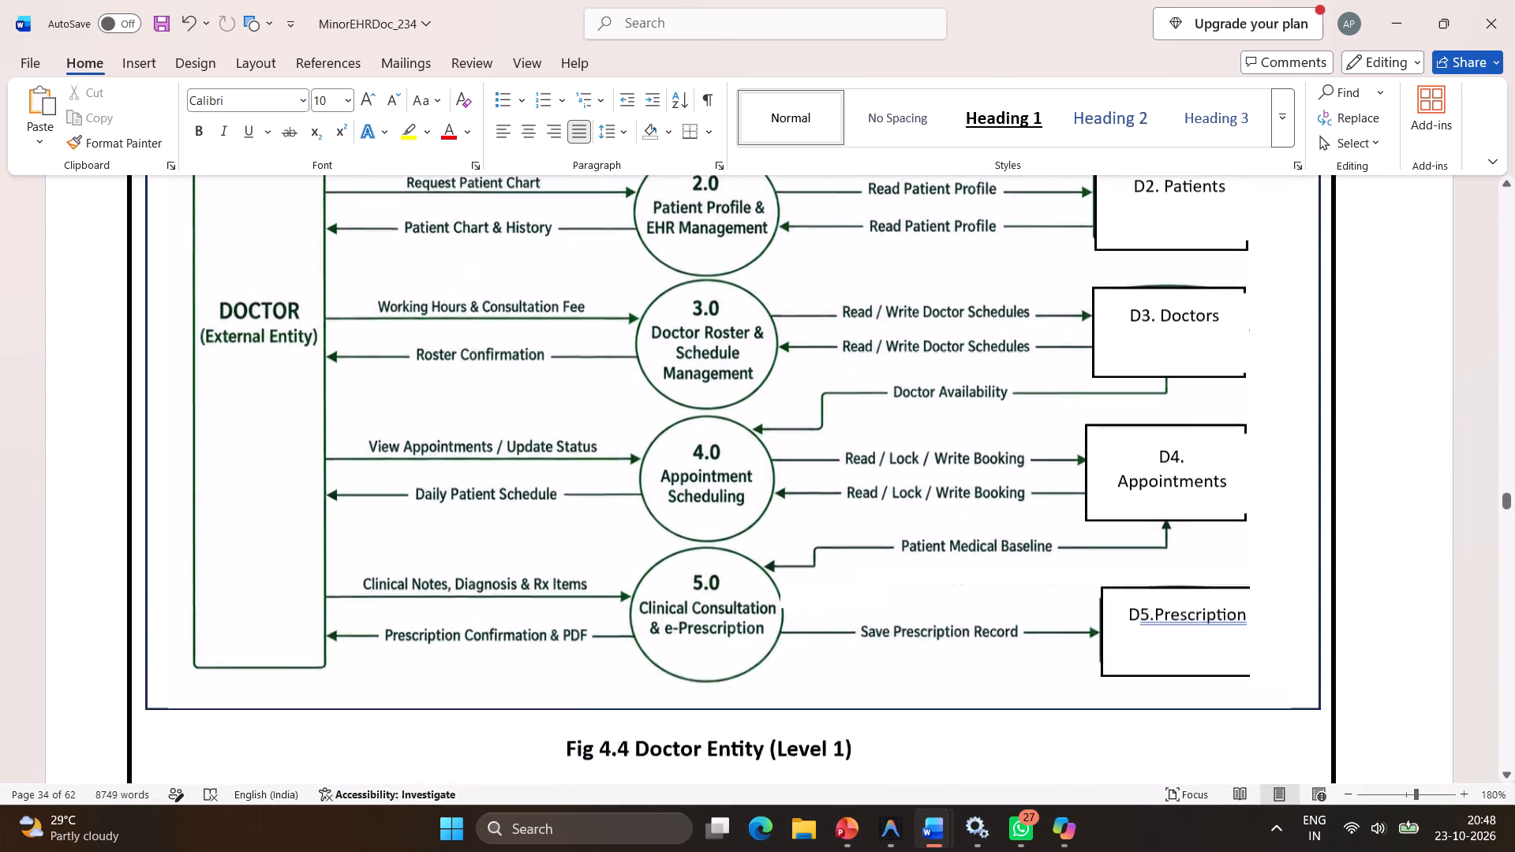
pyautogui.scroll(-3, 1260, 612)
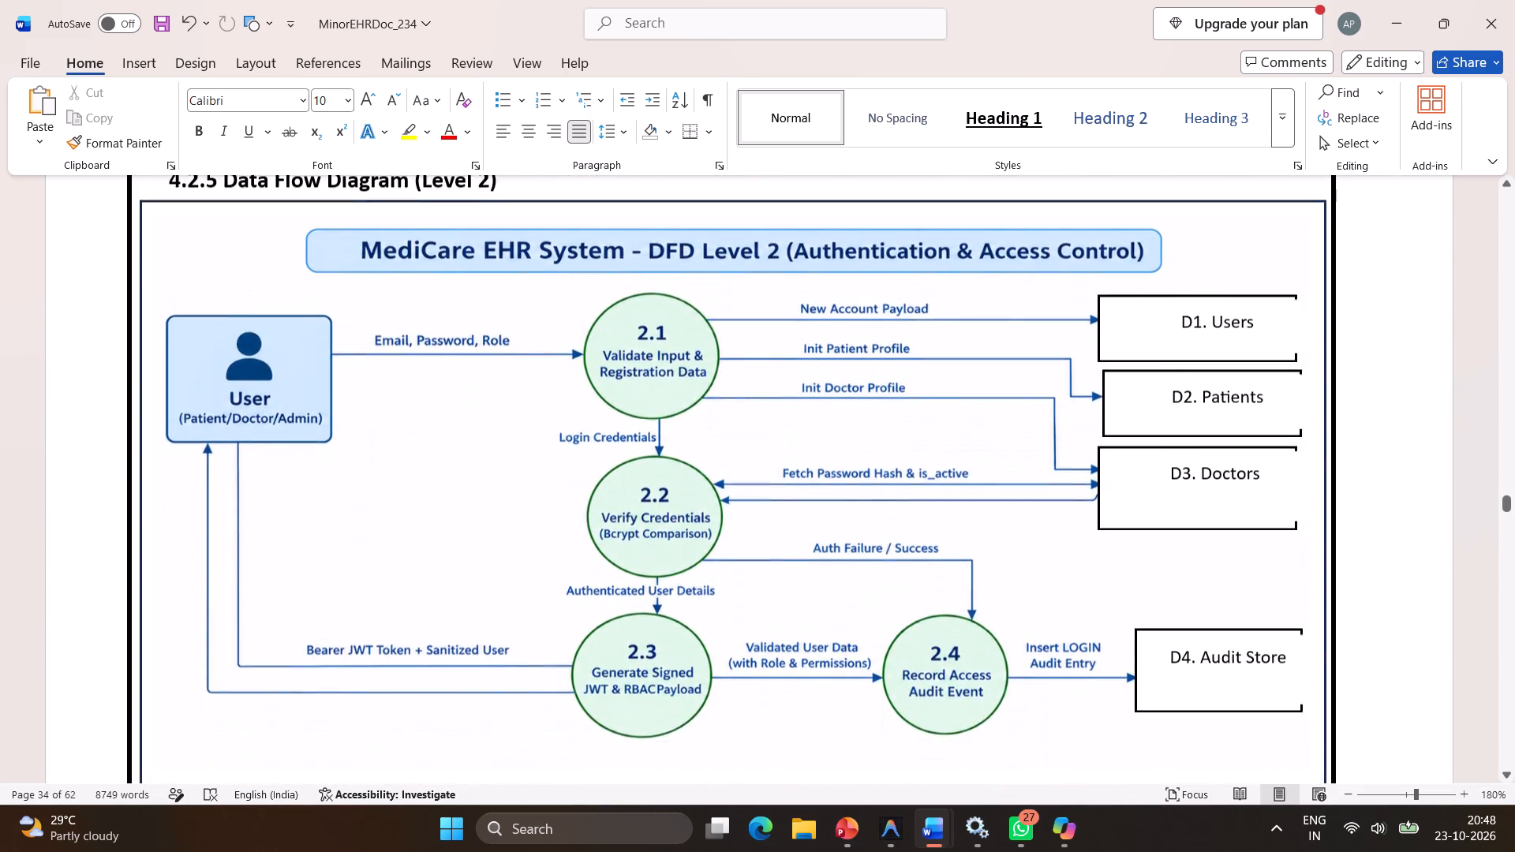
pyautogui.scroll(-1, 1260, 612)
# Draw a rectangle about 0.35 cm high and 2.13 cm wide over the Login Credentials label between processes 2.1 and 2.2.
pyautogui.click(144, 62)
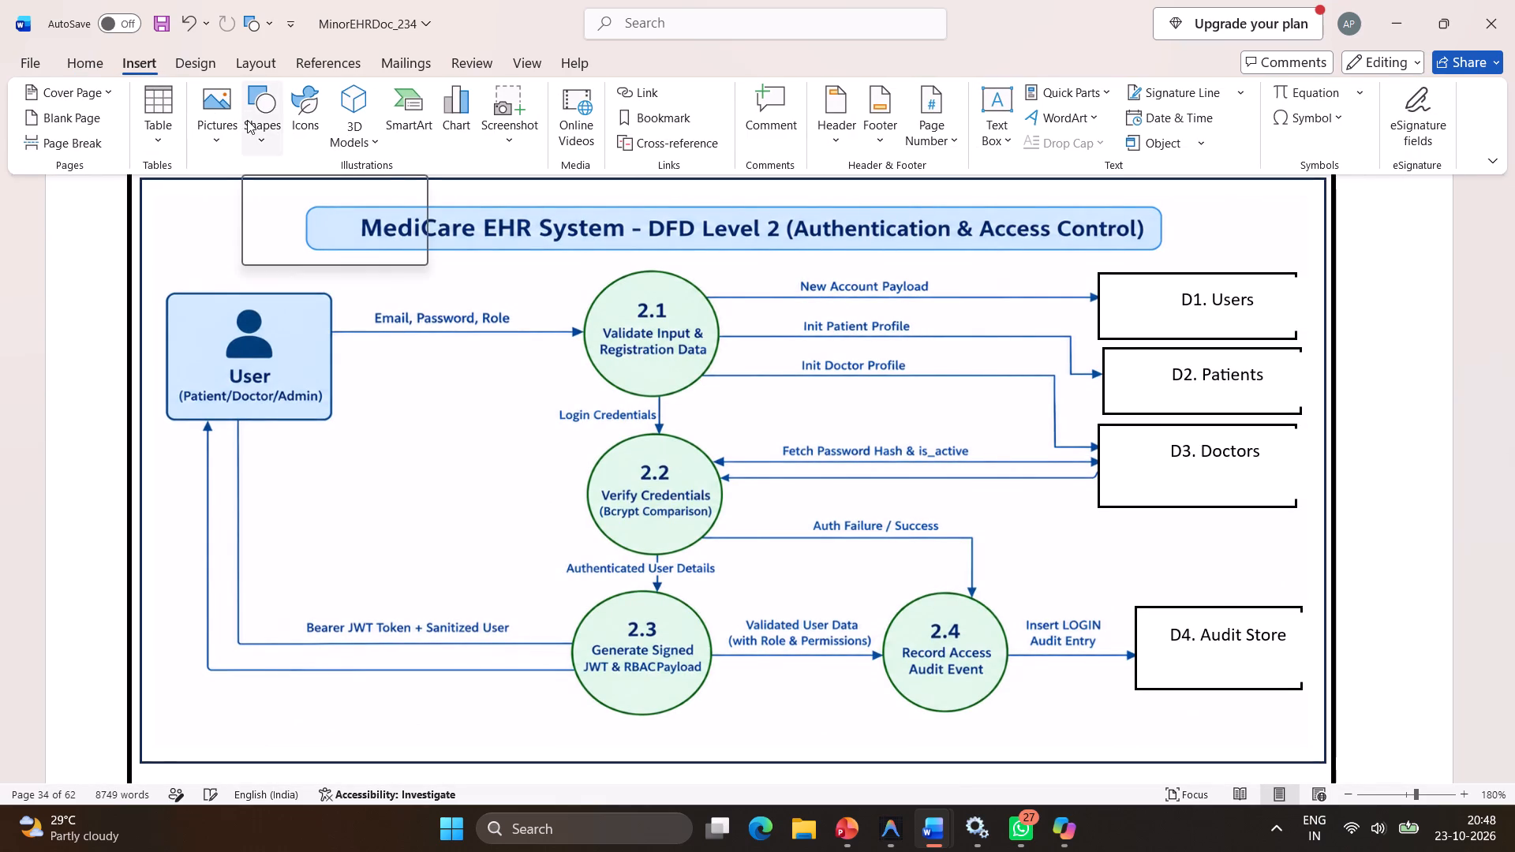
pyautogui.click(247, 120)
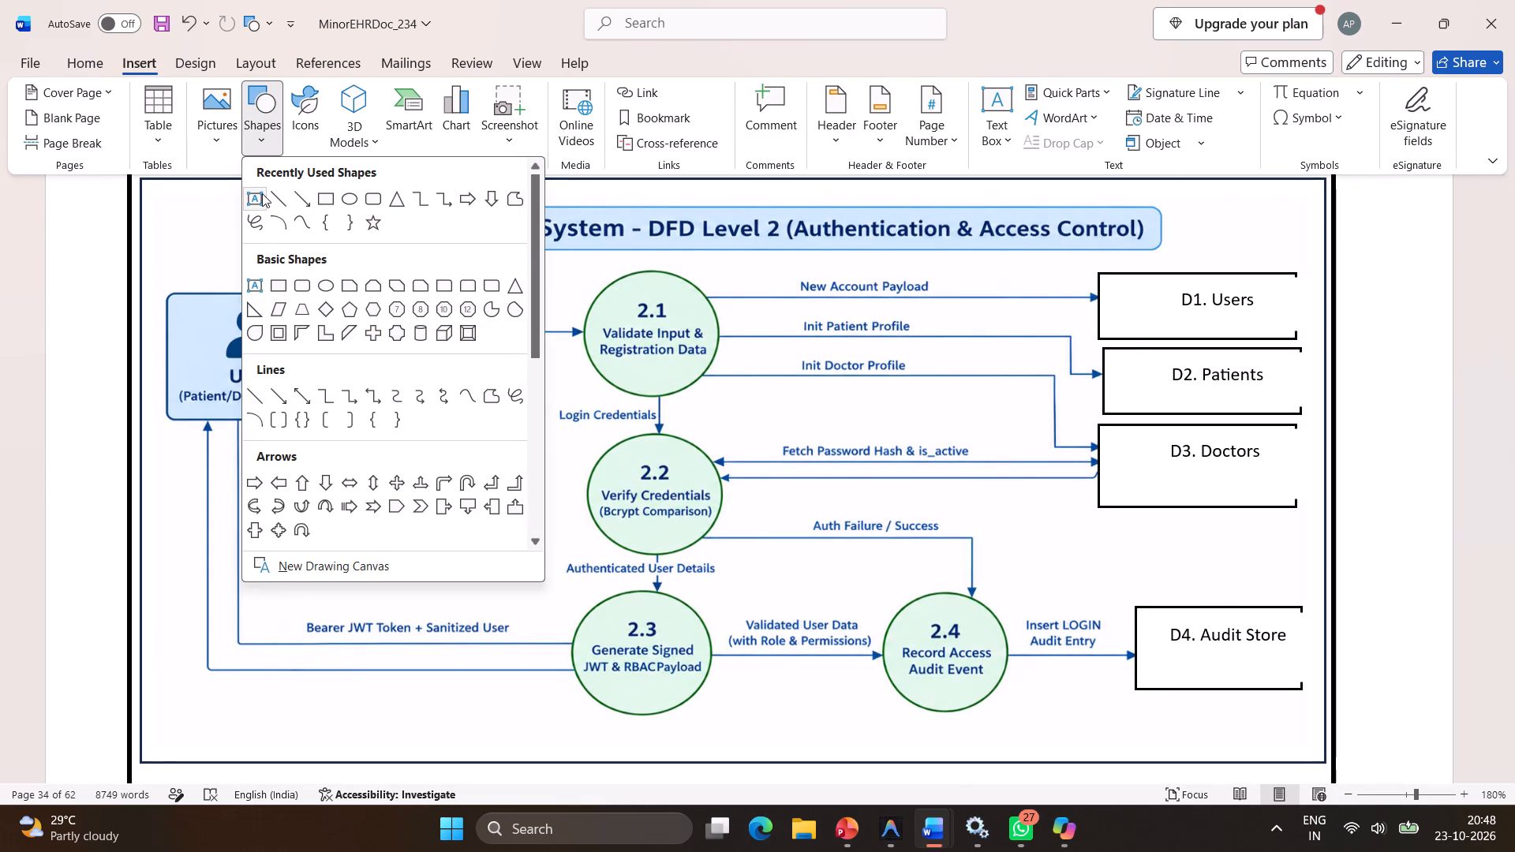
pyautogui.click(324, 192)
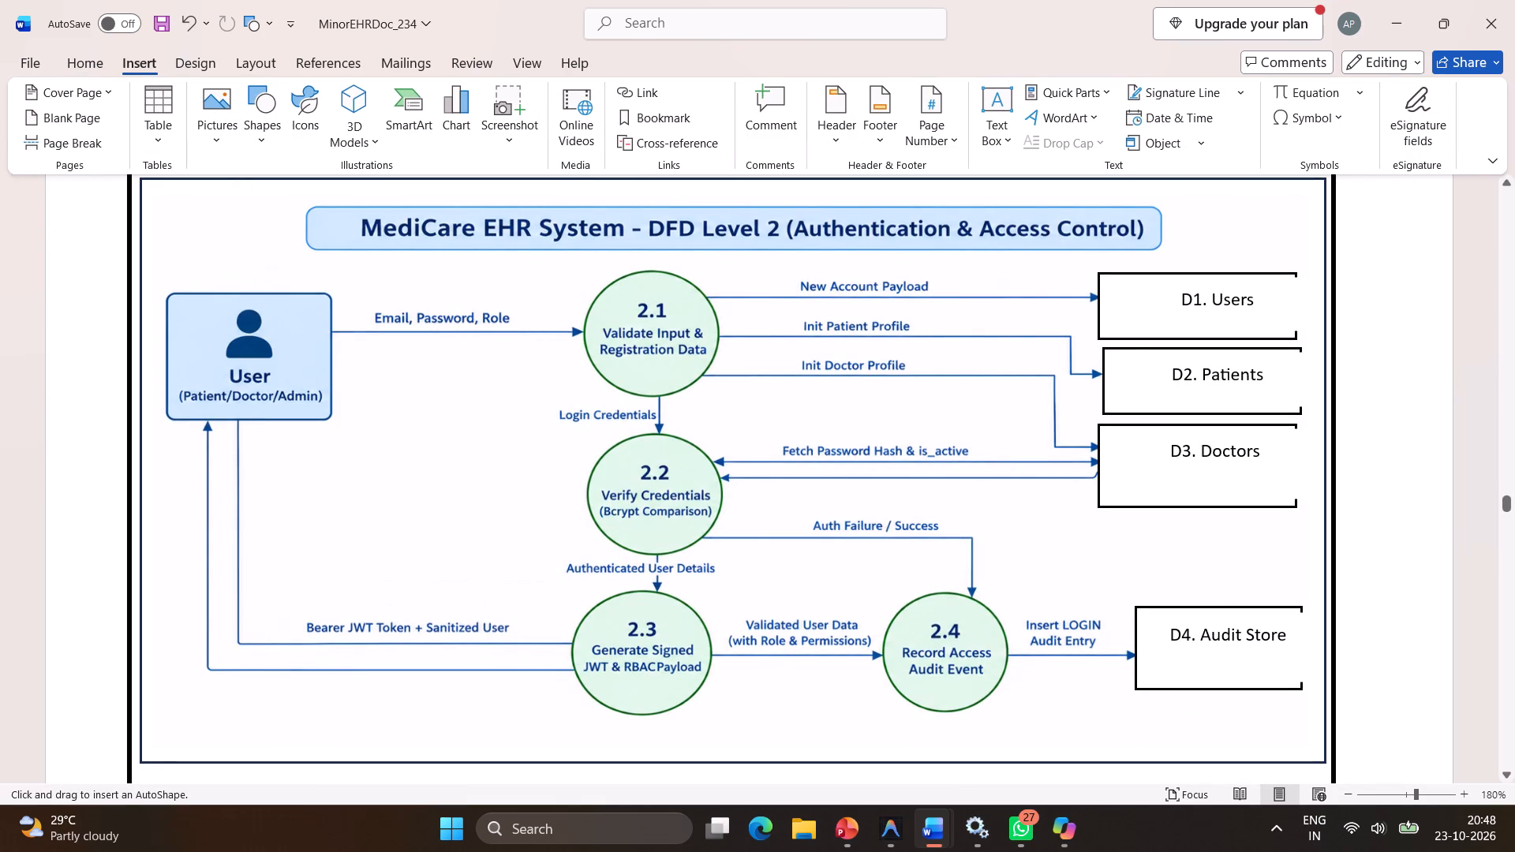
pyautogui.moveTo(552, 403); pyautogui.dragTo(690, 428)
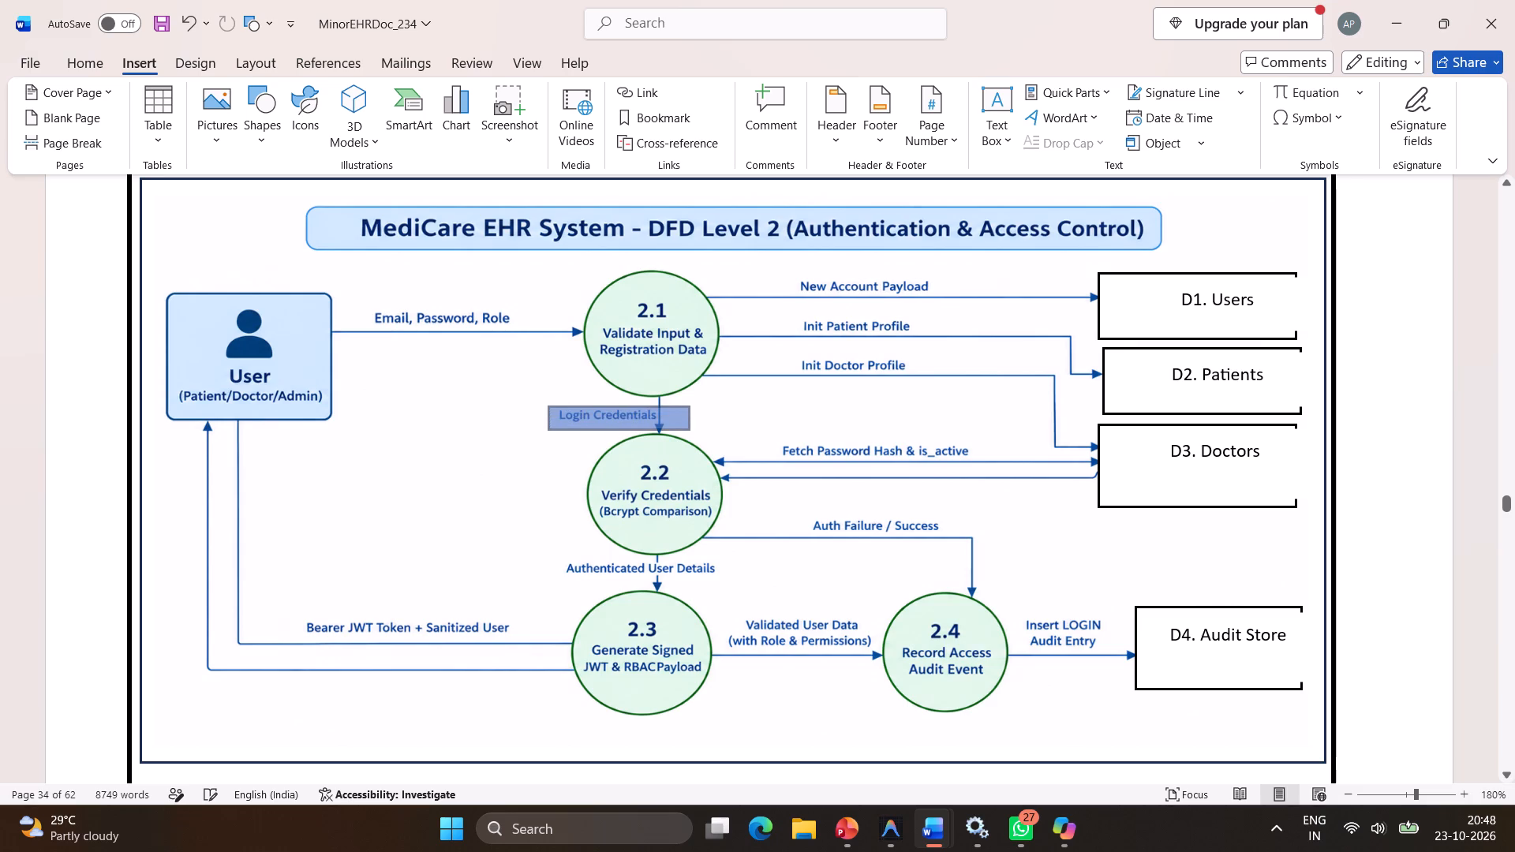
pyautogui.moveTo(690, 428); pyautogui.dragTo(691, 432)
pyautogui.moveTo(691, 432); pyautogui.dragTo(691, 431)
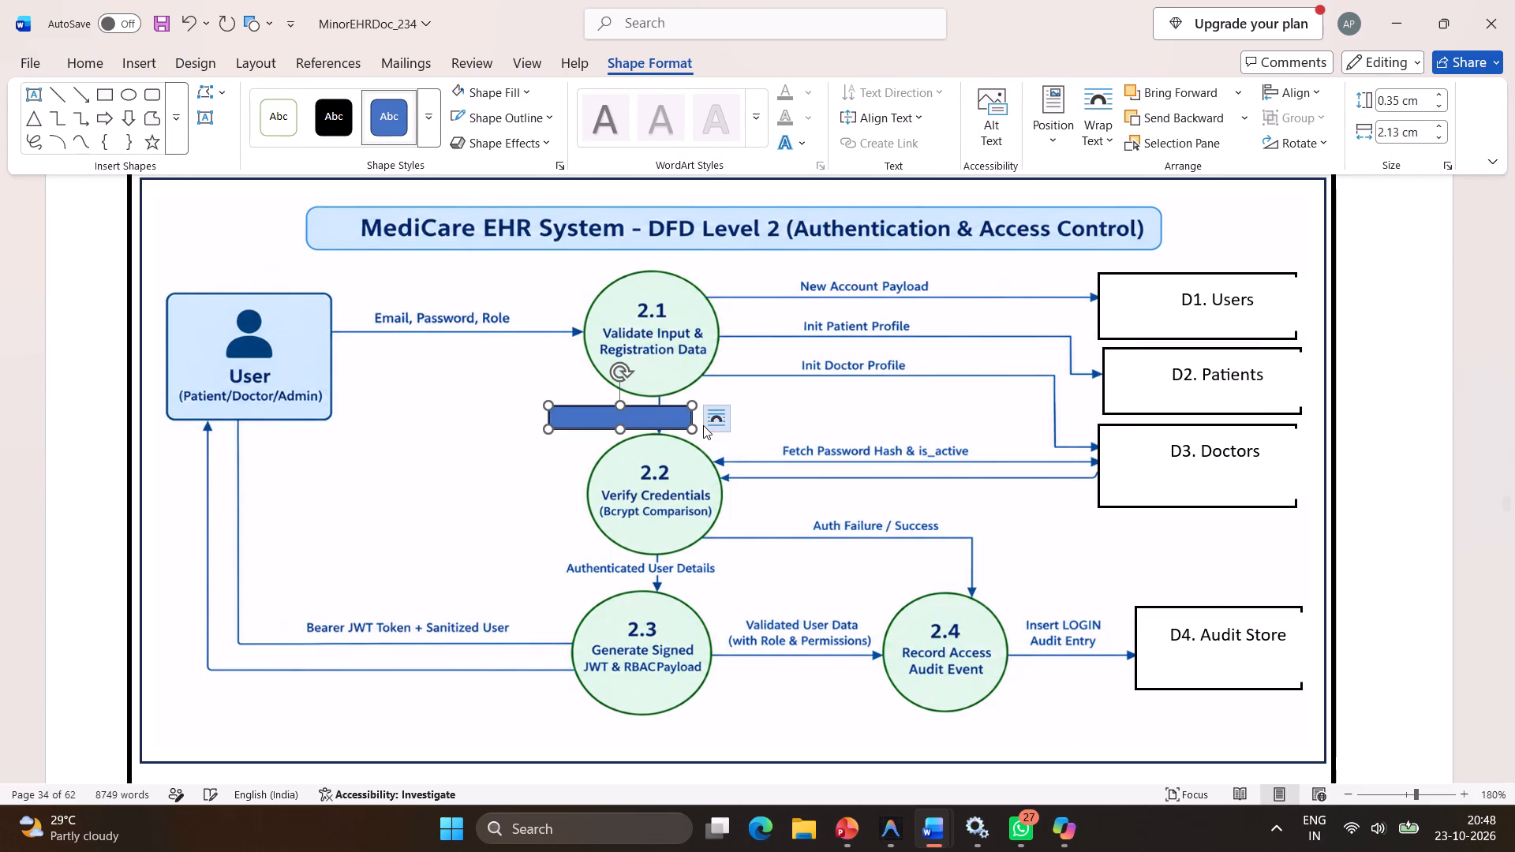
# Extend the Login Credentials rectangle upward toward process 2.1 to a height of about 0.45 cm.
pyautogui.keyDown('ctrl'); pyautogui.scroll(6, 703, 425); pyautogui.keyUp('ctrl')
pyautogui.keyDown('ctrl'); pyautogui.scroll(8, 770, 447); pyautogui.keyUp('ctrl')
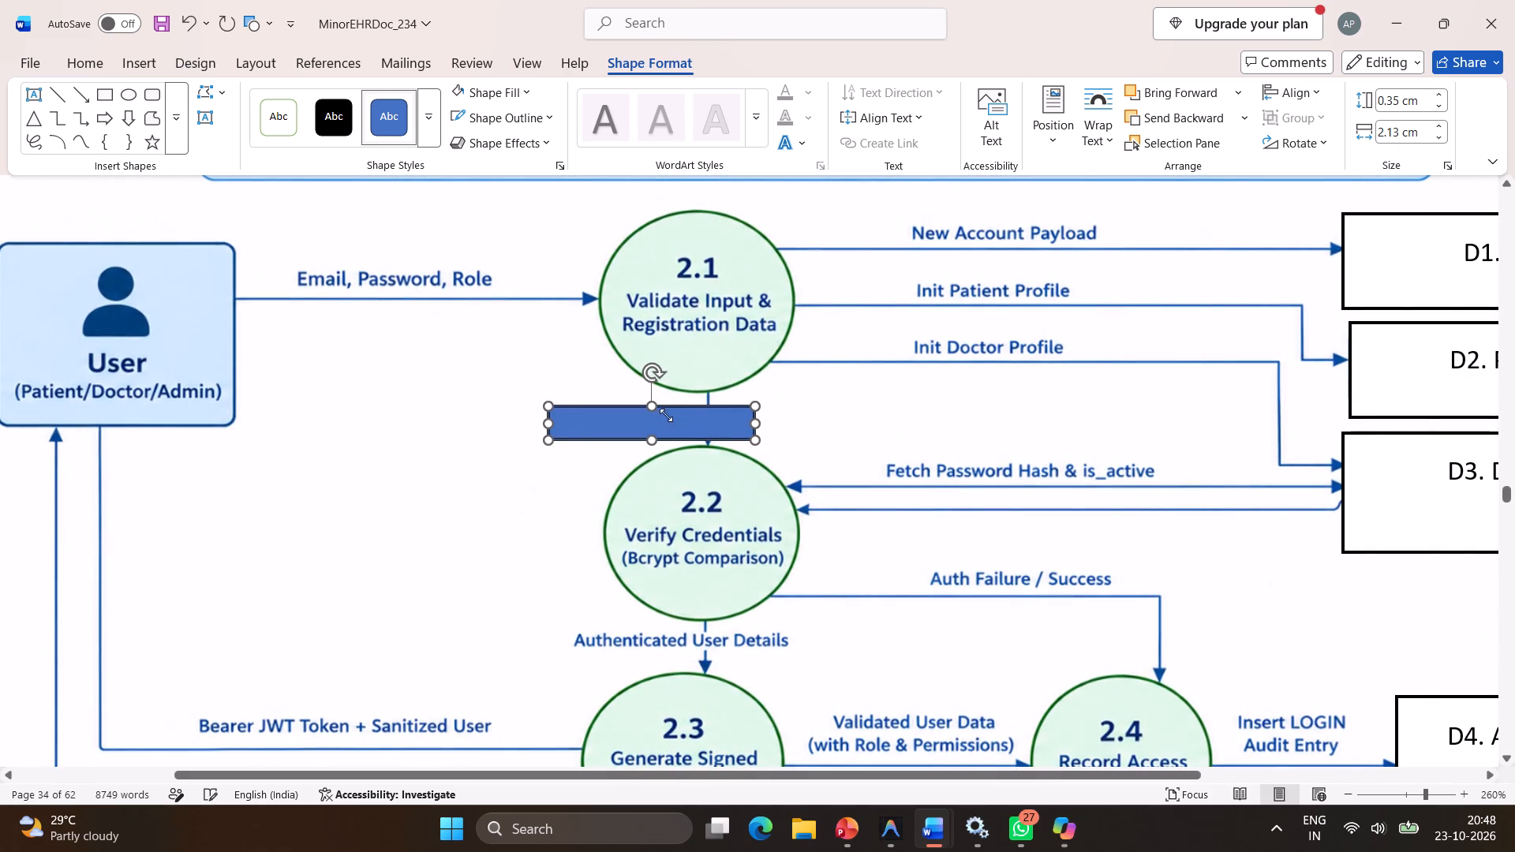
pyautogui.click(653, 404)
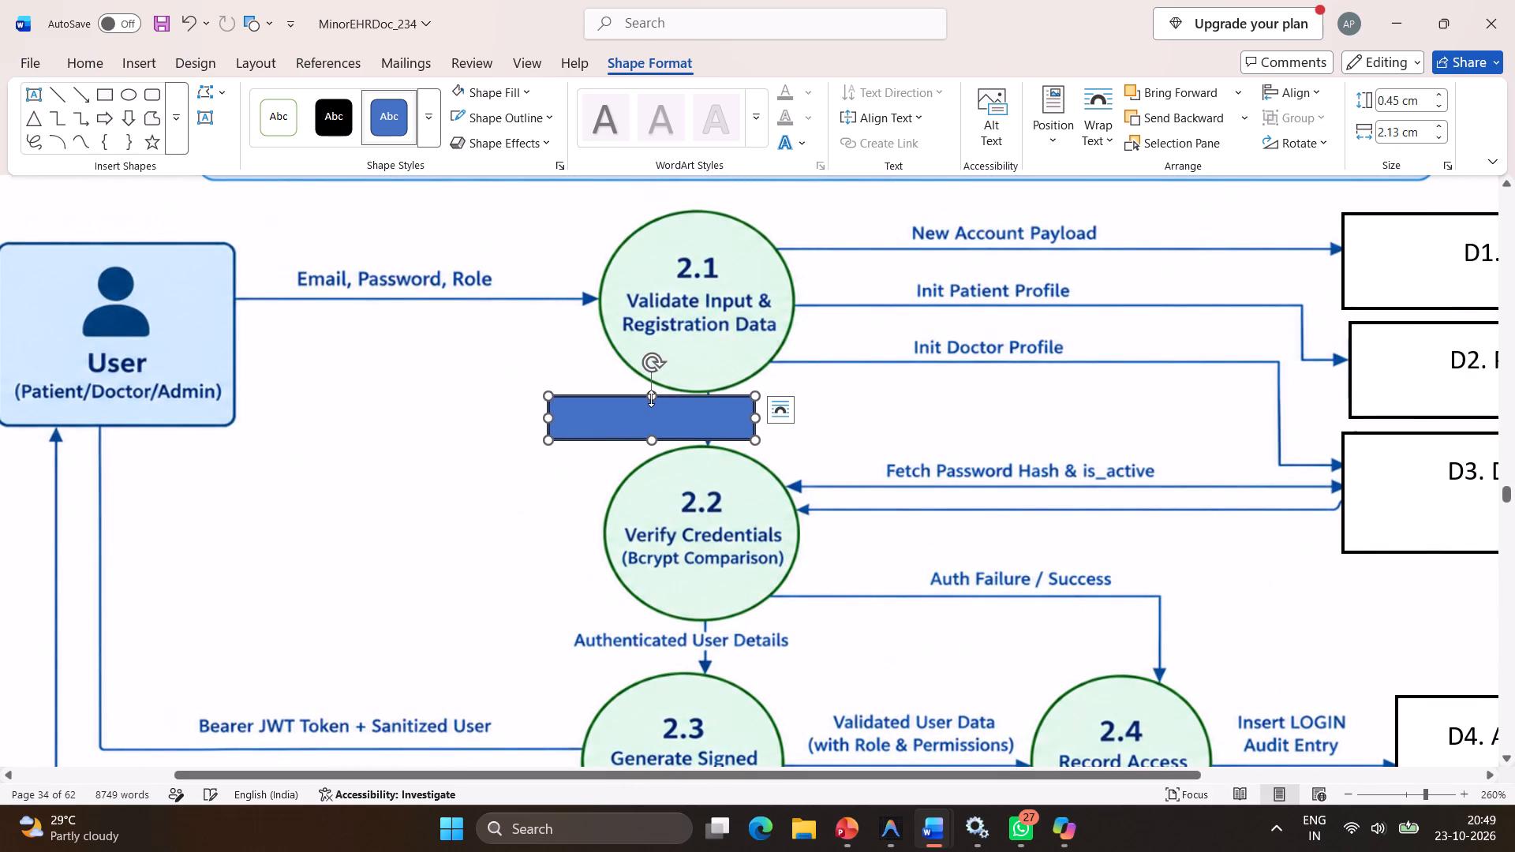
# Give the rectangle over the Login Credentials label a white fill and a white outline.
pyautogui.click(769, 412)
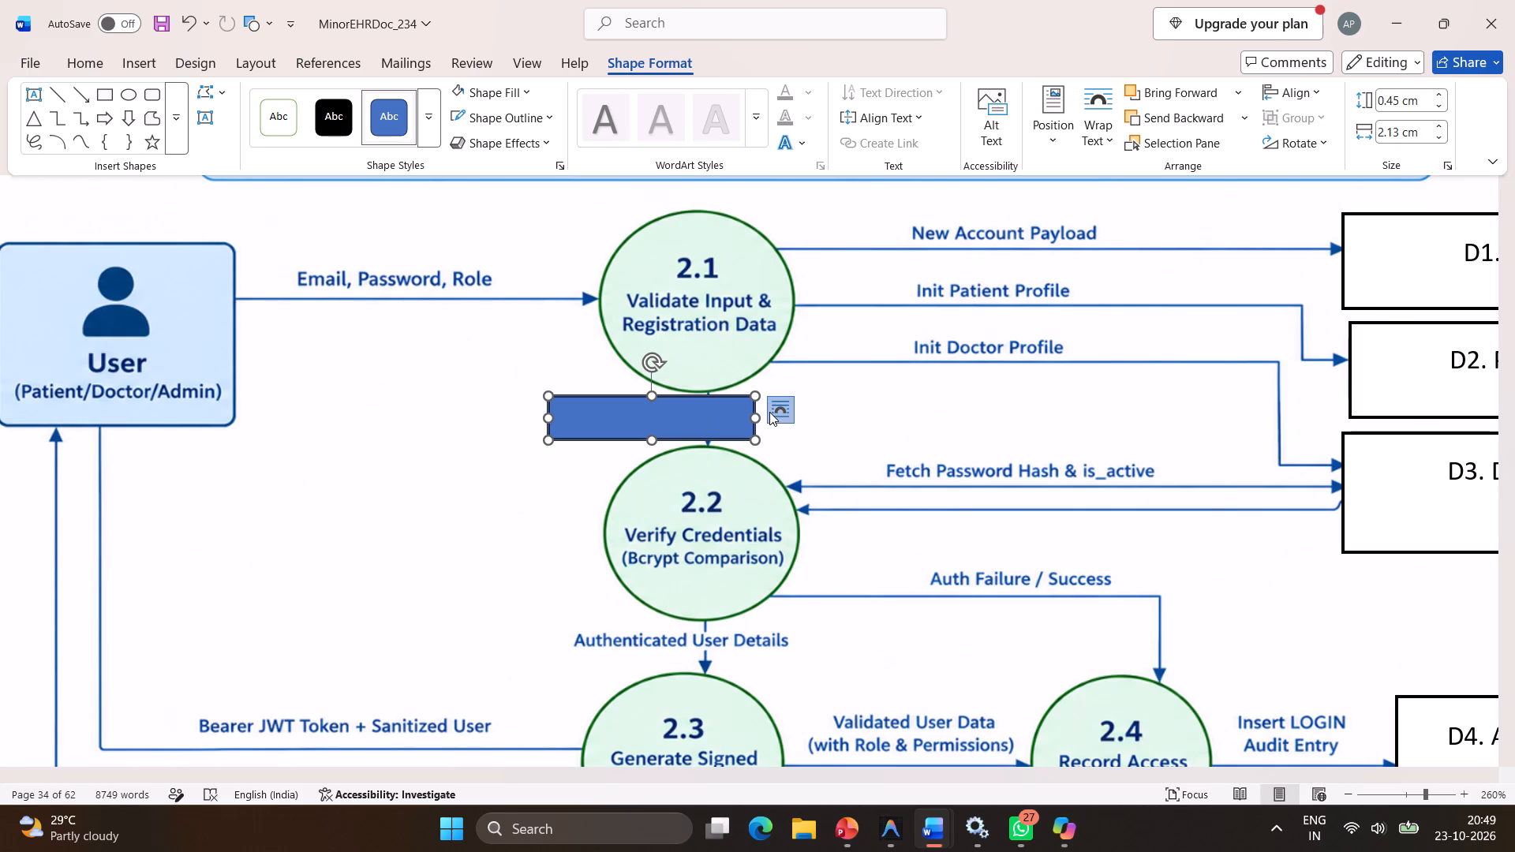
pyautogui.click(933, 591)
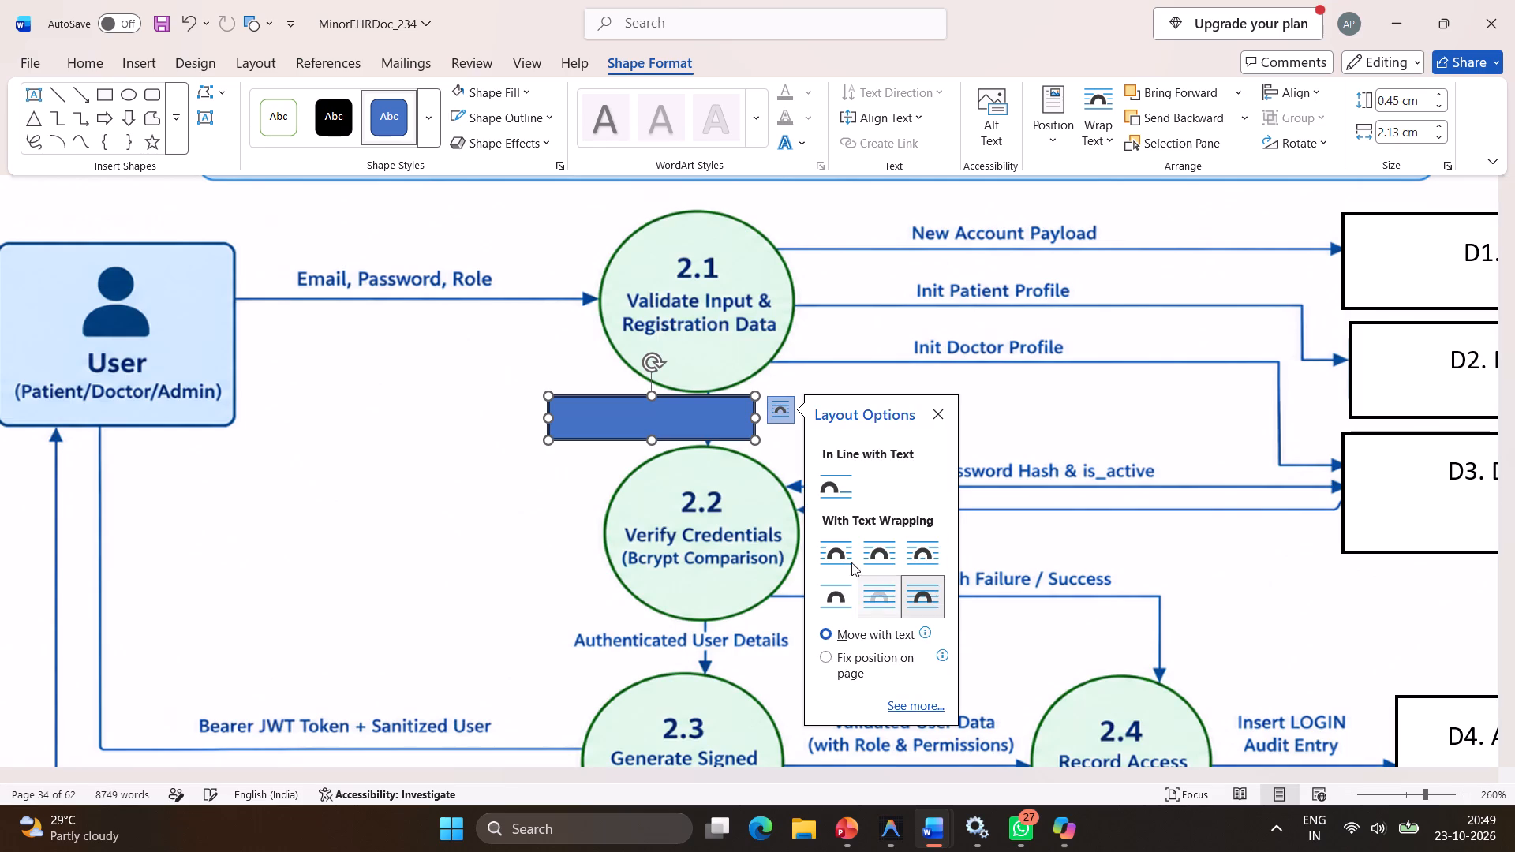
pyautogui.rightClick(728, 428)
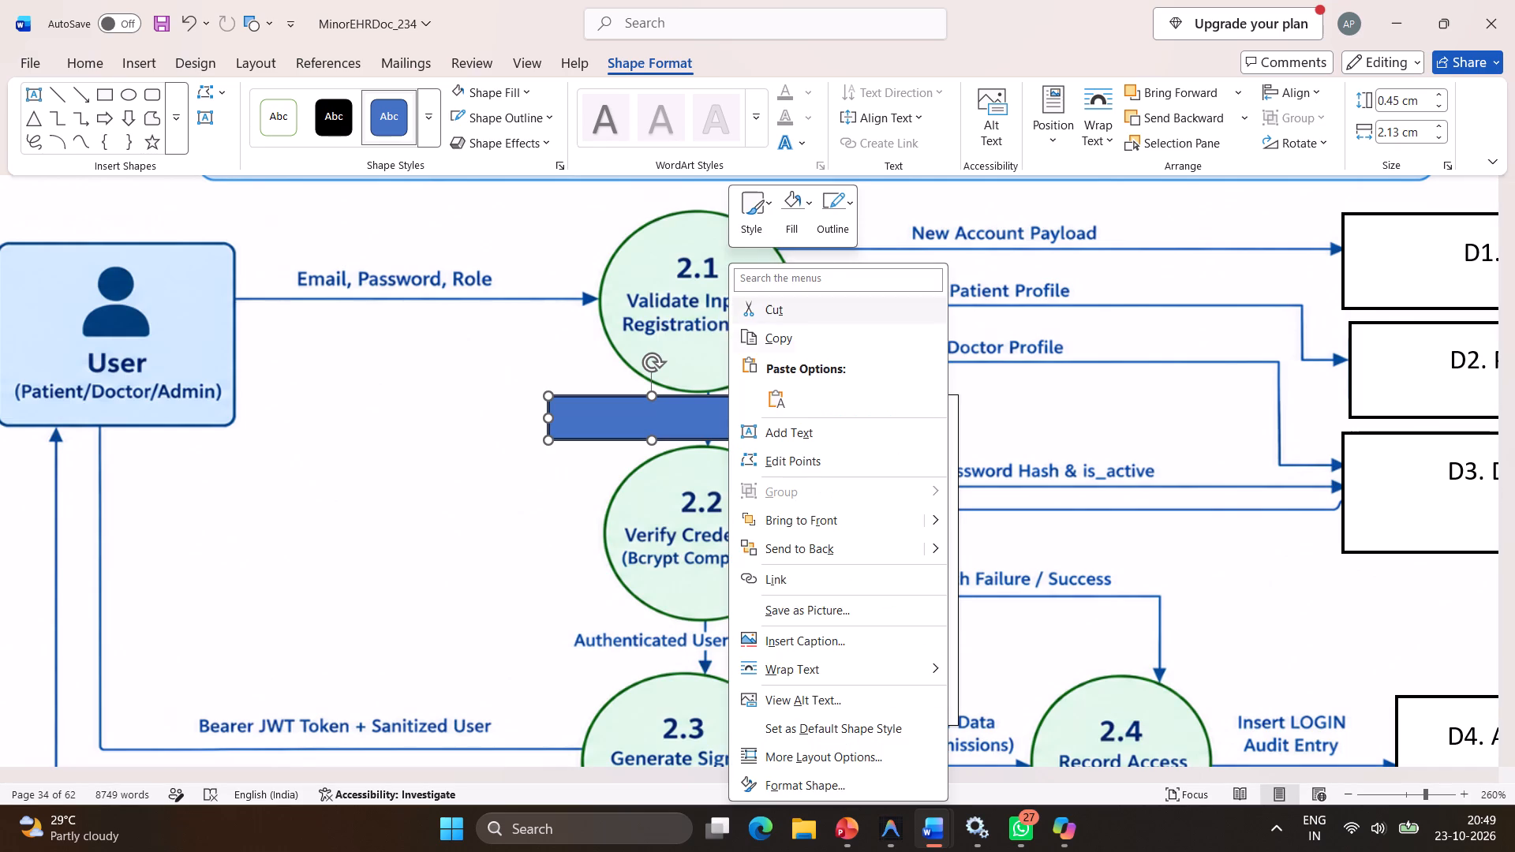
pyautogui.click(796, 206)
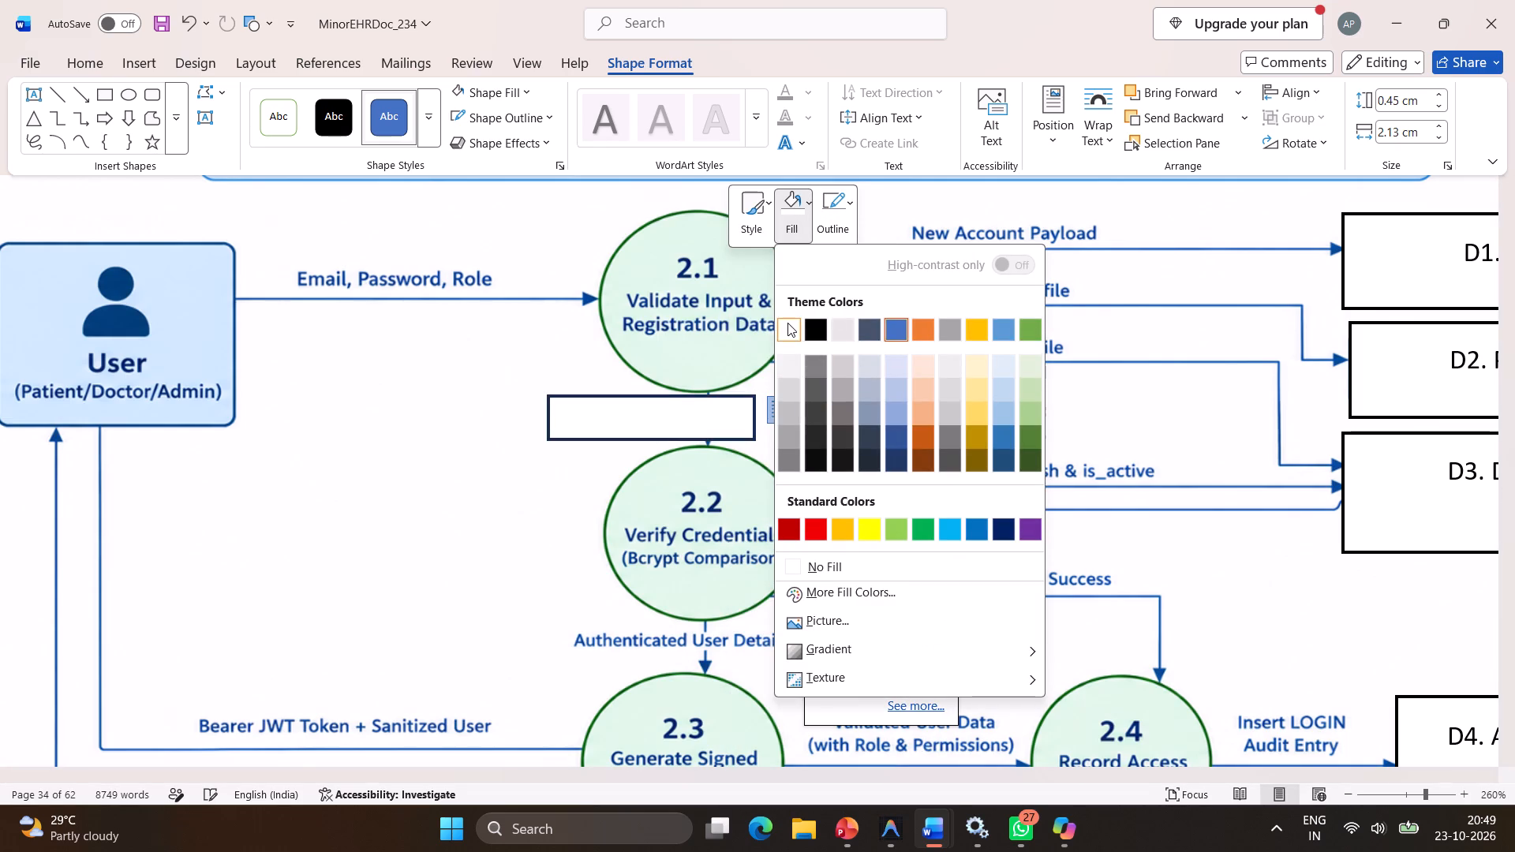
pyautogui.click(787, 322)
pyautogui.click(824, 211)
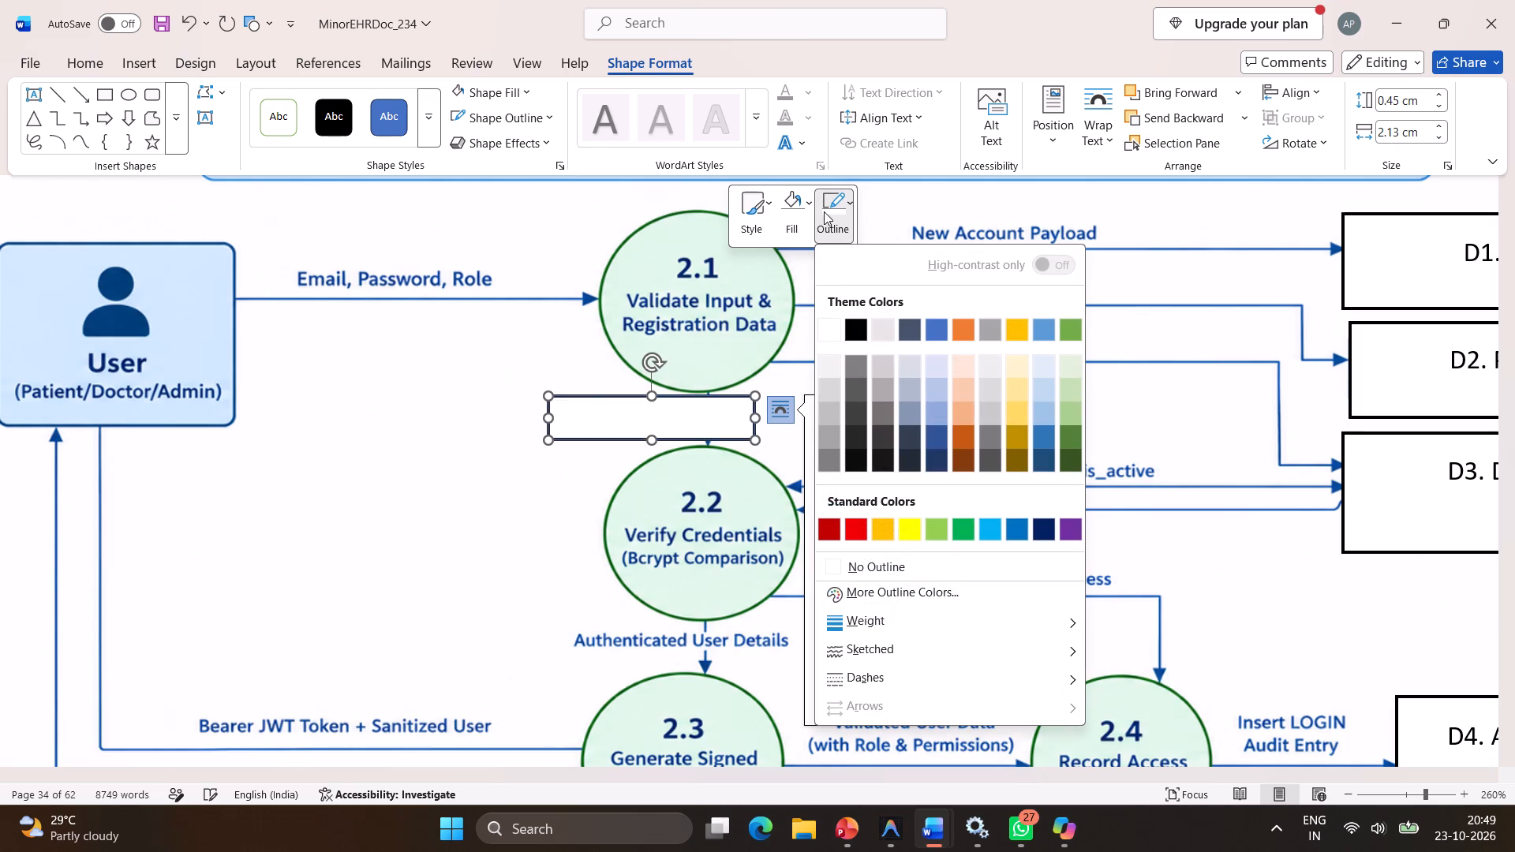
pyautogui.click(832, 329)
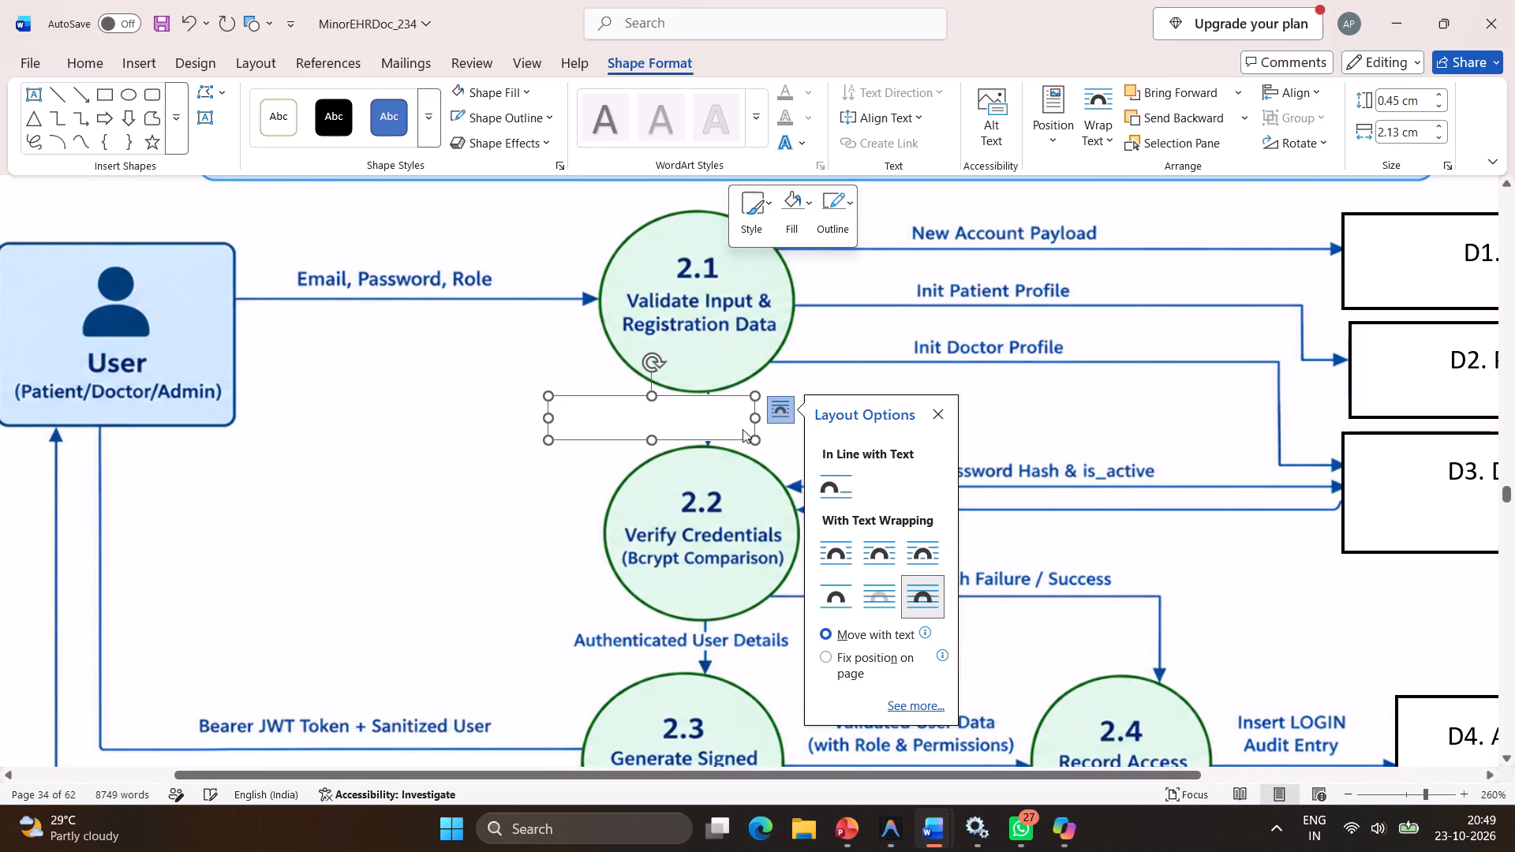
# Resize the white masking rectangle to about 0.5 cm high and 2.03 cm wide, covering the label and arrow between processes 2.1 and 2.2.
pyautogui.click(755, 439)
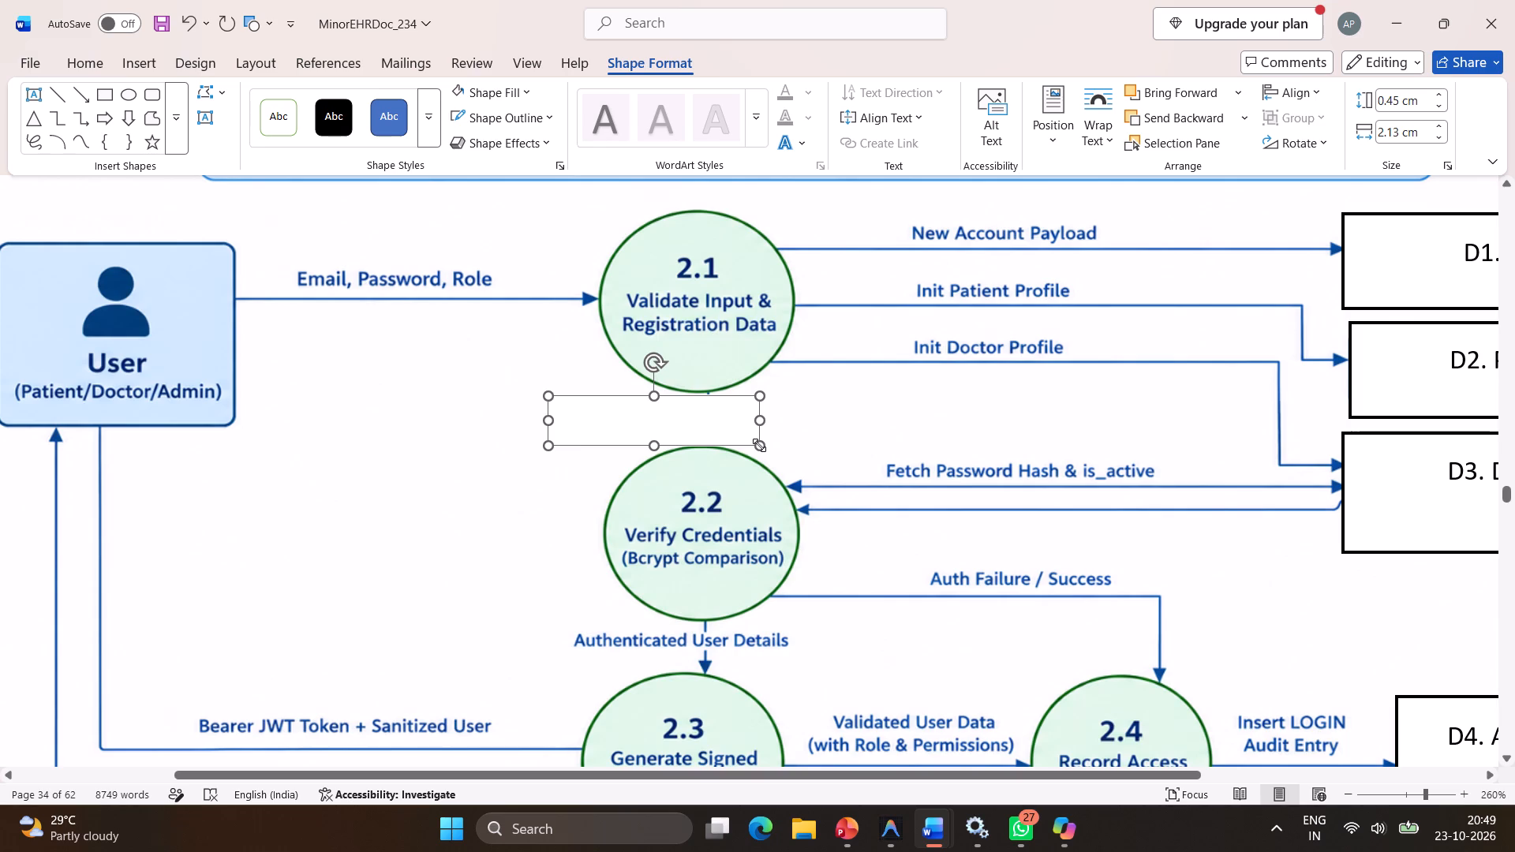
pyautogui.keyDown('ctrl'); pyautogui.scroll(5, 759, 445); pyautogui.keyUp('ctrl')
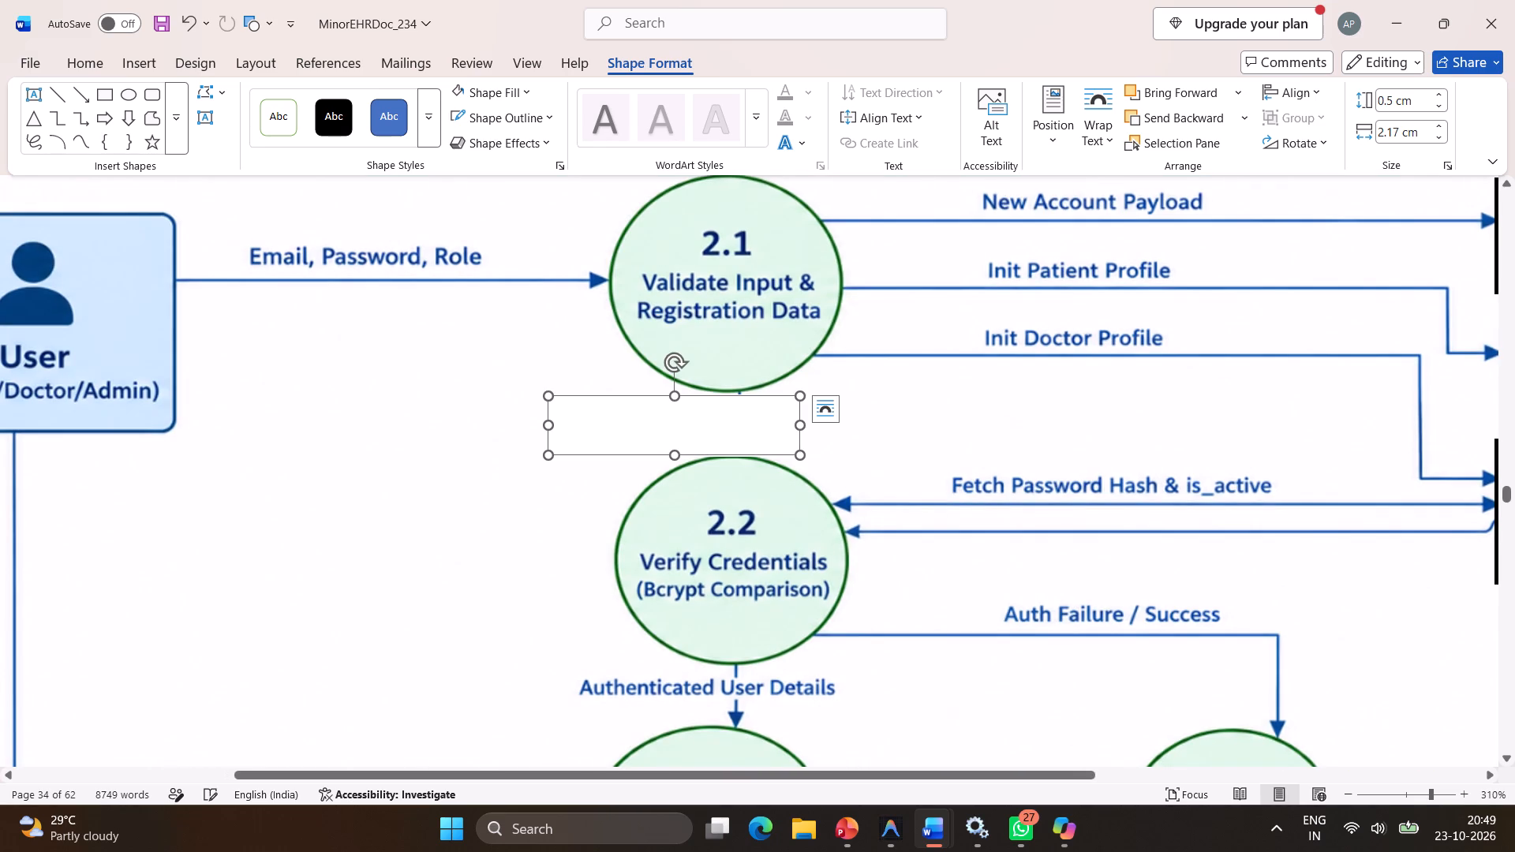
pyautogui.click(678, 452)
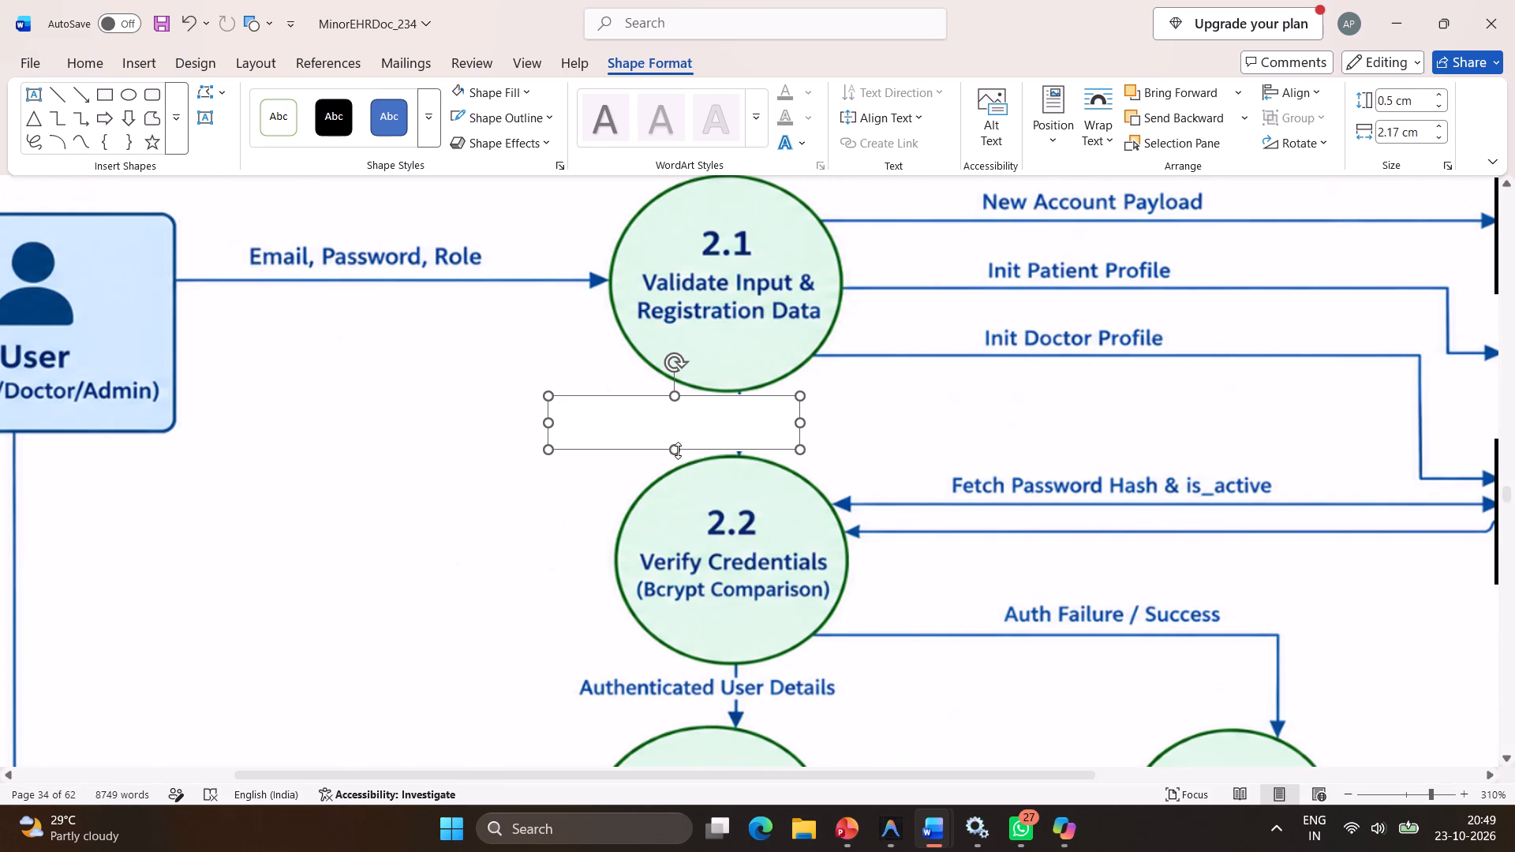
pyautogui.click(684, 409)
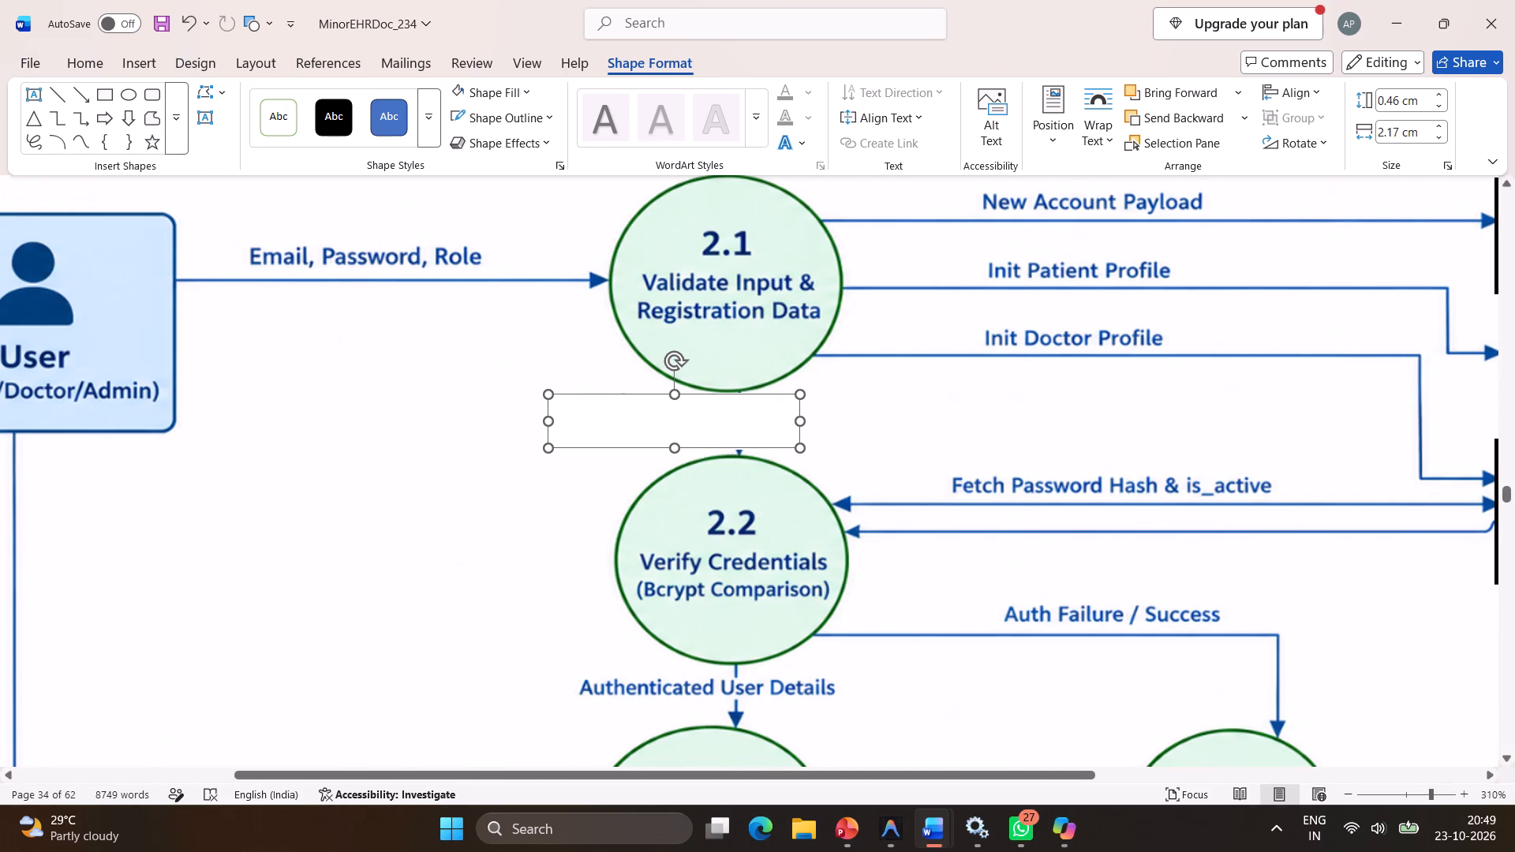
pyautogui.click(672, 447)
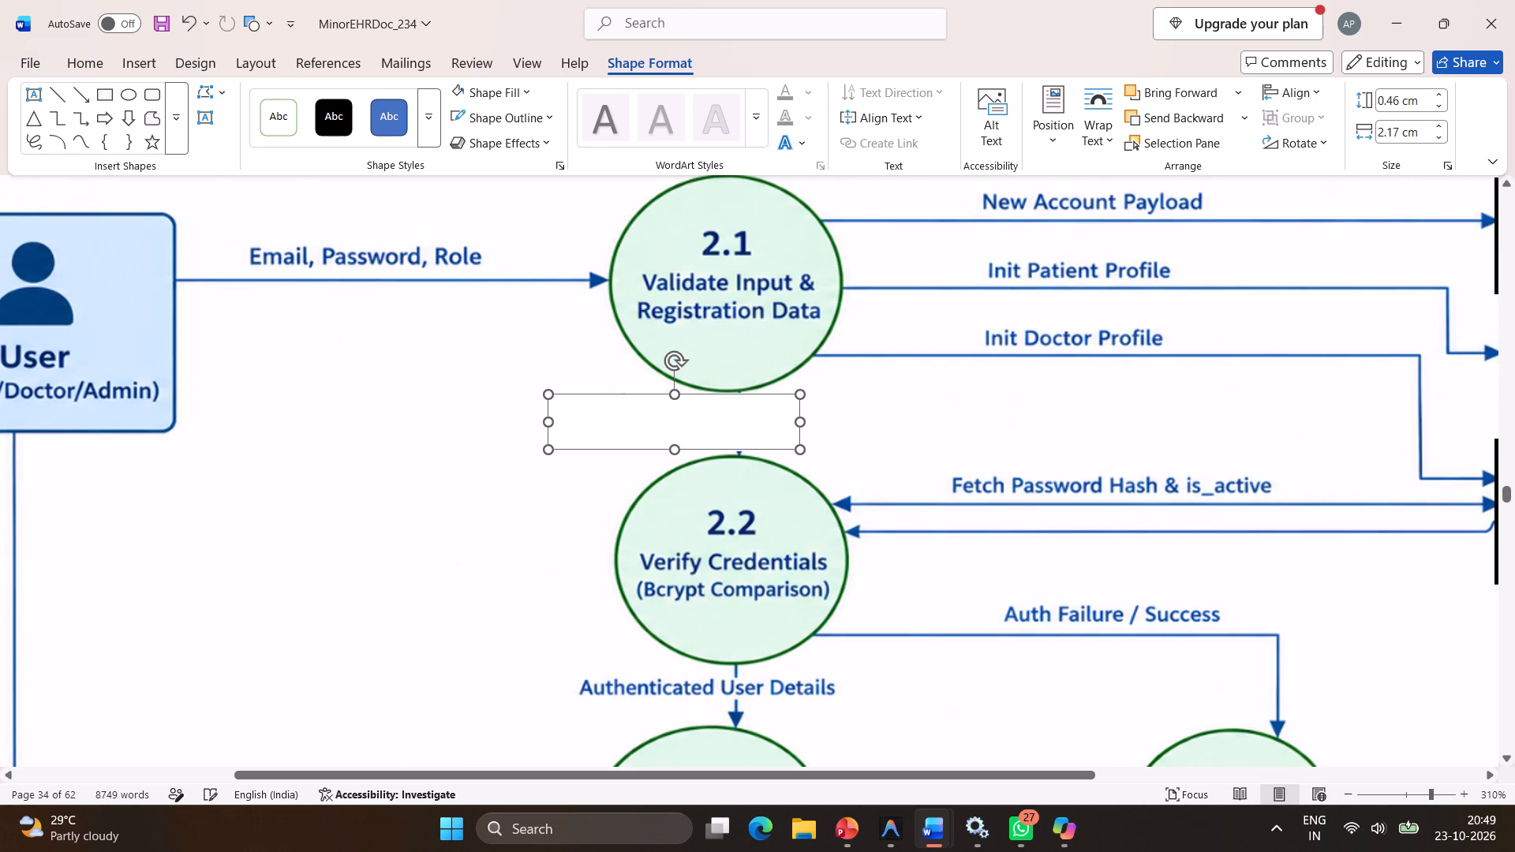
pyautogui.rightClick(672, 453)
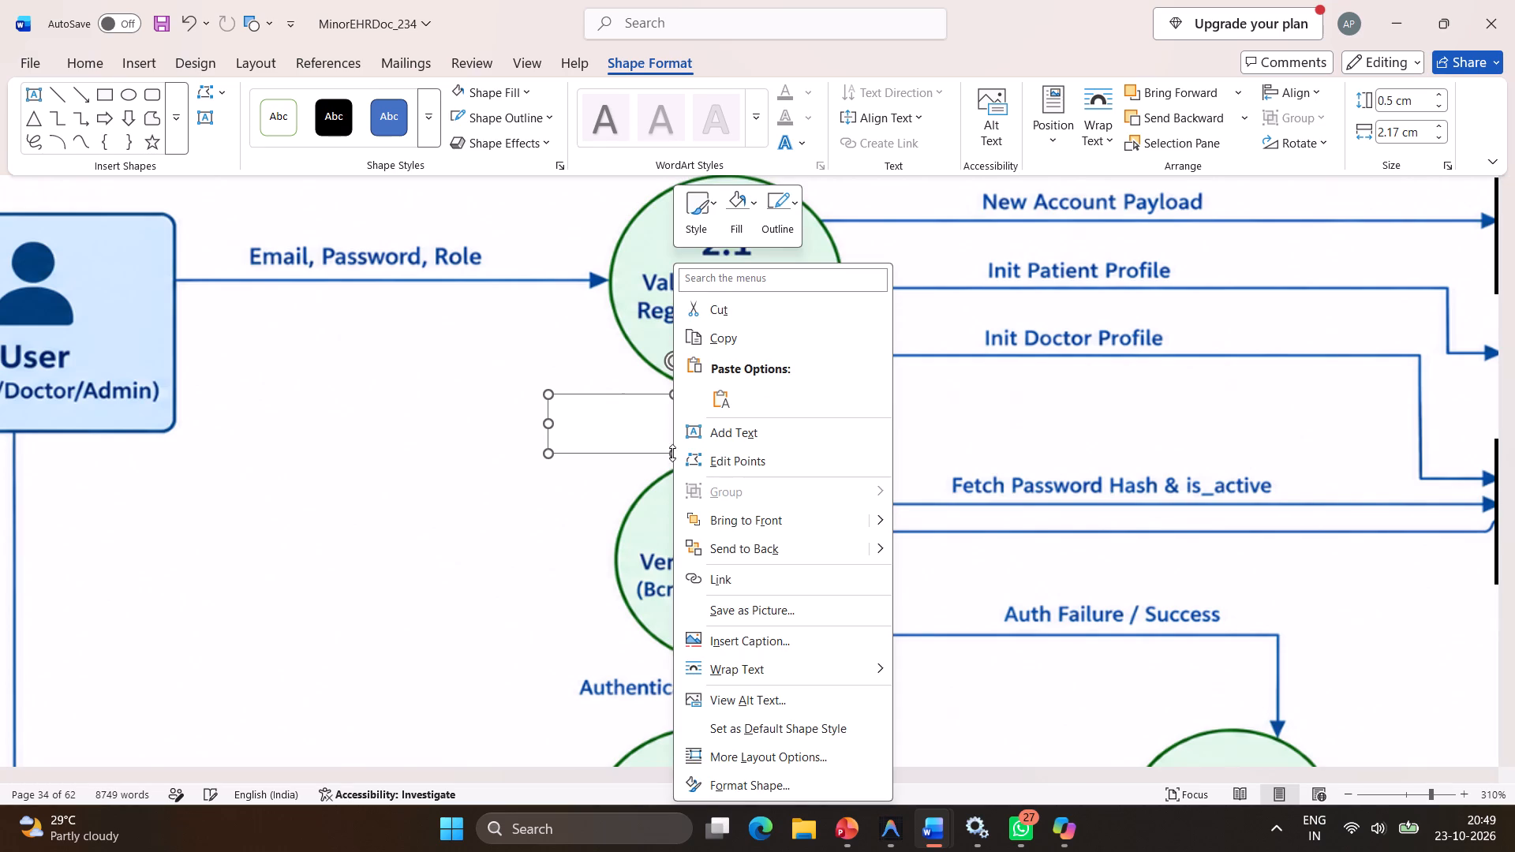
pyautogui.click(585, 495)
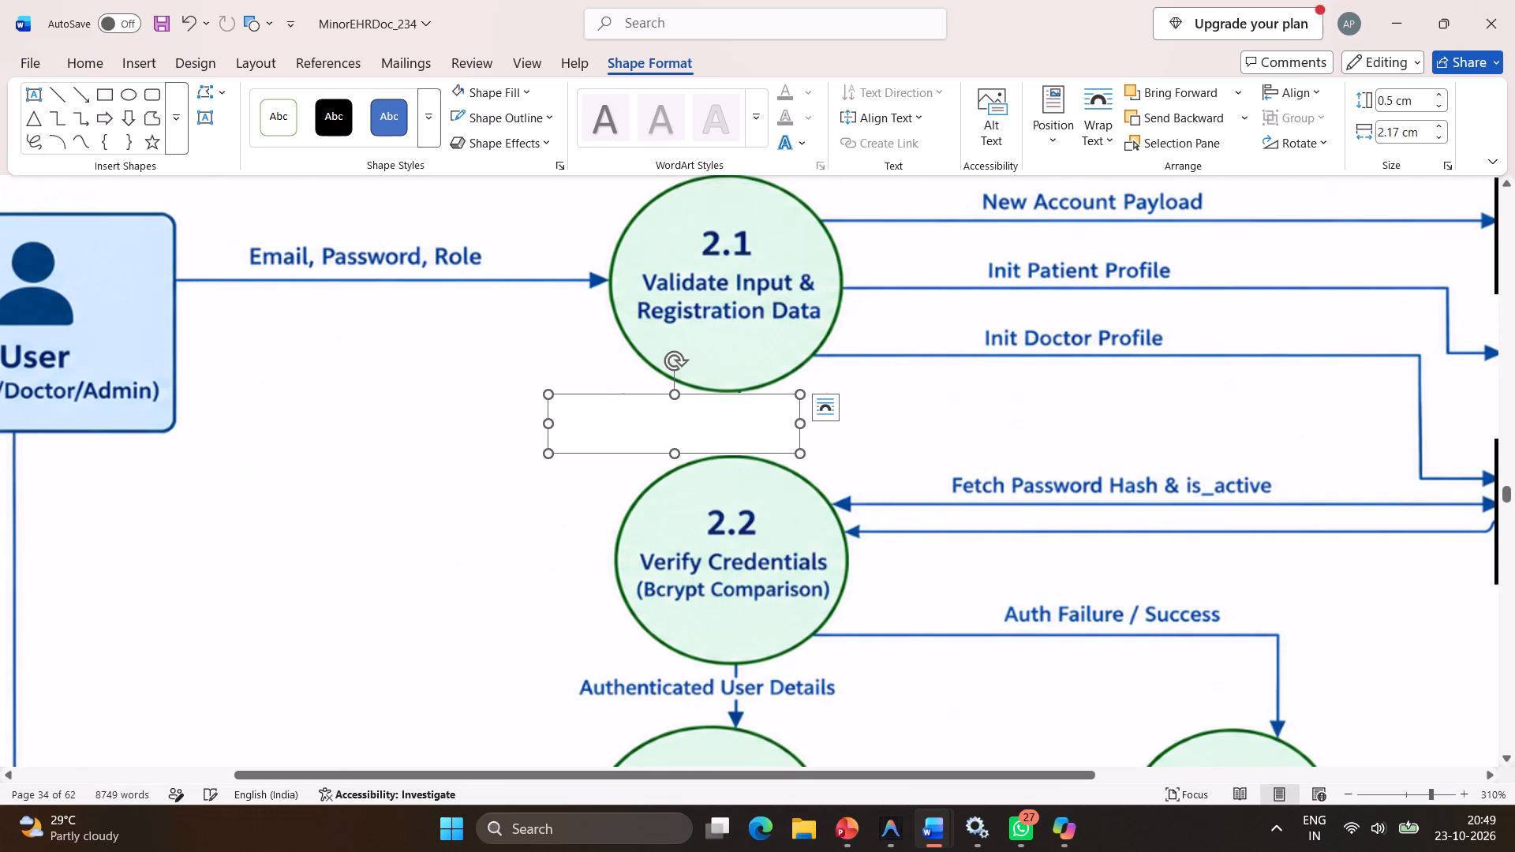
pyautogui.moveTo(551, 424); pyautogui.dragTo(597, 421)
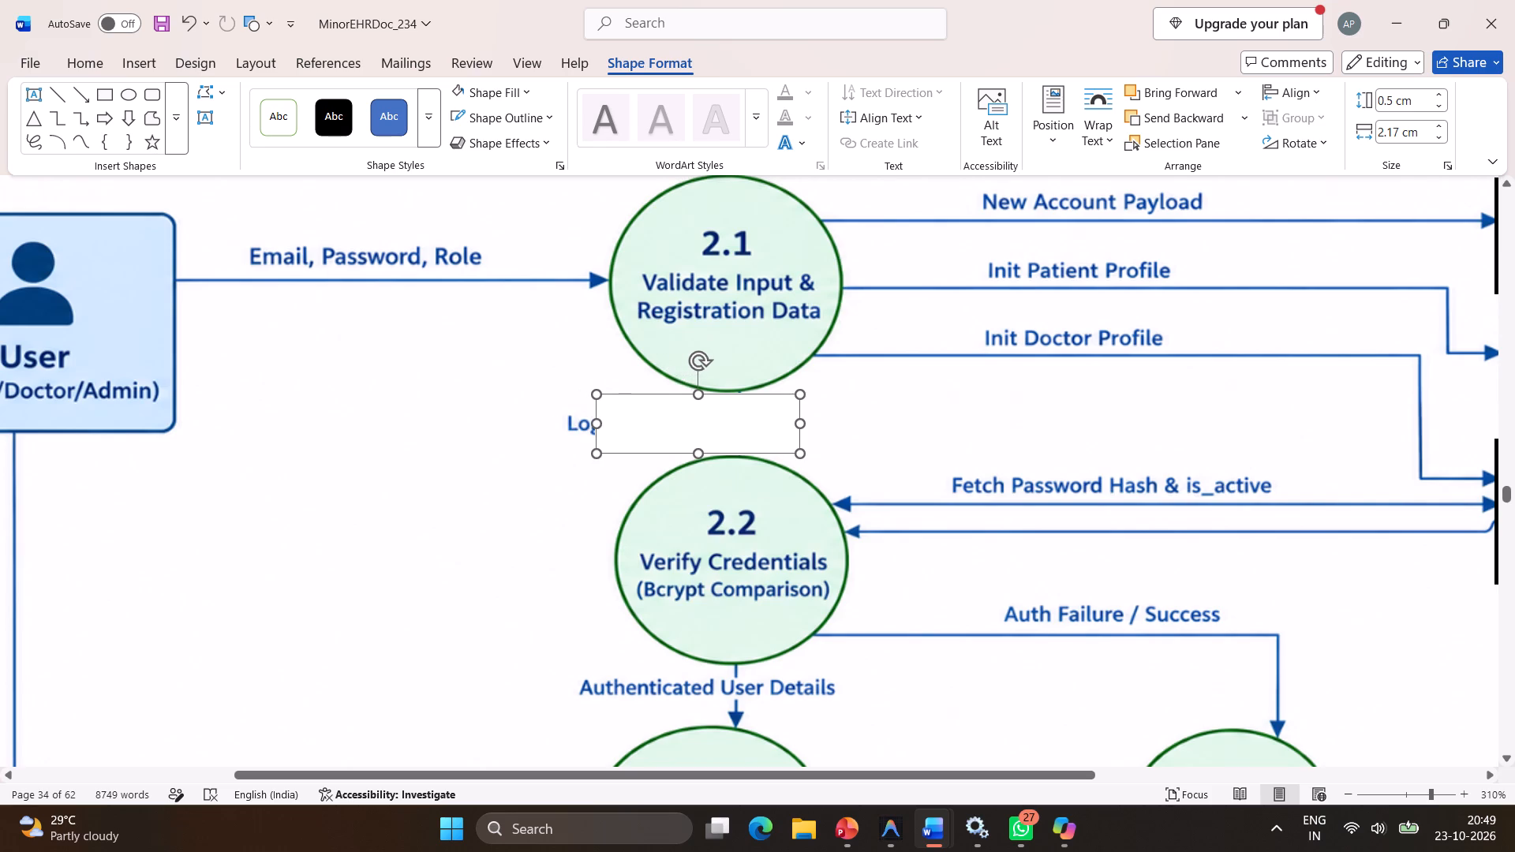
pyautogui.moveTo(597, 421); pyautogui.dragTo(565, 424)
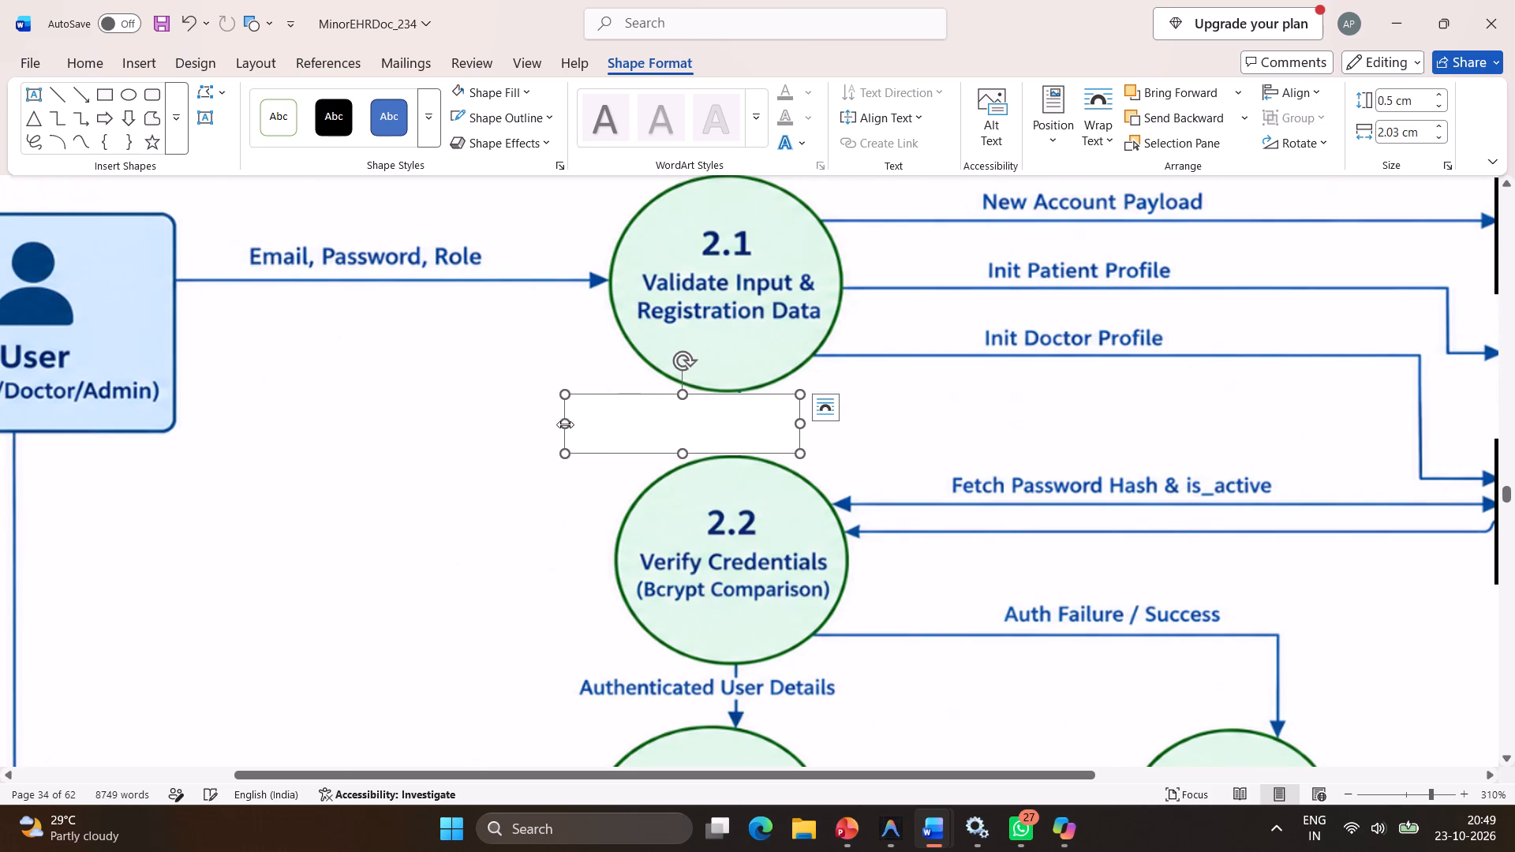
pyautogui.click(525, 444)
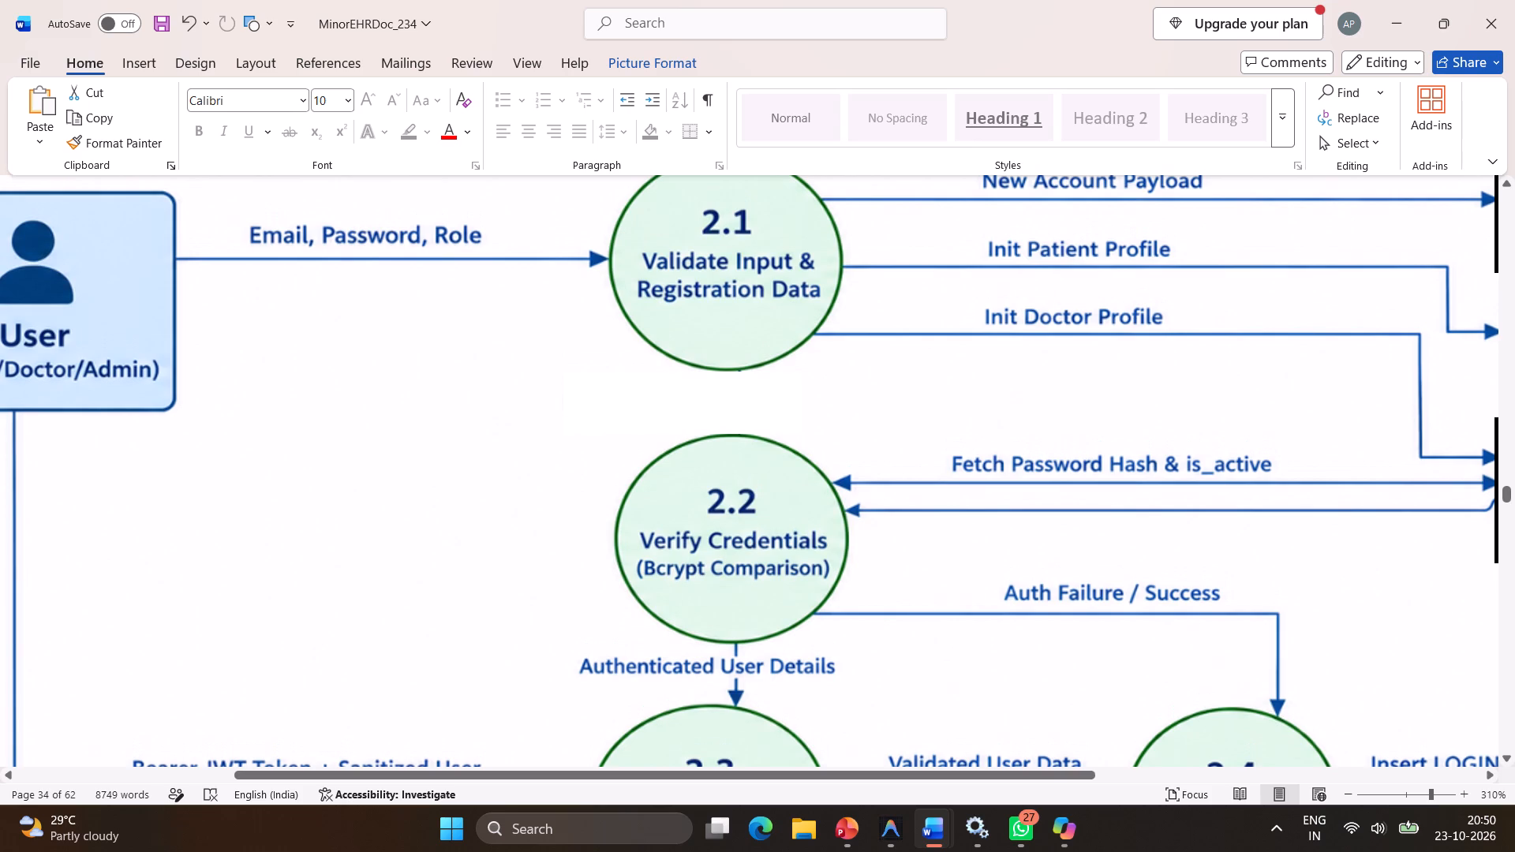
# Draw an elbow arrow connector about 0.79 cm high and 4.11 cm wide from the User box's bottom edge to process 2.2.
pyautogui.scroll(-1, 525, 444)
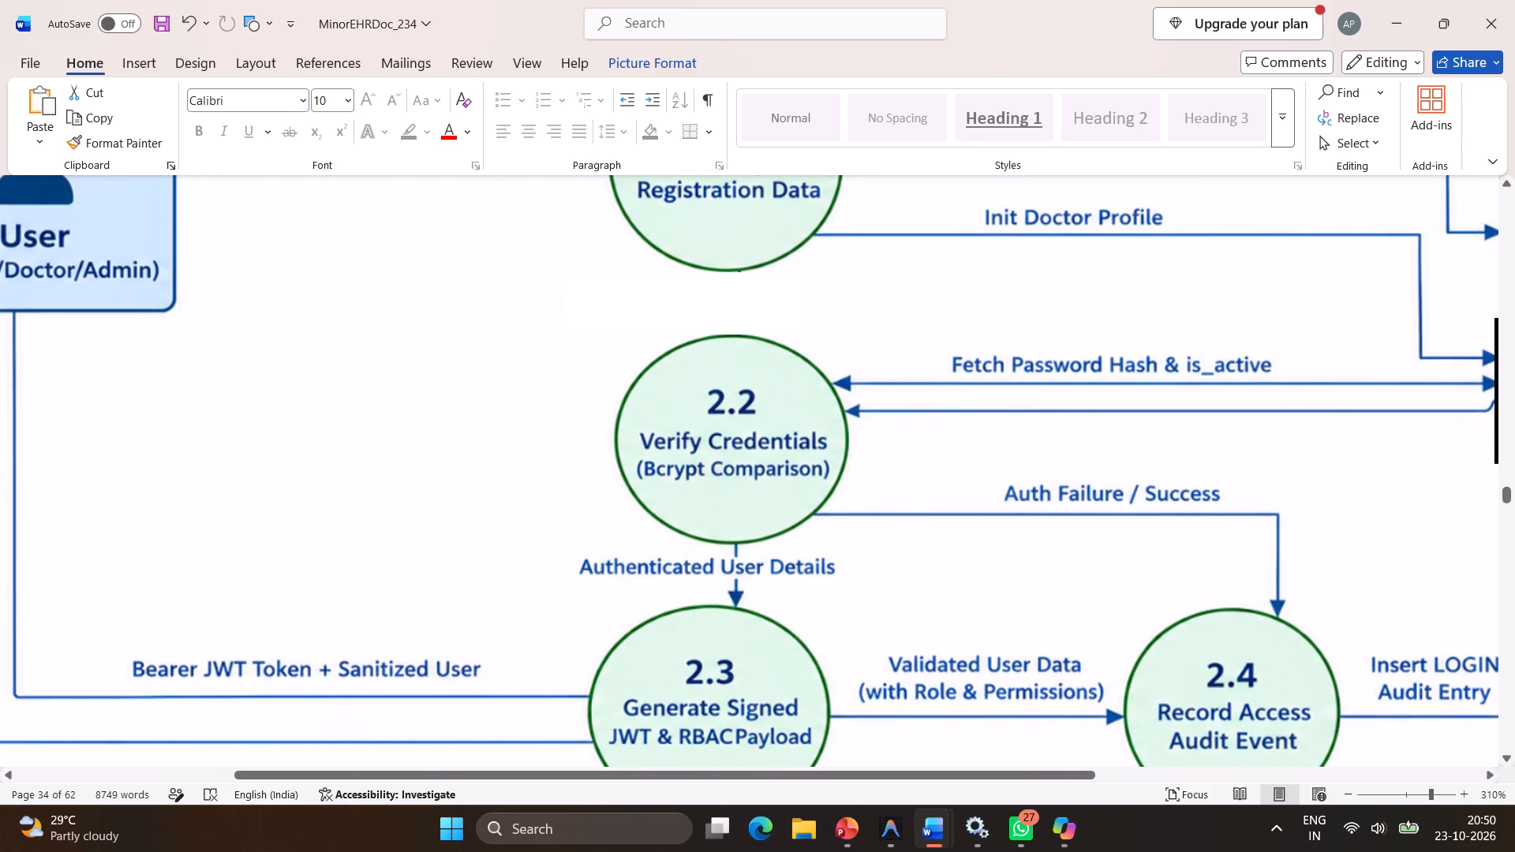
pyautogui.scroll(-1, 525, 444)
pyautogui.click(661, 293)
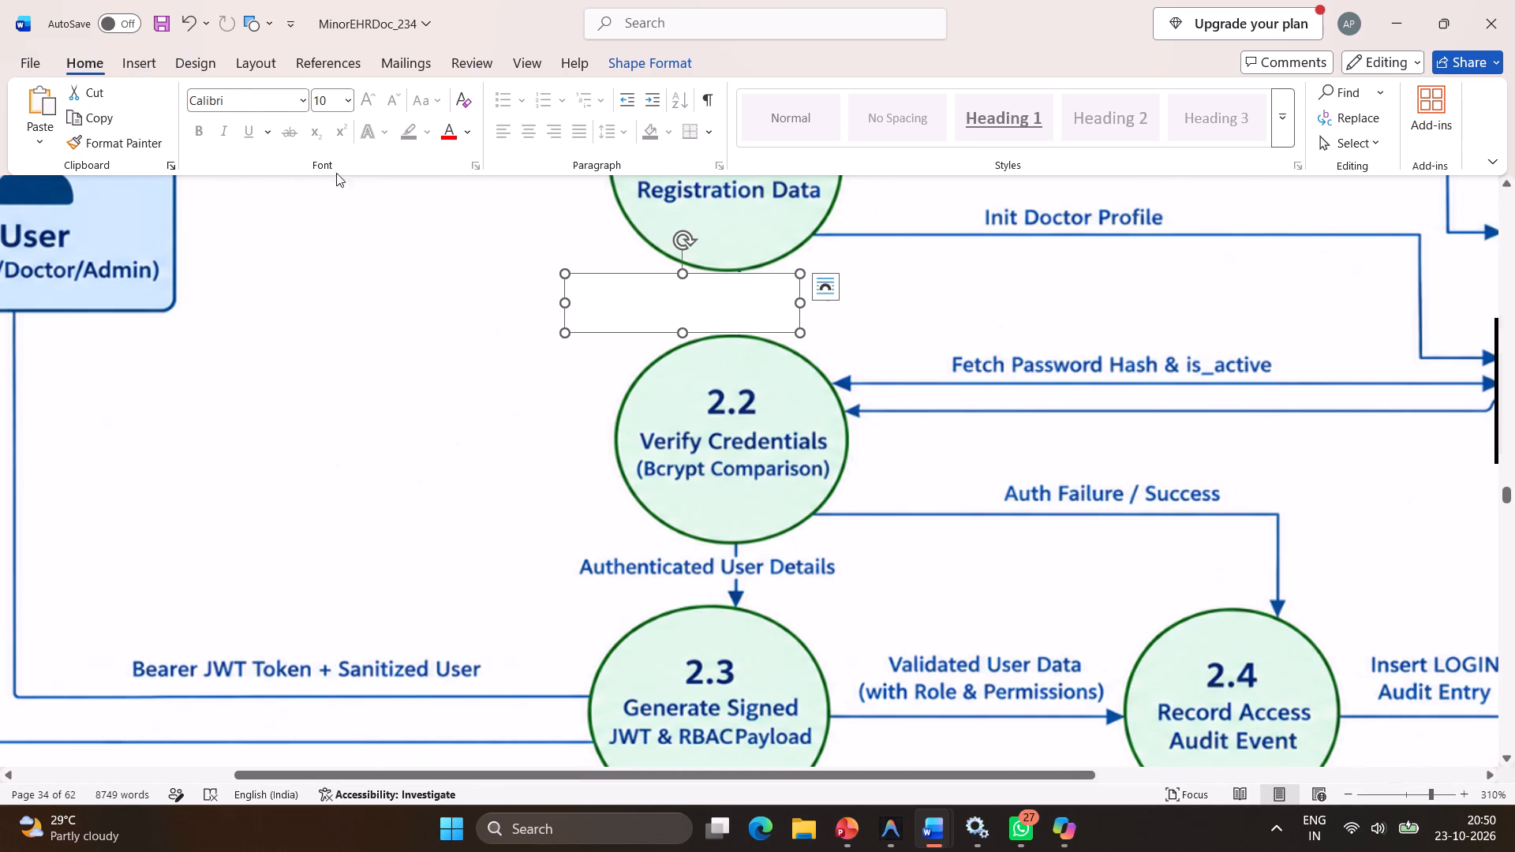
pyautogui.click(130, 55)
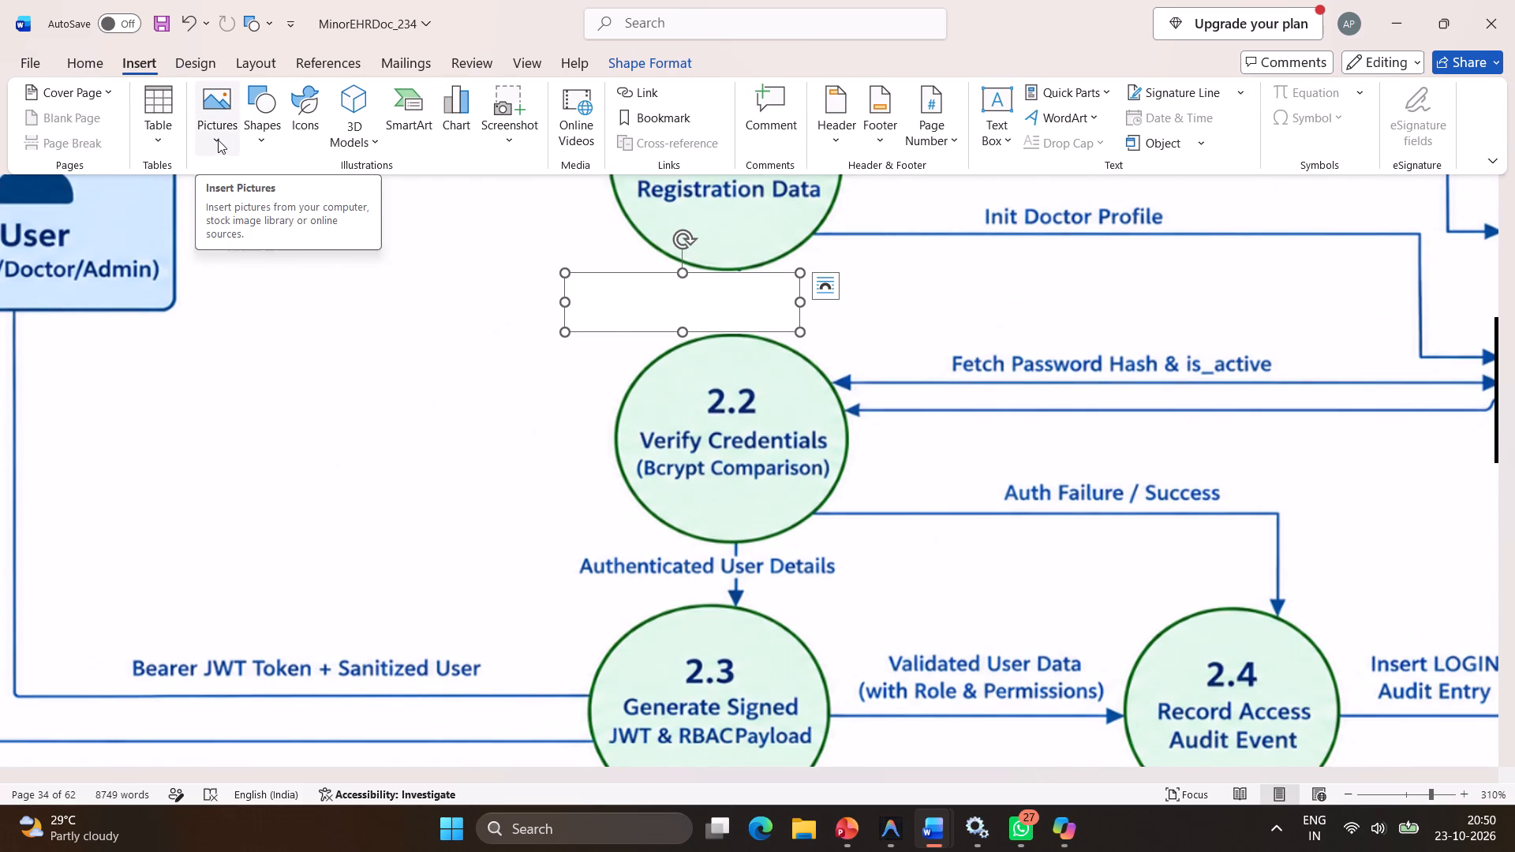
pyautogui.click(260, 145)
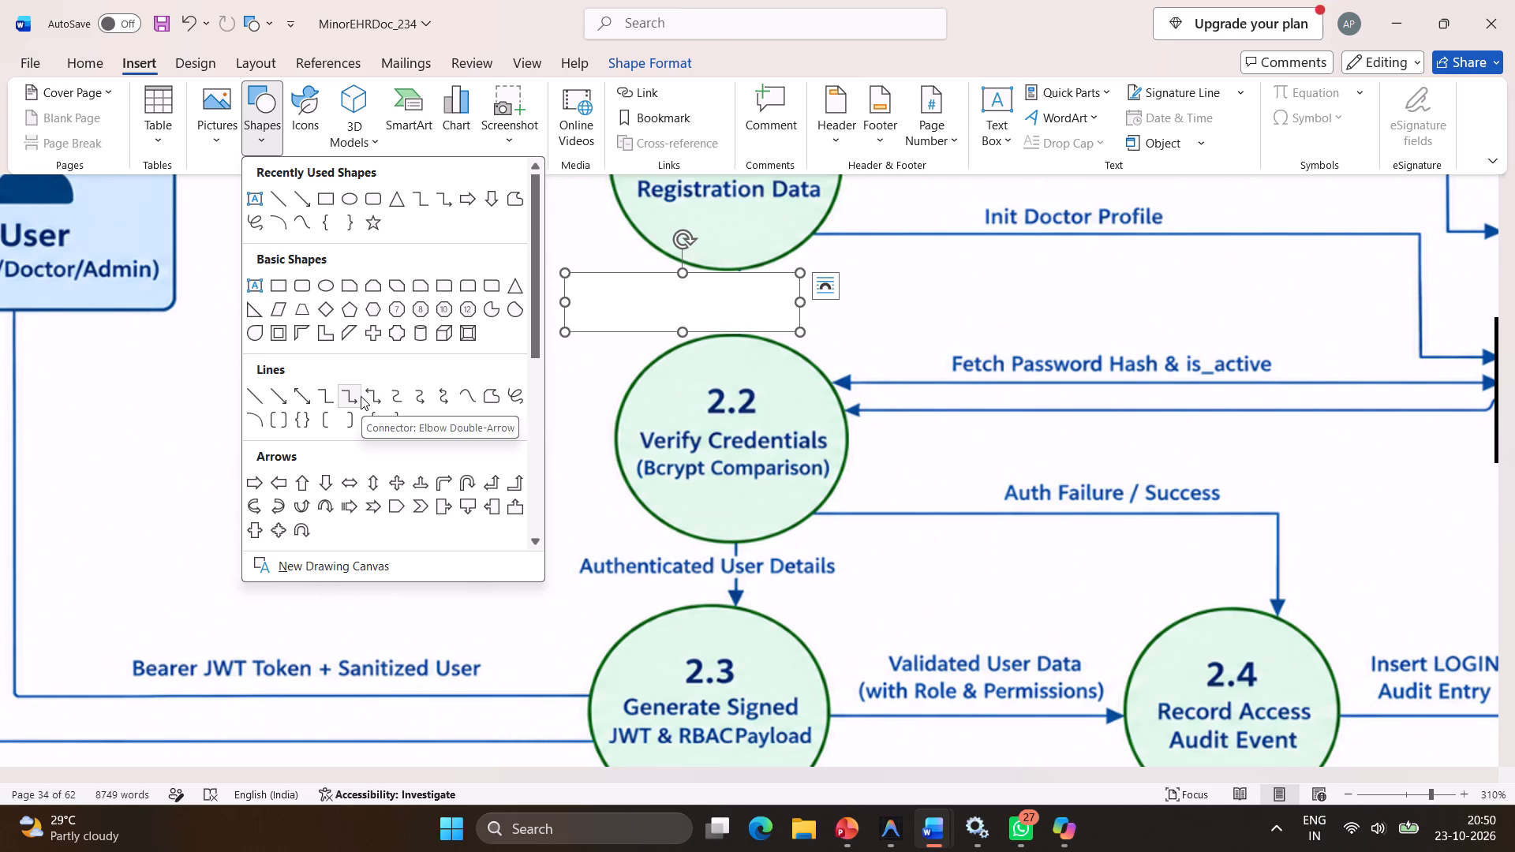
pyautogui.click(445, 192)
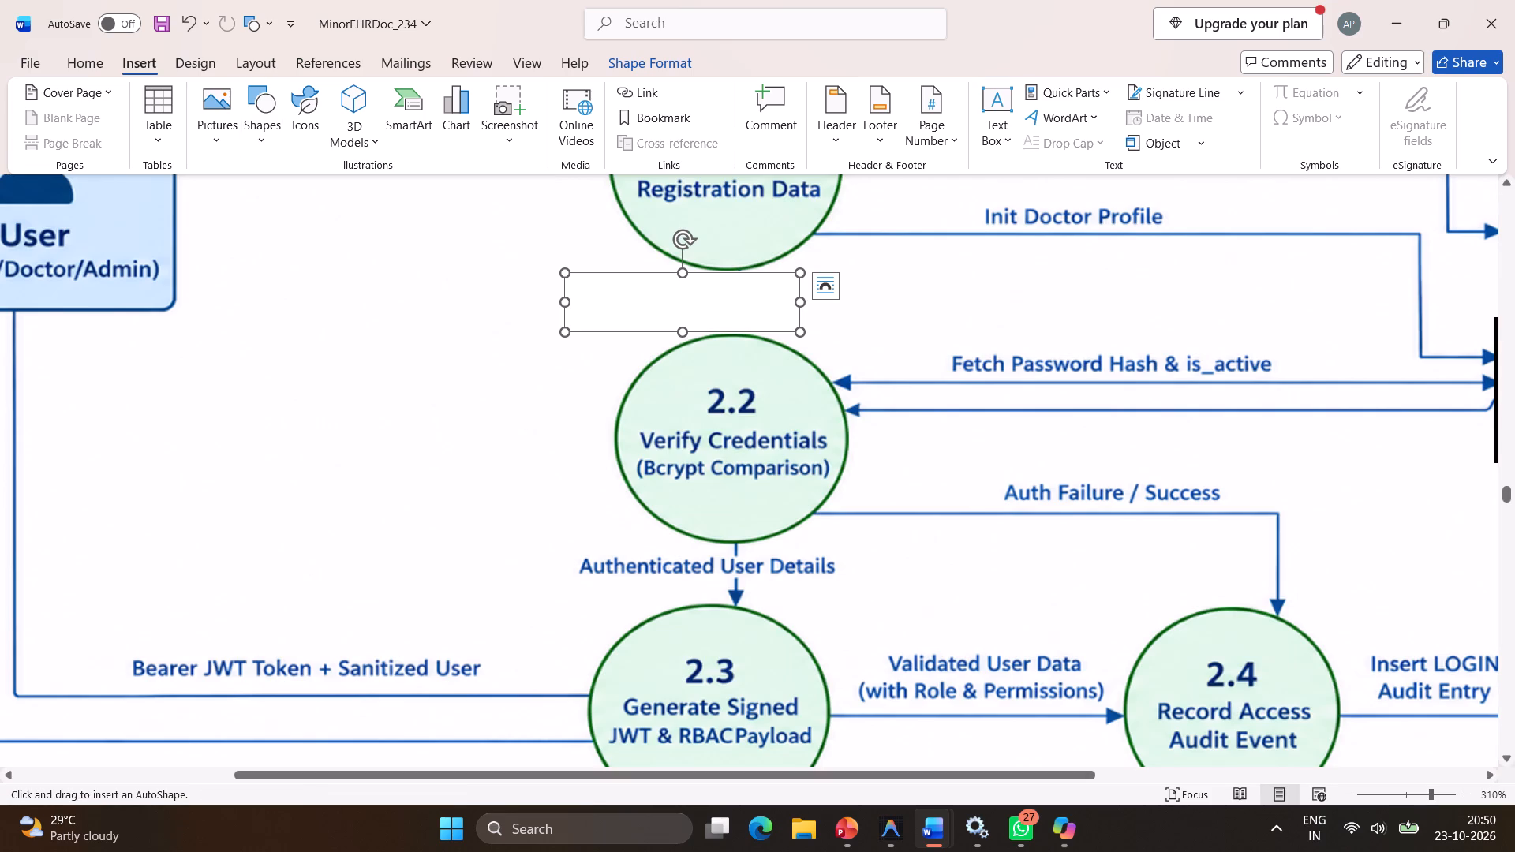
pyautogui.moveTo(144, 310); pyautogui.dragTo(170, 348)
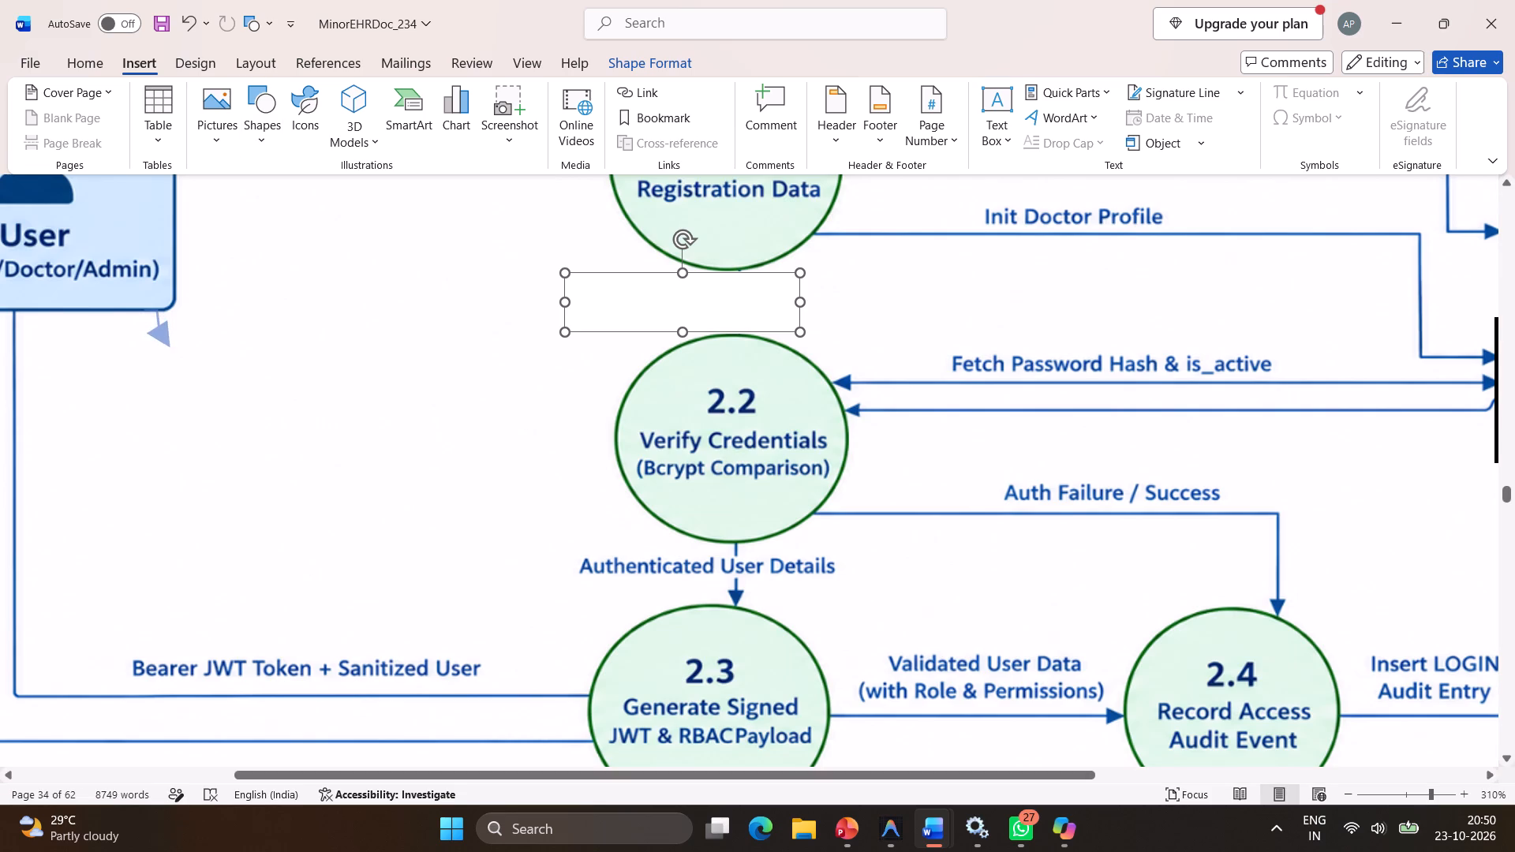
pyautogui.moveTo(170, 348); pyautogui.dragTo(538, 415)
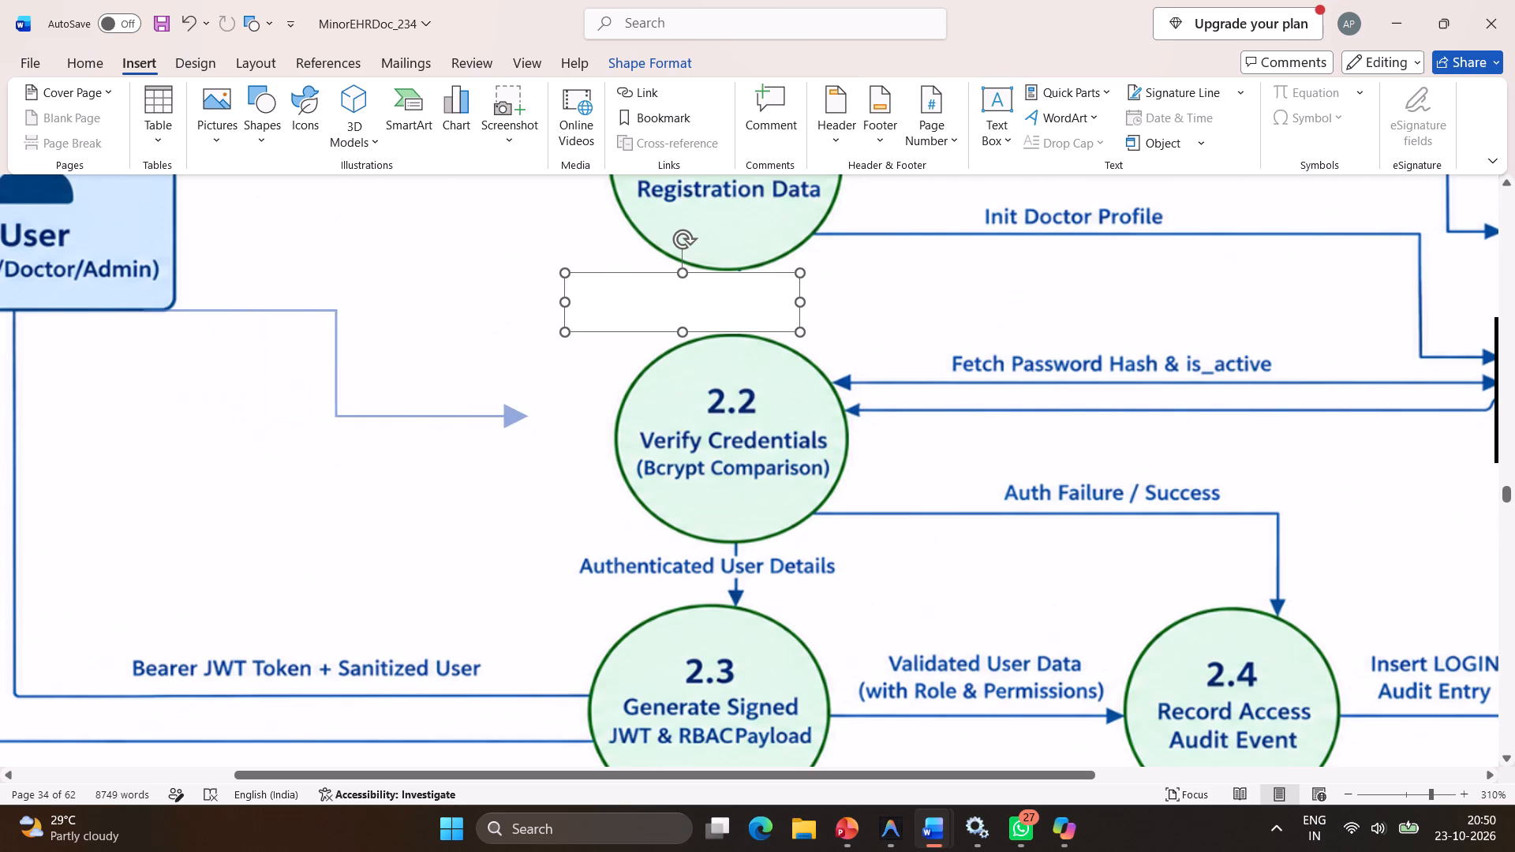
pyautogui.moveTo(538, 415); pyautogui.dragTo(619, 401)
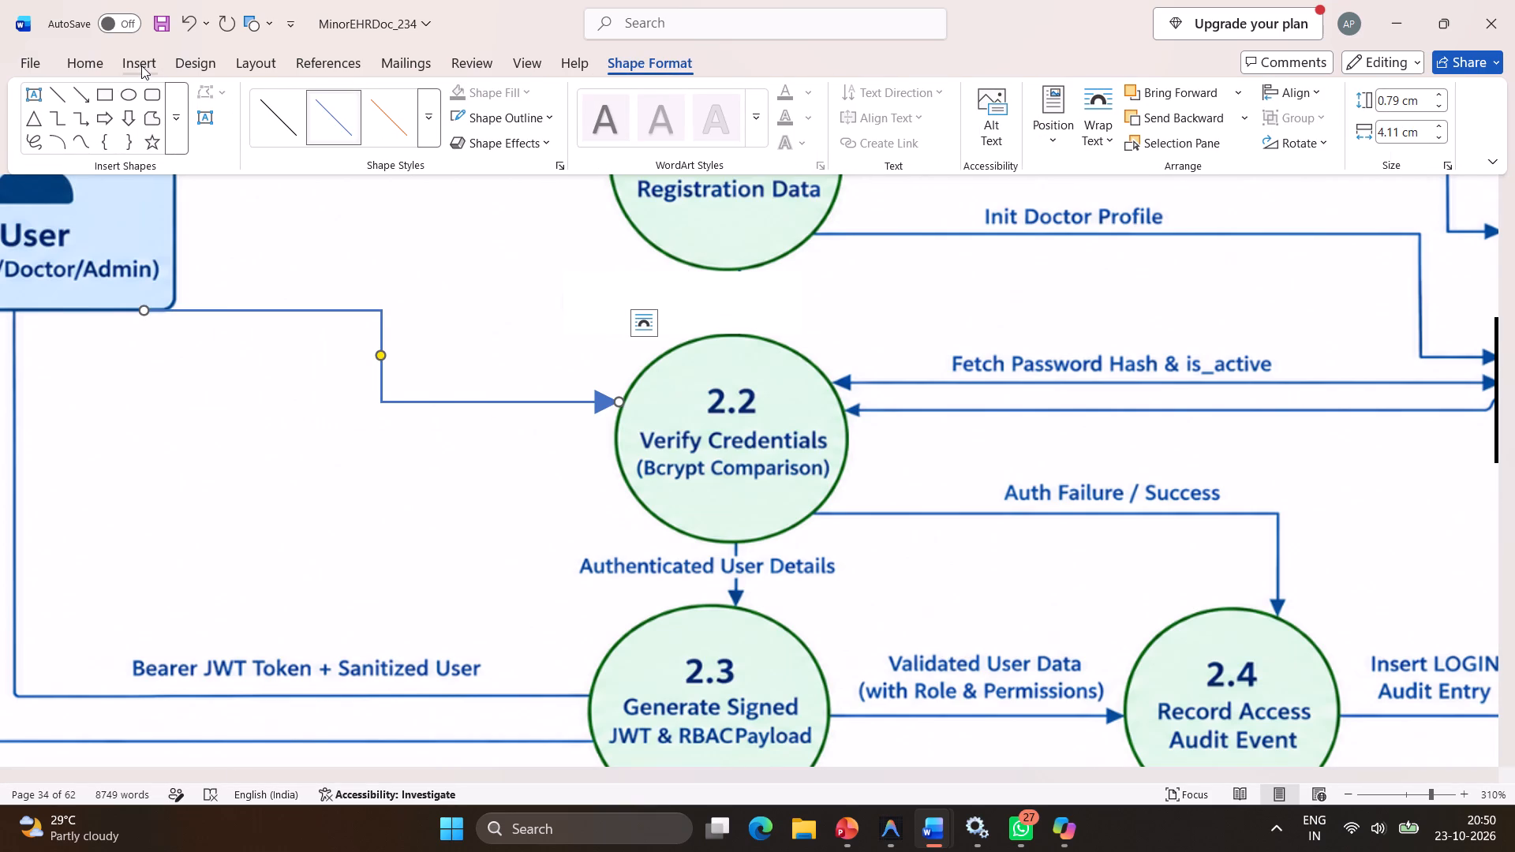
# Draw a second elbow arrow connector about 1.18 cm high and 4.57 cm wide from process 2.2 back to the User box.
pyautogui.click(80, 113)
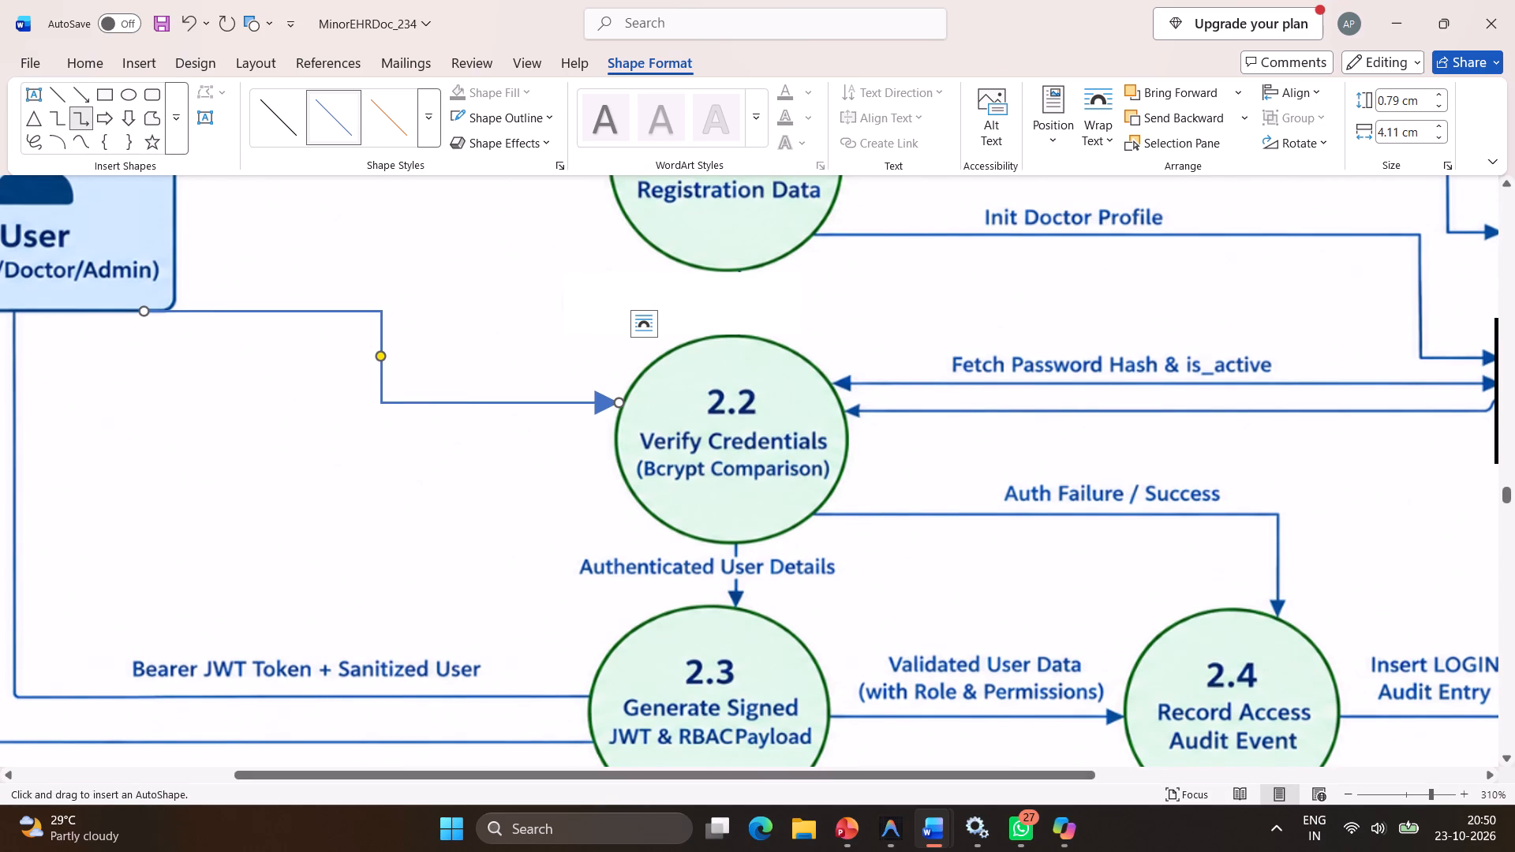
pyautogui.moveTo(615, 456); pyautogui.dragTo(78, 368)
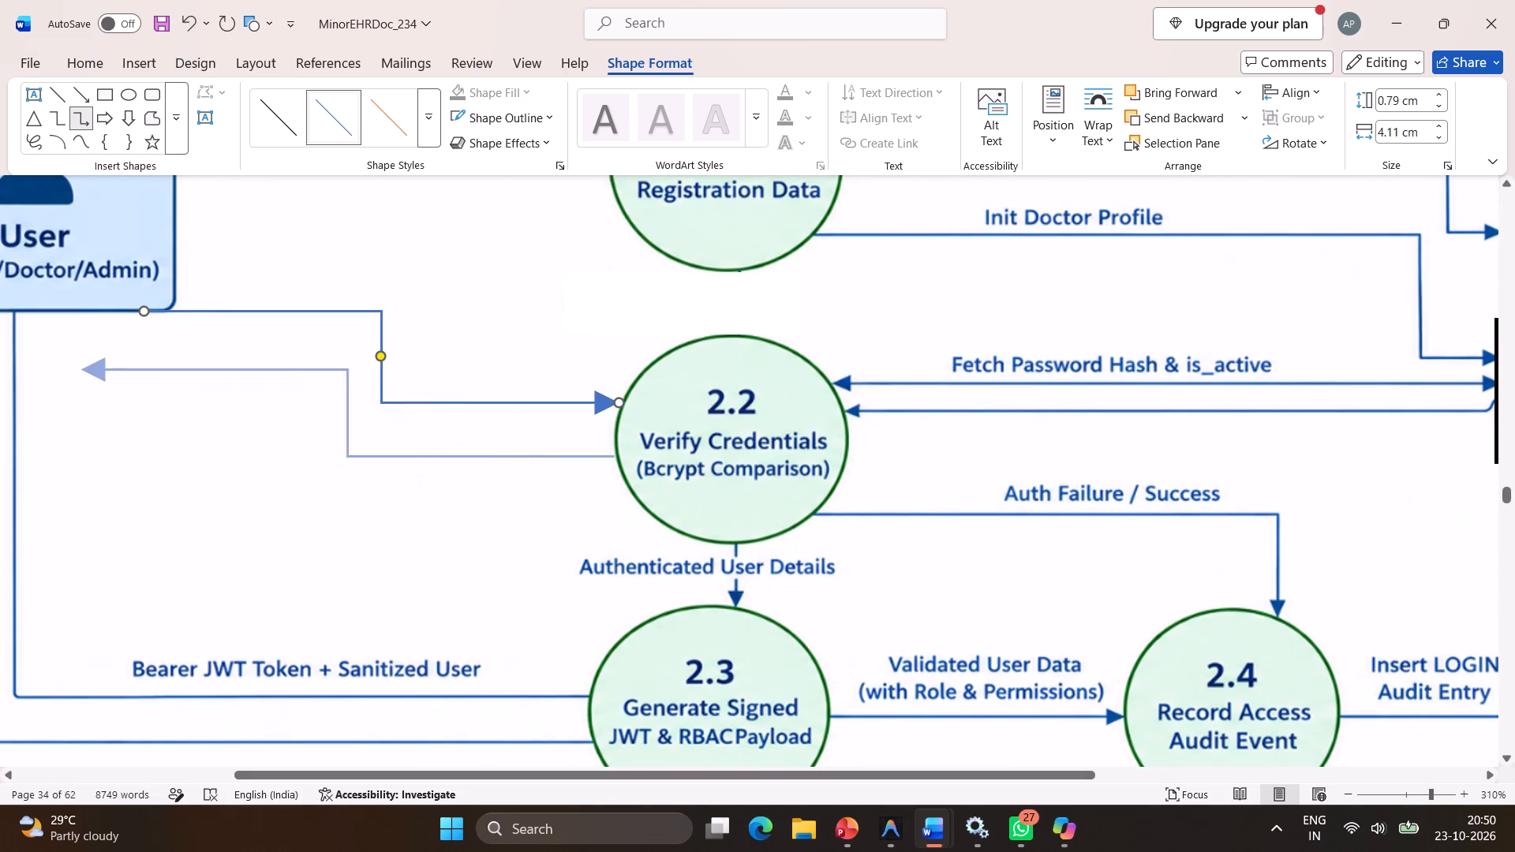
pyautogui.moveTo(78, 368); pyautogui.dragTo(66, 317)
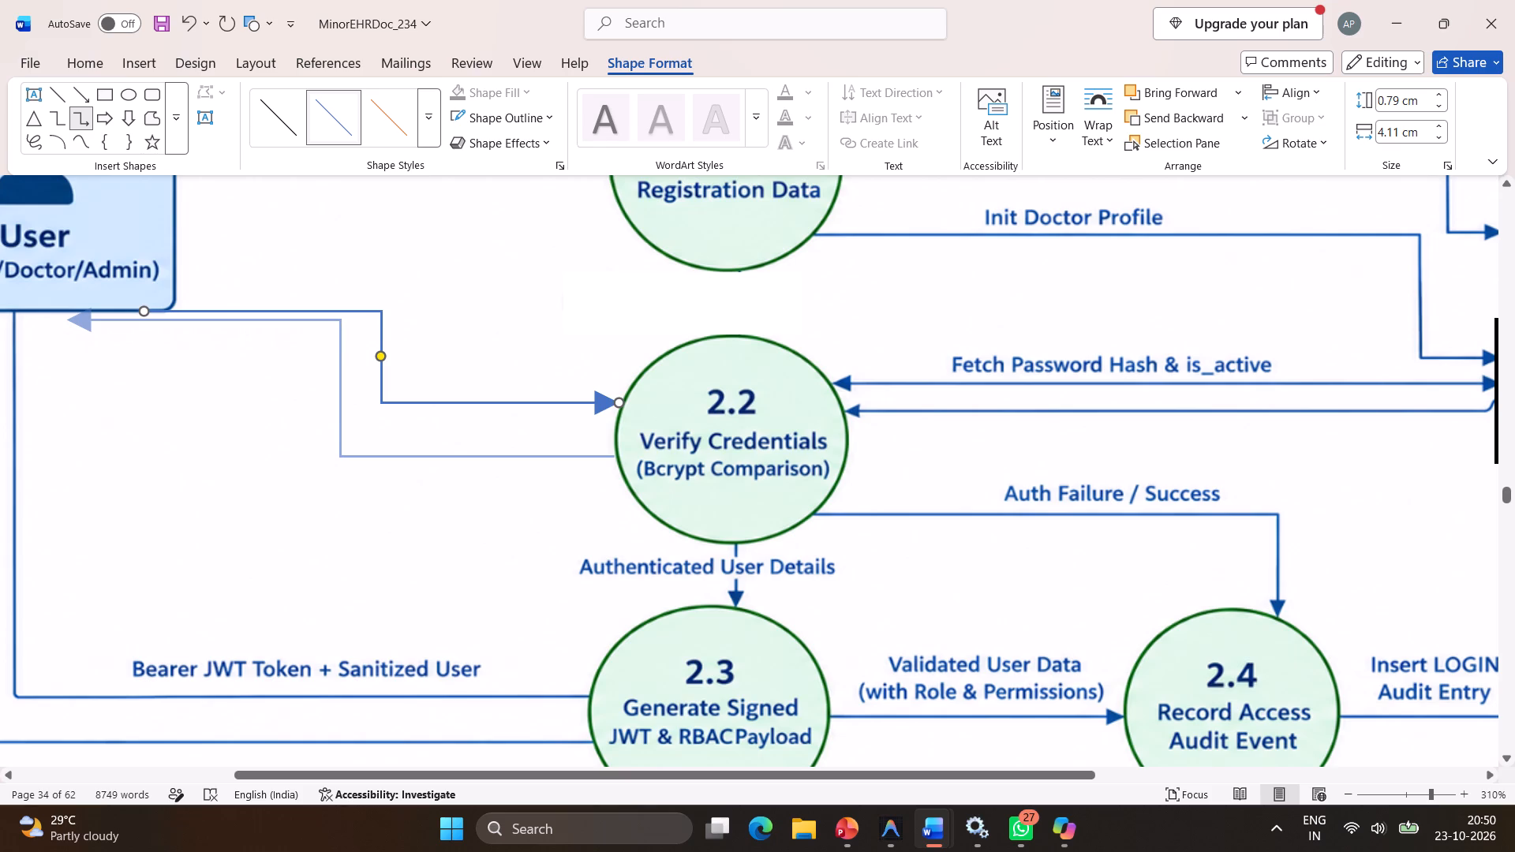
pyautogui.moveTo(66, 317); pyautogui.dragTo(67, 318)
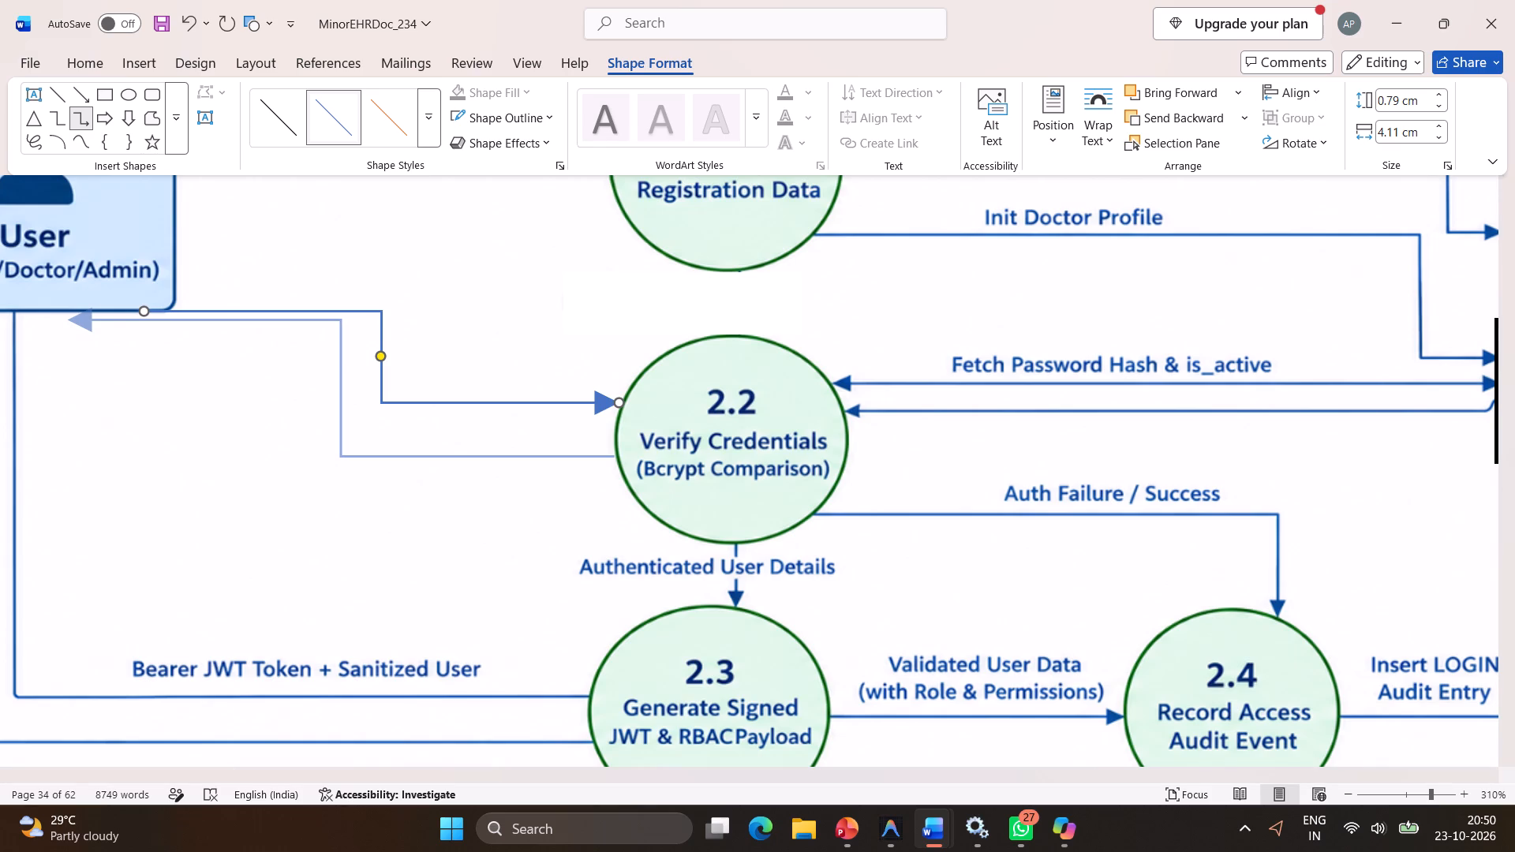
pyautogui.moveTo(67, 318); pyautogui.dragTo(87, 317)
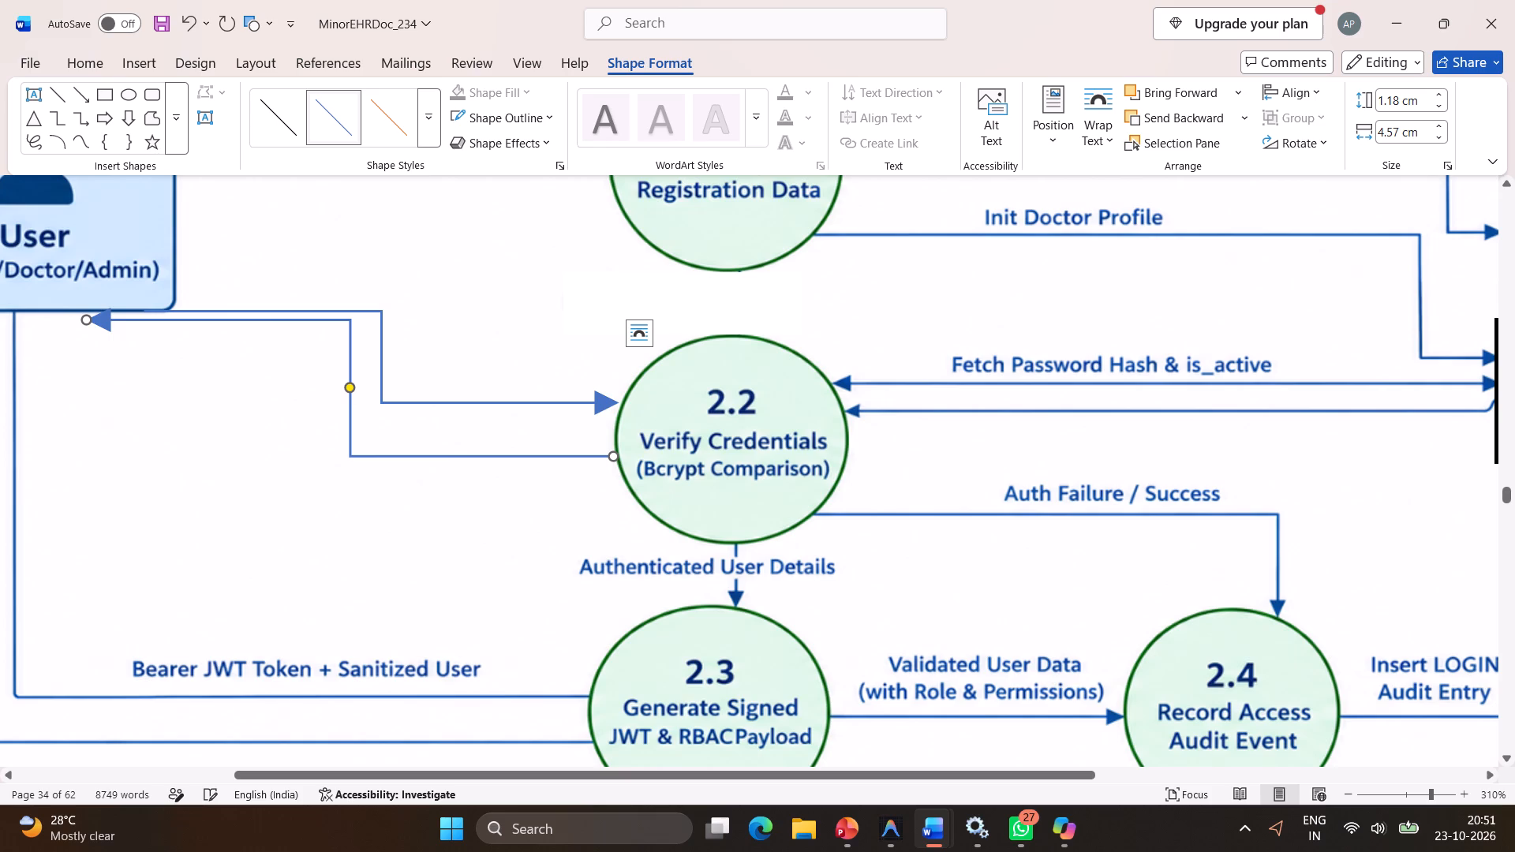
# Shift the return connector's bend so its arrow runs straight up into the User box, and nudge the connector slightly upward.
pyautogui.moveTo(349, 387); pyautogui.dragTo(278, 436)
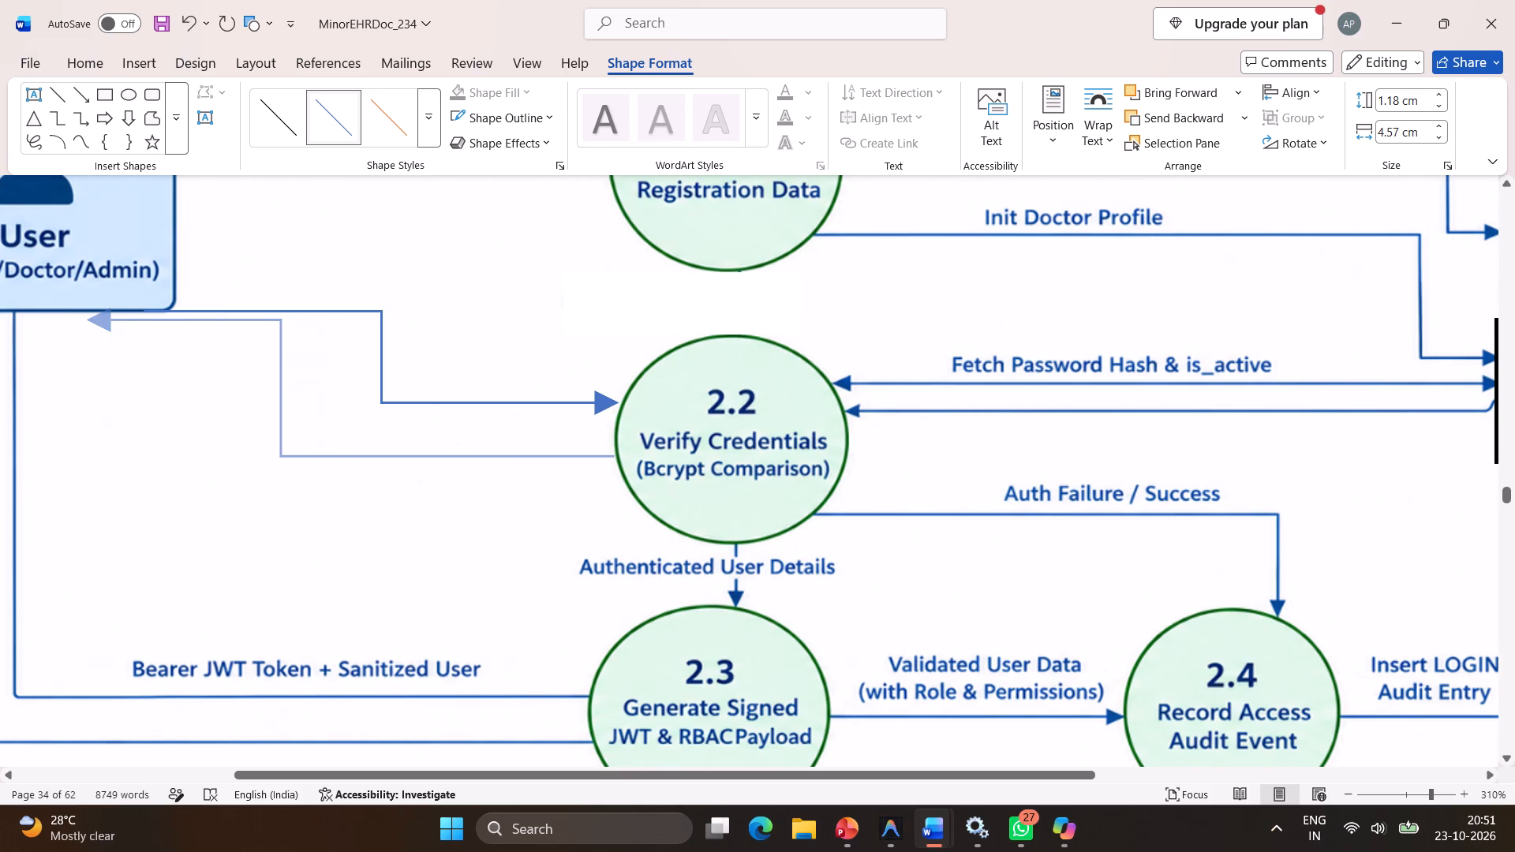
pyautogui.moveTo(278, 436); pyautogui.dragTo(83, 415)
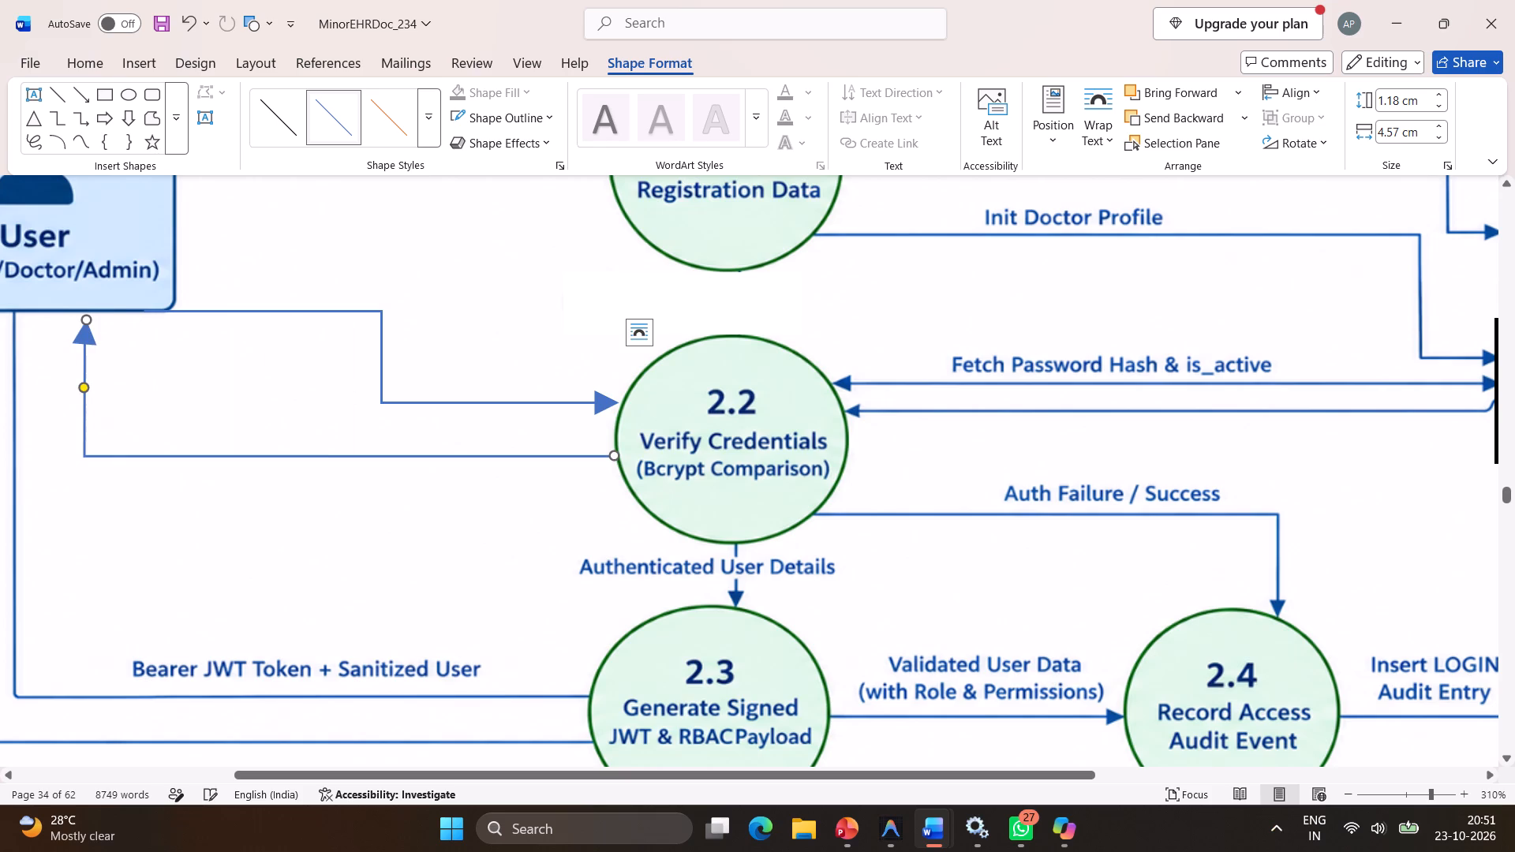
pyautogui.click(84, 334)
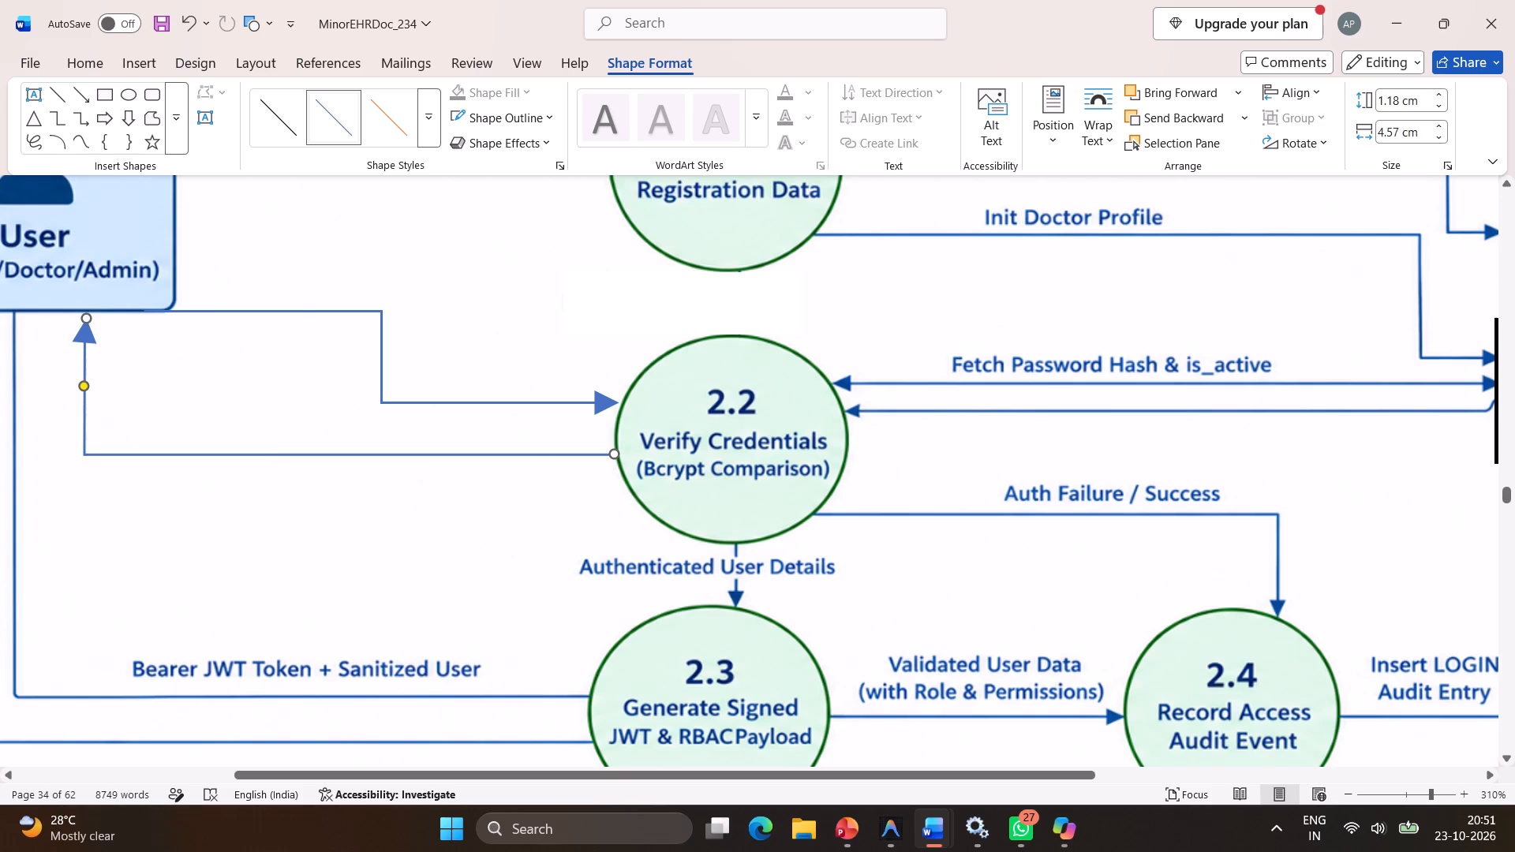
# Shift the bend of the elbow connector from User to process 2.2 so it drops straight down from the User box.
pyautogui.click(370, 311)
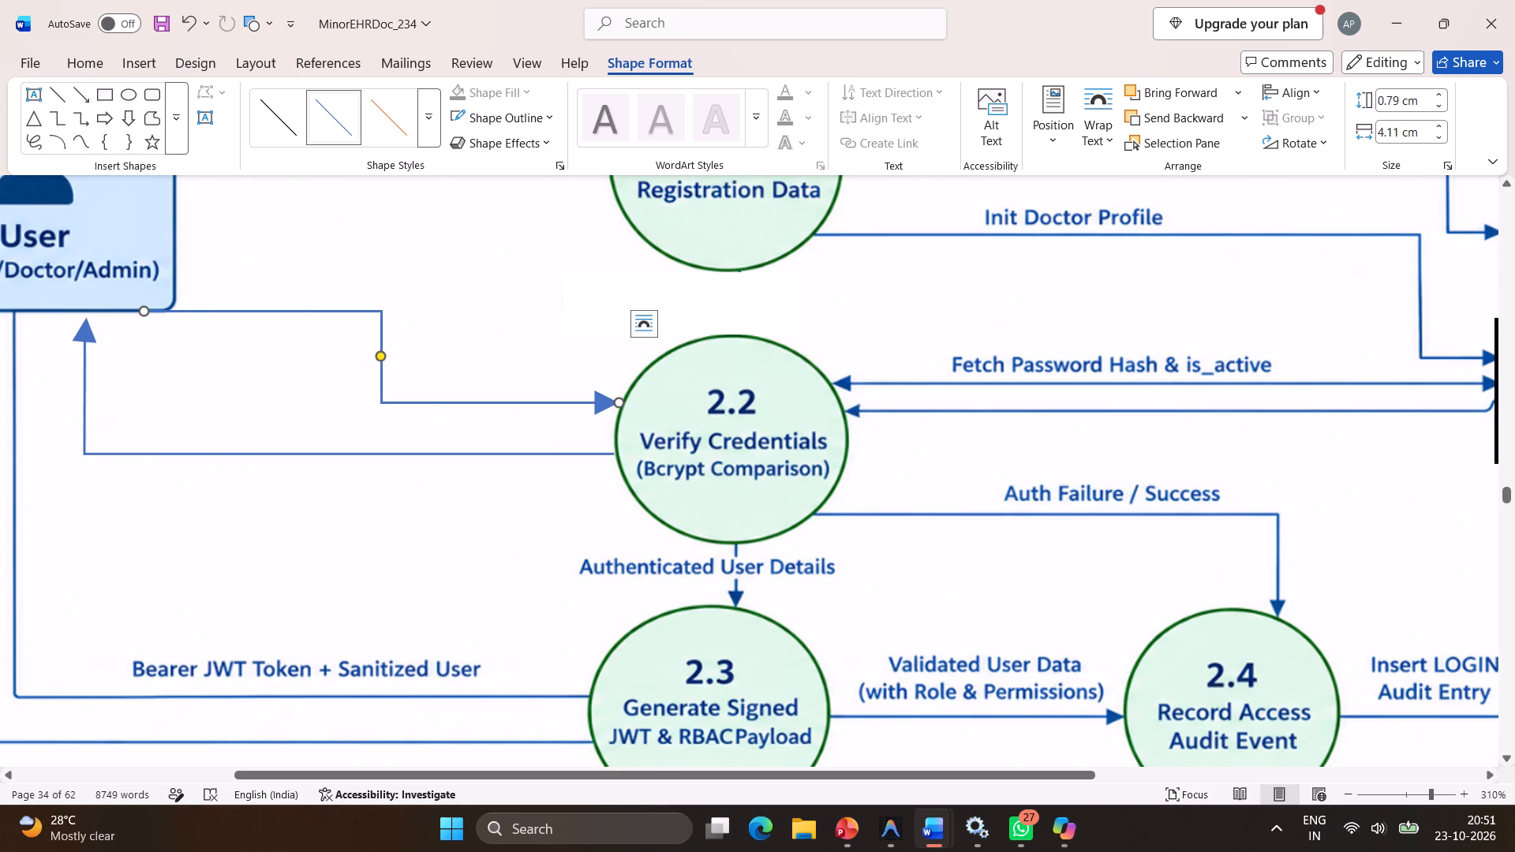
pyautogui.moveTo(379, 355); pyautogui.dragTo(567, 395)
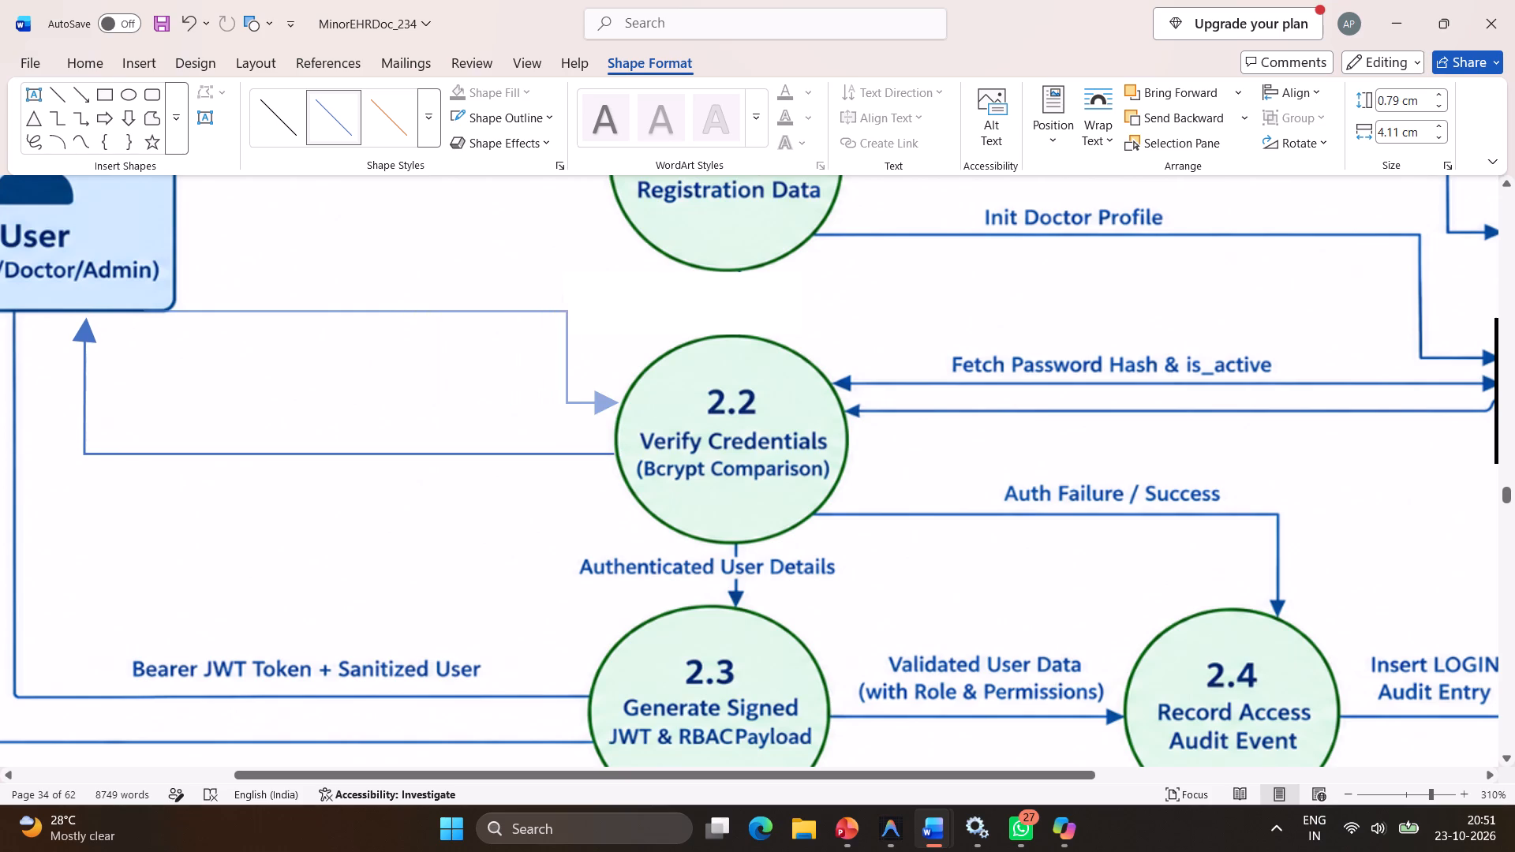
pyautogui.moveTo(567, 395); pyautogui.dragTo(311, 417)
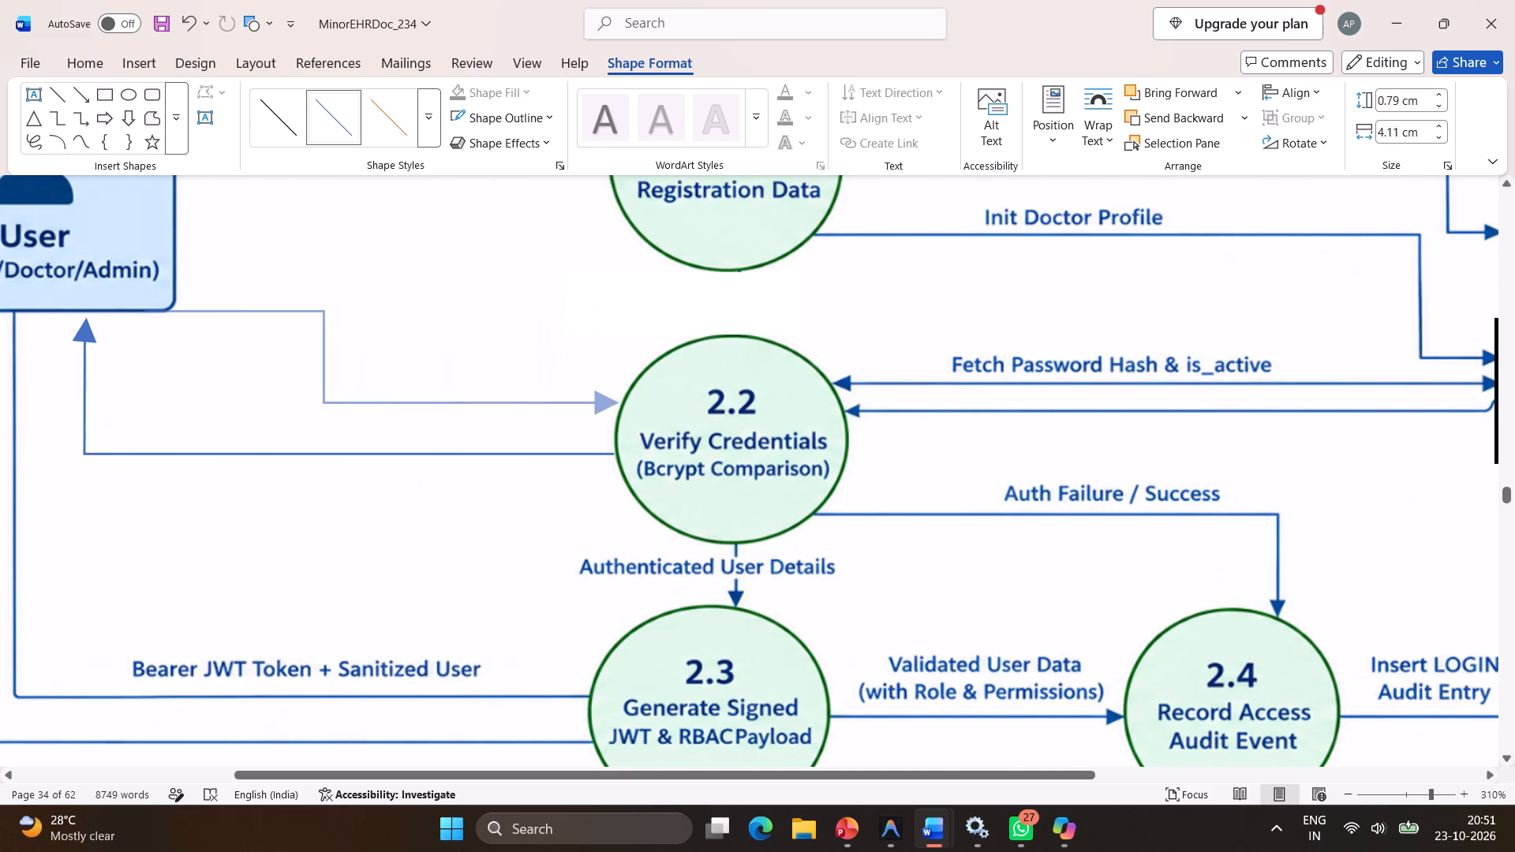
pyautogui.moveTo(311, 417); pyautogui.dragTo(129, 439)
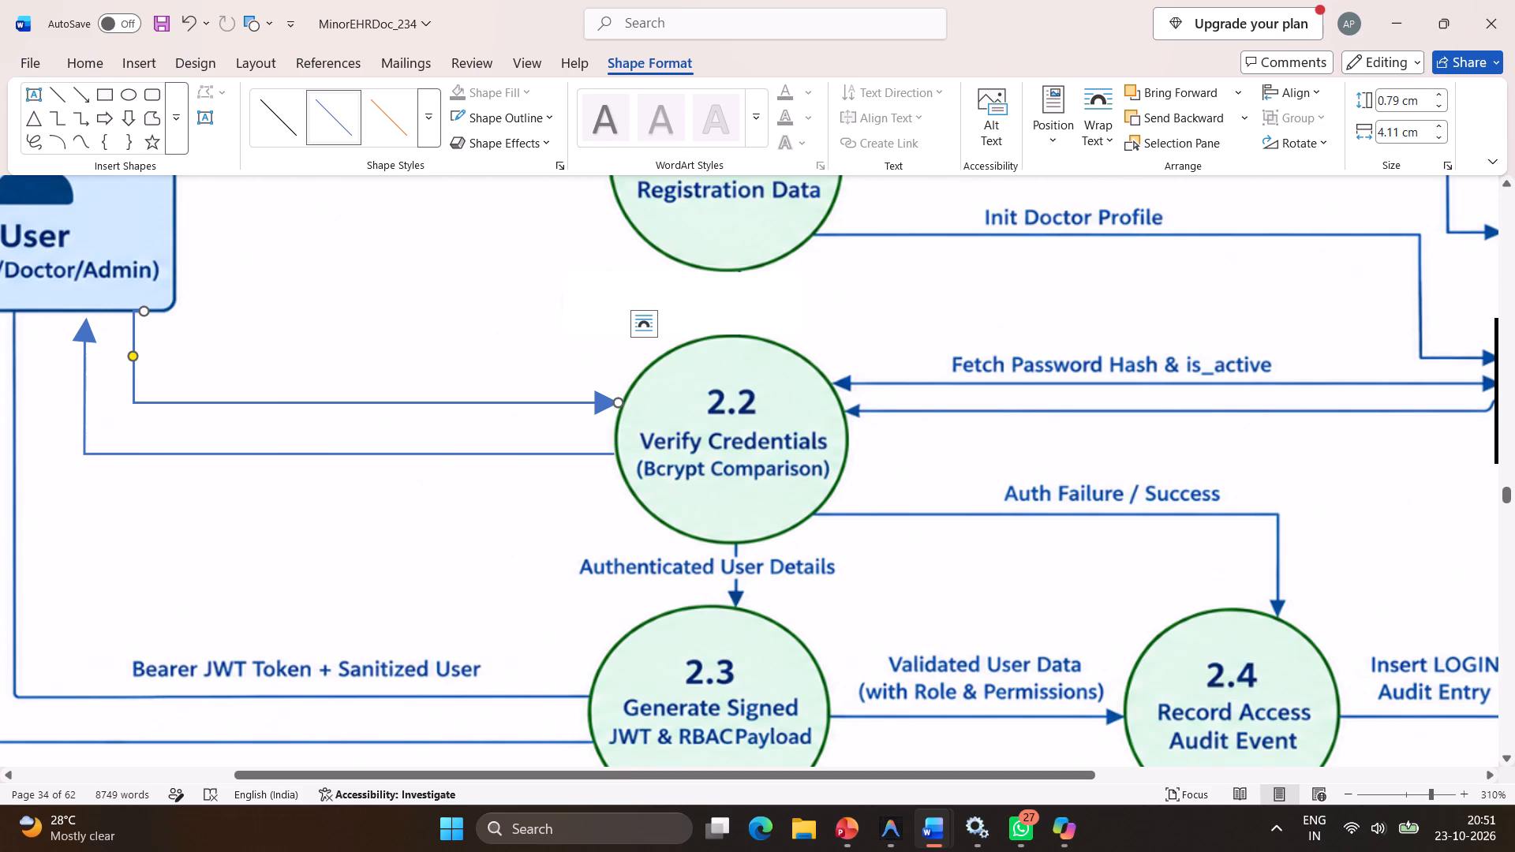
# Fine-tune the return connector from process 2.2 to the User box to about 1.21 cm high and 4.6 cm wide.
pyautogui.click(85, 328)
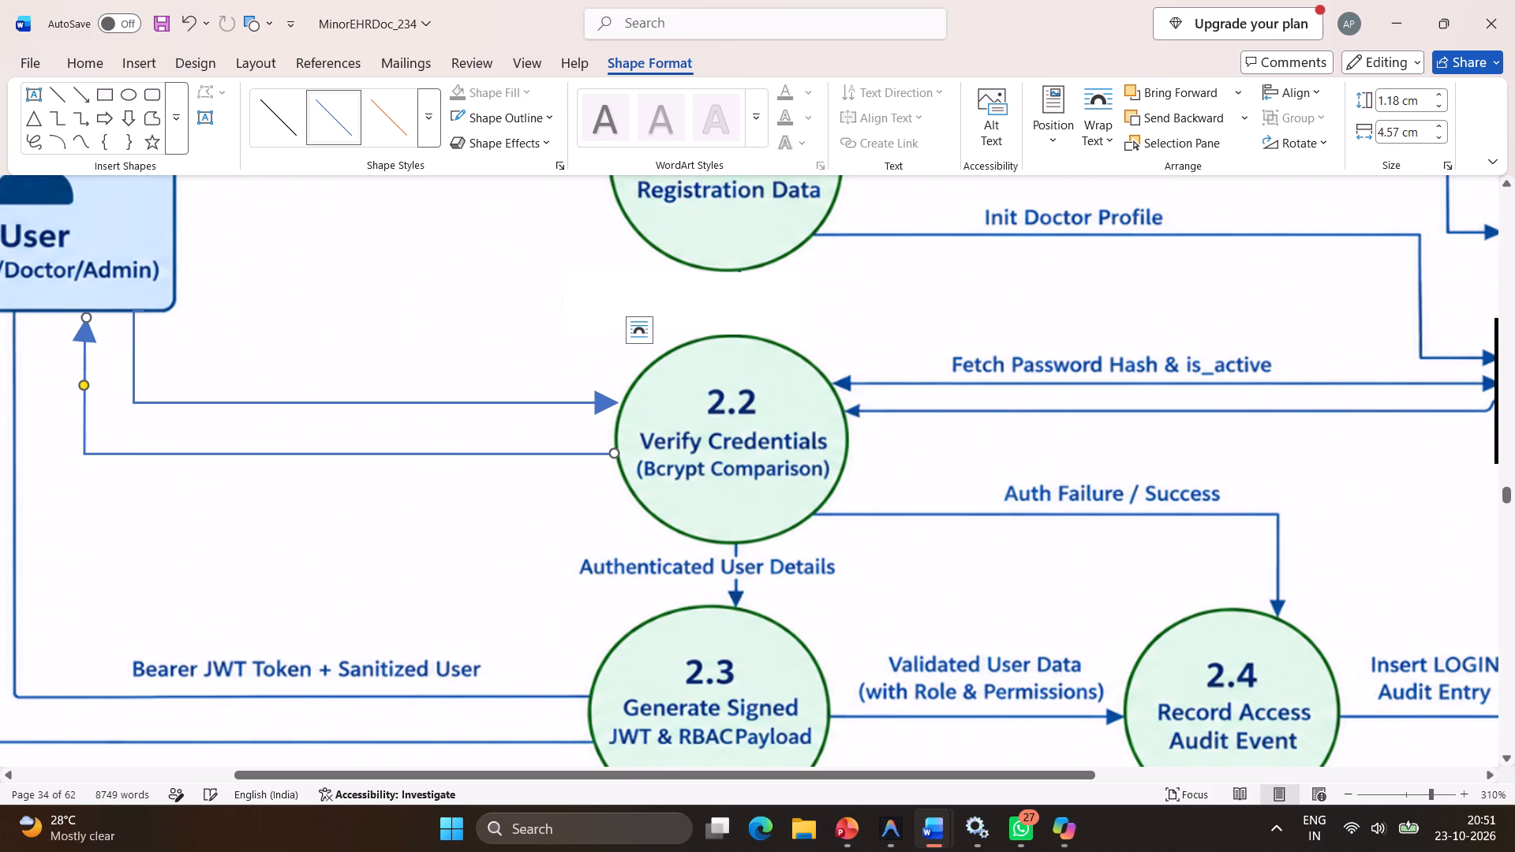
pyautogui.click(88, 319)
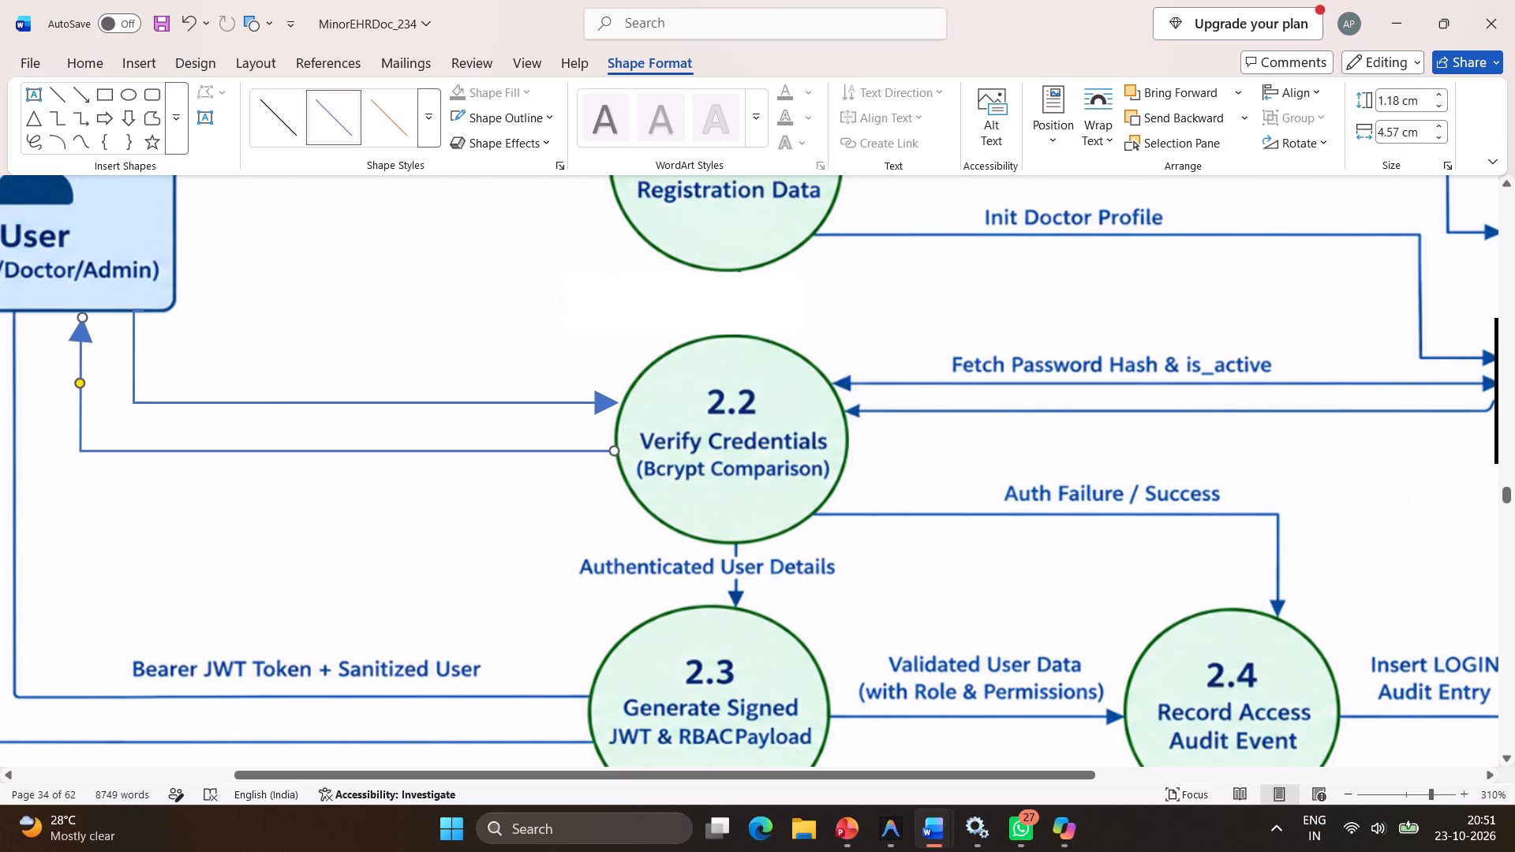
pyautogui.click(80, 383)
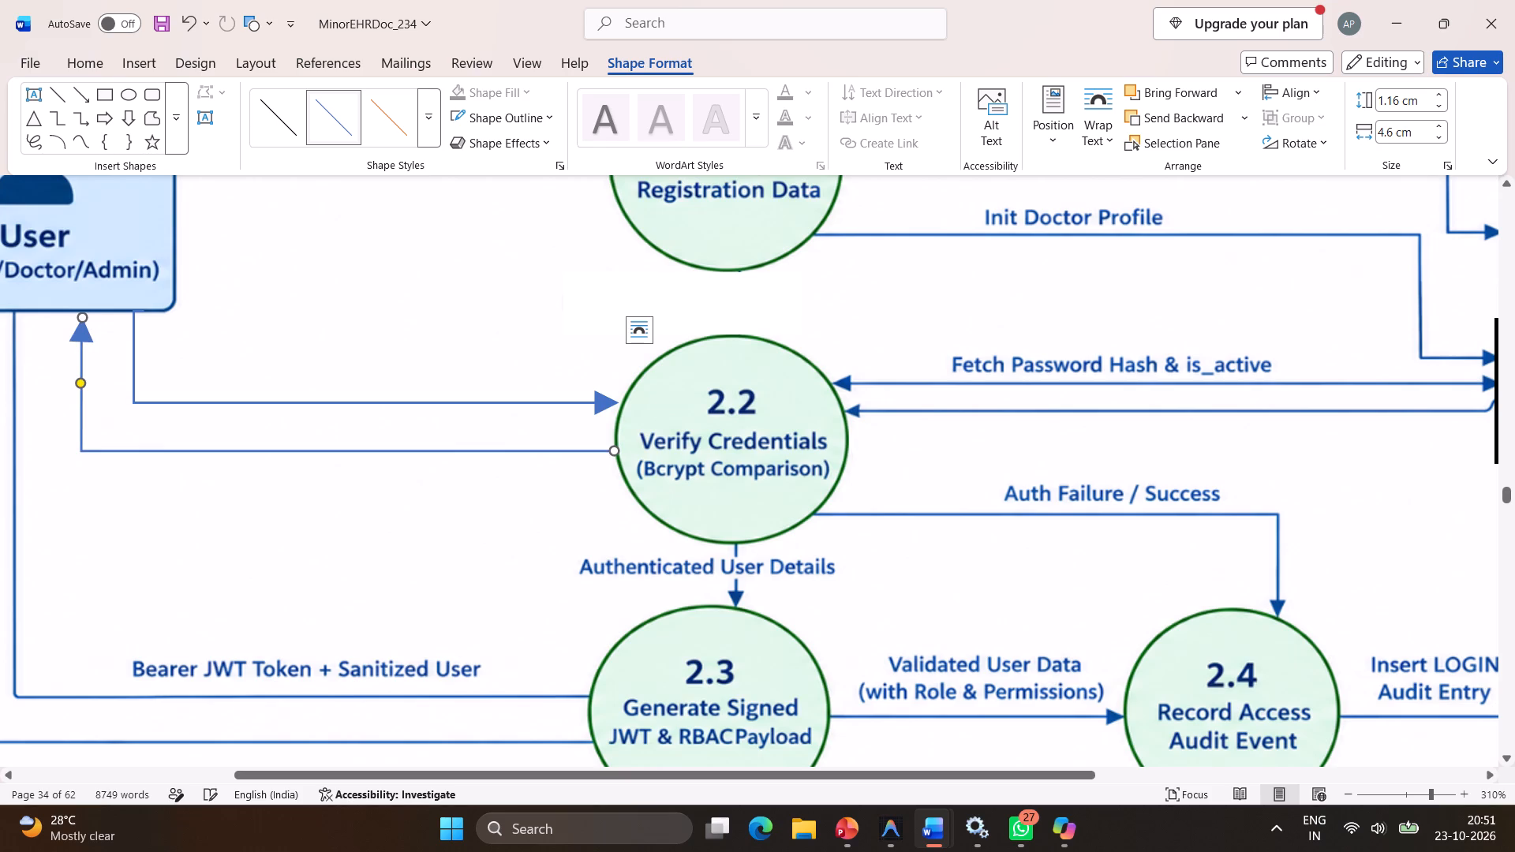
pyautogui.moveTo(80, 322); pyautogui.dragTo(80, 313)
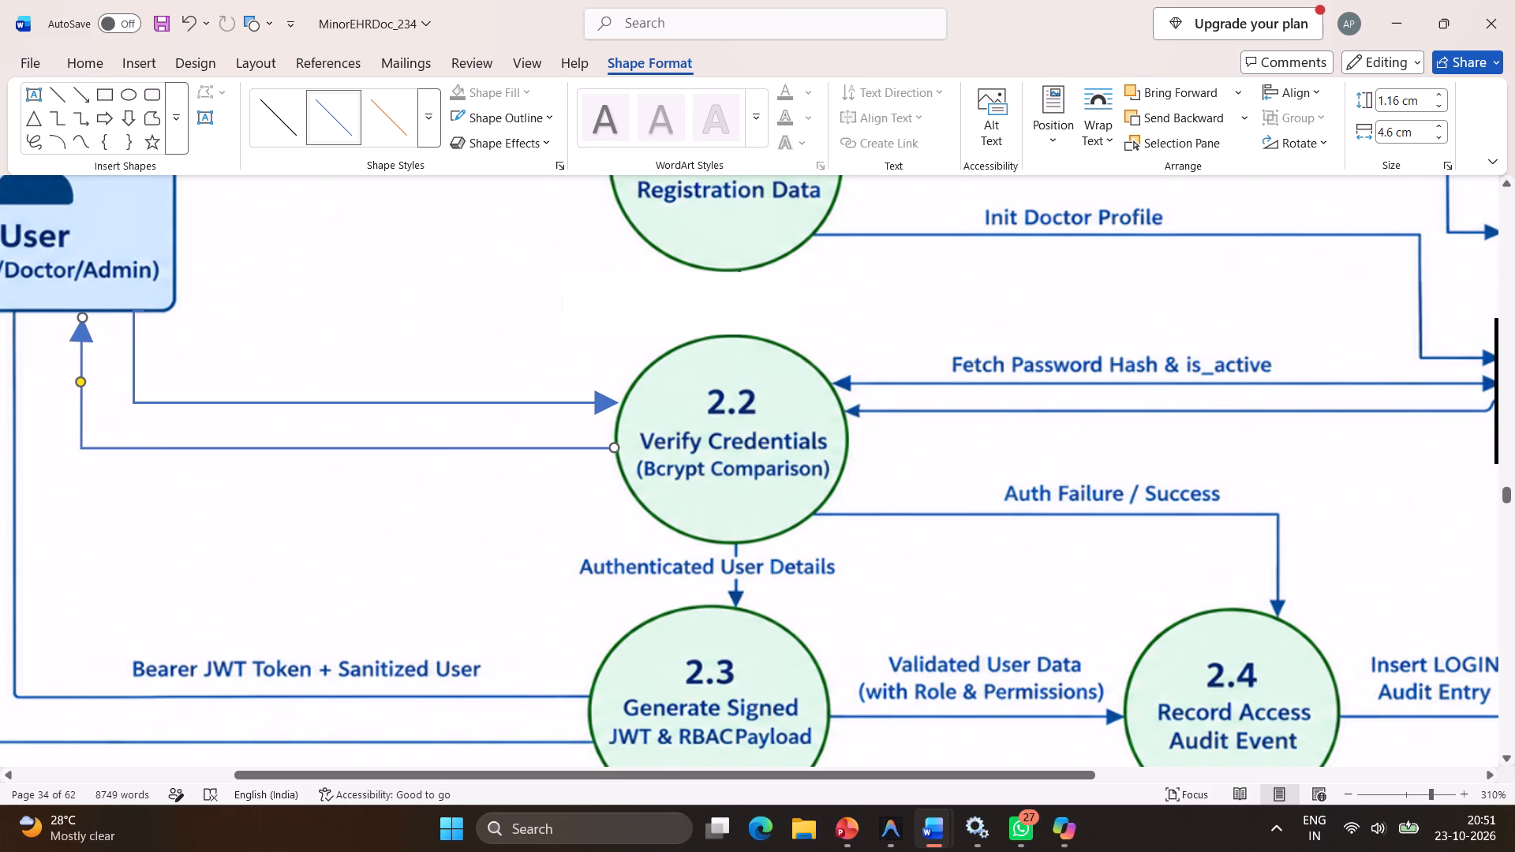
pyautogui.moveTo(80, 313); pyautogui.dragTo(80, 315)
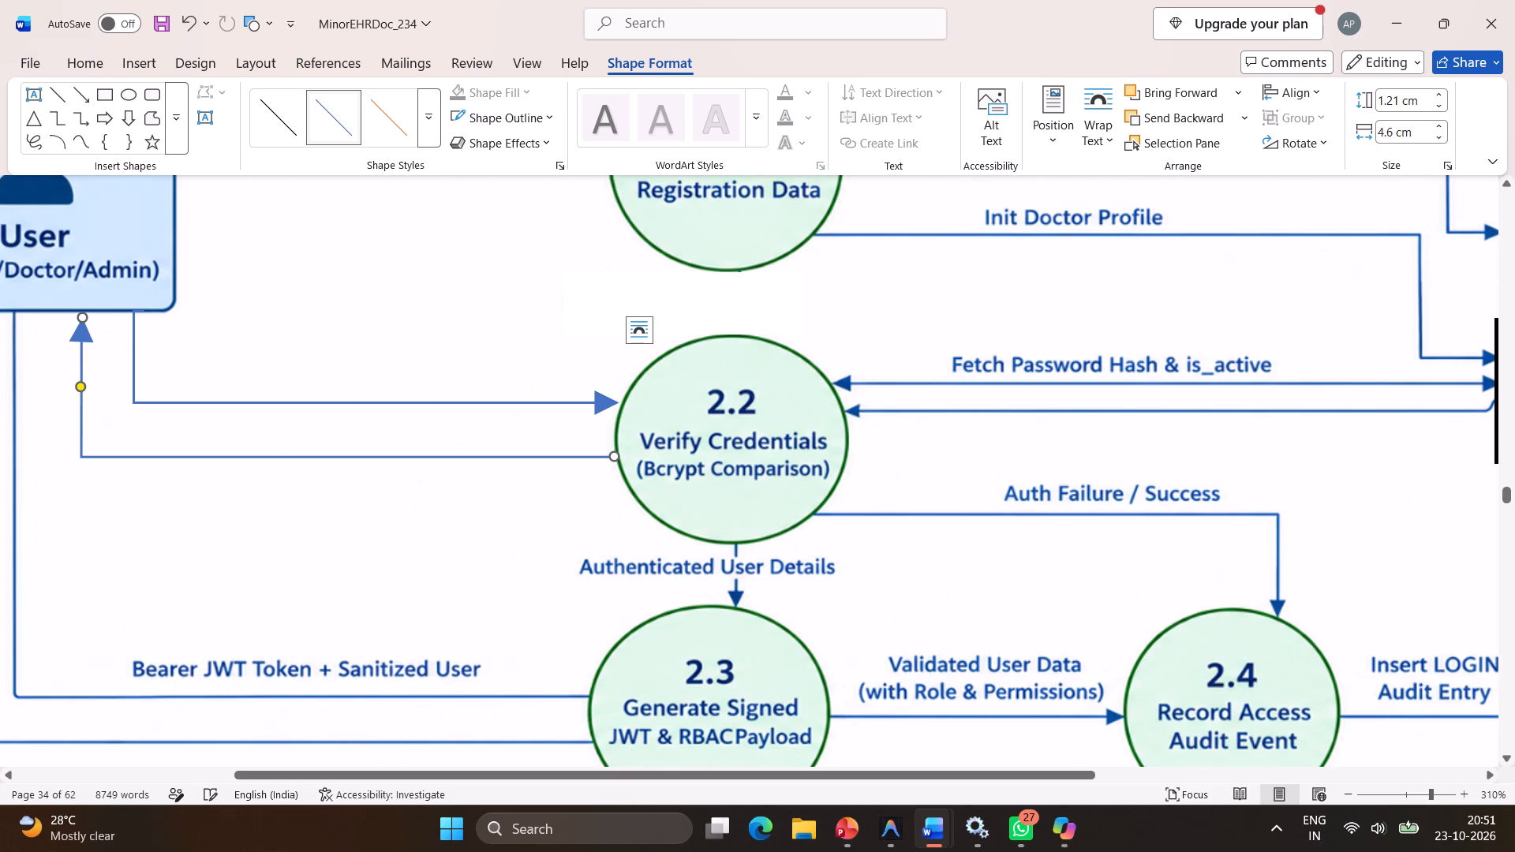
pyautogui.click(135, 490)
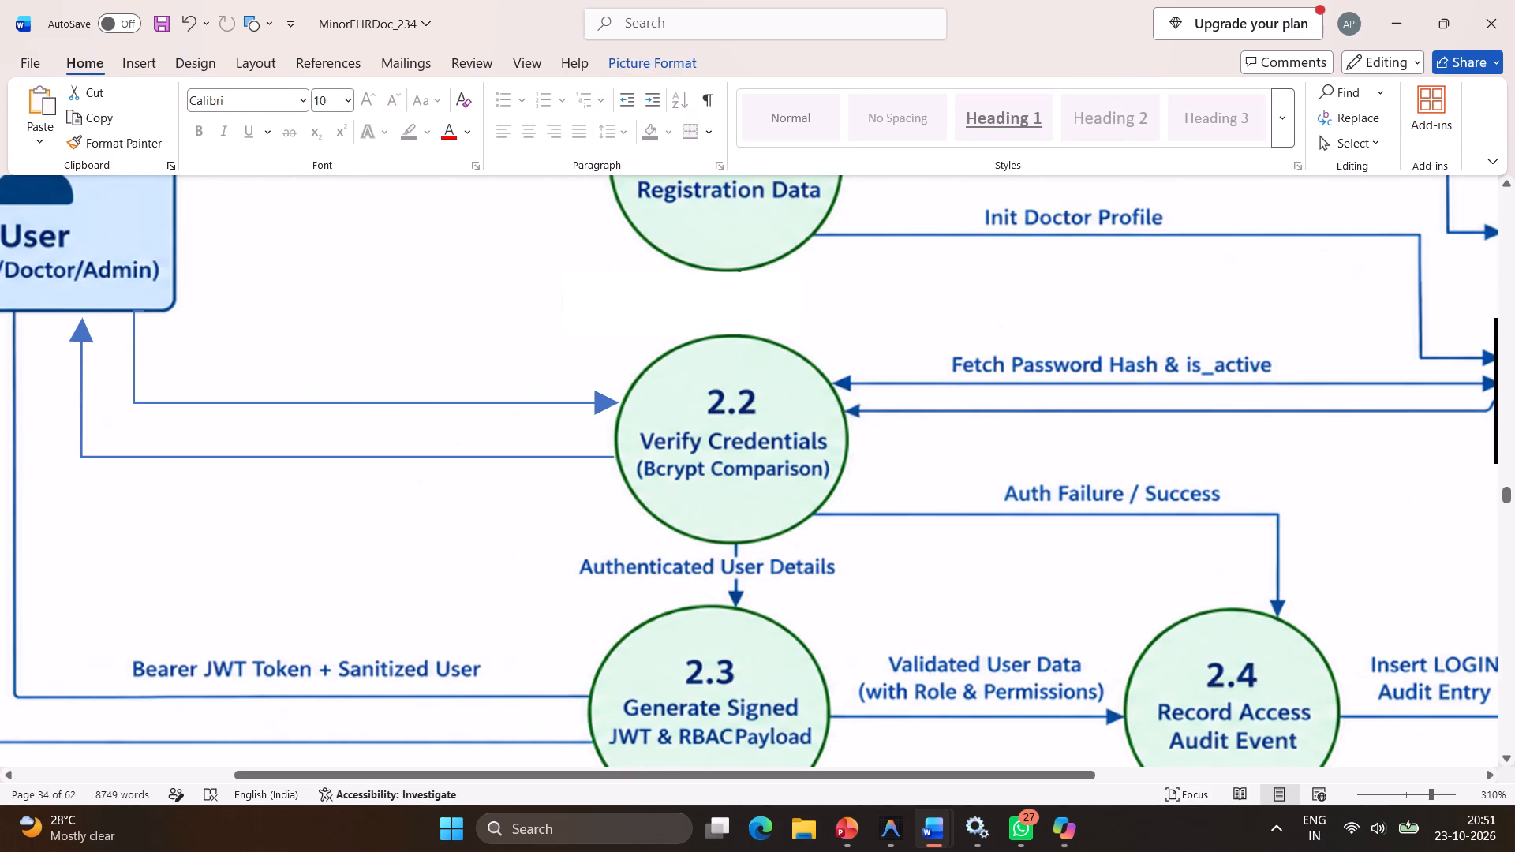
# Review the redrawn User connectors in the Level 2 Authentication & Access Control diagram and look over the neighbouring Level 1 and Level 2 diagrams.
pyautogui.scroll(1, 489, 423)
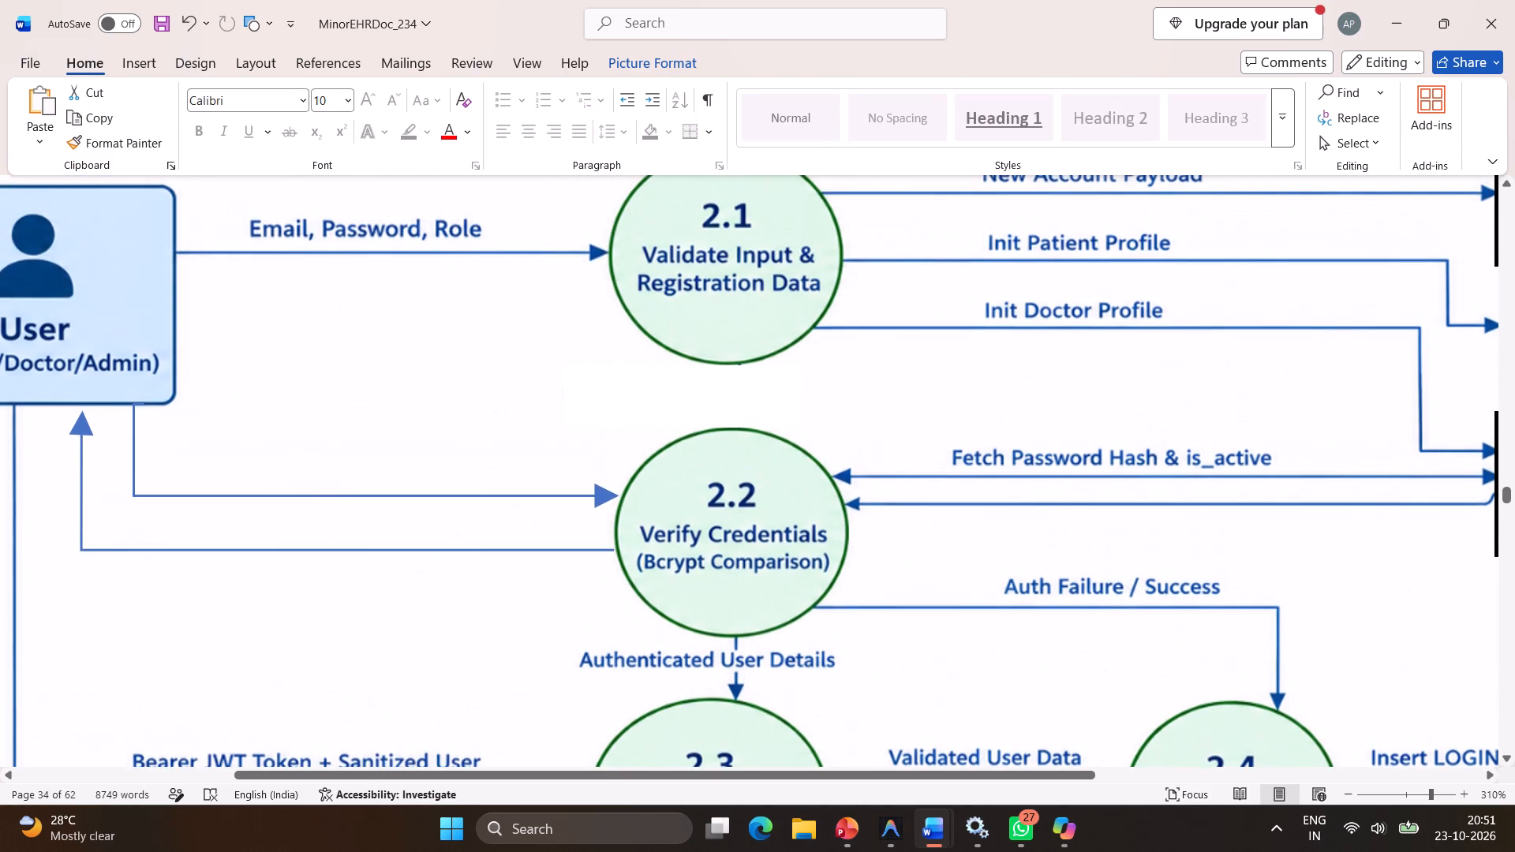
pyautogui.scroll(1, 489, 423)
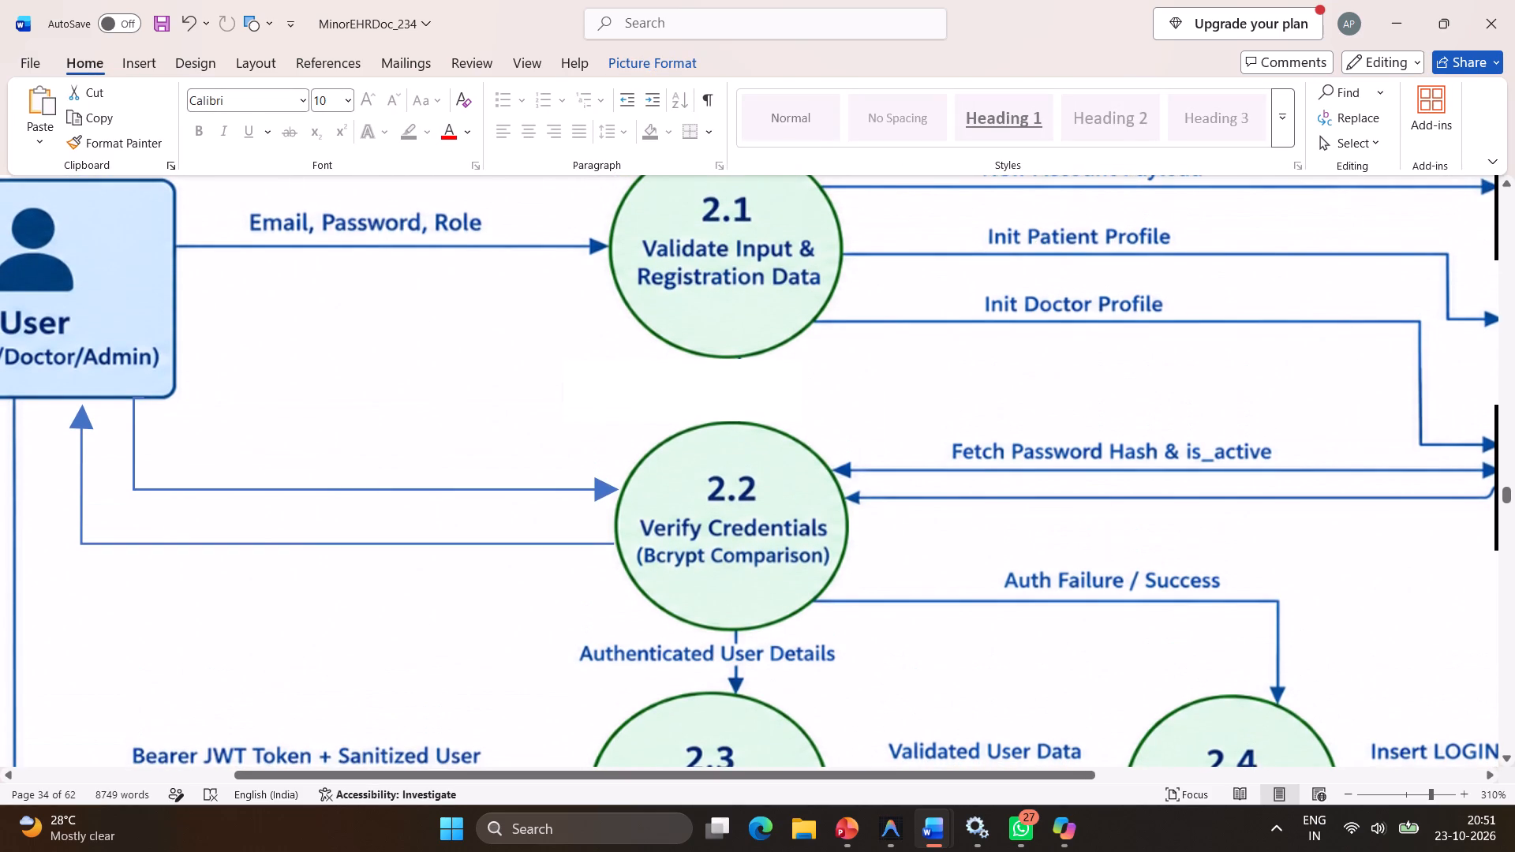
pyautogui.click(488, 428)
pyautogui.scroll(-1, 693, 405)
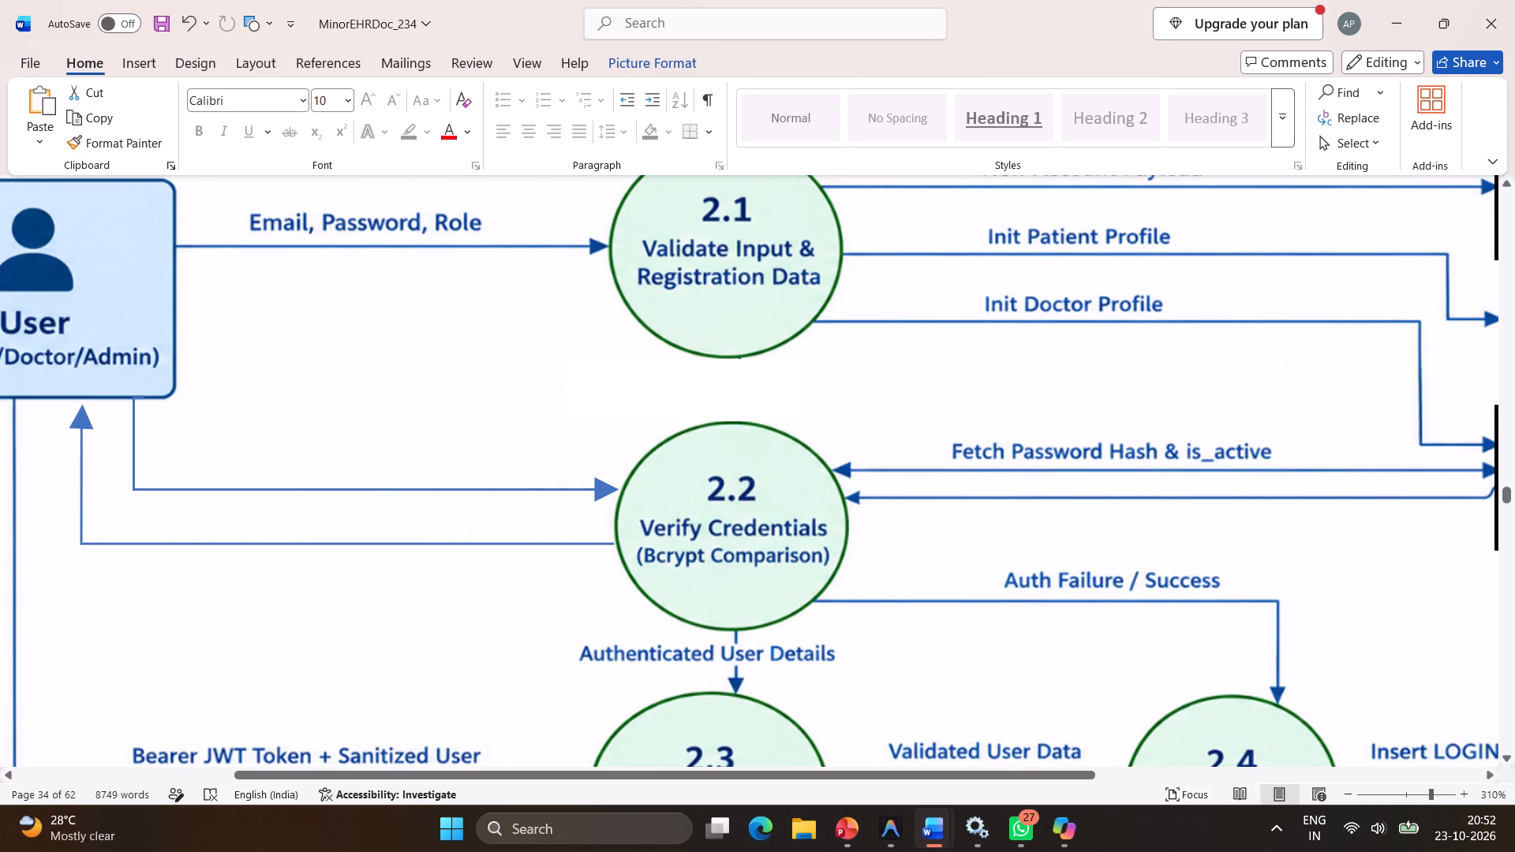
pyautogui.scroll(-1, 693, 405)
pyautogui.keyDown('ctrl'); pyautogui.scroll(-2, 693, 405); pyautogui.keyUp('ctrl')
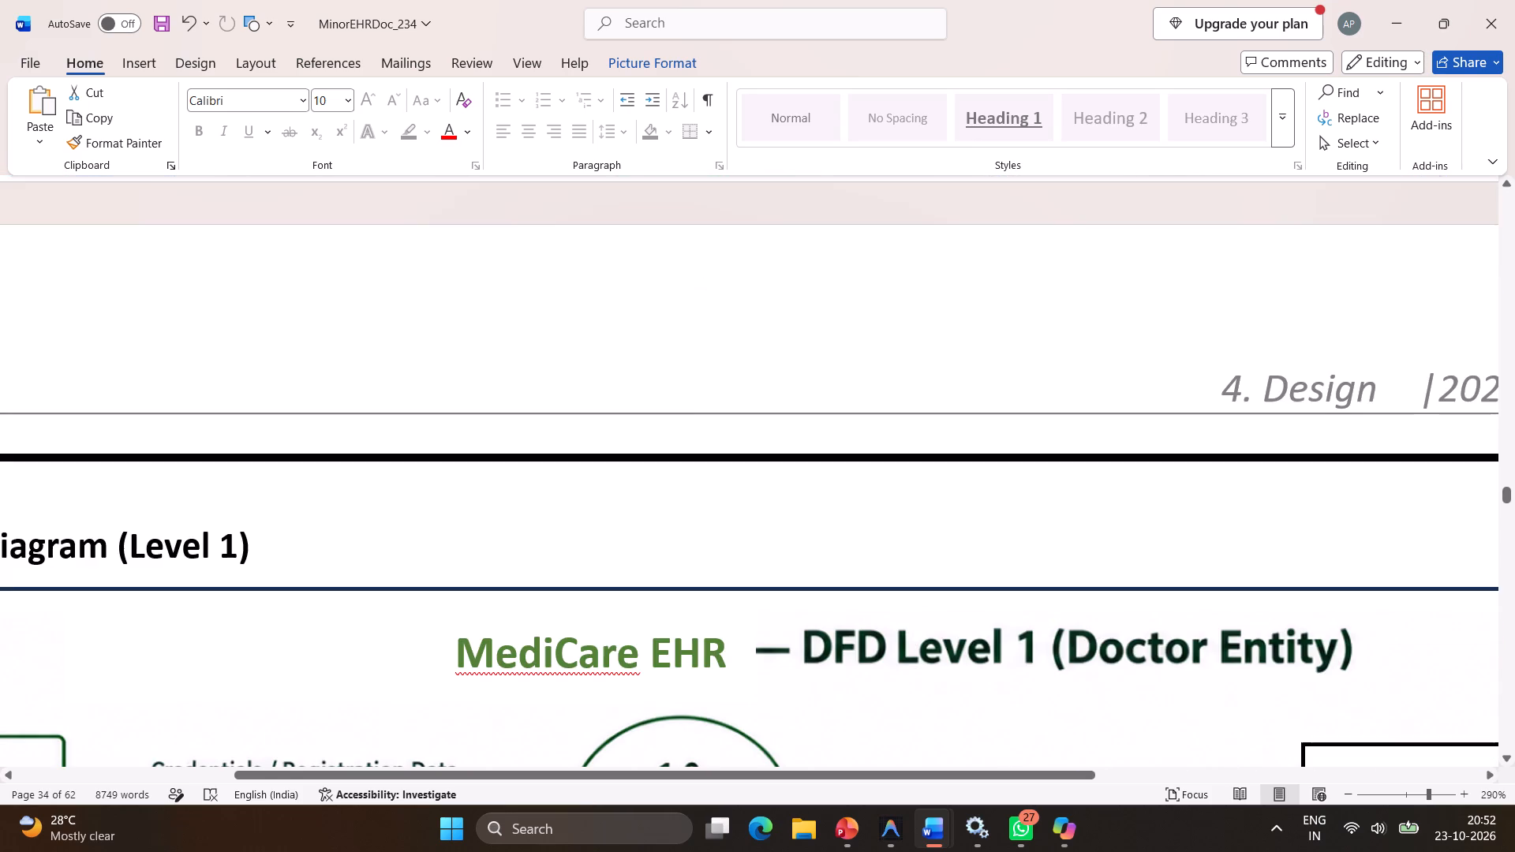
pyautogui.keyDown('ctrl'); pyautogui.scroll(-4, 693, 405); pyautogui.keyUp('ctrl')
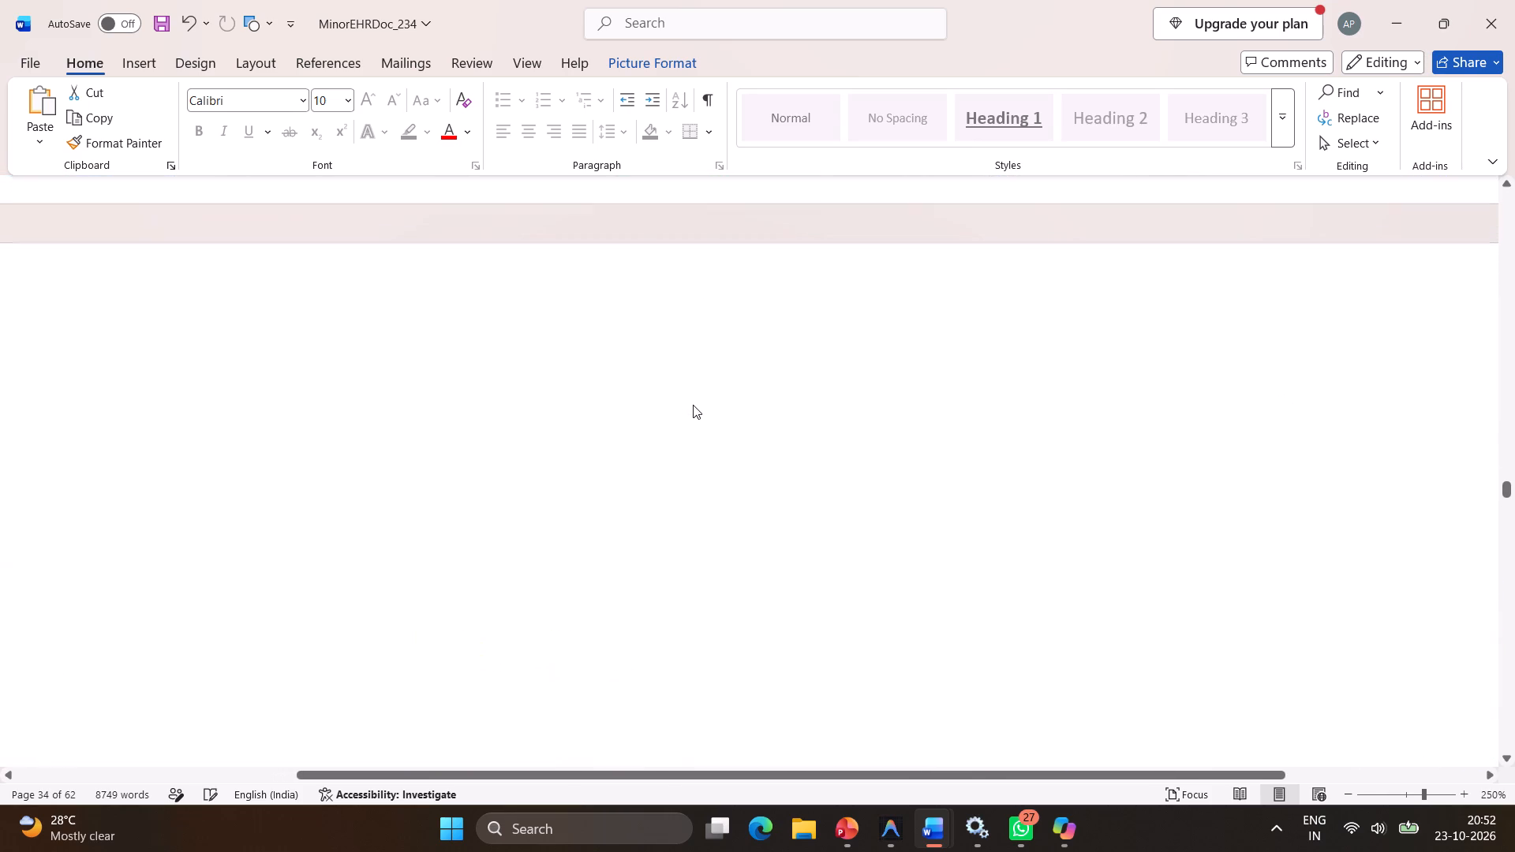
pyautogui.keyDown('ctrl'); pyautogui.scroll(-13, 693, 405); pyautogui.keyUp('ctrl')
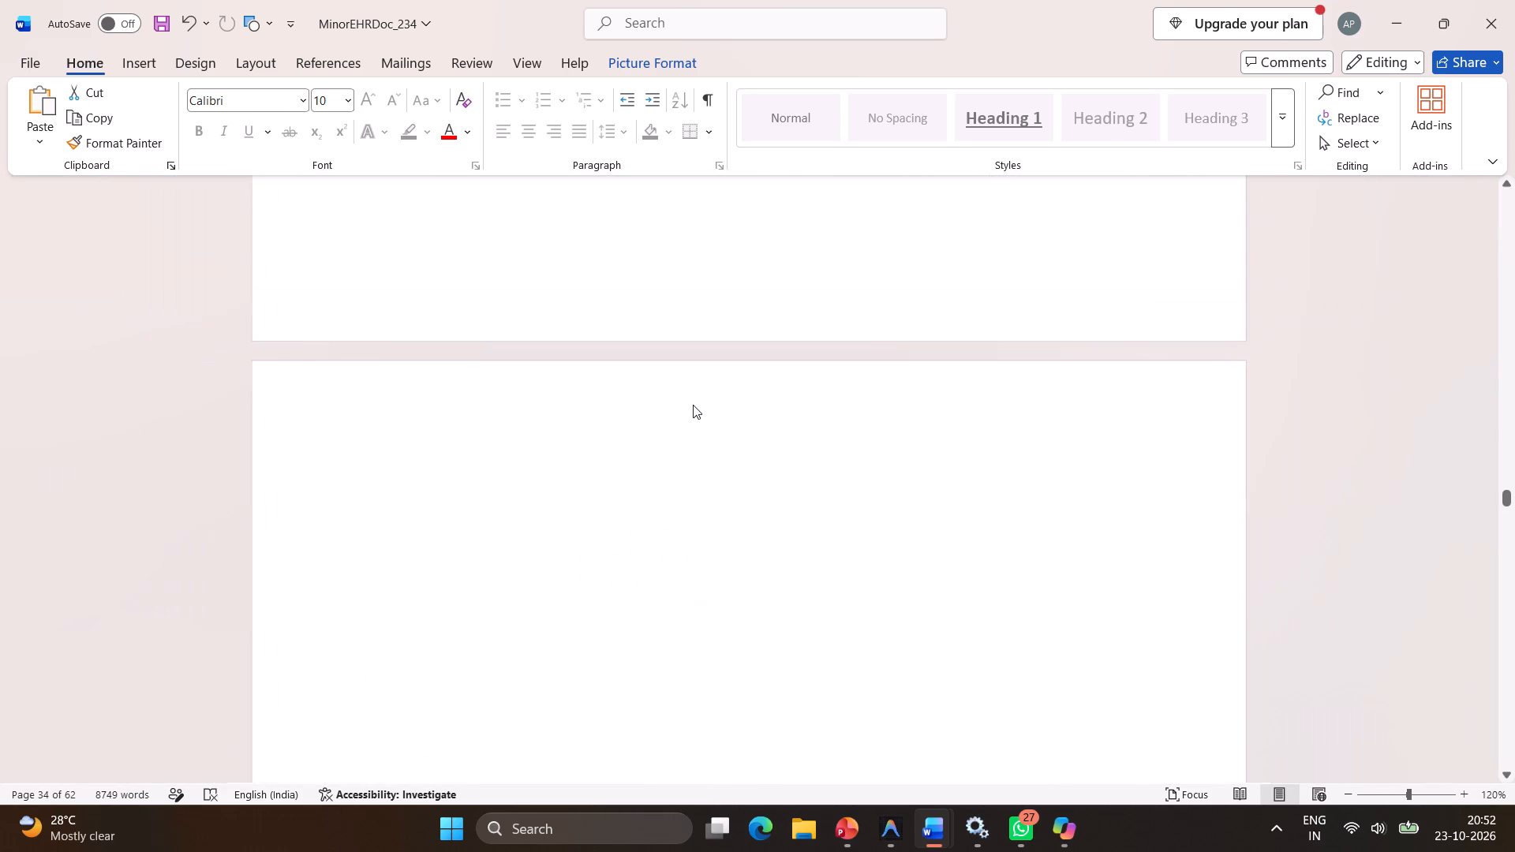
pyautogui.scroll(7, 693, 405)
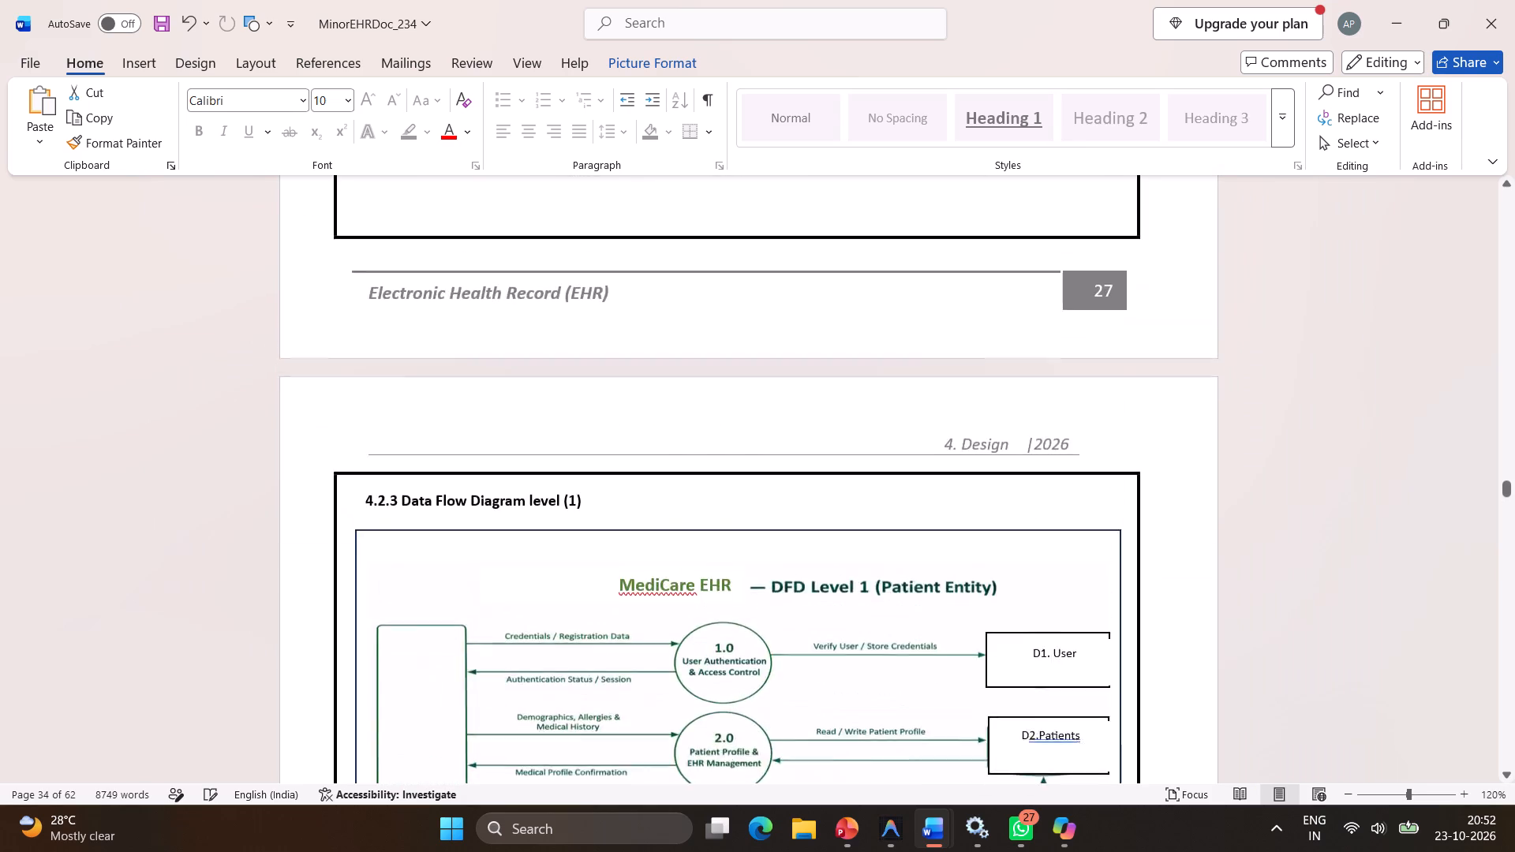
pyautogui.scroll(-7, 693, 405)
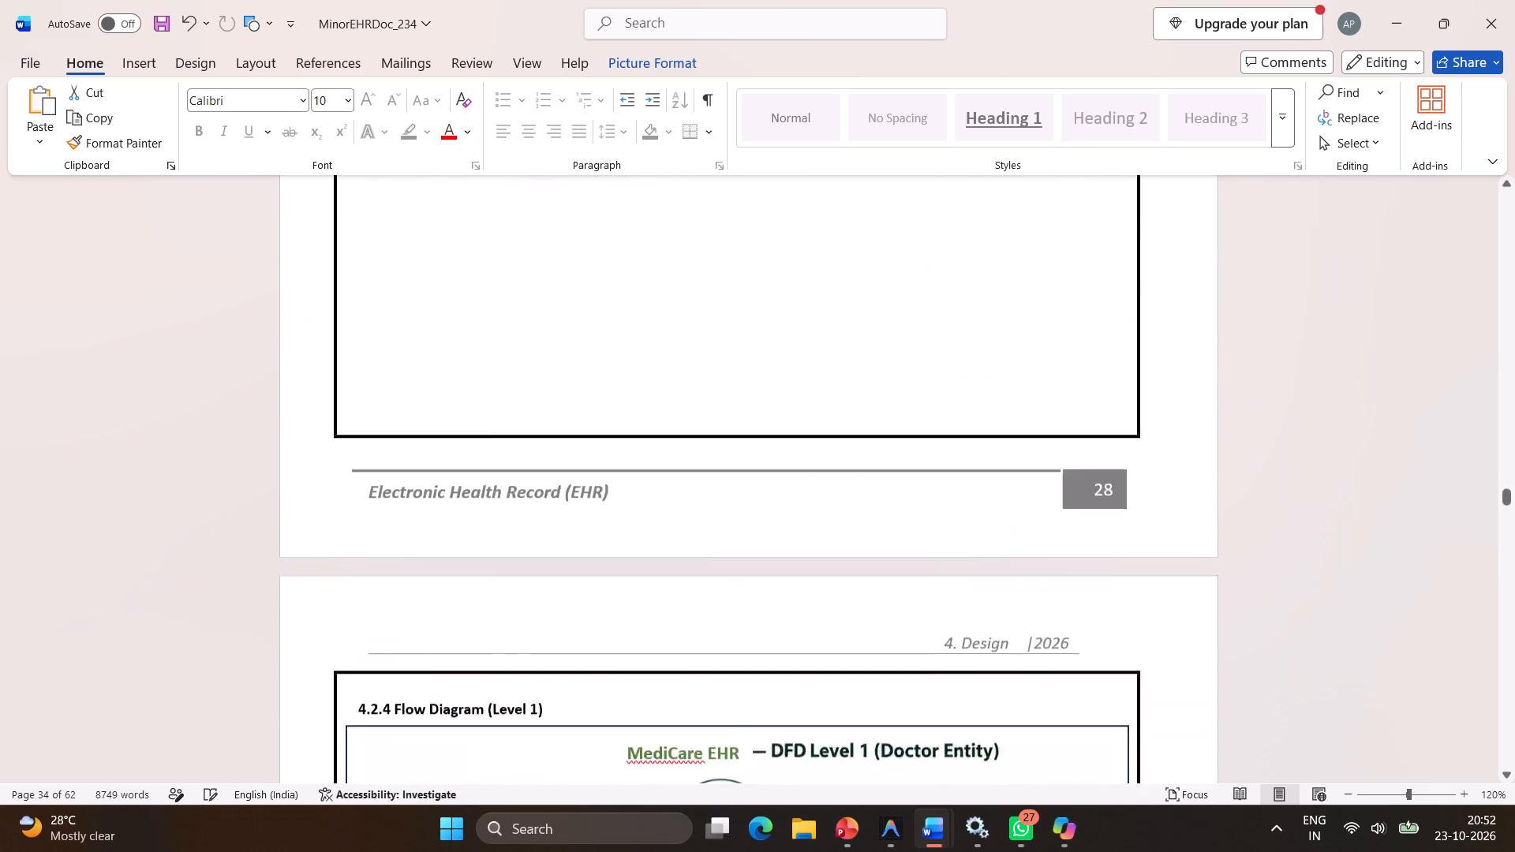
pyautogui.scroll(-3, 693, 405)
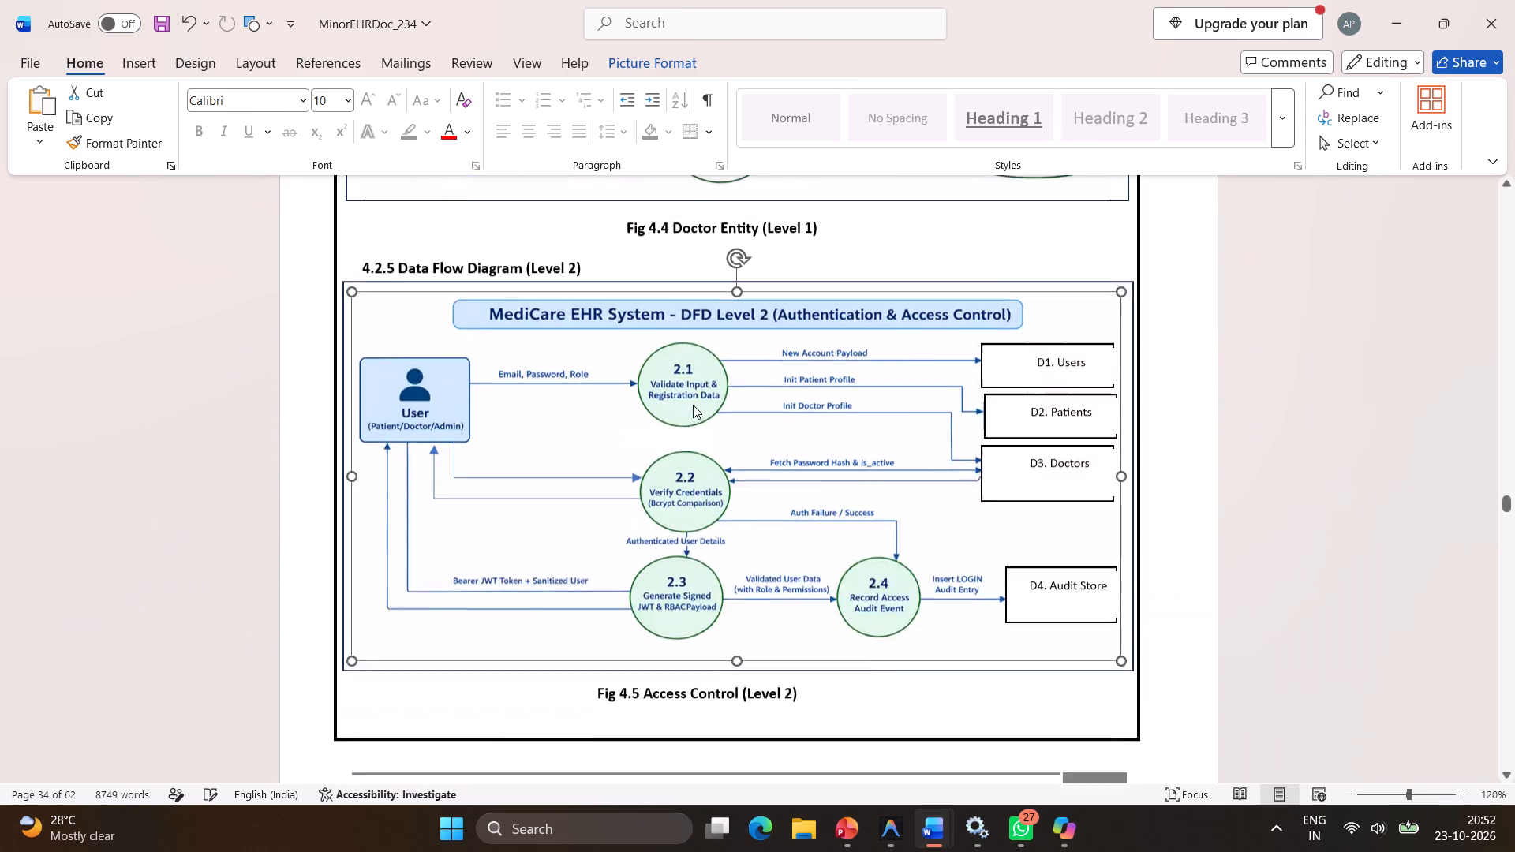
pyautogui.scroll(-1, 693, 405)
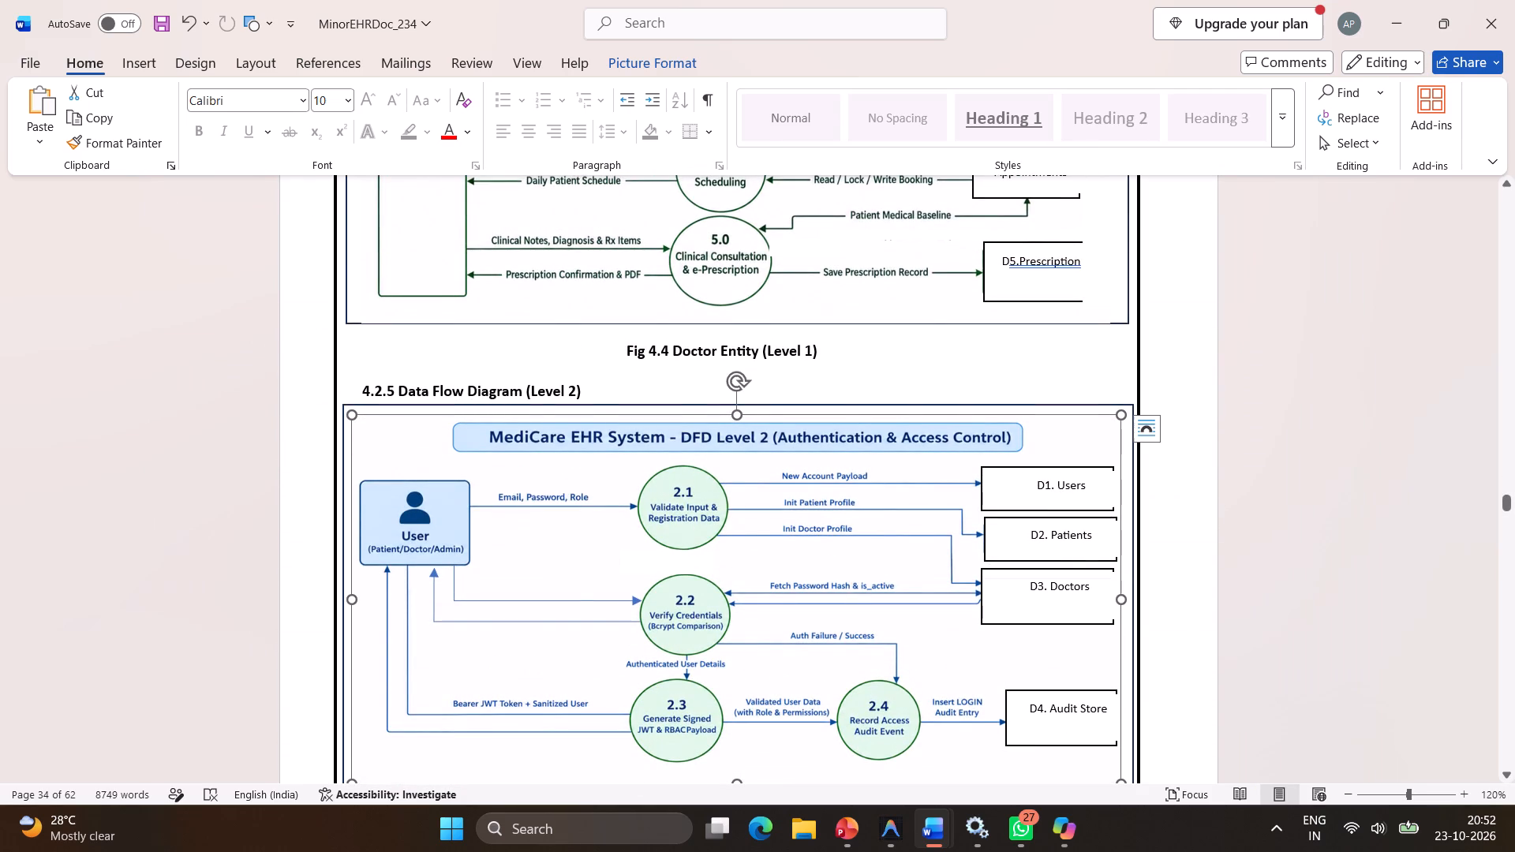
pyautogui.keyDown('ctrl'); pyautogui.scroll(6, 627, 633); pyautogui.keyUp('ctrl')
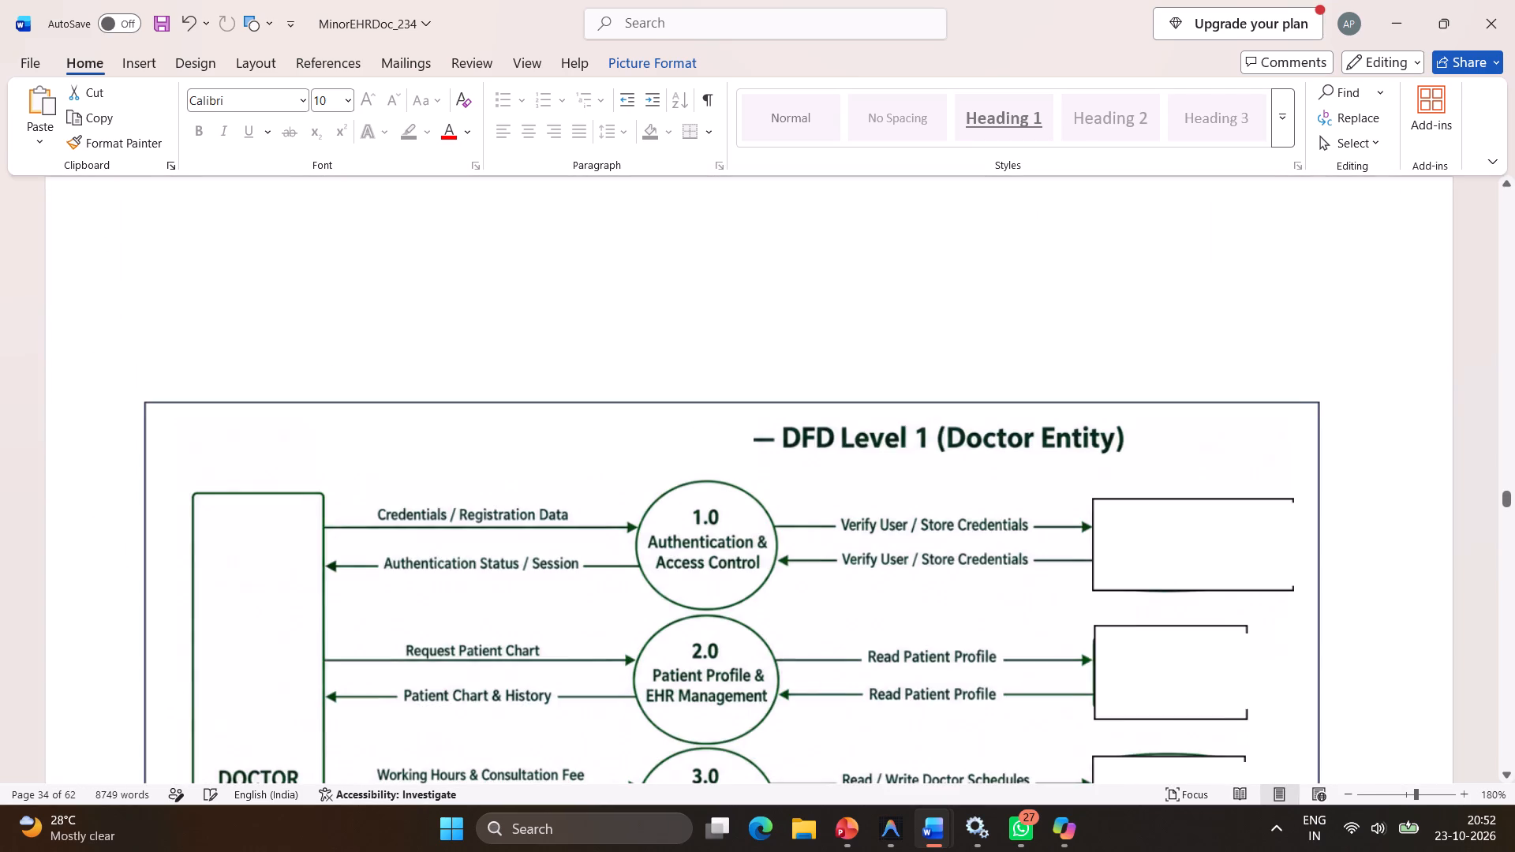
pyautogui.scroll(-4, 627, 633)
pyautogui.scroll(1, 627, 633)
pyautogui.scroll(-2, 627, 633)
pyautogui.scroll(1, 627, 633)
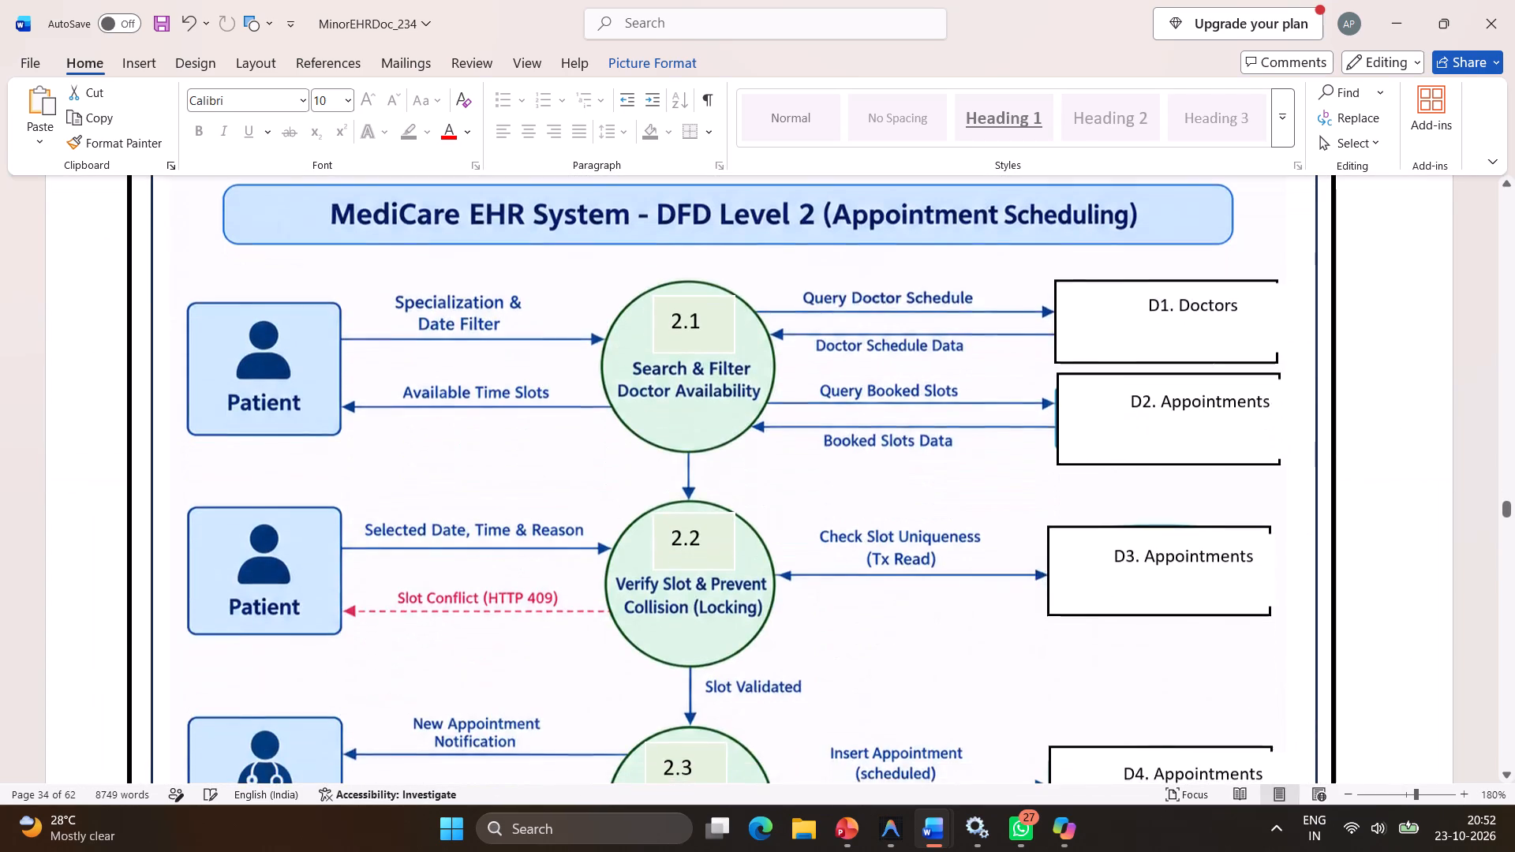
pyautogui.scroll(2, 627, 633)
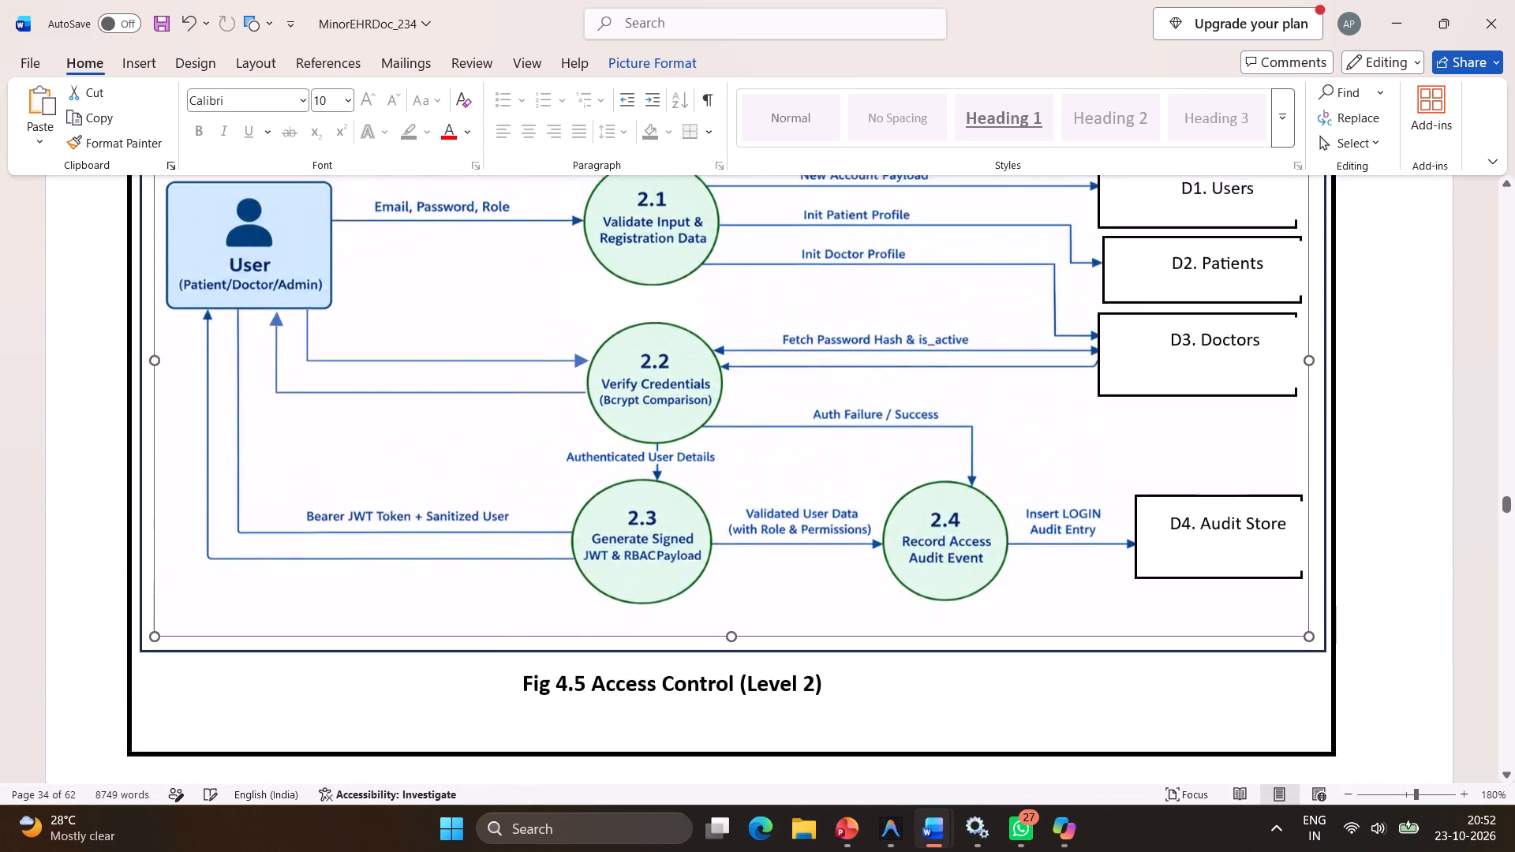
pyautogui.scroll(1, 627, 633)
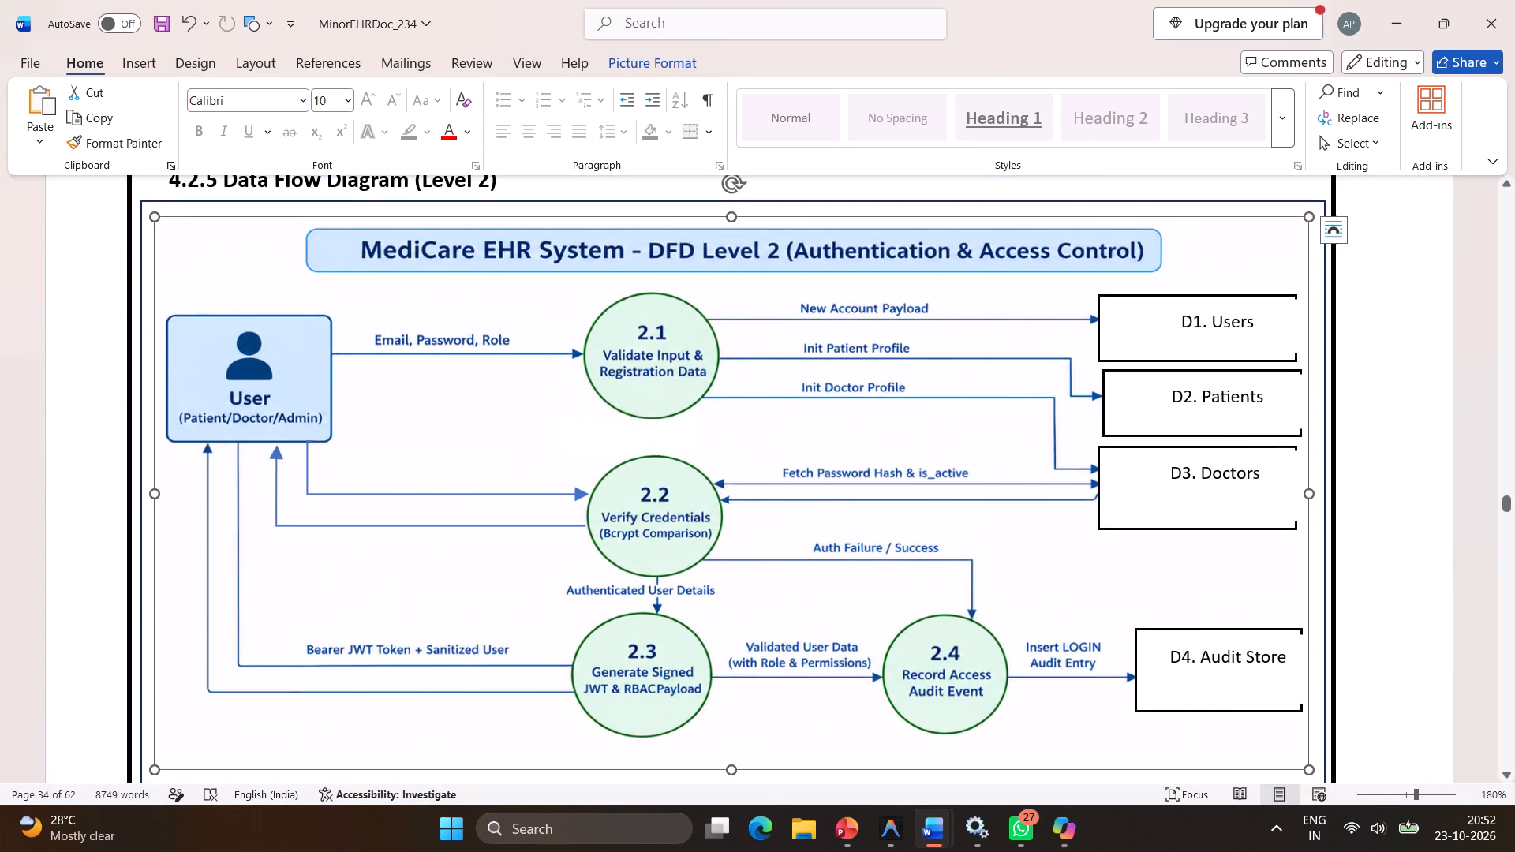
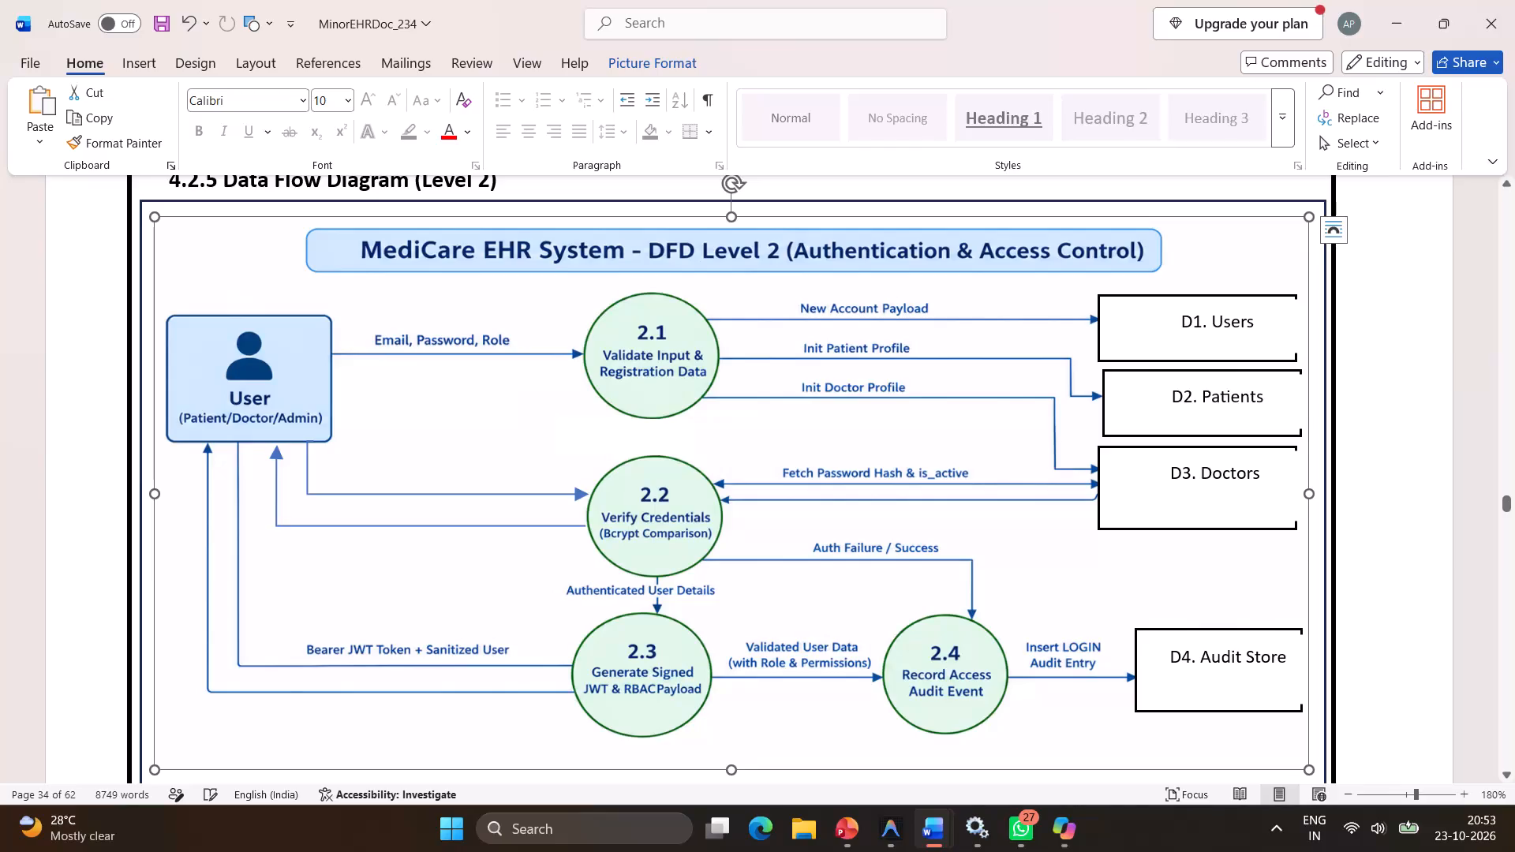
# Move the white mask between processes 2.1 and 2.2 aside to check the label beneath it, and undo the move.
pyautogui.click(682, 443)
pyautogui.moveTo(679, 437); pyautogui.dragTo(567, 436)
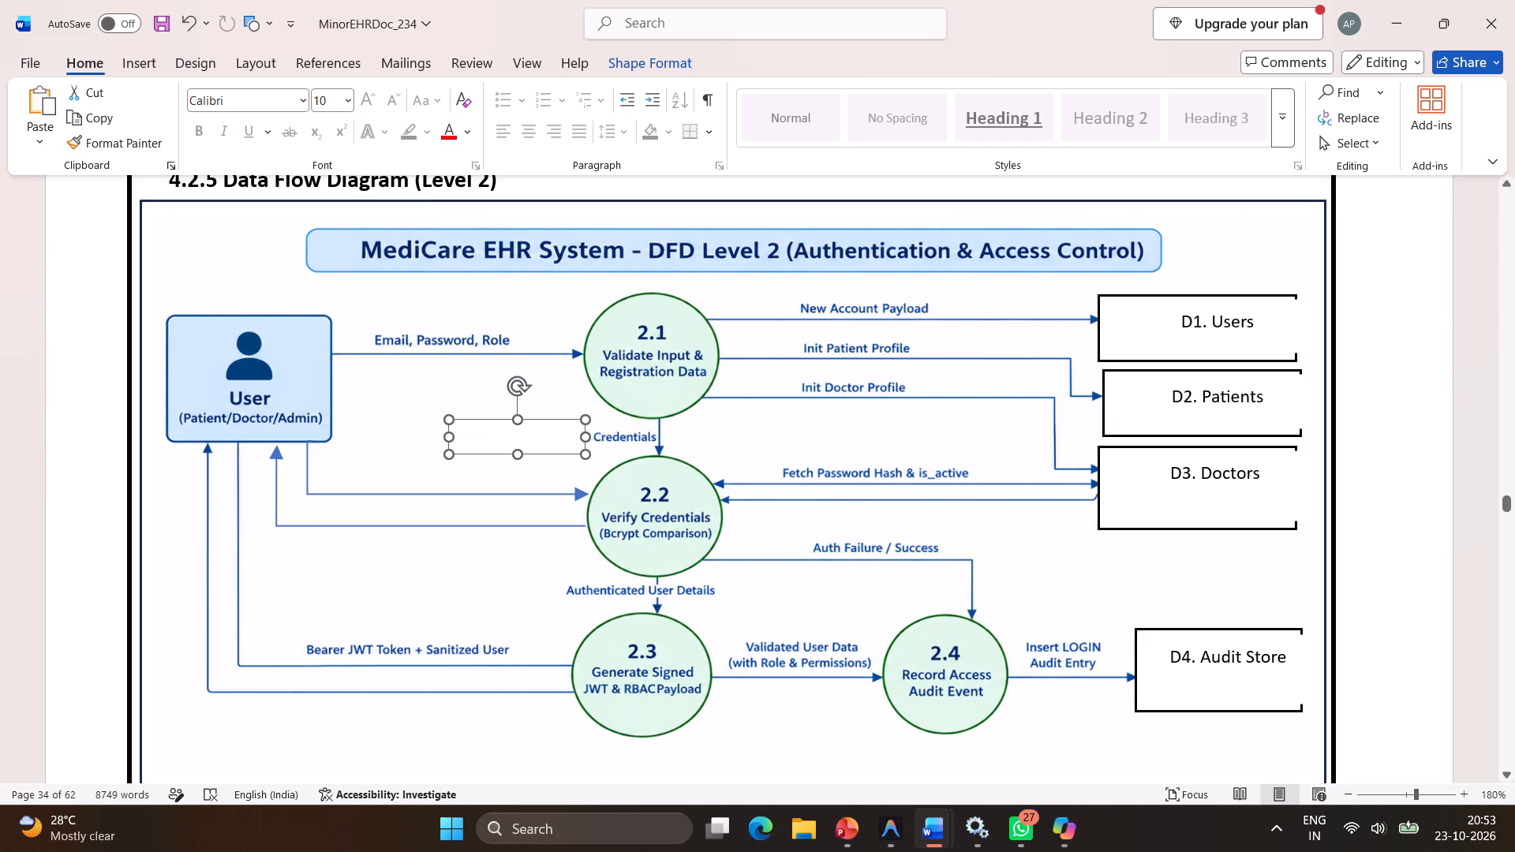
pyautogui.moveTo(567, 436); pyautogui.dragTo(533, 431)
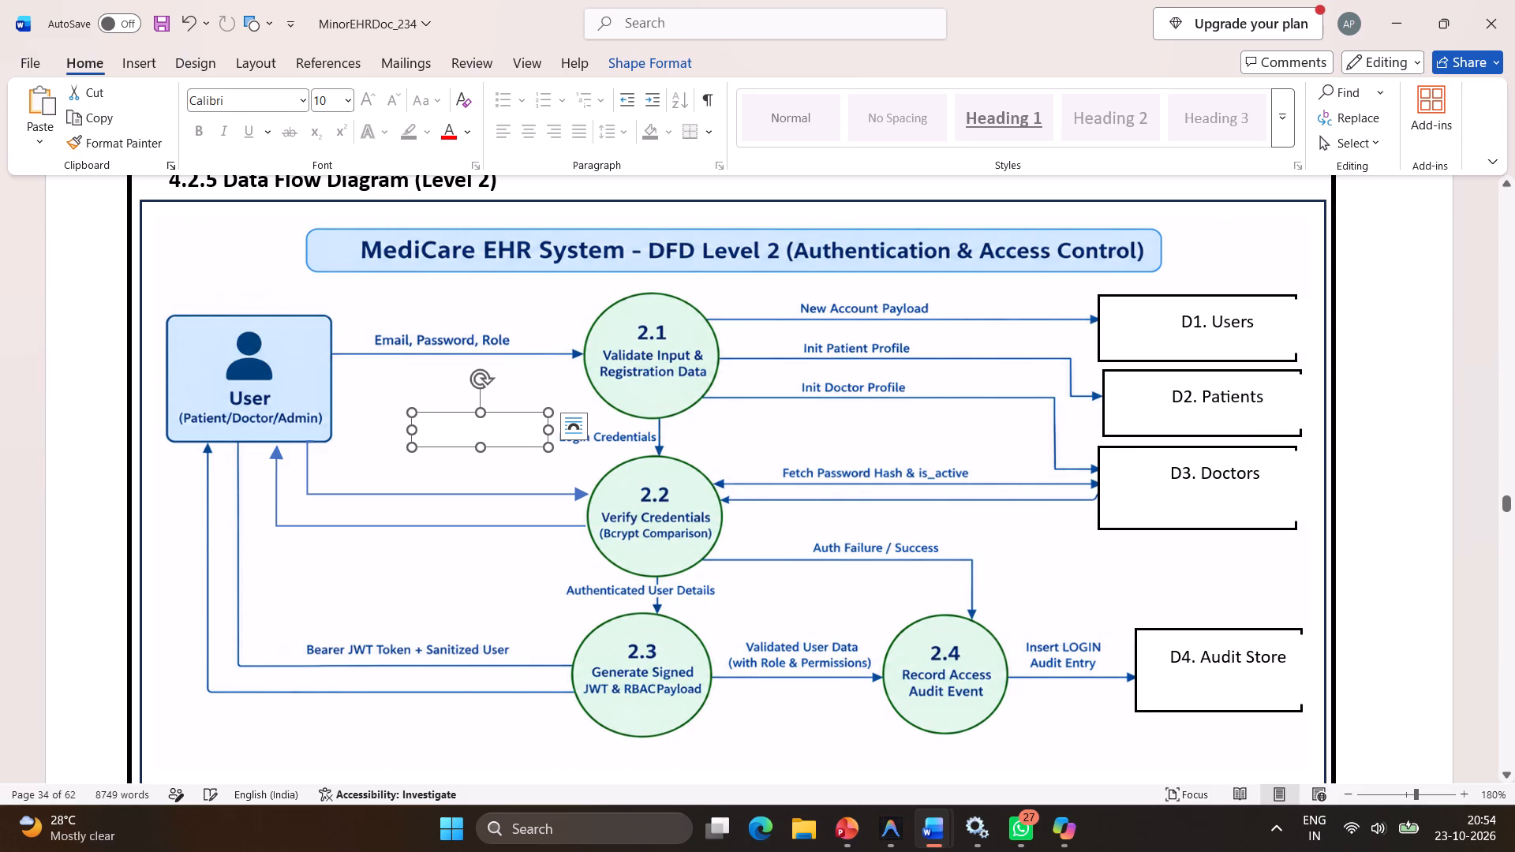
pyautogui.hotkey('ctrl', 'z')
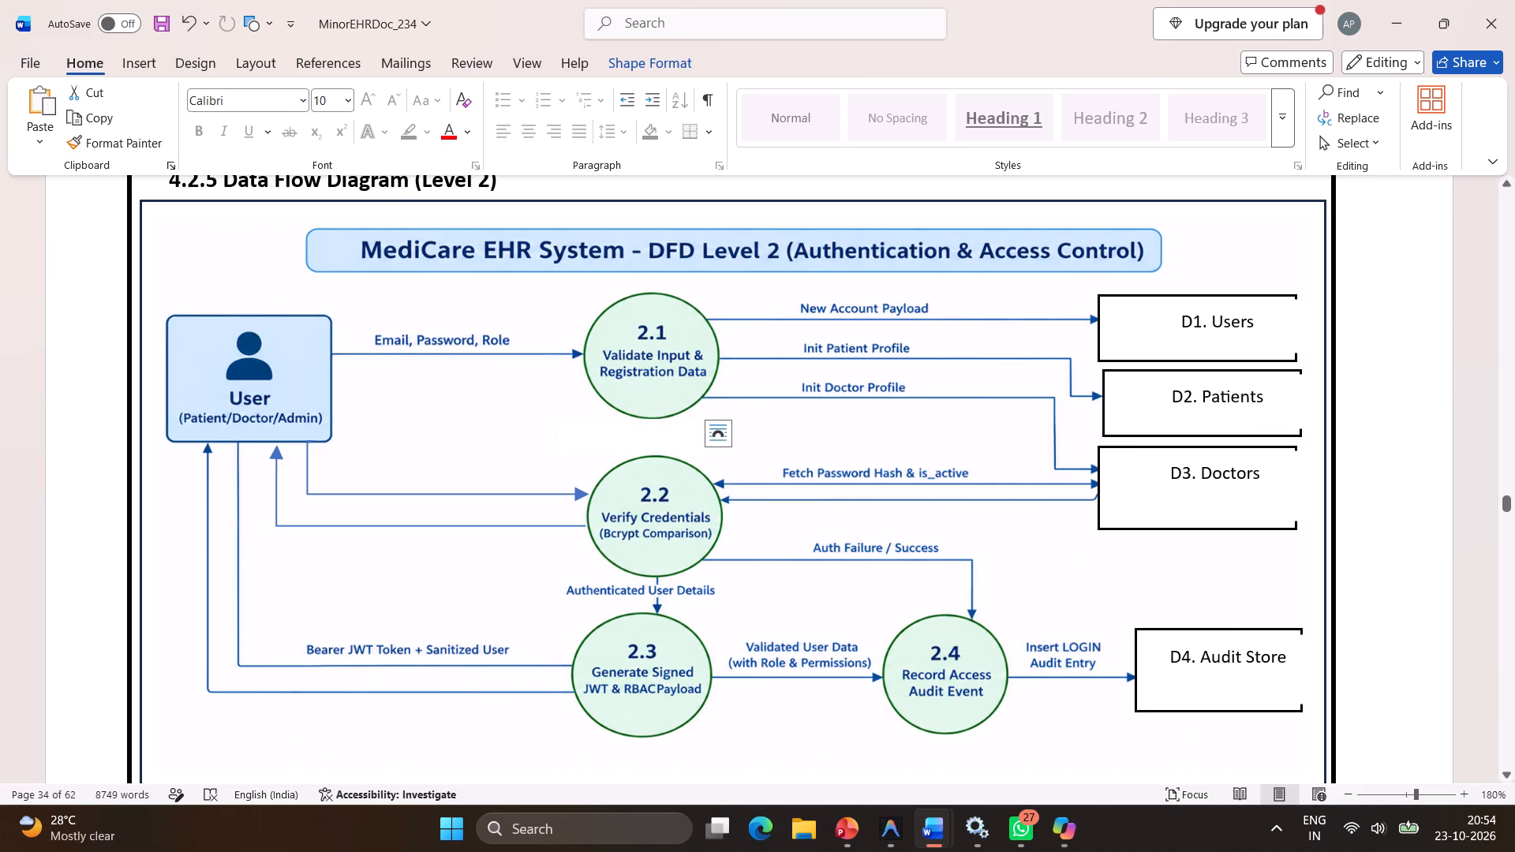
# Draw a text box about 0.34 cm high and 2.34 cm wide just above the arrow from User to process 2.2.
pyautogui.click(513, 438)
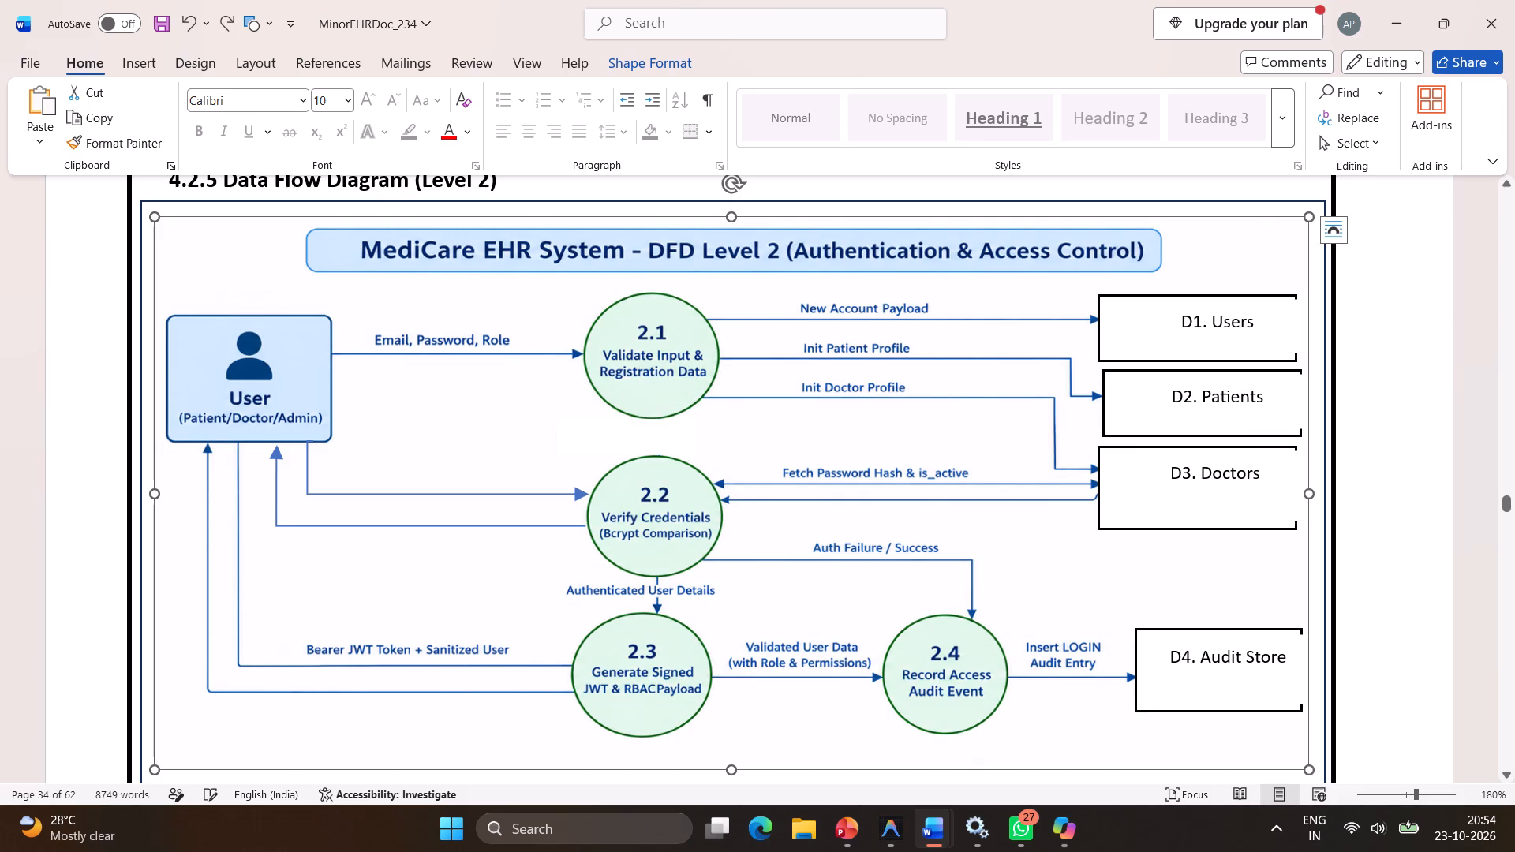
pyautogui.click(155, 62)
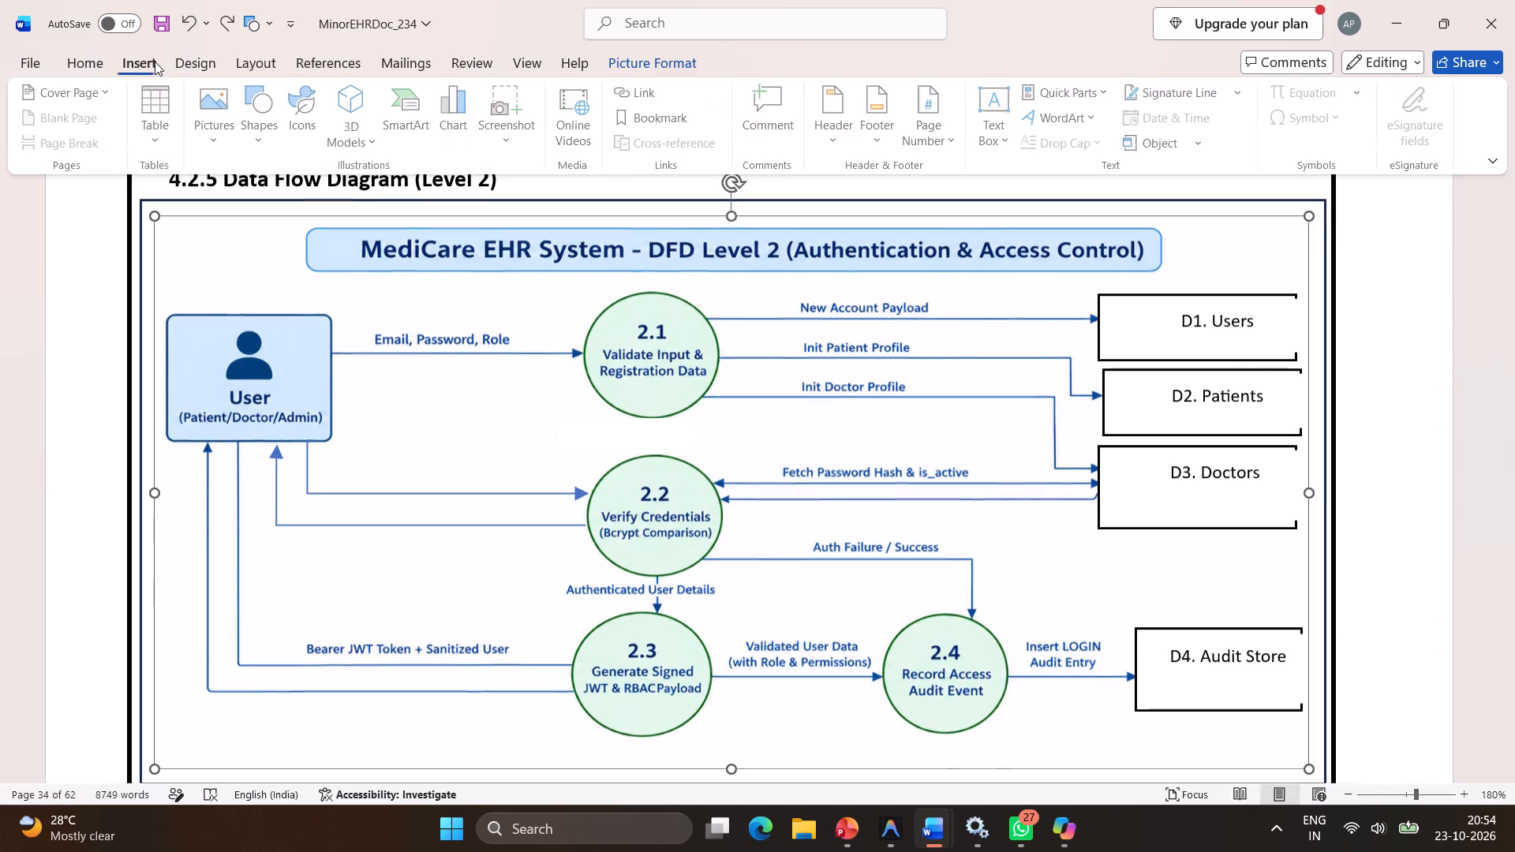
pyautogui.click(996, 134)
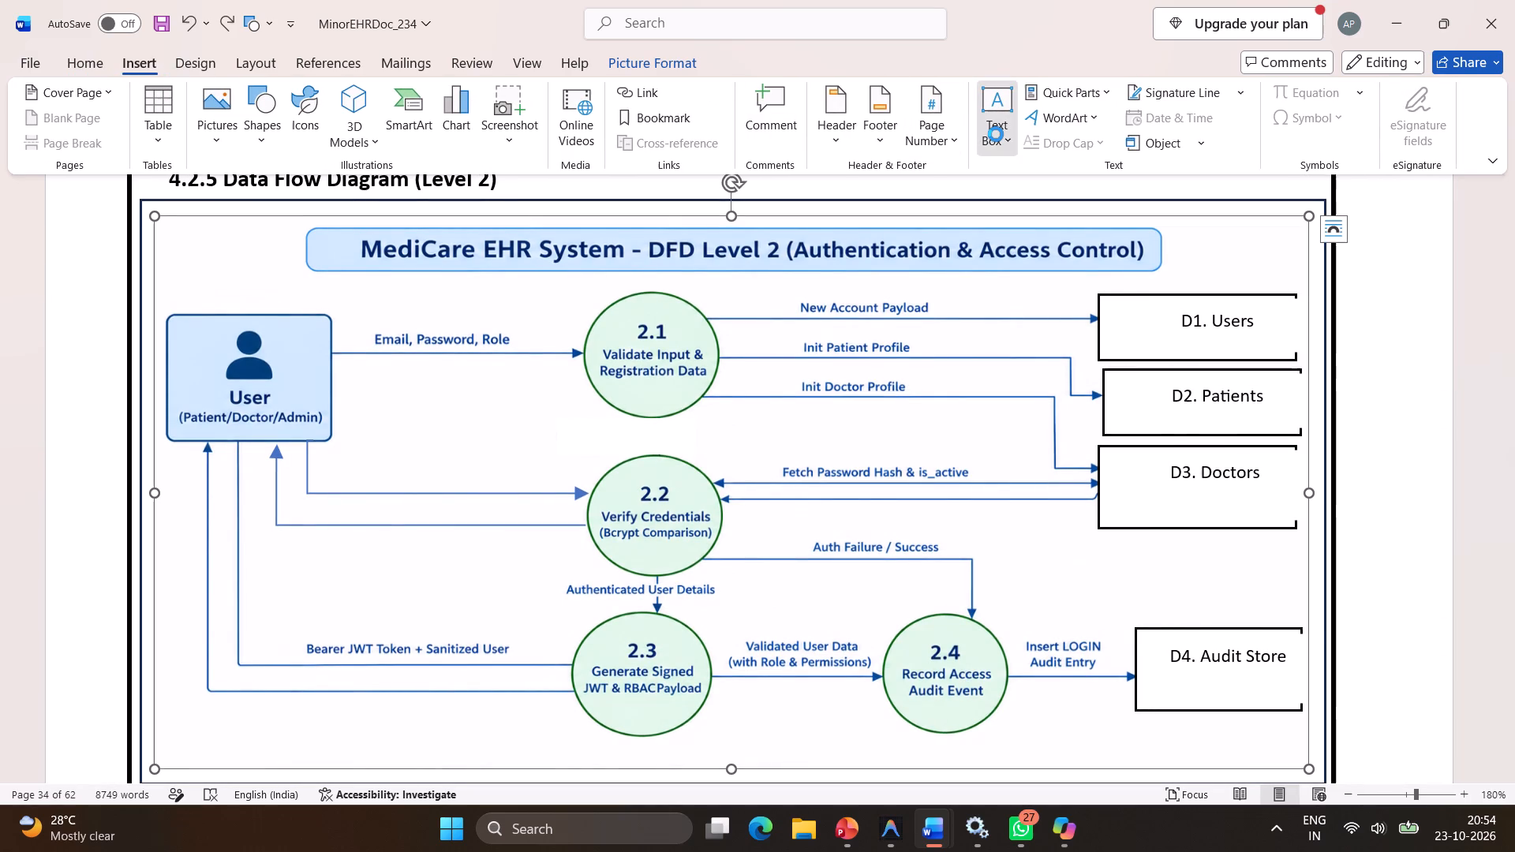
pyautogui.click(1049, 588)
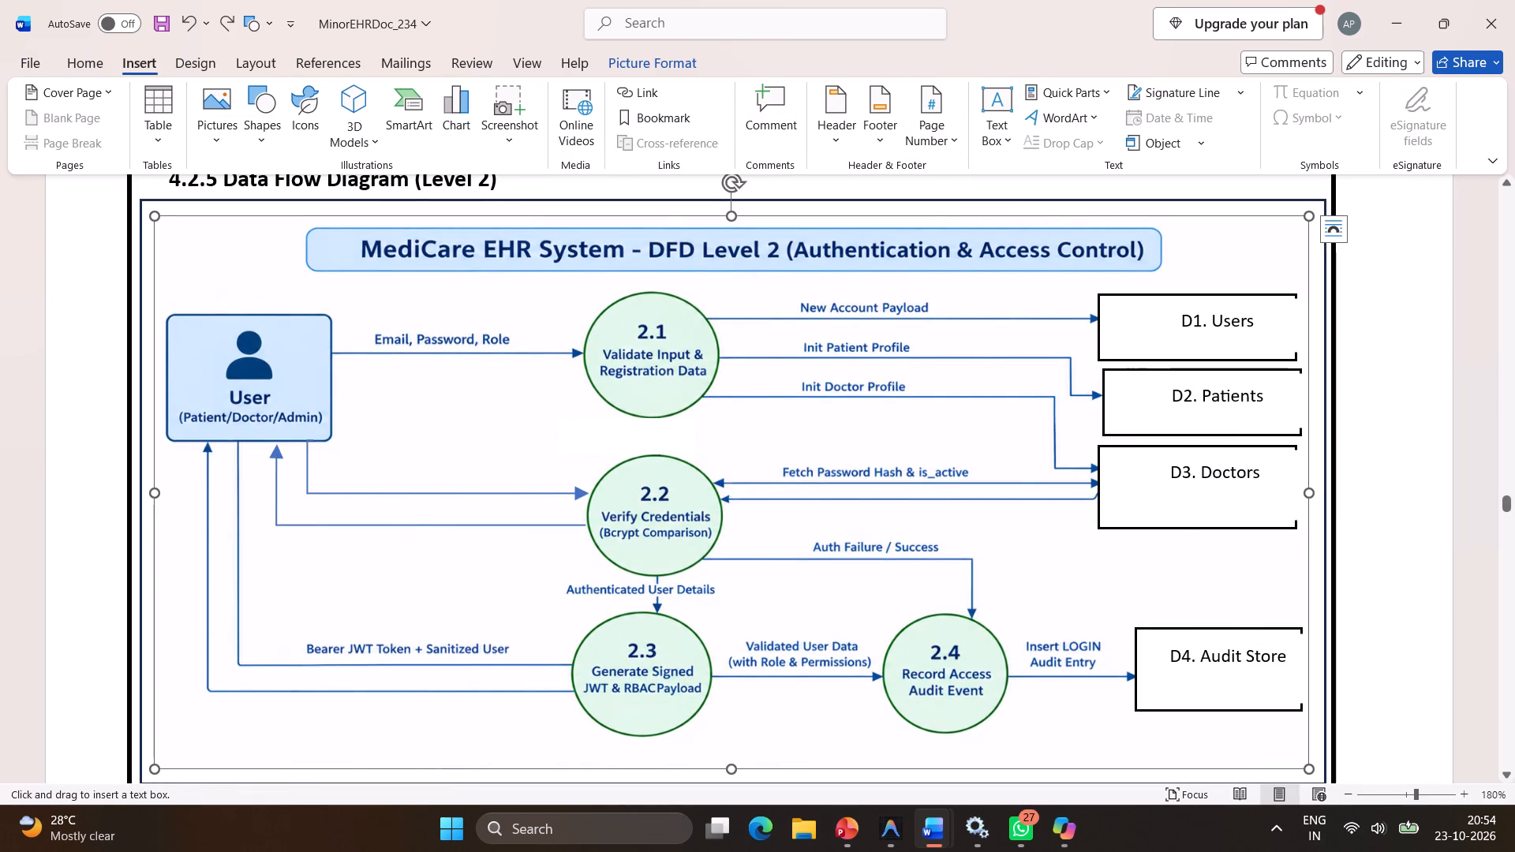
pyautogui.moveTo(355, 464); pyautogui.dragTo(378, 476)
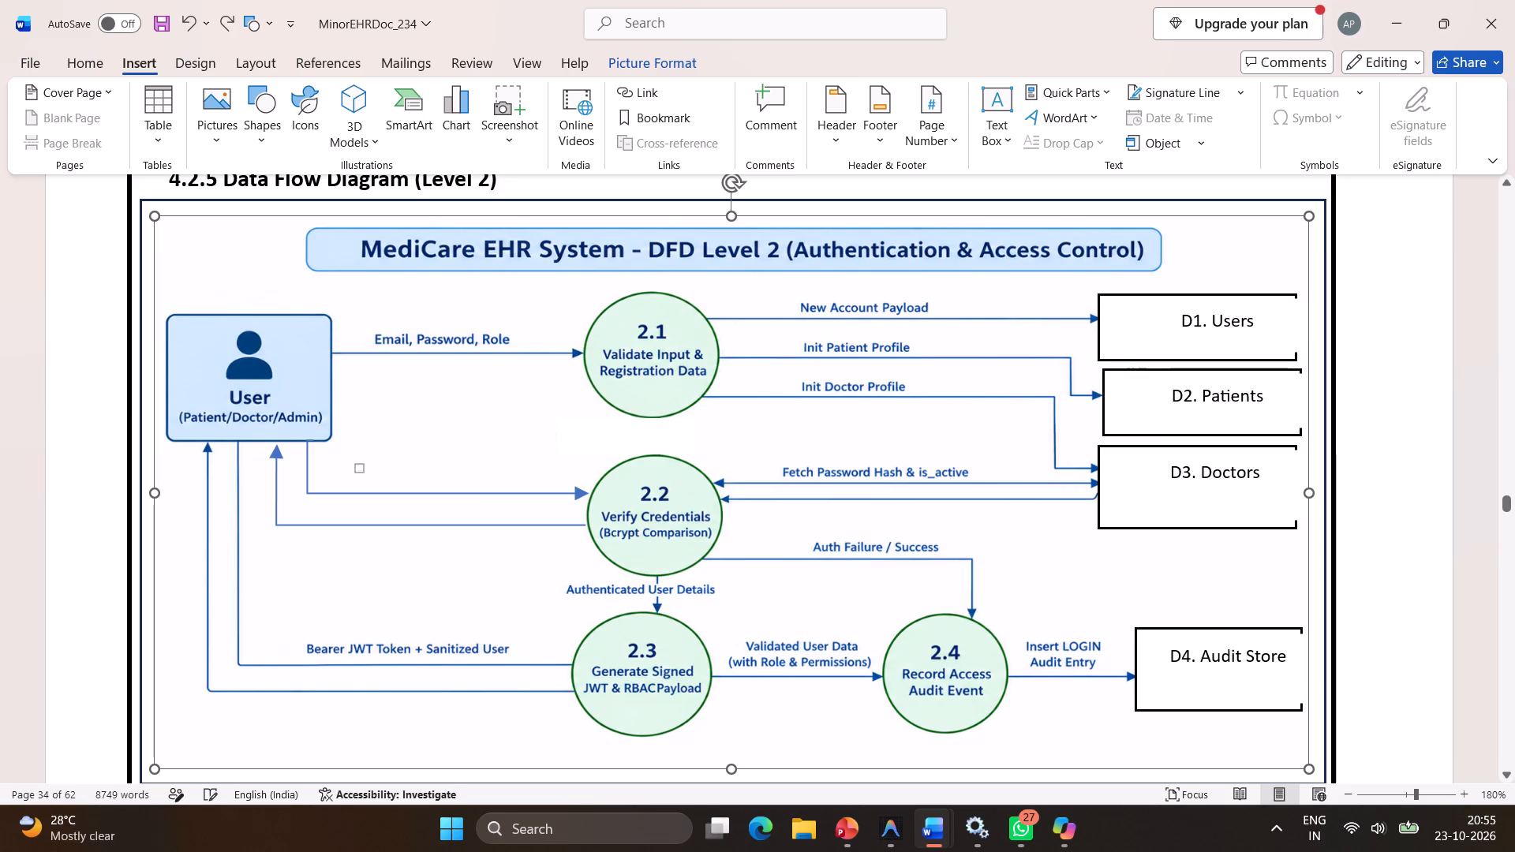
pyautogui.moveTo(378, 476); pyautogui.dragTo(503, 487)
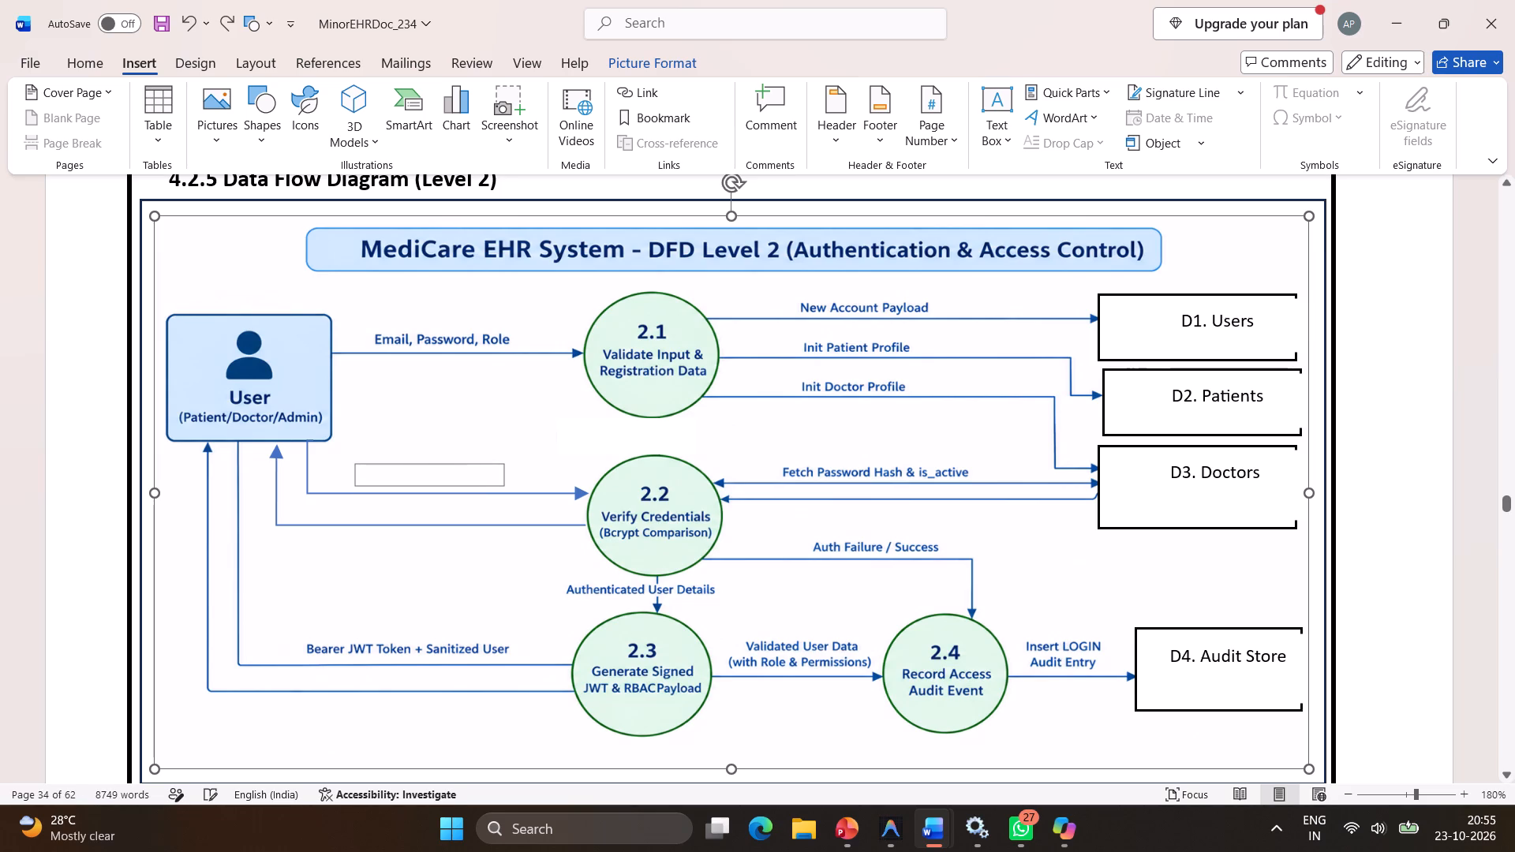
pyautogui.moveTo(503, 487); pyautogui.dragTo(514, 487)
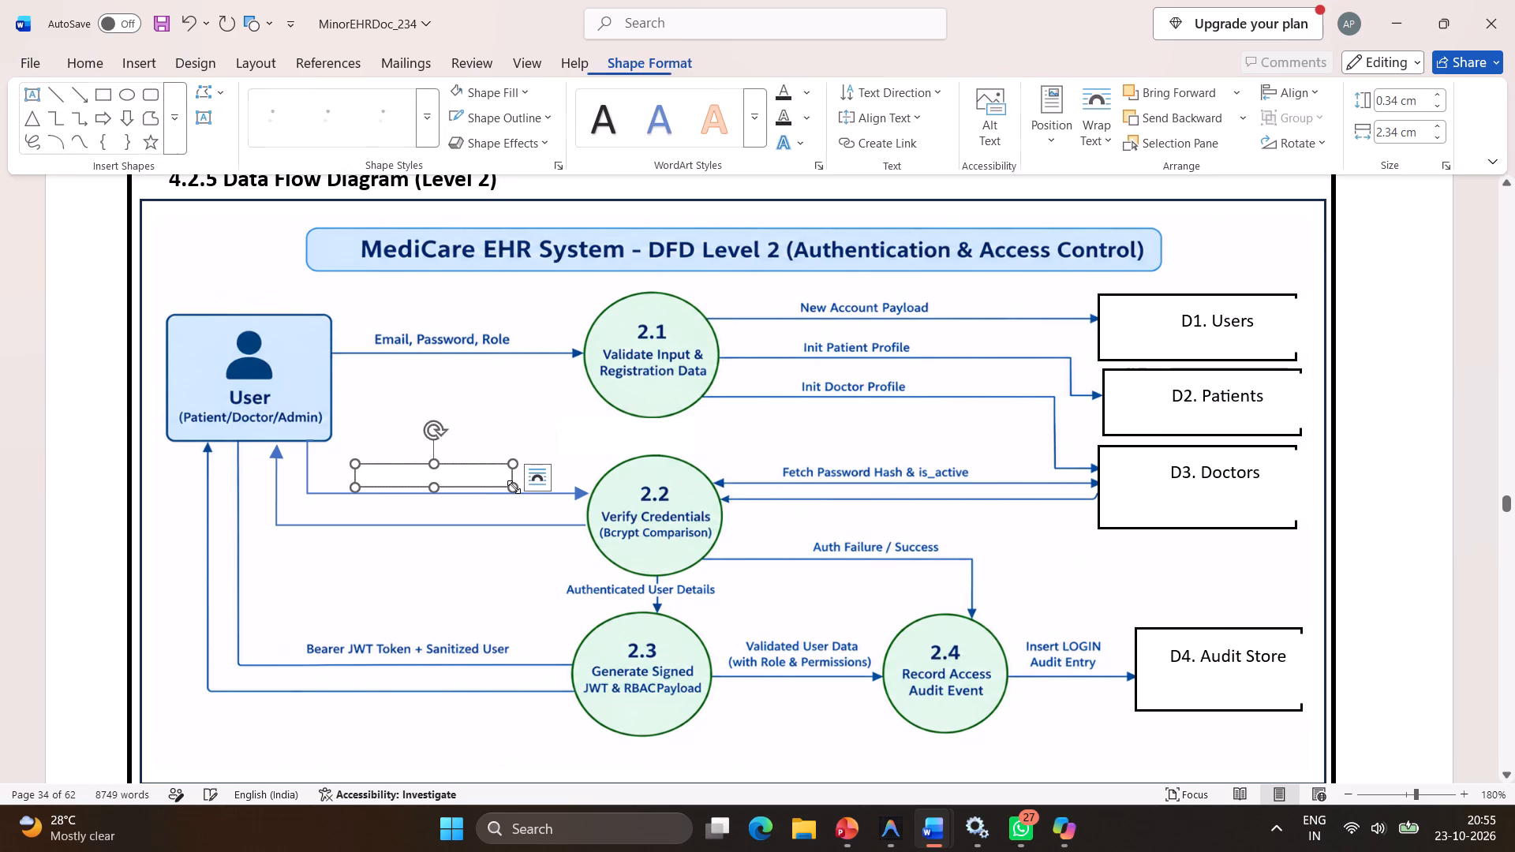
# Enter "Login credential" in the new text box and raise its height to about 0.78 cm.
pyautogui.click(435, 476)
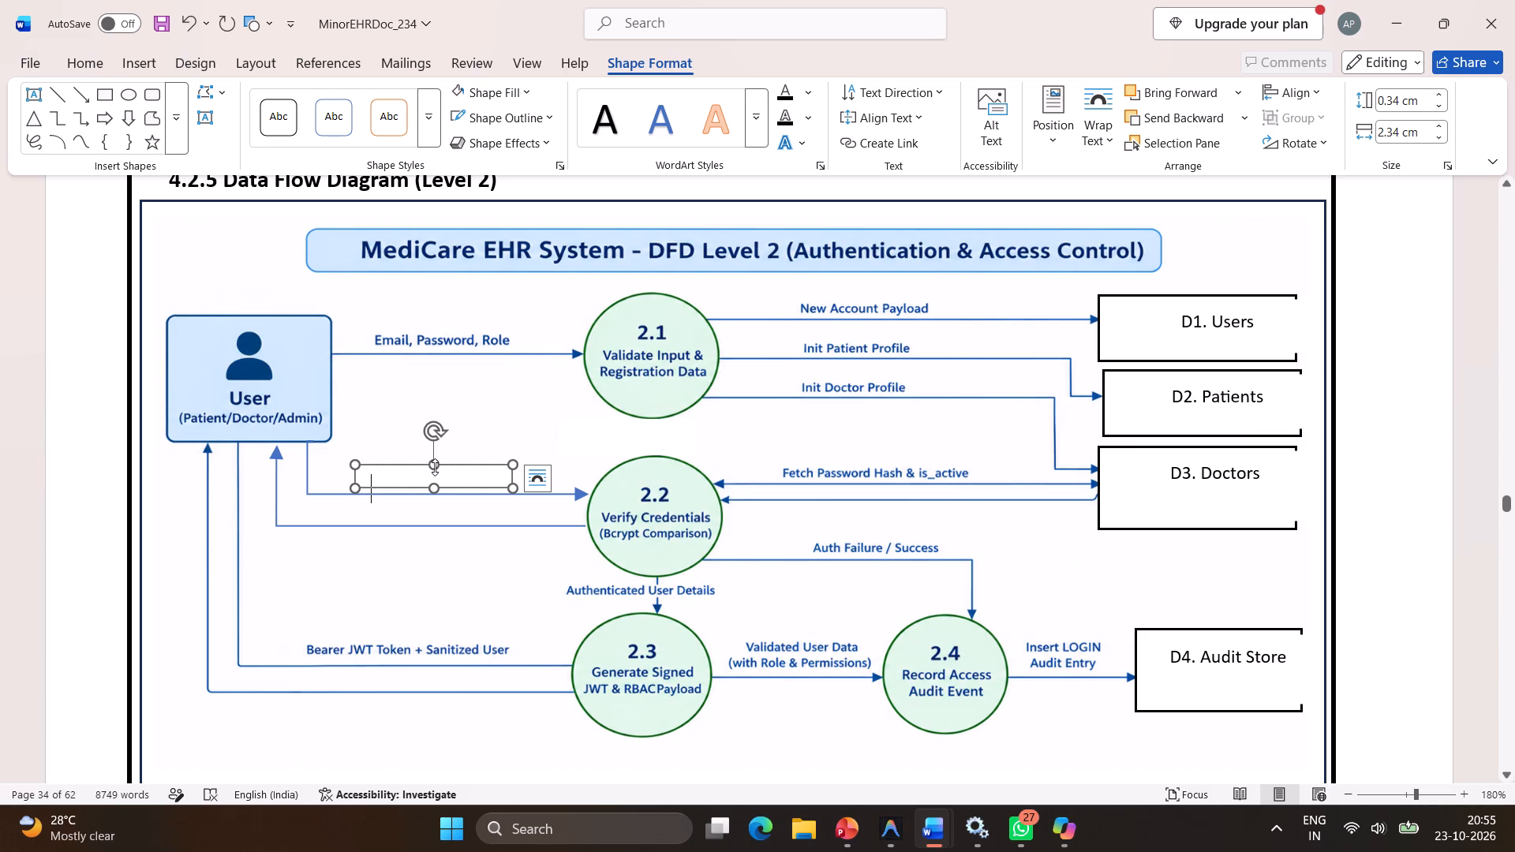
pyautogui.hotkey('shift', 'l')
pyautogui.moveTo(434, 462); pyautogui.dragTo(432, 428)
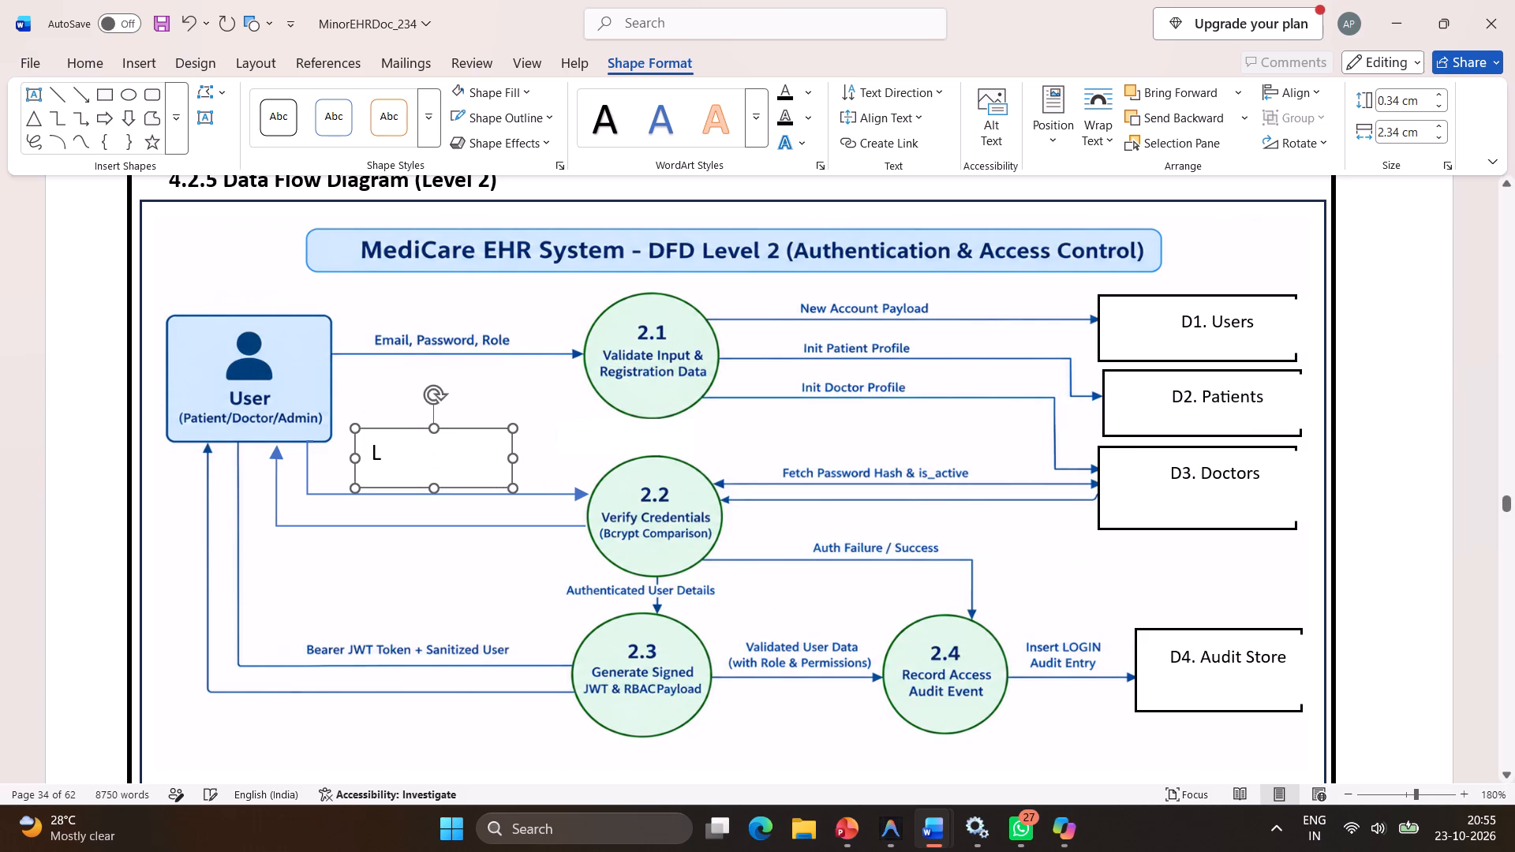
pyautogui.moveTo(432, 428); pyautogui.dragTo(432, 435)
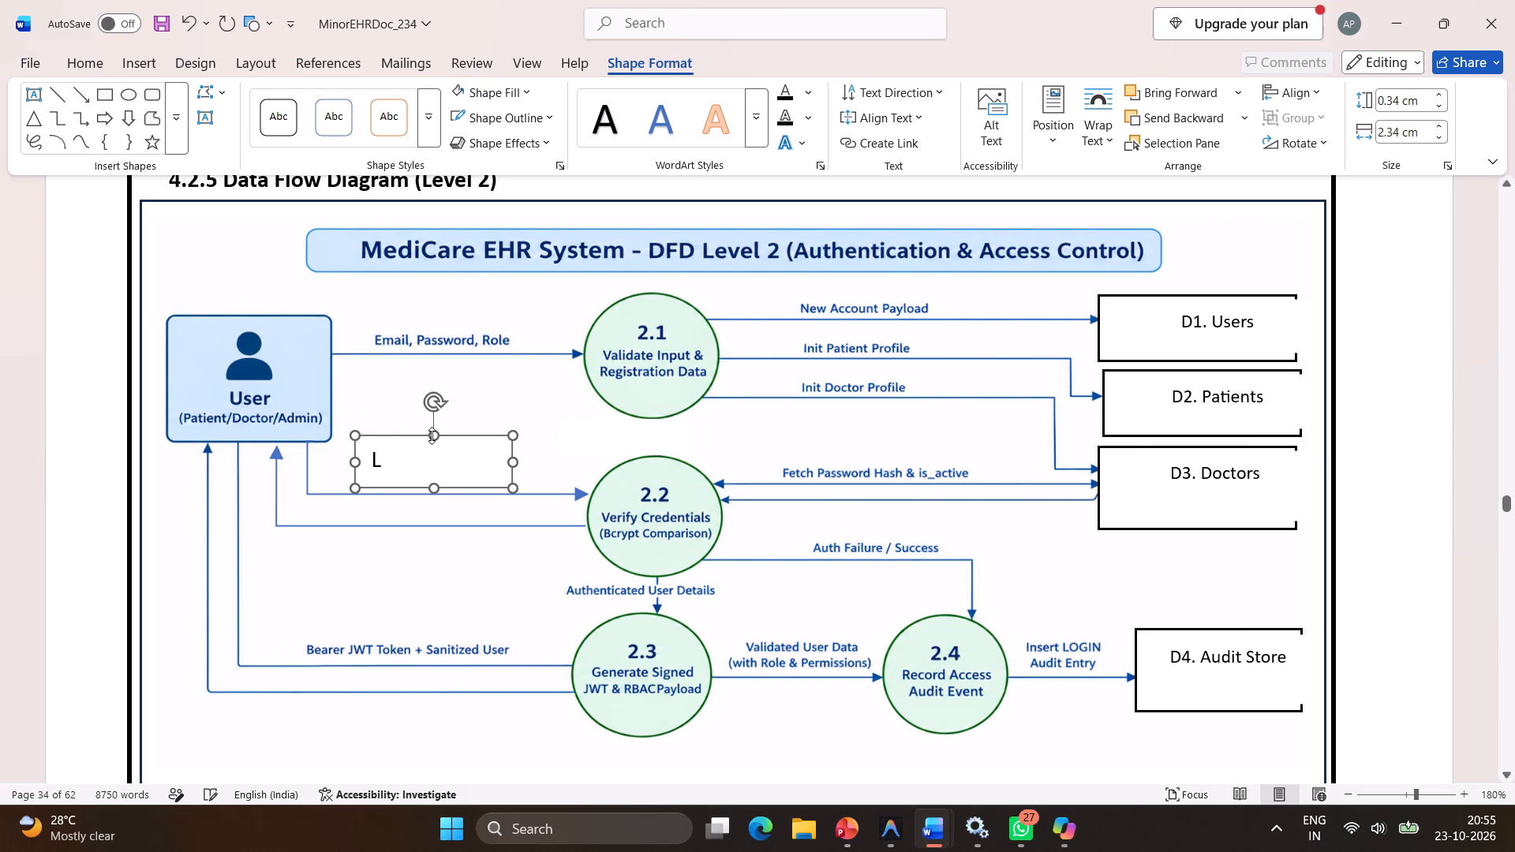
pyautogui.press('o')
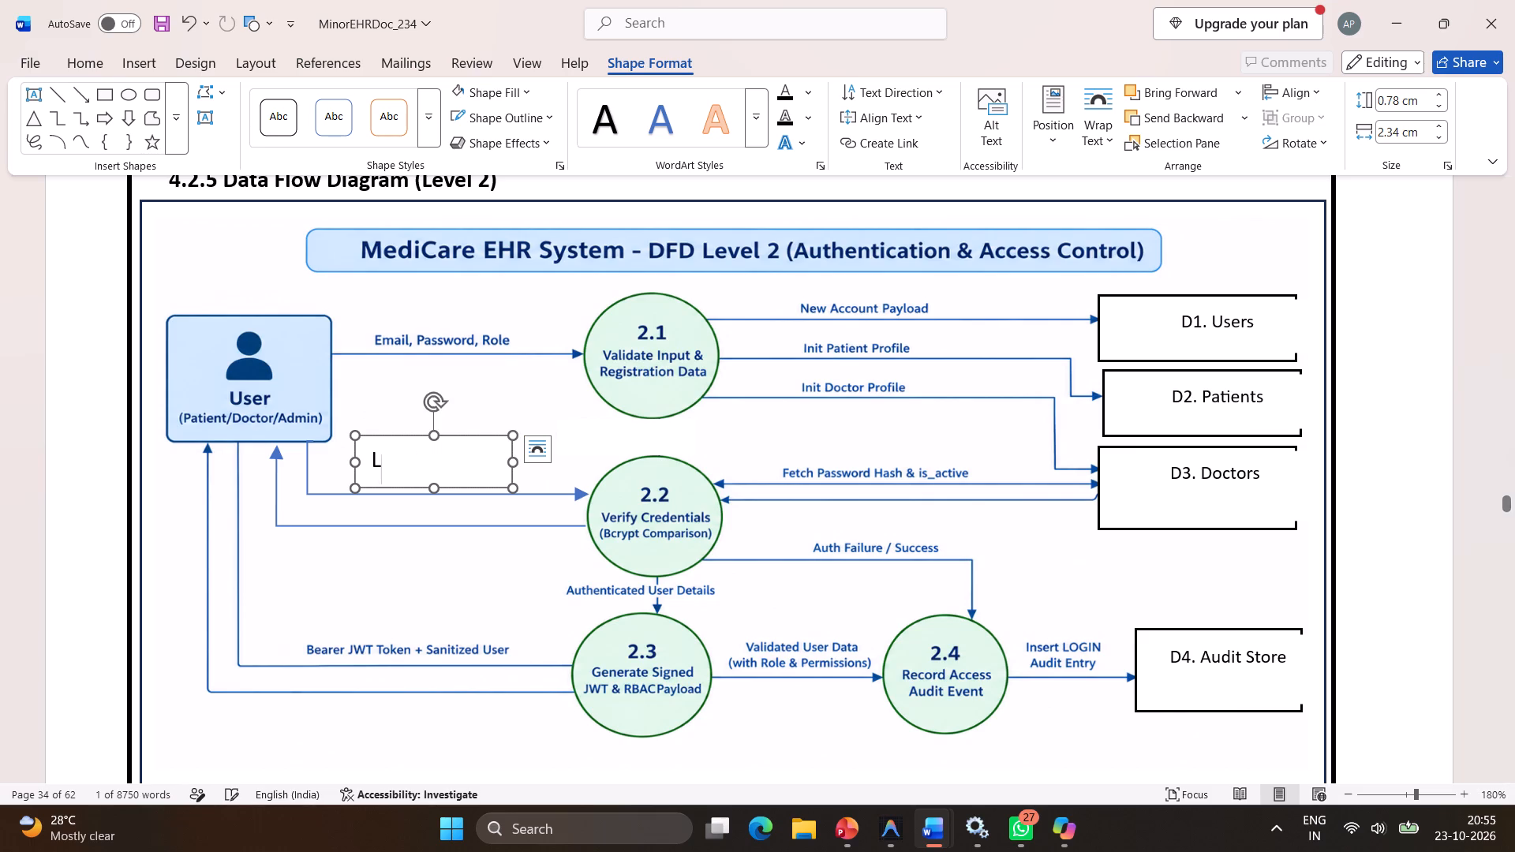
pyautogui.write('gin credential')
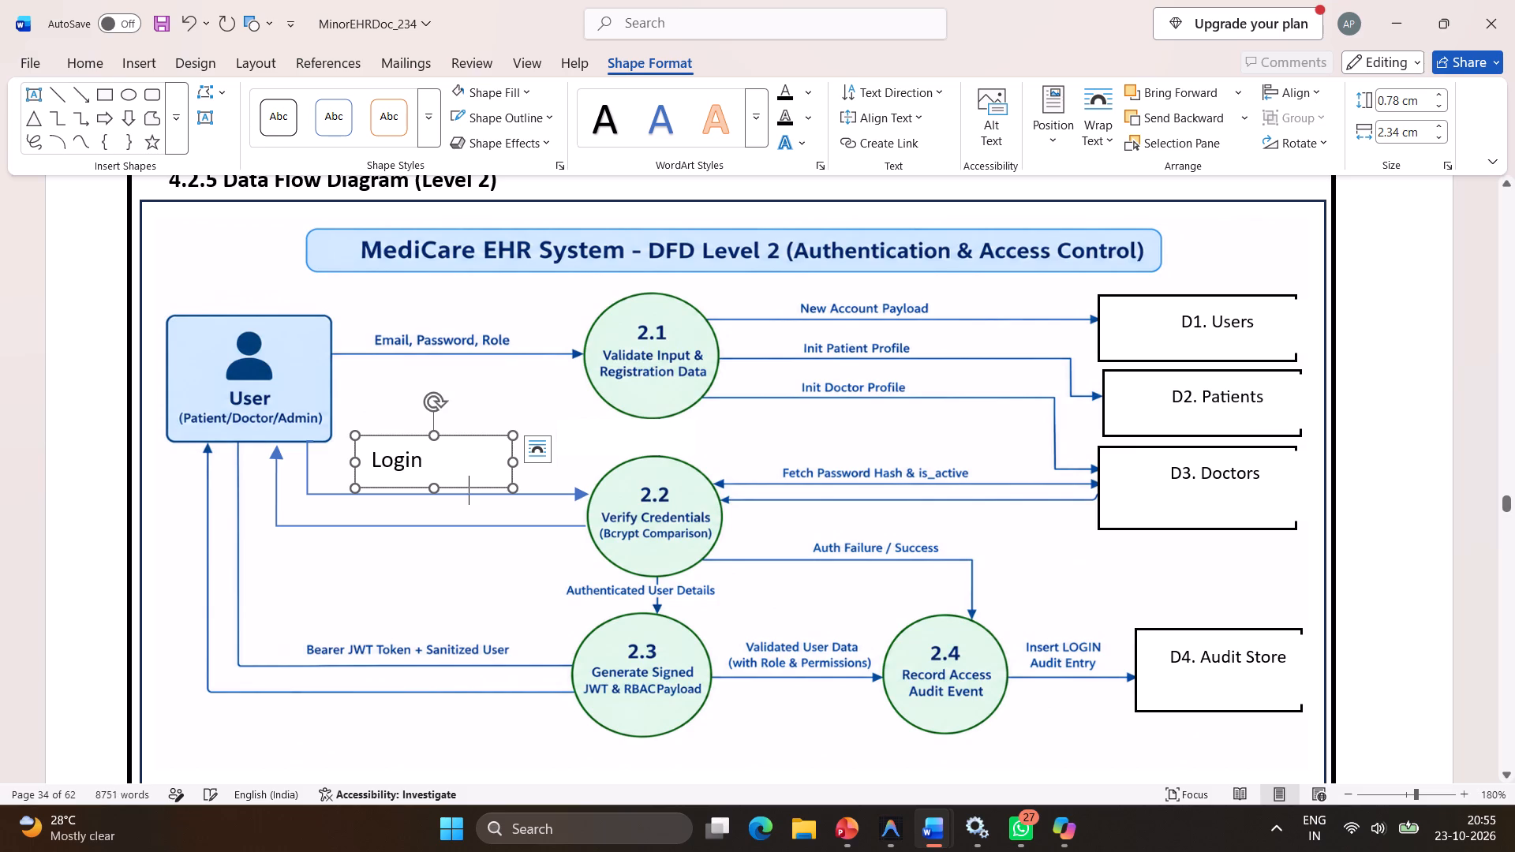
# Set the "Login credential" text to font size 8.
pyautogui.hotkey('ctrl', 'a')
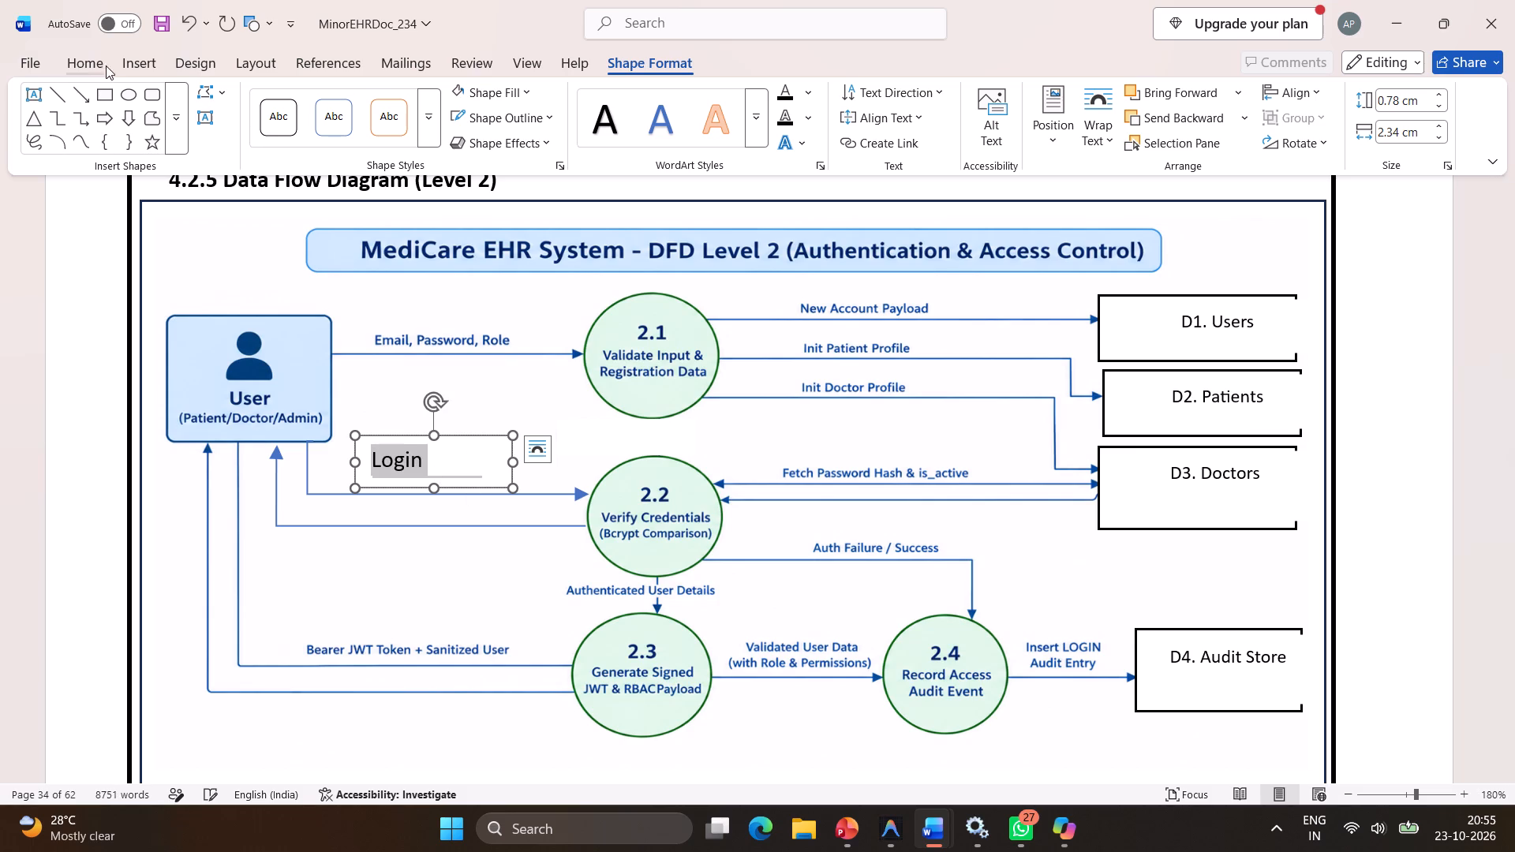
pyautogui.click(92, 57)
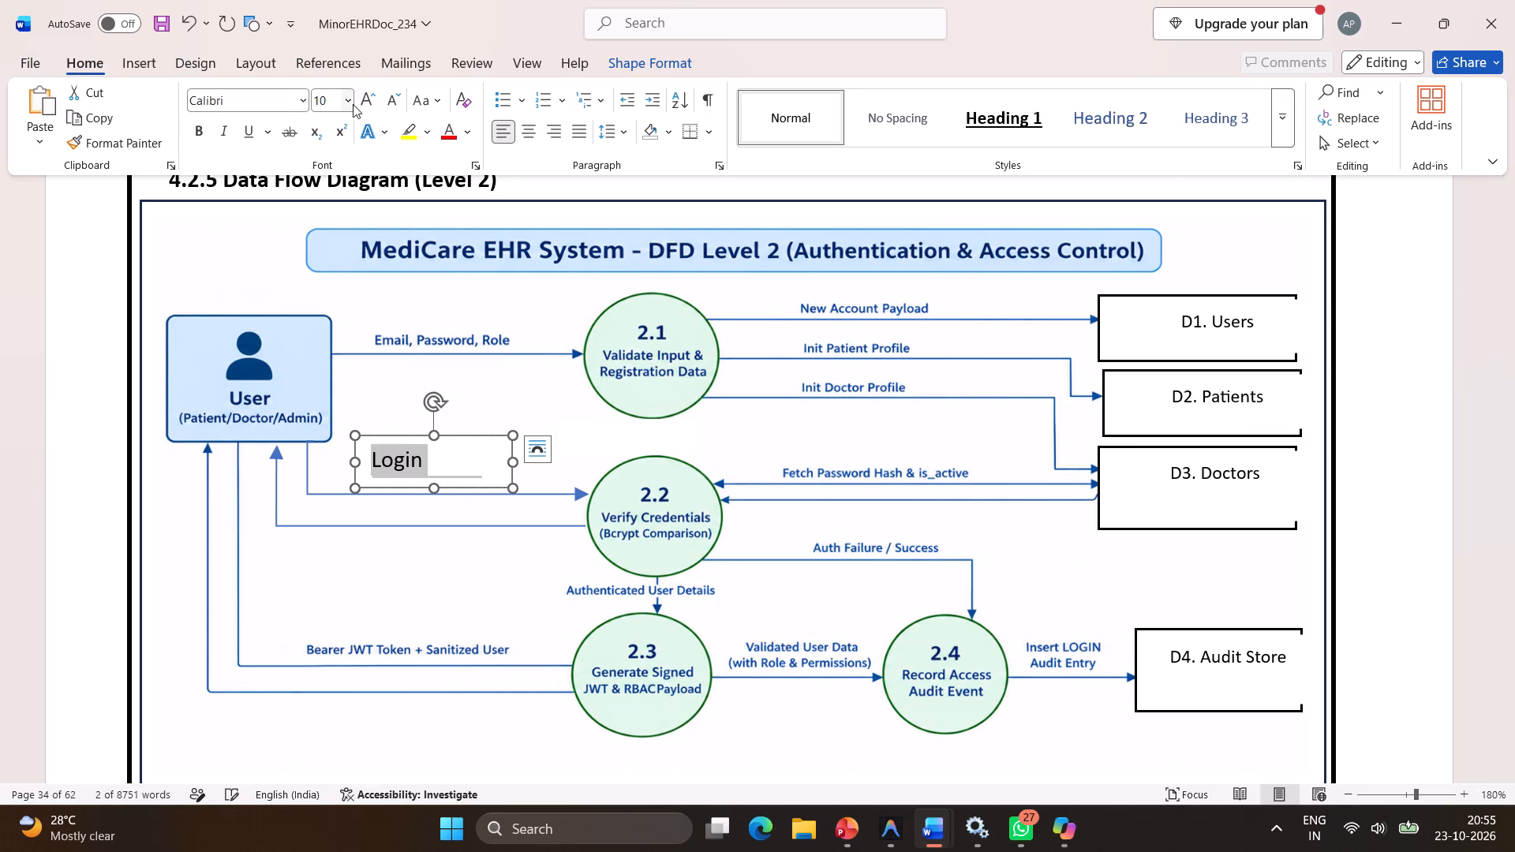
pyautogui.click(351, 101)
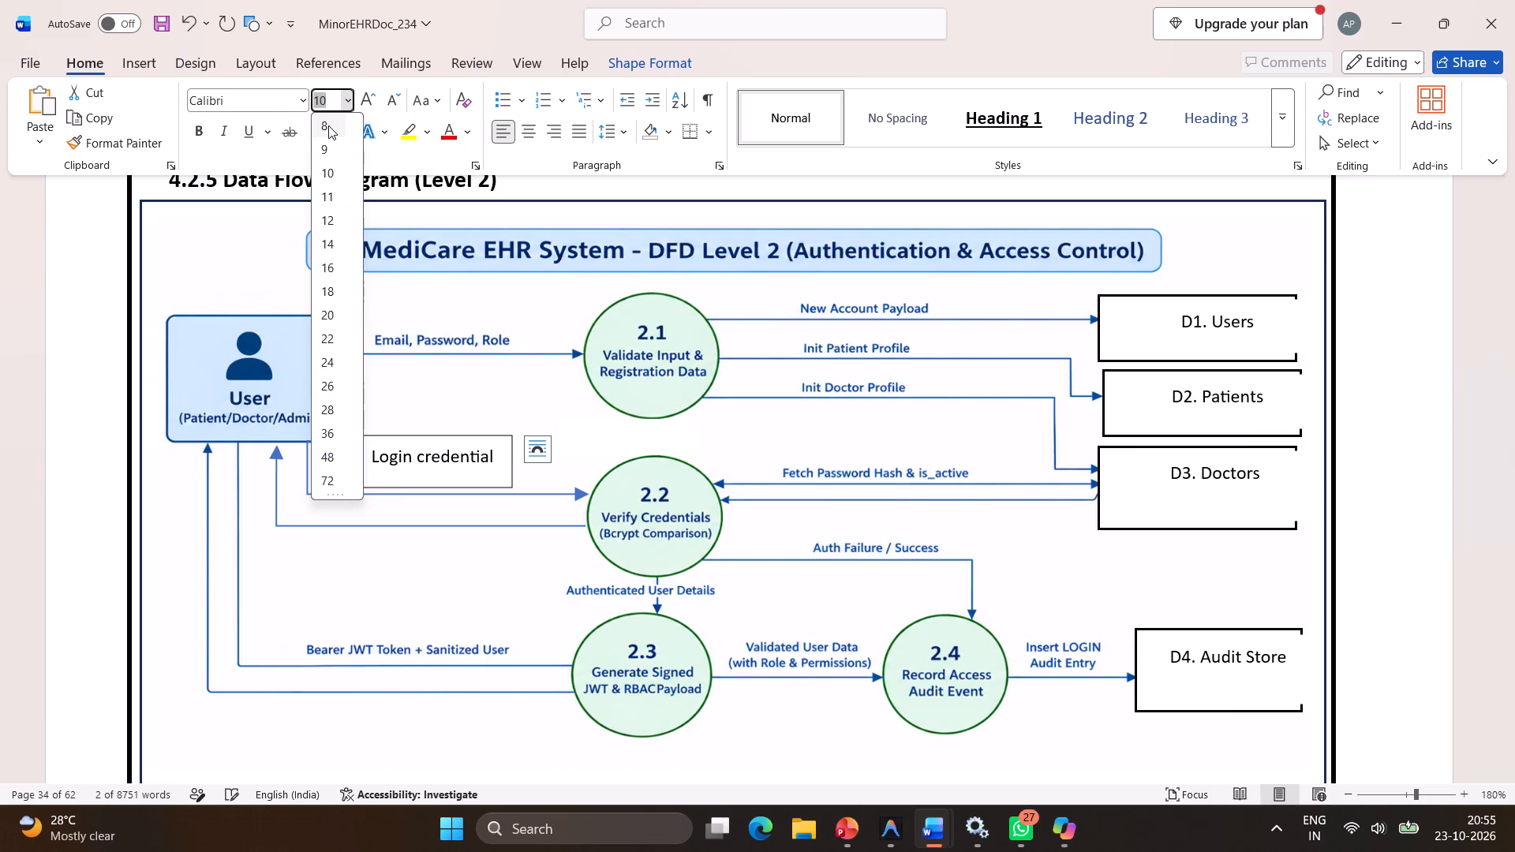
pyautogui.click(328, 125)
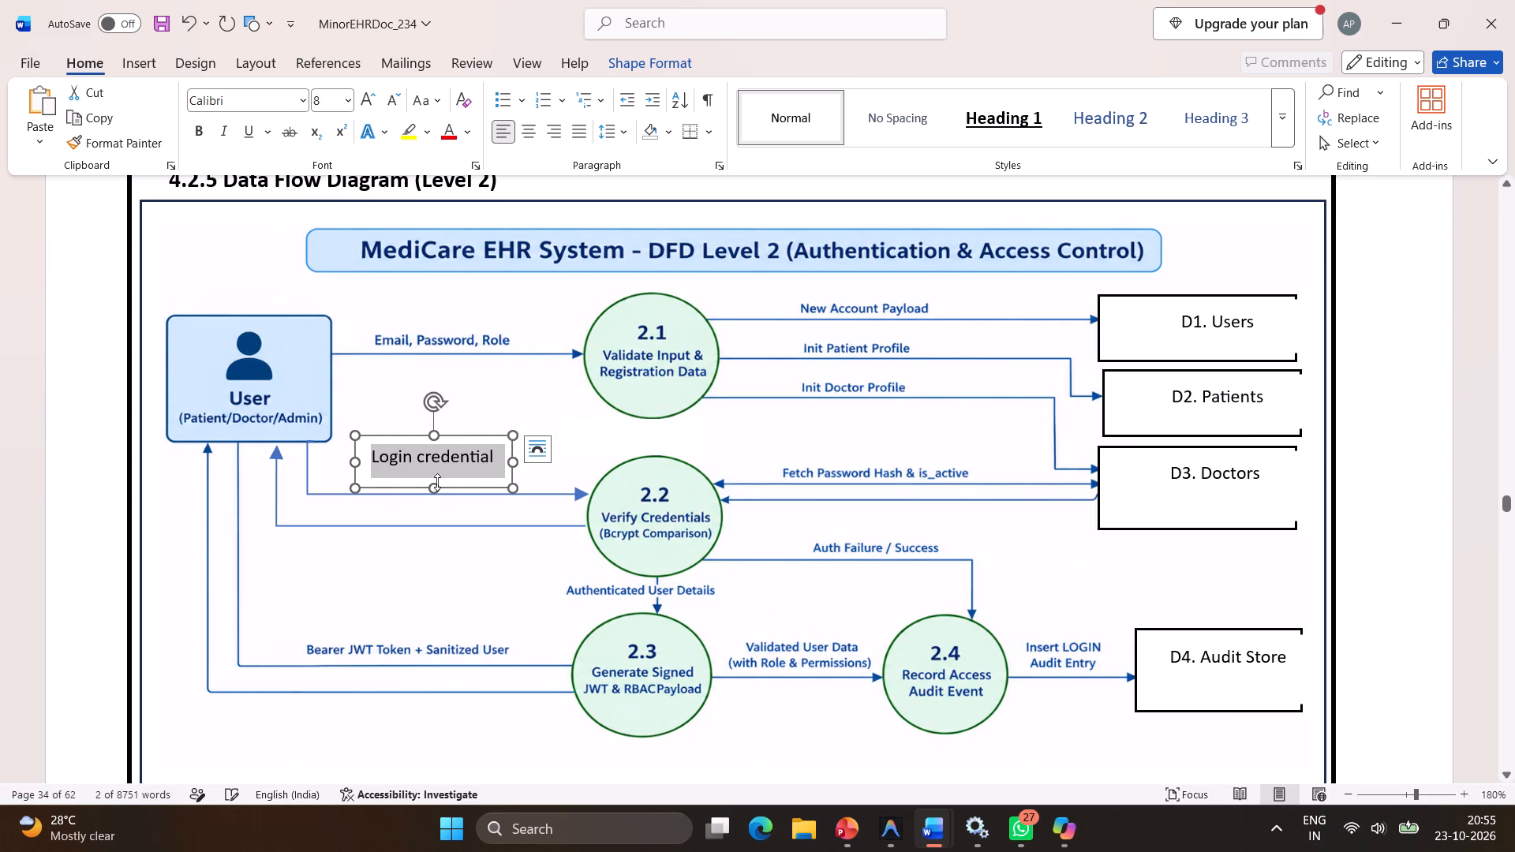
# Reduce the "Login credential" box's height and widen it slightly so it fits the text above the arrow.
pyautogui.moveTo(432, 433); pyautogui.dragTo(432, 432)
pyautogui.moveTo(432, 432); pyautogui.dragTo(432, 447)
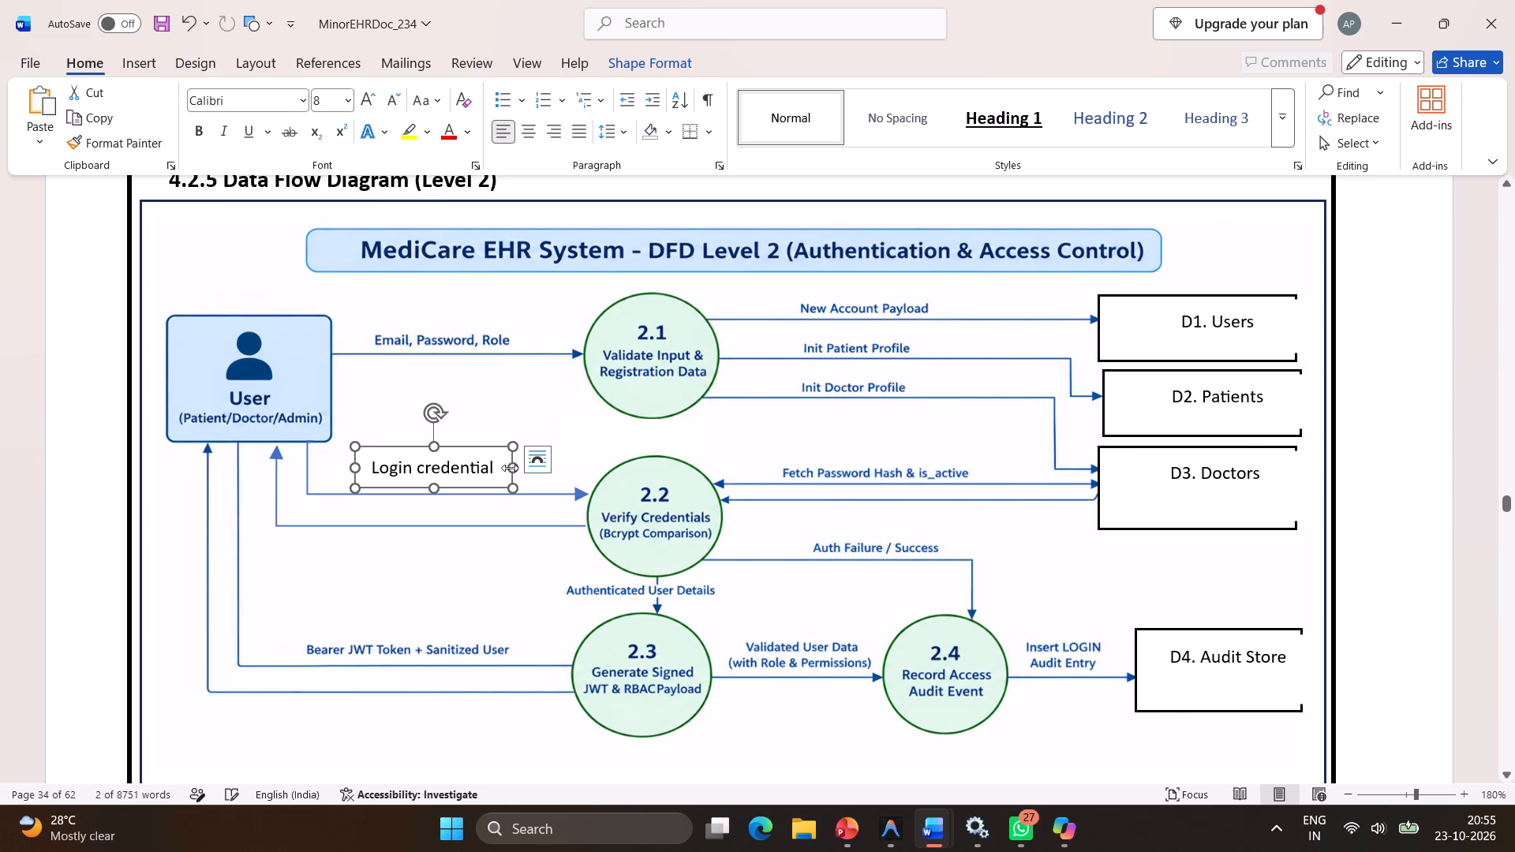
pyautogui.moveTo(513, 468); pyautogui.dragTo(527, 473)
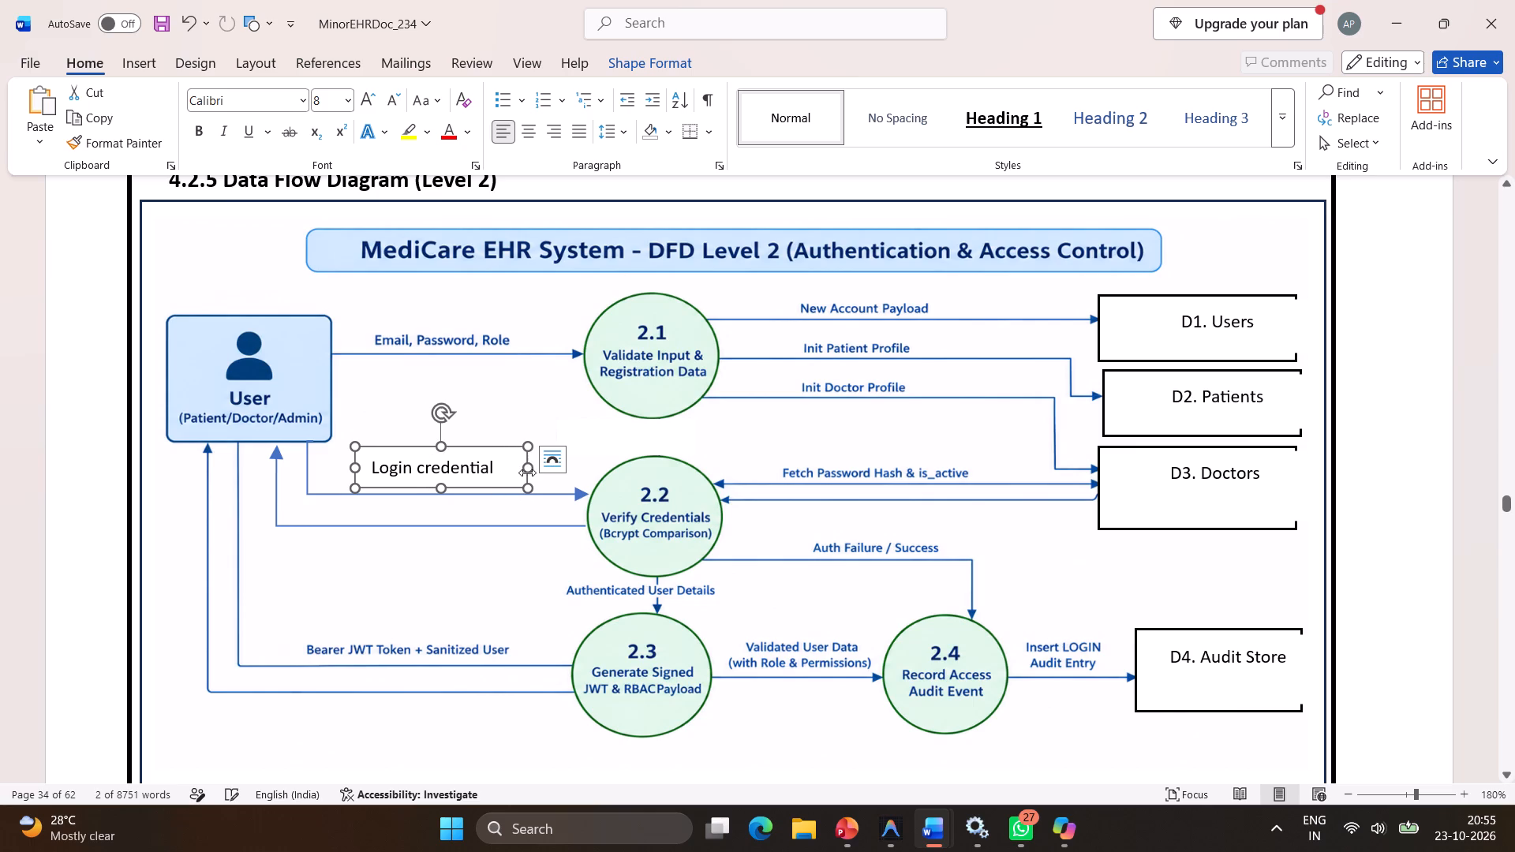
pyautogui.click(440, 443)
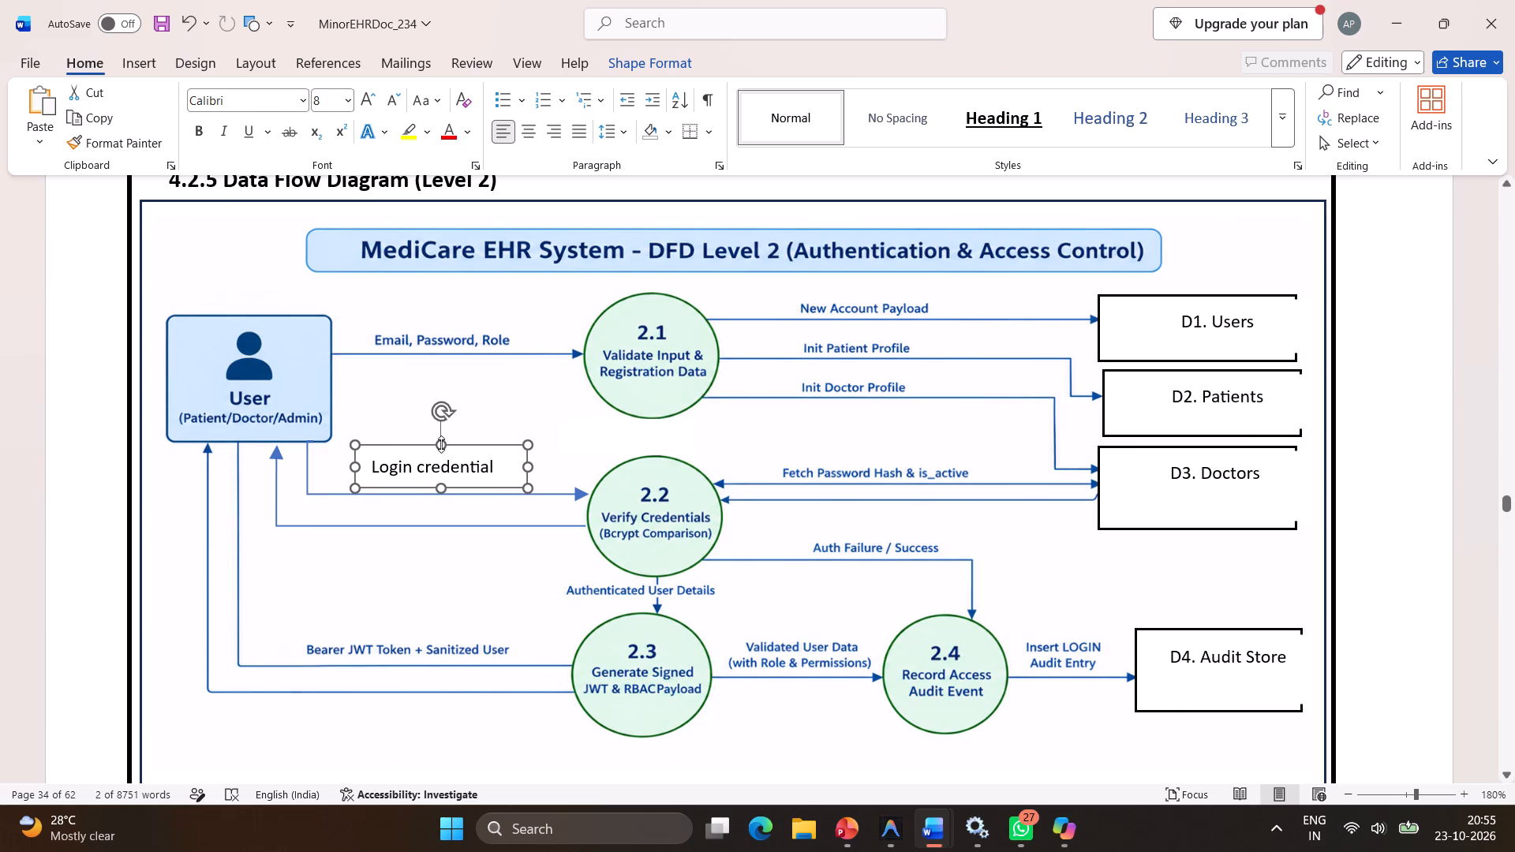
pyautogui.click(442, 487)
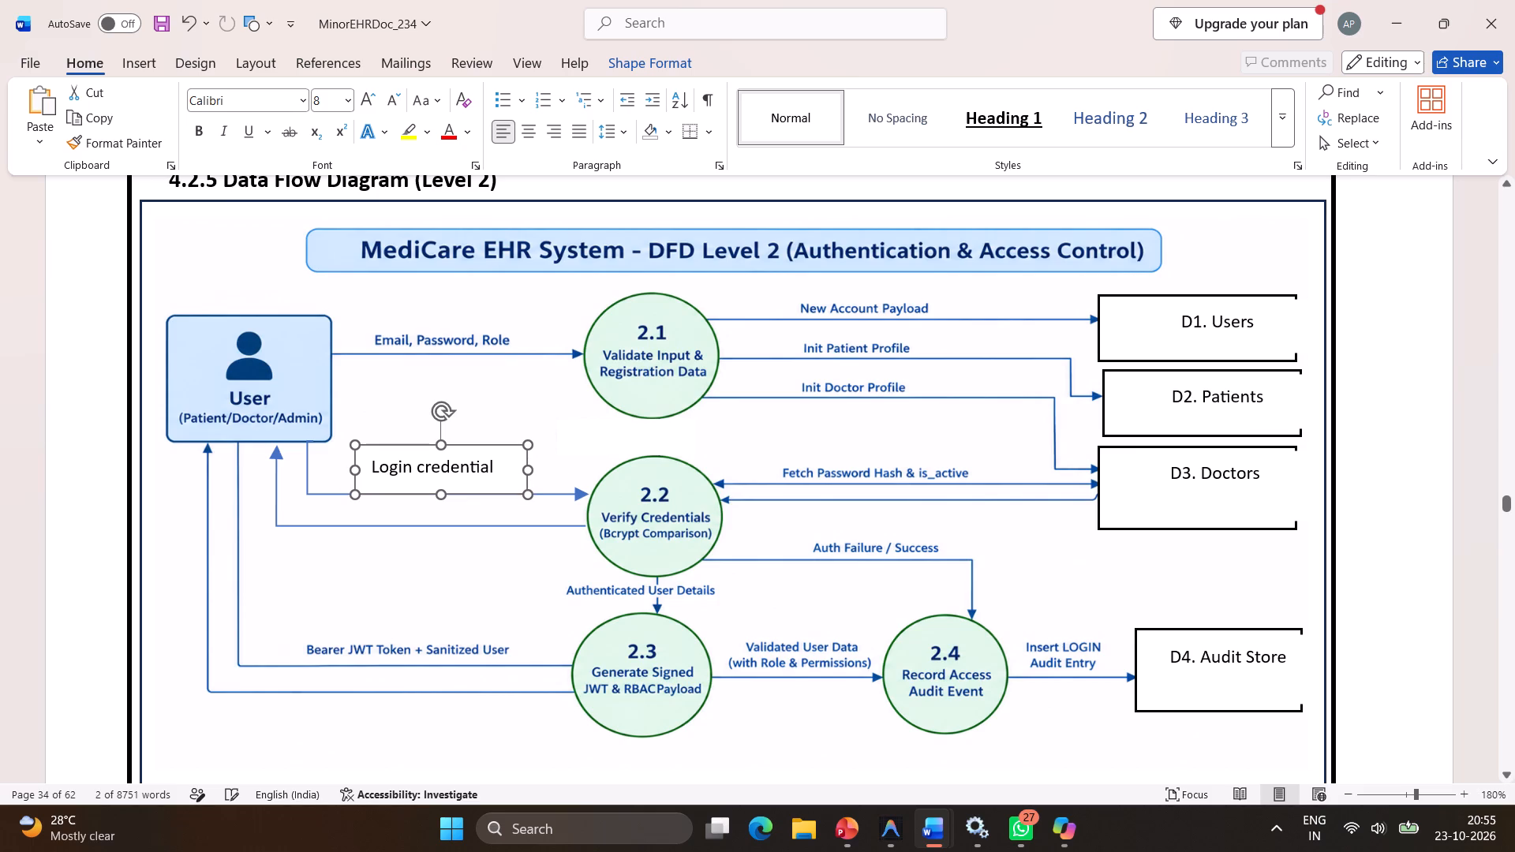
pyautogui.click(443, 447)
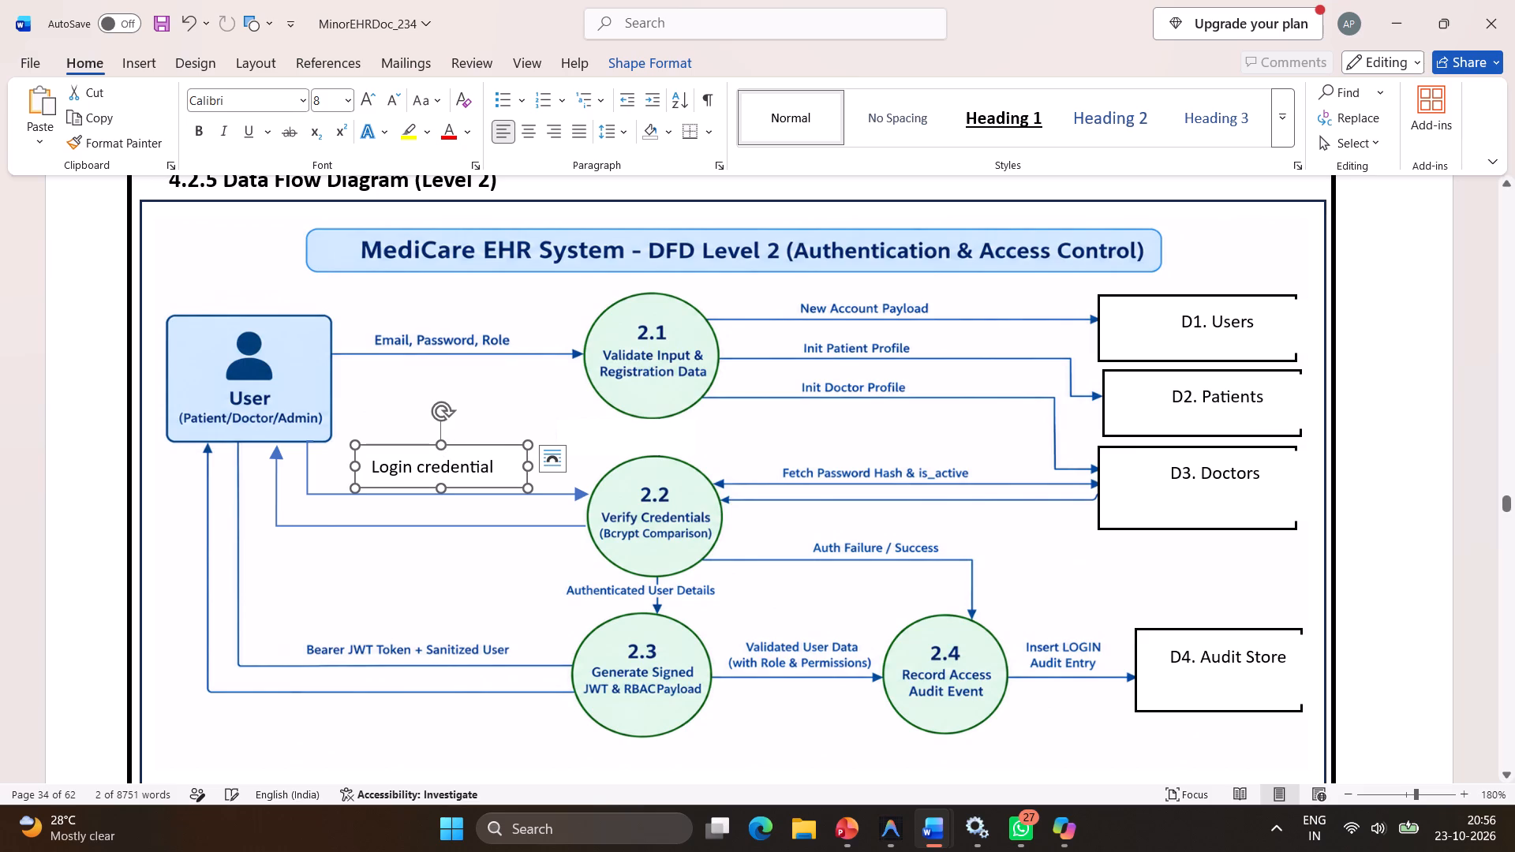
# Remove the outline from the "Login credential" text box.
pyautogui.click(477, 446)
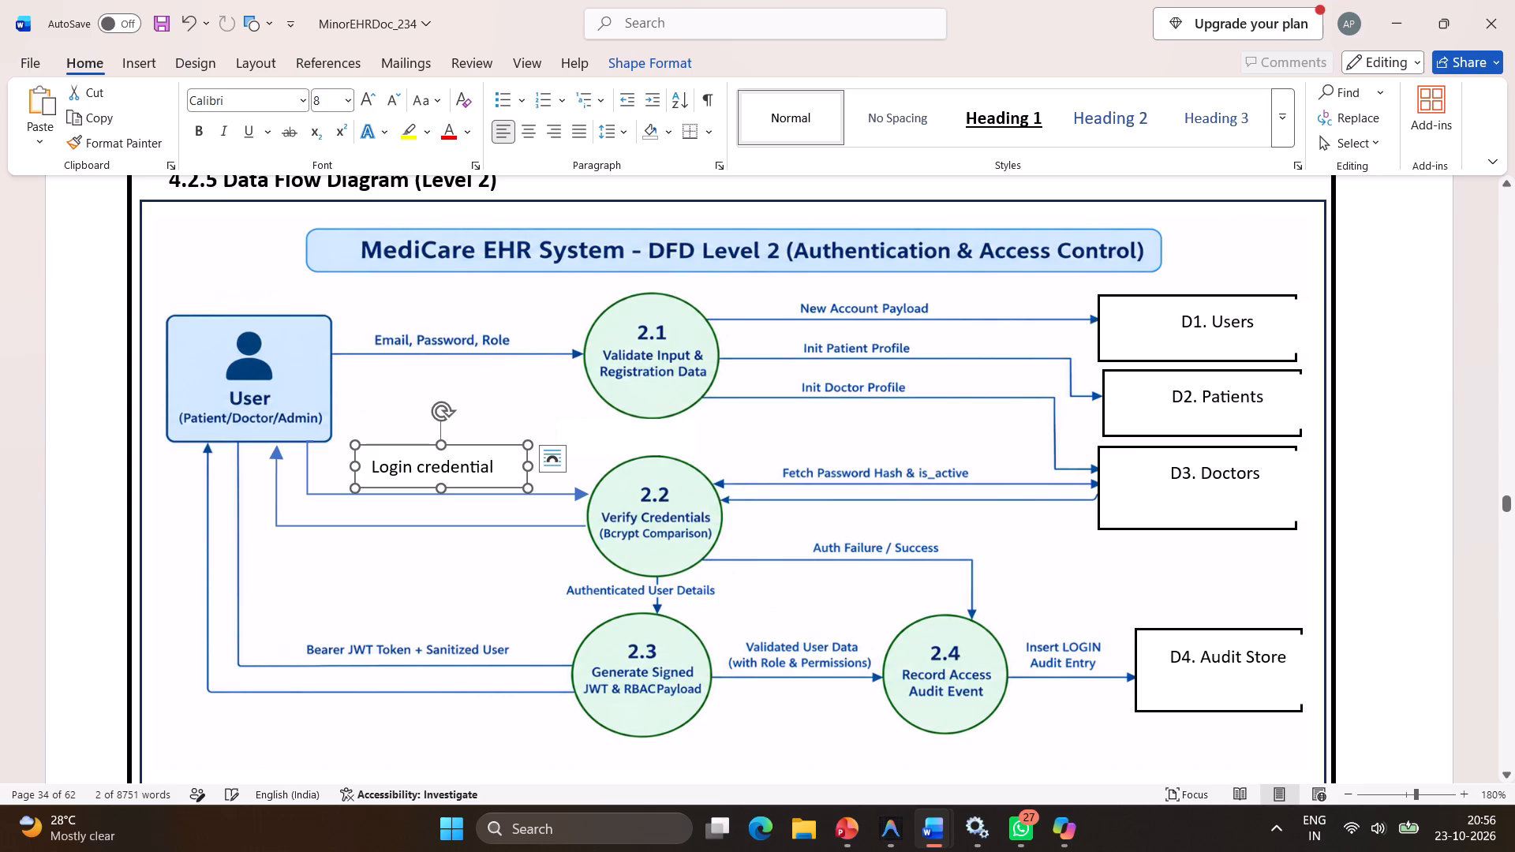
pyautogui.click(477, 446)
pyautogui.rightClick(477, 446)
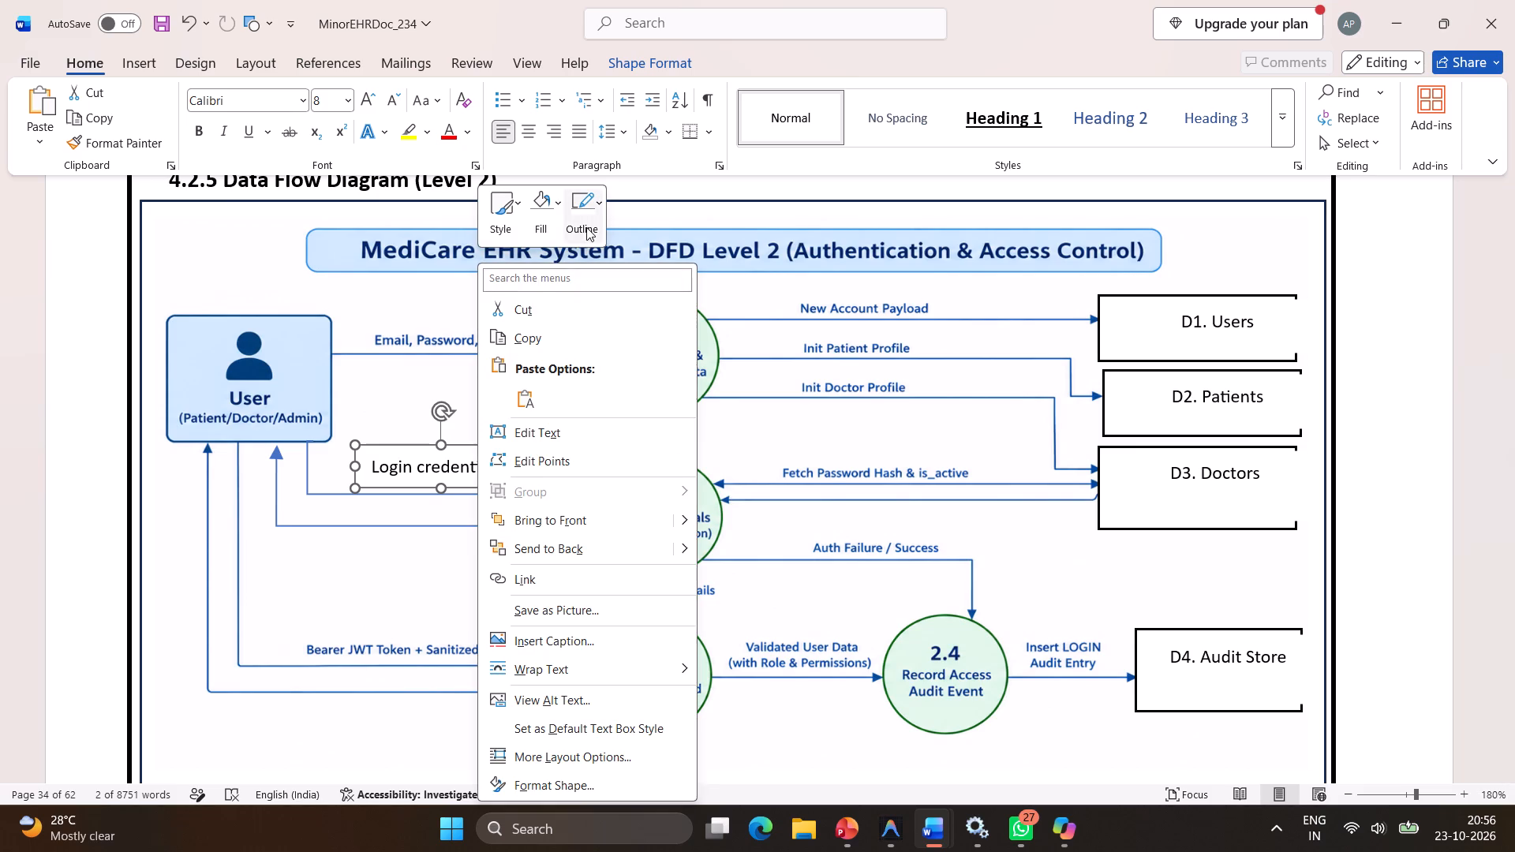
pyautogui.click(586, 227)
pyautogui.click(578, 323)
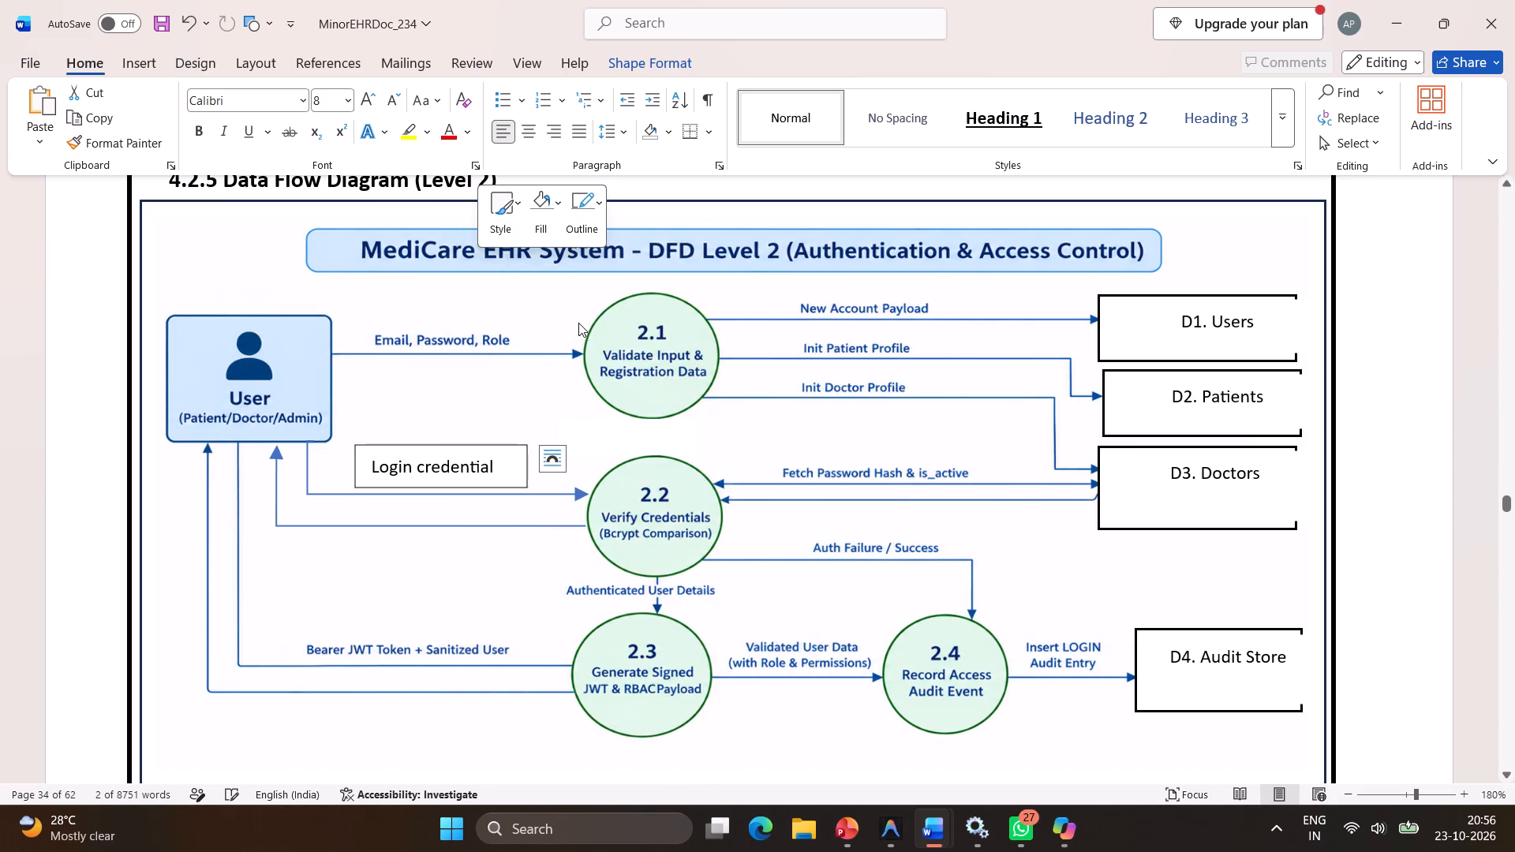
pyautogui.click(456, 422)
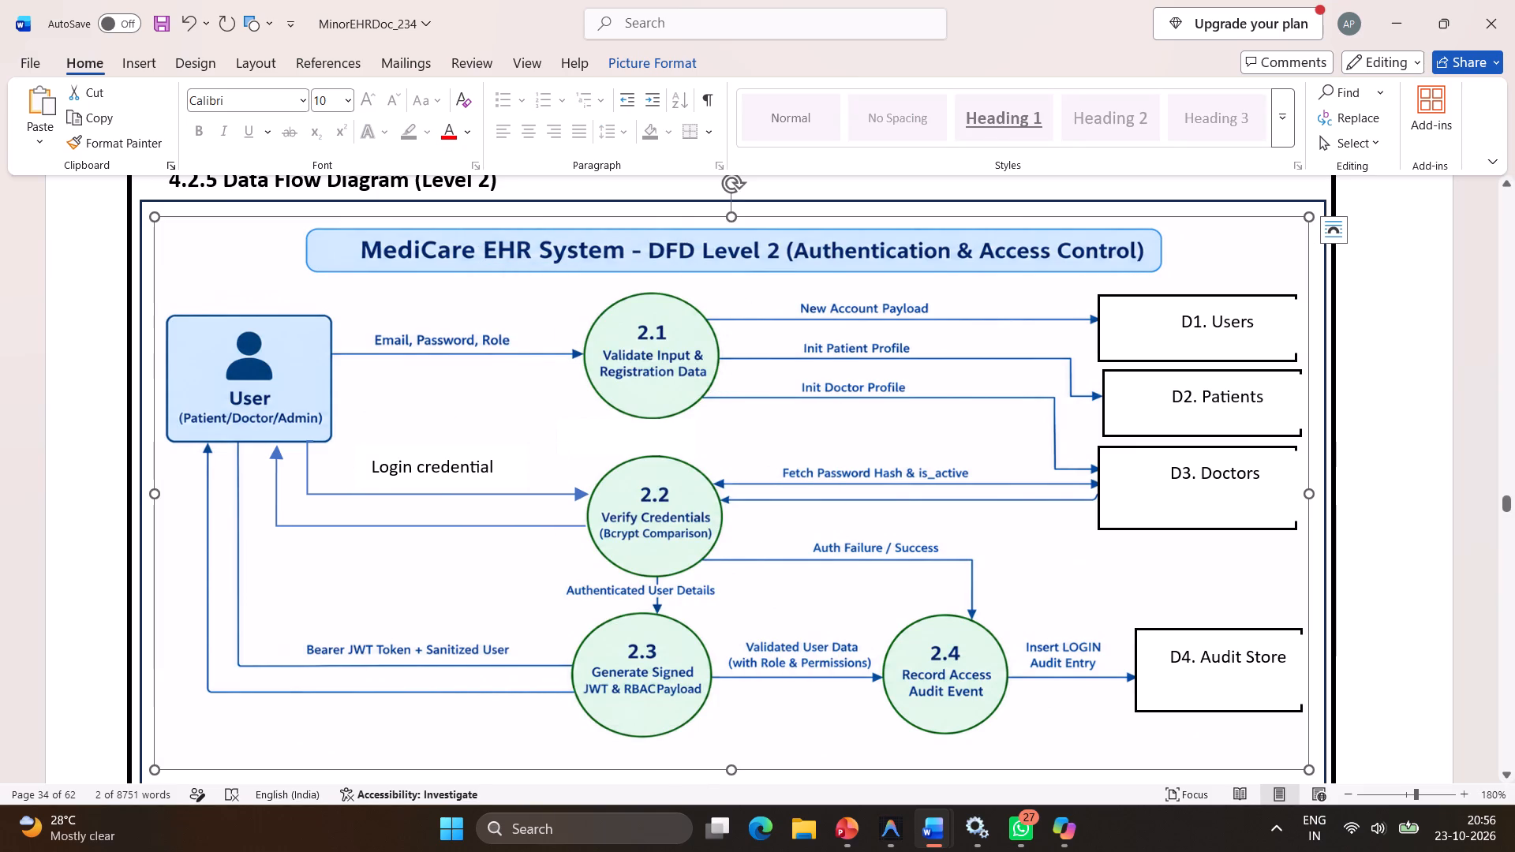
# Nudge the "Login credential" text box slightly down toward the arrow into process 2.2.
pyautogui.click(454, 462)
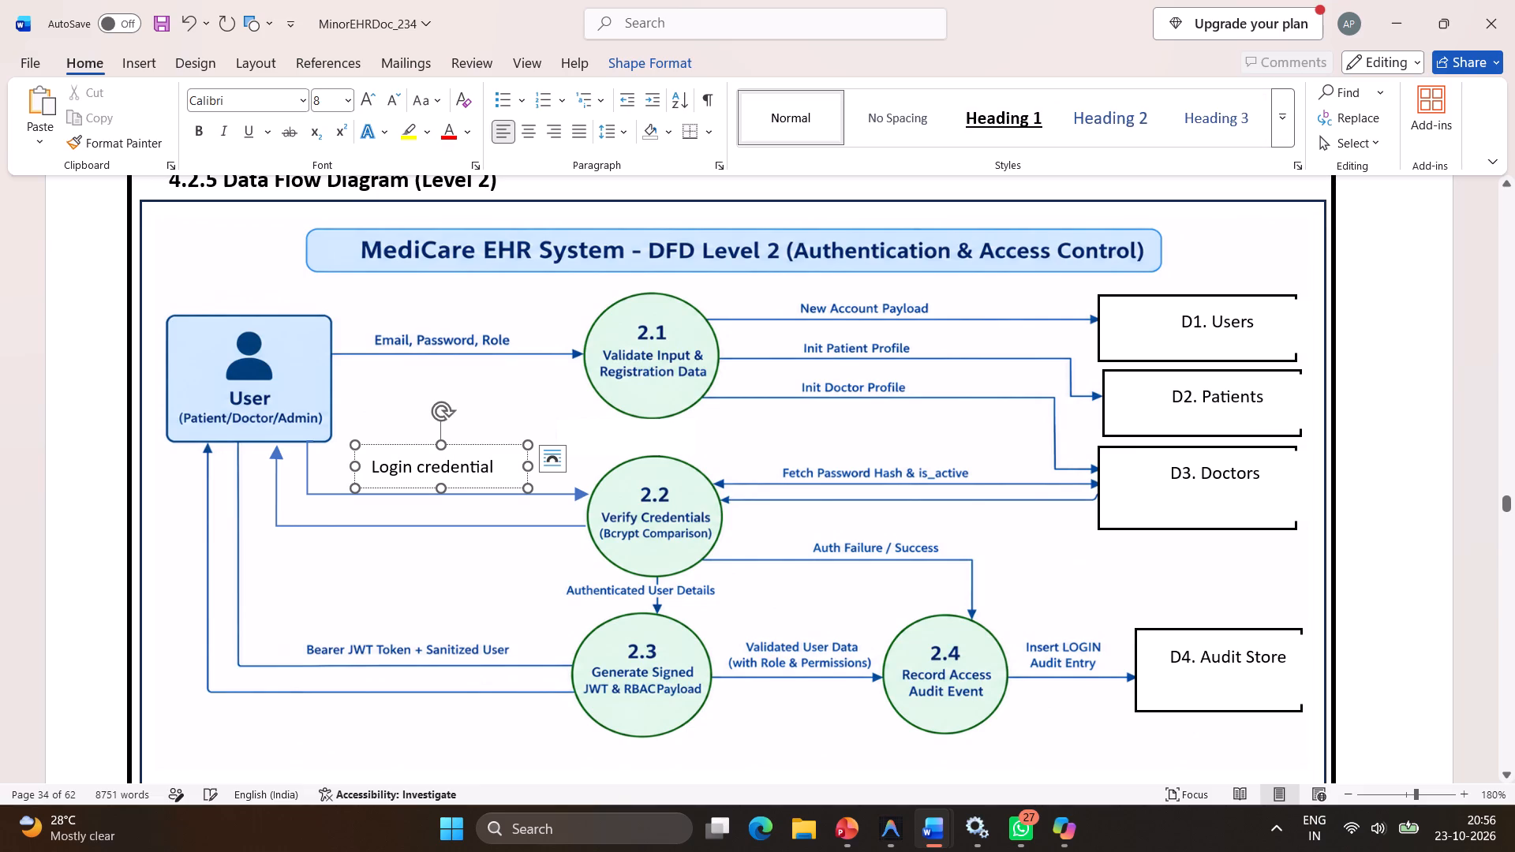
pyautogui.click(486, 446)
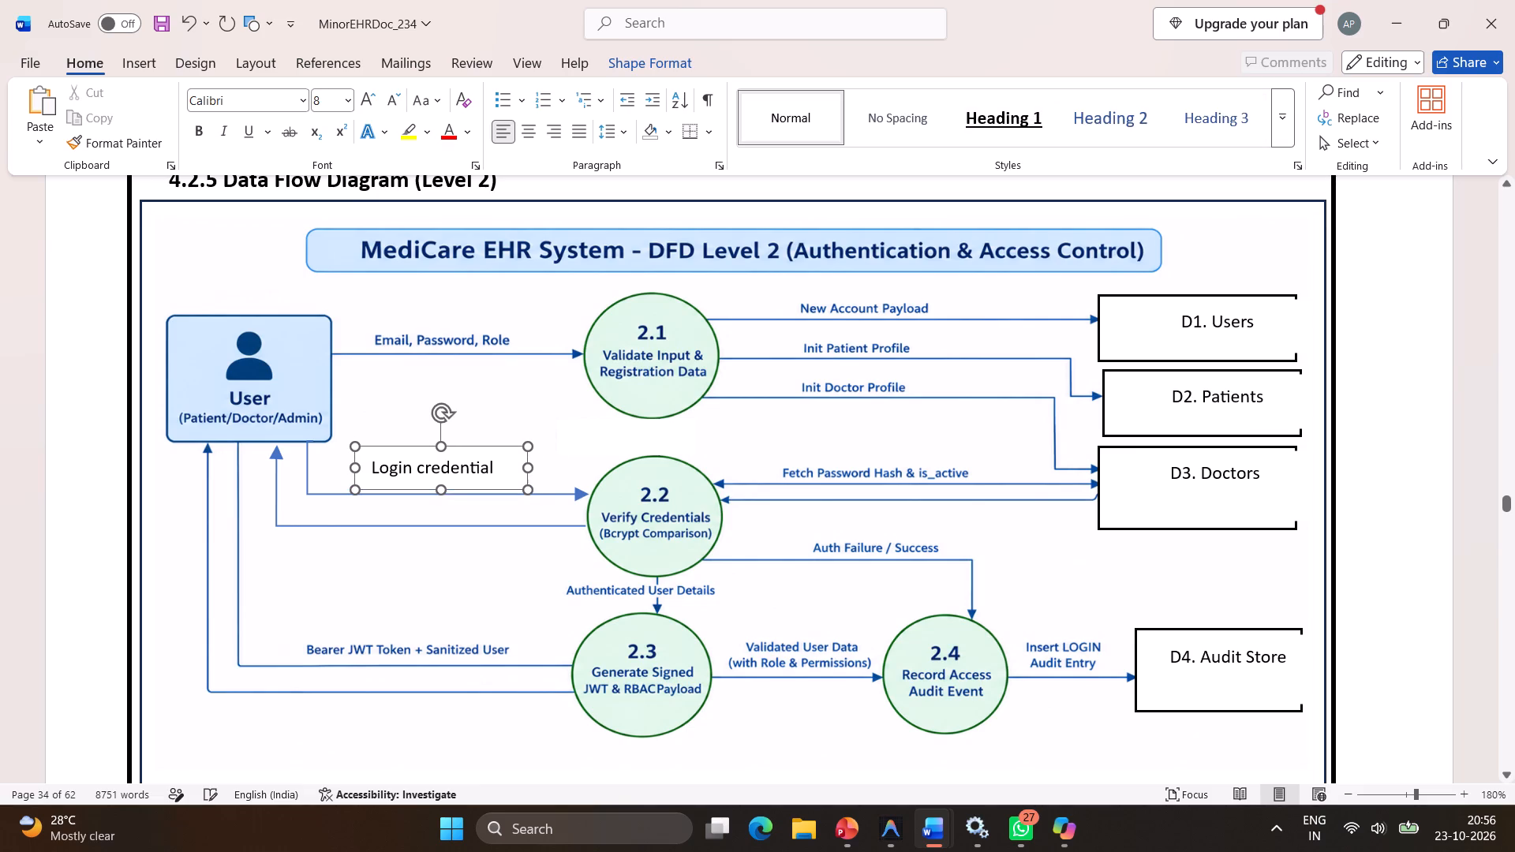
pyautogui.click(513, 403)
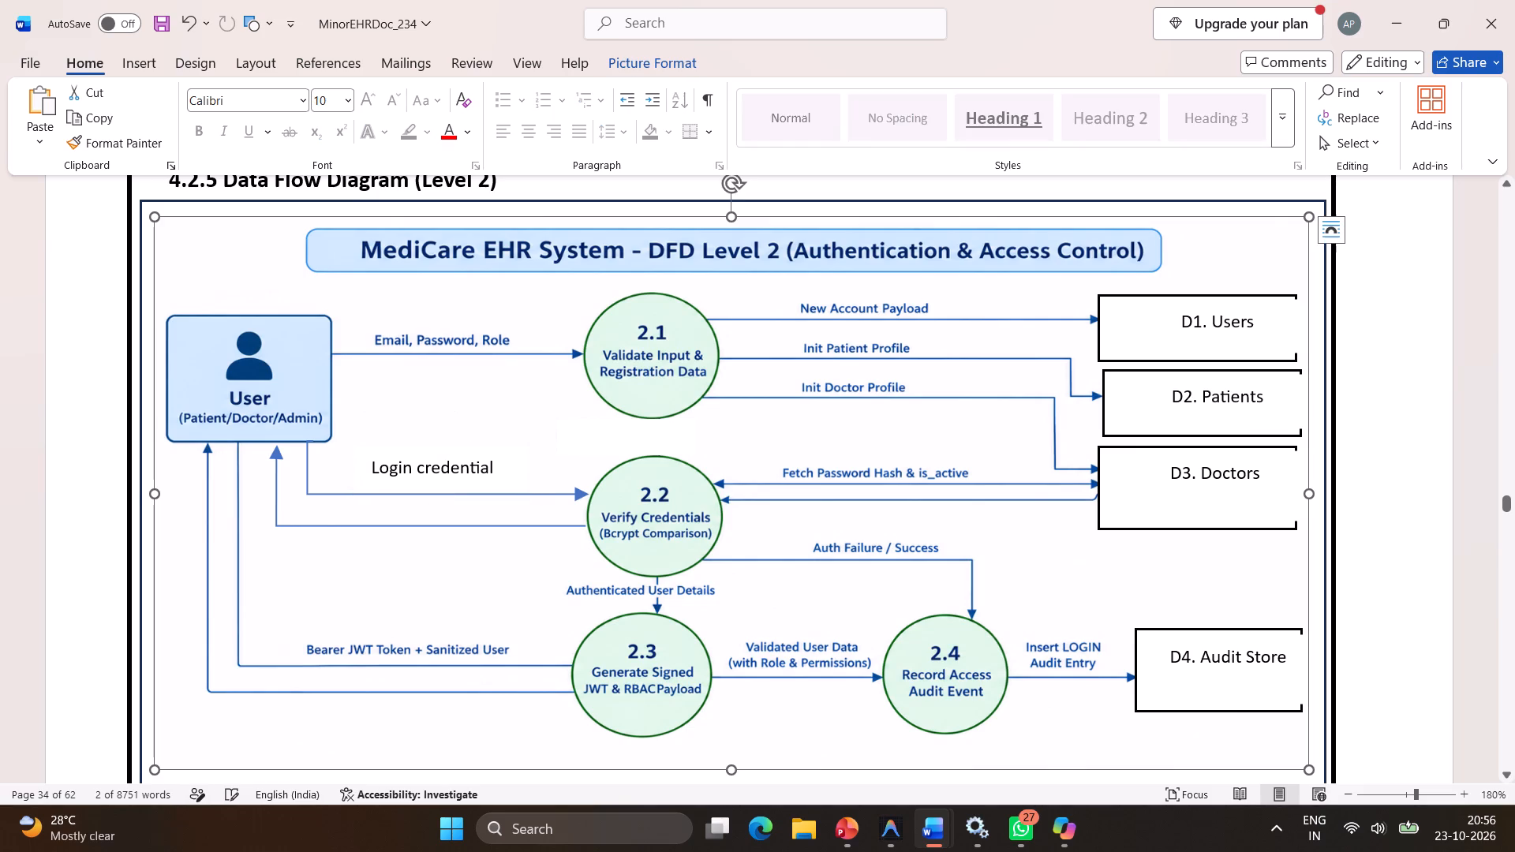
# Change the "Login credential" text to the theme's medium blue font colour to match the diagram's arrows.
pyautogui.click(468, 480)
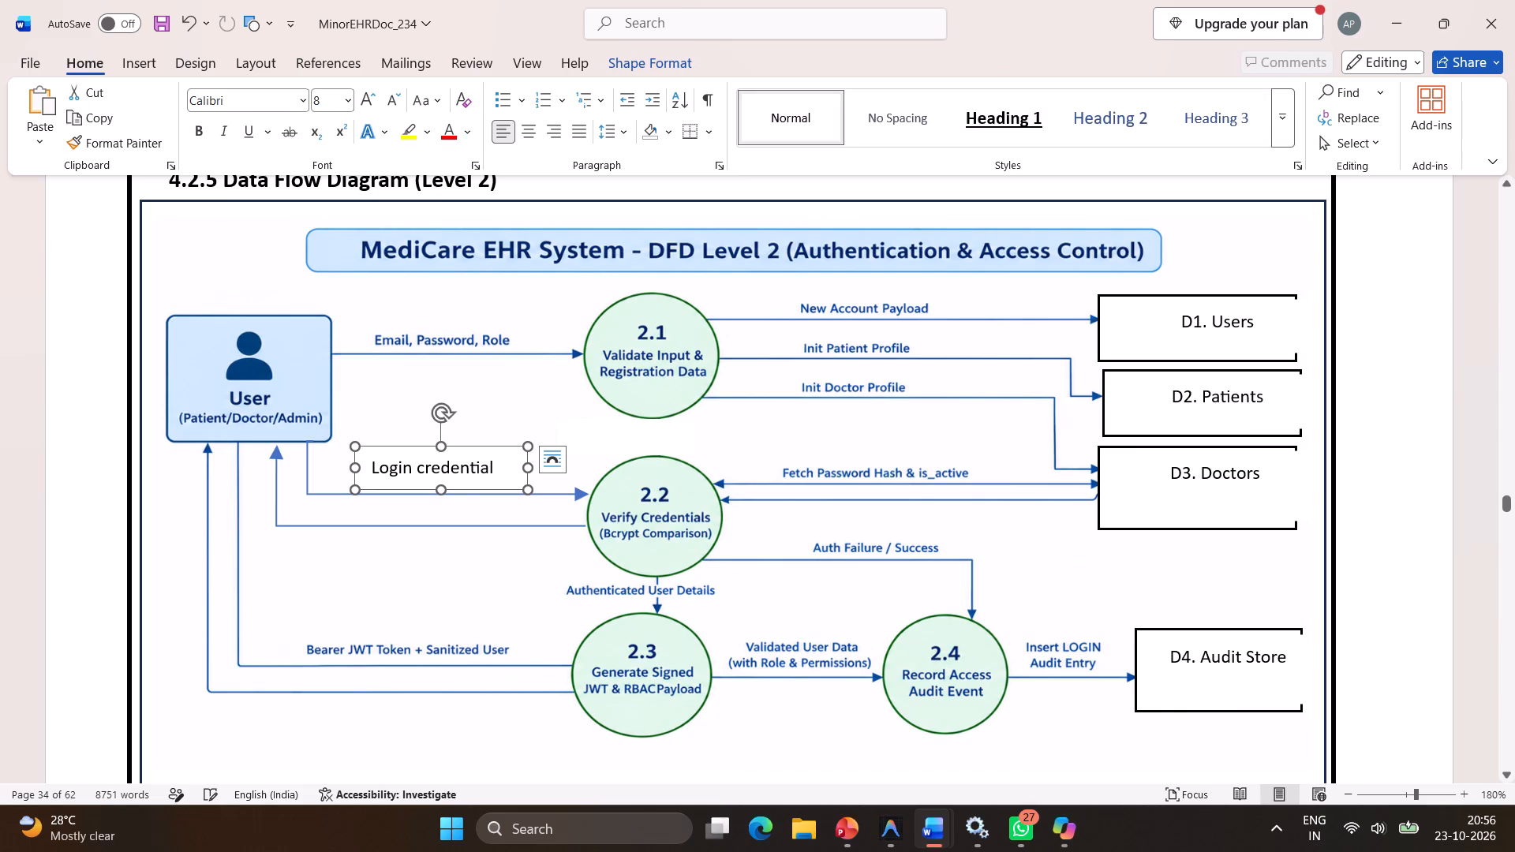
pyautogui.click(468, 469)
pyautogui.hotkey('ctrl', 'a')
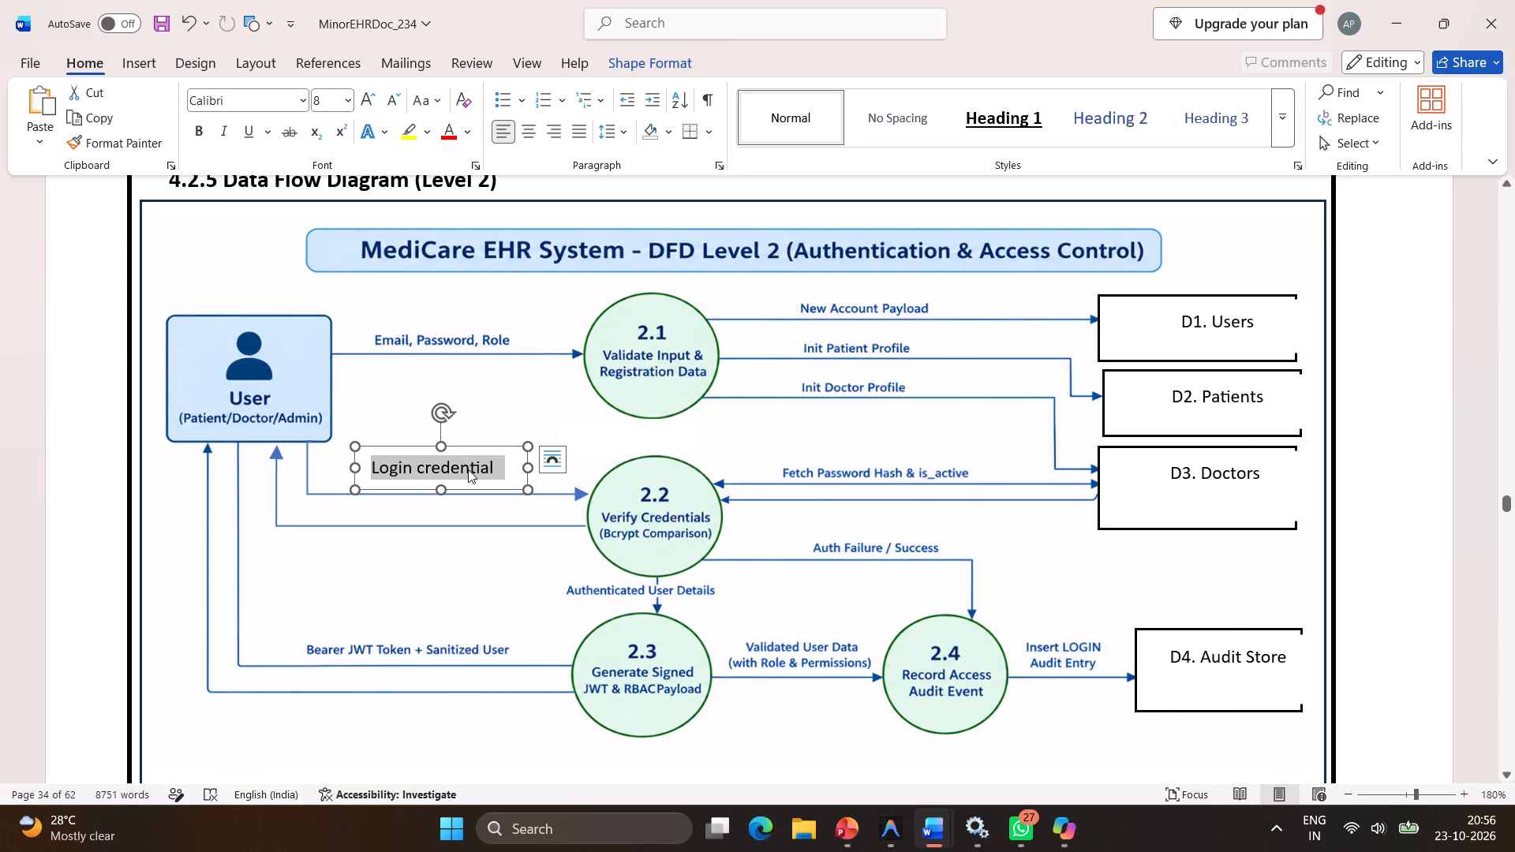
pyautogui.rightClick(469, 464)
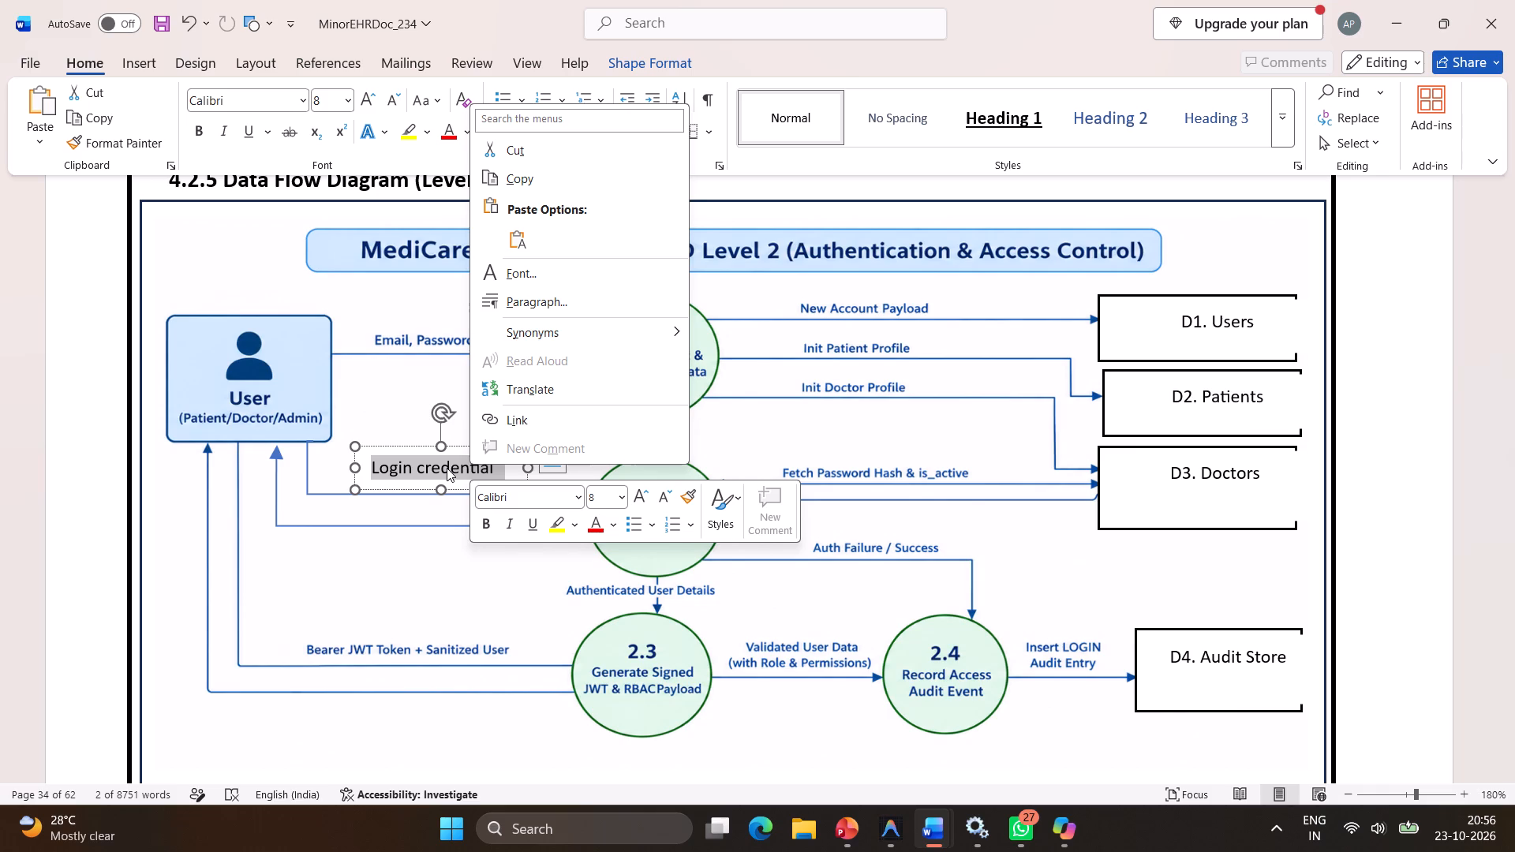
pyautogui.click(447, 468)
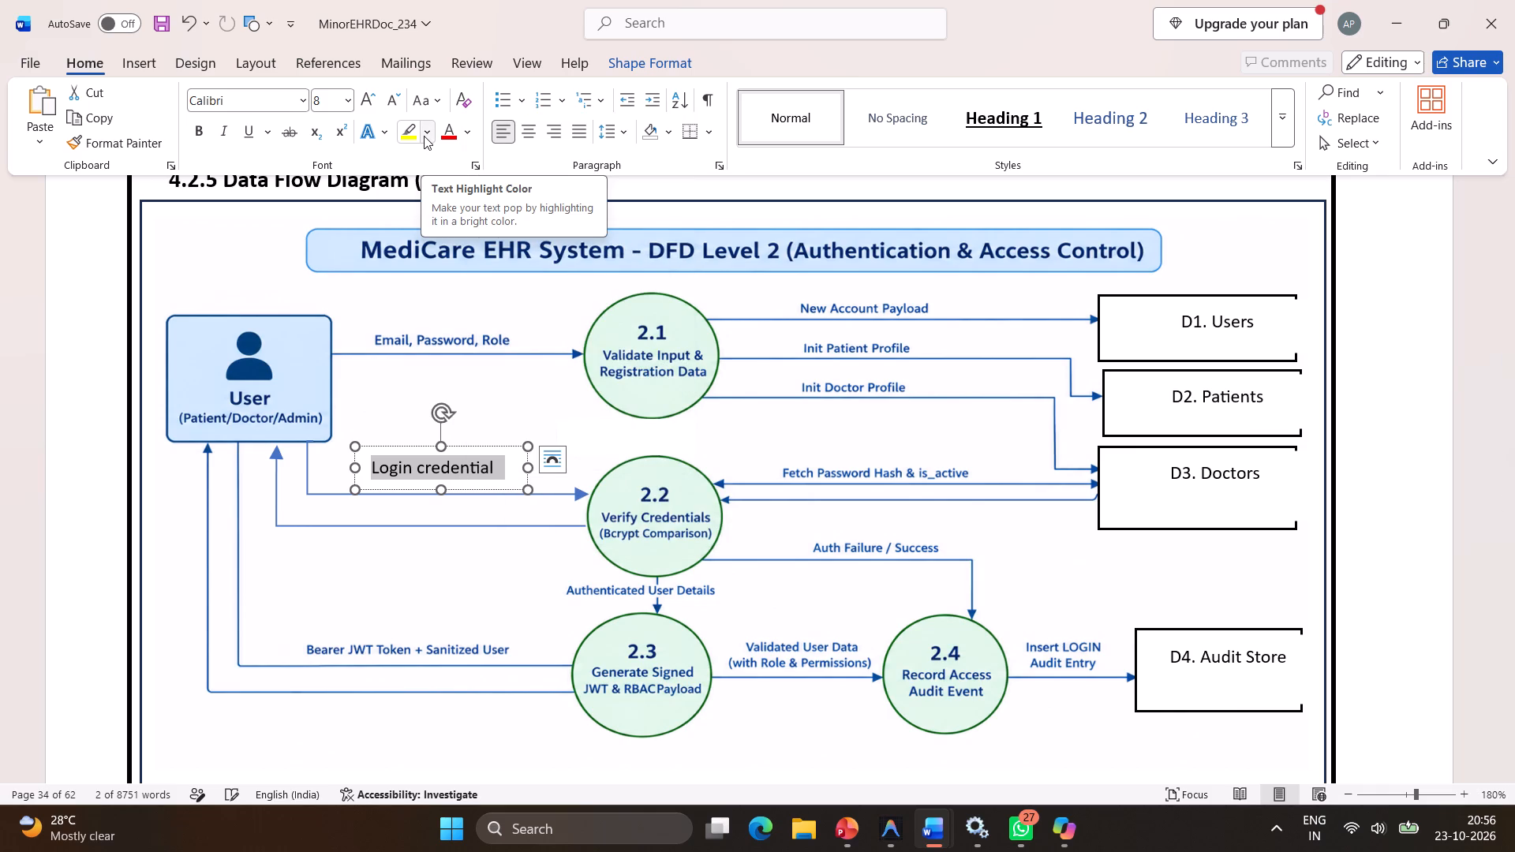
pyautogui.click(424, 136)
pyautogui.click(424, 136)
pyautogui.click(473, 129)
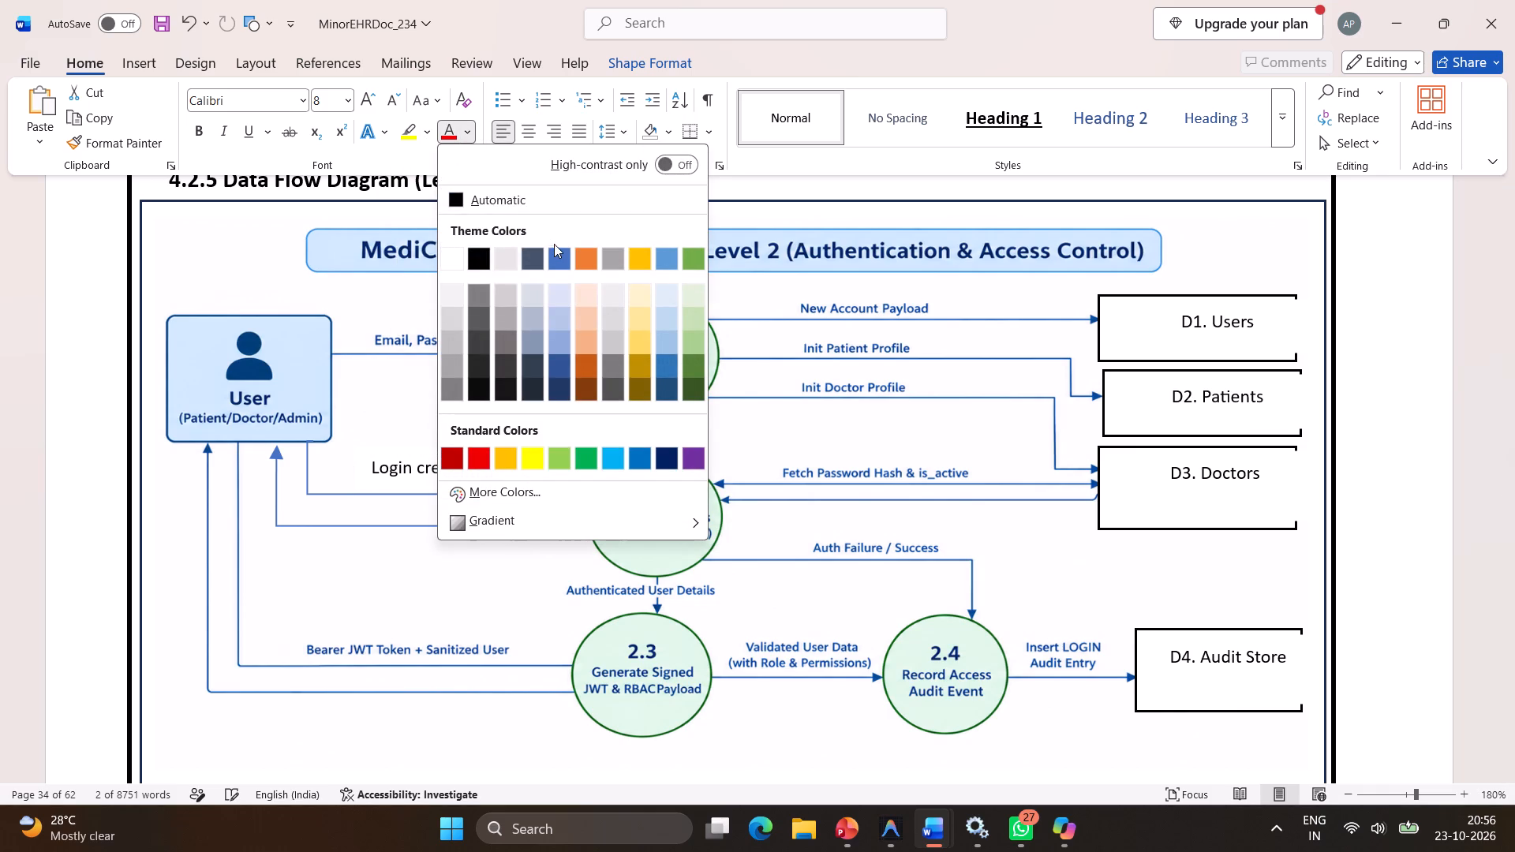
pyautogui.click(552, 255)
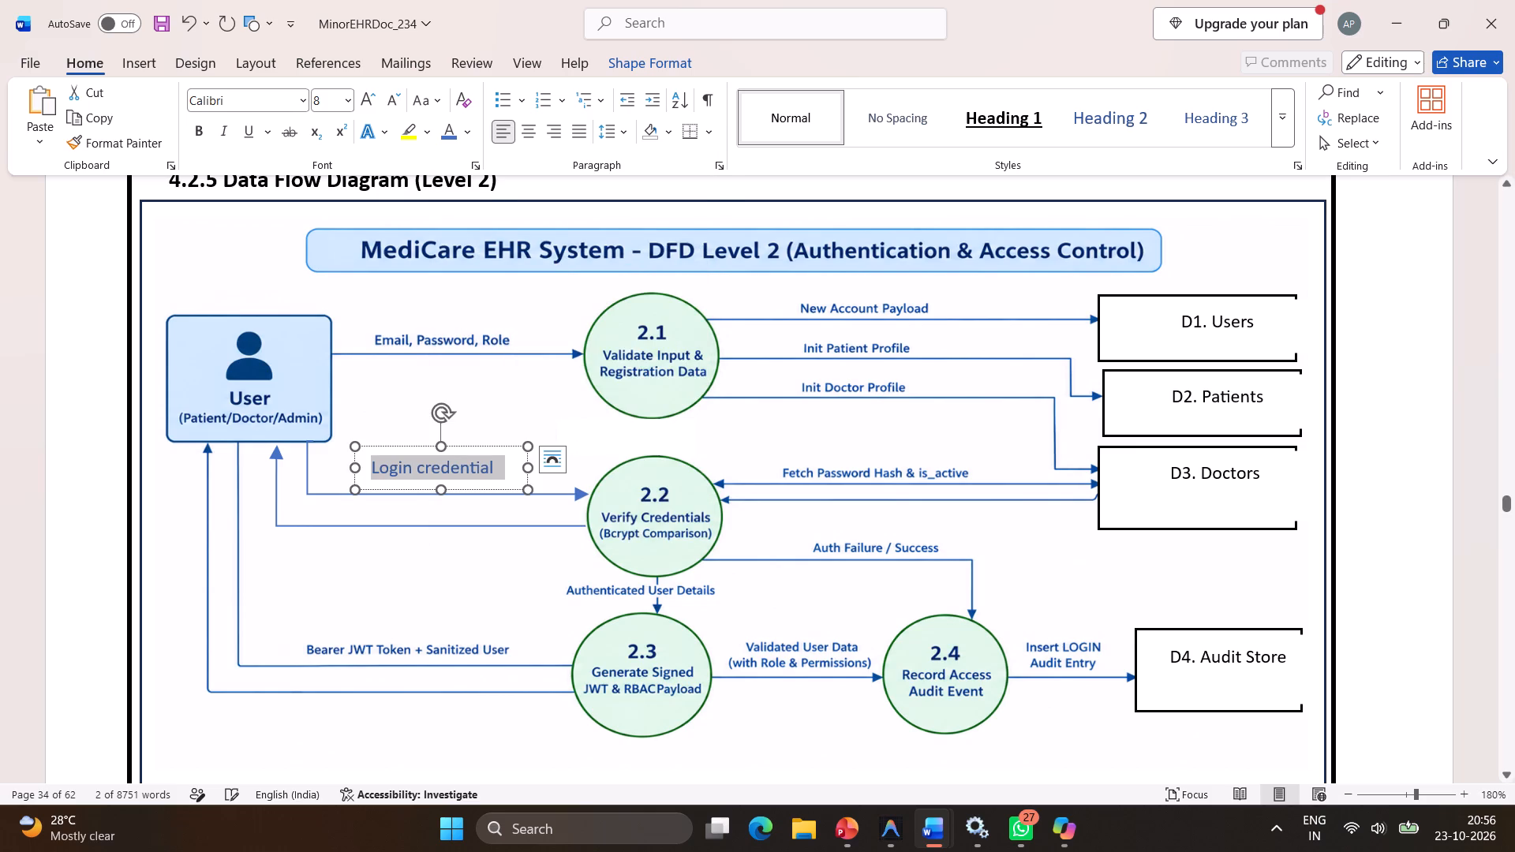
pyautogui.click(445, 550)
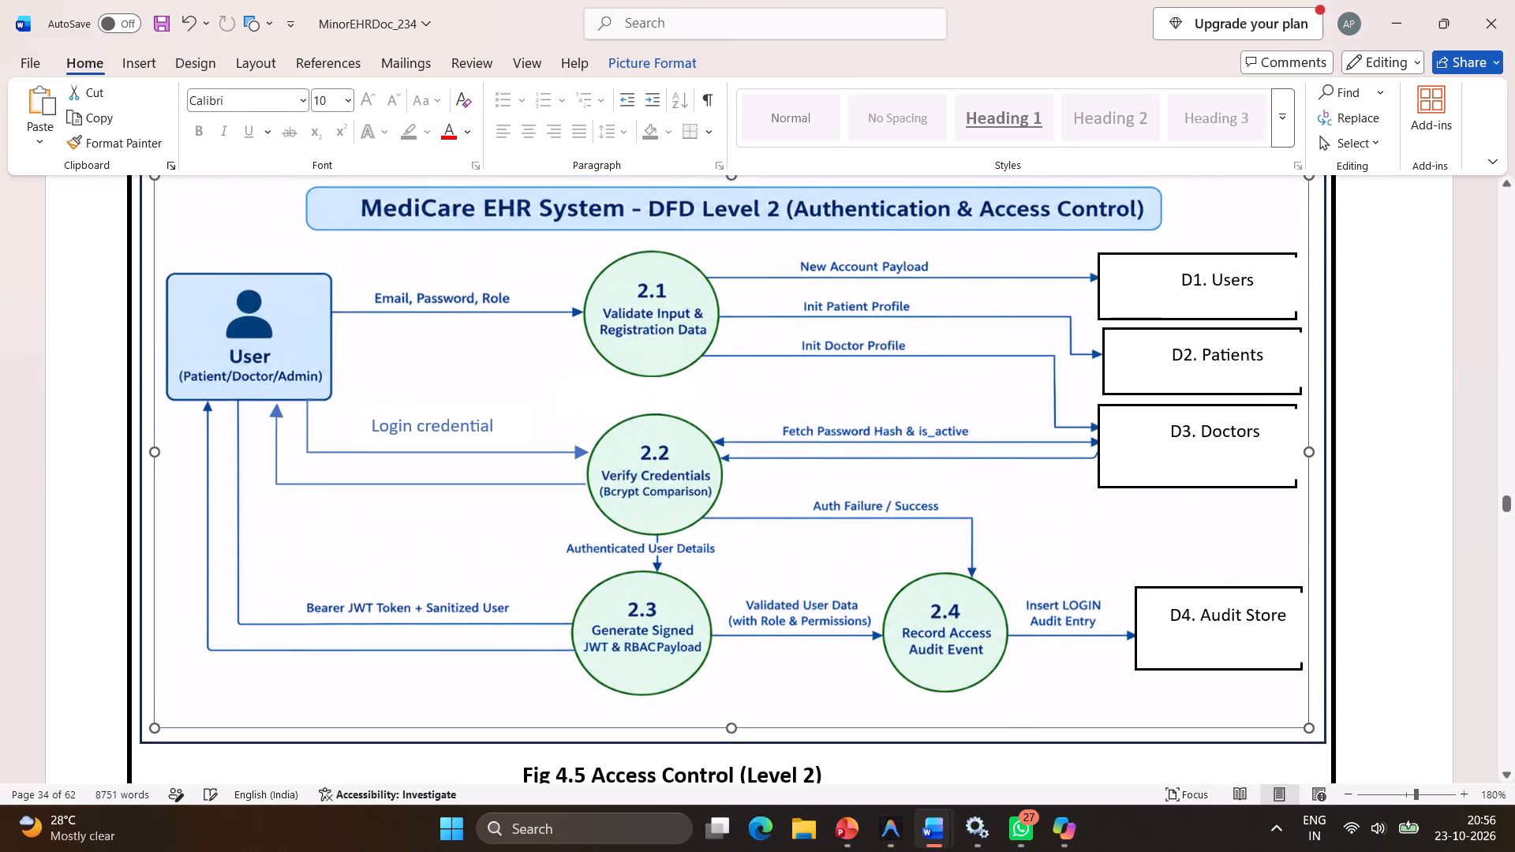
# Draw a tall rectangle about 6.57 cm by 0.44 cm over the right edges of data stores D1 to D4.
pyautogui.click(125, 55)
pyautogui.click(206, 125)
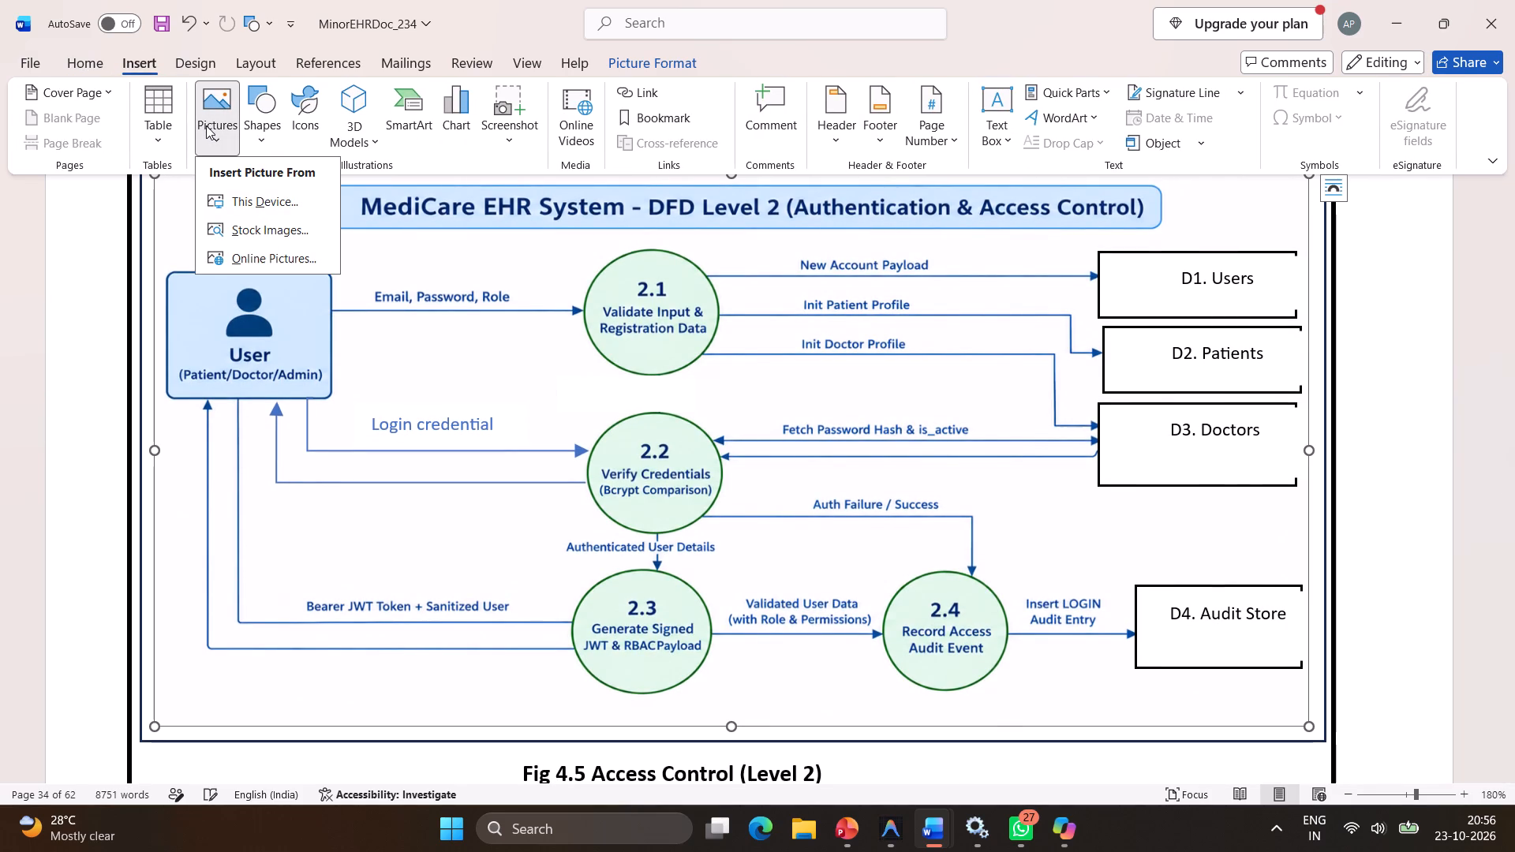
pyautogui.click(260, 115)
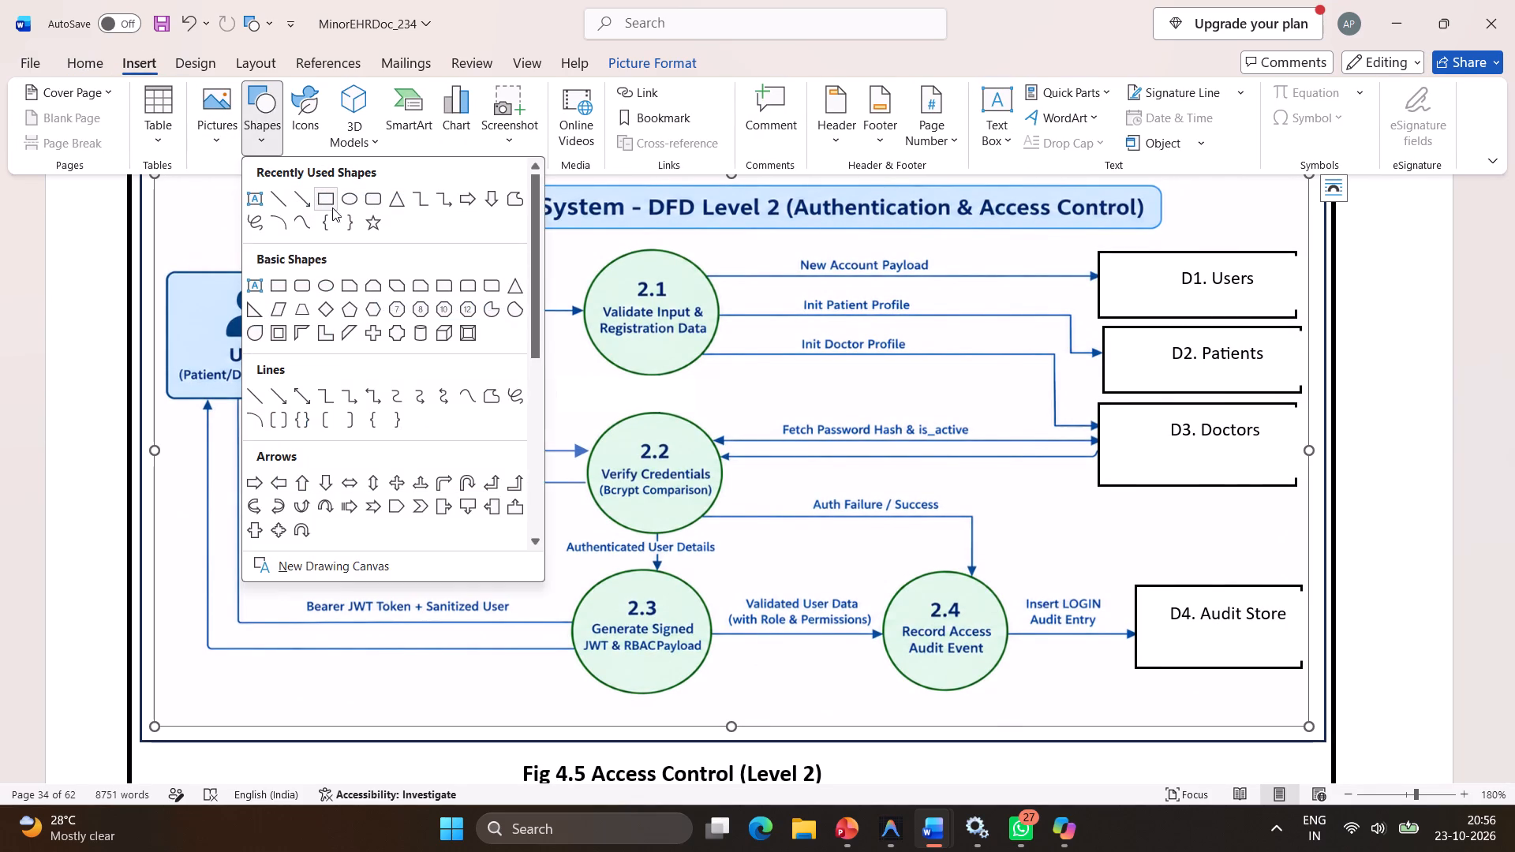
pyautogui.click(328, 201)
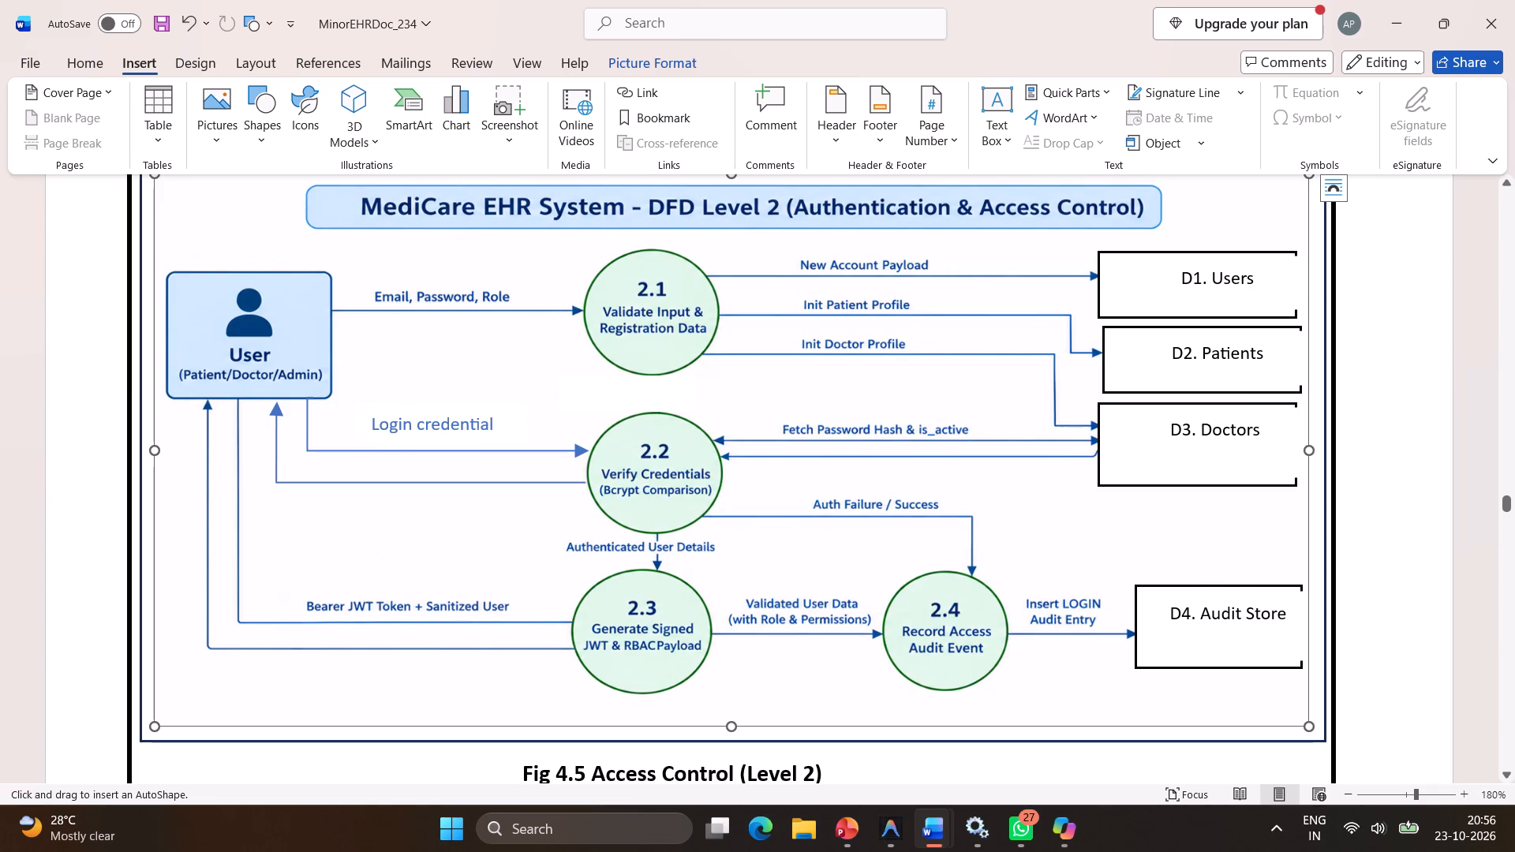
pyautogui.moveTo(1287, 238); pyautogui.dragTo(1345, 680)
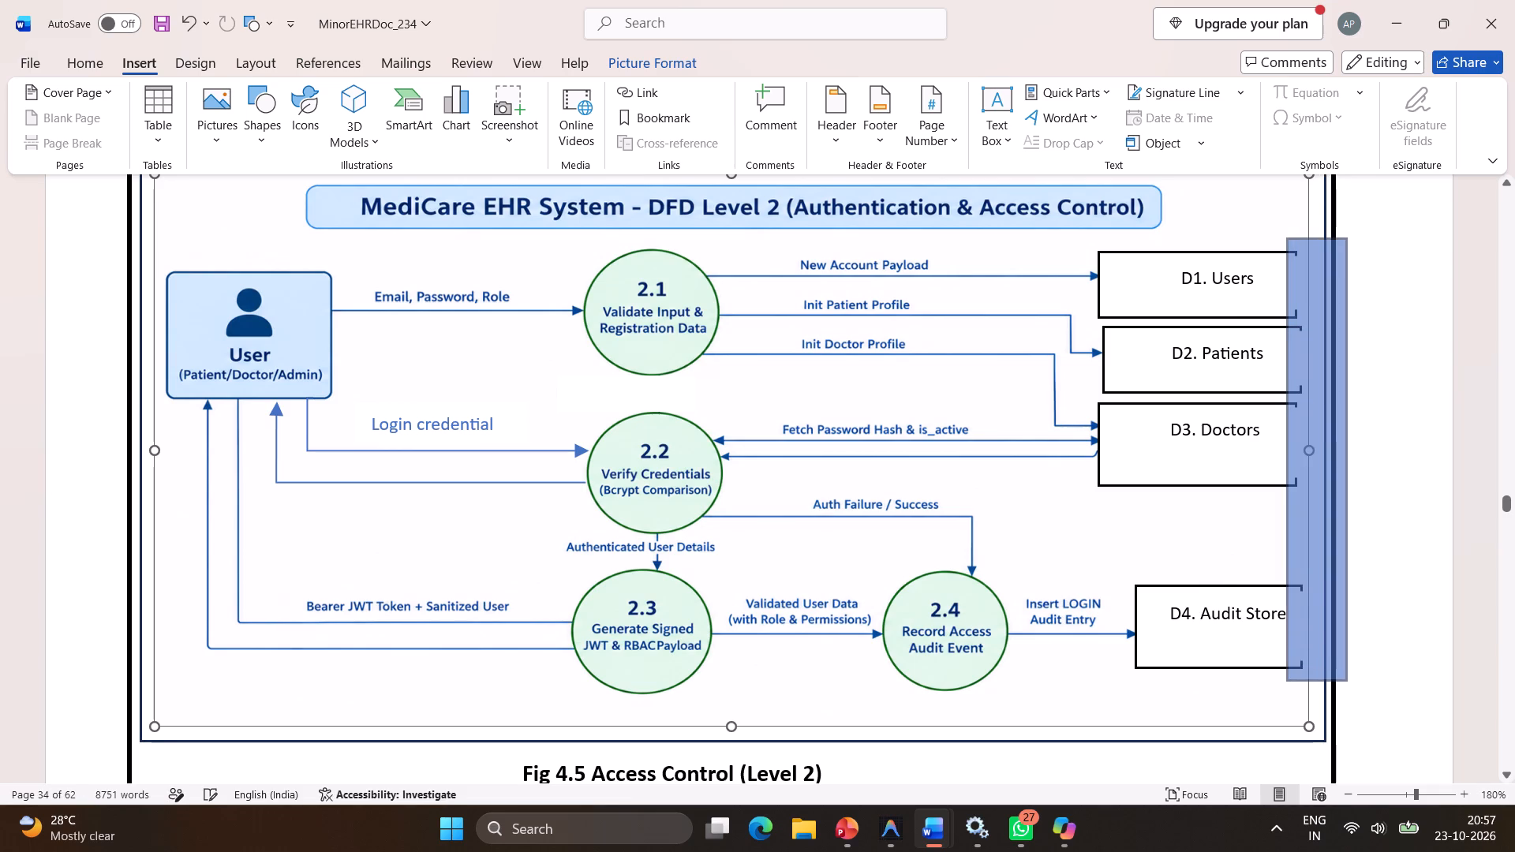
pyautogui.moveTo(1345, 680); pyautogui.dragTo(1315, 679)
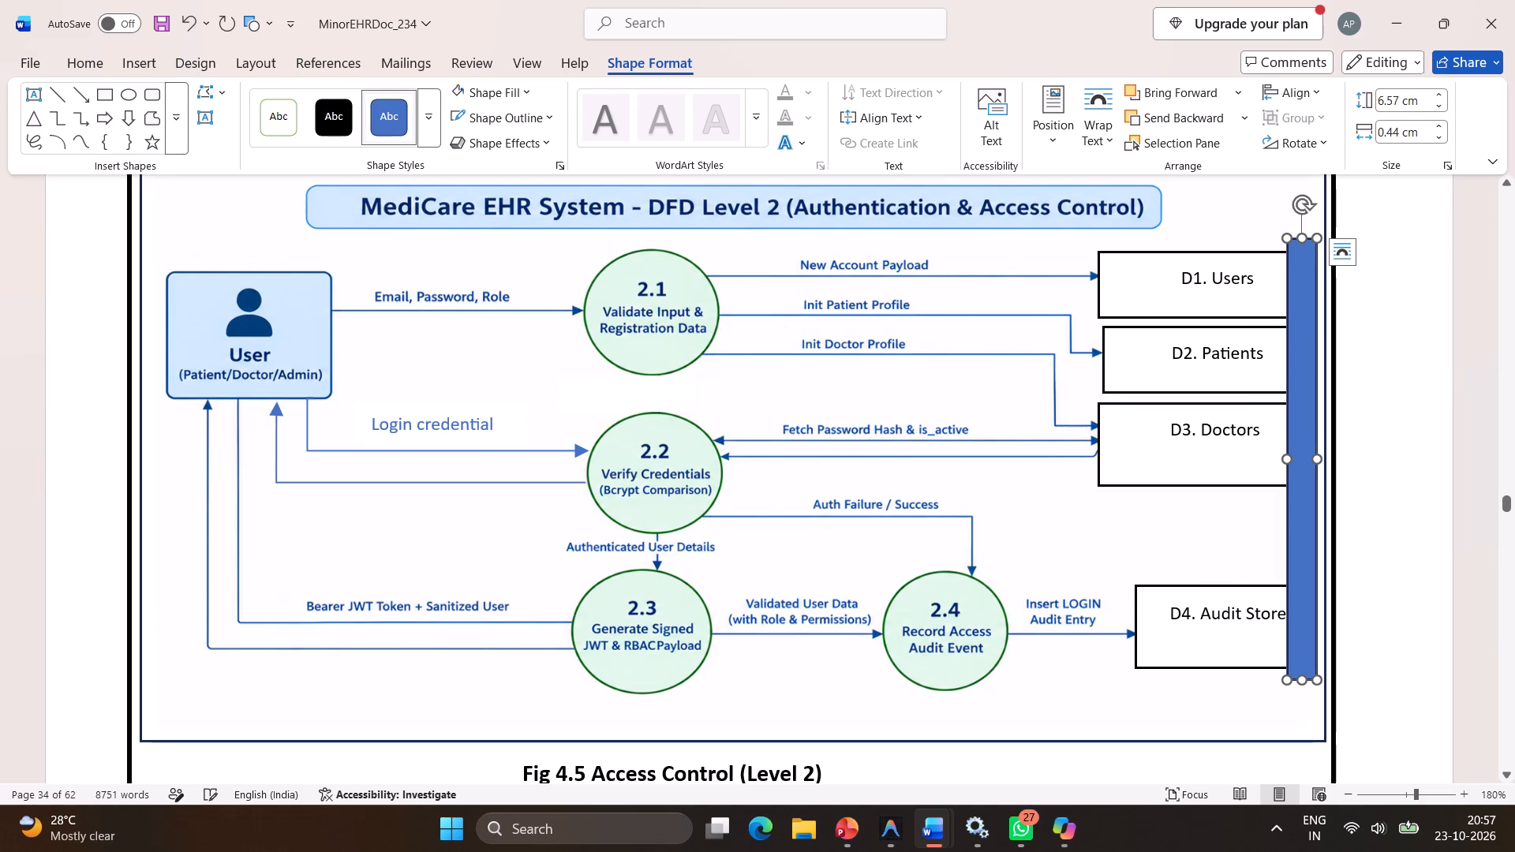
# Give the tall rectangle a white outline and white fill so it masks the data stores' right edges.
pyautogui.click(1300, 648)
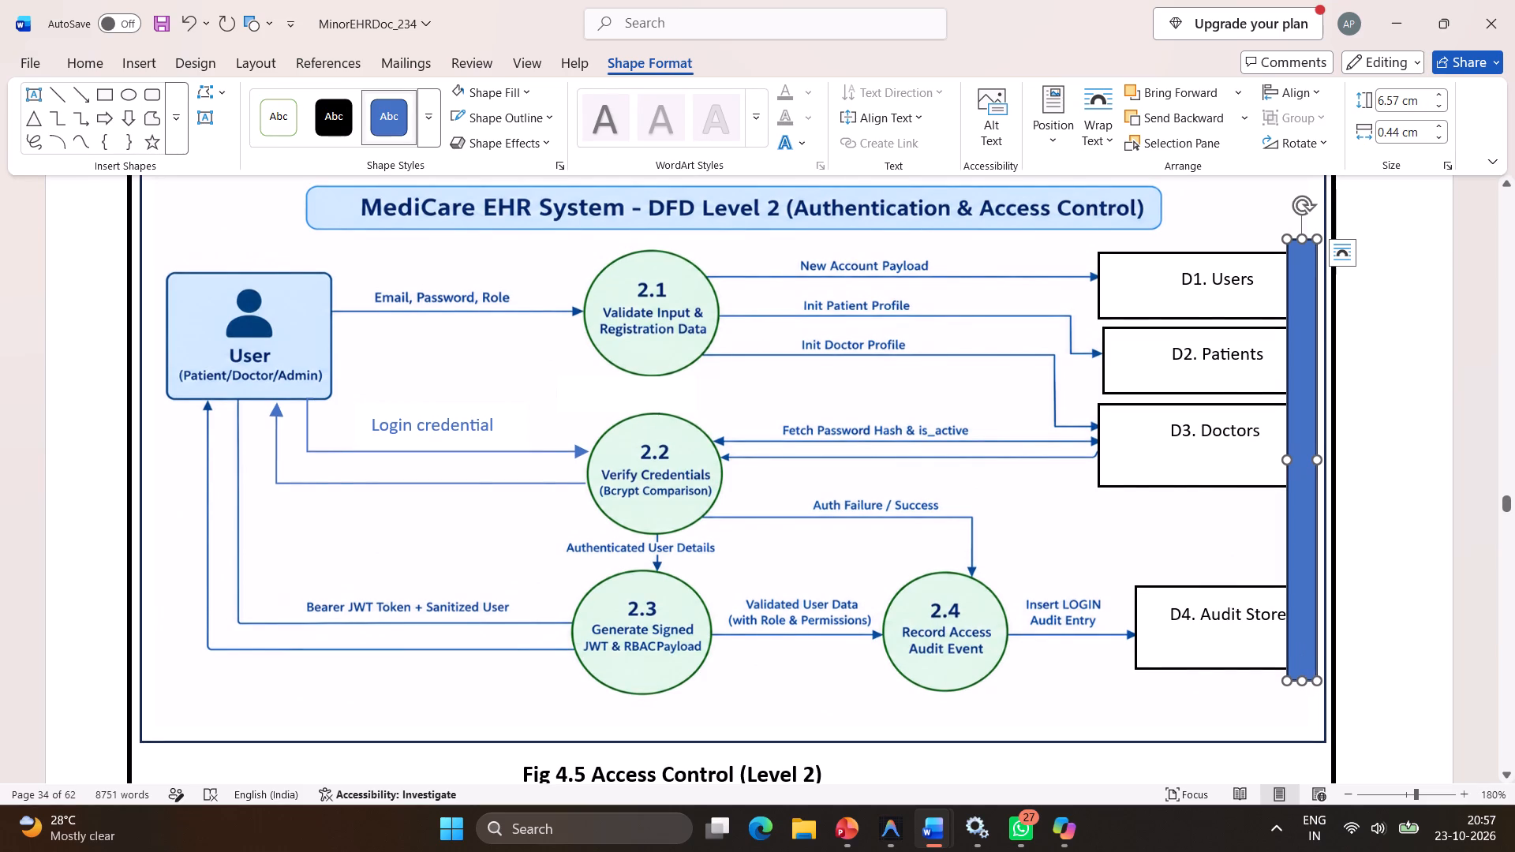
pyautogui.click(1299, 530)
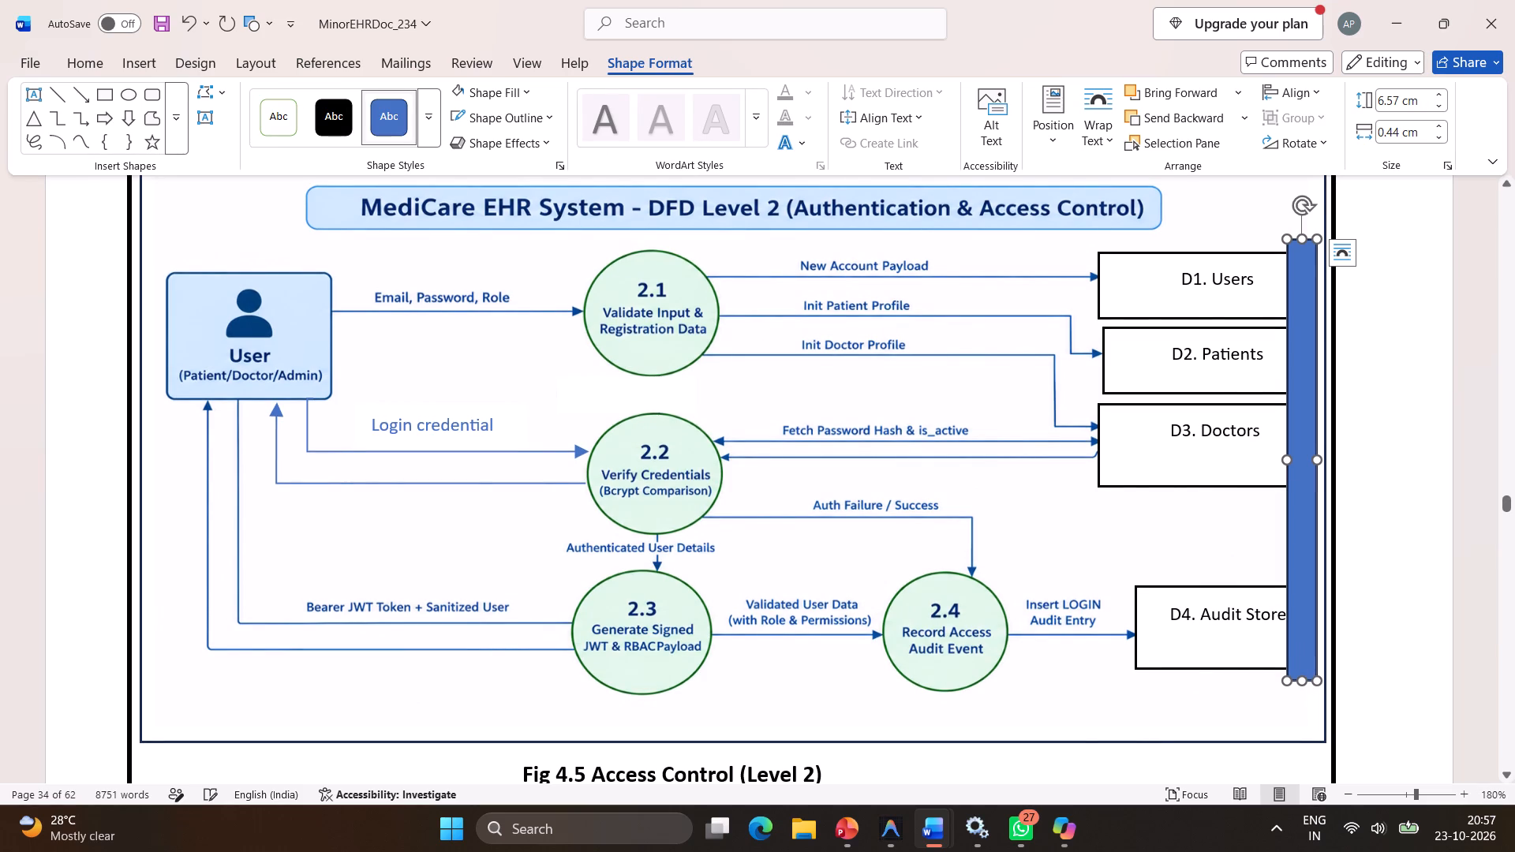
pyautogui.rightClick(1299, 530)
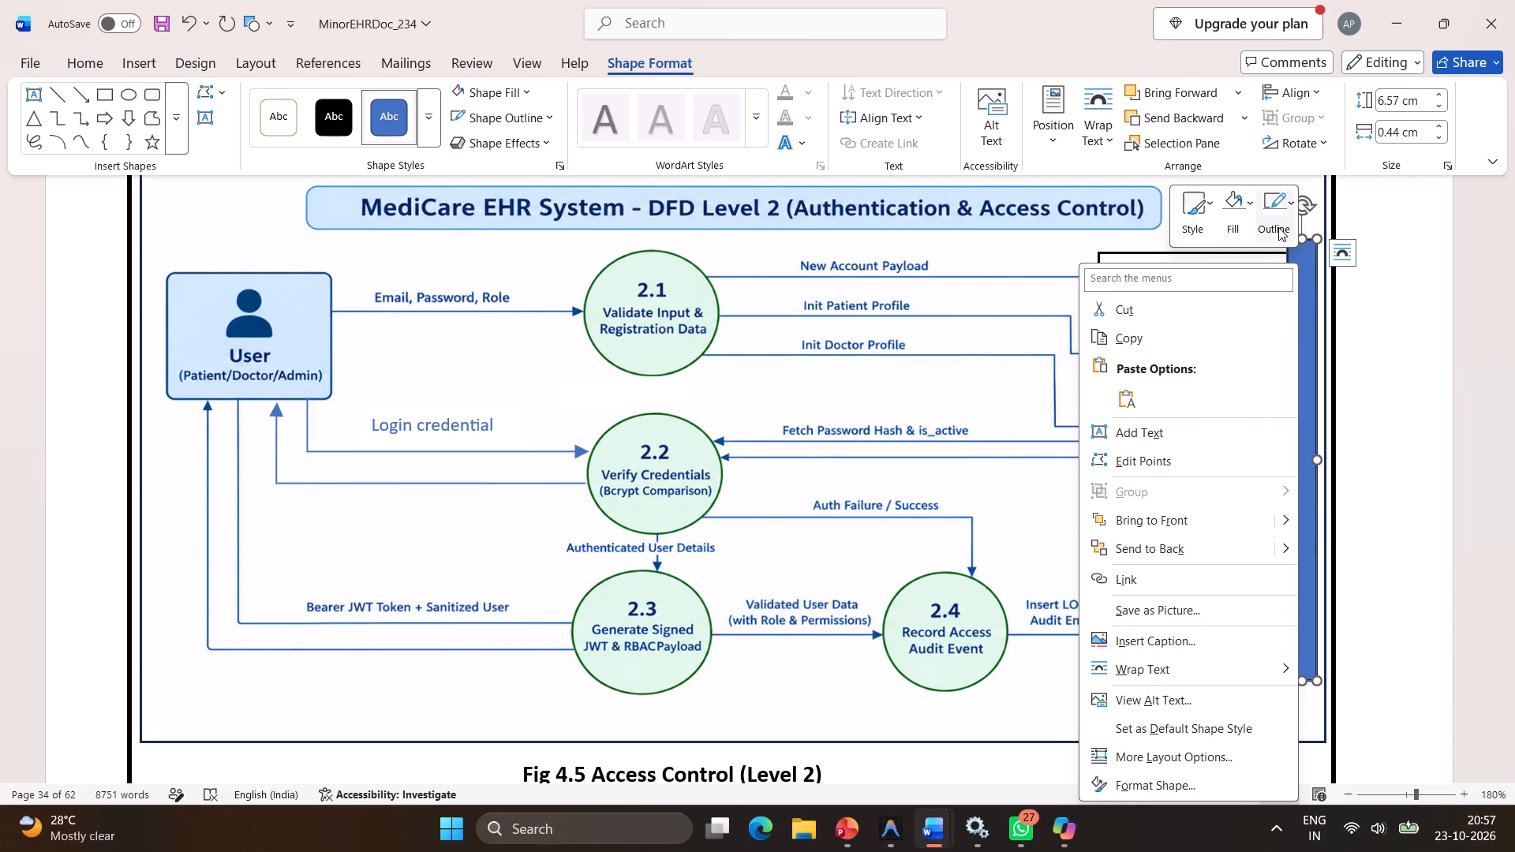
pyautogui.click(1278, 227)
pyautogui.click(1259, 322)
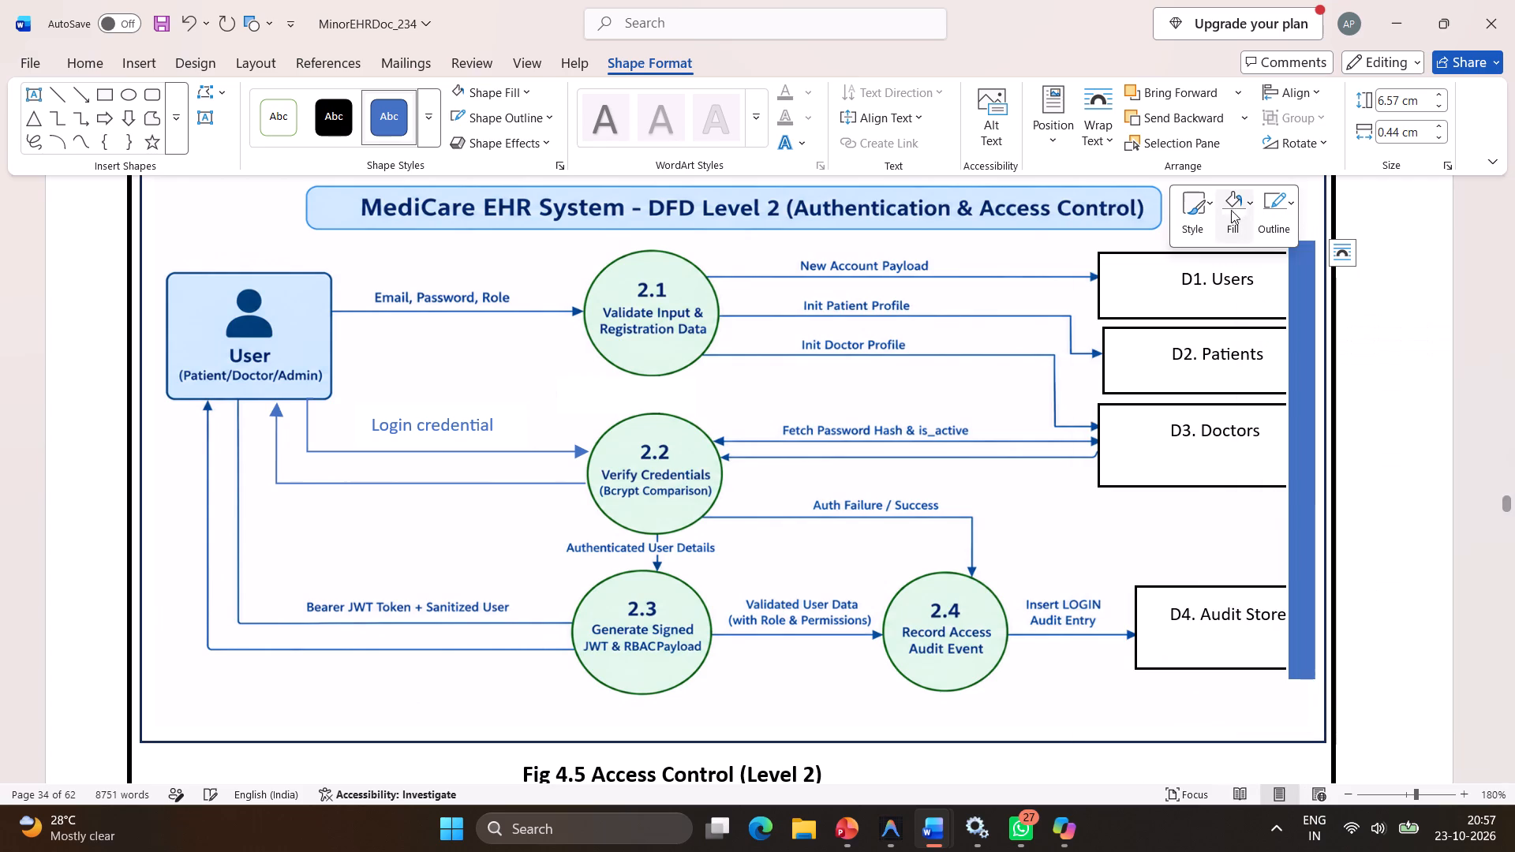
pyautogui.click(1229, 209)
pyautogui.click(1230, 322)
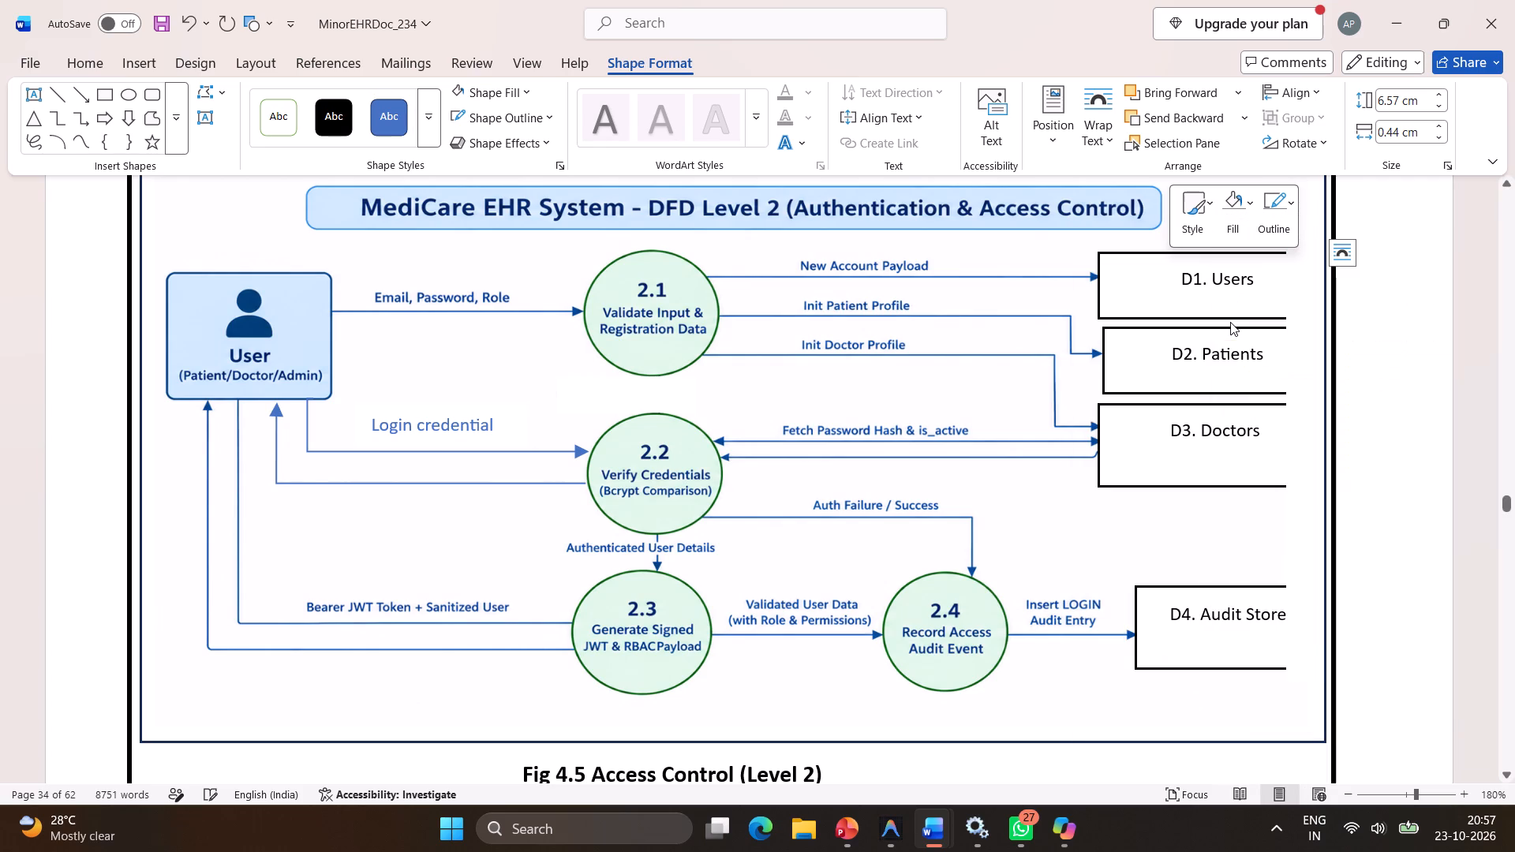
pyautogui.click(1410, 465)
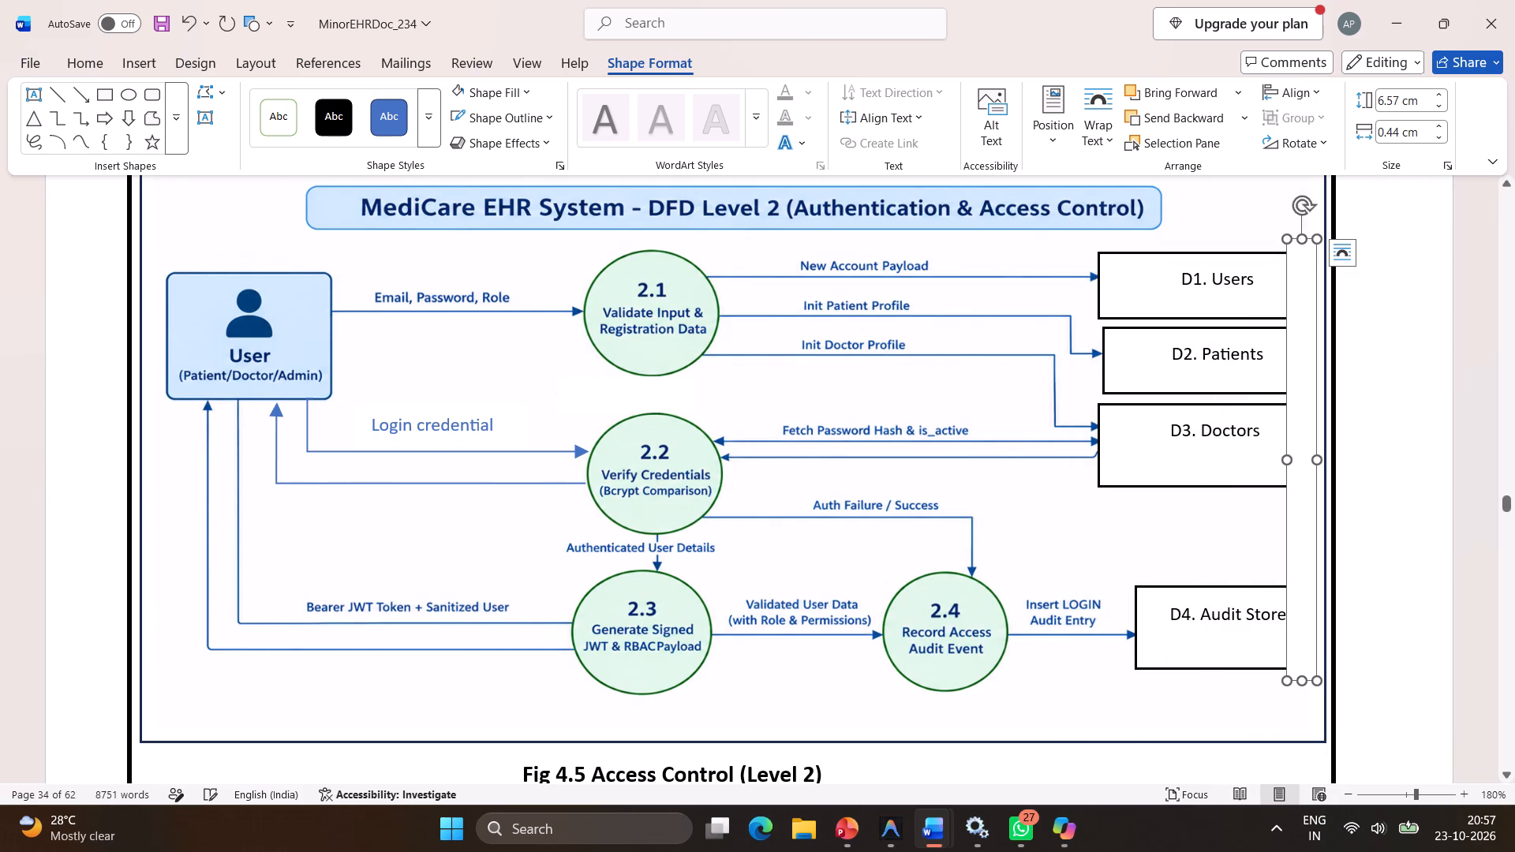
# Draw a rectangle about 0.5 cm by 2.63 cm over the "Authenticated User Details" label between processes 2.2 and 2.3.
pyautogui.scroll(-1, 1261, 577)
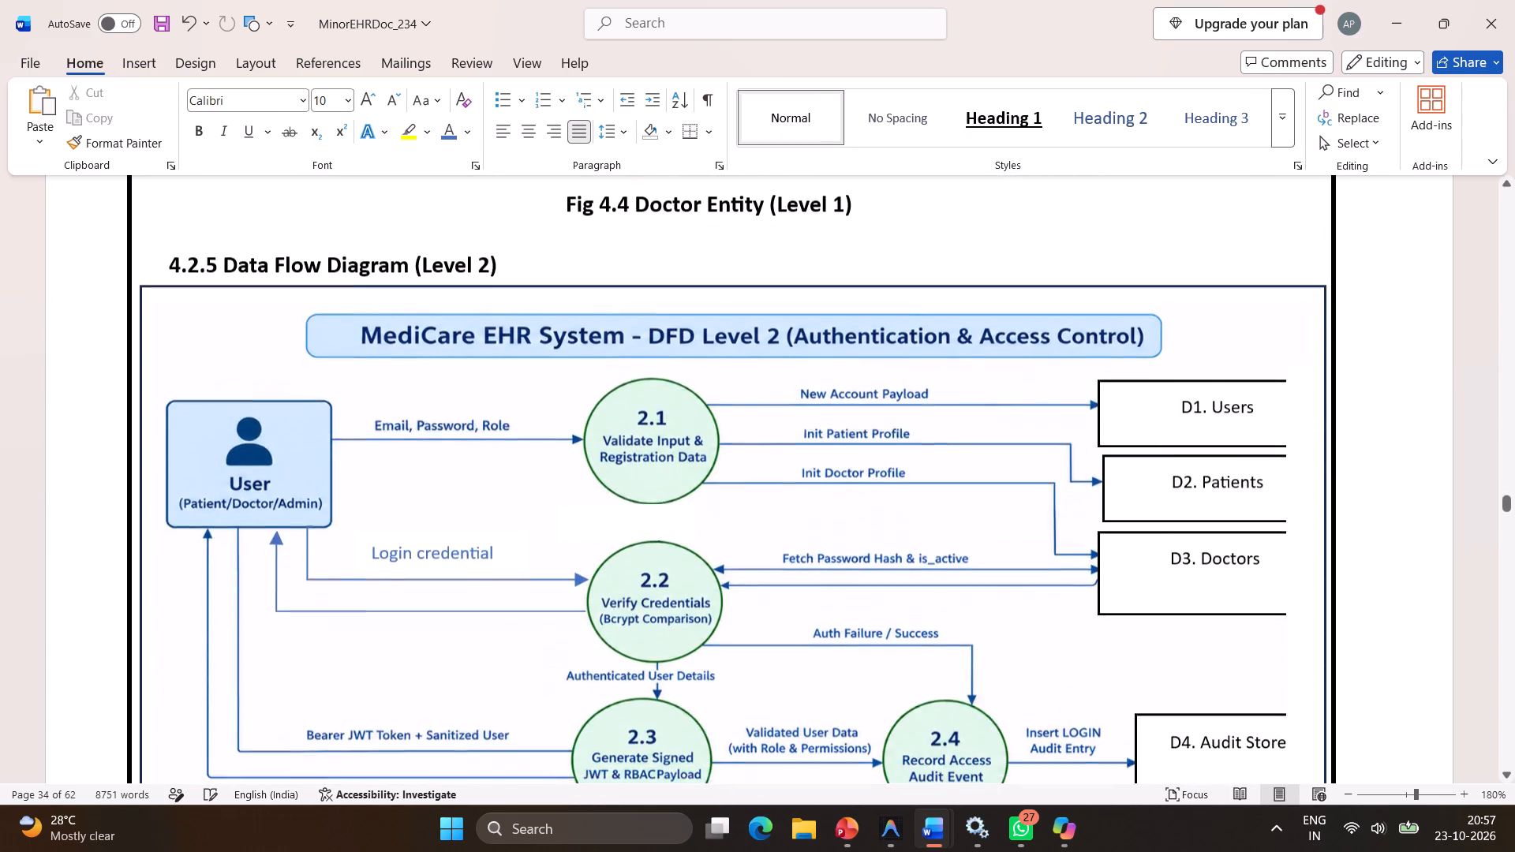
pyautogui.scroll(-1, 1261, 577)
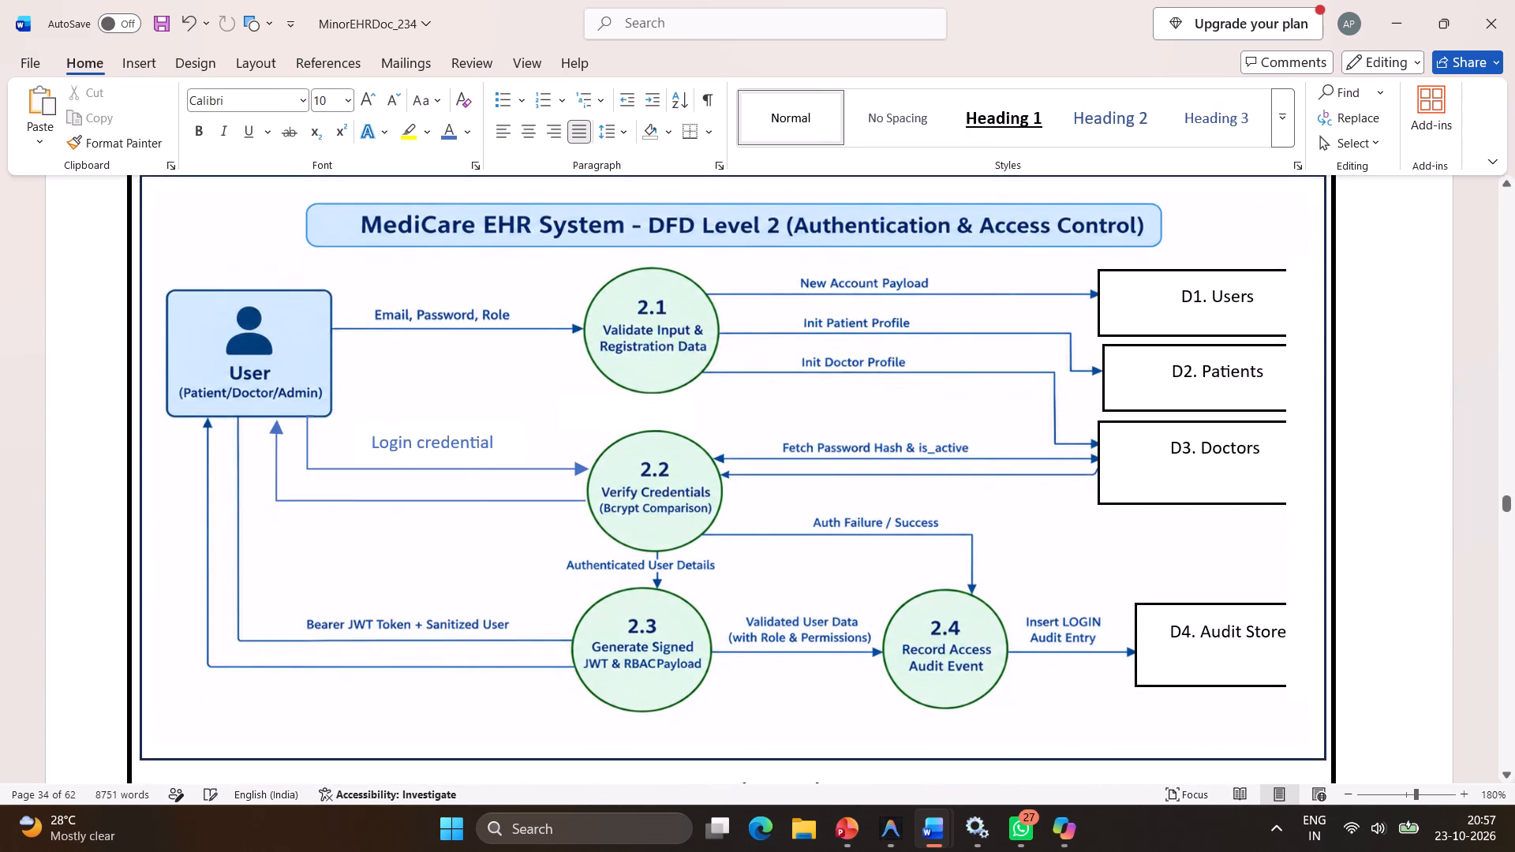
pyautogui.scroll(-1, 1261, 577)
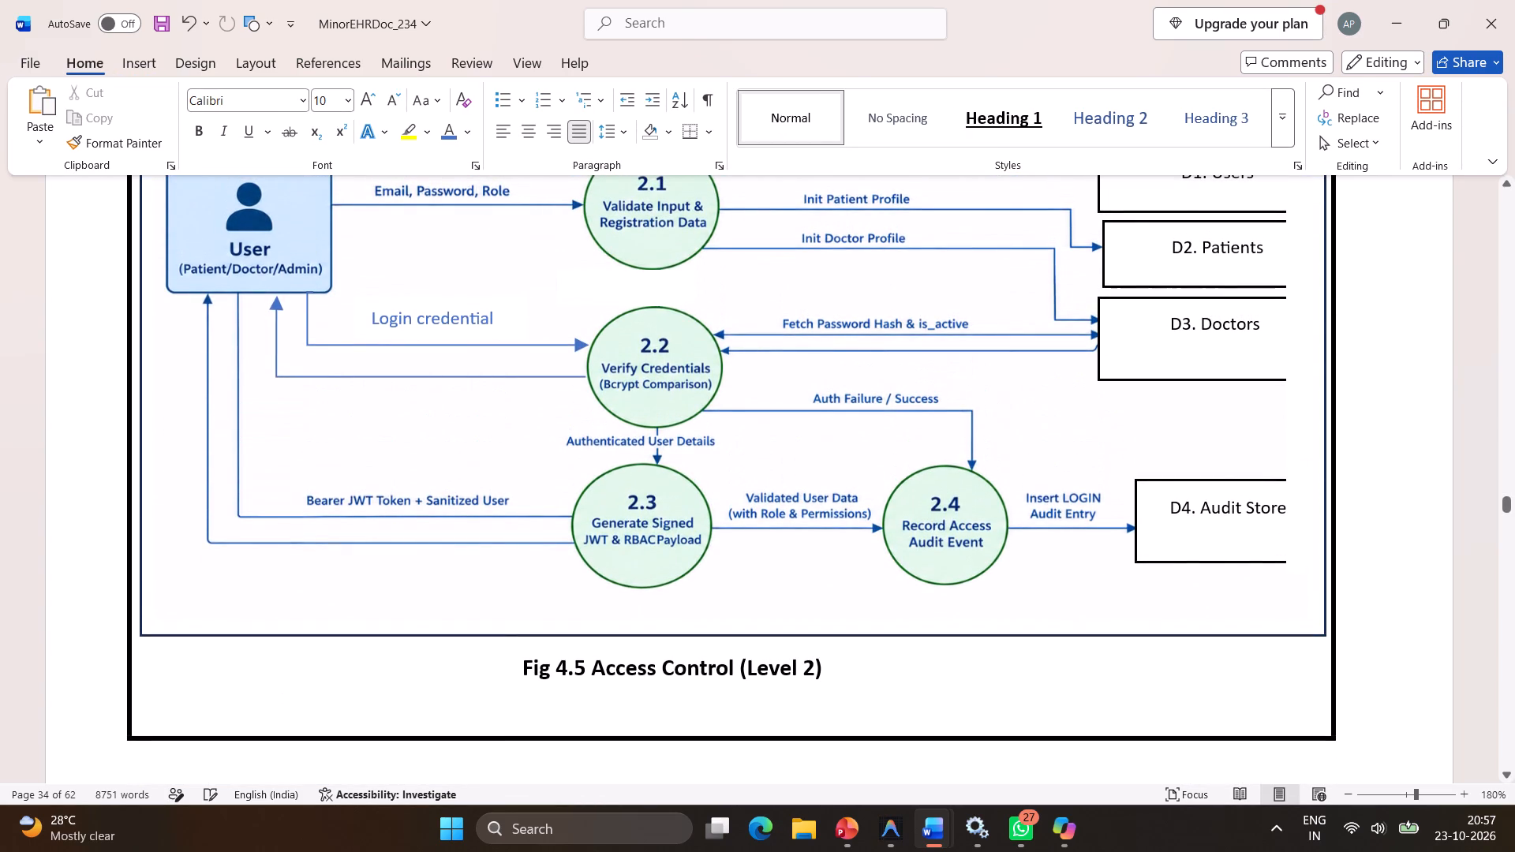
pyautogui.click(146, 62)
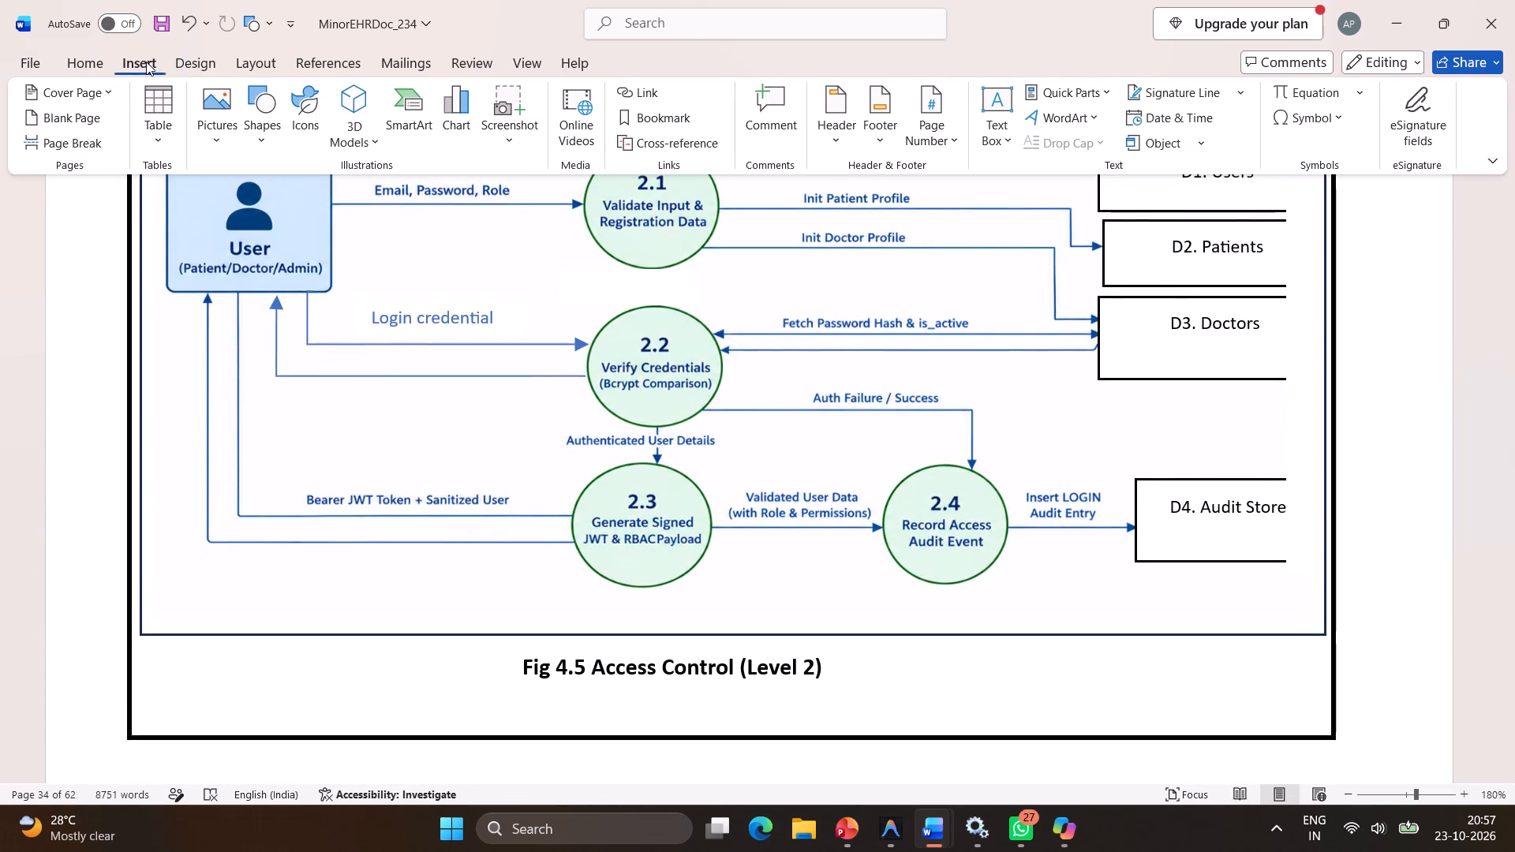
pyautogui.click(267, 140)
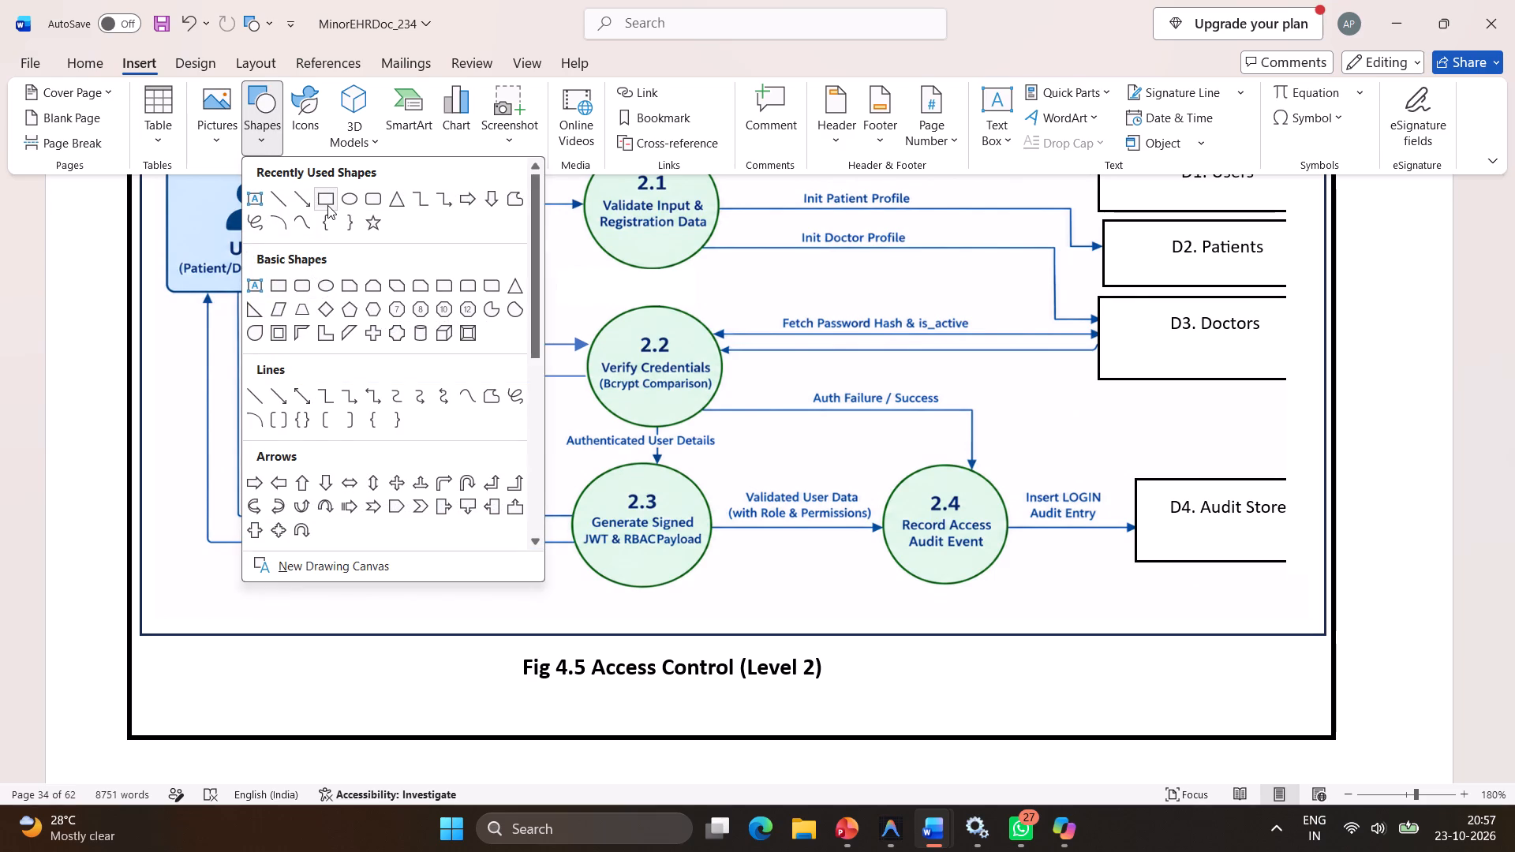
pyautogui.click(327, 205)
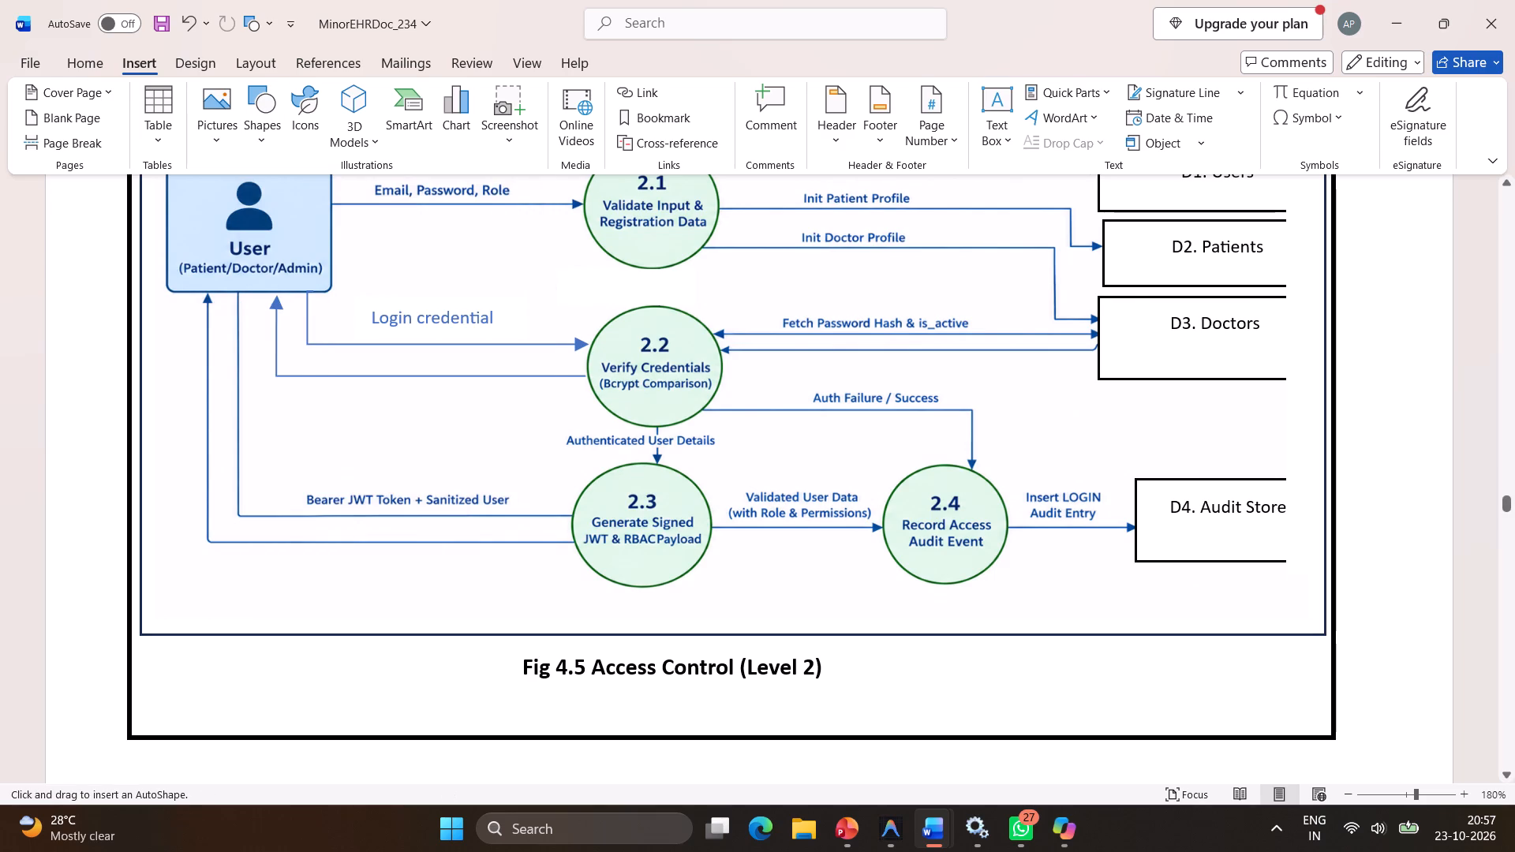
pyautogui.moveTo(555, 426); pyautogui.dragTo(701, 460)
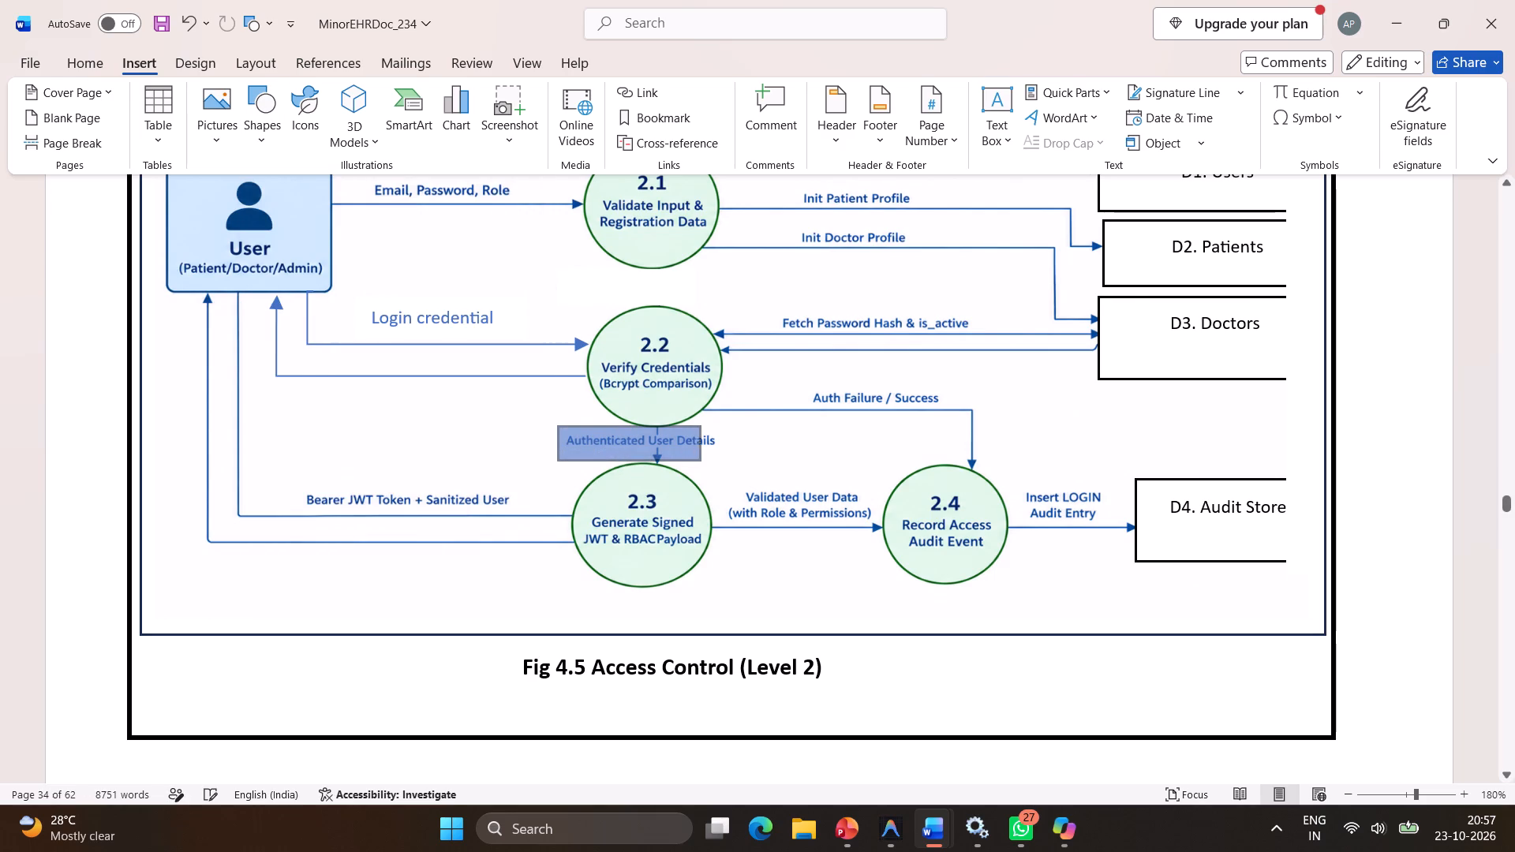
pyautogui.moveTo(701, 460); pyautogui.dragTo(734, 460)
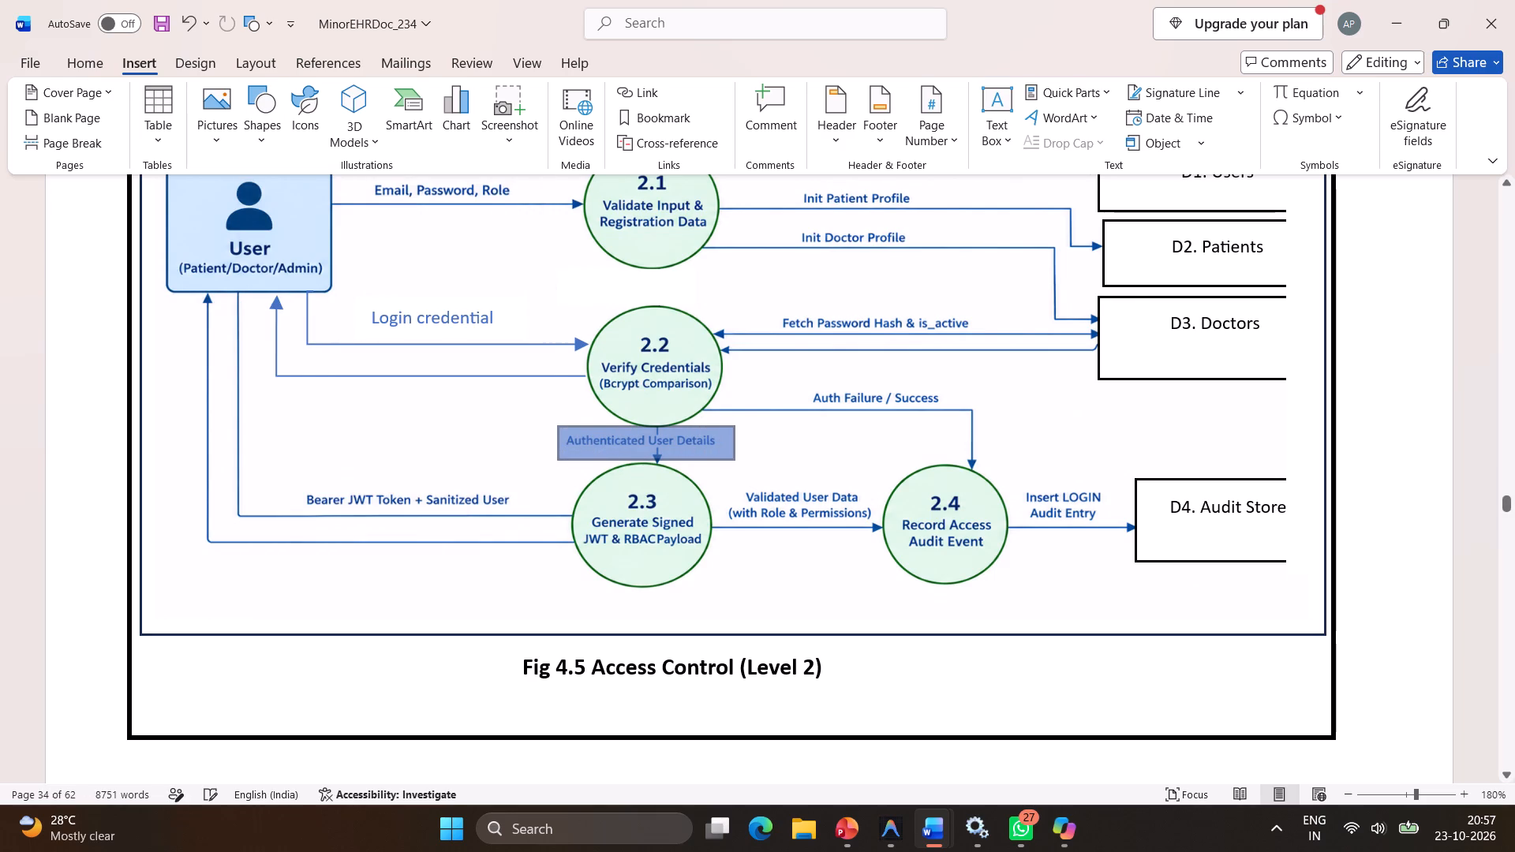
pyautogui.moveTo(734, 460); pyautogui.dragTo(735, 460)
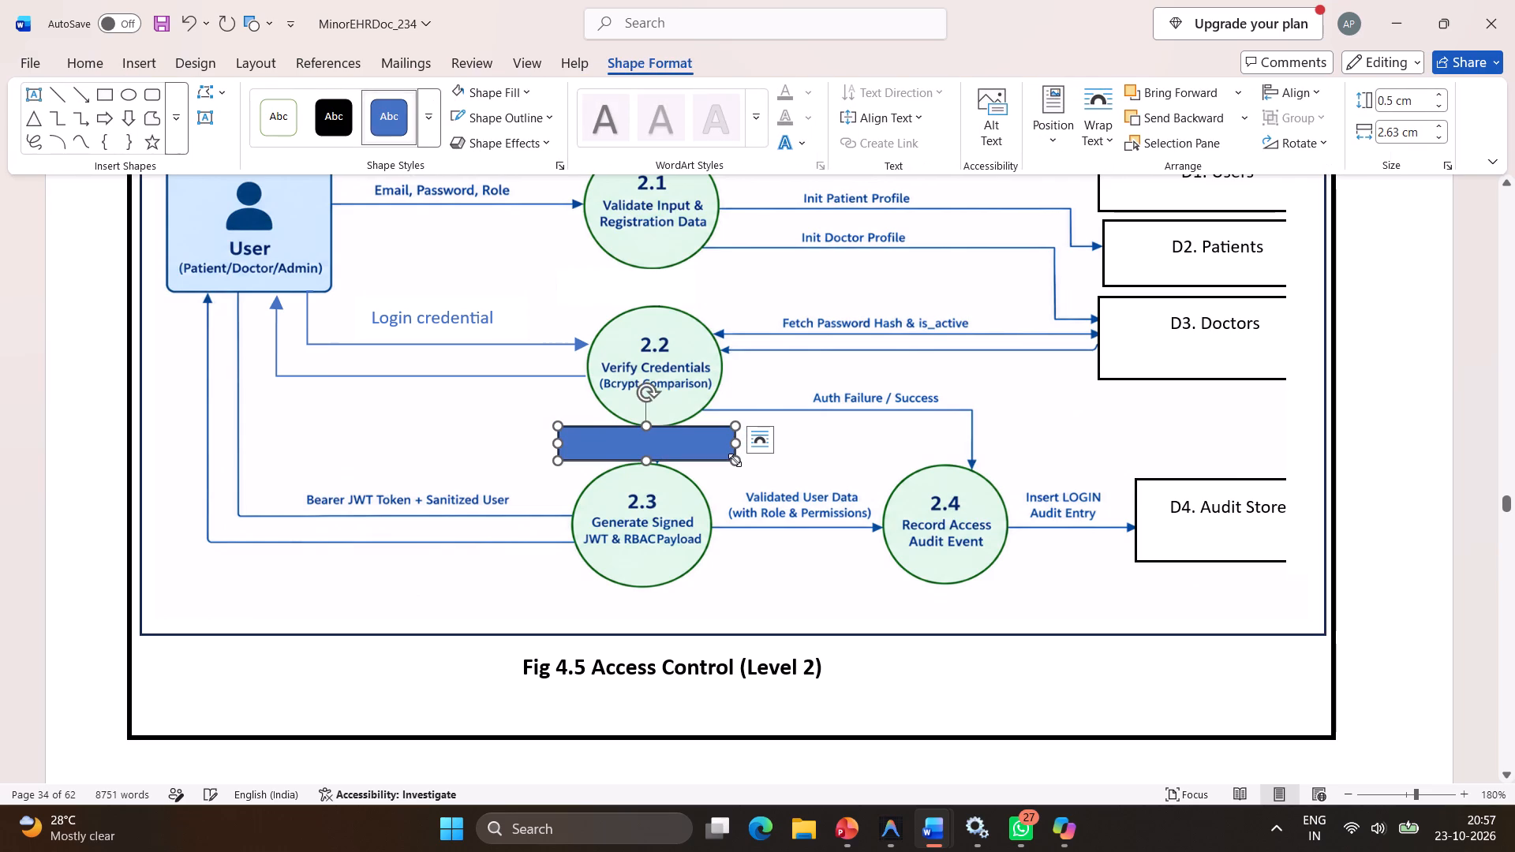
# Give the rectangle over "Authenticated User Details" a white fill and a white outline.
pyautogui.rightClick(724, 450)
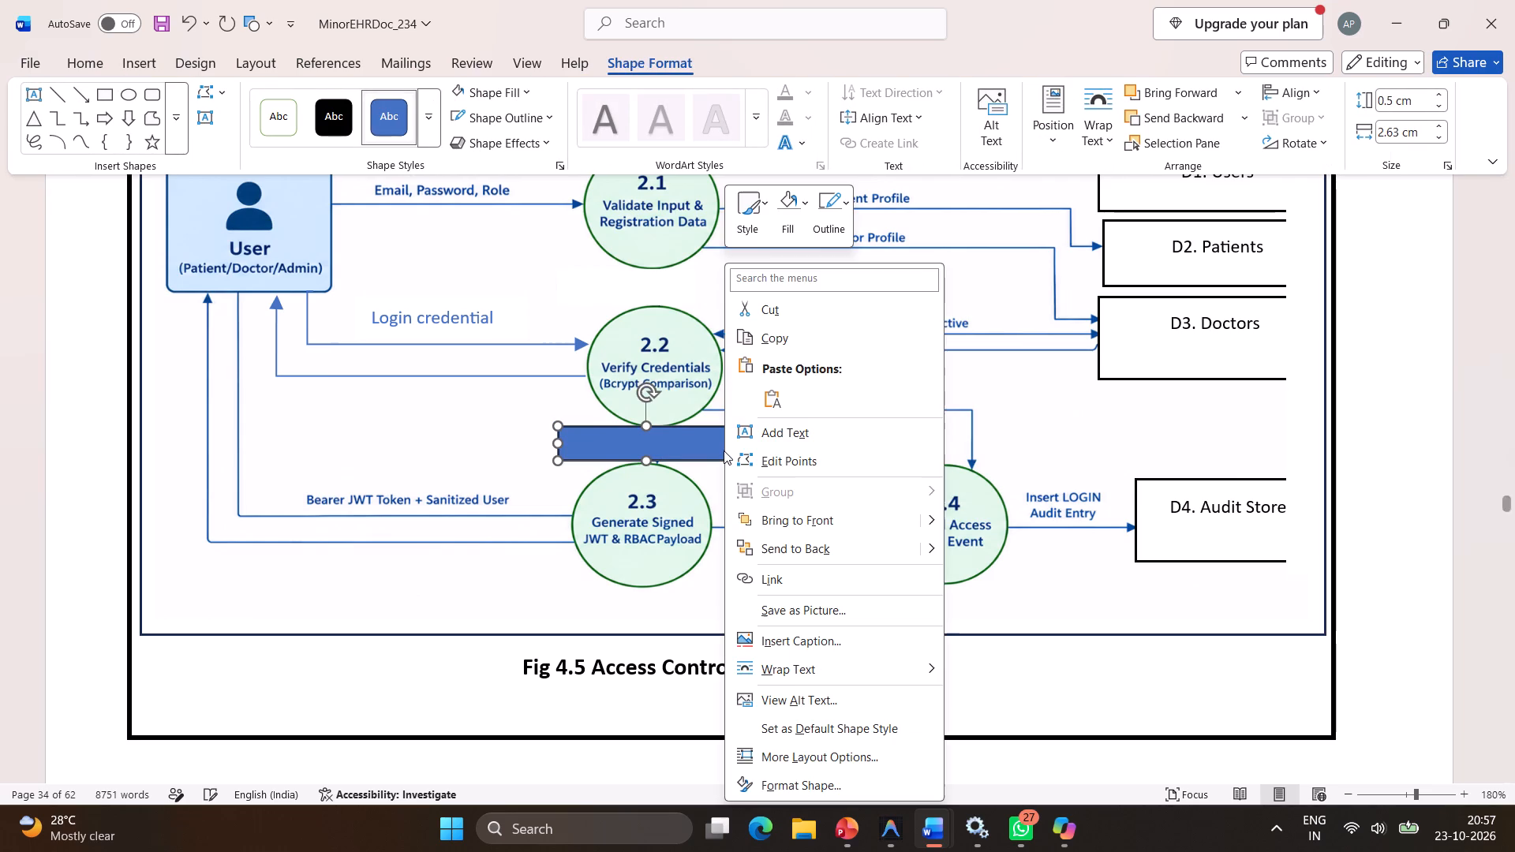
pyautogui.click(787, 235)
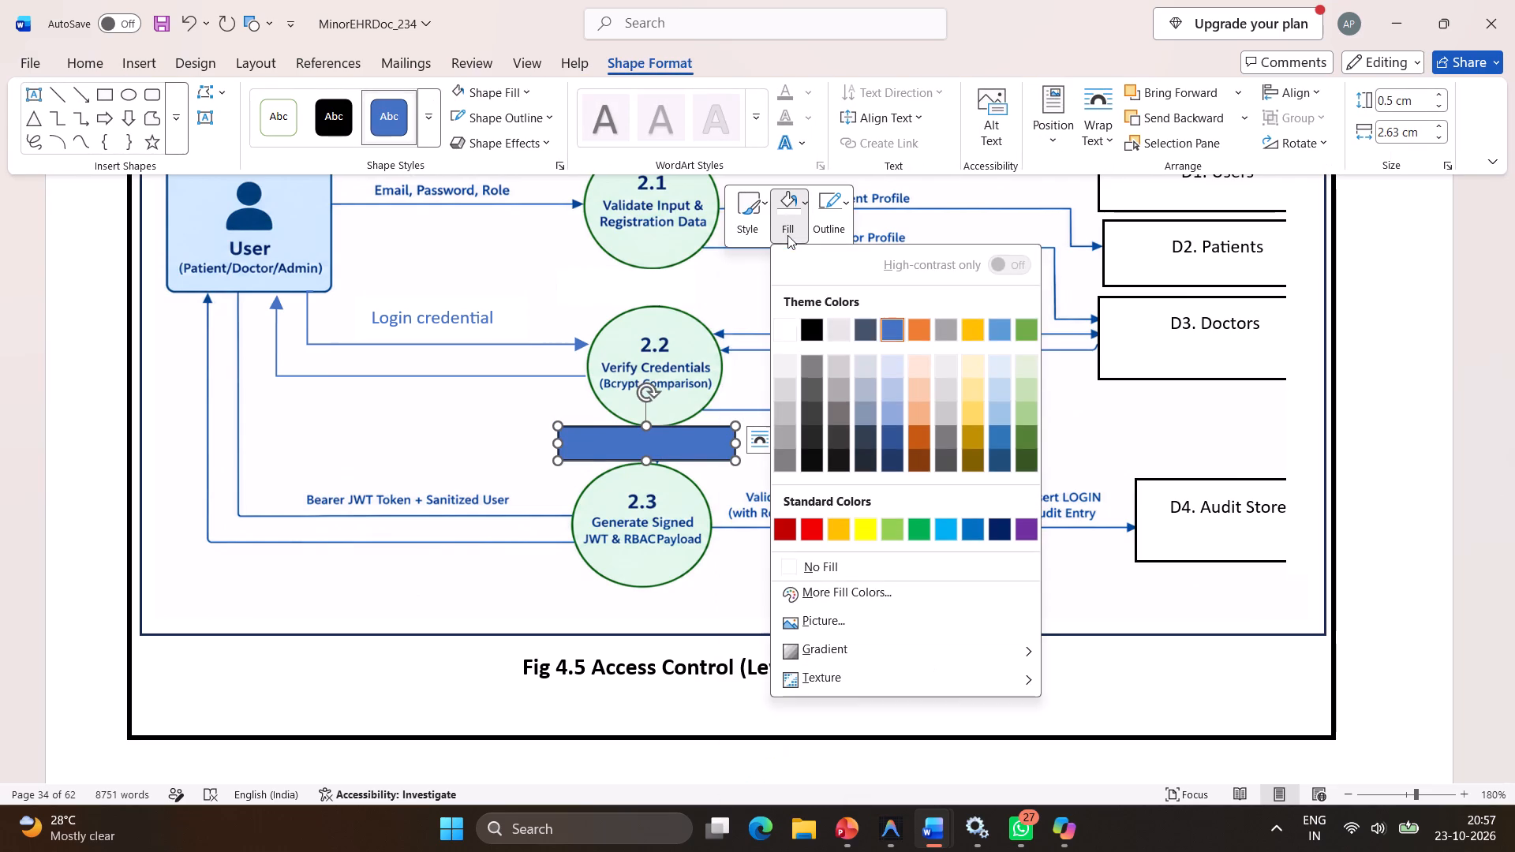
pyautogui.click(795, 319)
pyautogui.click(835, 220)
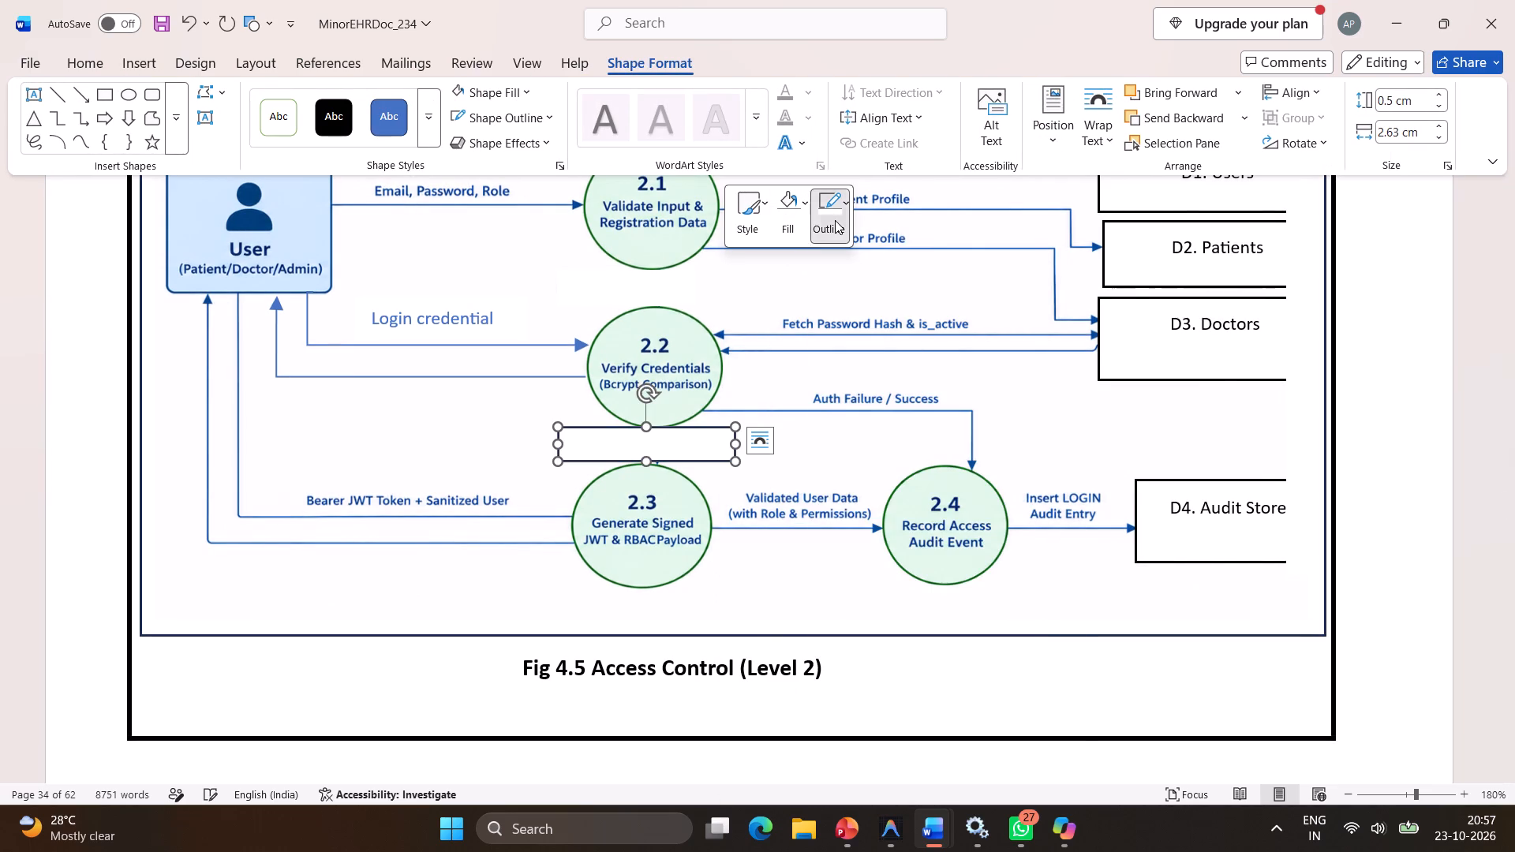
pyautogui.click(829, 331)
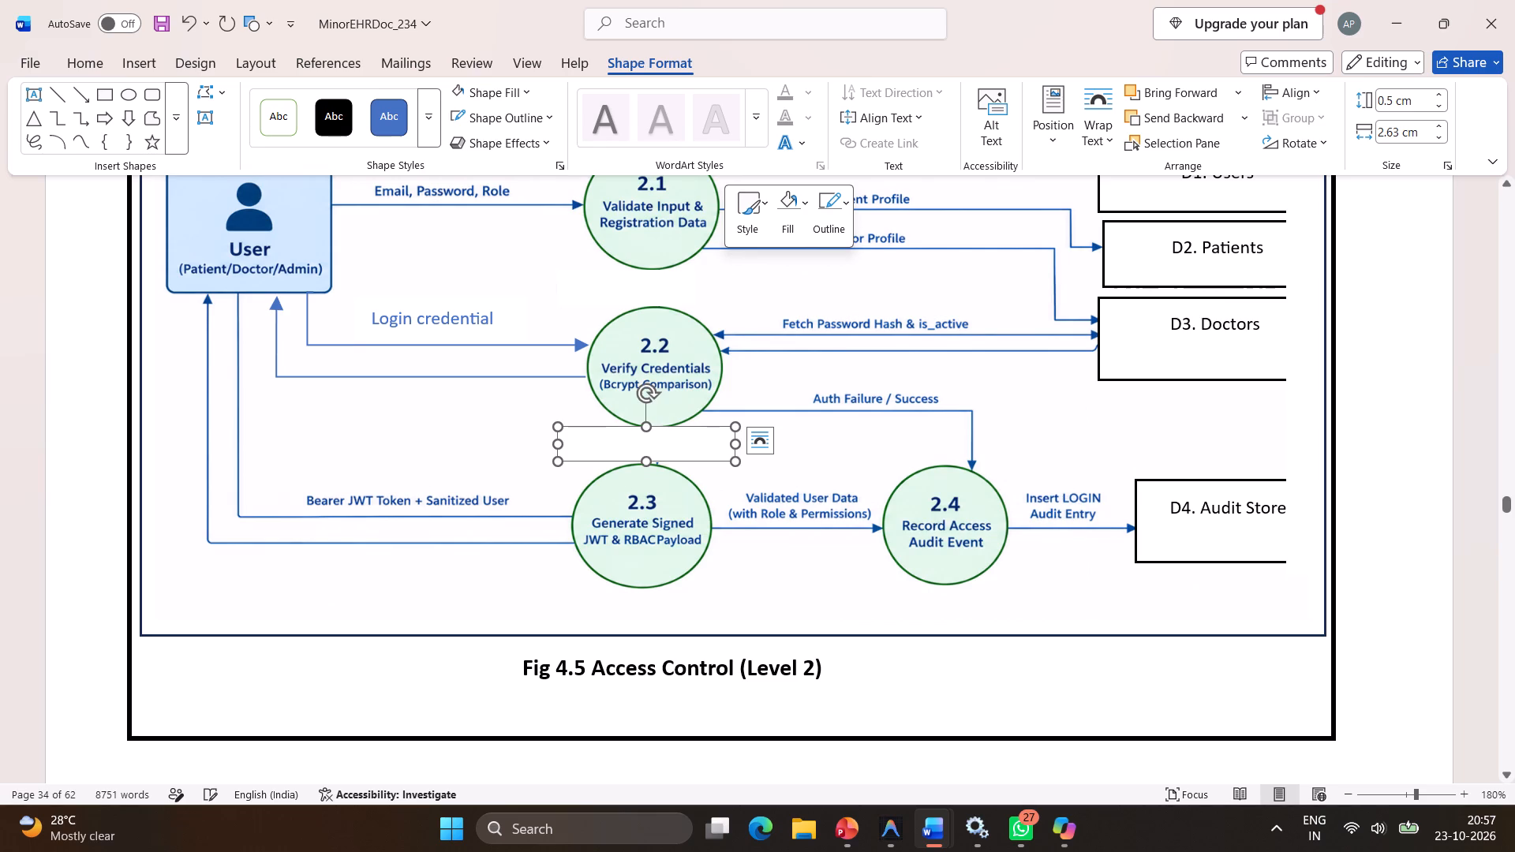
# Adjust the white mask between processes 2.2 and 2.3 to about 0.5 cm tall, fitting between the circles and covering the leftover arrowhead.
pyautogui.click(683, 434)
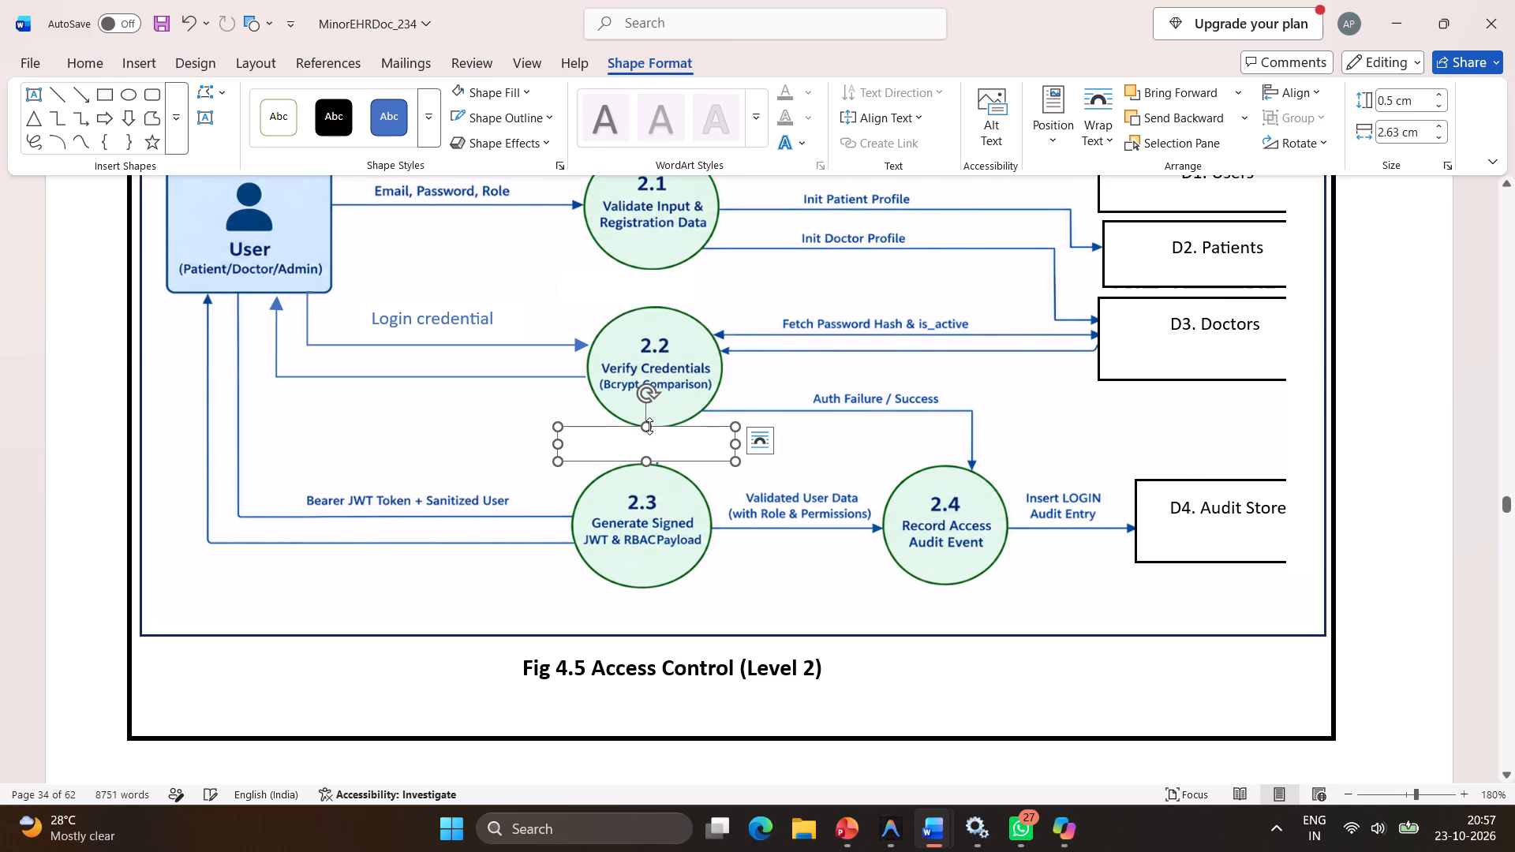
pyautogui.click(649, 426)
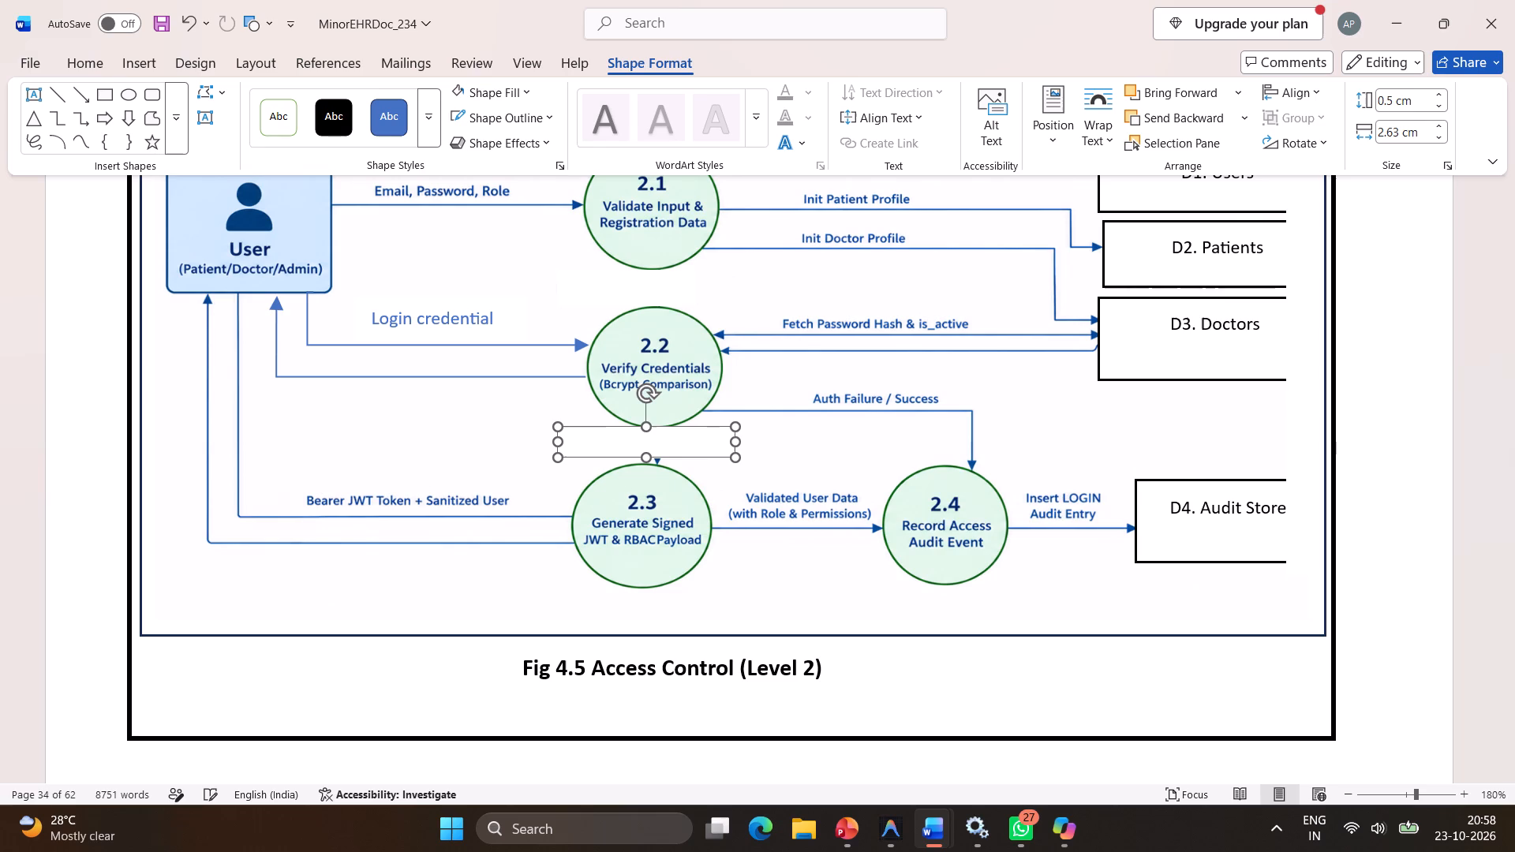
pyautogui.keyDown('ctrl'); pyautogui.scroll(5, 800, 413); pyautogui.keyUp('ctrl')
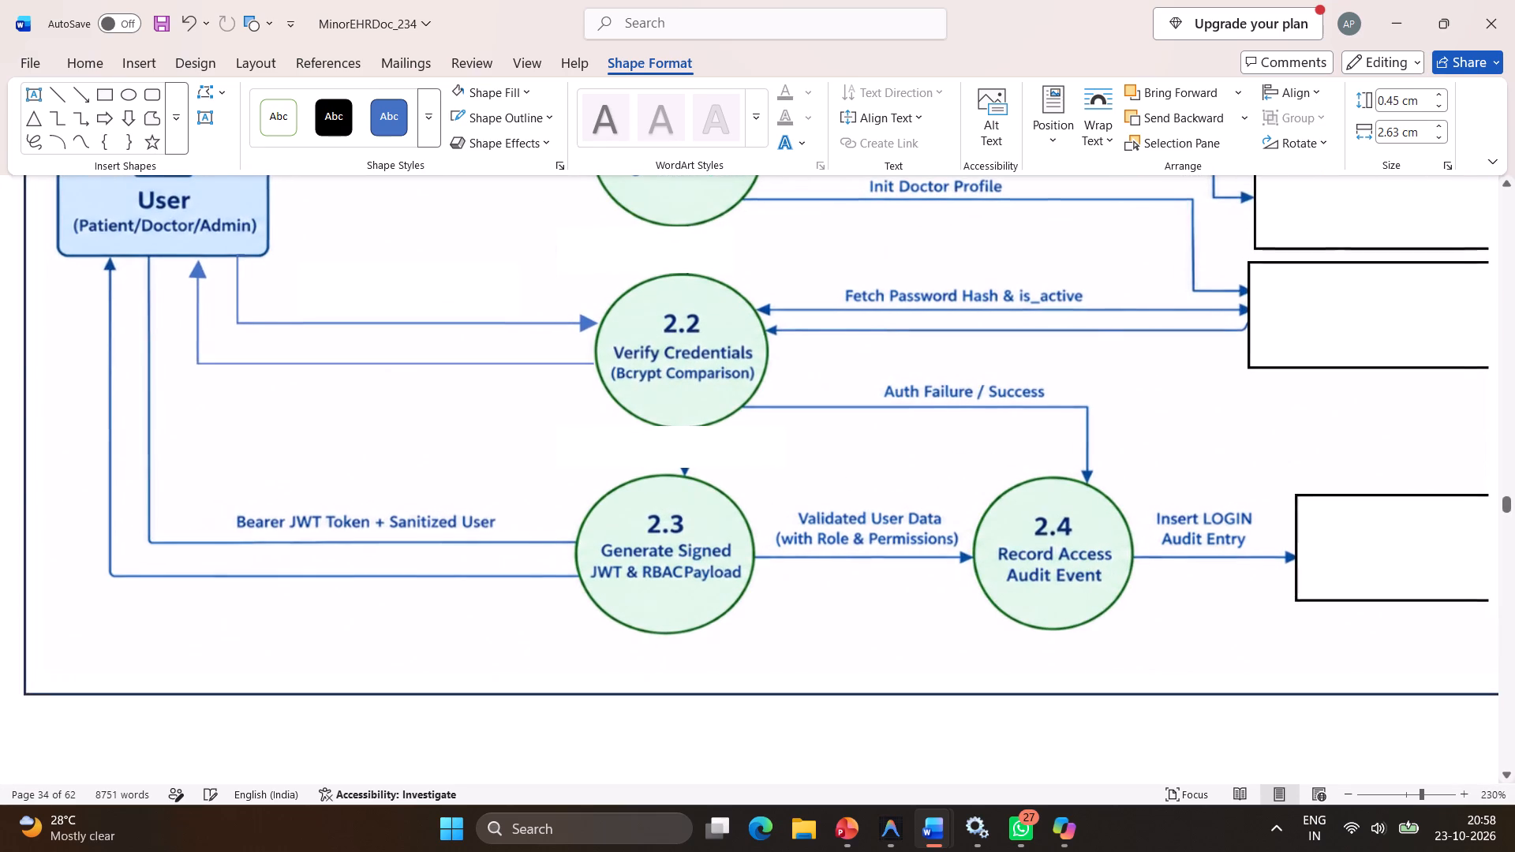
pyautogui.click(670, 464)
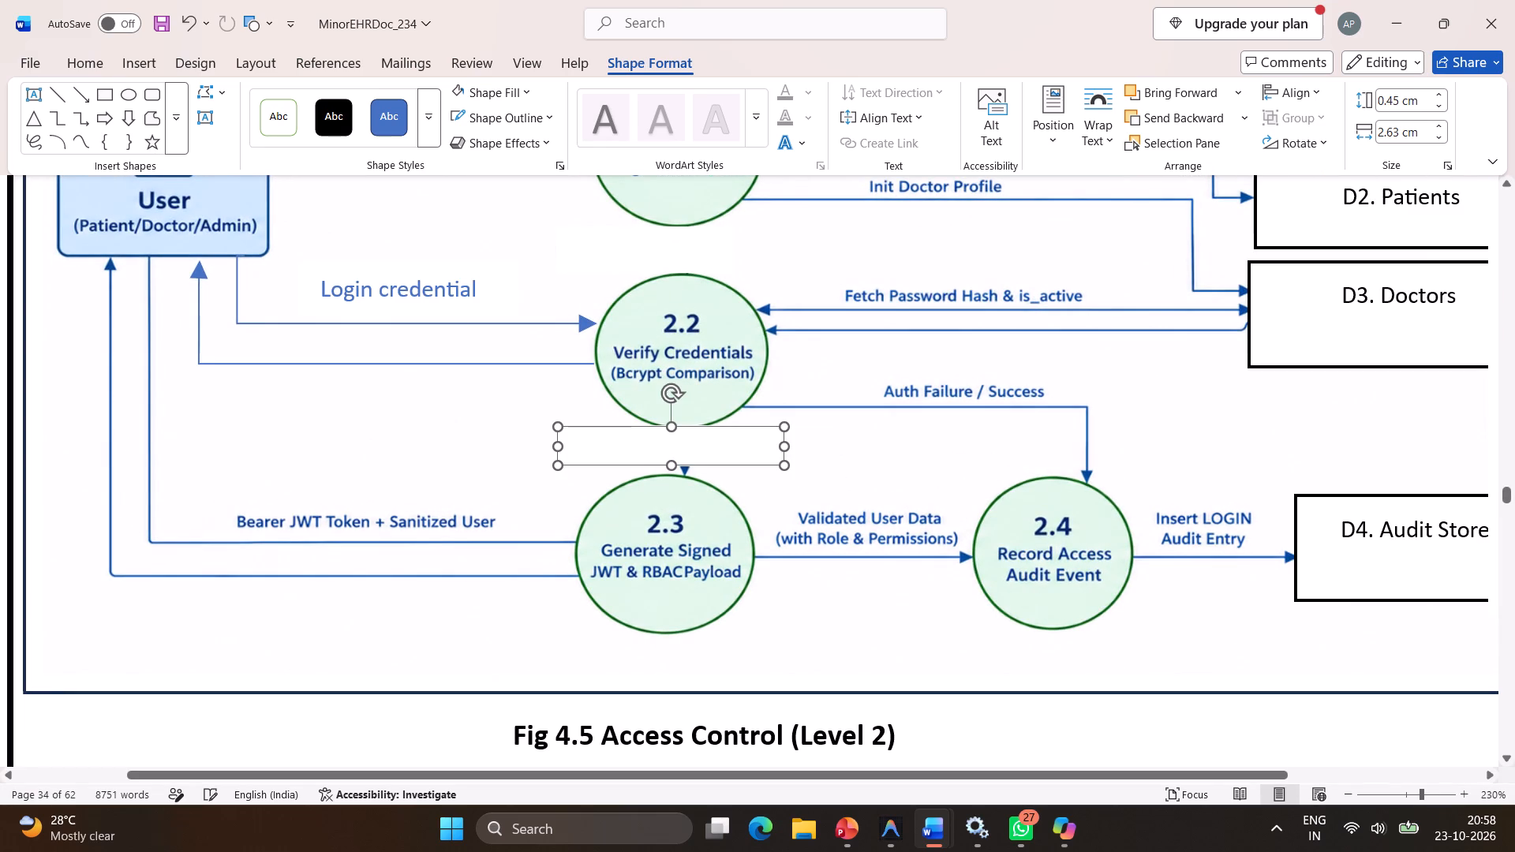
pyautogui.click(709, 437)
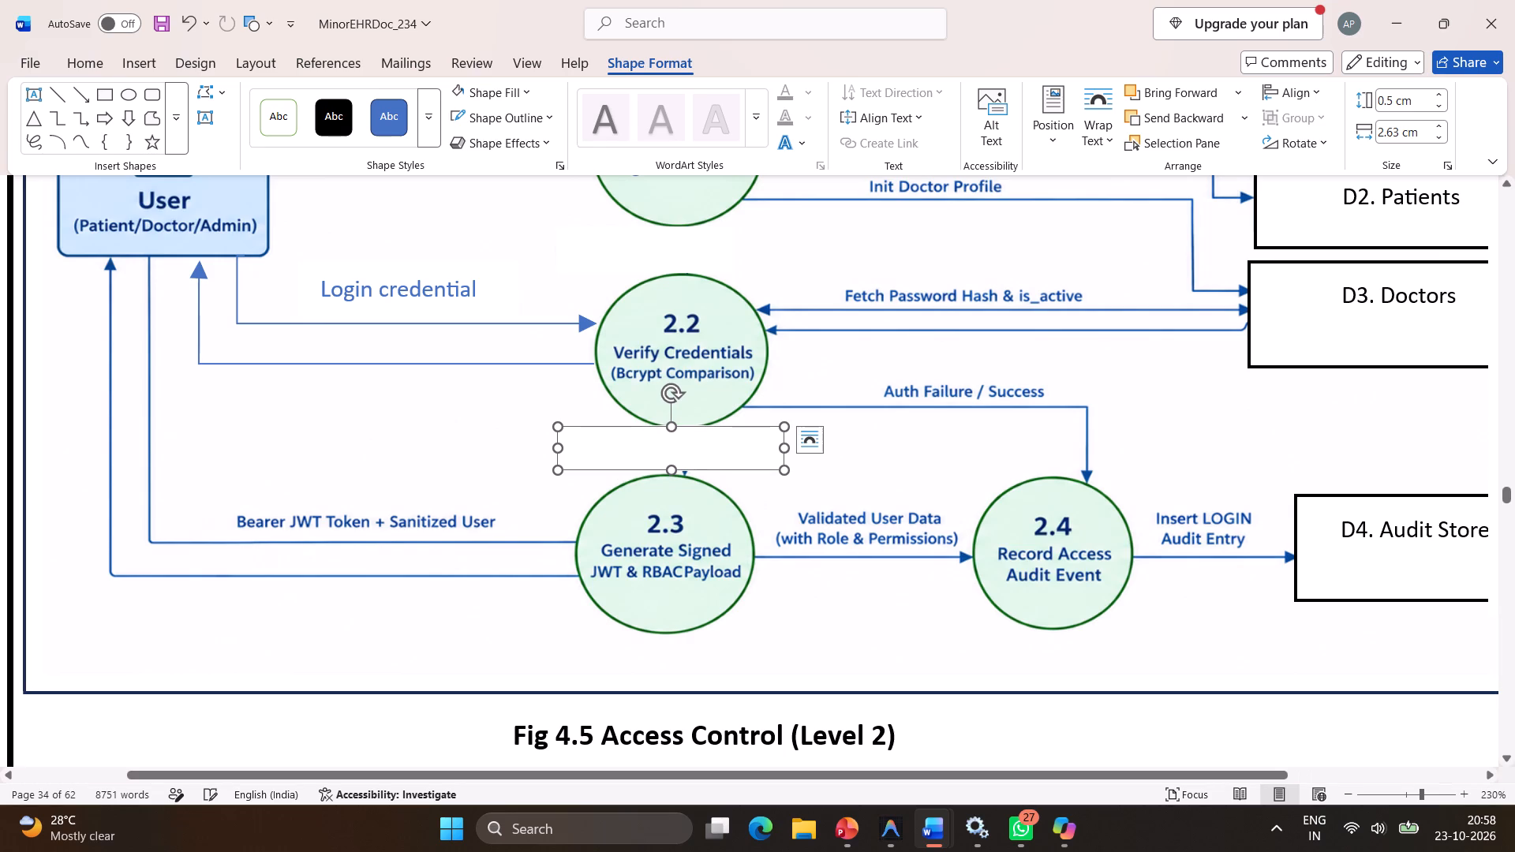
pyautogui.click(711, 440)
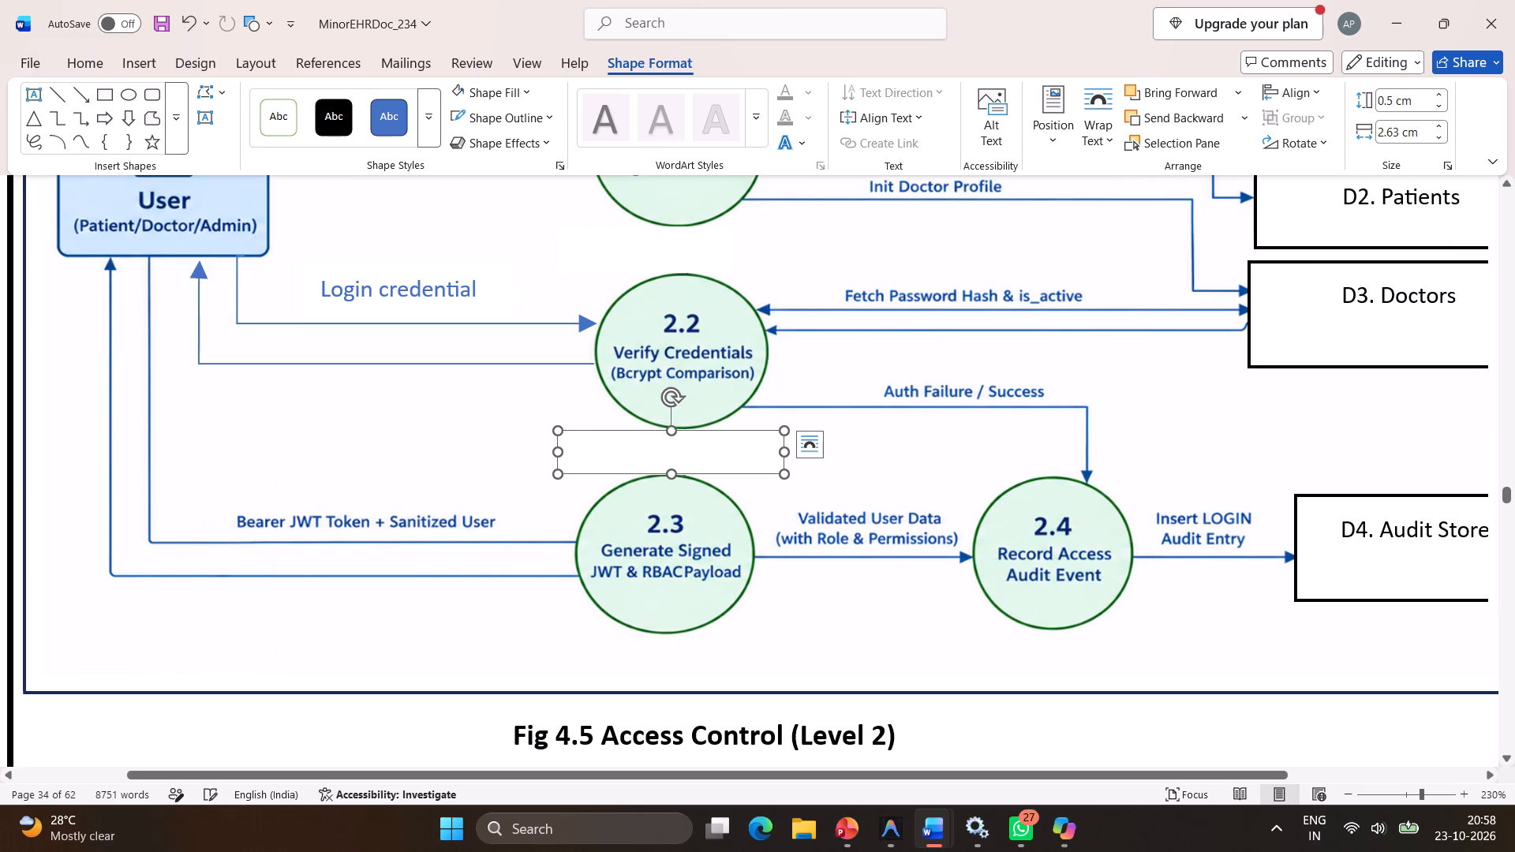
pyautogui.click(855, 437)
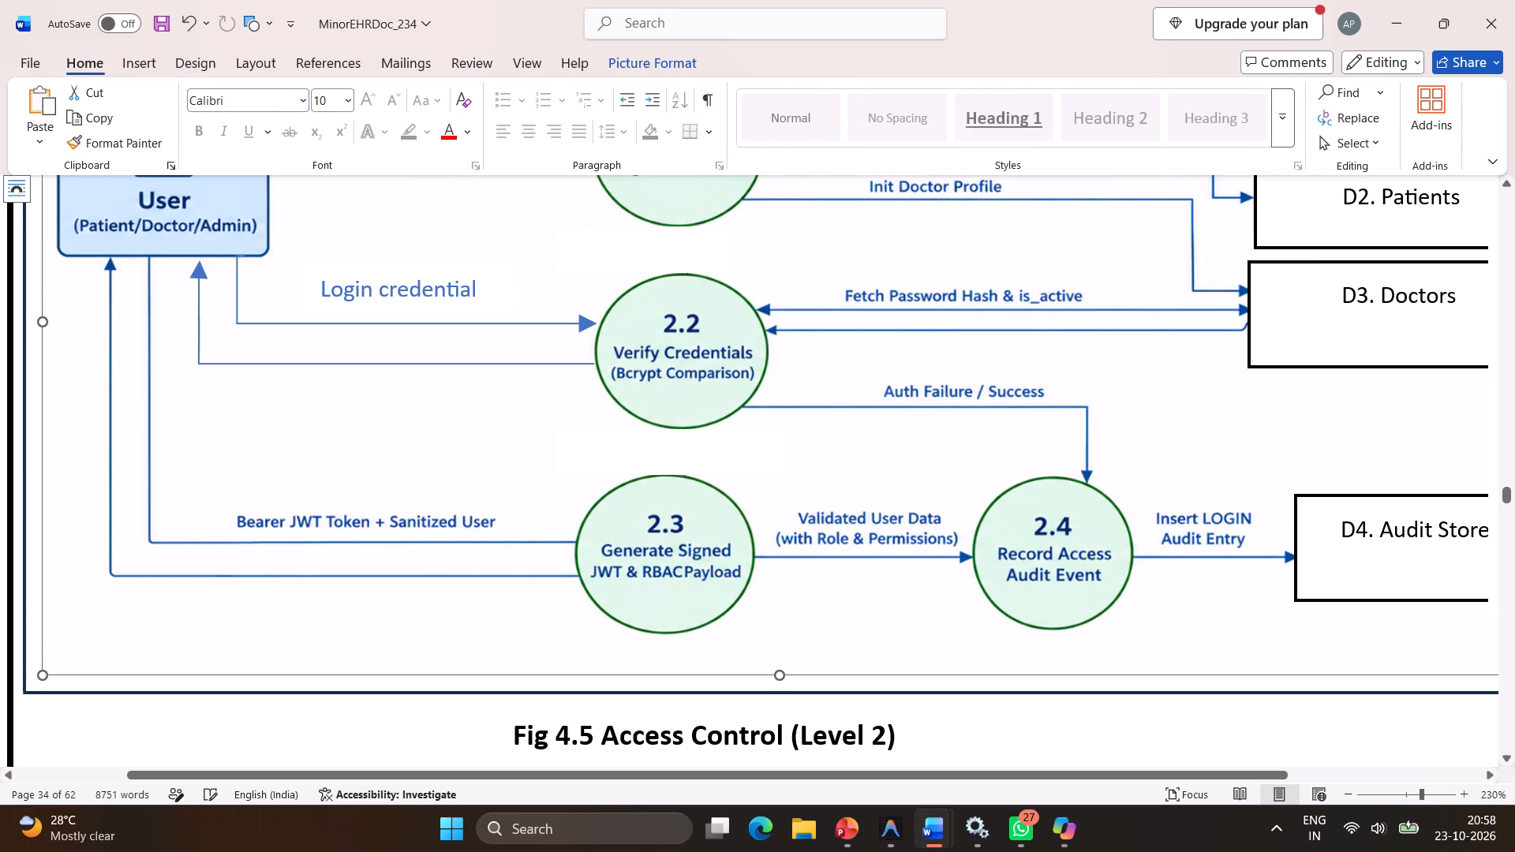
# Draw a rectangle about 0.65 cm by 0.93 cm over the arrow between processes 2.1 and 2.2 in the appointment scheduling diagram.
pyautogui.scroll(-5, 836, 469)
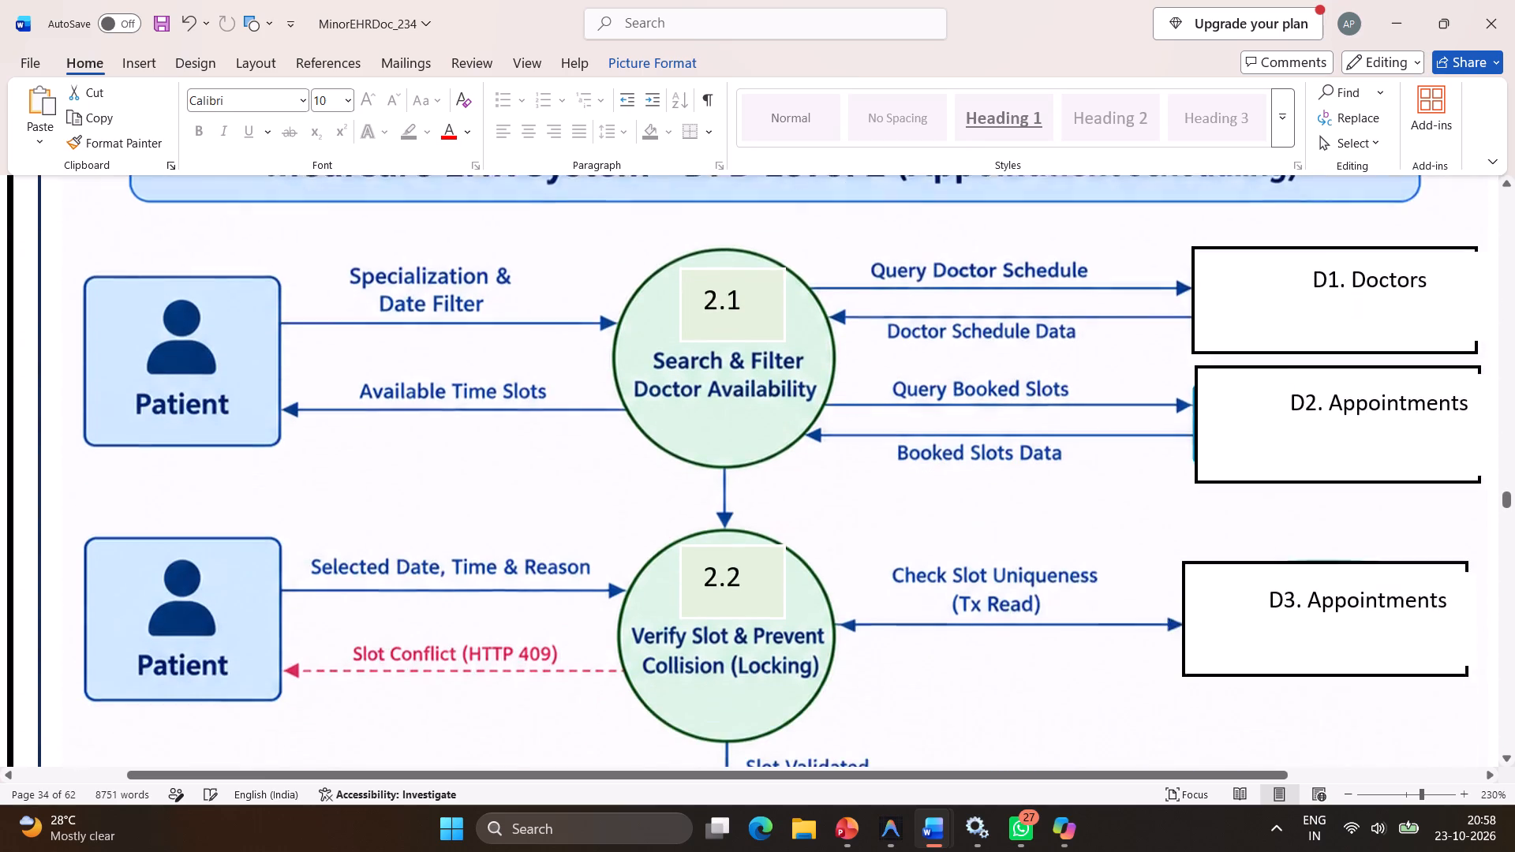
pyautogui.scroll(-3, 836, 469)
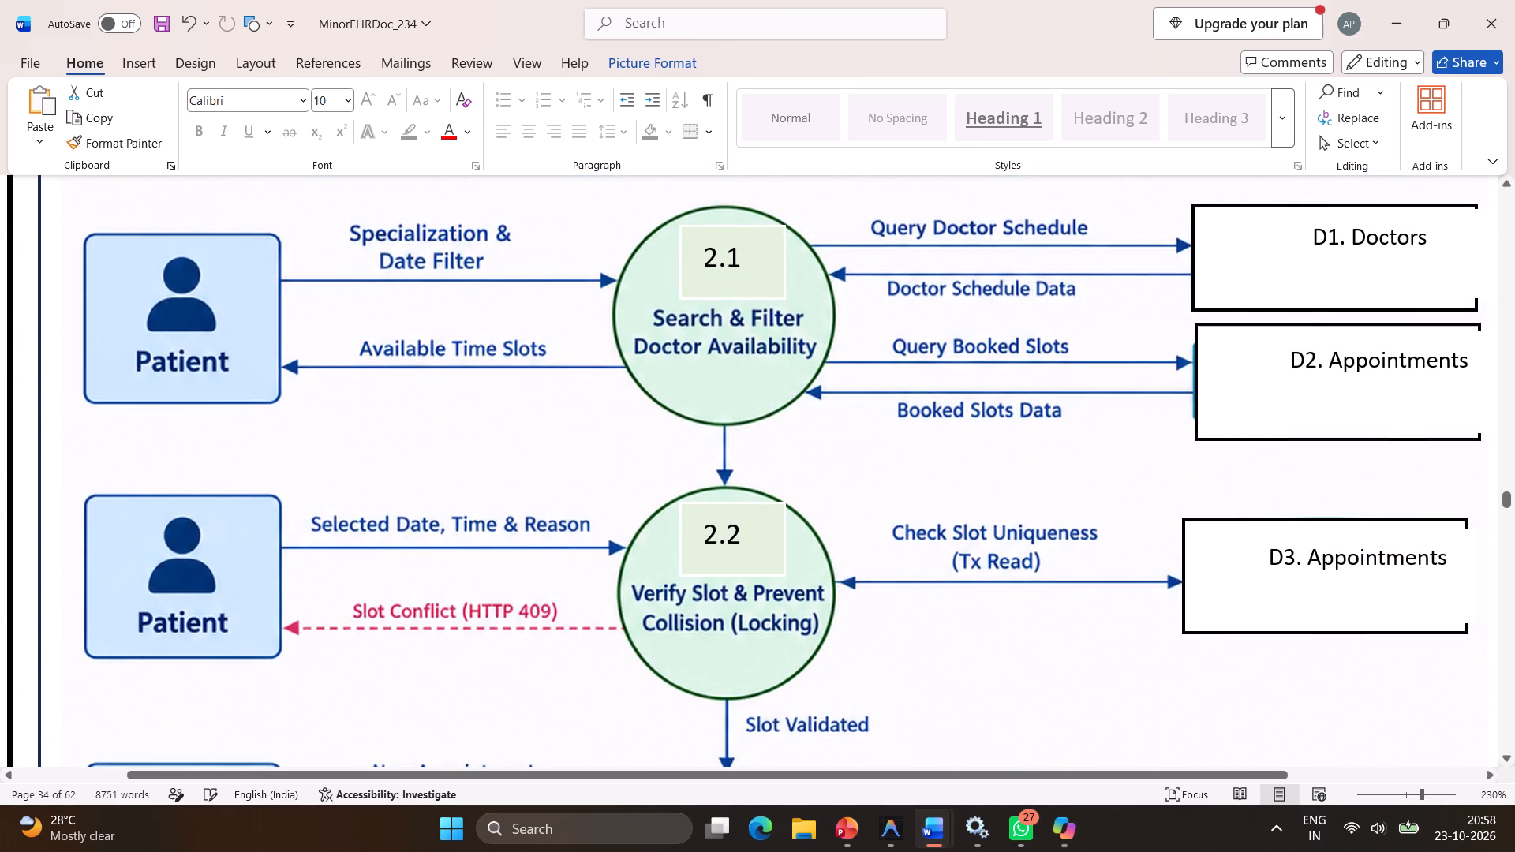
pyautogui.click(137, 54)
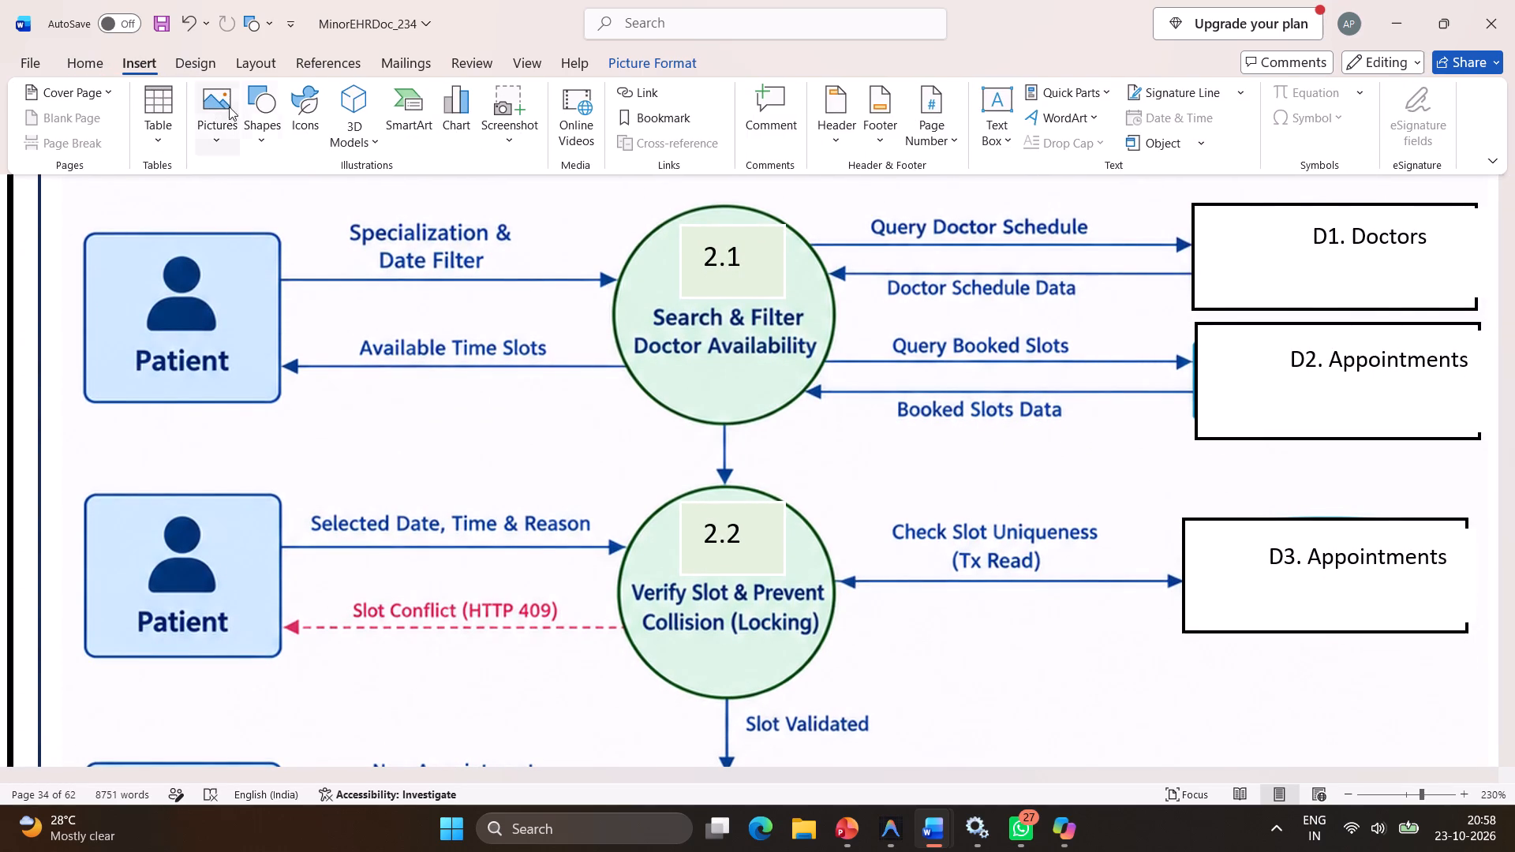
pyautogui.click(265, 121)
pyautogui.click(330, 206)
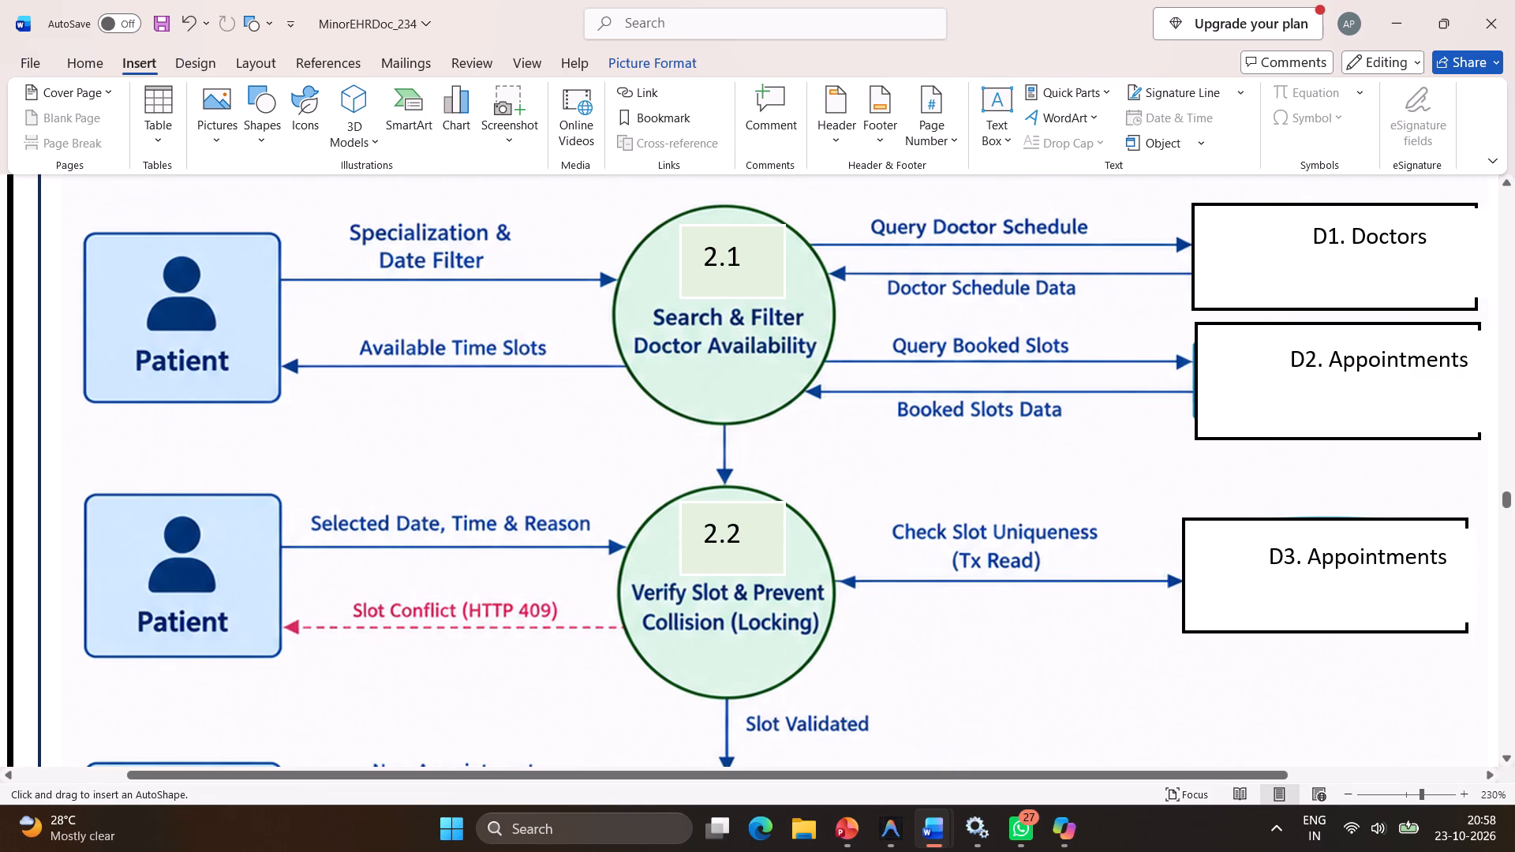
pyautogui.moveTo(694, 429); pyautogui.dragTo(776, 481)
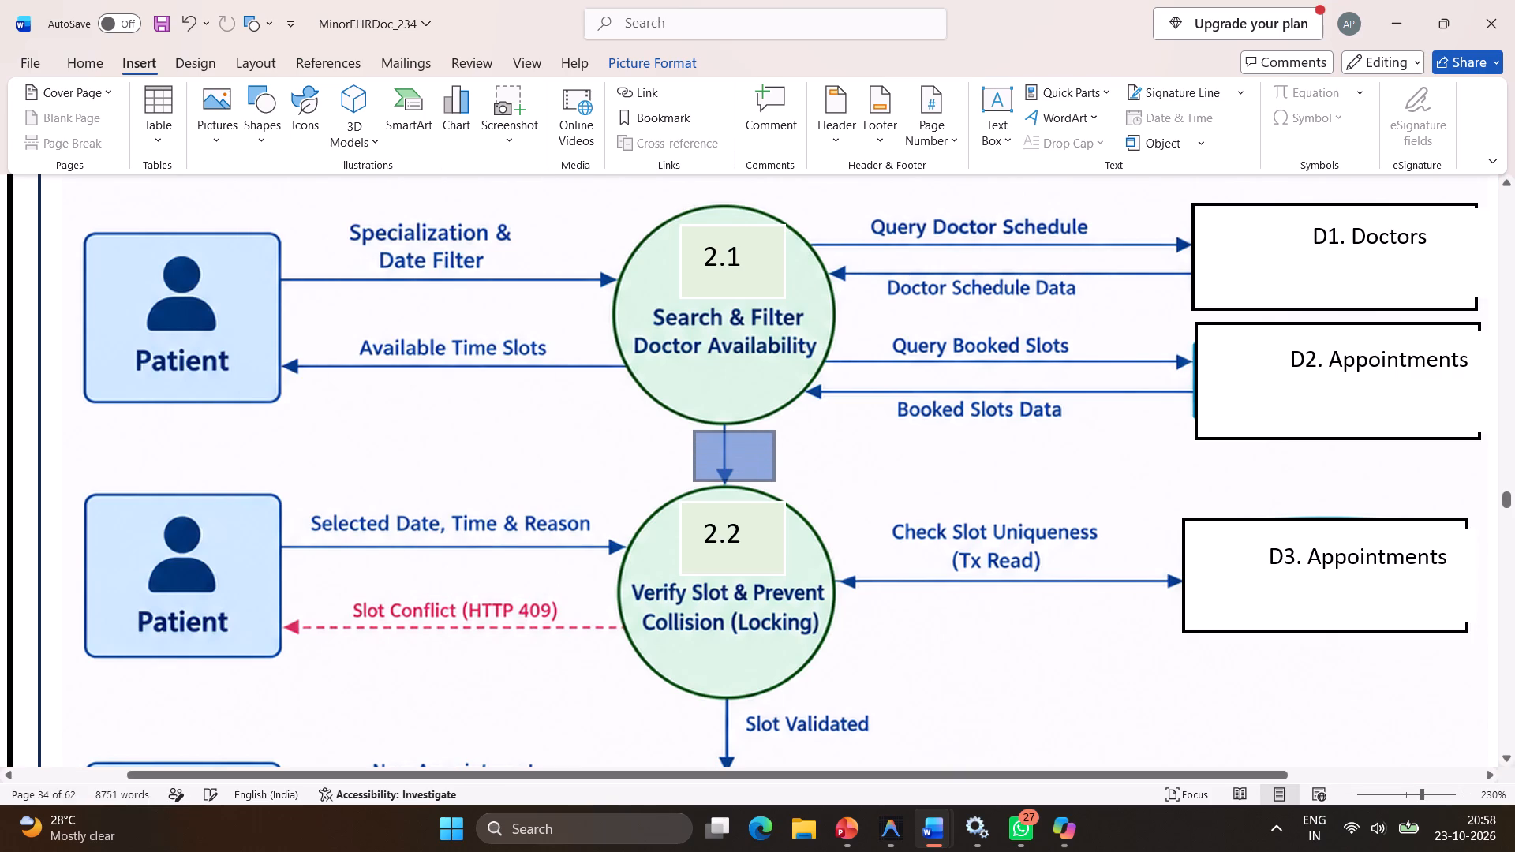
pyautogui.moveTo(776, 481); pyautogui.dragTo(776, 483)
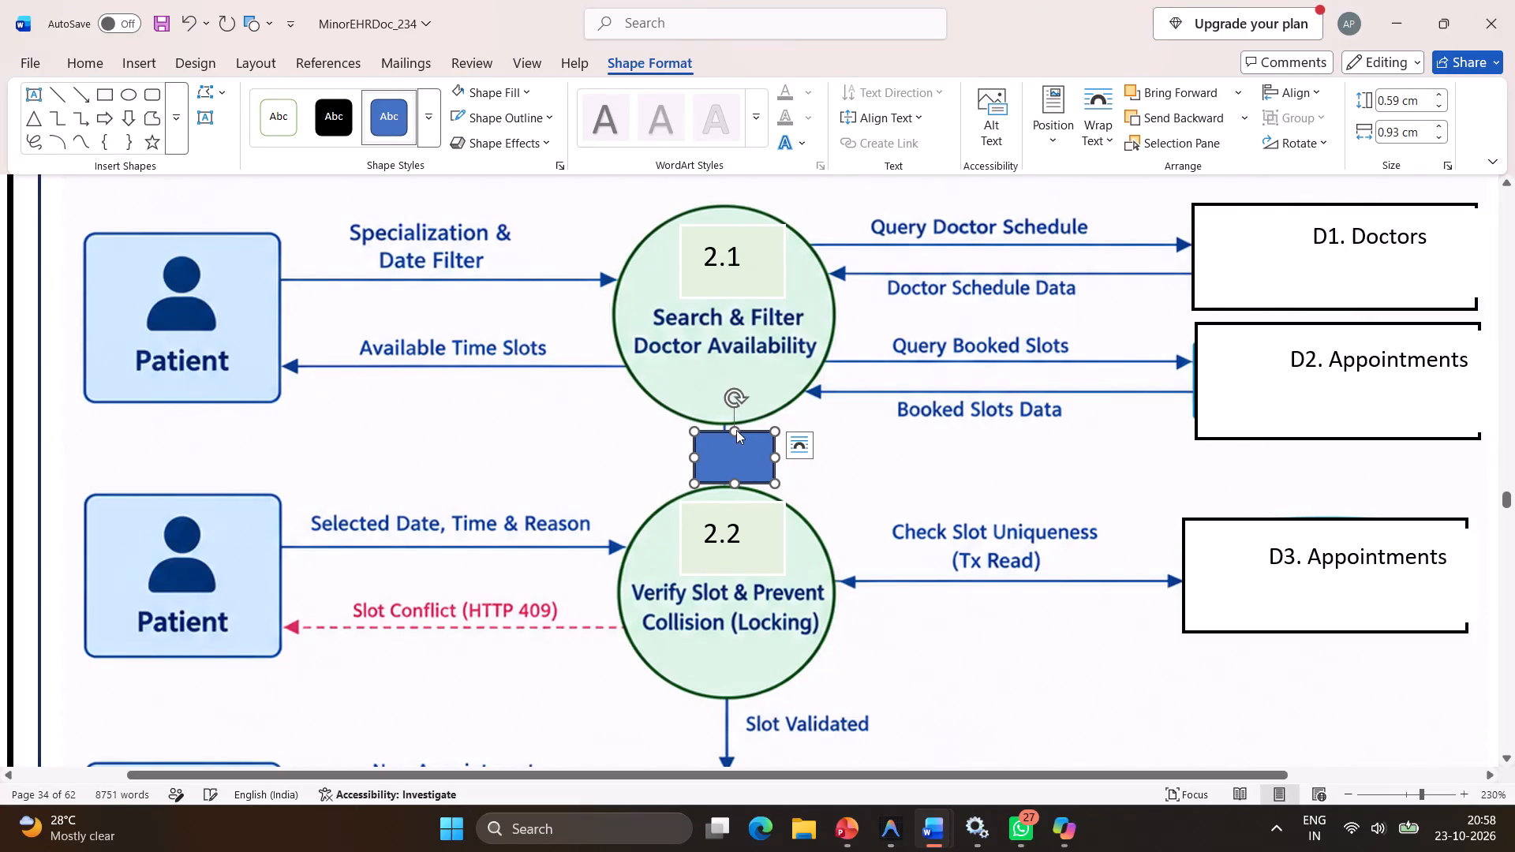
pyautogui.click(735, 430)
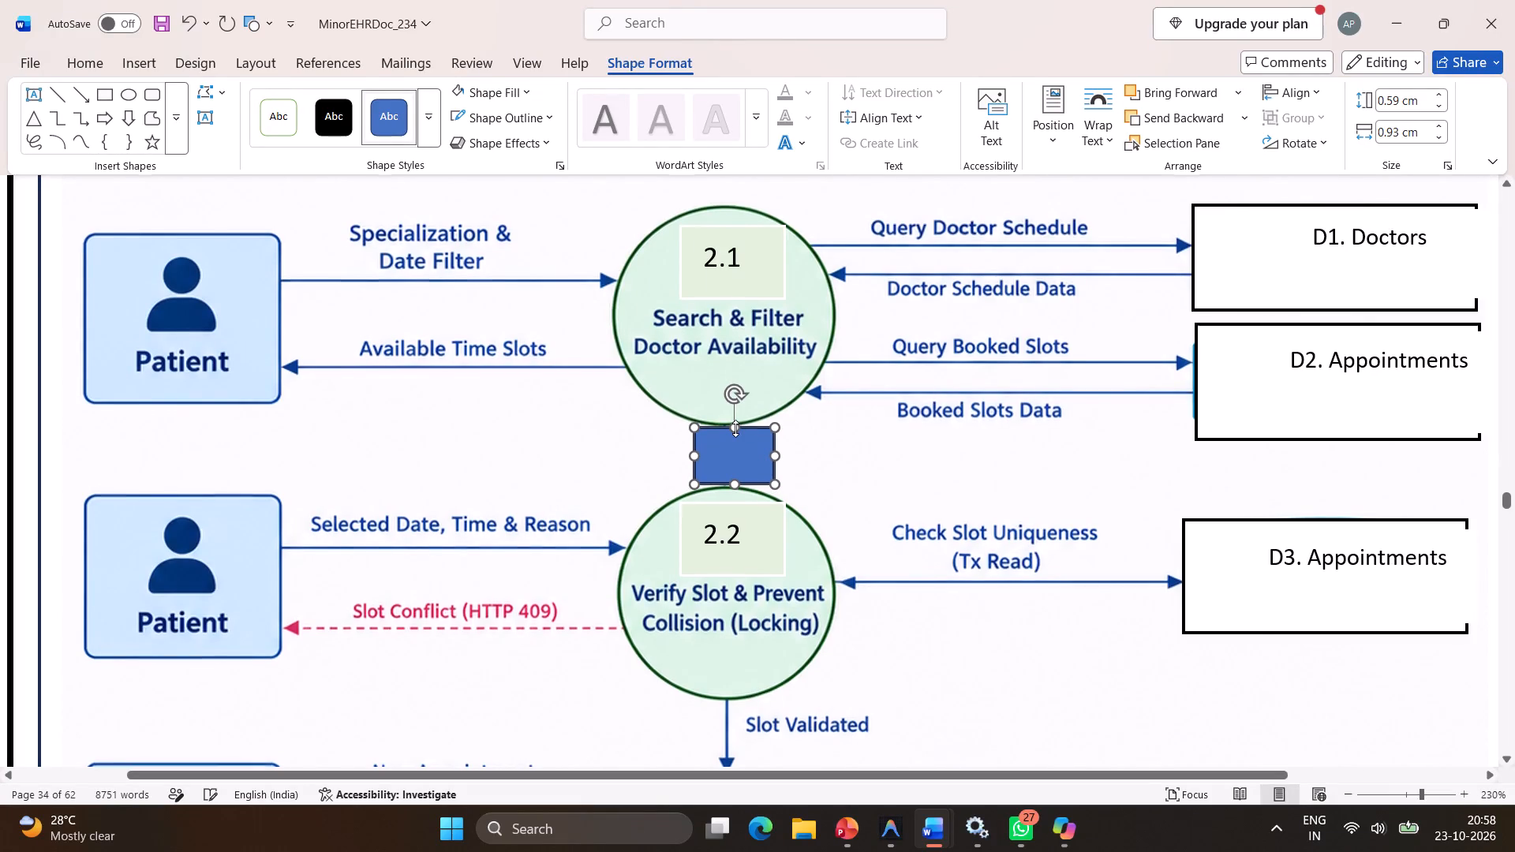
# Give the rectangle between processes 2.1 and 2.2 a white fill and a white outline.
pyautogui.rightClick(752, 447)
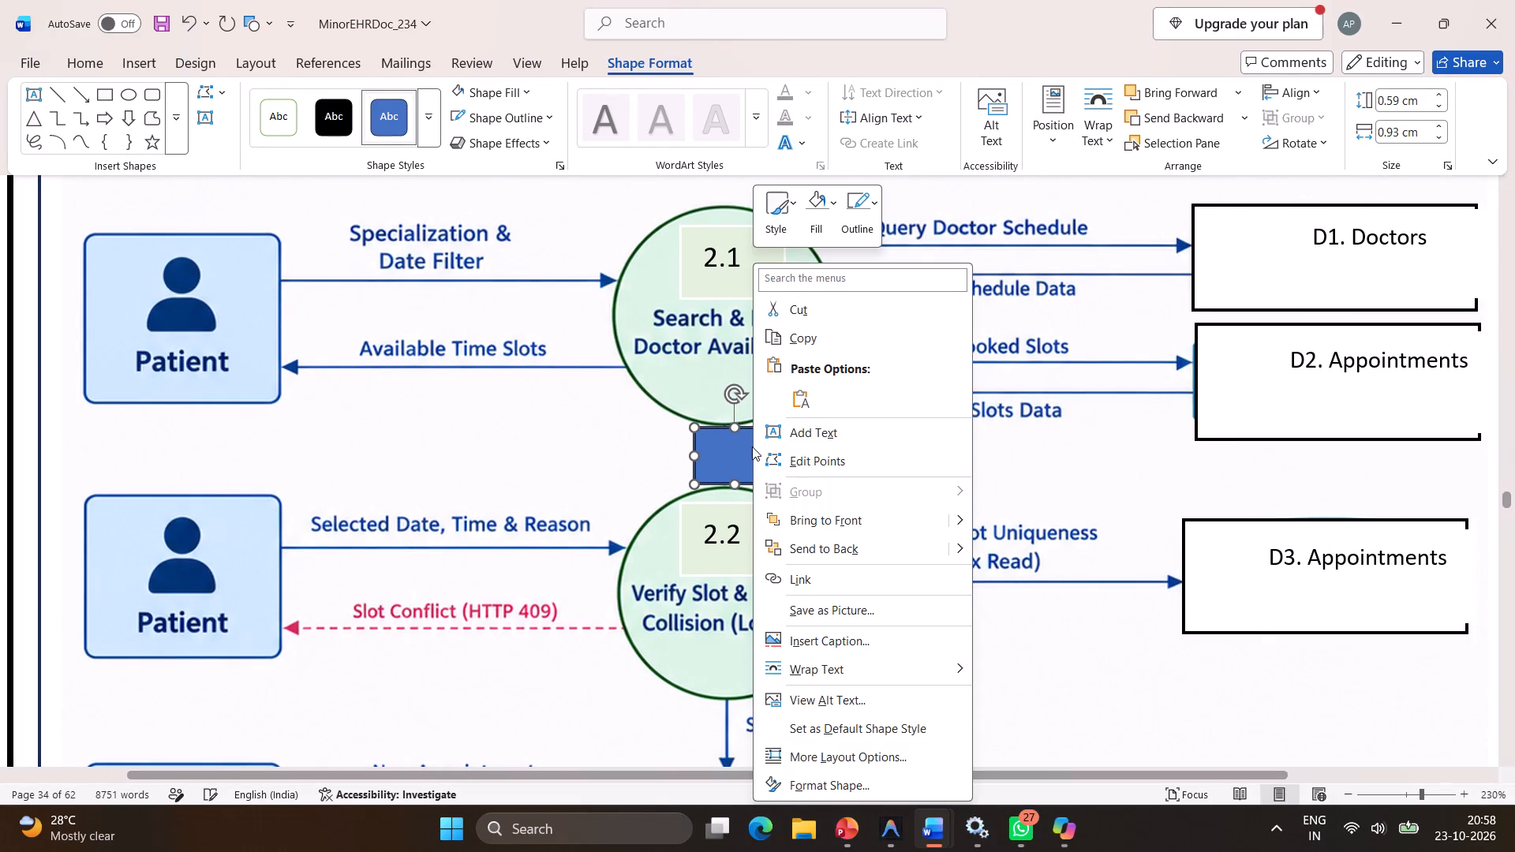
pyautogui.click(814, 231)
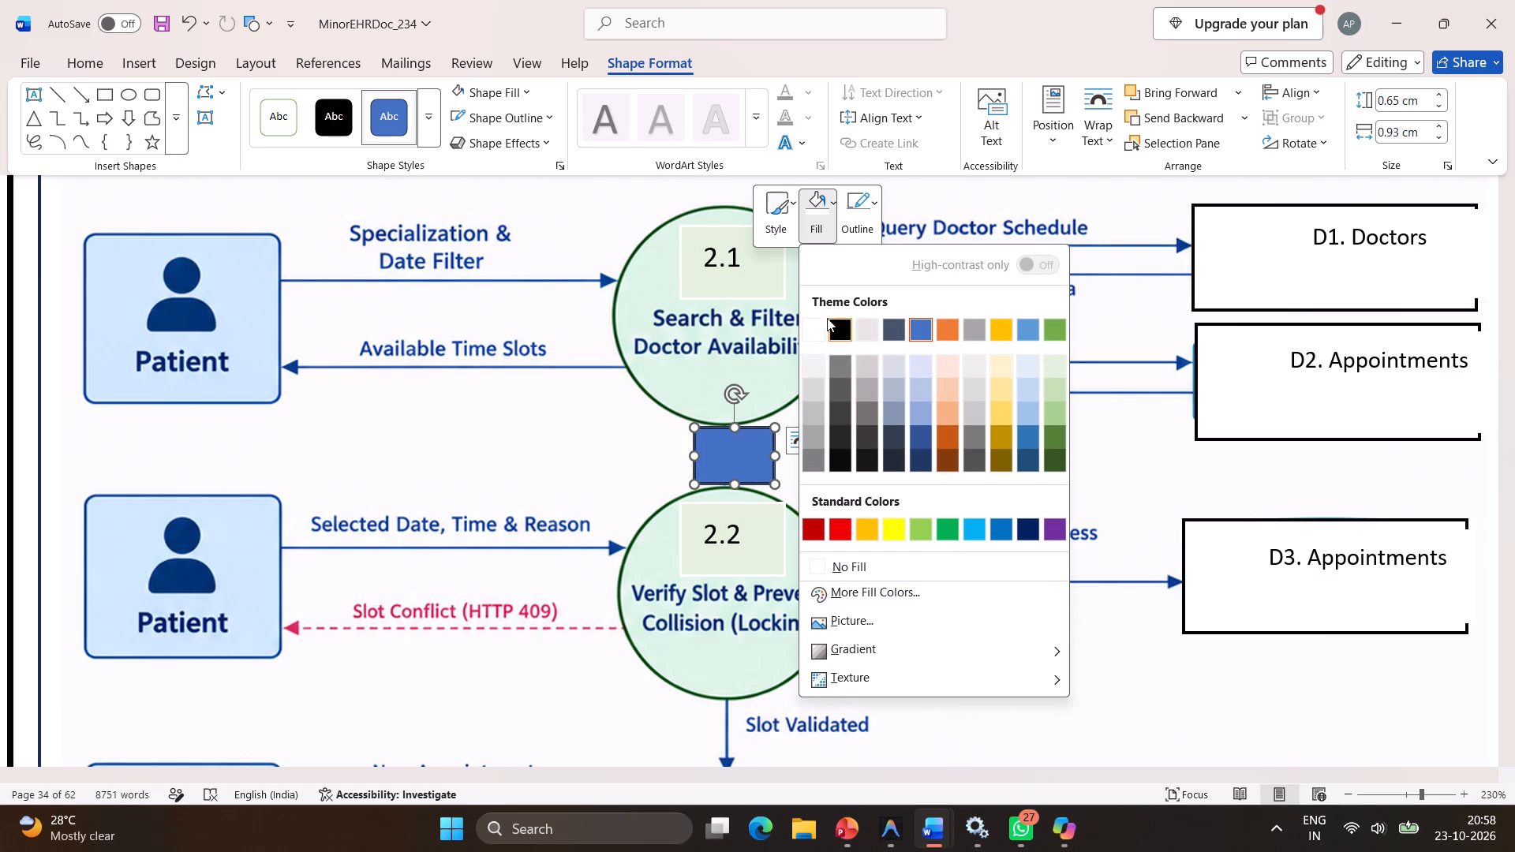
pyautogui.click(822, 329)
pyautogui.click(860, 226)
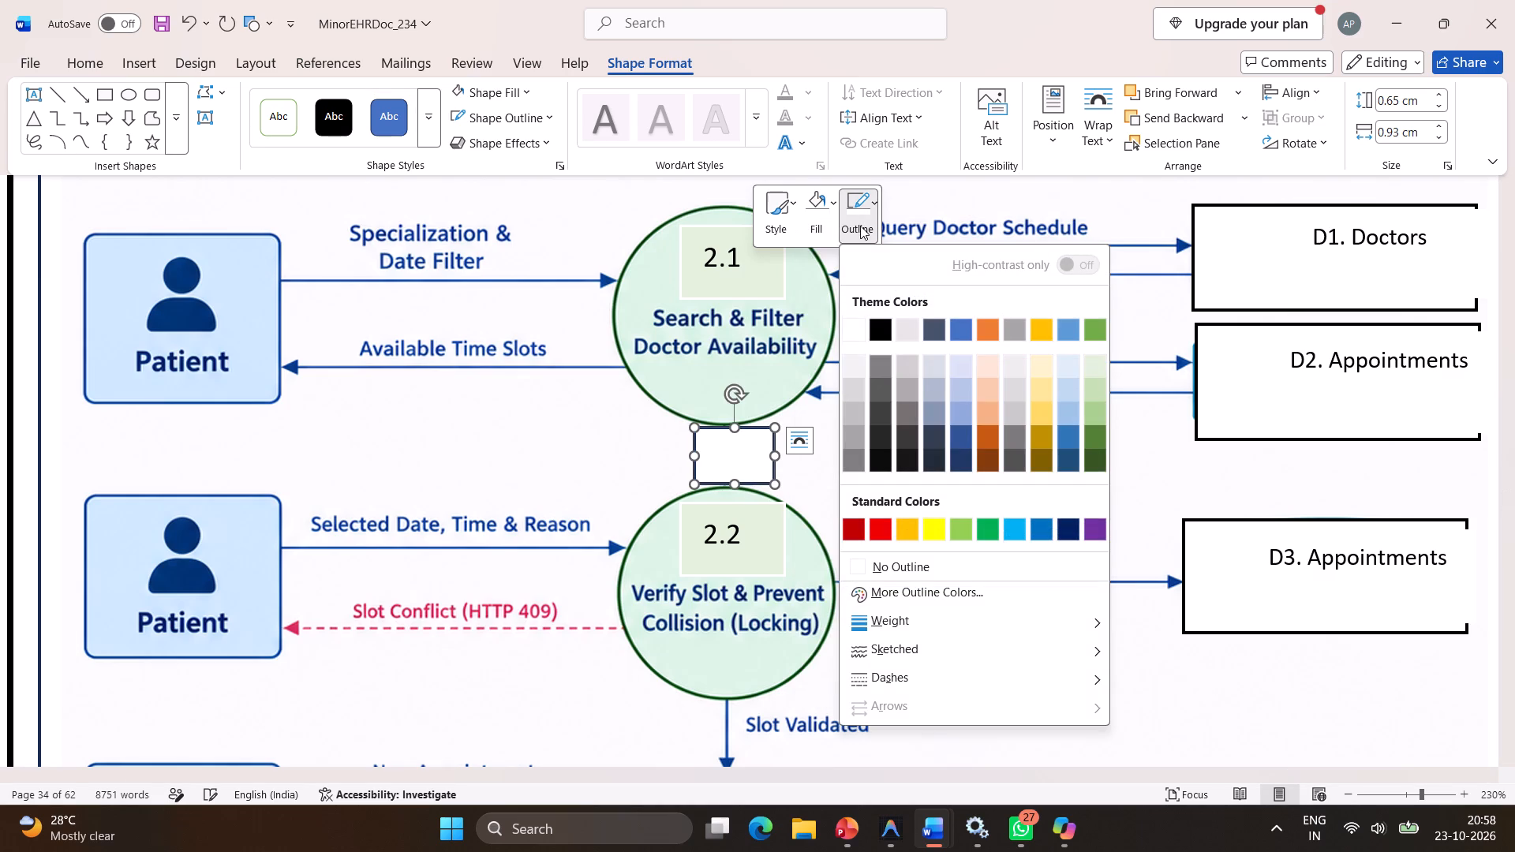
pyautogui.click(859, 327)
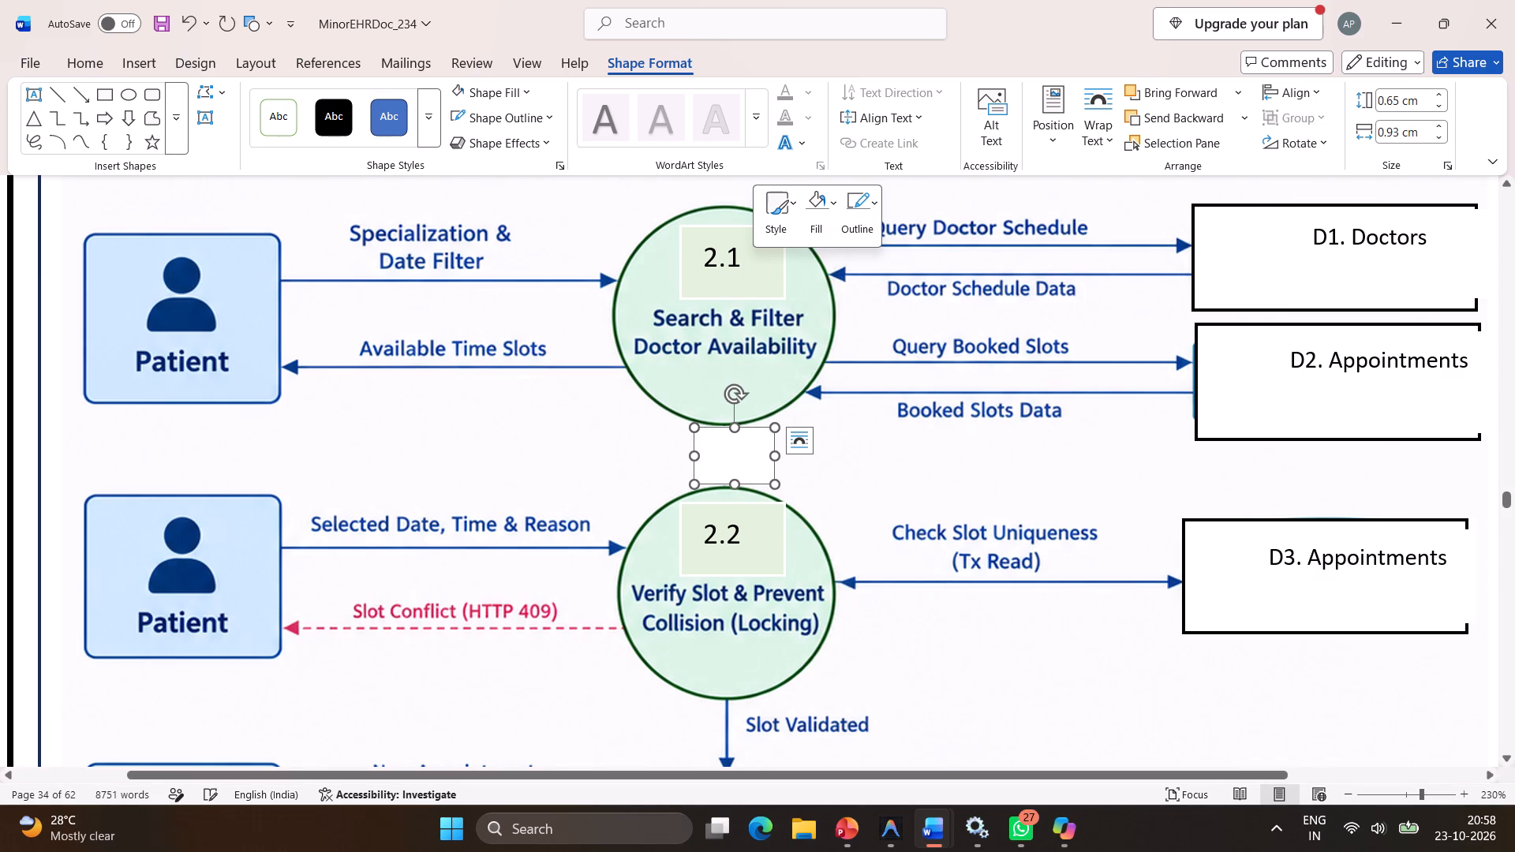
pyautogui.click(888, 505)
# Draw a rectangle about 0.84 cm by 2.07 cm over the "Slot Validated" arrow and label between processes 2.2 and 2.3.
pyautogui.scroll(-1, 888, 505)
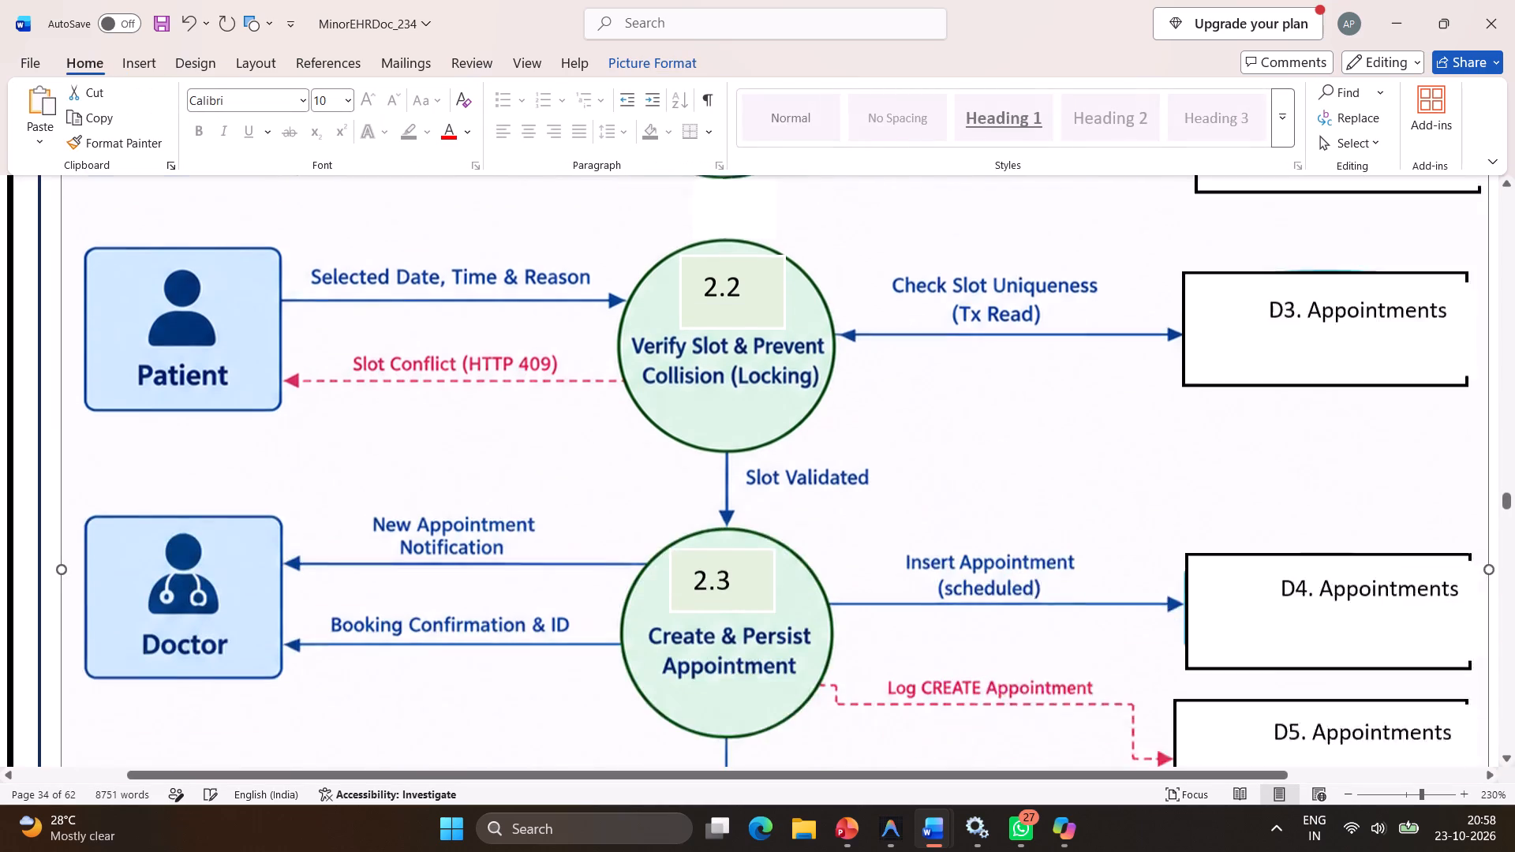
pyautogui.scroll(-1, 888, 505)
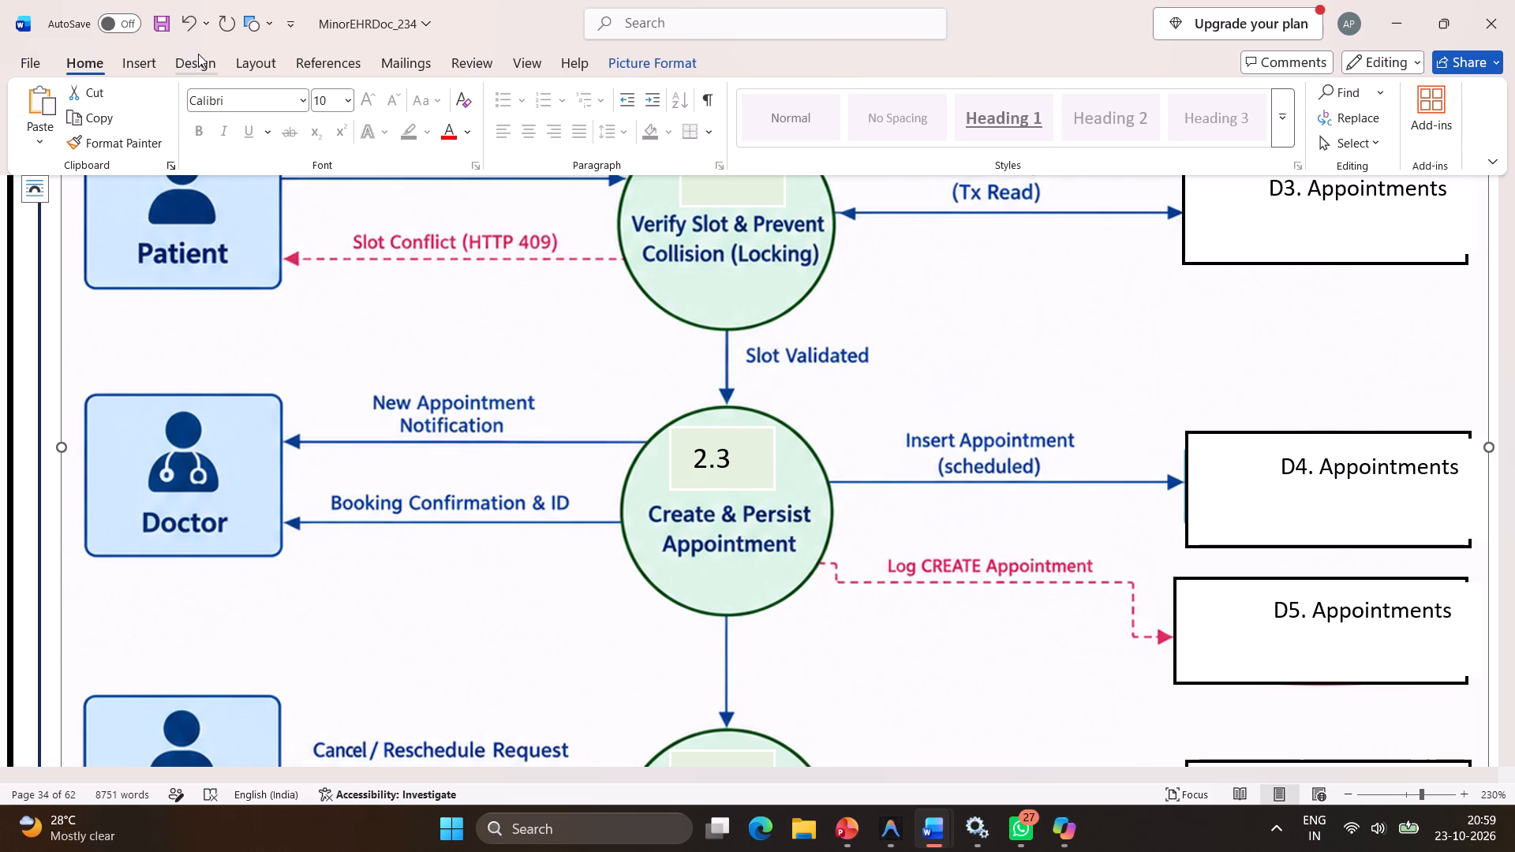
pyautogui.click(198, 54)
pyautogui.click(138, 65)
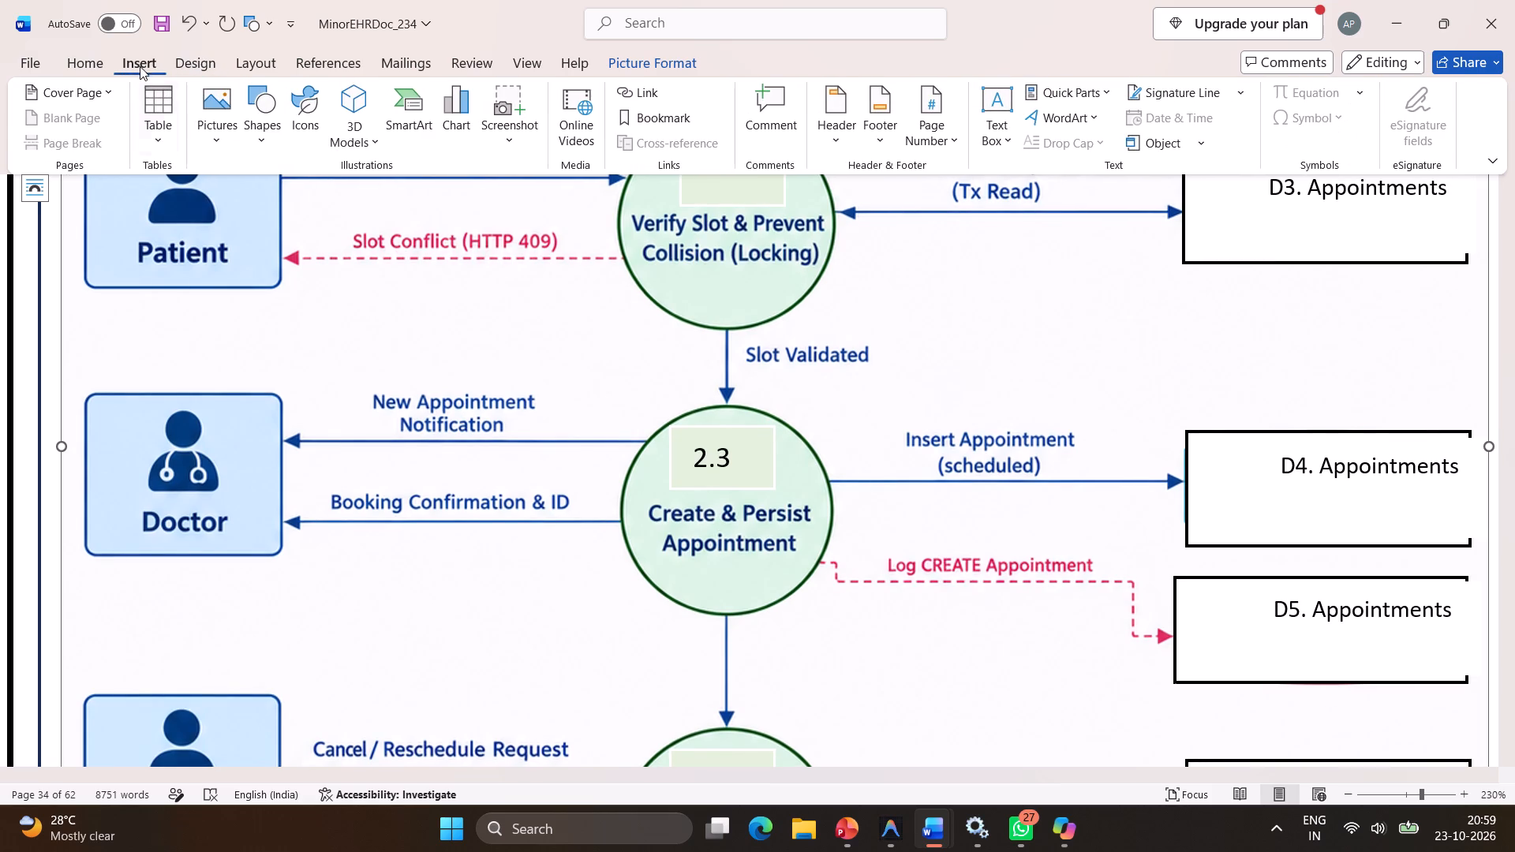
pyautogui.click(249, 132)
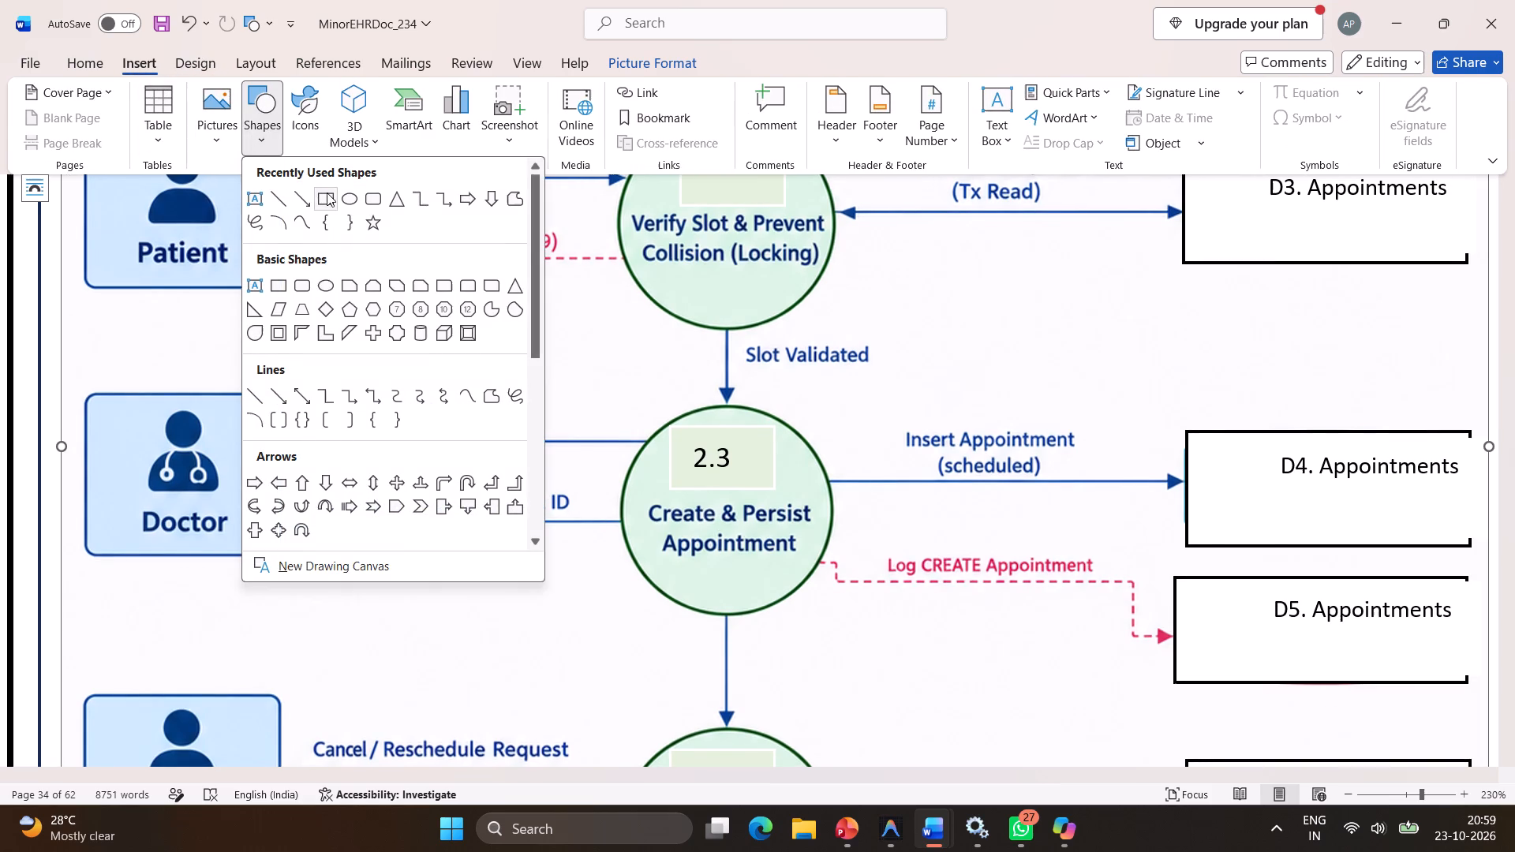
pyautogui.click(327, 192)
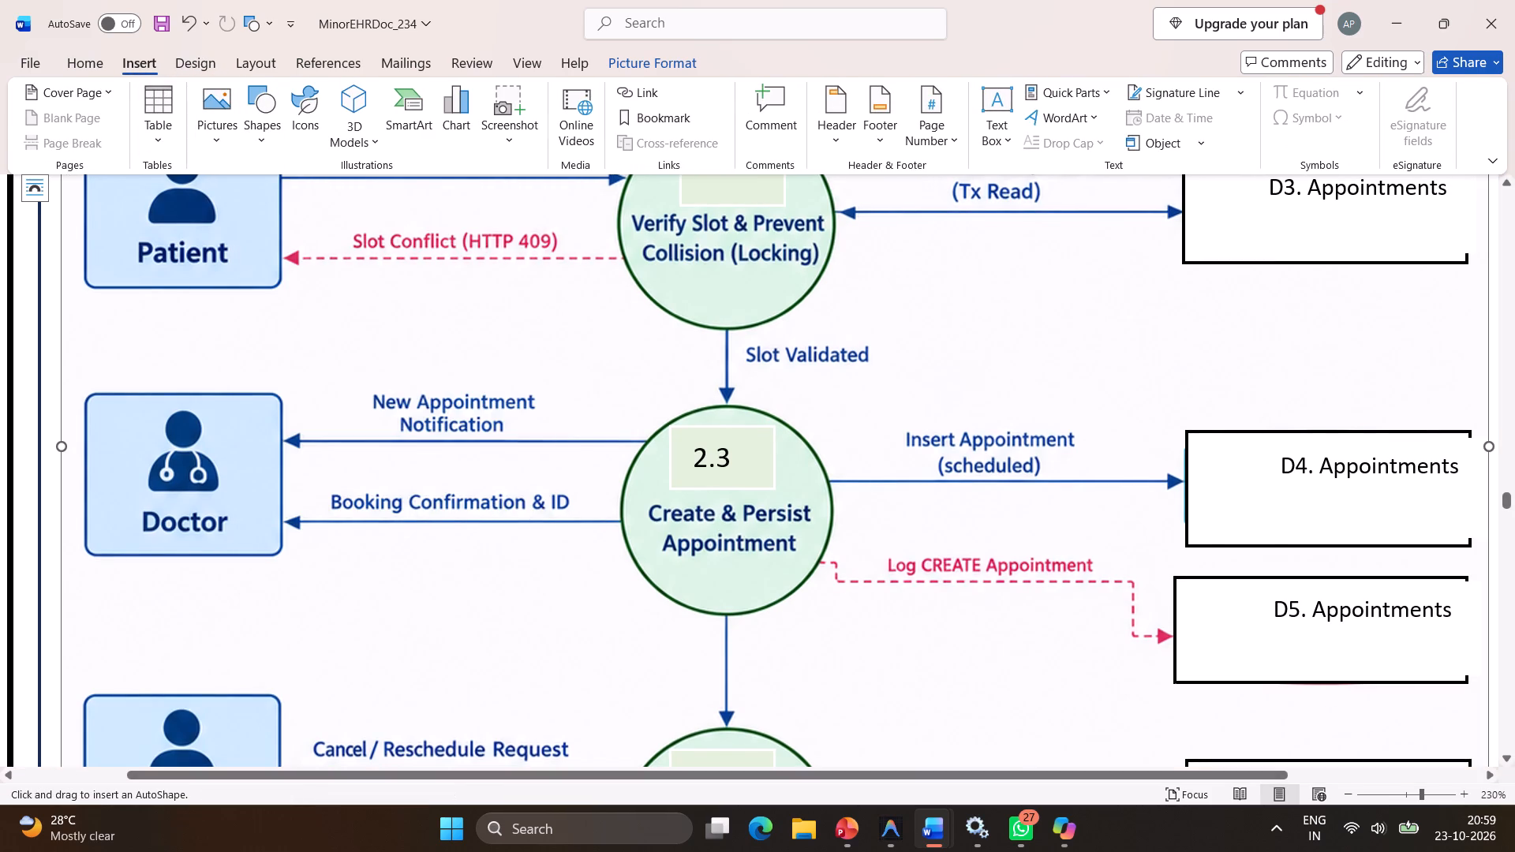
pyautogui.moveTo(700, 331); pyautogui.dragTo(814, 390)
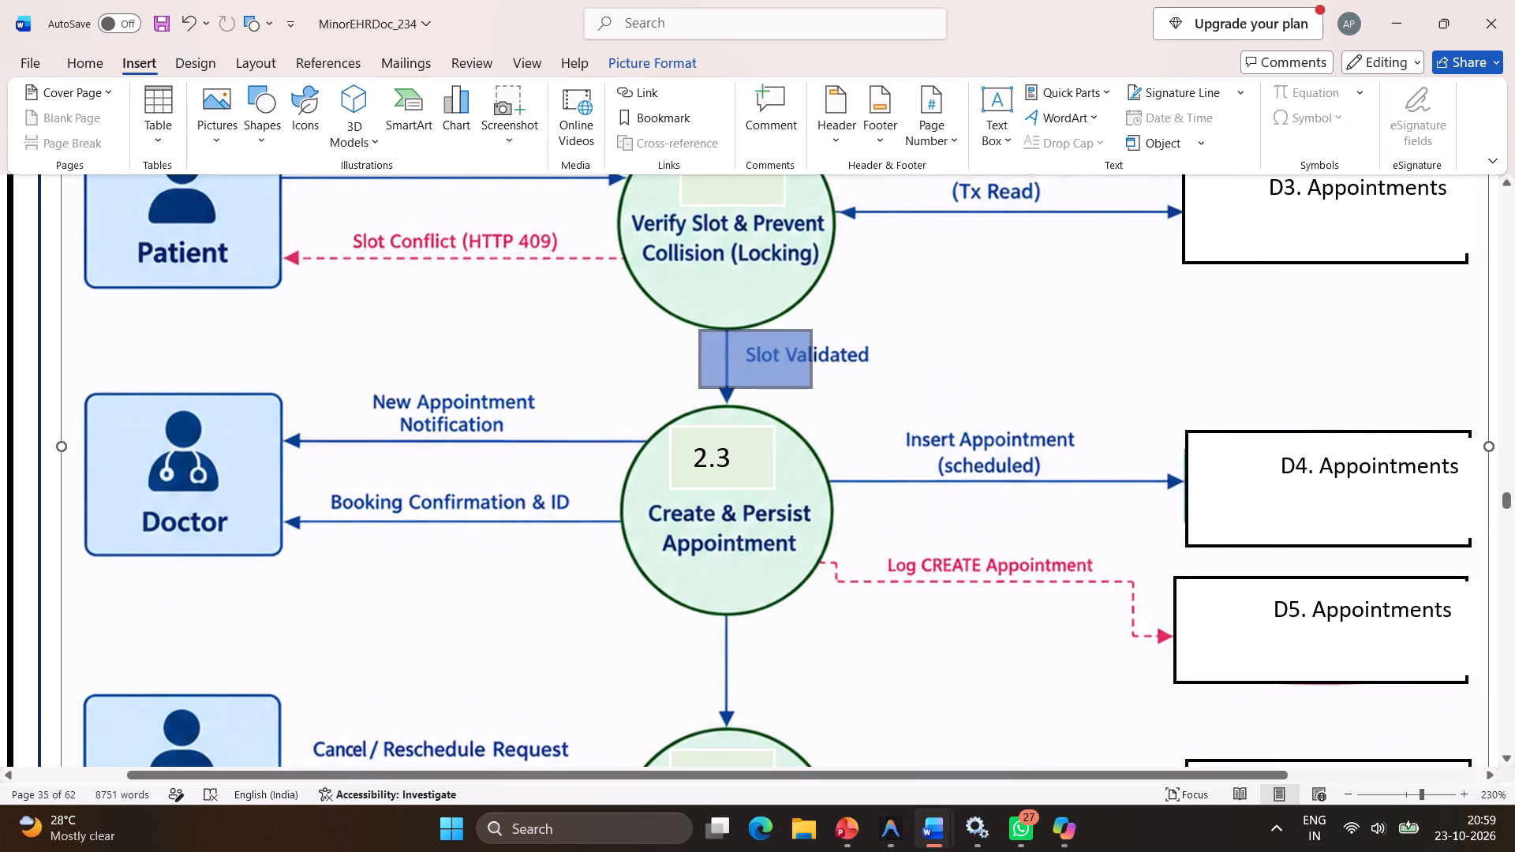
pyautogui.moveTo(814, 390); pyautogui.dragTo(877, 402)
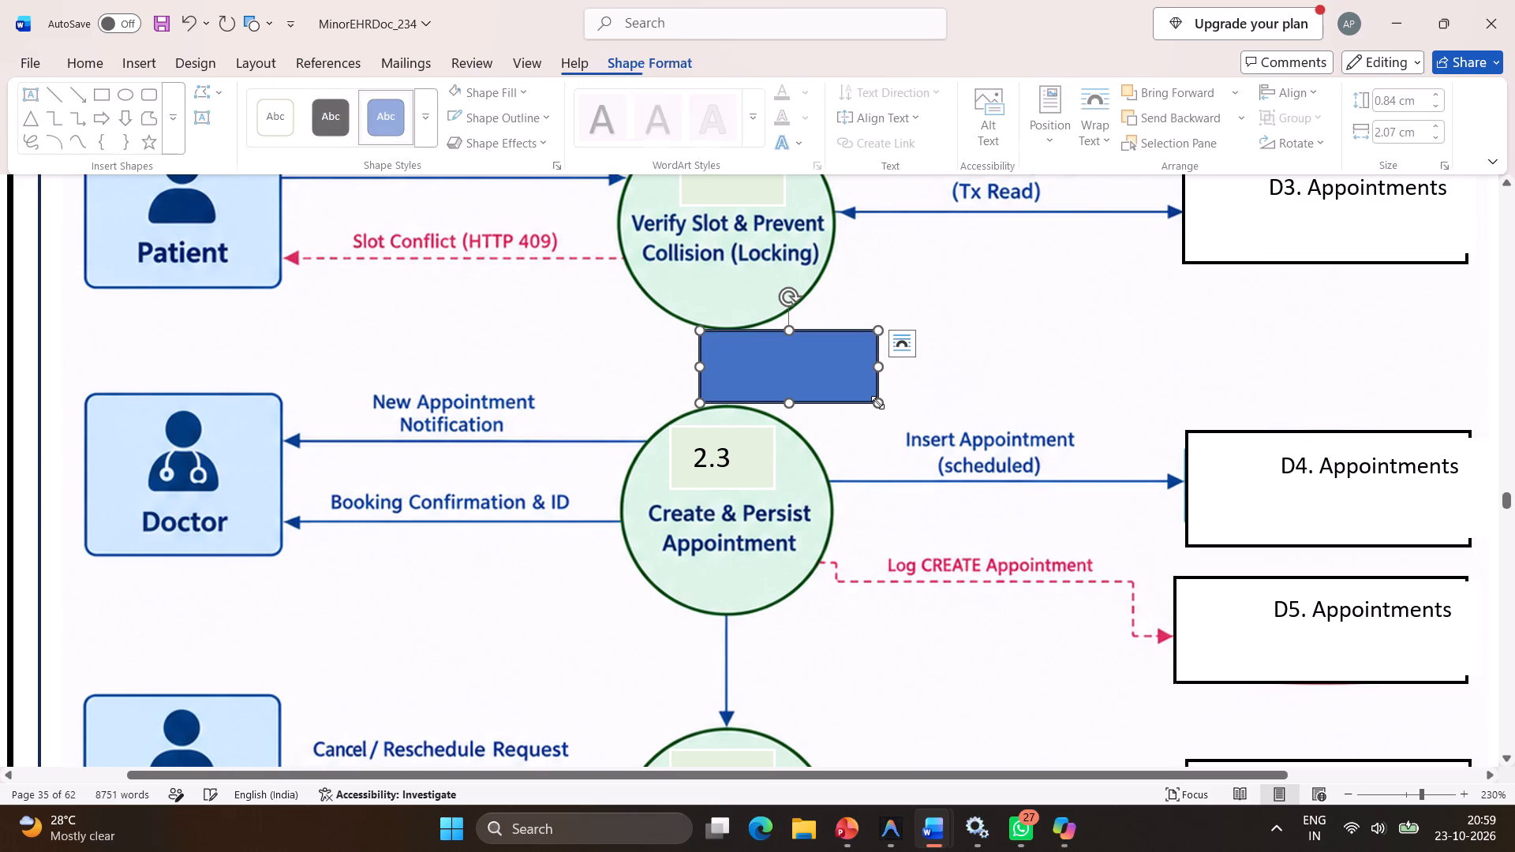
# Give the rectangle over the "Slot Validated" arrow and label a white fill and a white outline.
pyautogui.rightClick(852, 375)
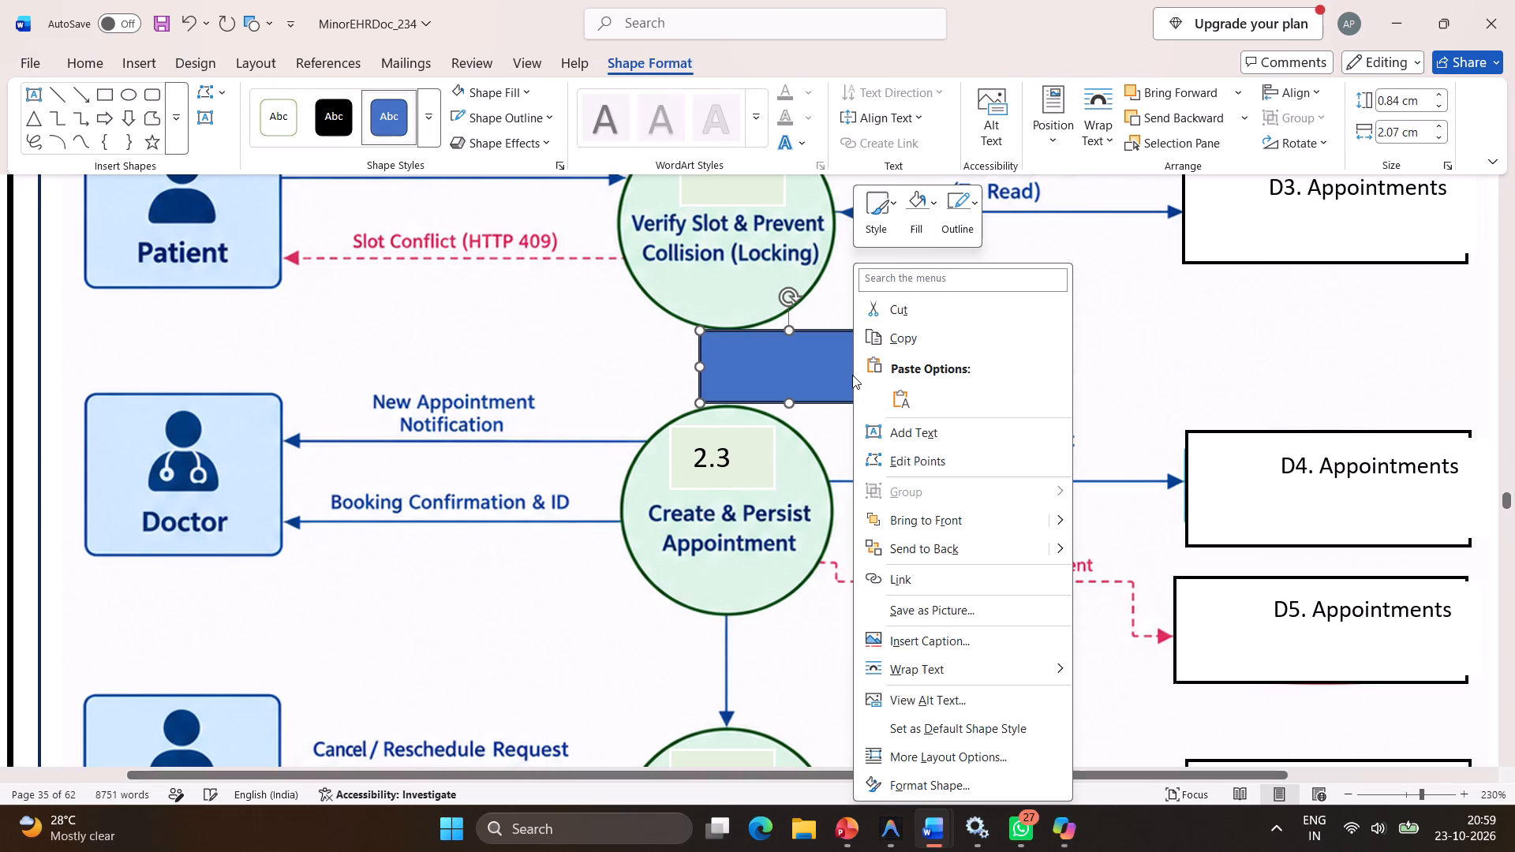
pyautogui.click(904, 223)
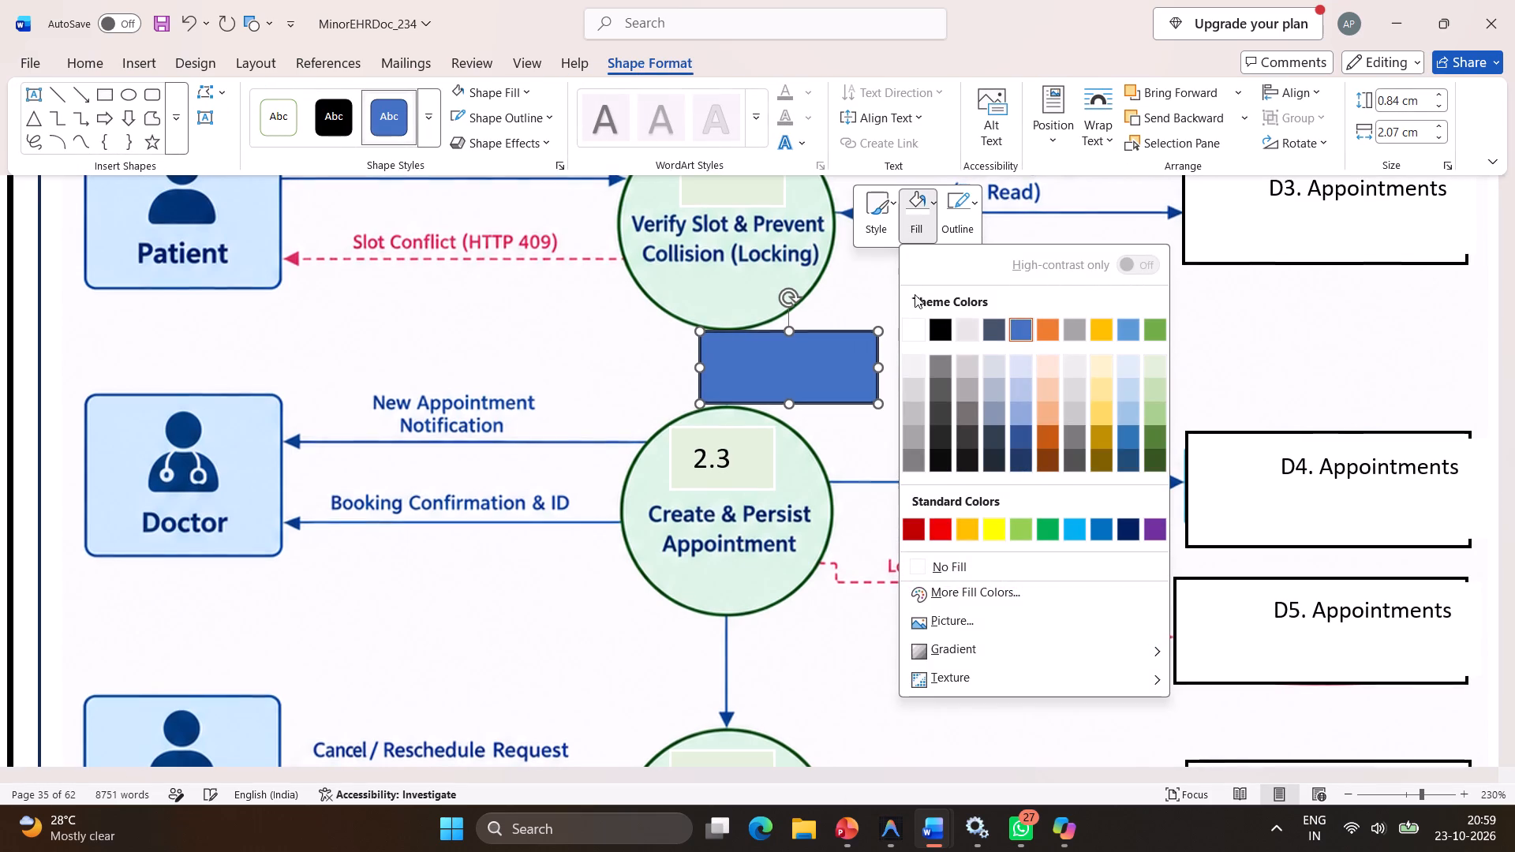
pyautogui.click(914, 318)
pyautogui.click(955, 221)
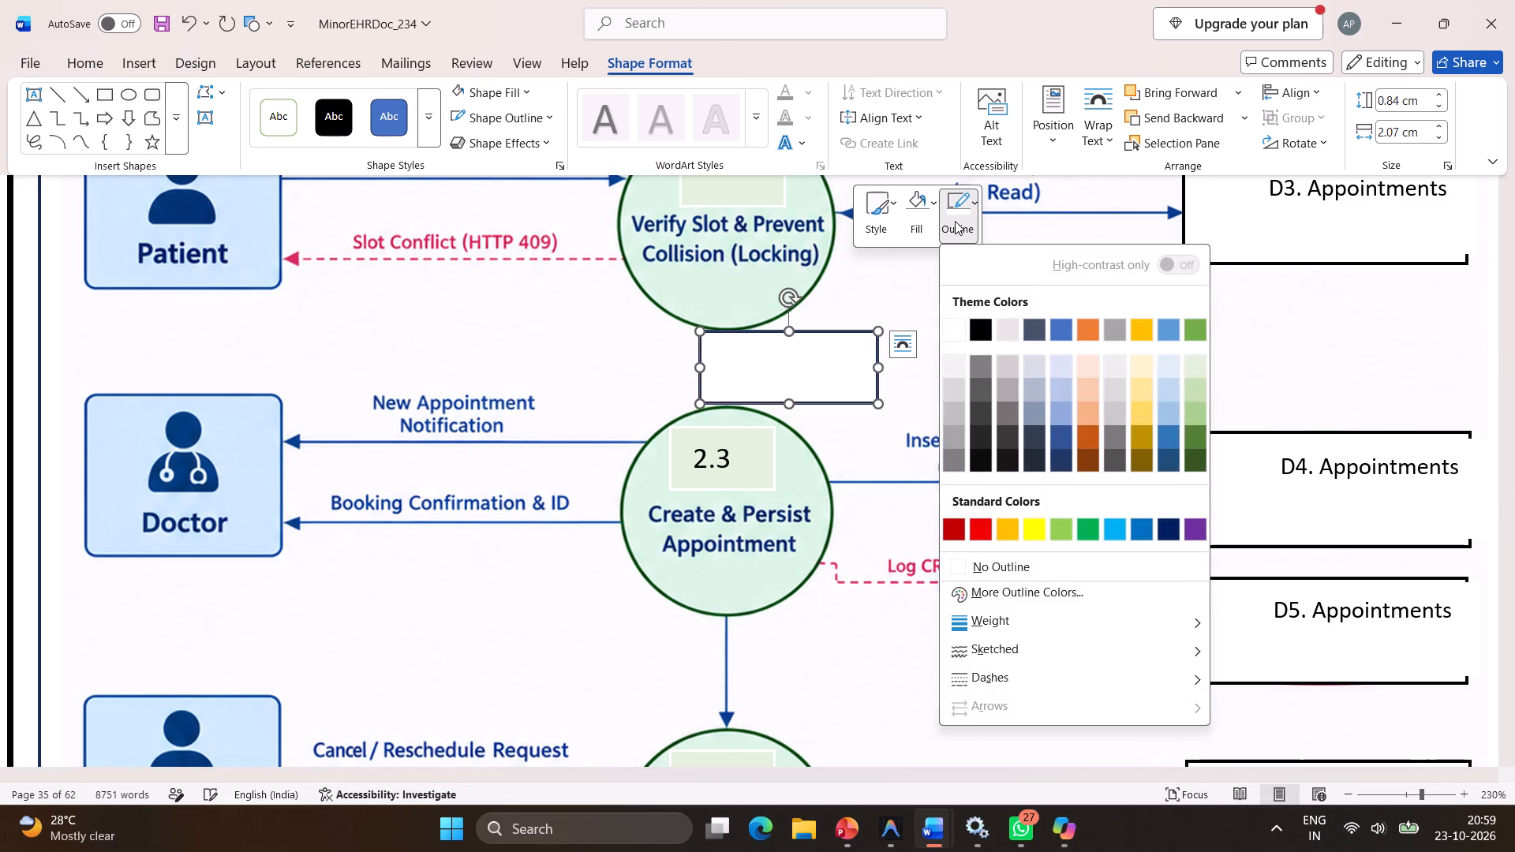
pyautogui.click(956, 331)
pyautogui.click(957, 335)
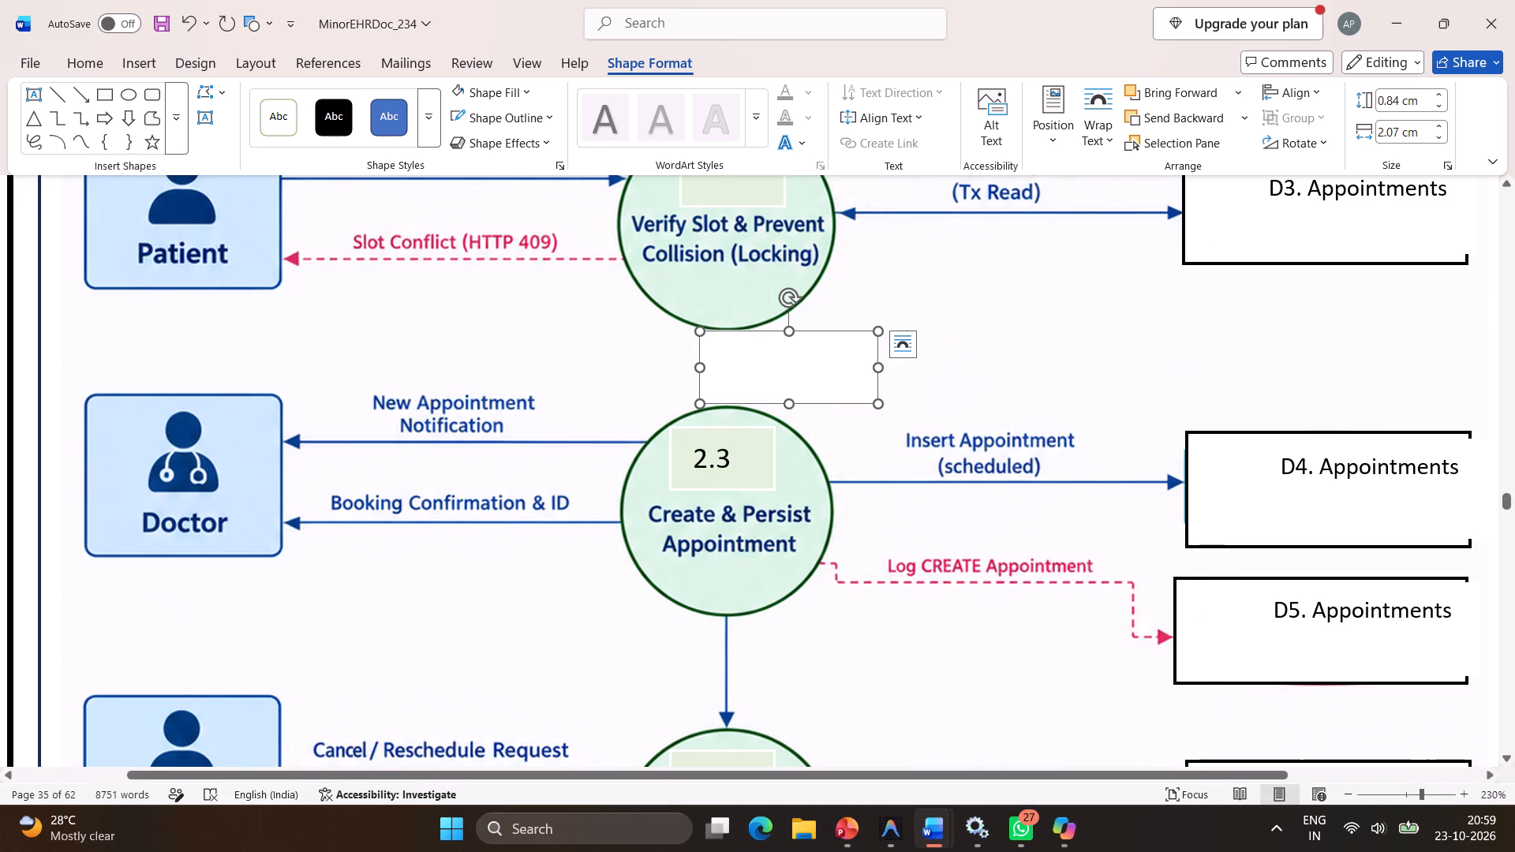
# Draw a rectangle about 1.23 cm by 1.51 cm over the arrow between processes 2.3 and 2.4 in the appointment scheduling diagram.
pyautogui.scroll(-1, 957, 335)
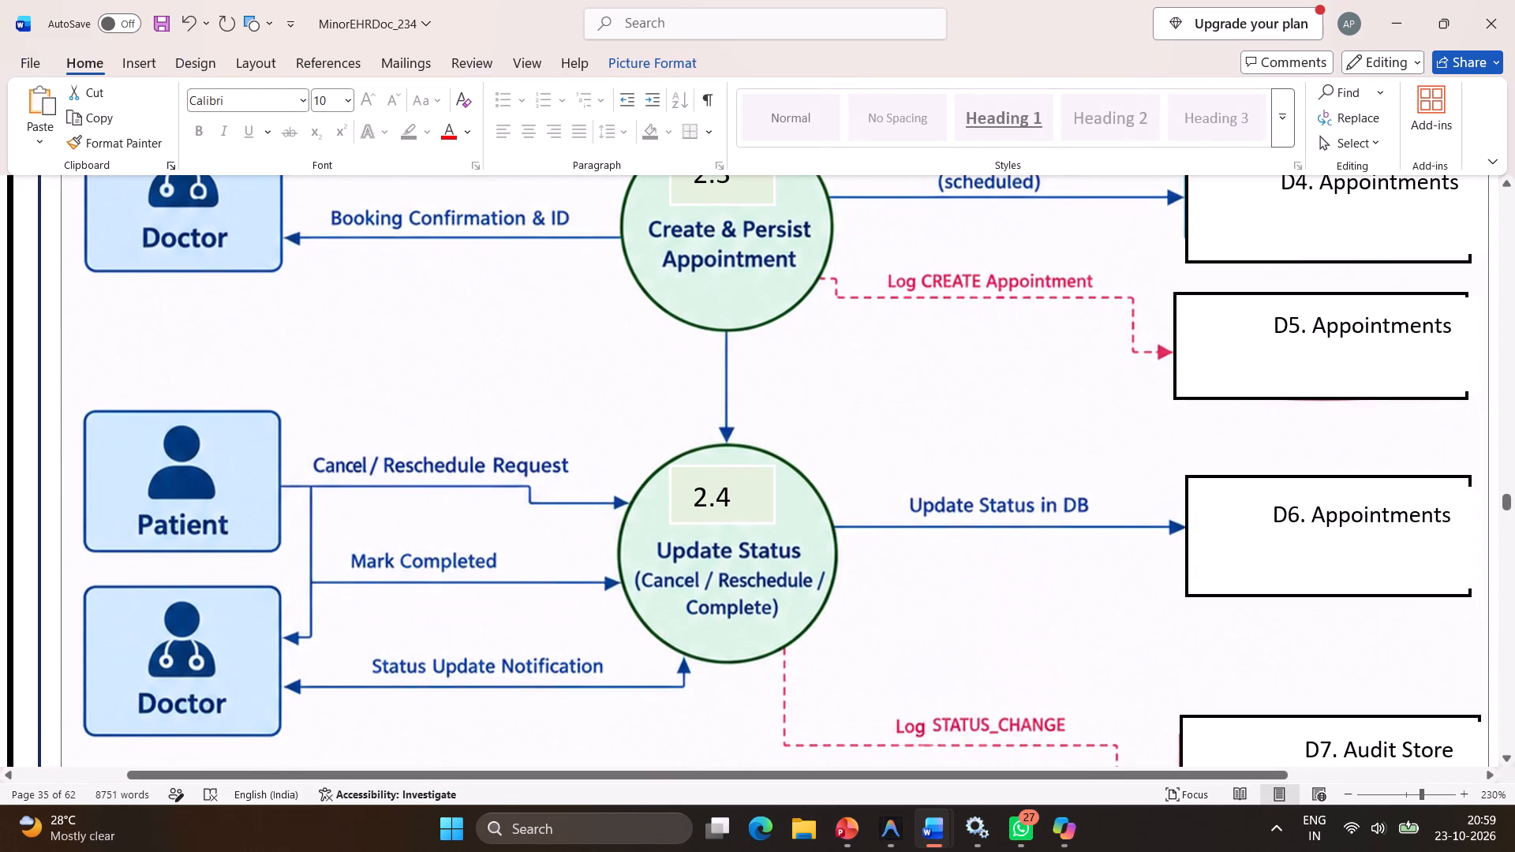
pyautogui.click(142, 56)
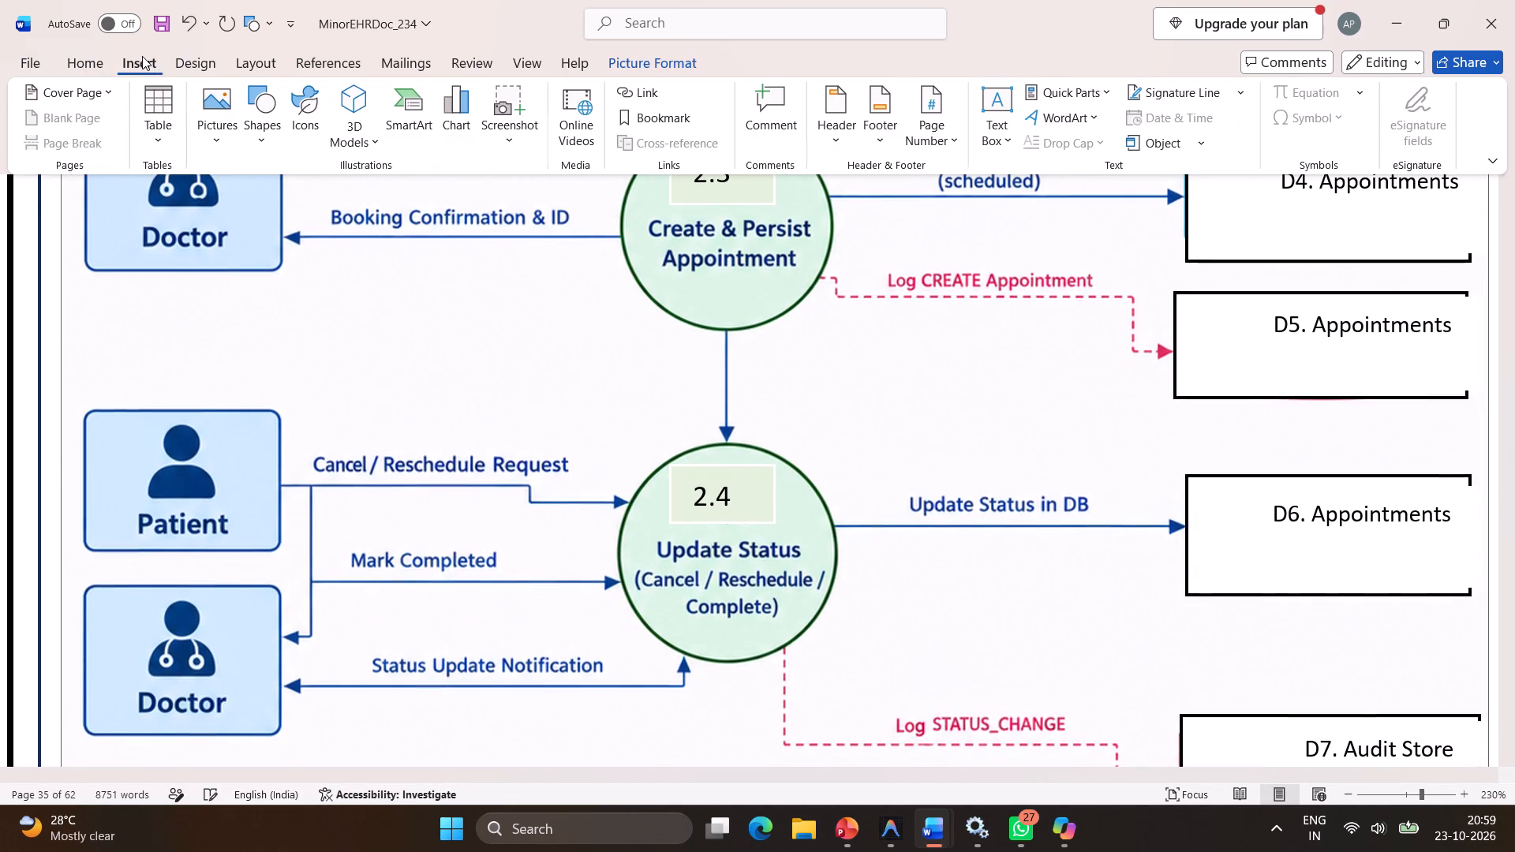
pyautogui.click(209, 122)
pyautogui.click(256, 117)
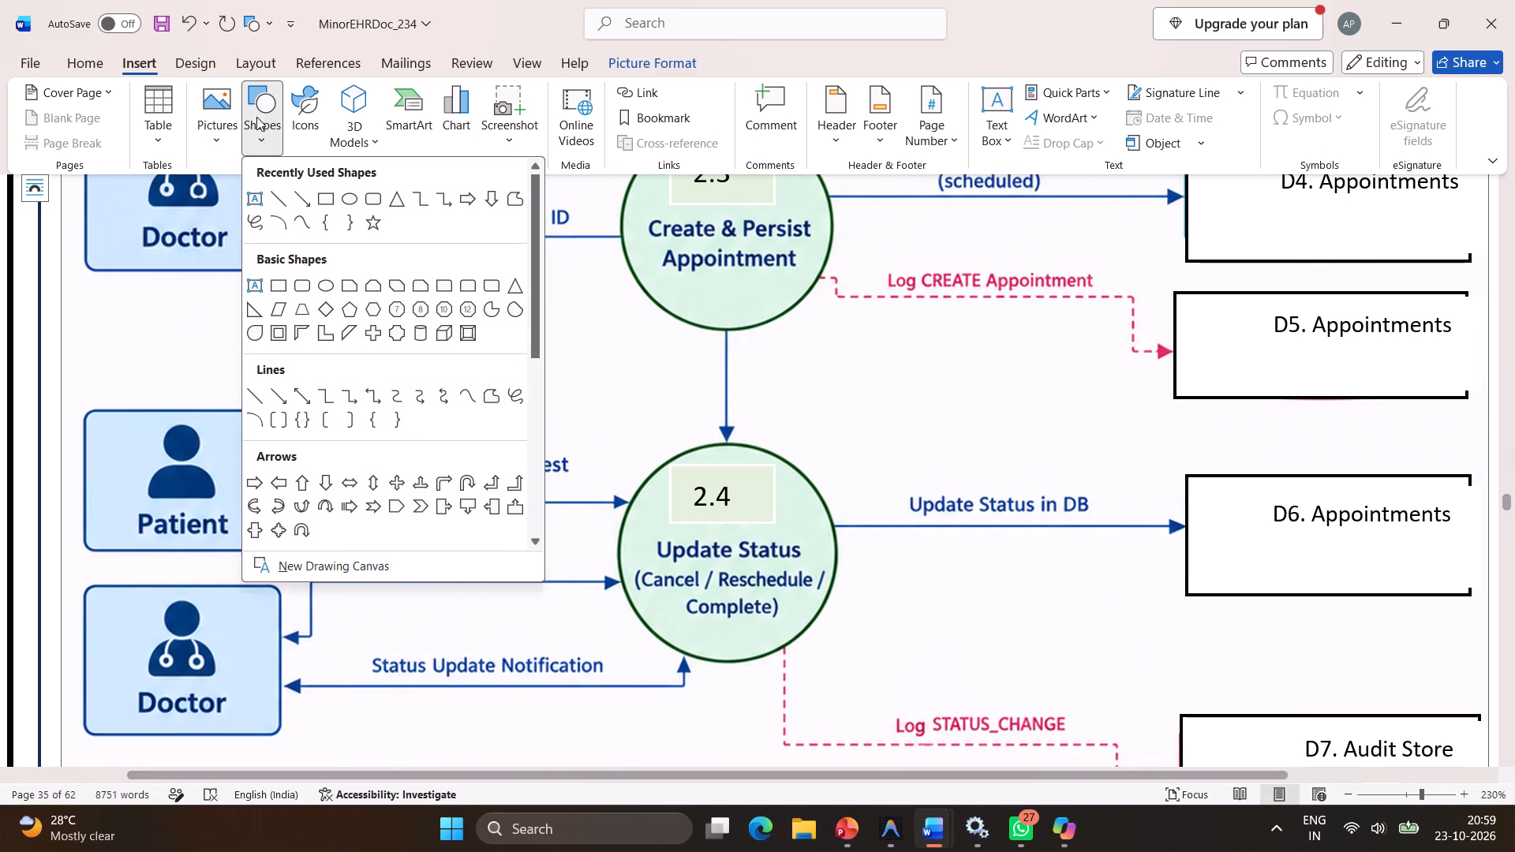
pyautogui.click(319, 192)
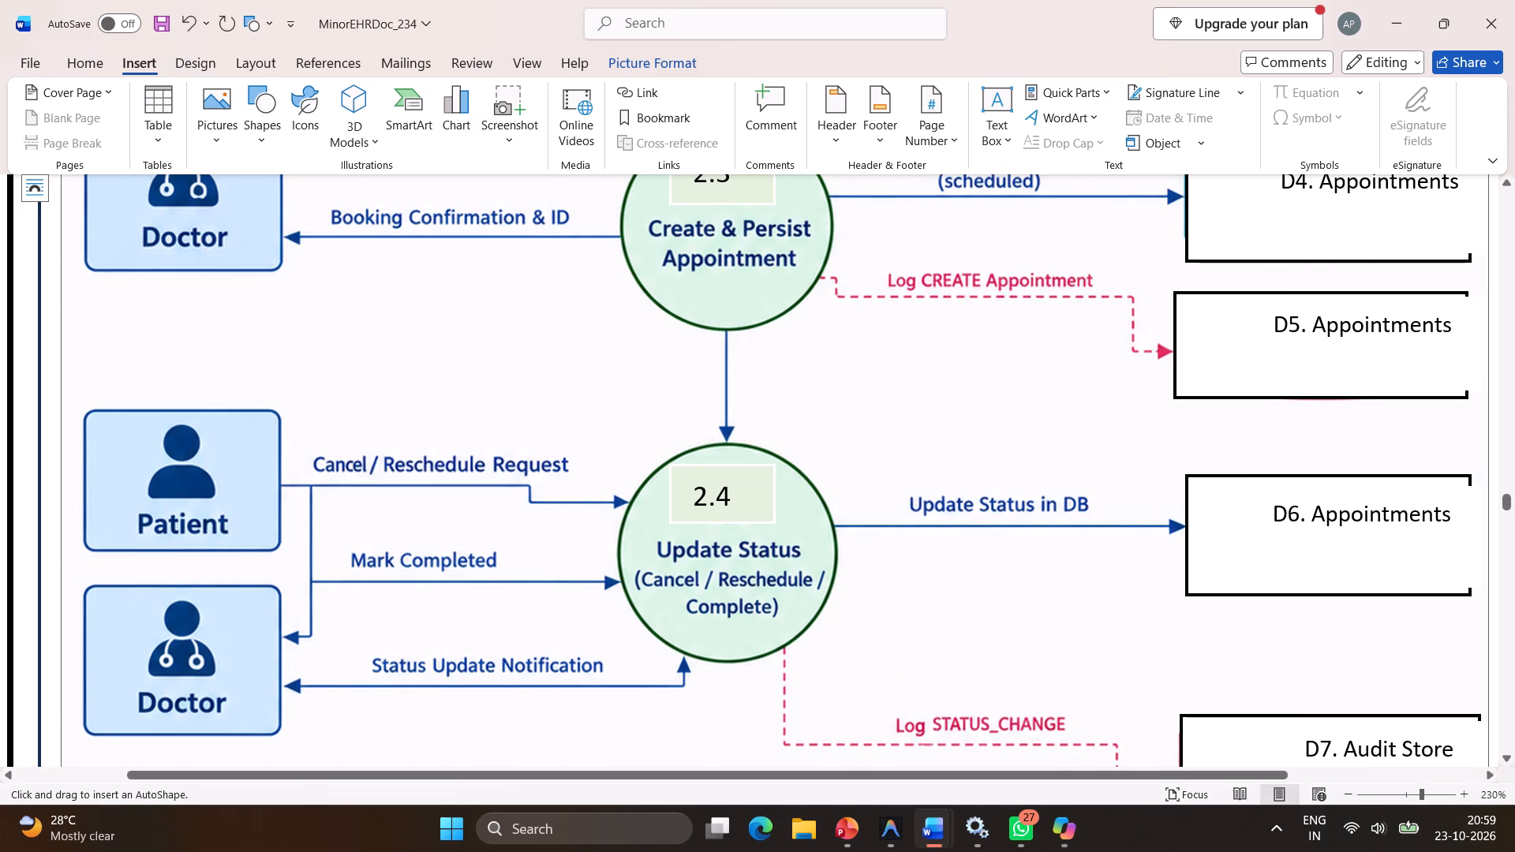
pyautogui.moveTo(705, 334); pyautogui.dragTo(773, 374)
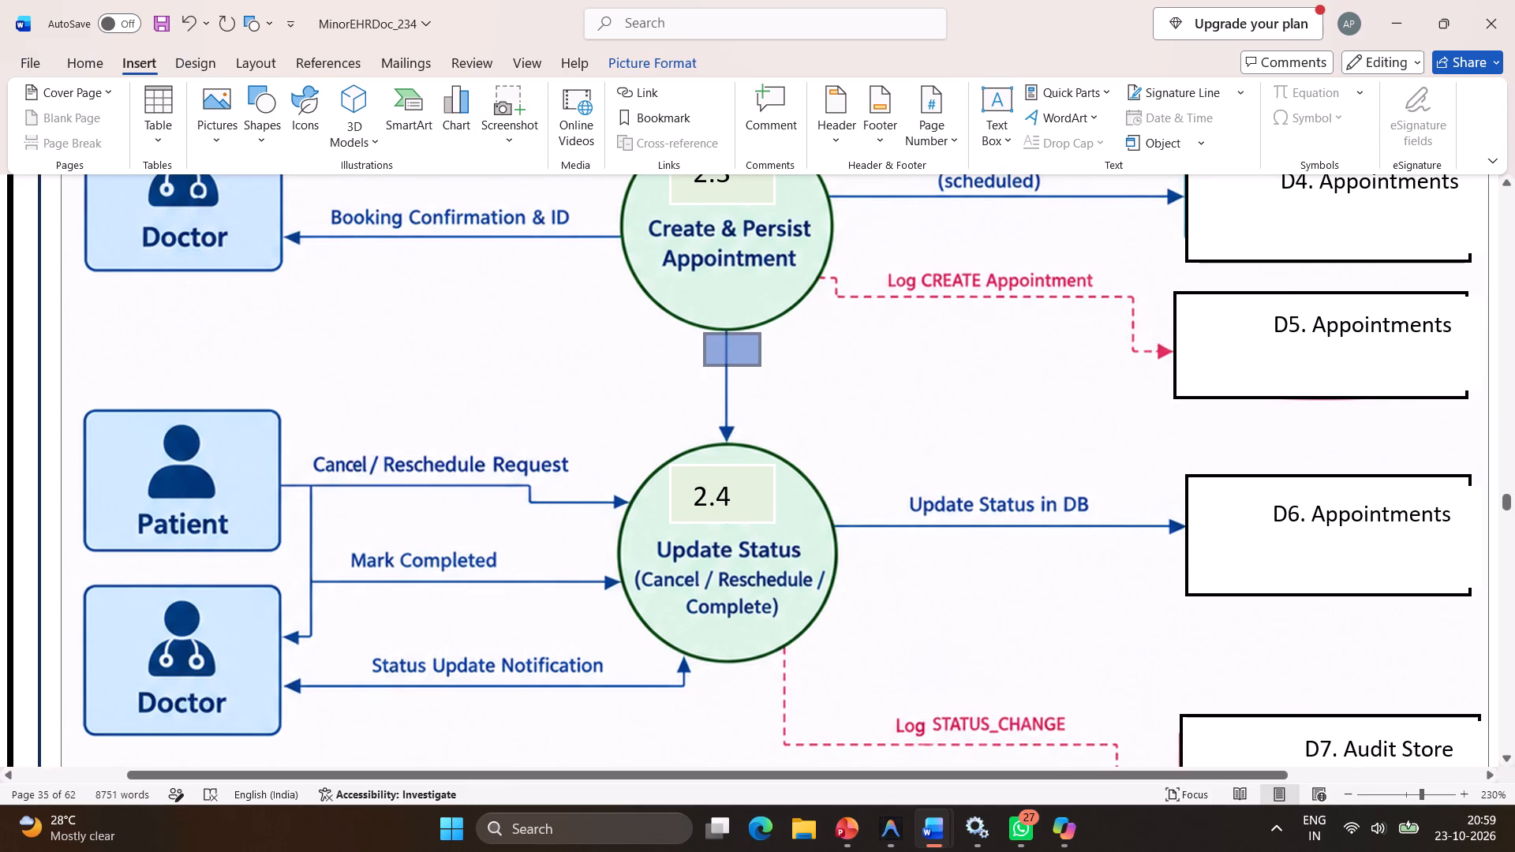
pyautogui.moveTo(773, 374); pyautogui.dragTo(832, 438)
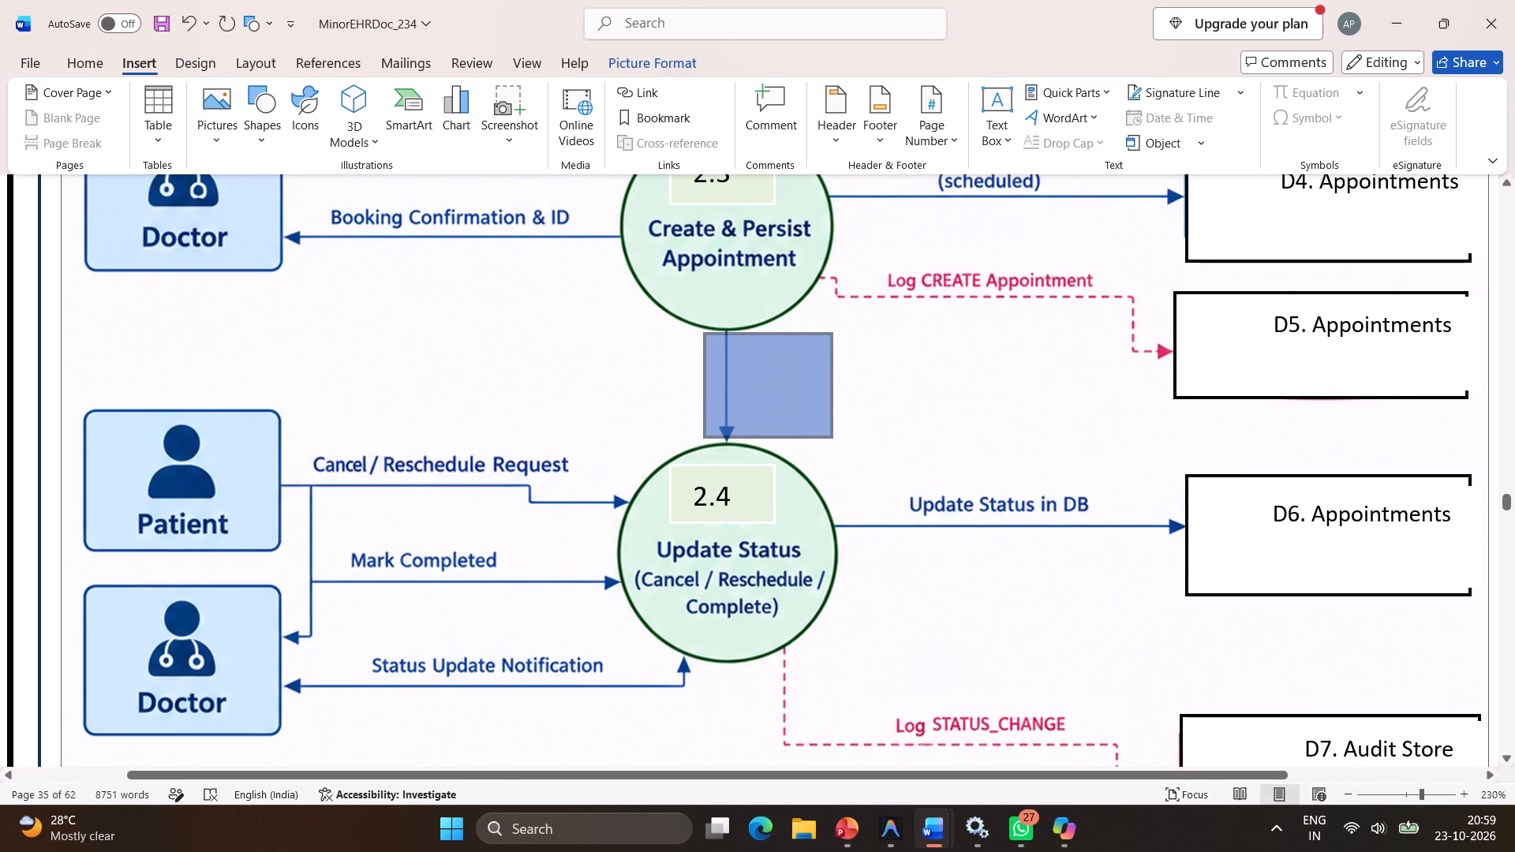
pyautogui.moveTo(832, 438); pyautogui.dragTo(833, 440)
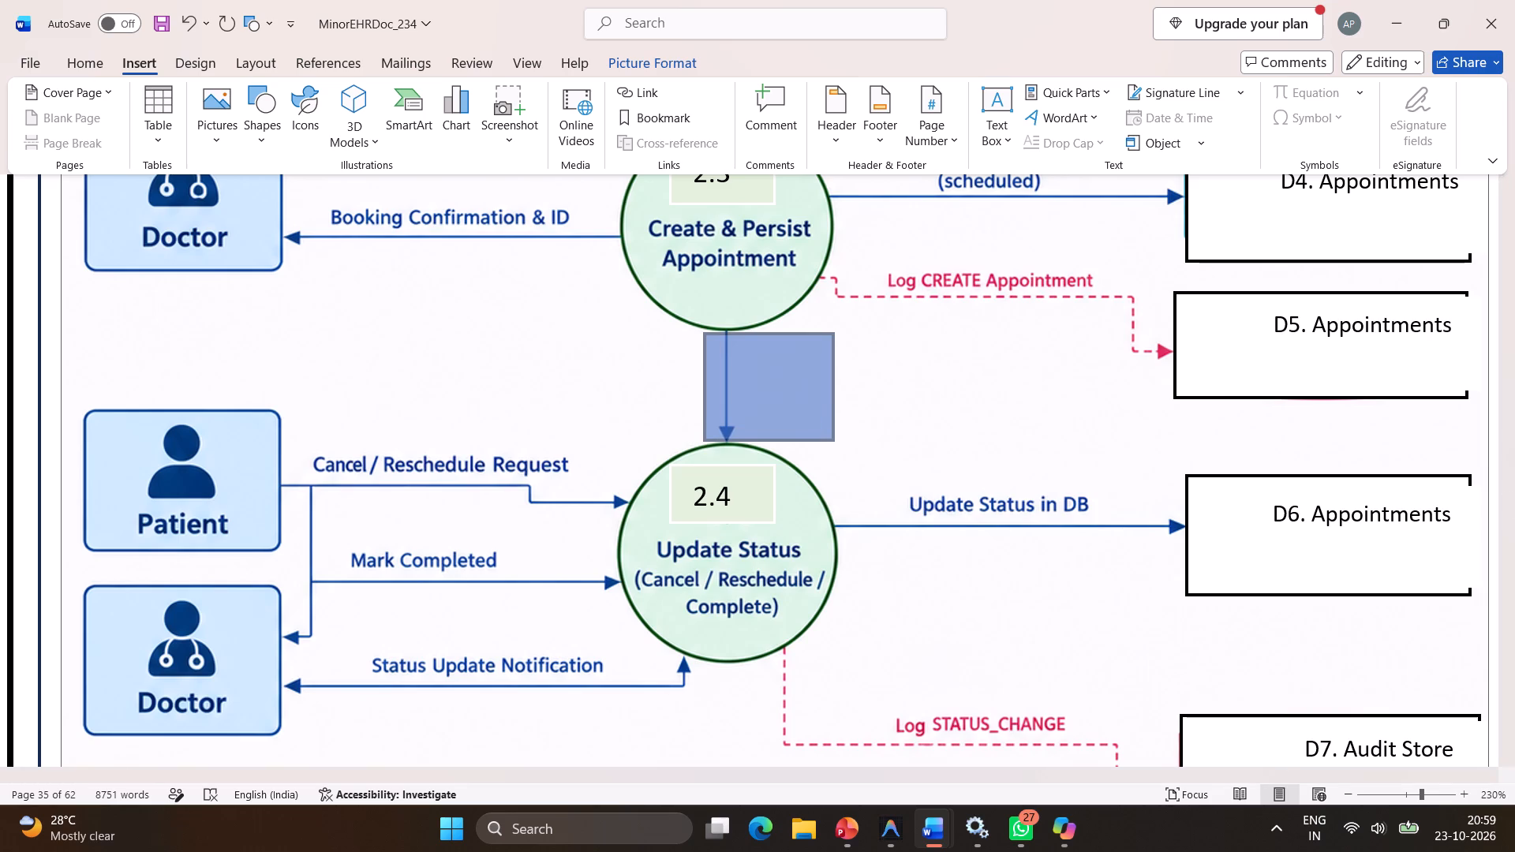
pyautogui.moveTo(833, 440); pyautogui.dragTo(834, 439)
pyautogui.moveTo(834, 439); pyautogui.dragTo(834, 439)
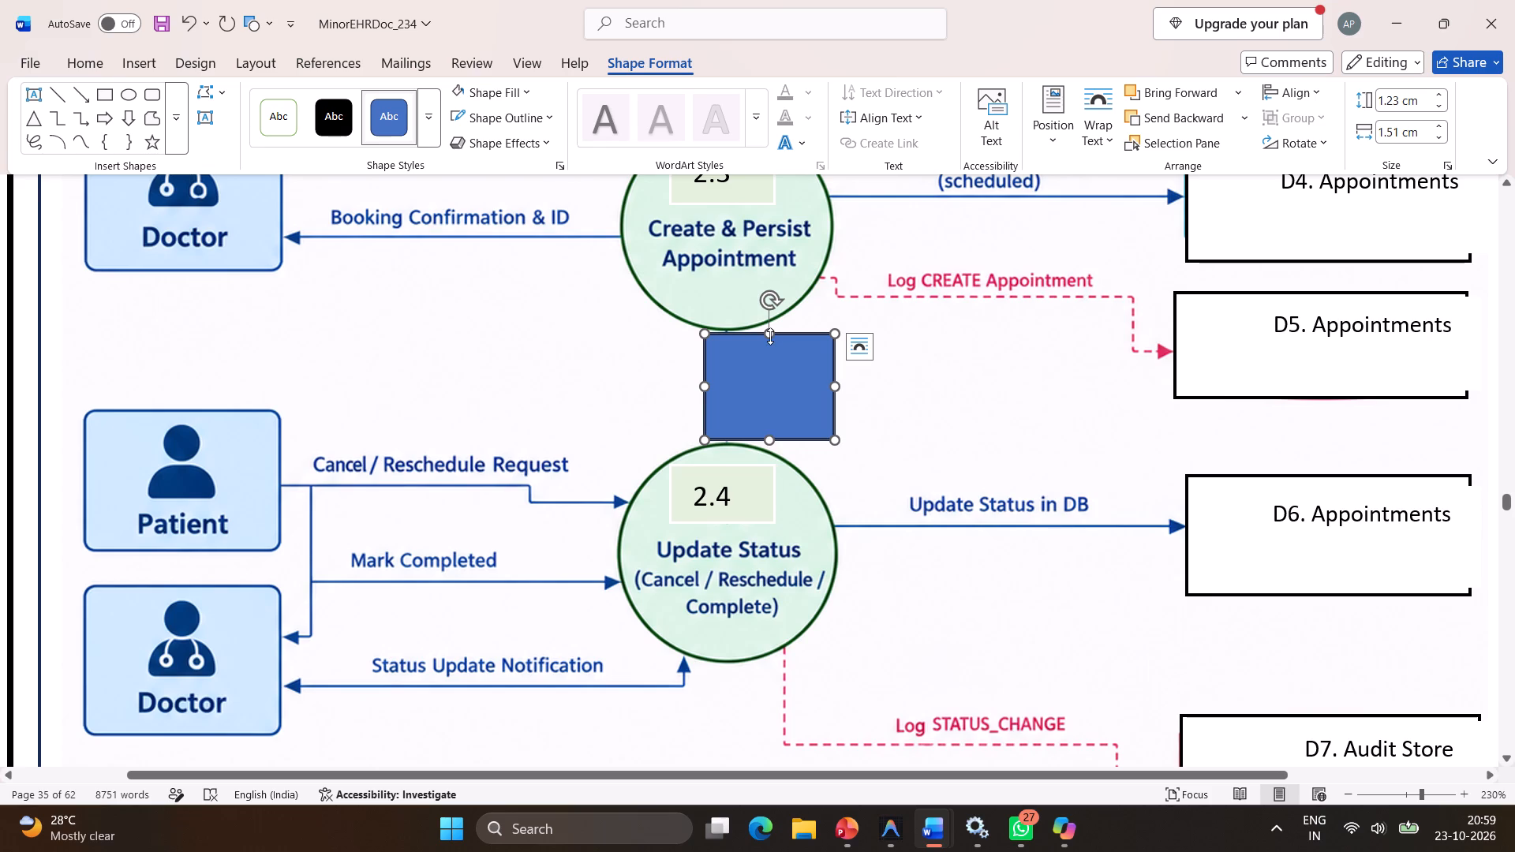
# Shift the new rectangle and enlarge its height to about 1.28 cm so it covers the whole arrow between processes 2.3 and 2.4.
pyautogui.click(761, 374)
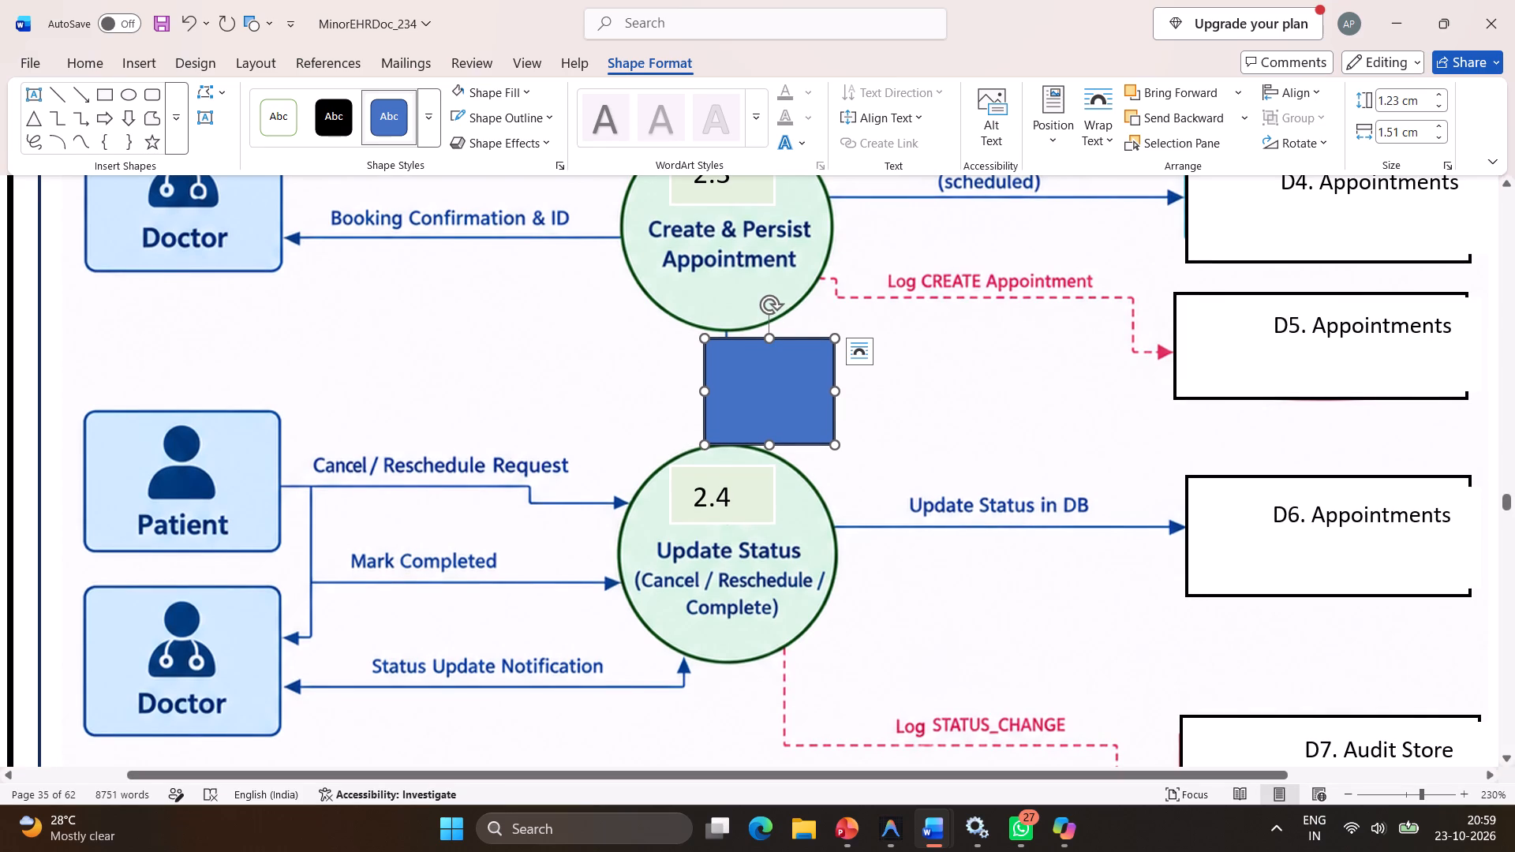
pyautogui.moveTo(748, 362); pyautogui.dragTo(737, 361)
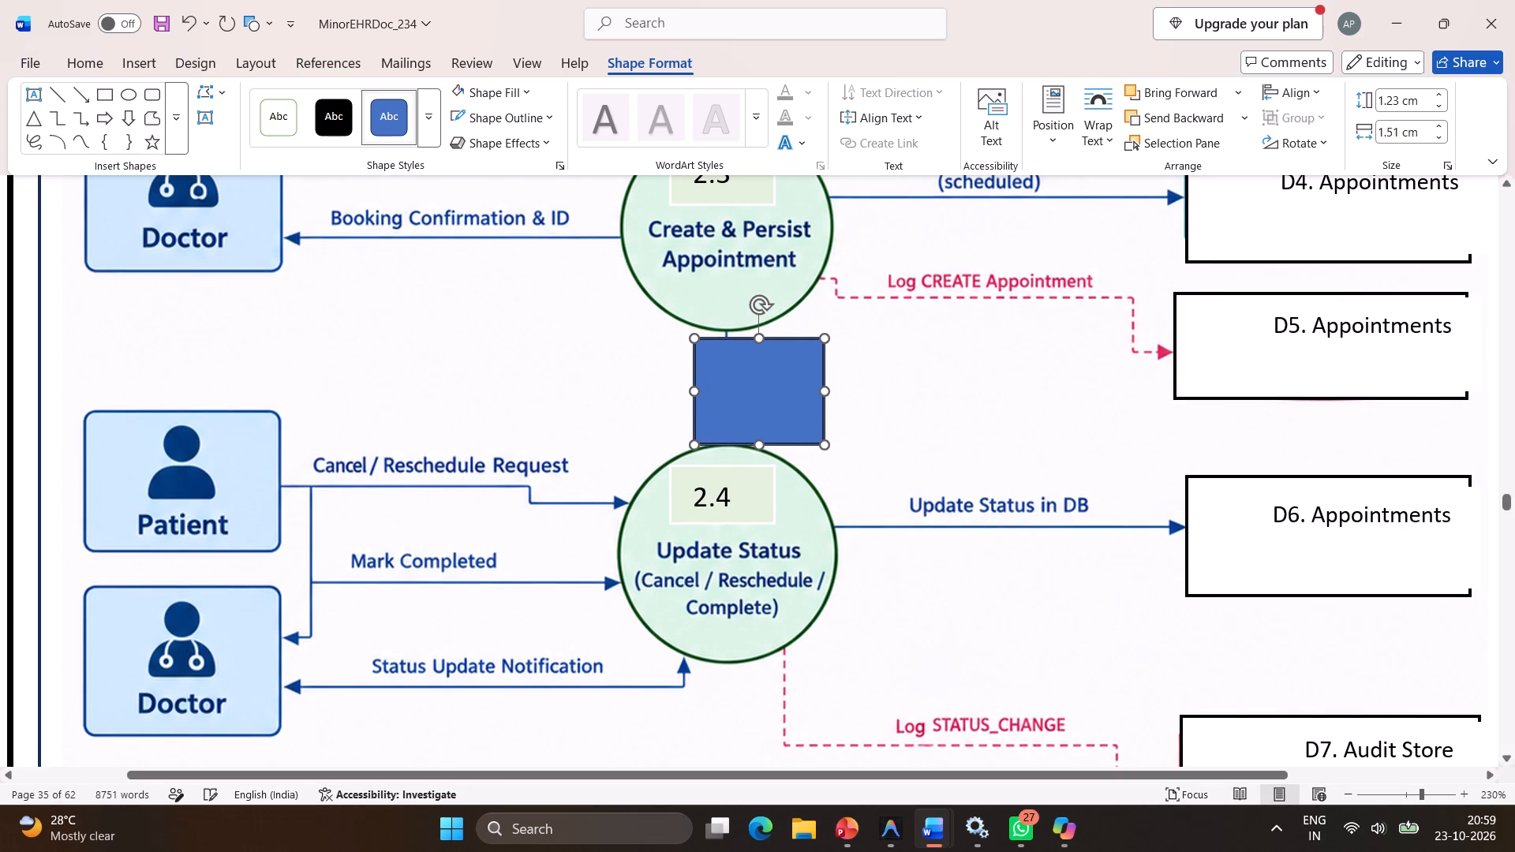
pyautogui.moveTo(737, 361); pyautogui.dragTo(739, 361)
pyautogui.click(761, 338)
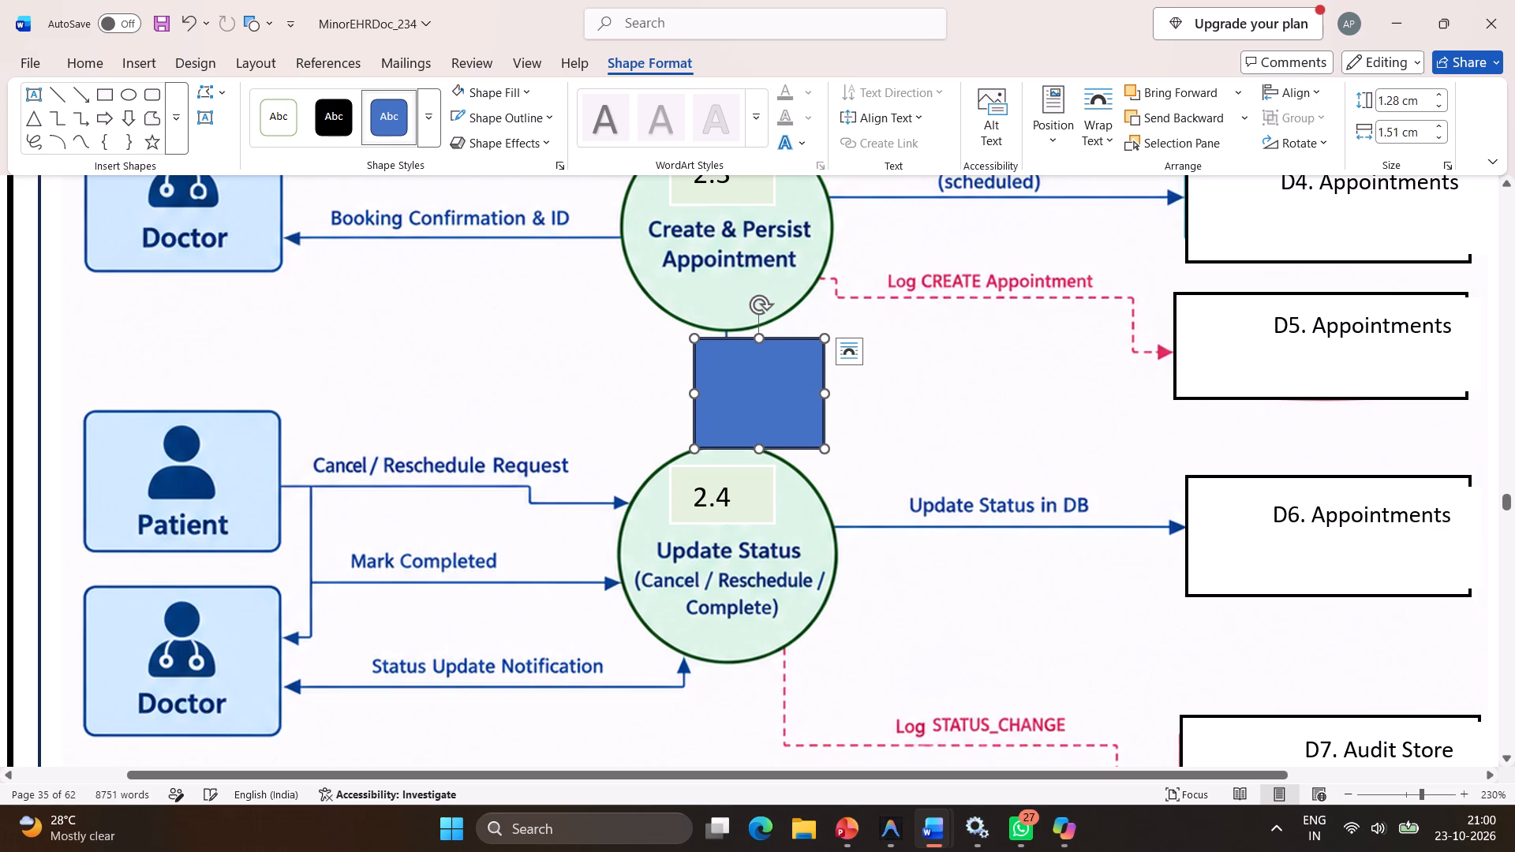
pyautogui.click(754, 357)
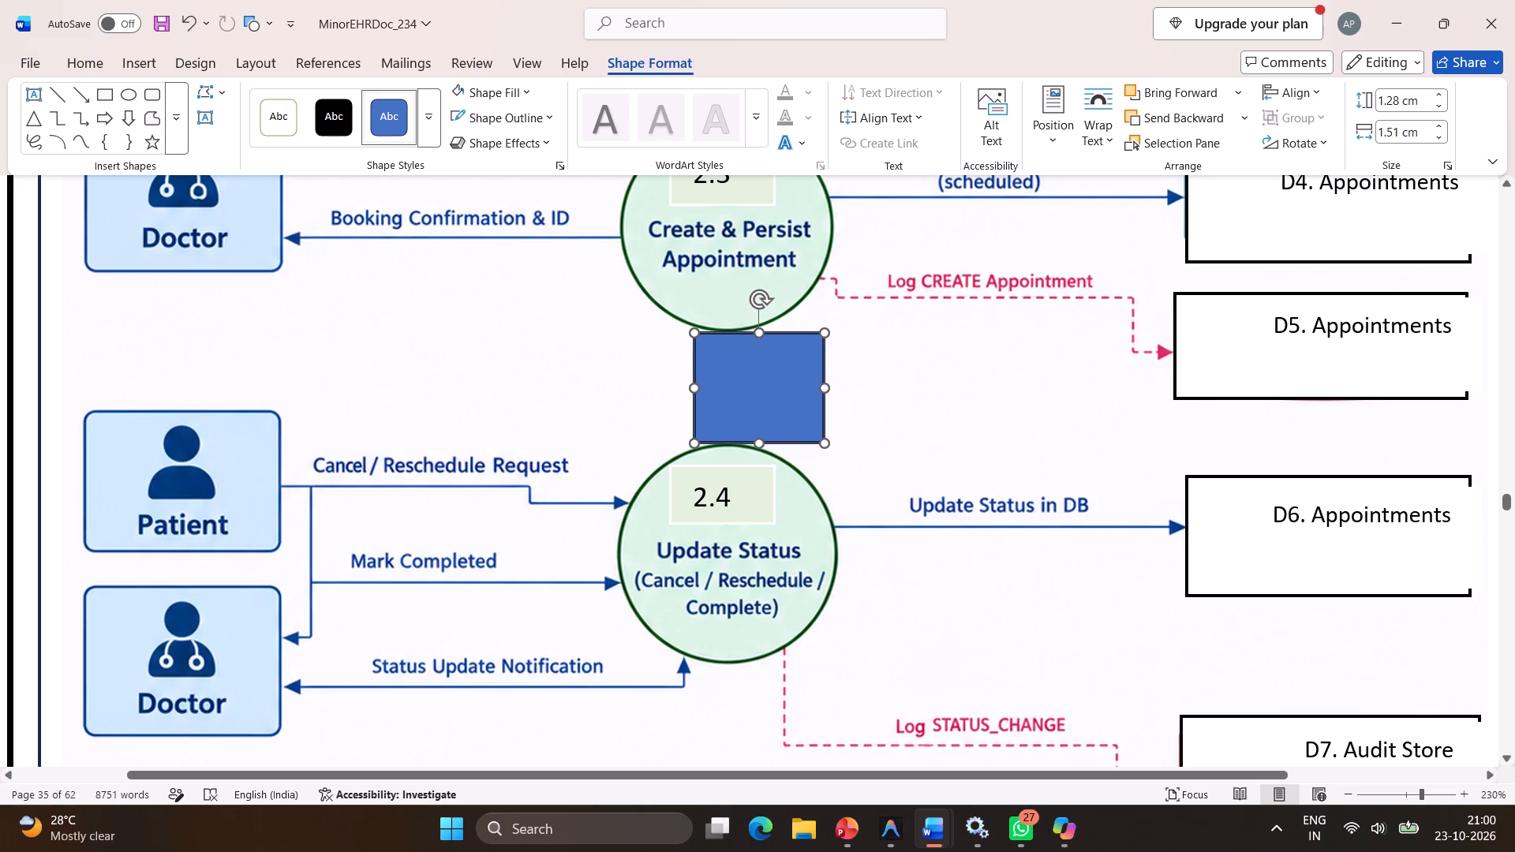
pyautogui.click(756, 351)
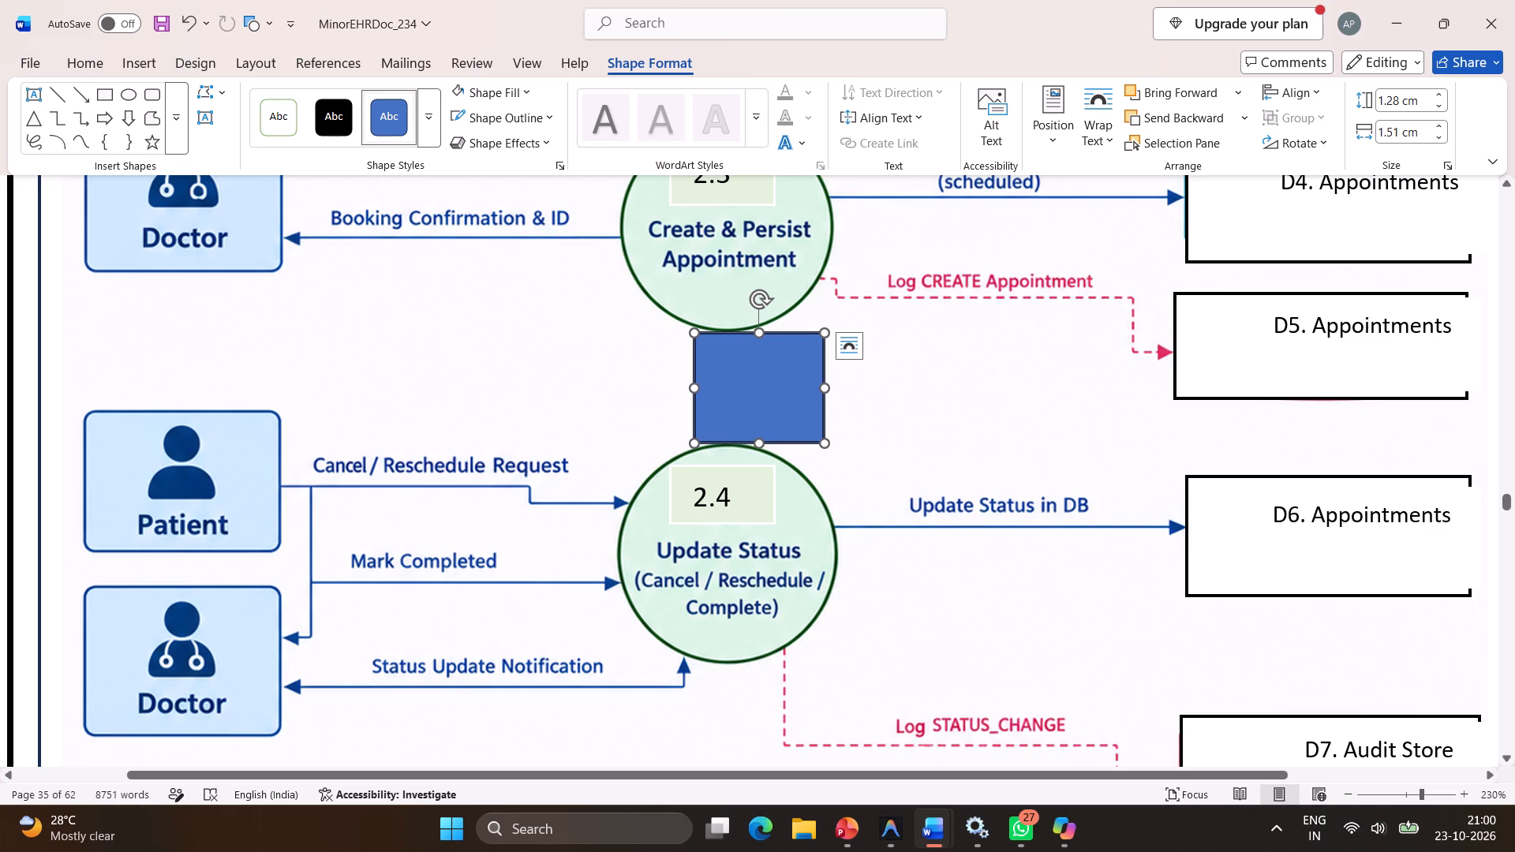
# Give the rectangle between processes 2.3 and 2.4 a white fill and a white outline.
pyautogui.rightClick(756, 351)
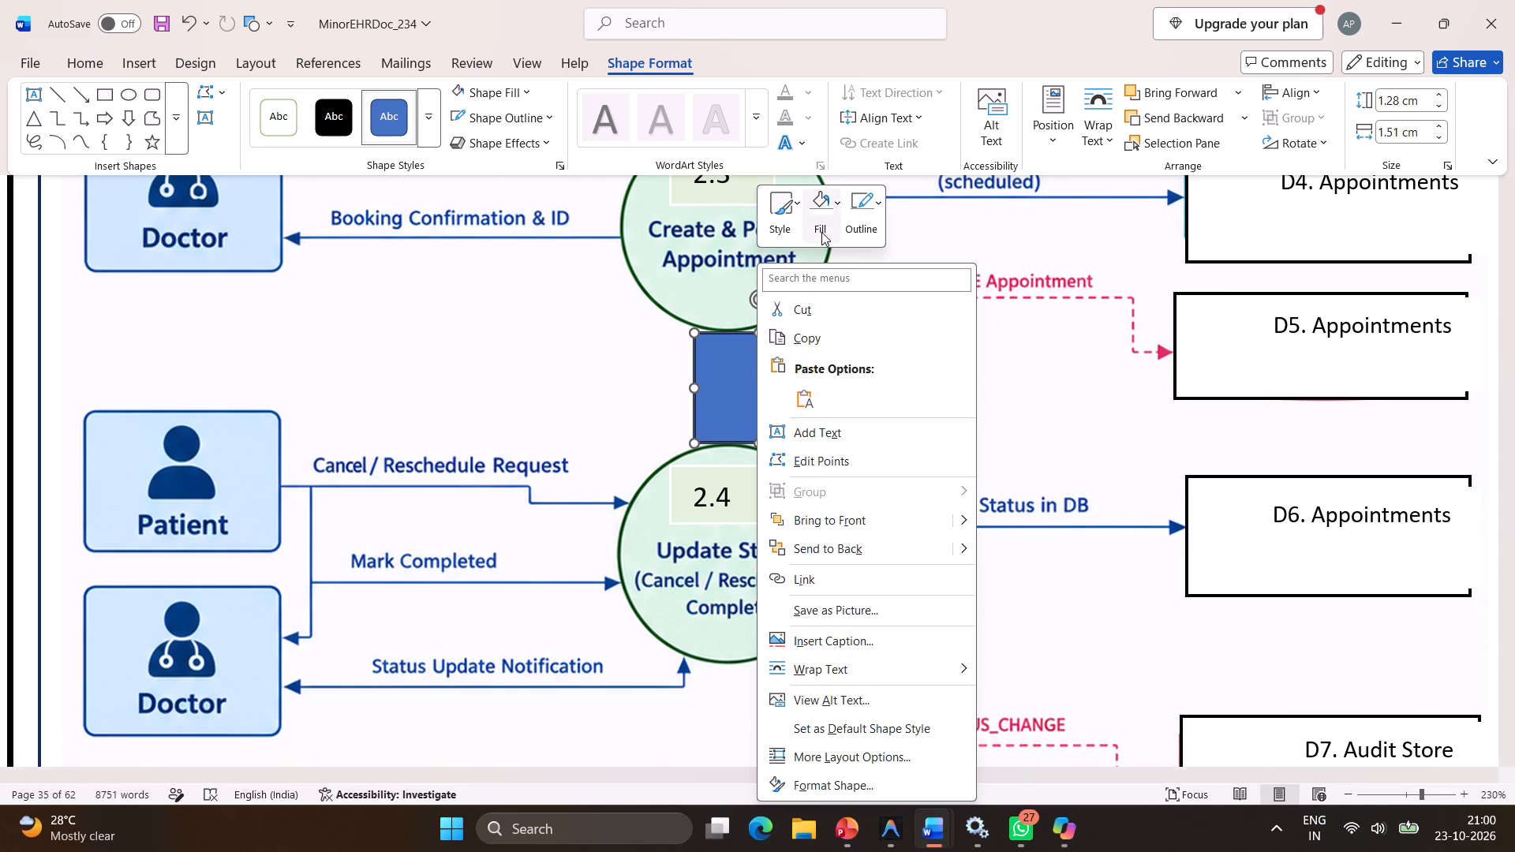
pyautogui.click(821, 232)
pyautogui.click(821, 333)
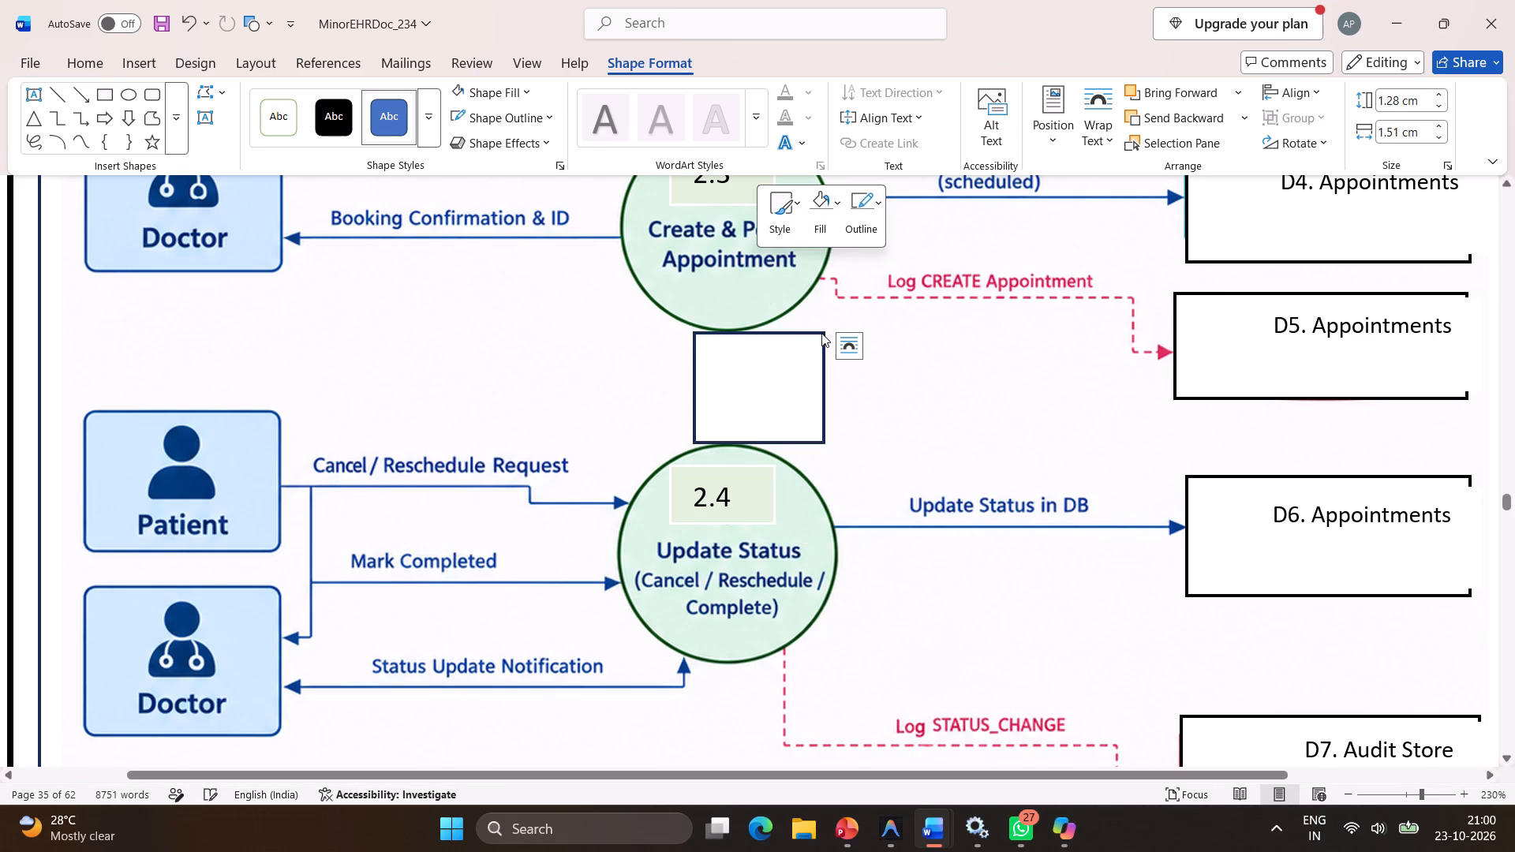
pyautogui.click(870, 198)
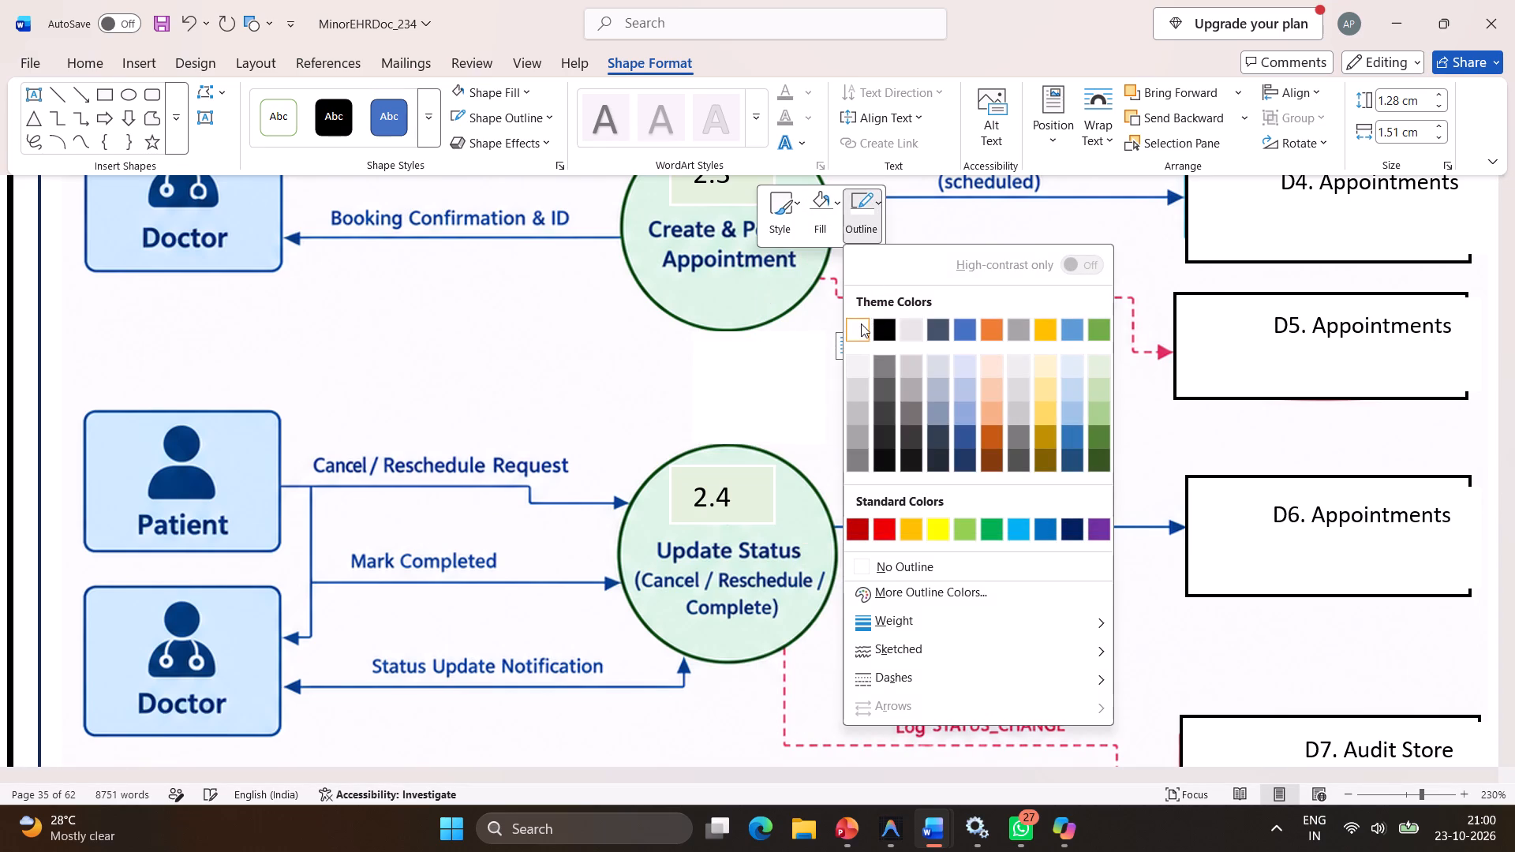
pyautogui.click(861, 323)
pyautogui.click(945, 398)
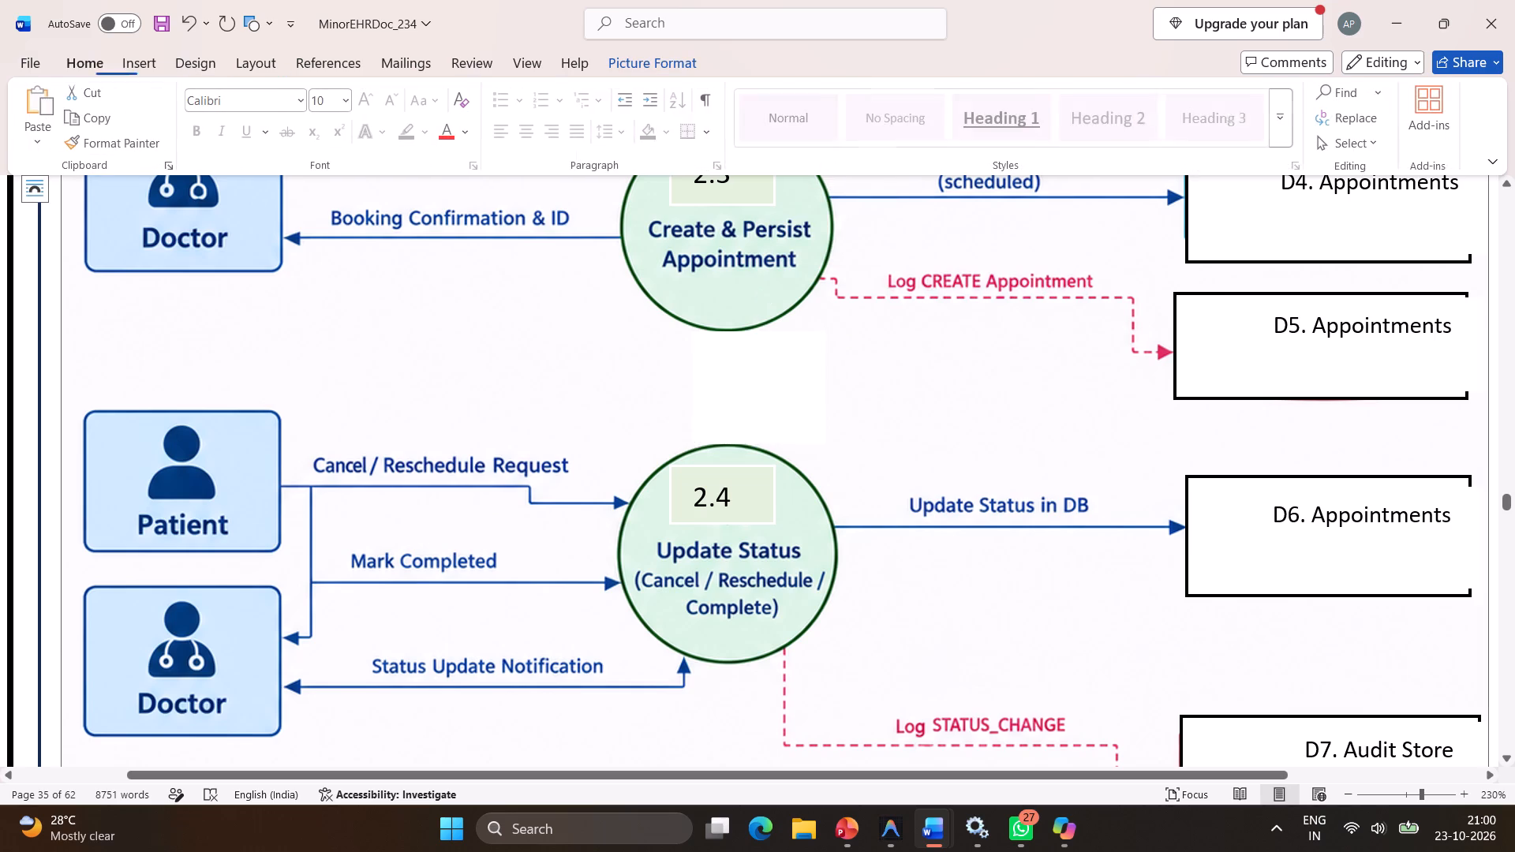
# Review the whole appointment scheduling diagram, checking the masked process arrows and the edges of data stores D1 to D7.
pyautogui.scroll(-3, 945, 398)
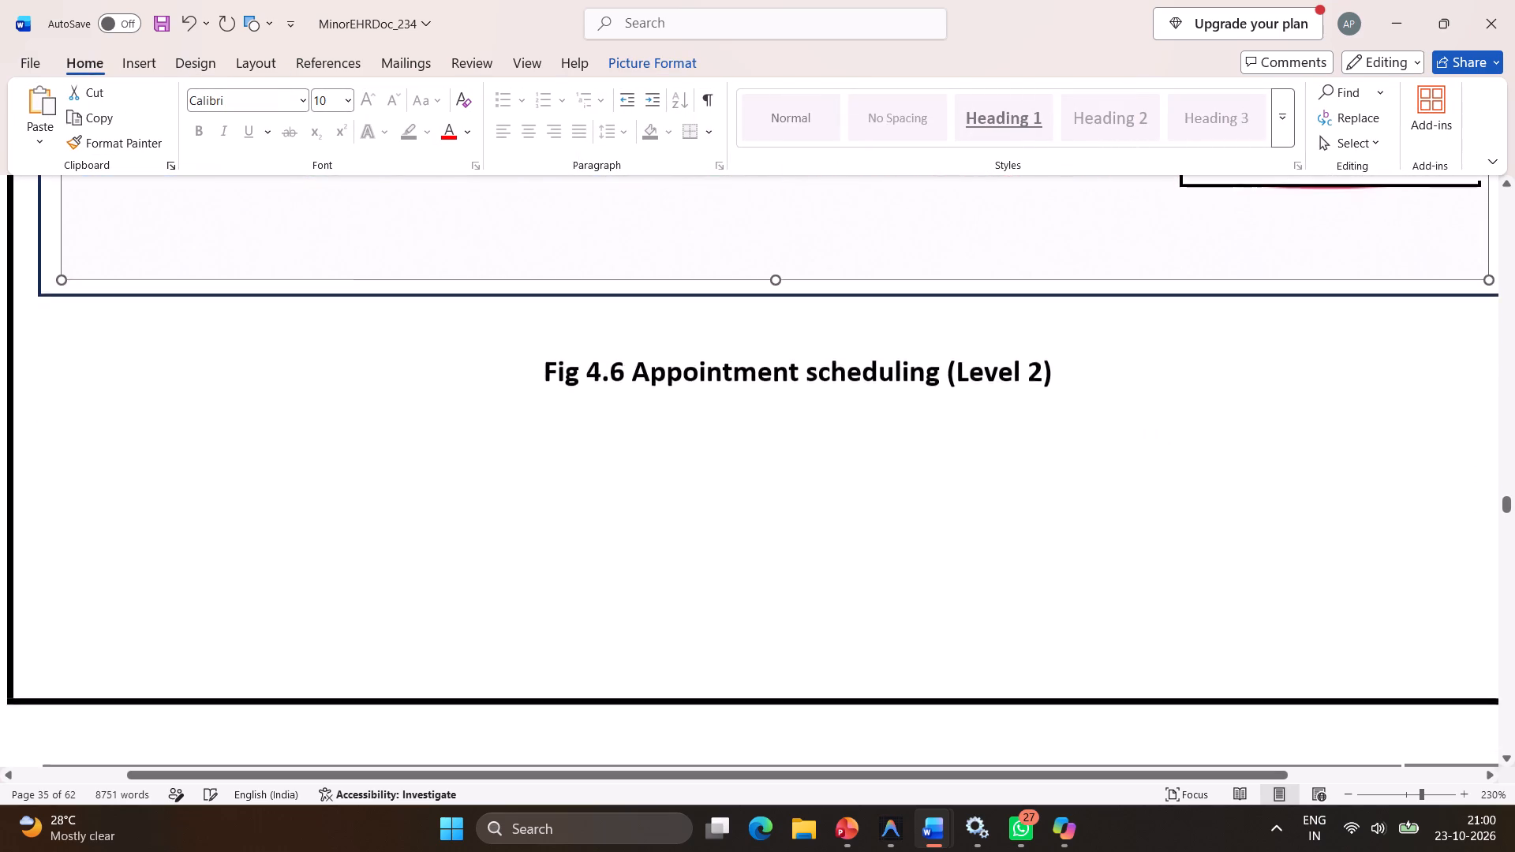
pyautogui.scroll(1, 945, 398)
pyautogui.hscroll(-1, 945, 398)
pyautogui.keyDown('ctrl'); pyautogui.scroll(-2, 945, 398); pyautogui.keyUp('ctrl')
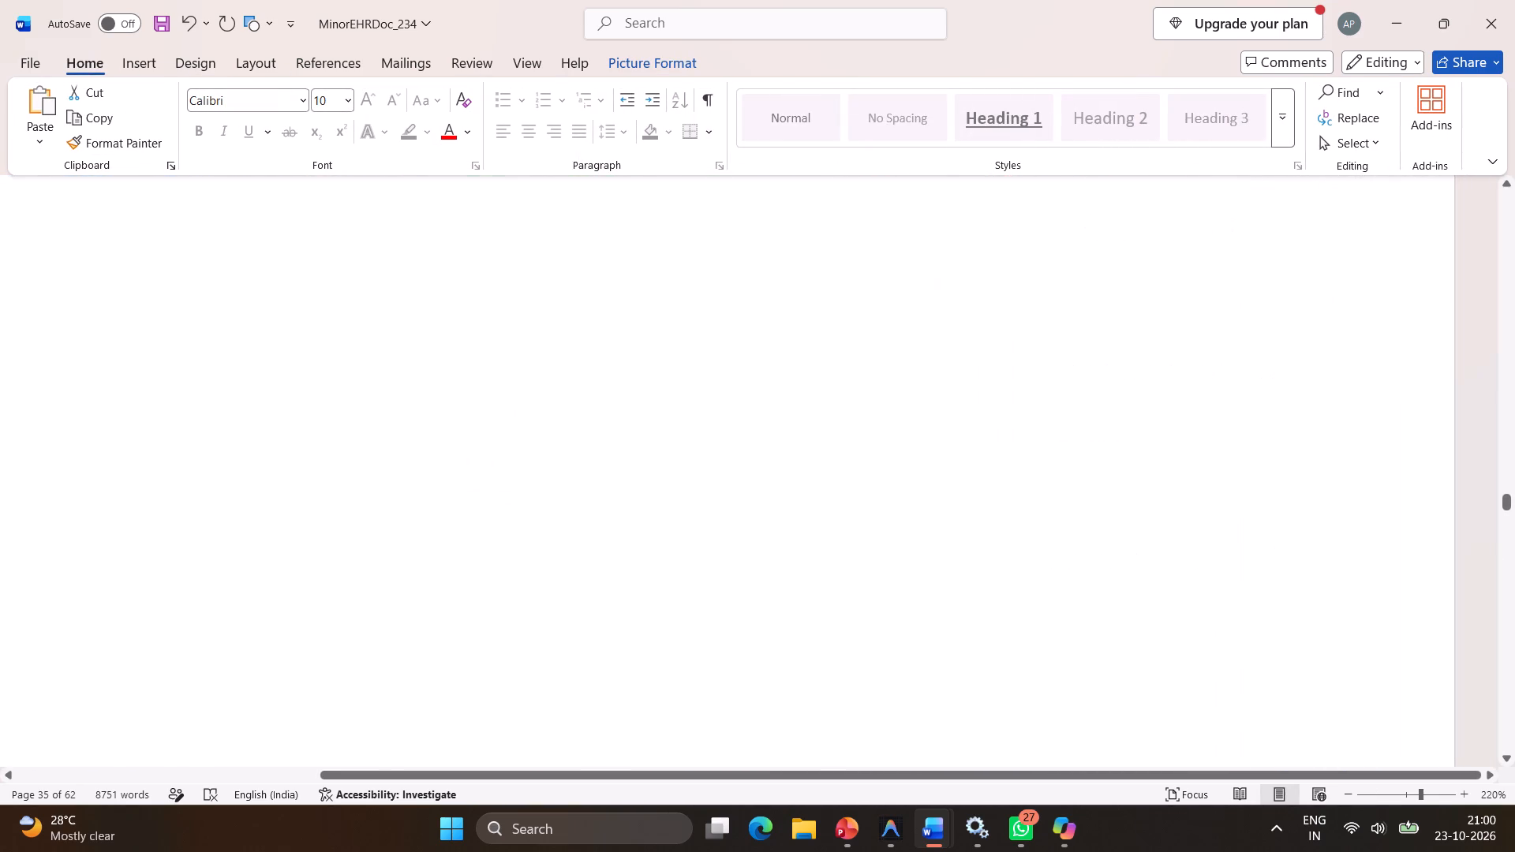
pyautogui.keyDown('ctrl'); pyautogui.scroll(-1, 945, 398); pyautogui.keyUp('ctrl')
pyautogui.scroll(-2, 945, 398)
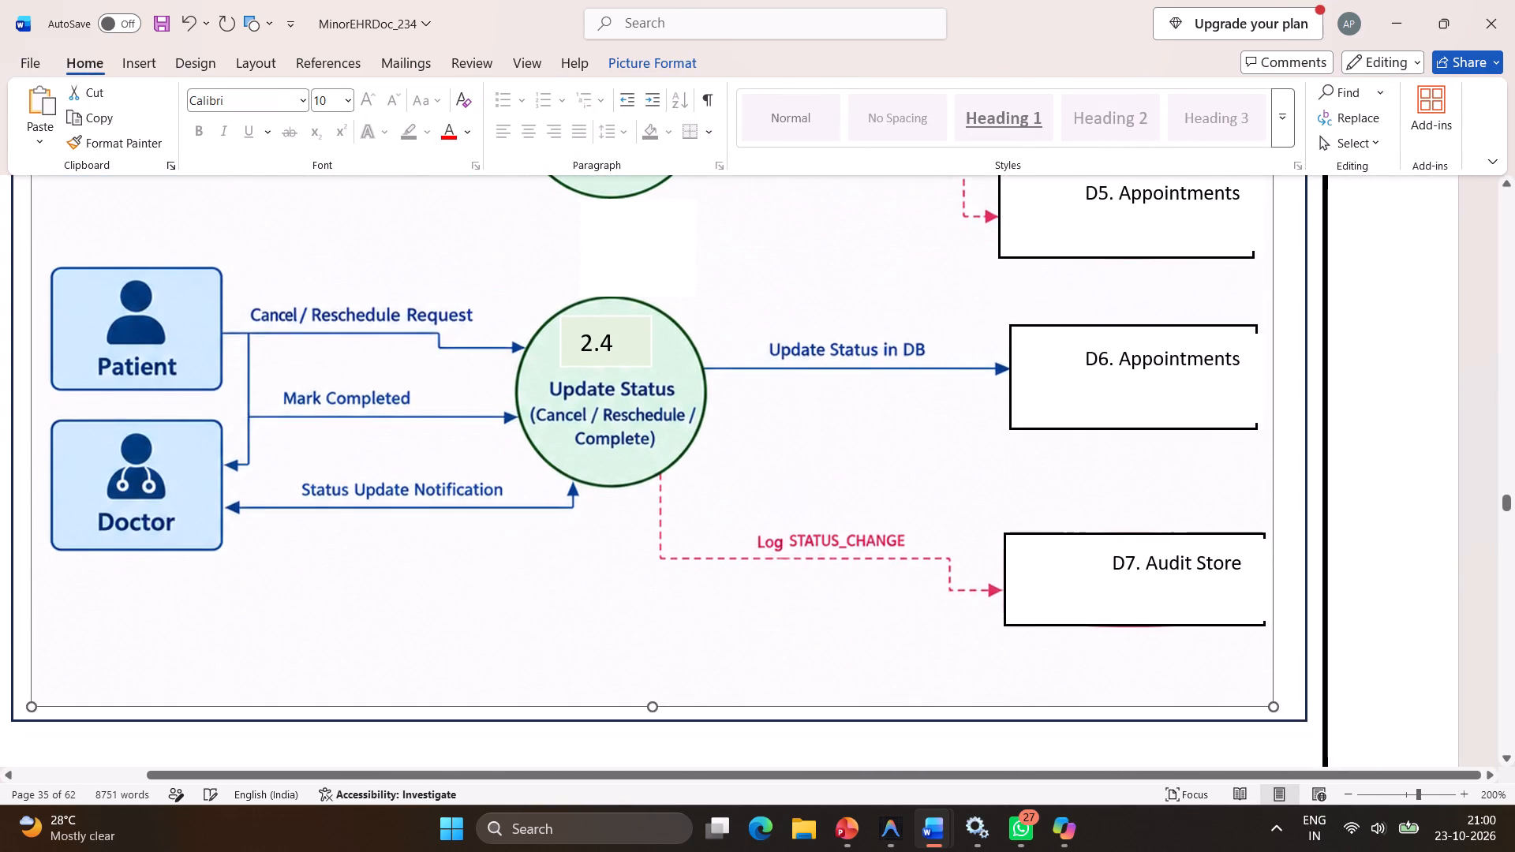
pyautogui.keyDown('ctrl'); pyautogui.scroll(-4, 945, 398); pyautogui.keyUp('ctrl')
pyautogui.scroll(1, 945, 398)
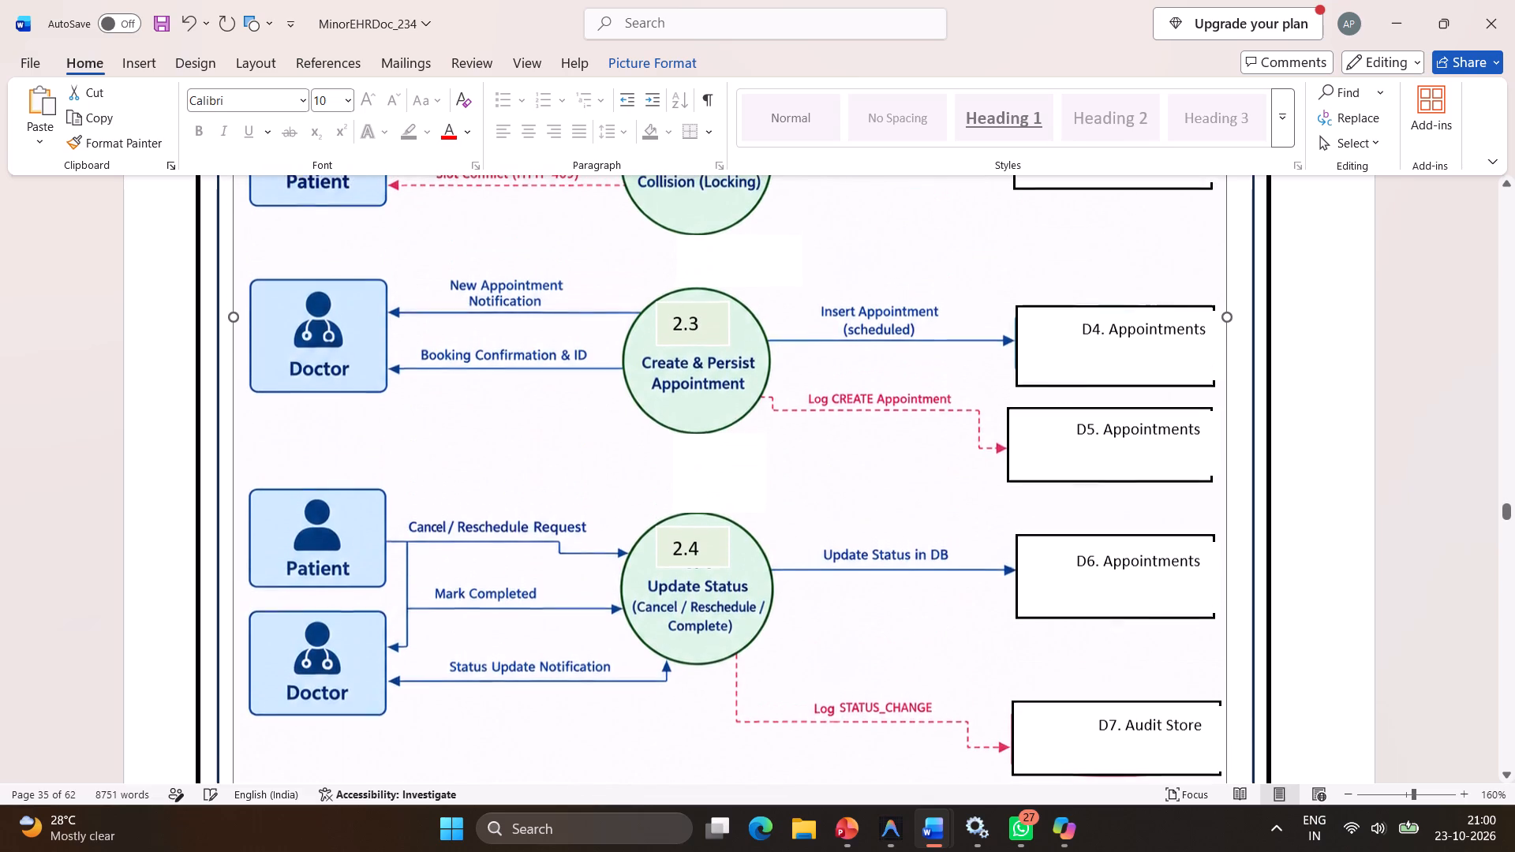
pyautogui.scroll(1, 945, 398)
pyautogui.keyDown('ctrl'); pyautogui.scroll(-1, 945, 398); pyautogui.keyUp('ctrl')
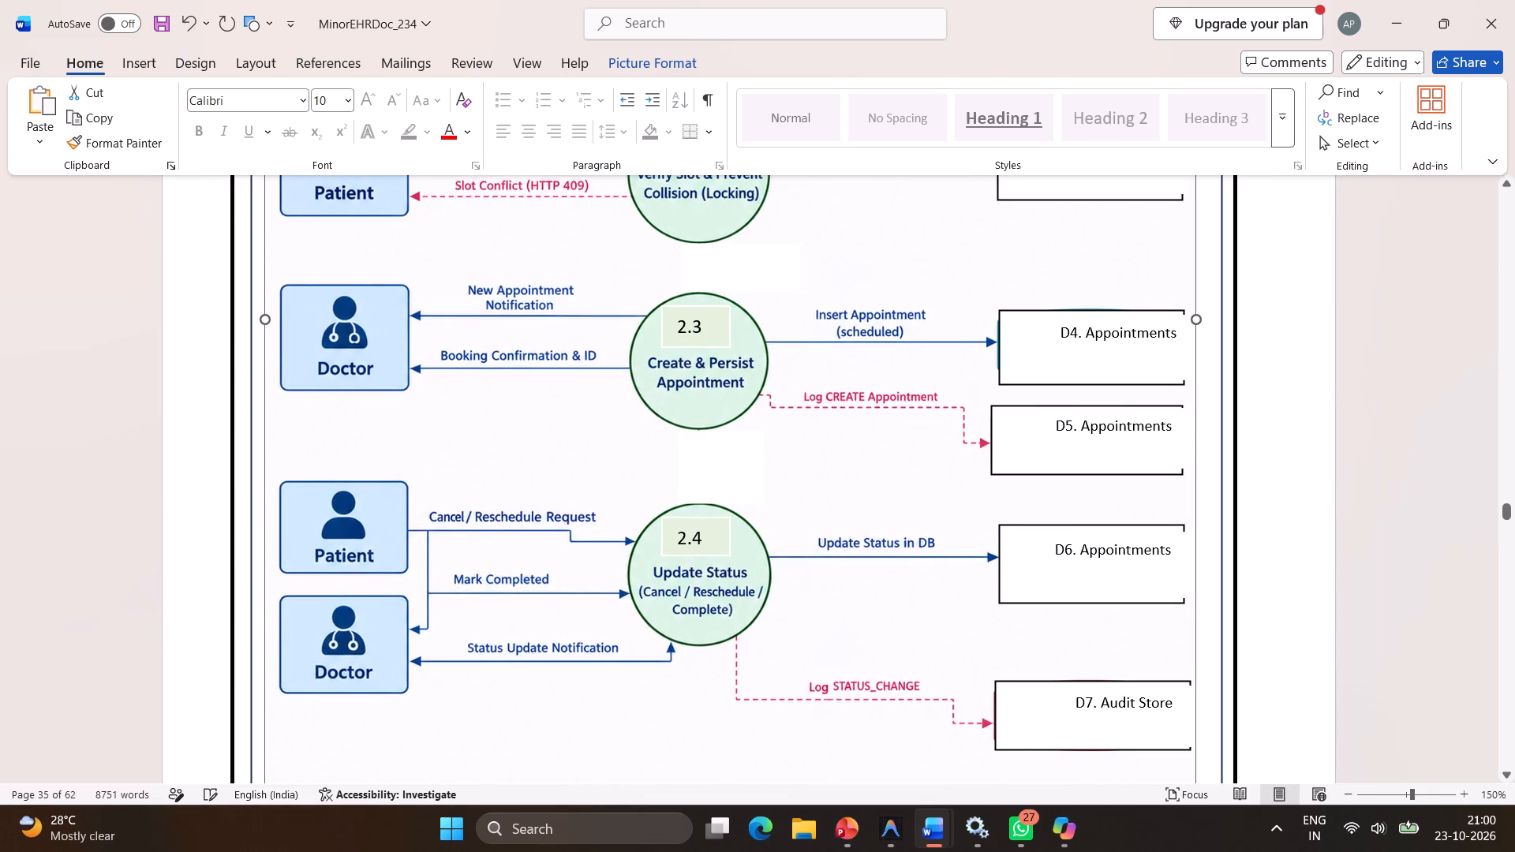
pyautogui.hscroll(-1, 945, 398)
pyautogui.keyDown('ctrl'); pyautogui.scroll(-4, 945, 398); pyautogui.keyUp('ctrl')
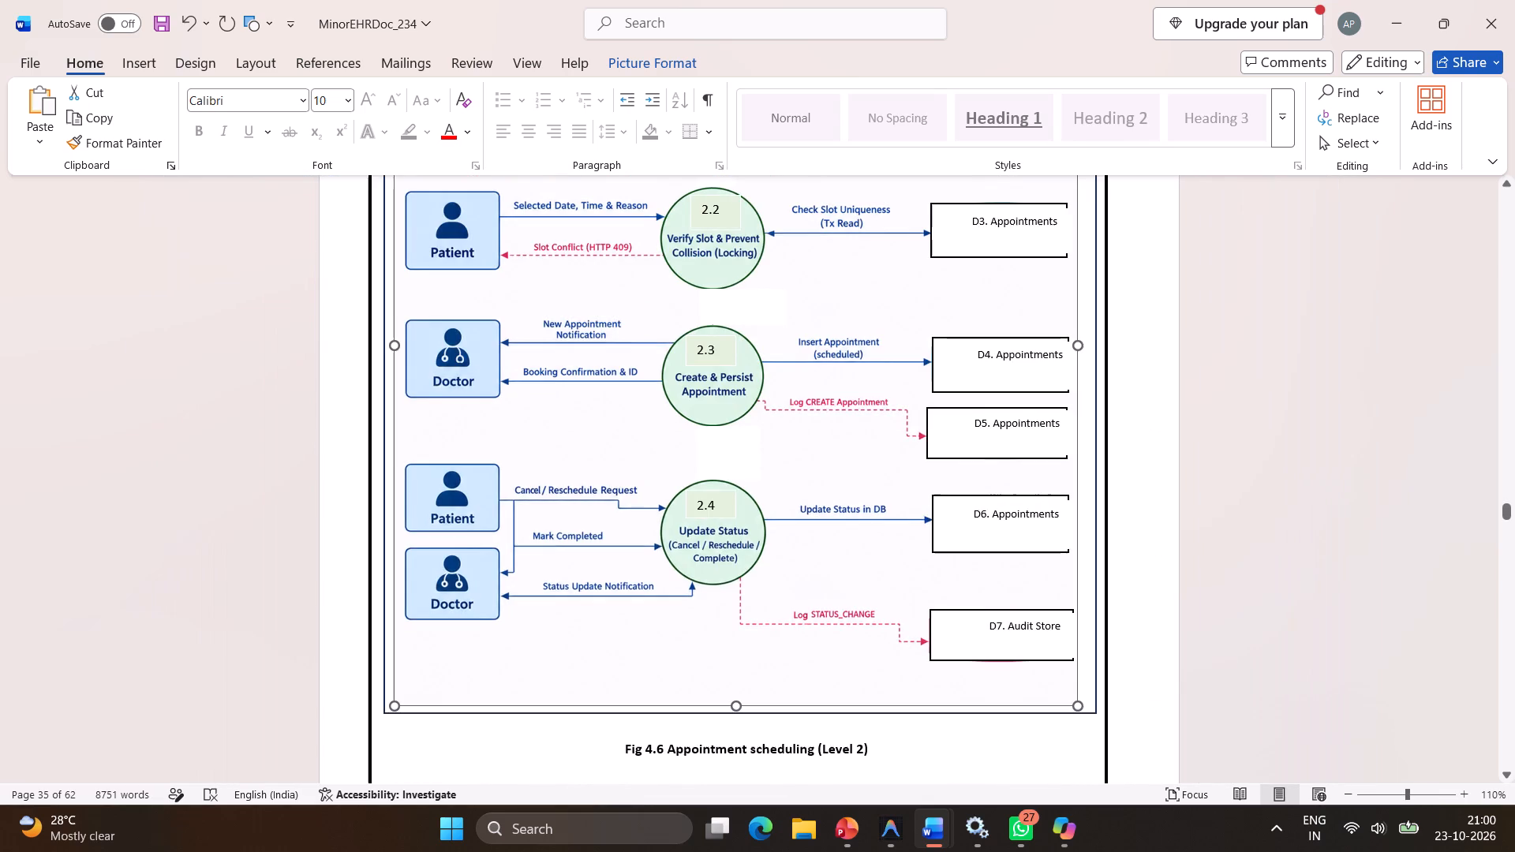
pyautogui.scroll(1, 945, 398)
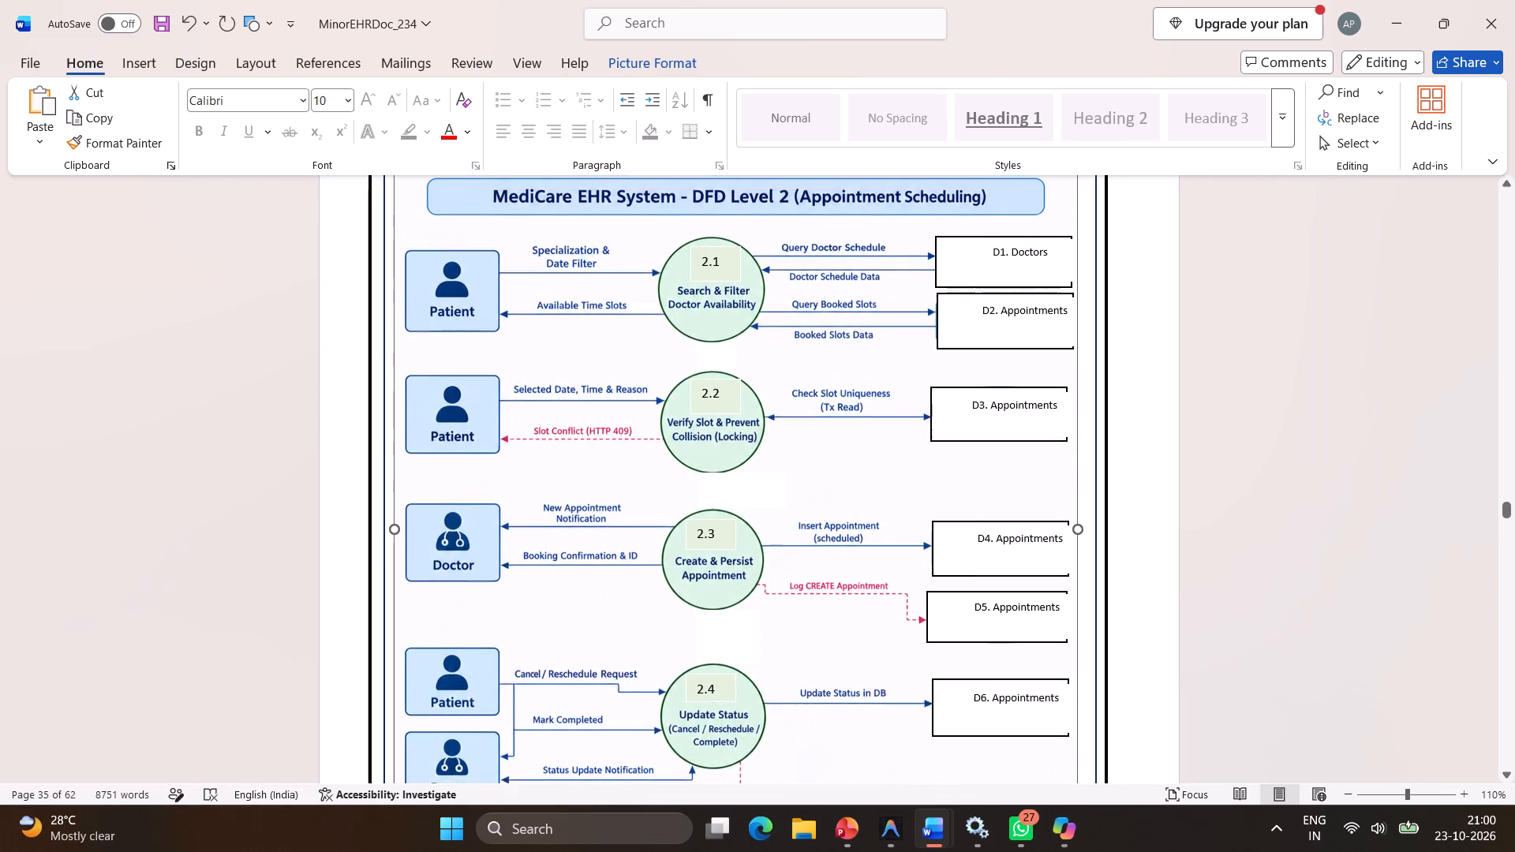
pyautogui.scroll(1, 945, 398)
pyautogui.scroll(-1, 945, 398)
pyautogui.keyDown('ctrl'); pyautogui.scroll(-3, 945, 398); pyautogui.keyUp('ctrl')
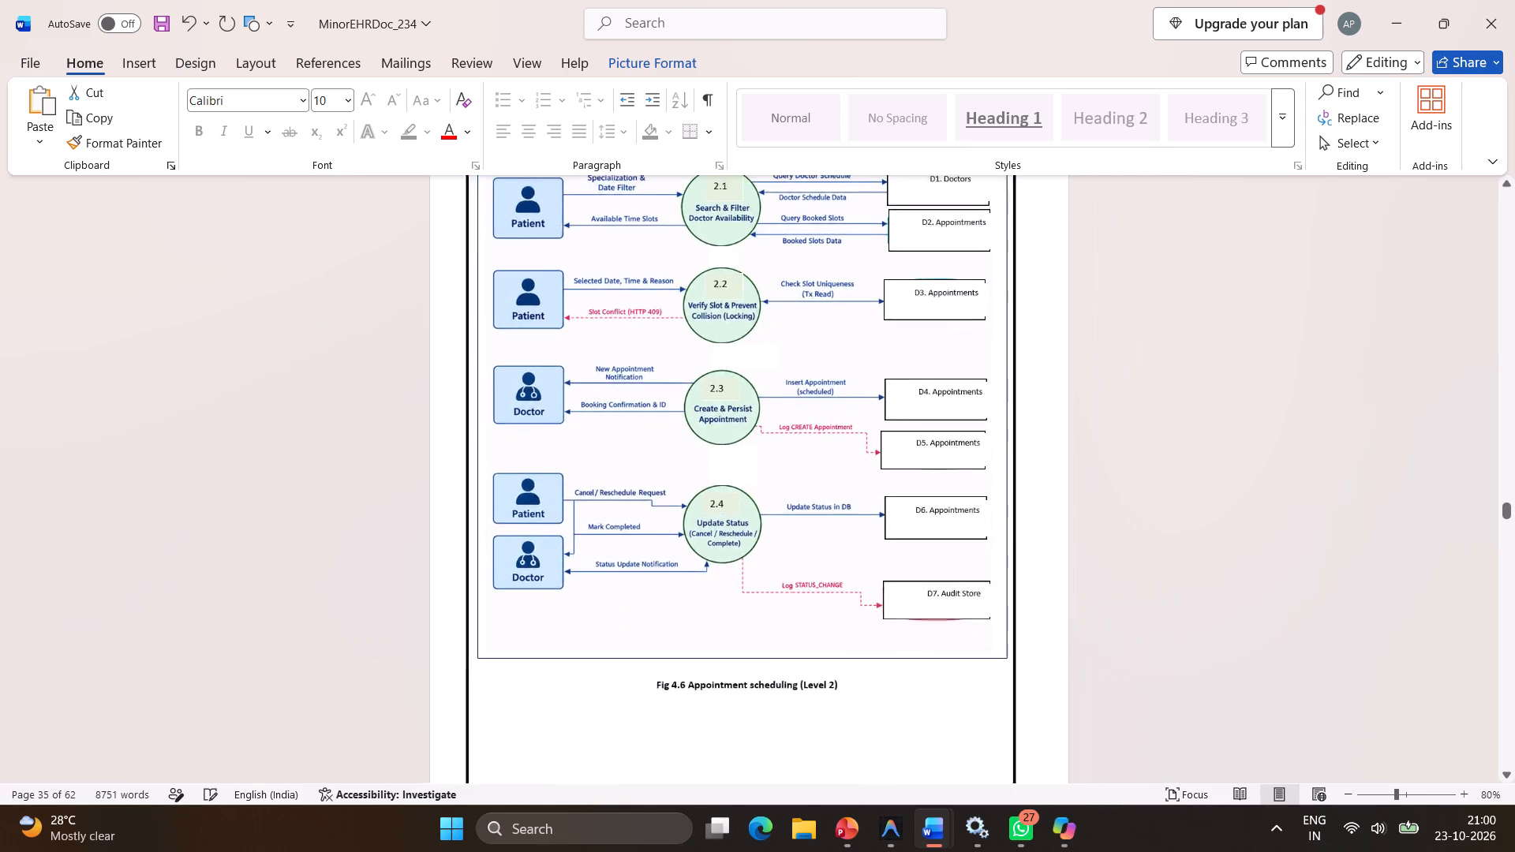
pyautogui.scroll(1, 945, 398)
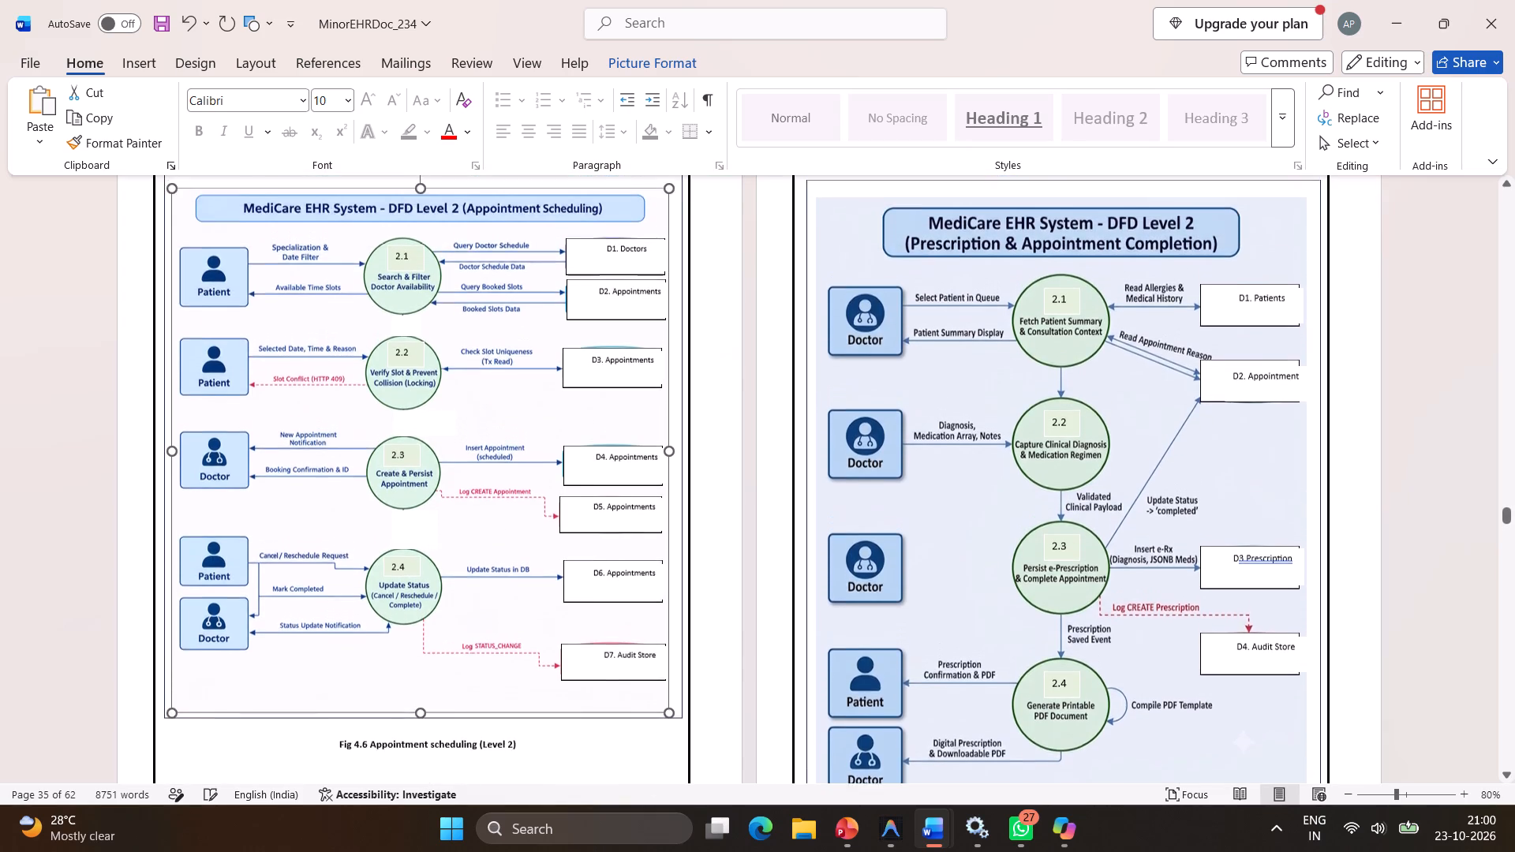
pyautogui.scroll(1, 945, 398)
pyautogui.keyDown('ctrl'); pyautogui.scroll(3, 709, 483); pyautogui.keyUp('ctrl')
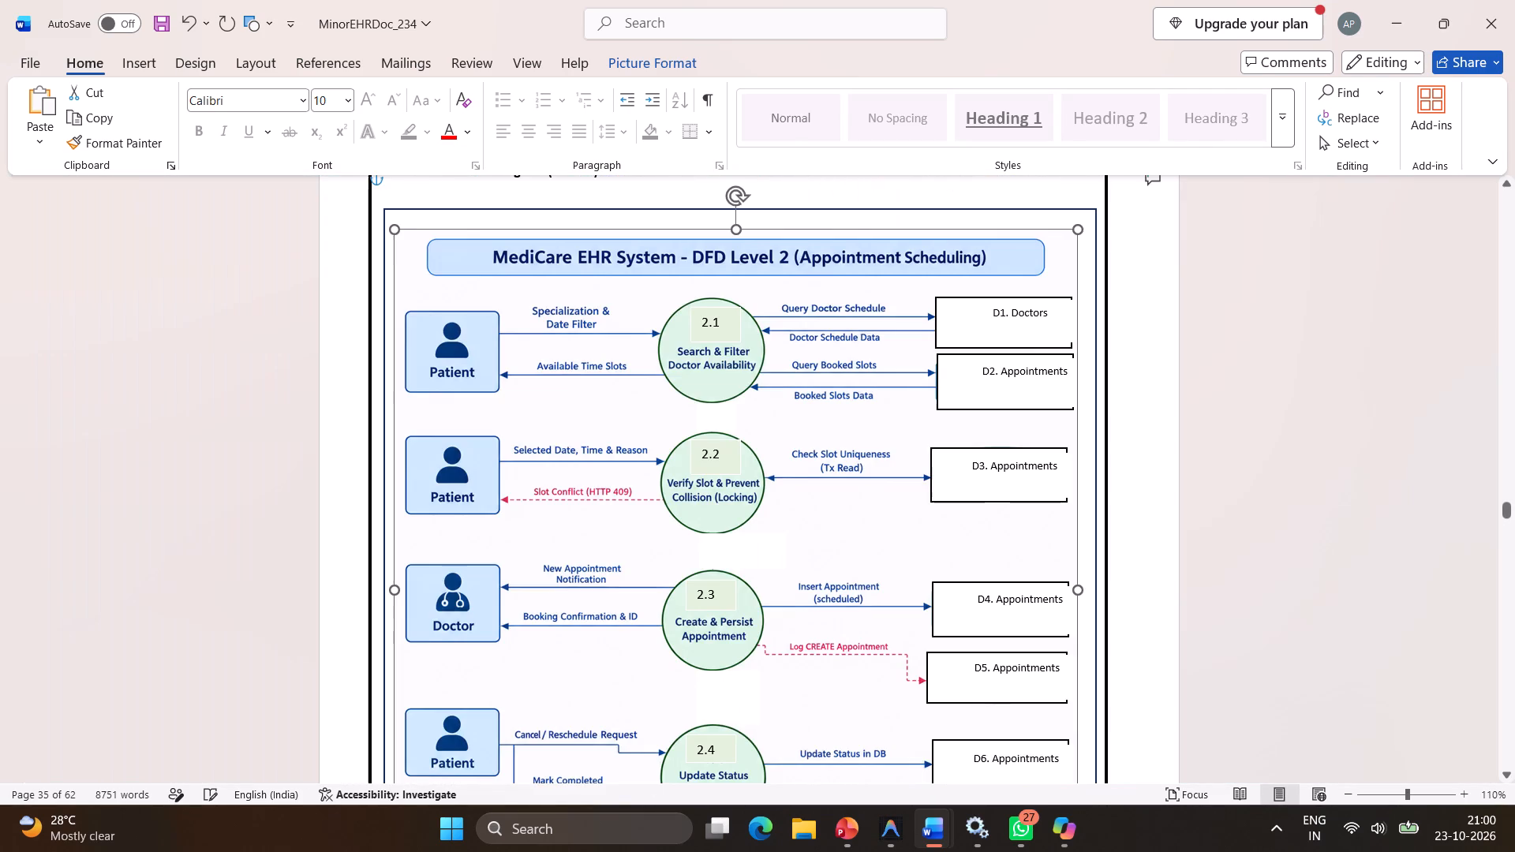
pyautogui.scroll(-1, 709, 483)
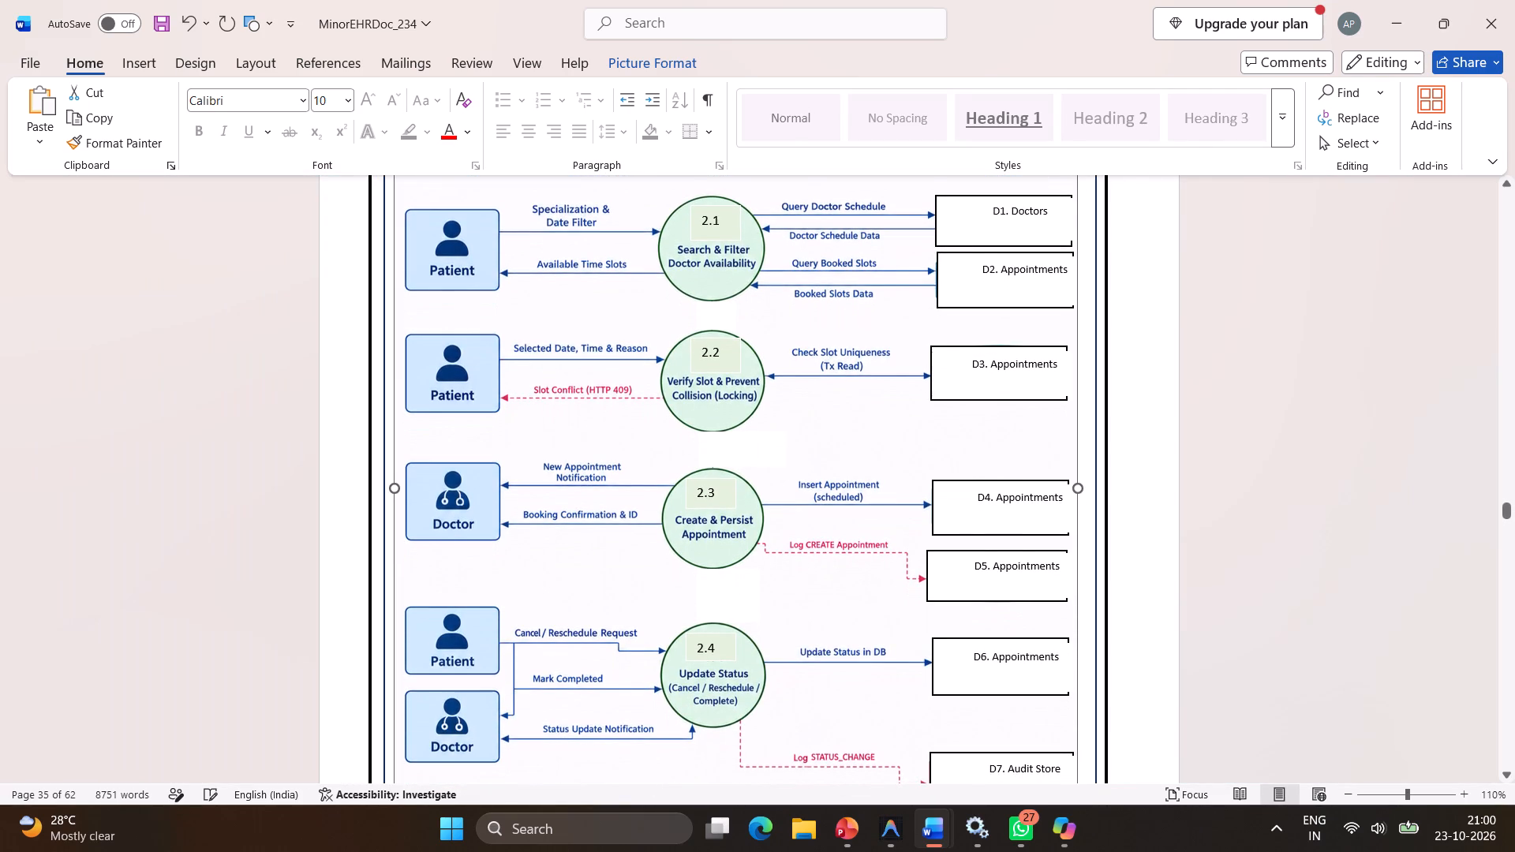
pyautogui.keyDown('ctrl'); pyautogui.scroll(-2, 709, 483); pyautogui.keyUp('ctrl')
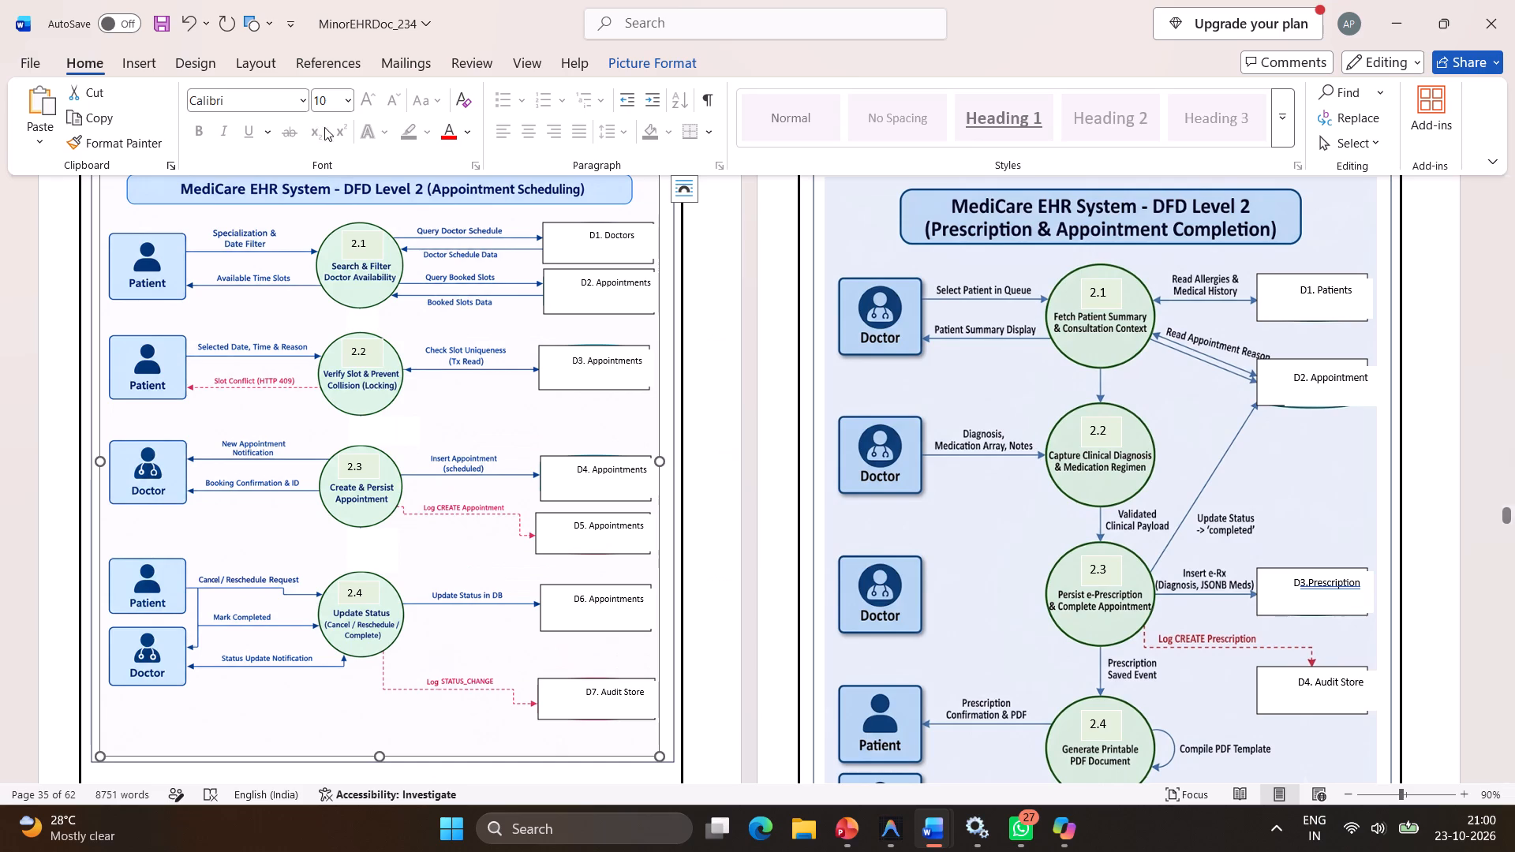
# Draw a tall rectangle about 15.38 cm by 0.72 cm over the outer right edges of data stores D1 to D7.
pyautogui.click(145, 57)
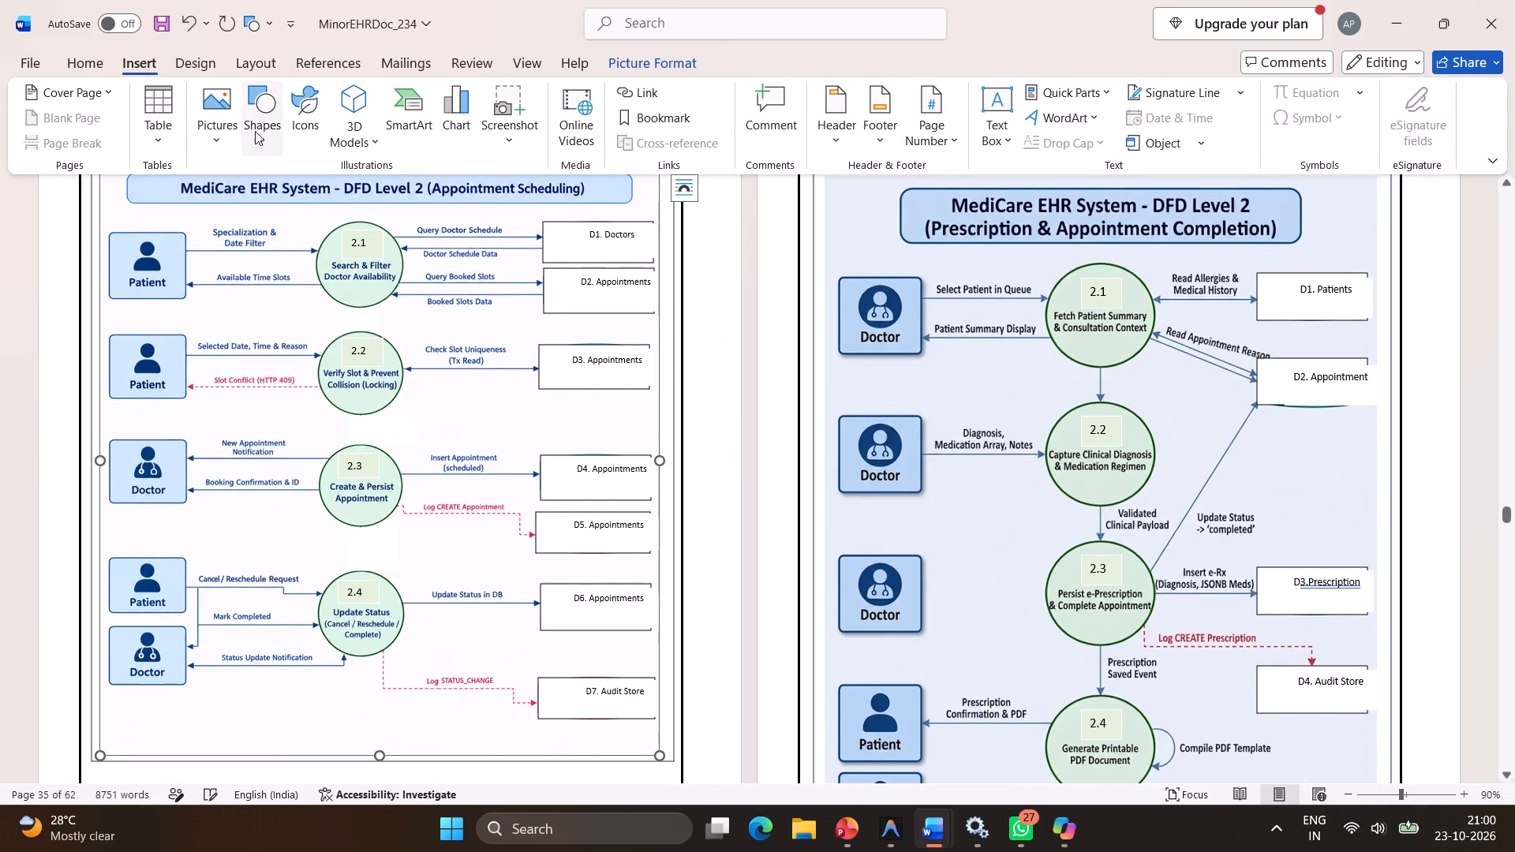
pyautogui.click(255, 131)
pyautogui.click(328, 201)
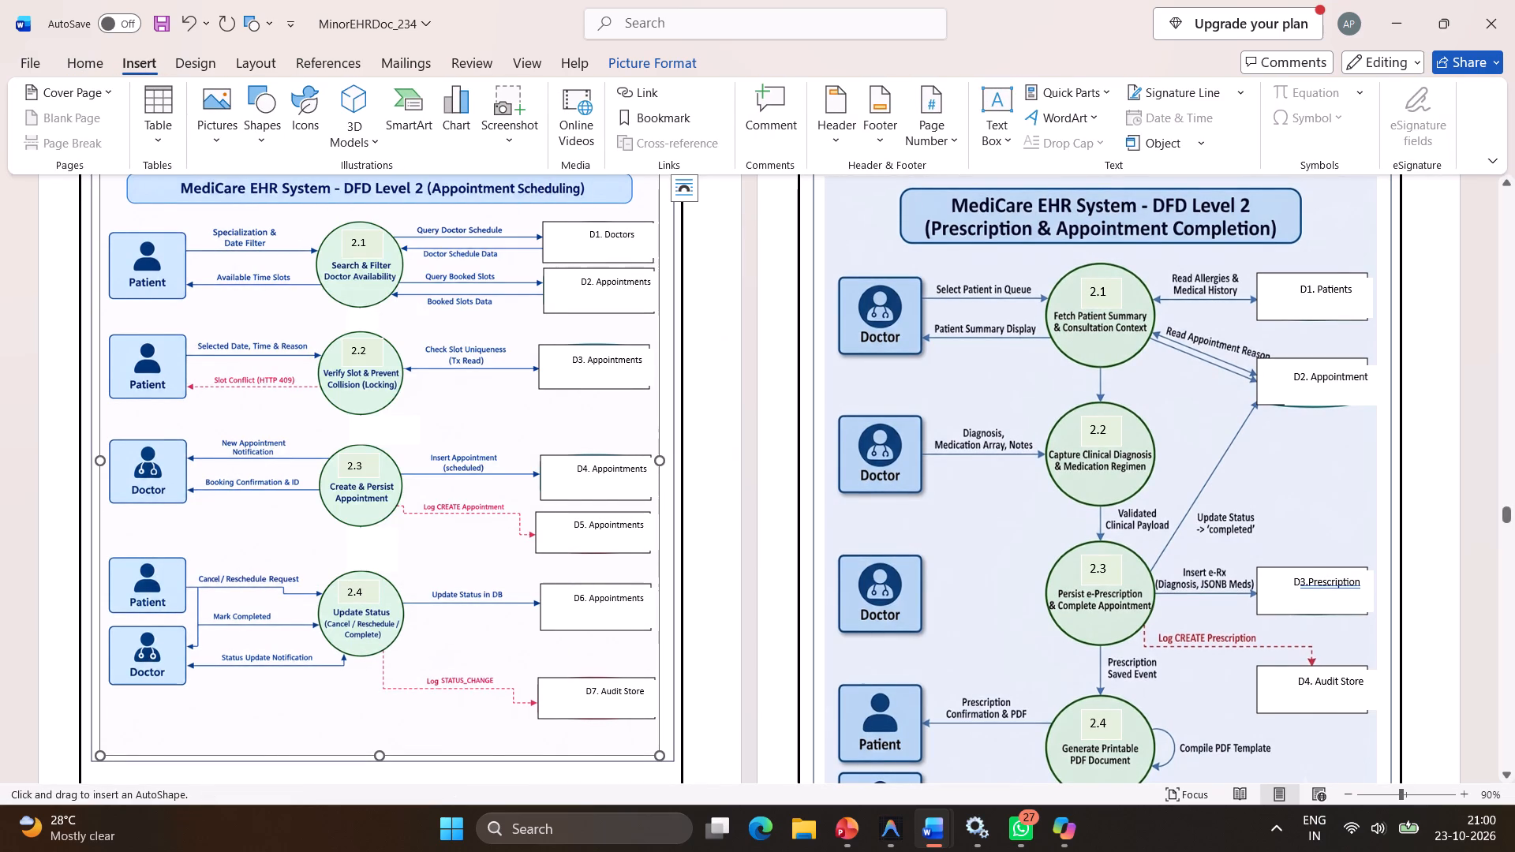
pyautogui.moveTo(648, 216); pyautogui.dragTo(688, 346)
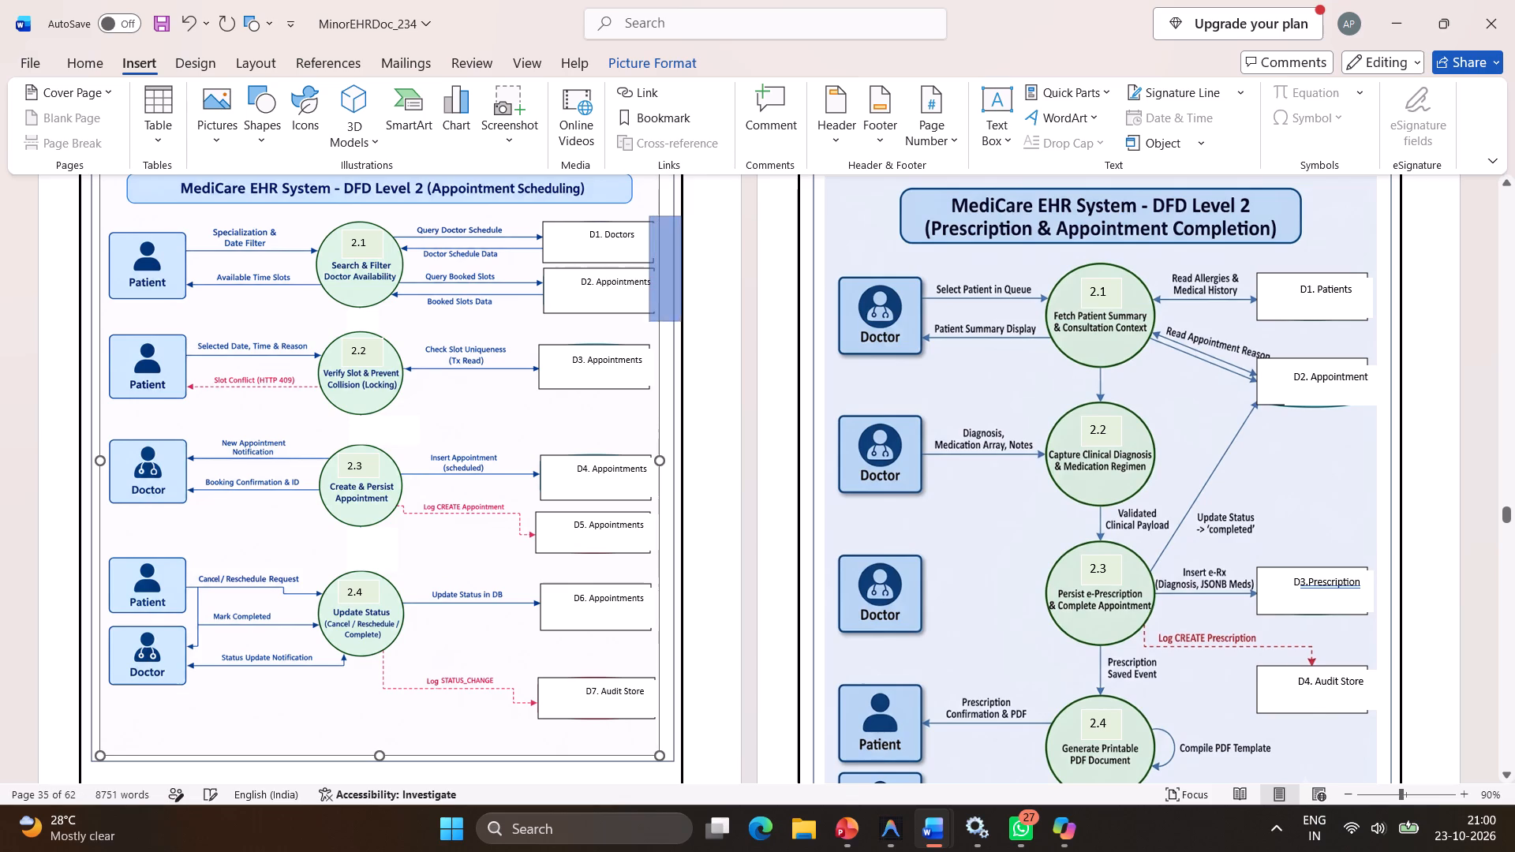
pyautogui.moveTo(688, 346); pyautogui.dragTo(683, 704)
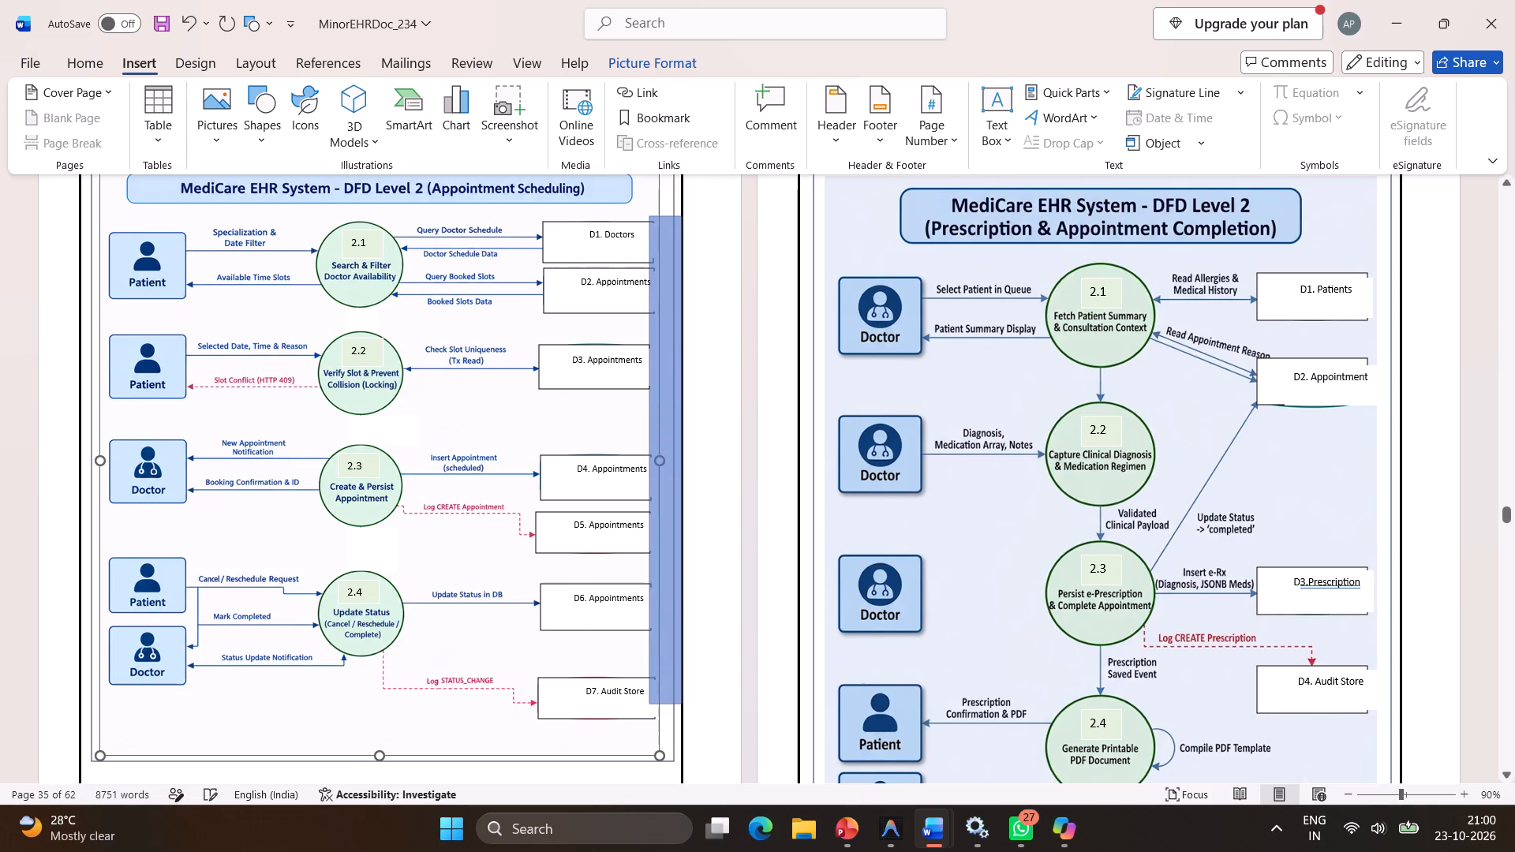
pyautogui.moveTo(683, 704); pyautogui.dragTo(676, 733)
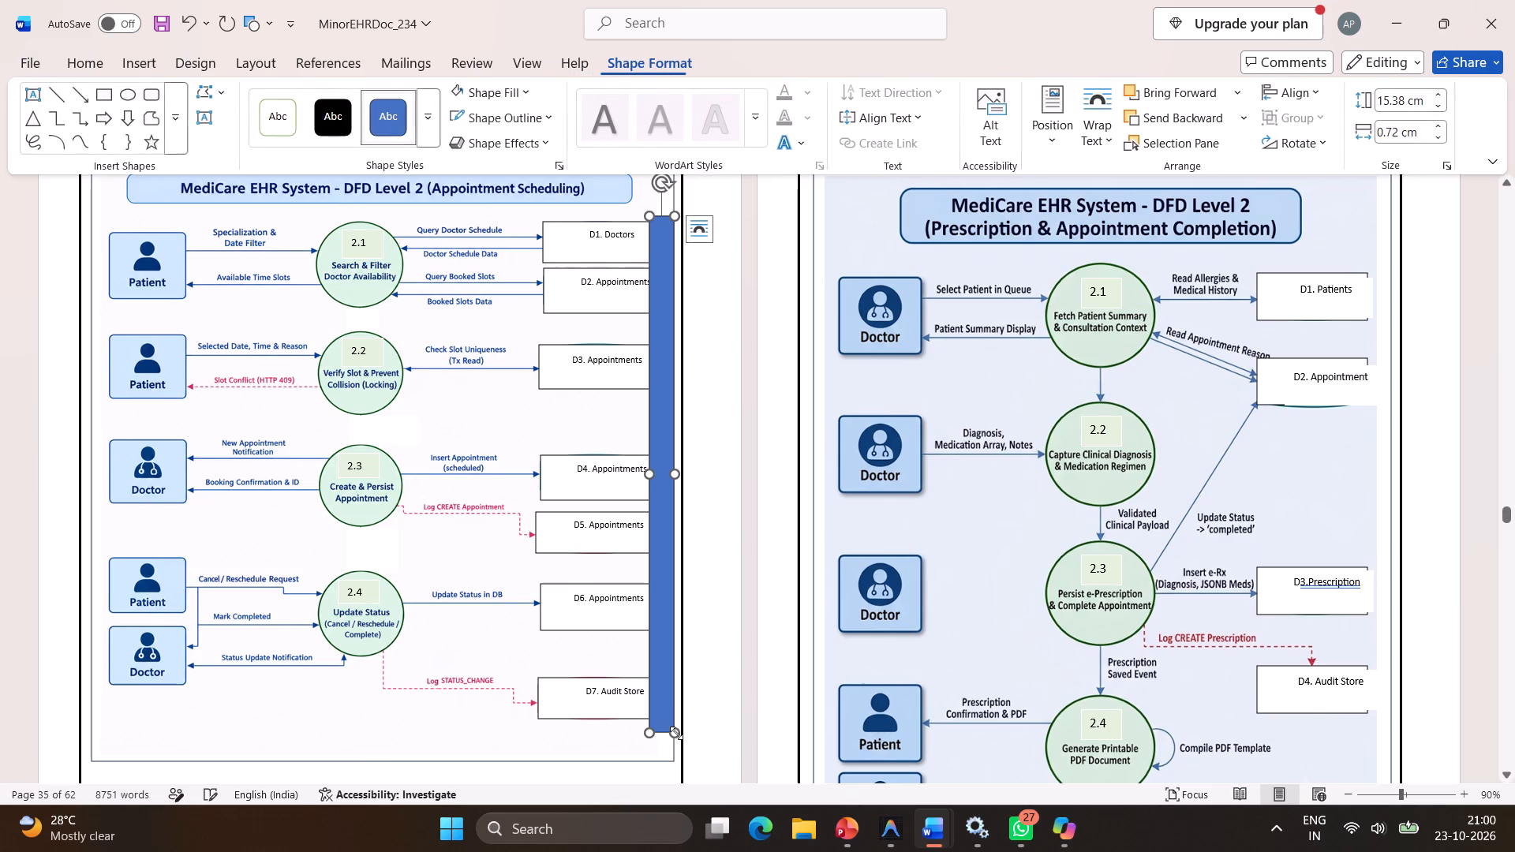
# Narrow the tall rectangle over the data stores' outer edges to about 0.7 cm wide.
pyautogui.click(648, 473)
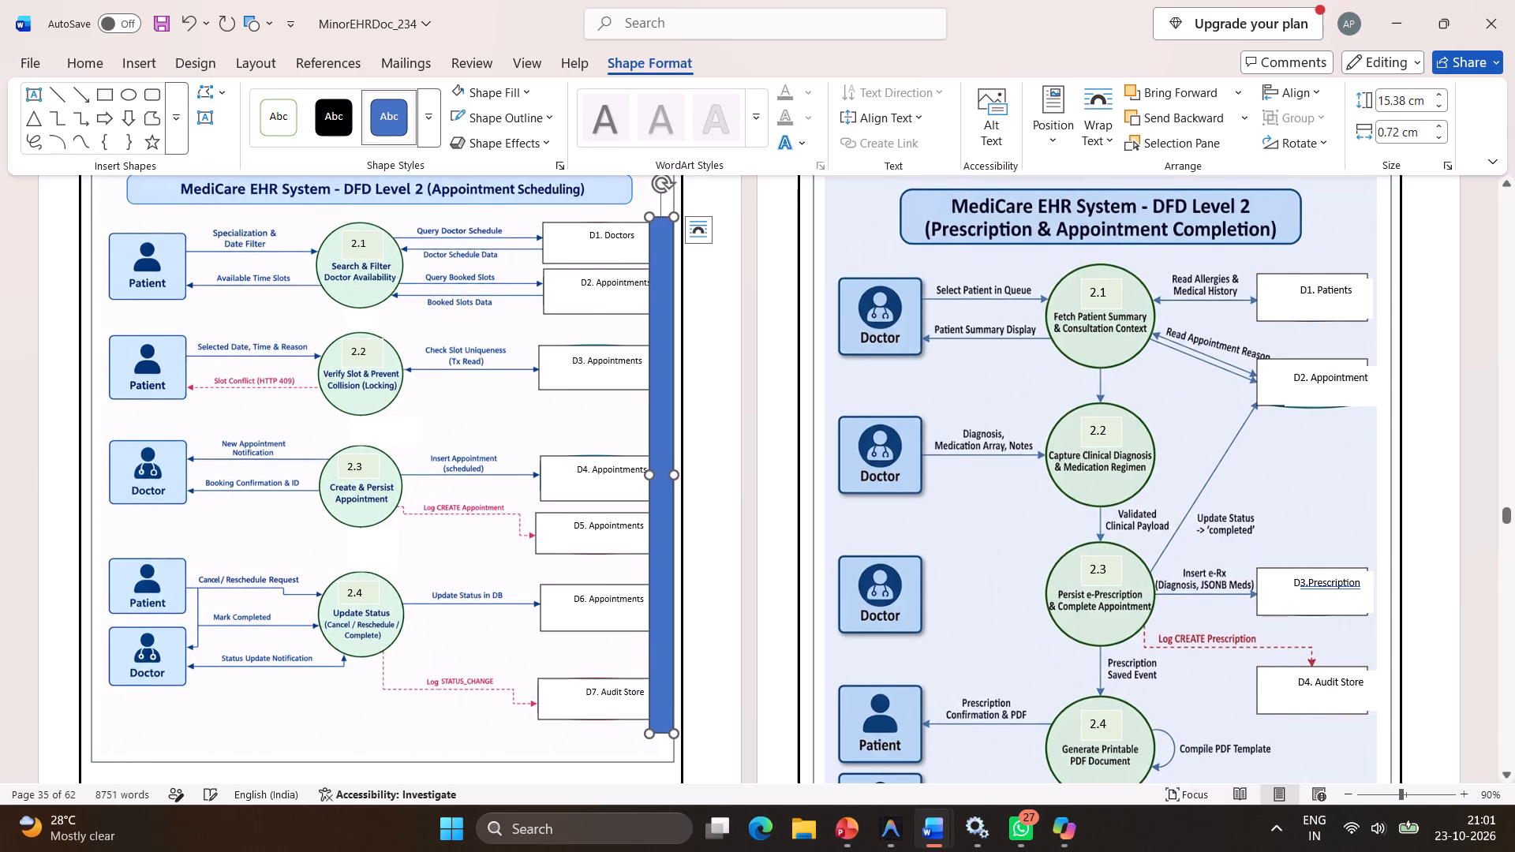
pyautogui.click(667, 458)
pyautogui.click(667, 458)
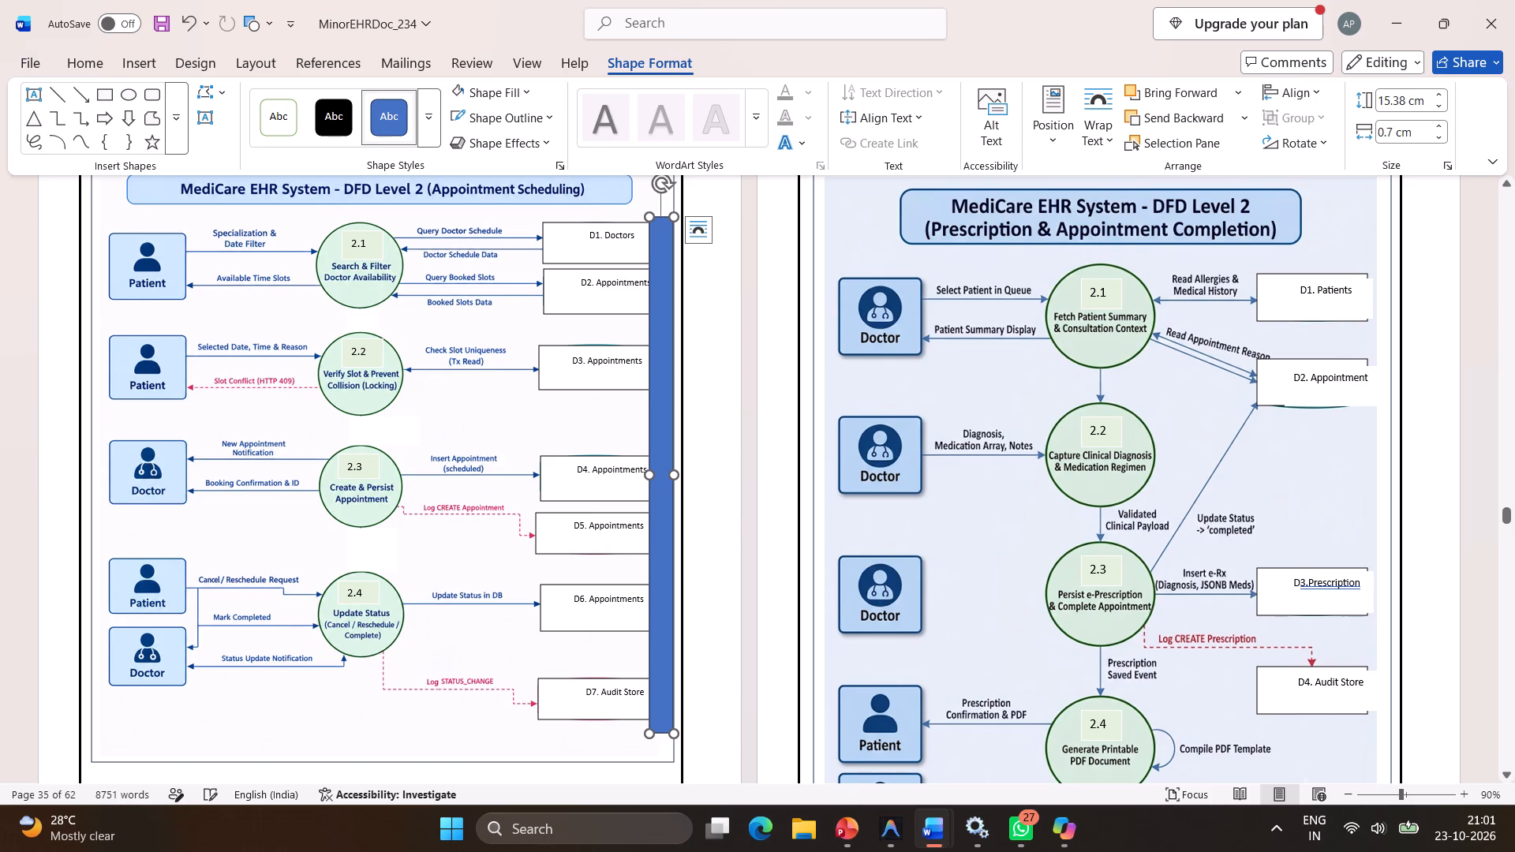
# Give the tall rectangle over the edges of data stores D1 to D7 a white fill and a white outline.
pyautogui.rightClick(672, 442)
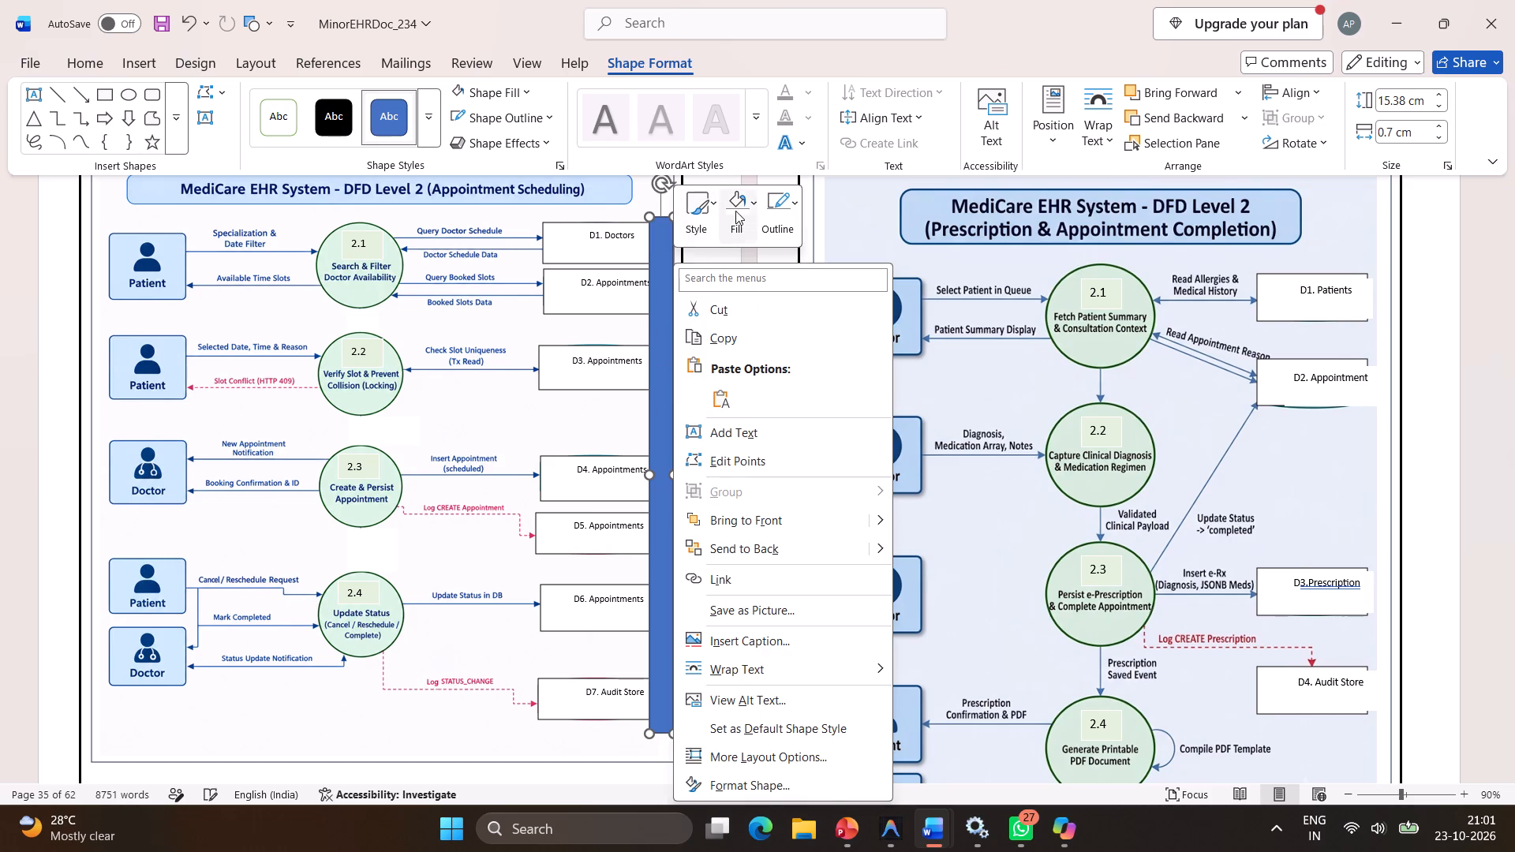
pyautogui.click(741, 215)
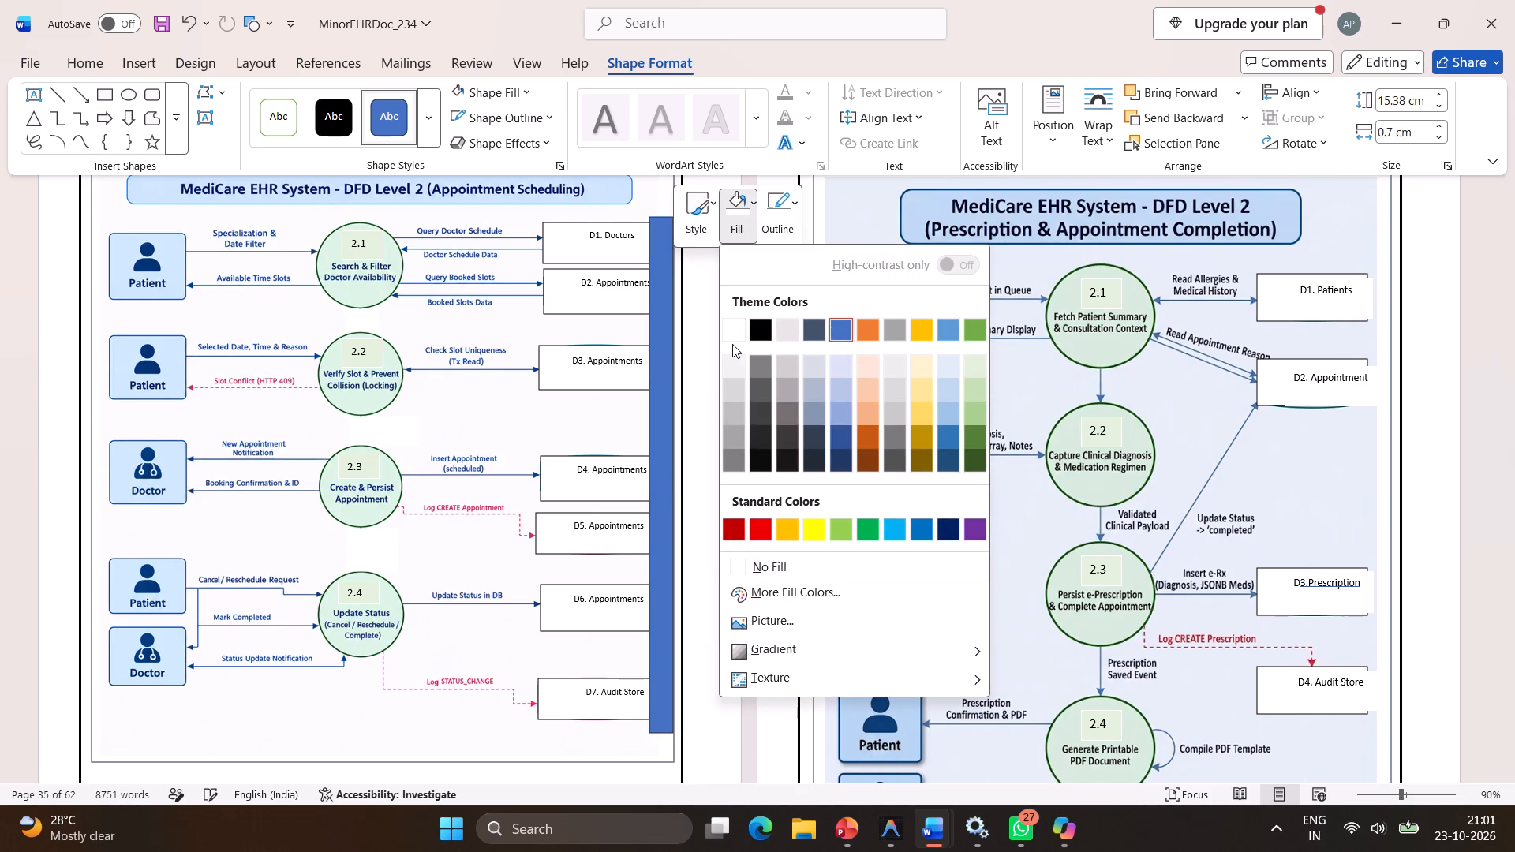
pyautogui.click(733, 333)
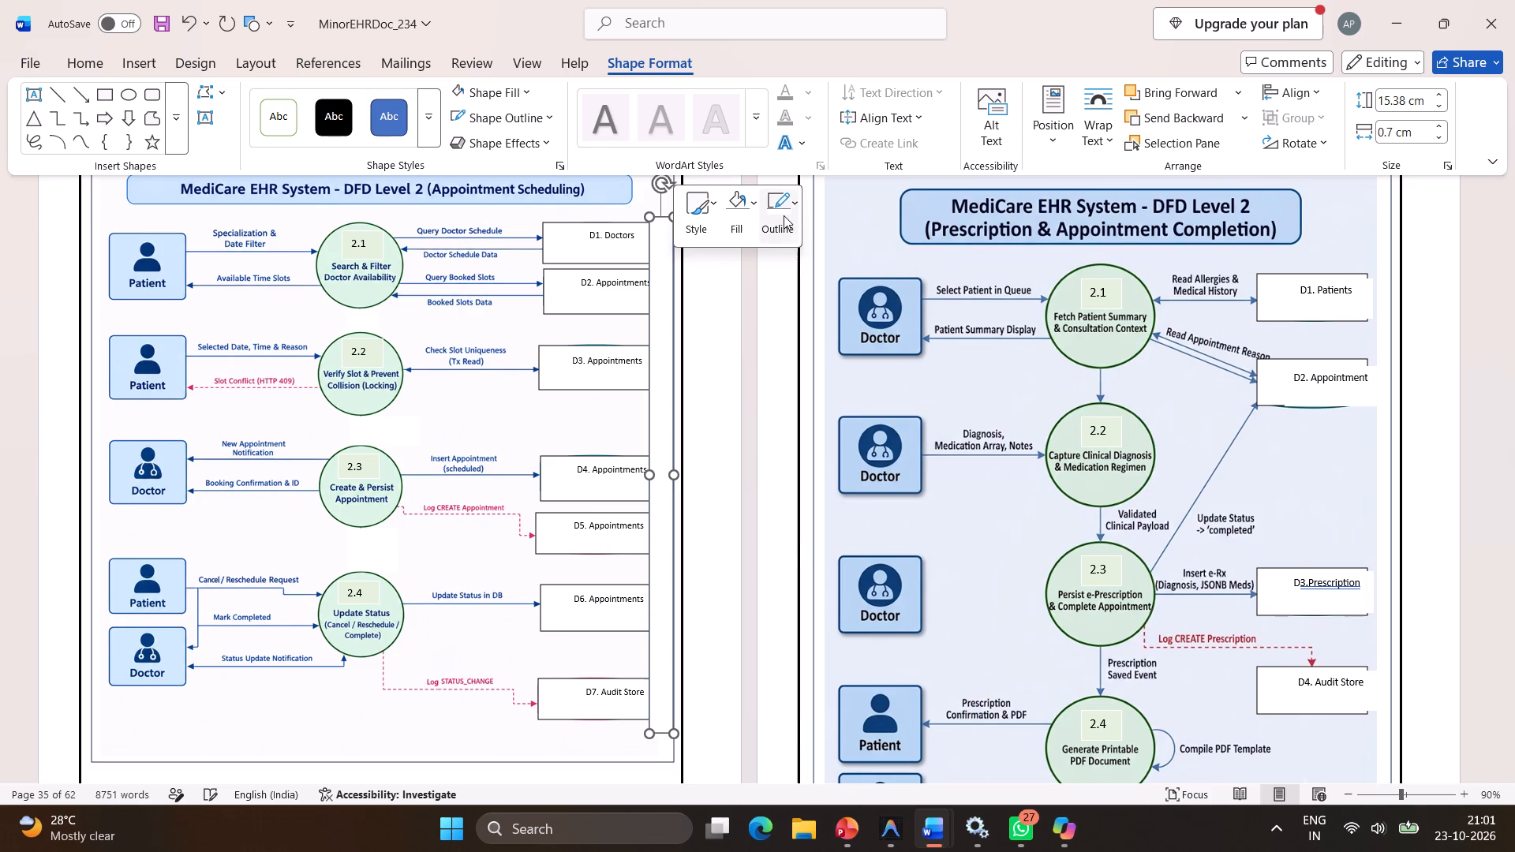
pyautogui.click(784, 215)
pyautogui.click(773, 320)
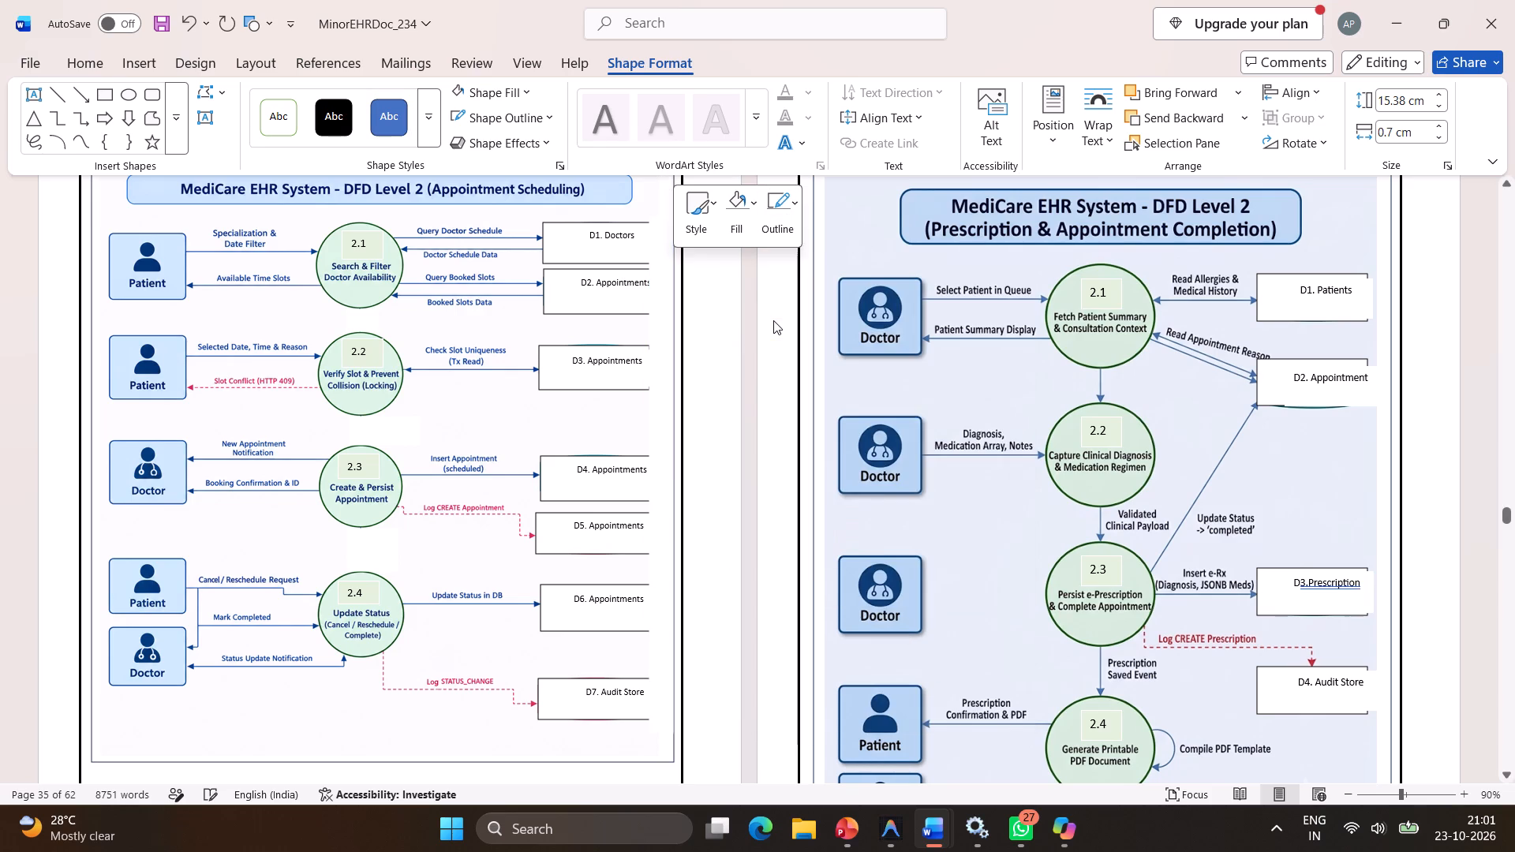
pyautogui.click(735, 372)
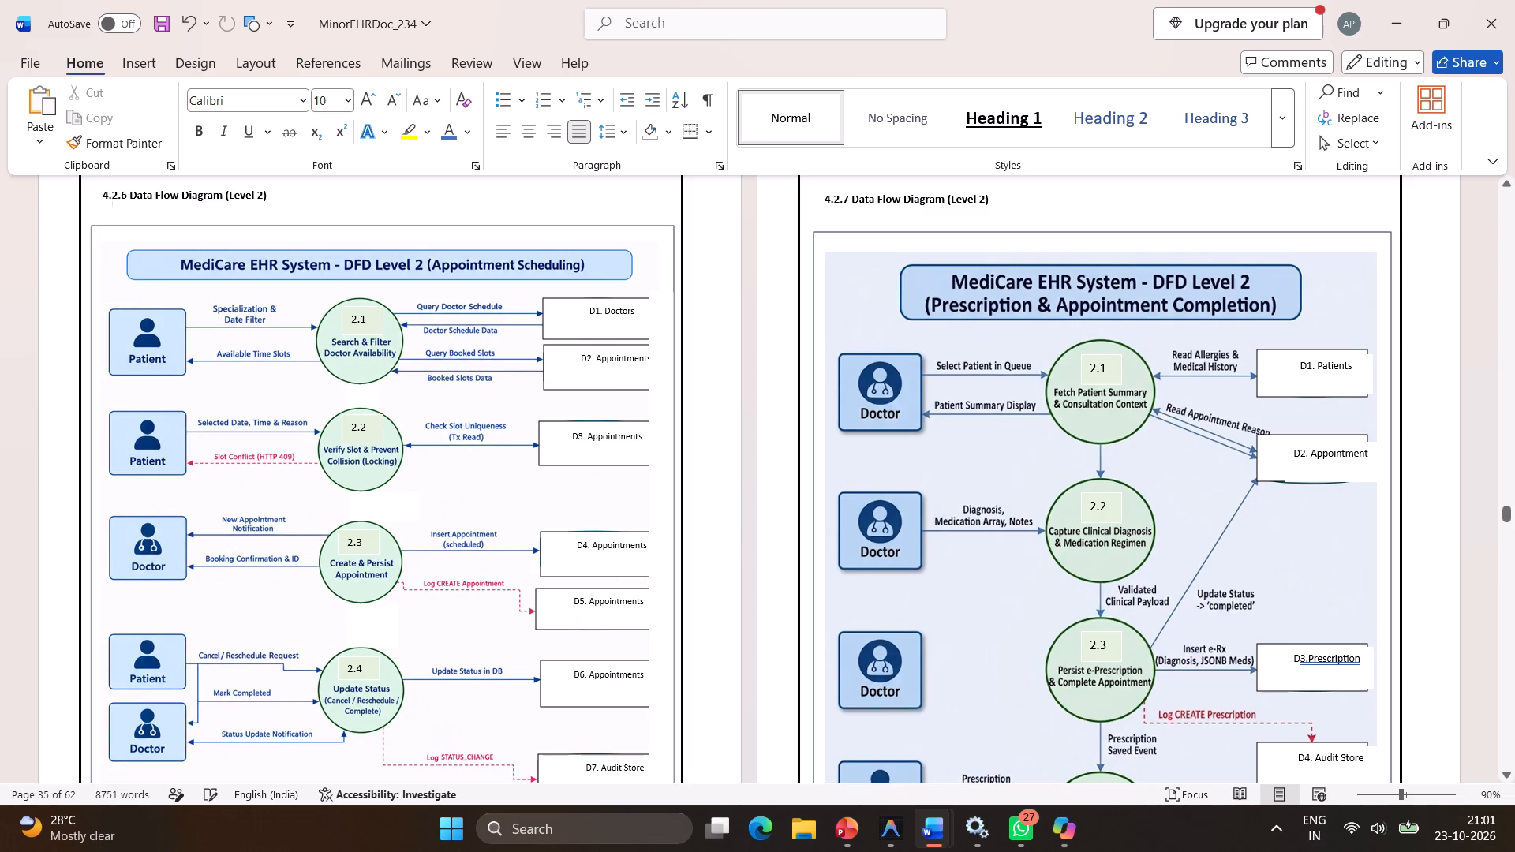
# Review the appointment scheduling, prescription, and patient profiles level 2 diagrams and the activity diagram for connectors still needing correction.
pyautogui.scroll(-1, 706, 437)
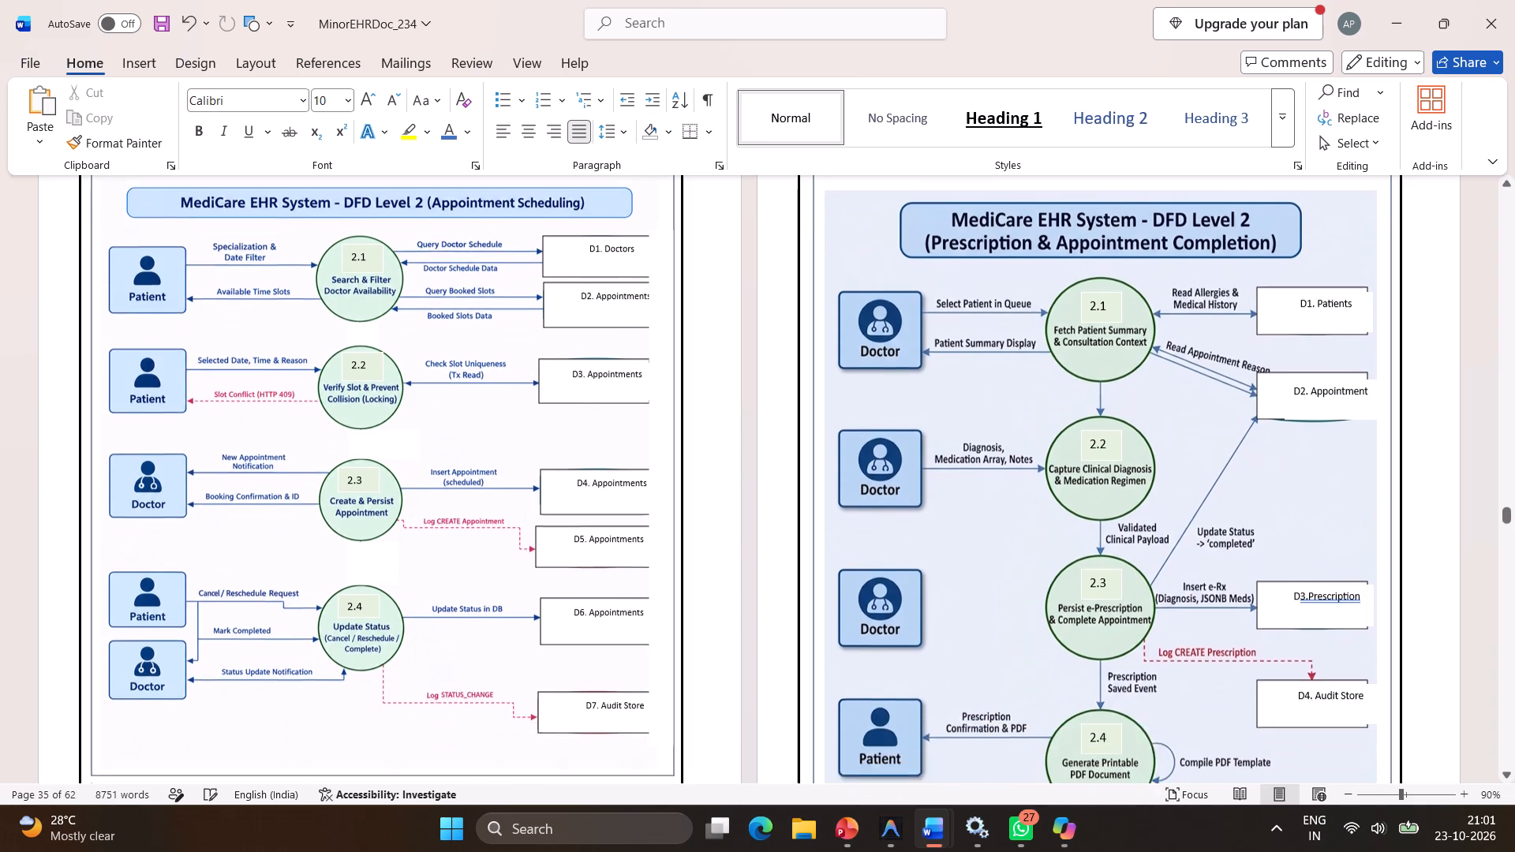
pyautogui.scroll(-1, 706, 437)
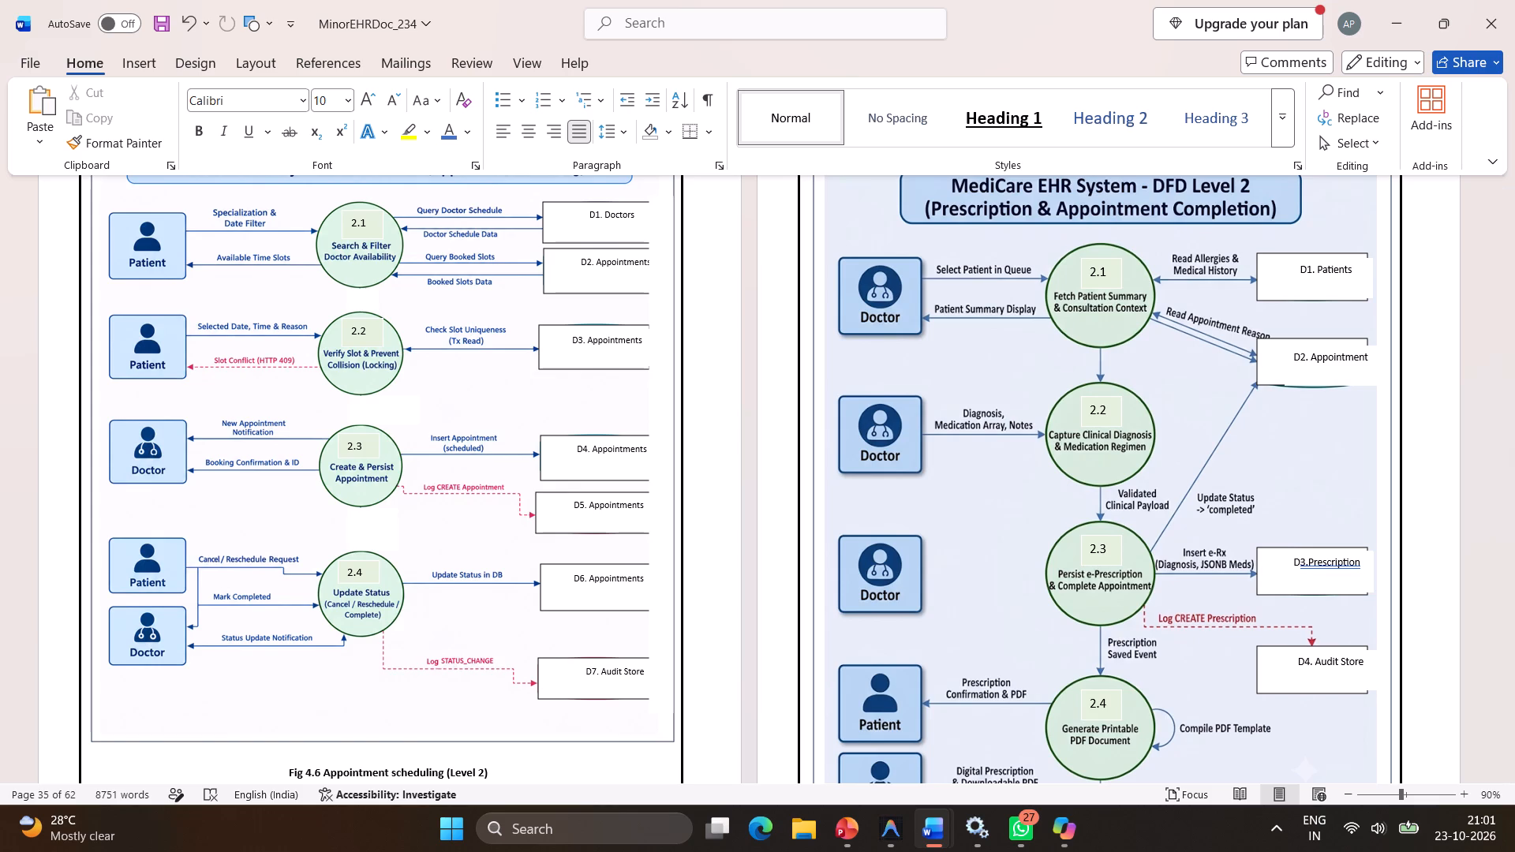
pyautogui.scroll(-7, 567, 514)
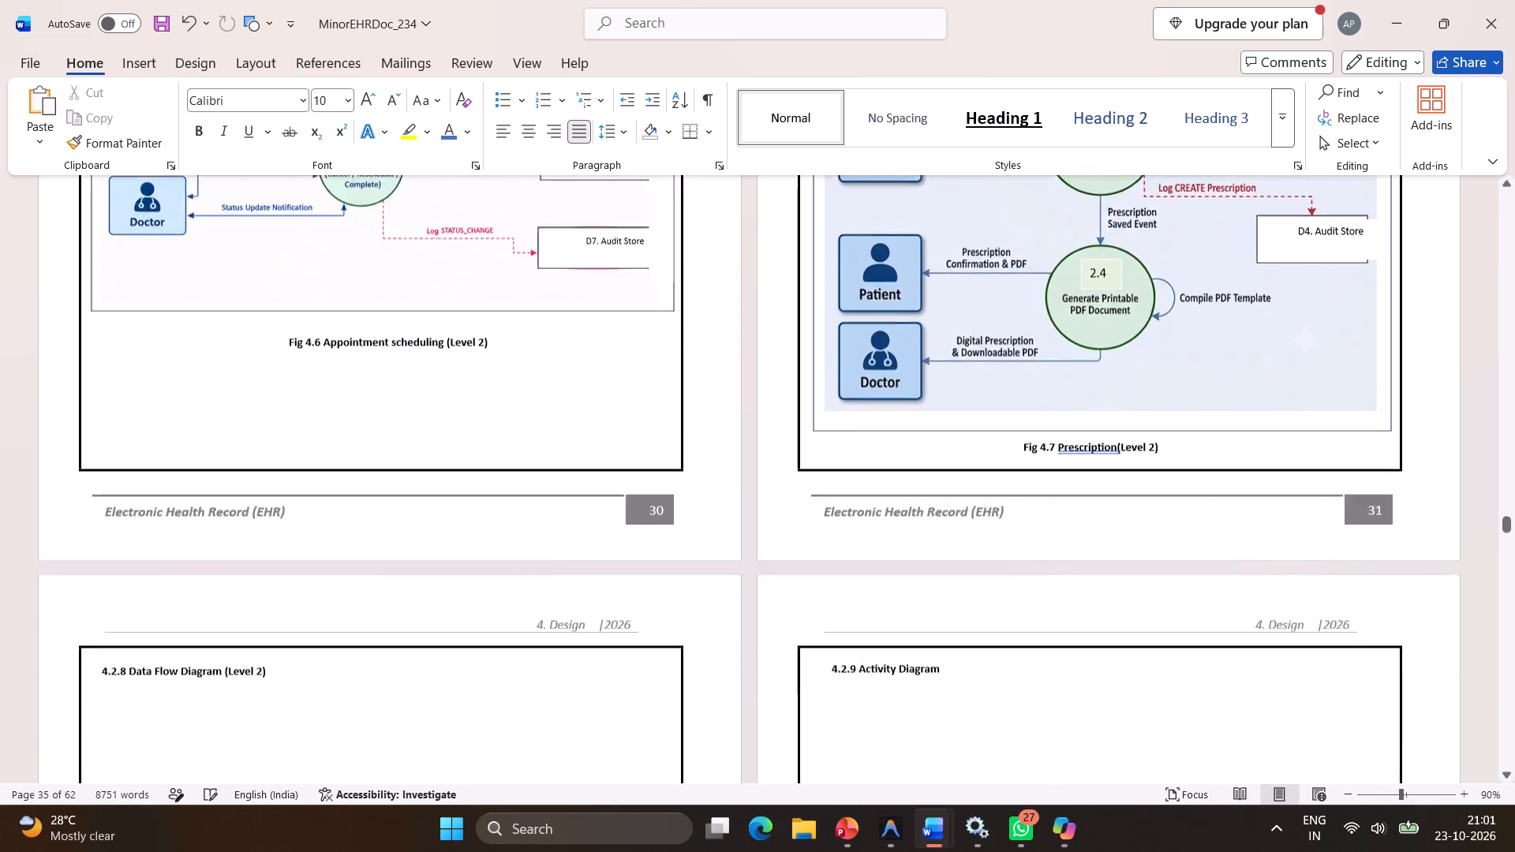
pyautogui.scroll(-3, 567, 514)
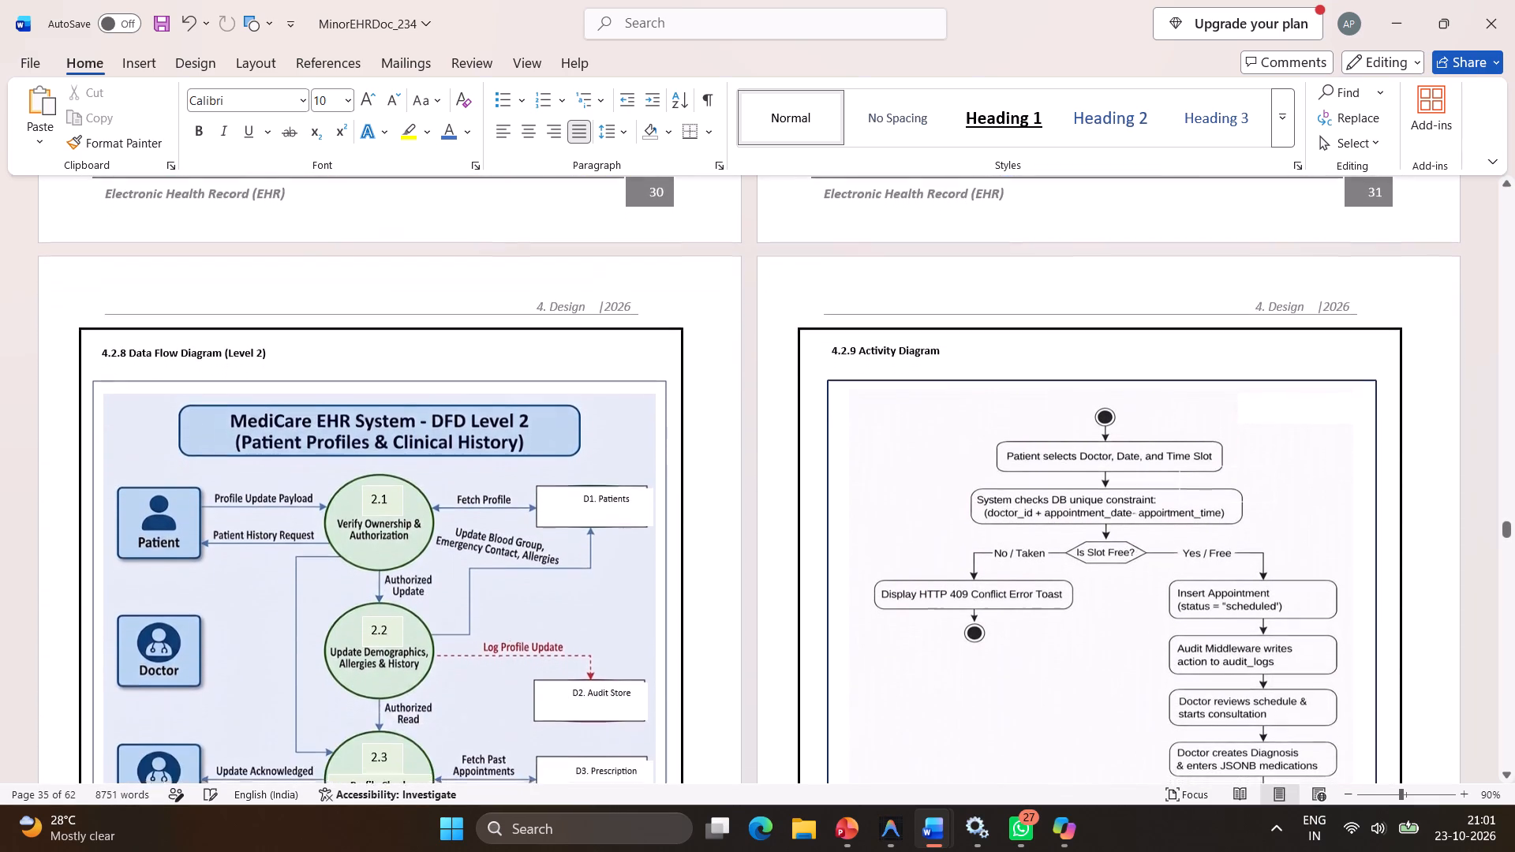
pyautogui.scroll(-2, 567, 514)
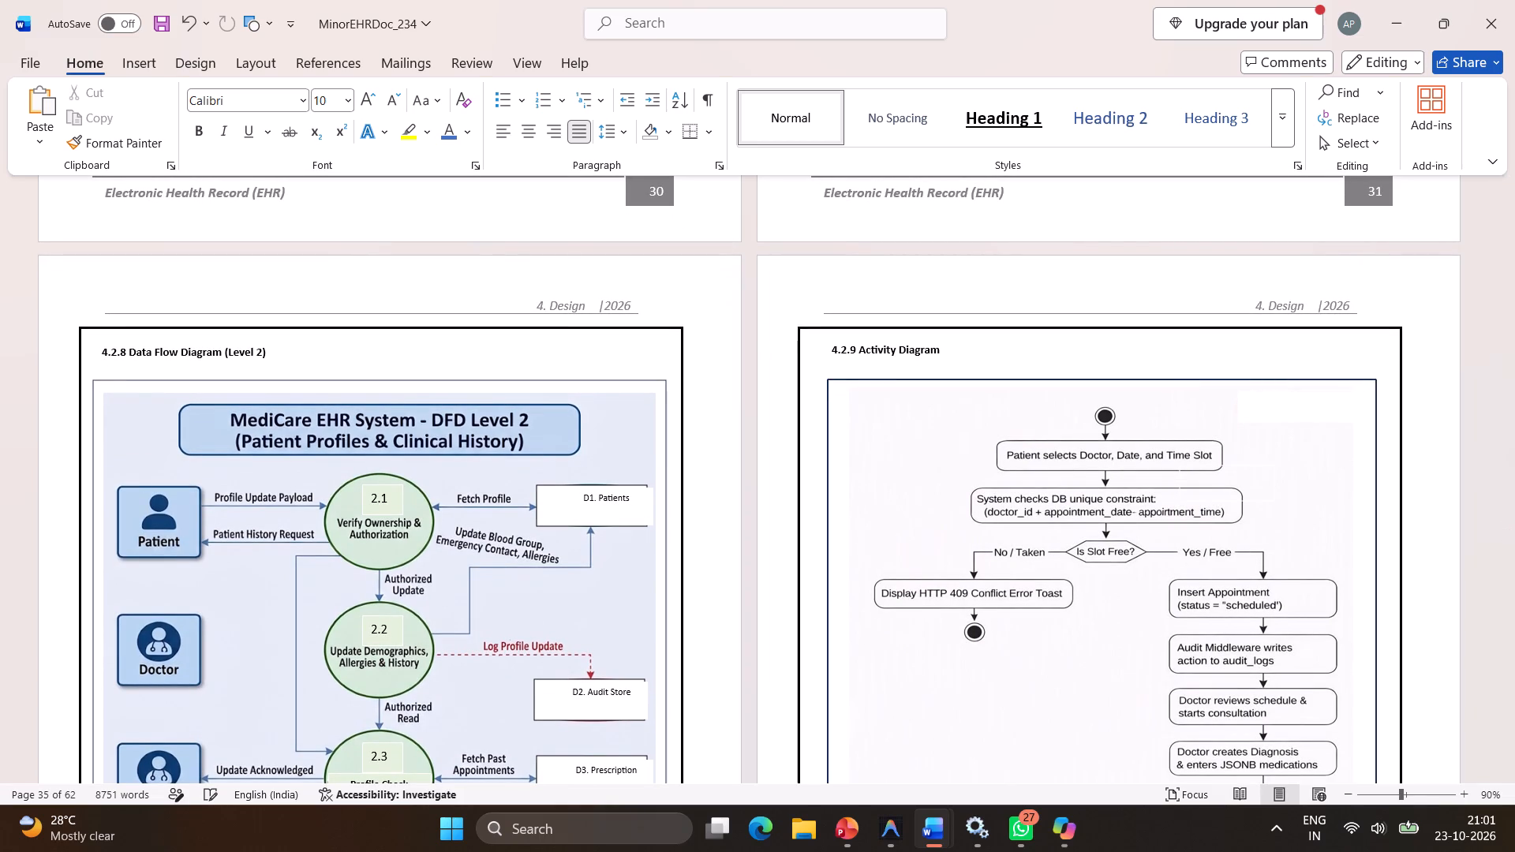
pyautogui.scroll(4, 567, 514)
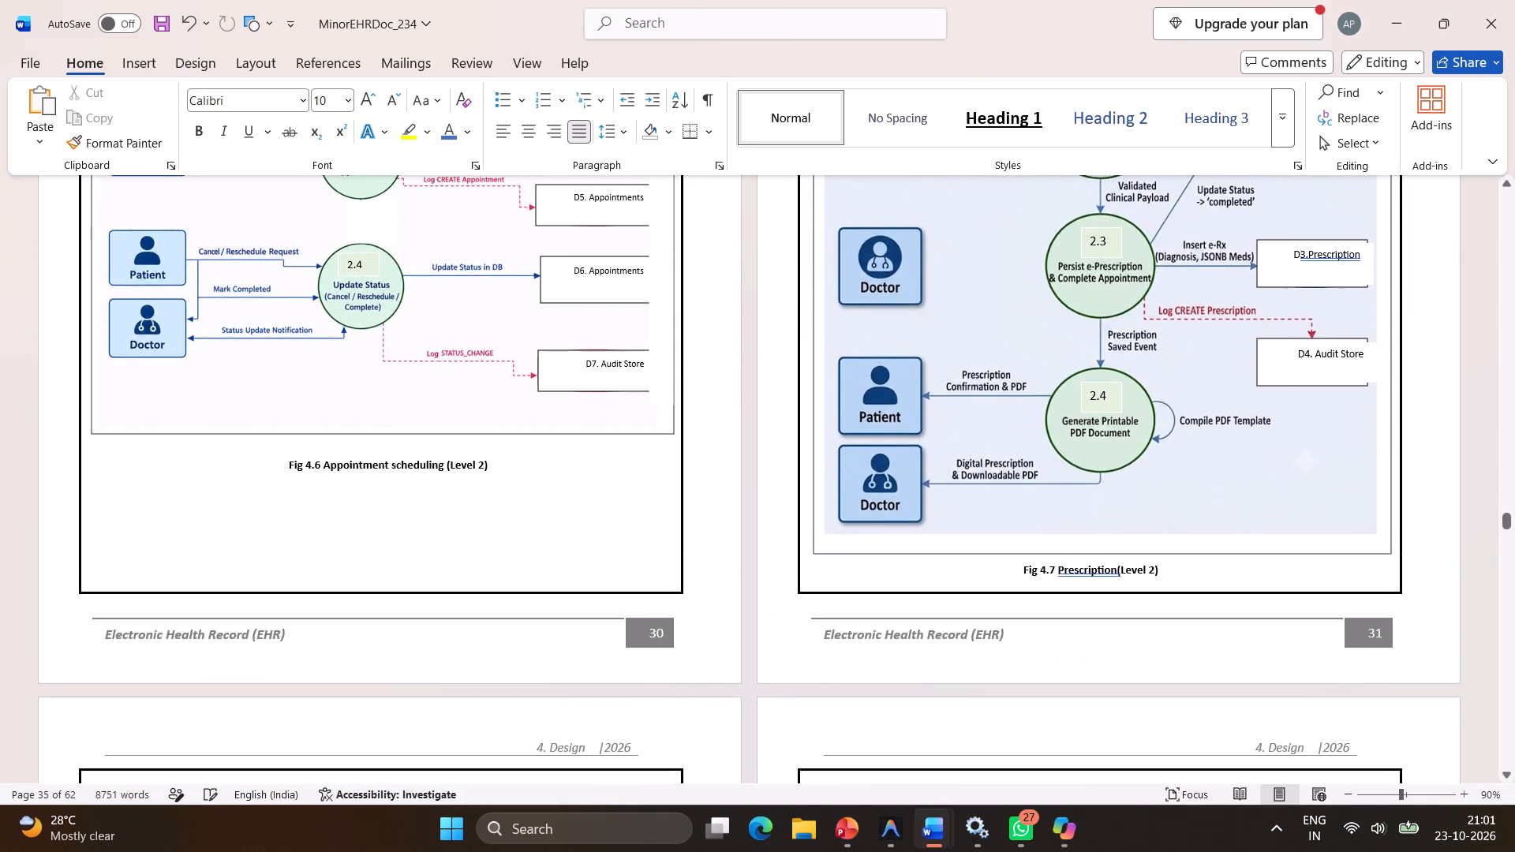
pyautogui.scroll(-6, 567, 514)
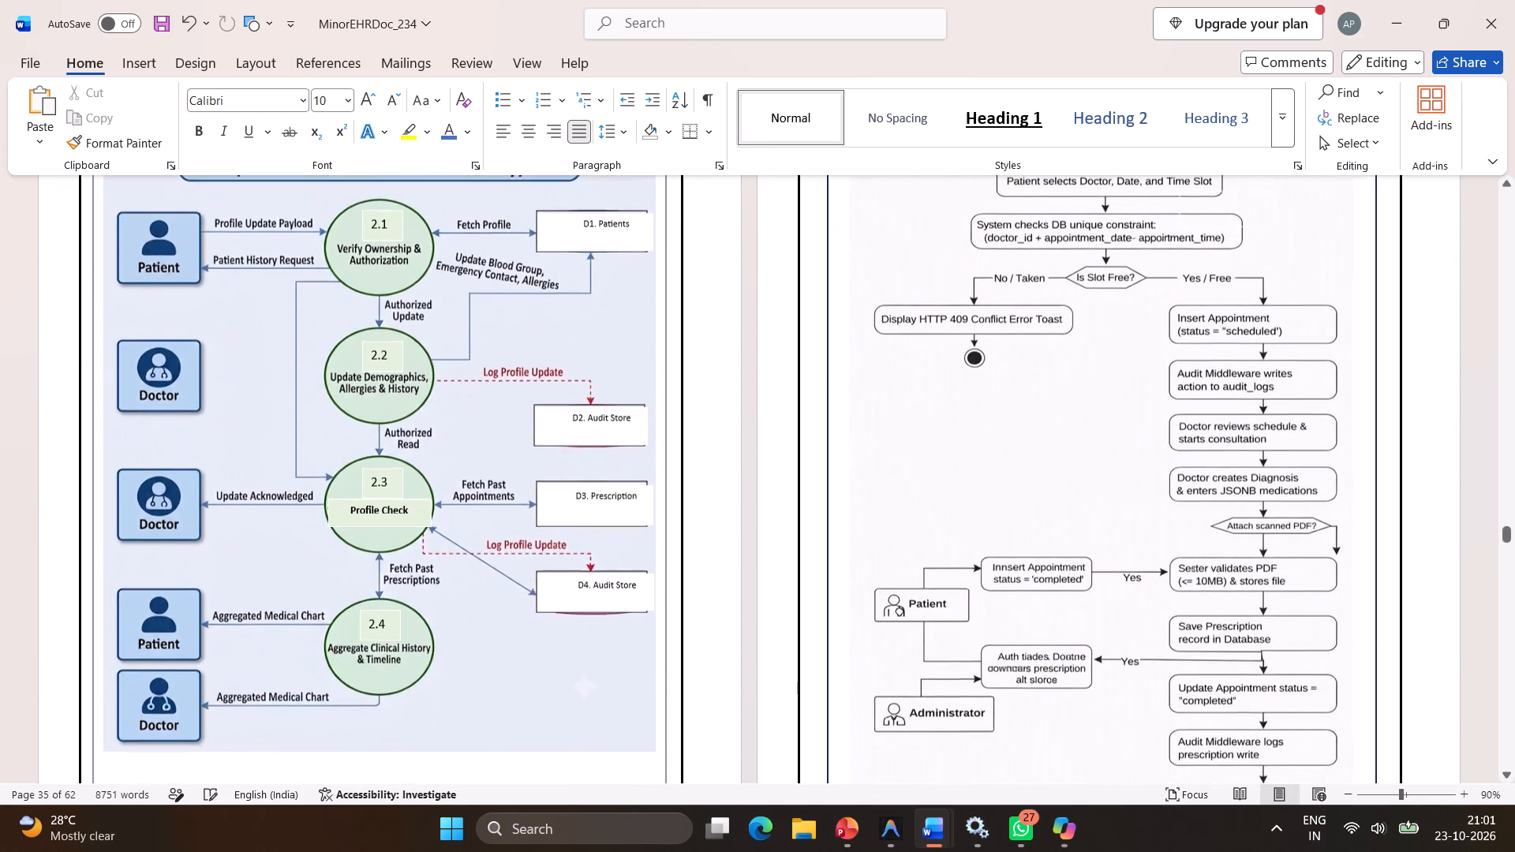
pyautogui.keyDown('ctrl'); pyautogui.scroll(7, 567, 514); pyautogui.keyUp('ctrl')
# Draw a rectangle about 0.94 cm high by 0.85 cm wide over the arrow between processes 2.1 and 2.2 in the prescription diagram.
pyautogui.scroll(2, 567, 514)
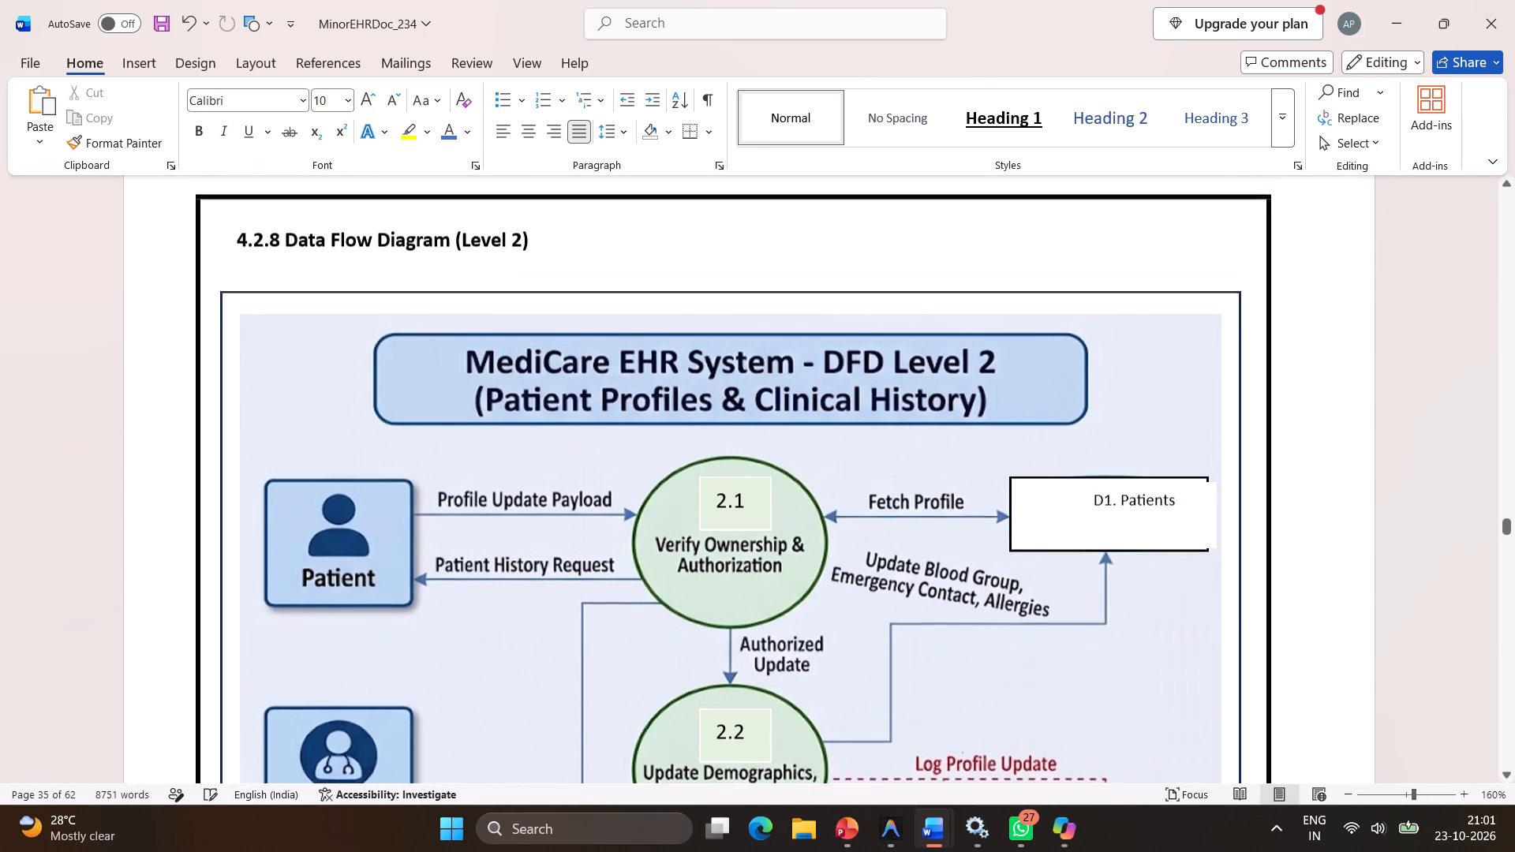
pyautogui.scroll(3, 567, 514)
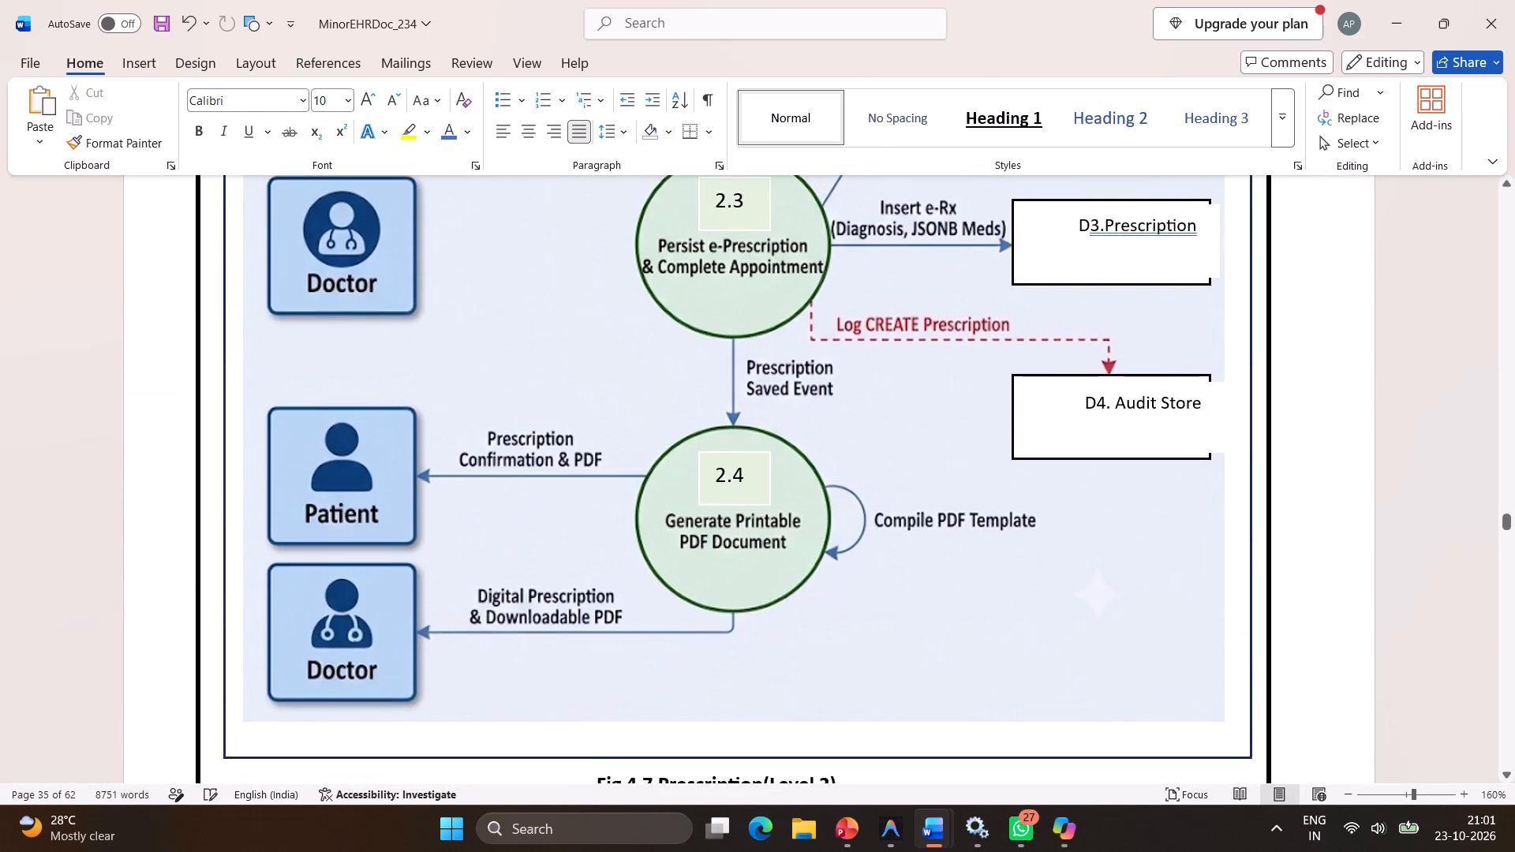
pyautogui.scroll(4, 567, 514)
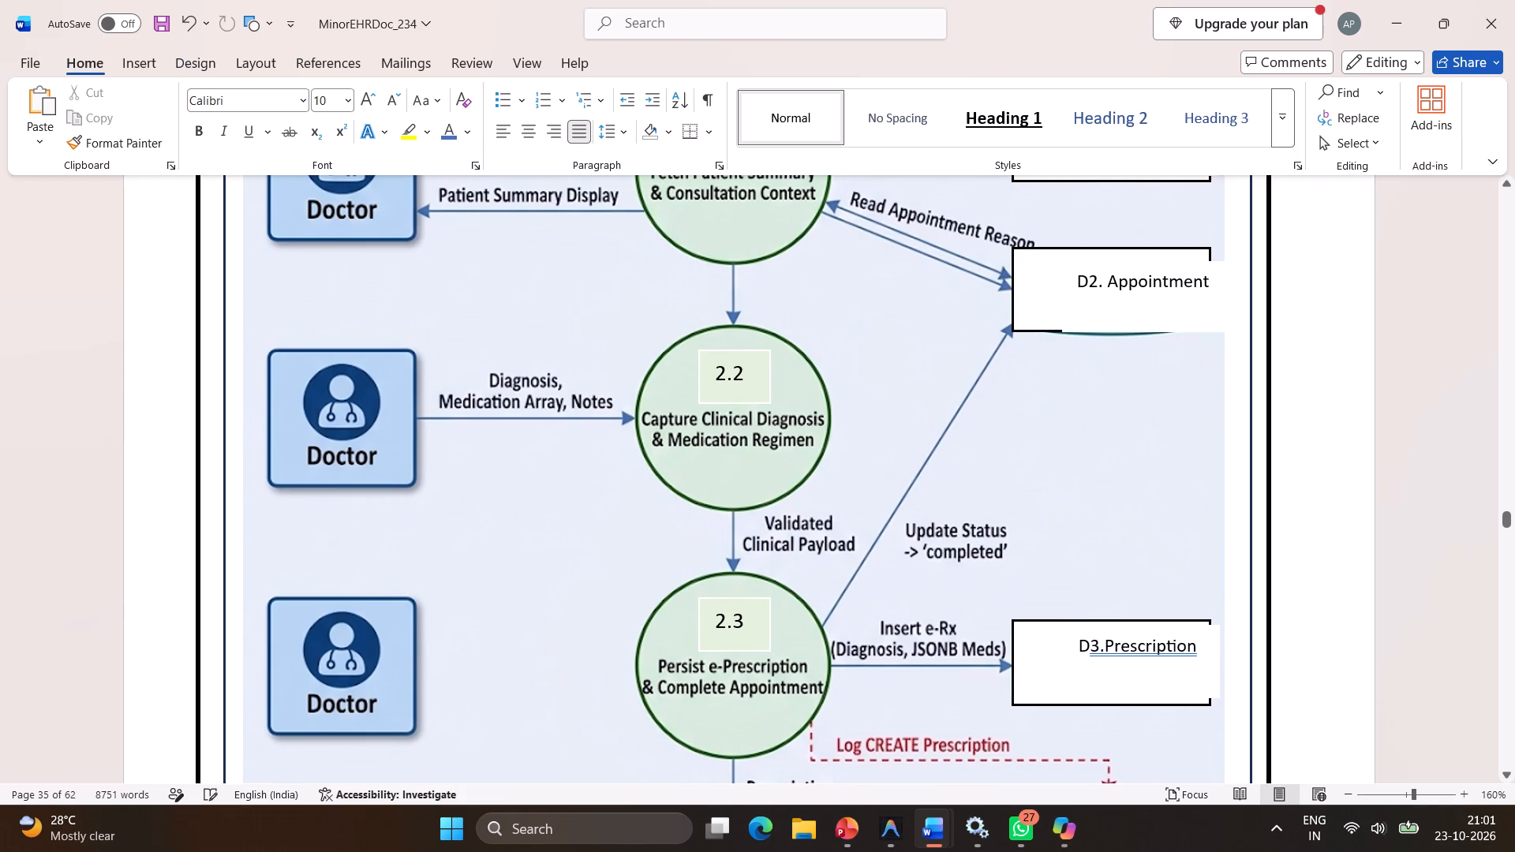
pyautogui.click(155, 62)
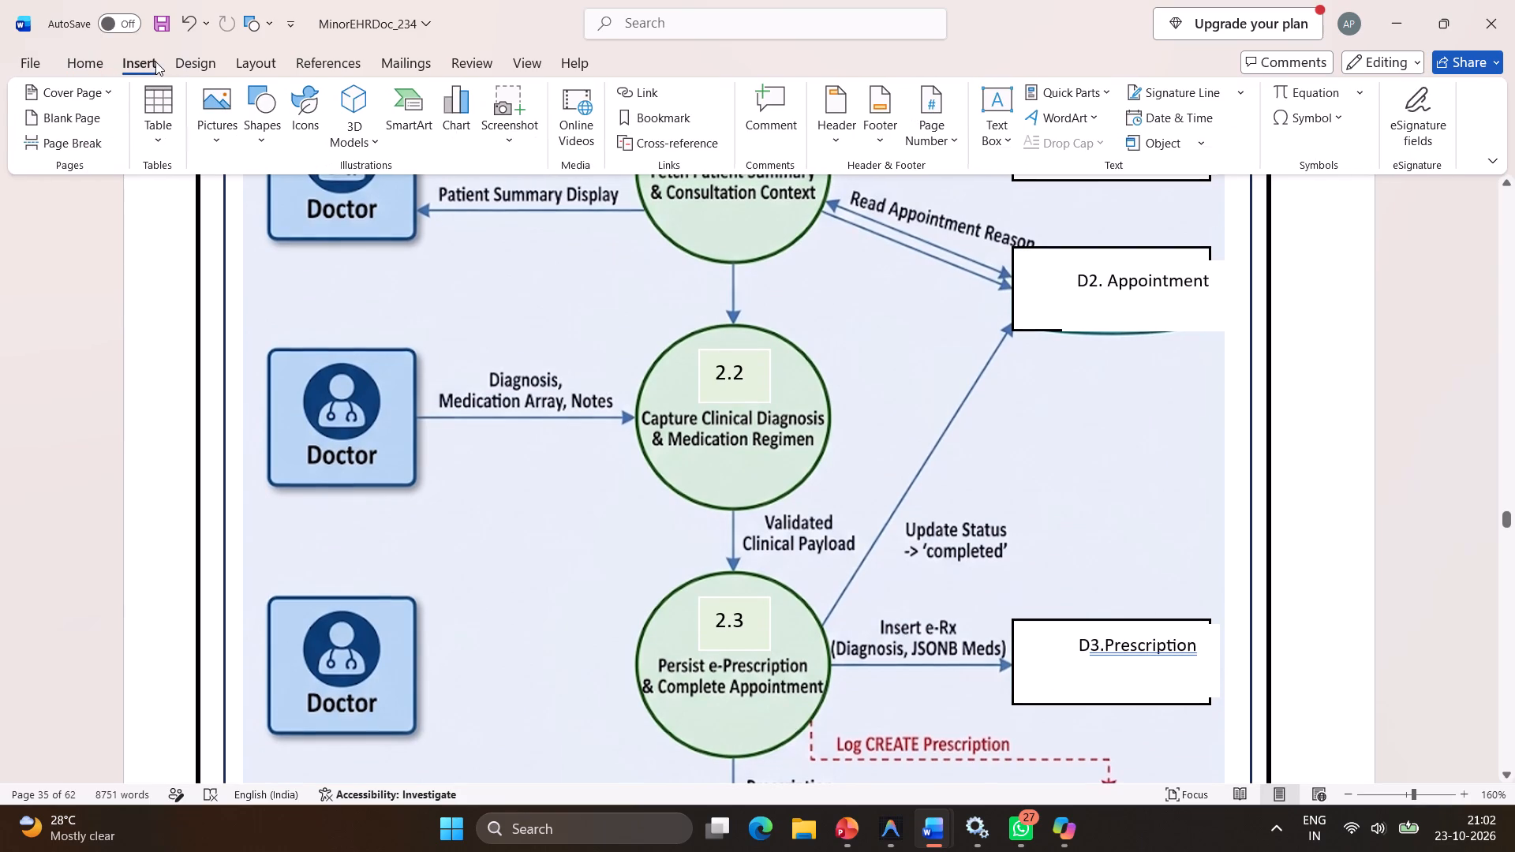
pyautogui.click(267, 125)
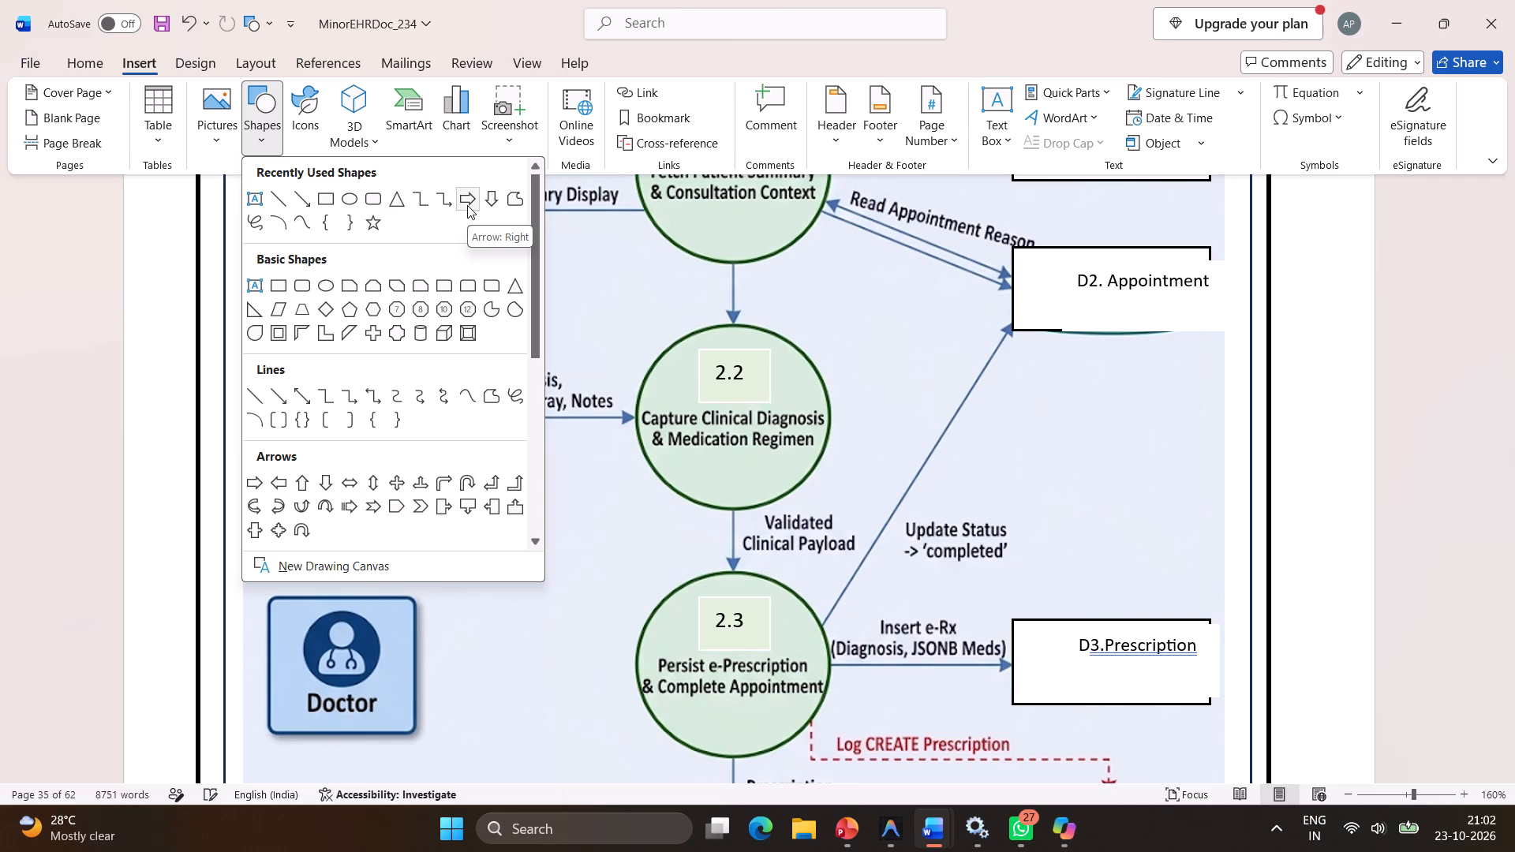
pyautogui.click(331, 202)
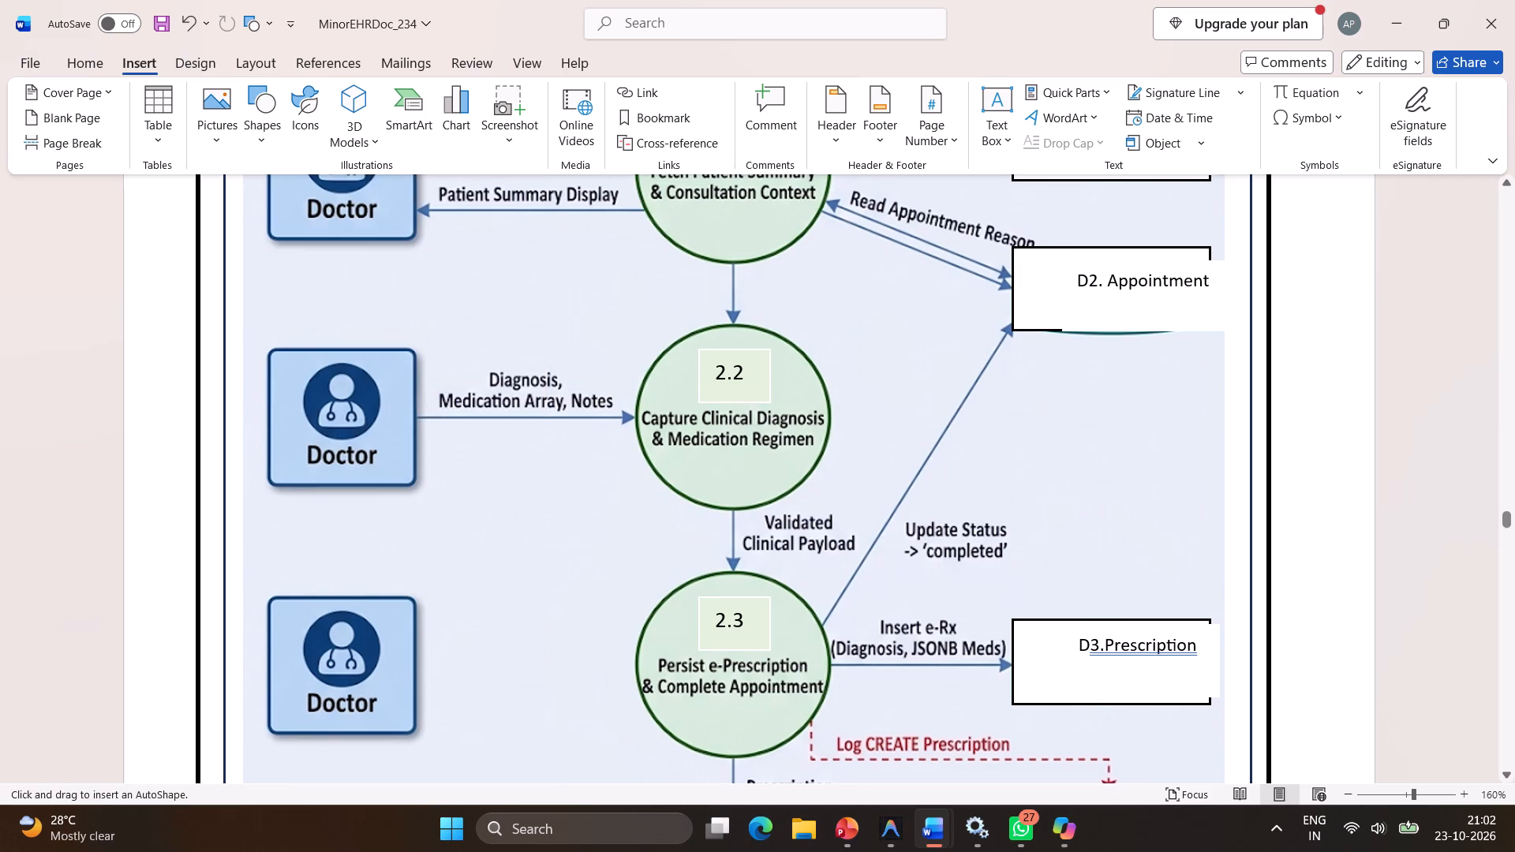
pyautogui.scroll(1, 899, 451)
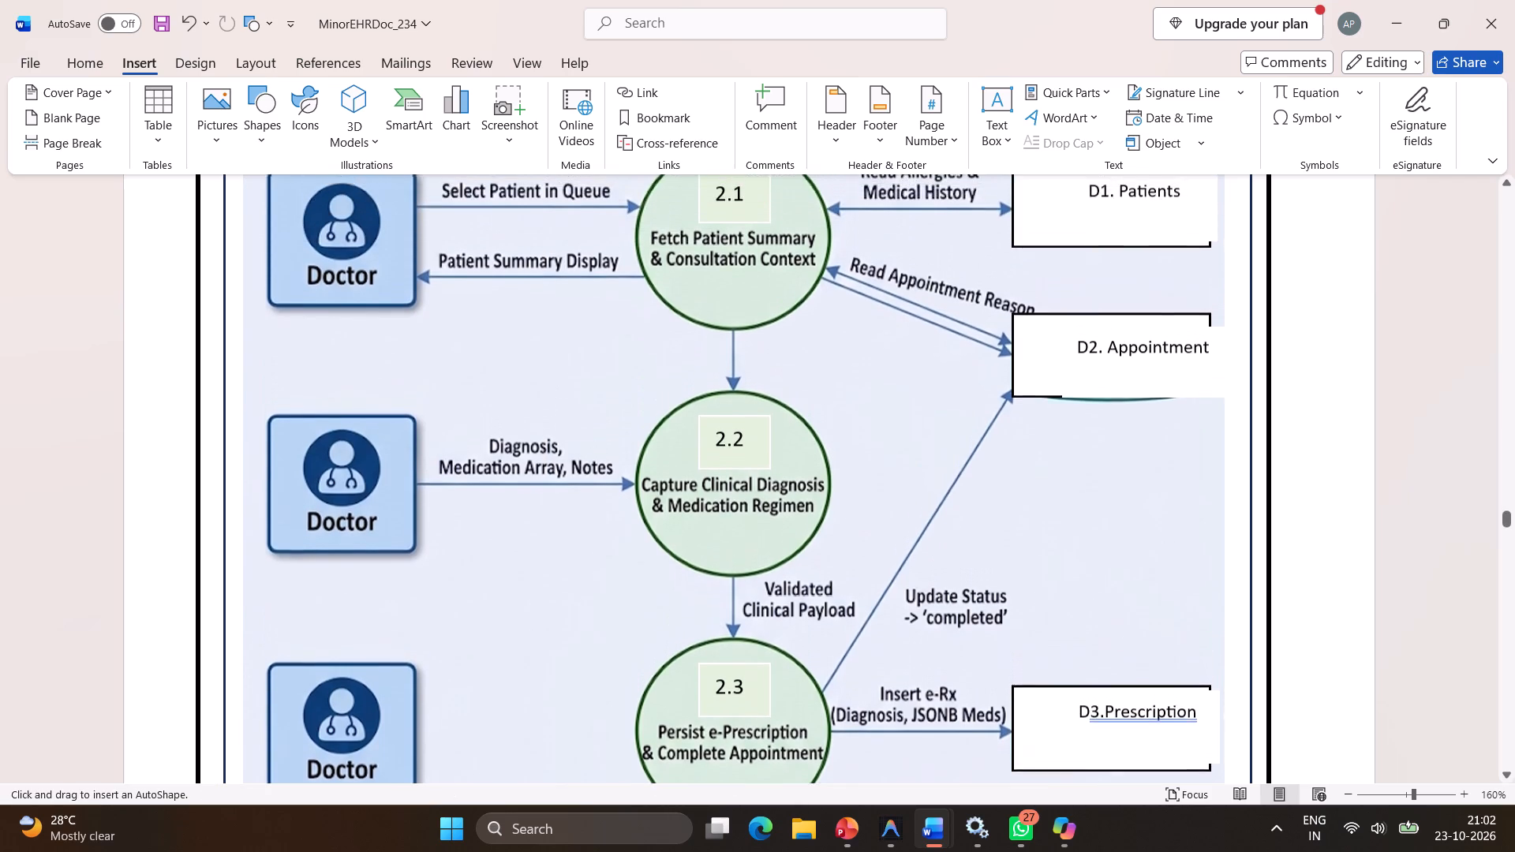
pyautogui.scroll(2, 899, 451)
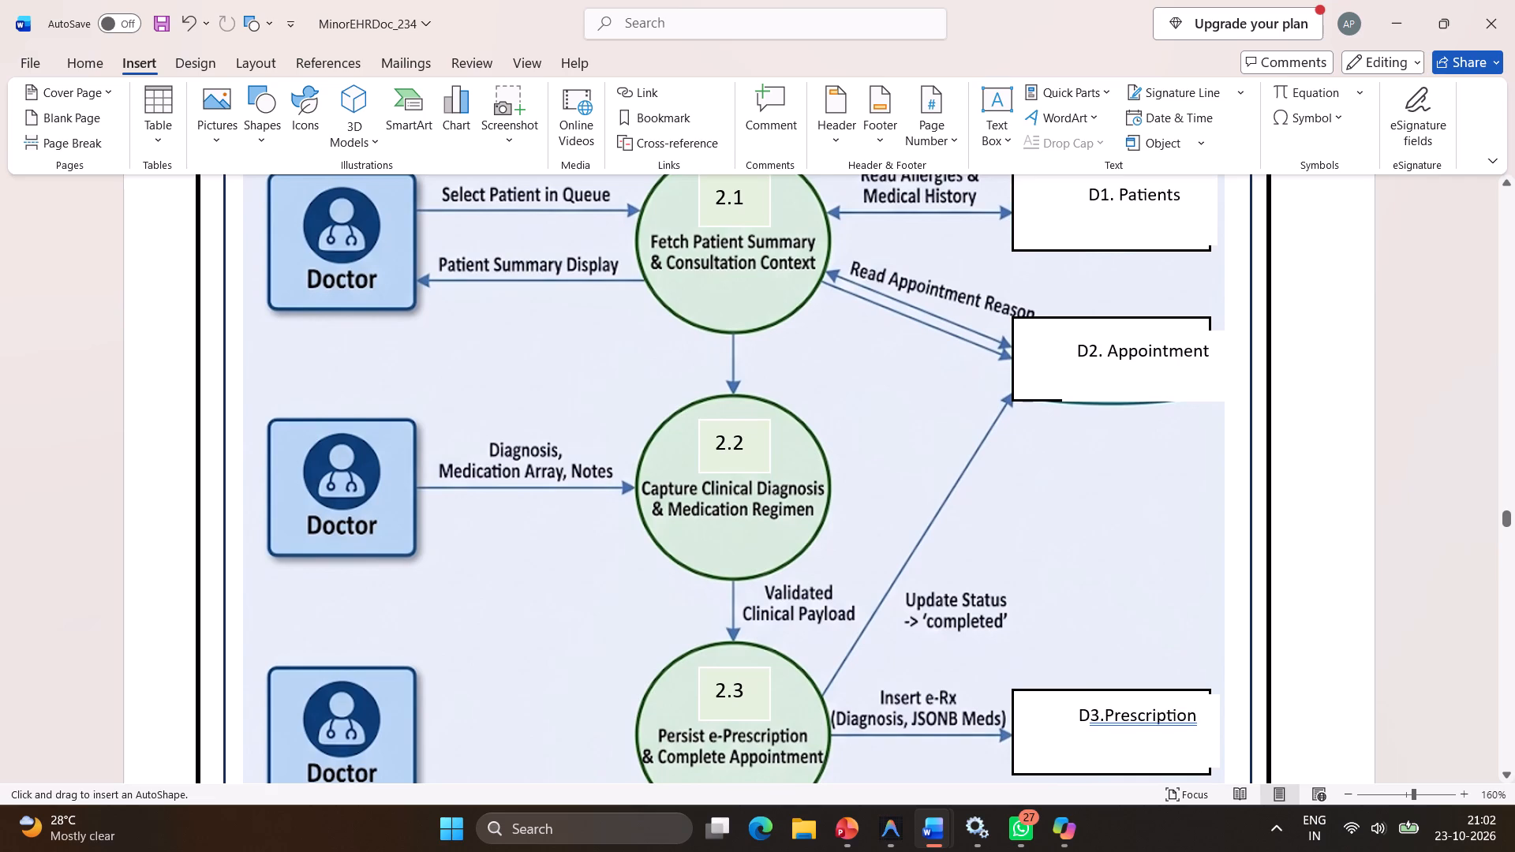
pyautogui.scroll(-1, 813, 393)
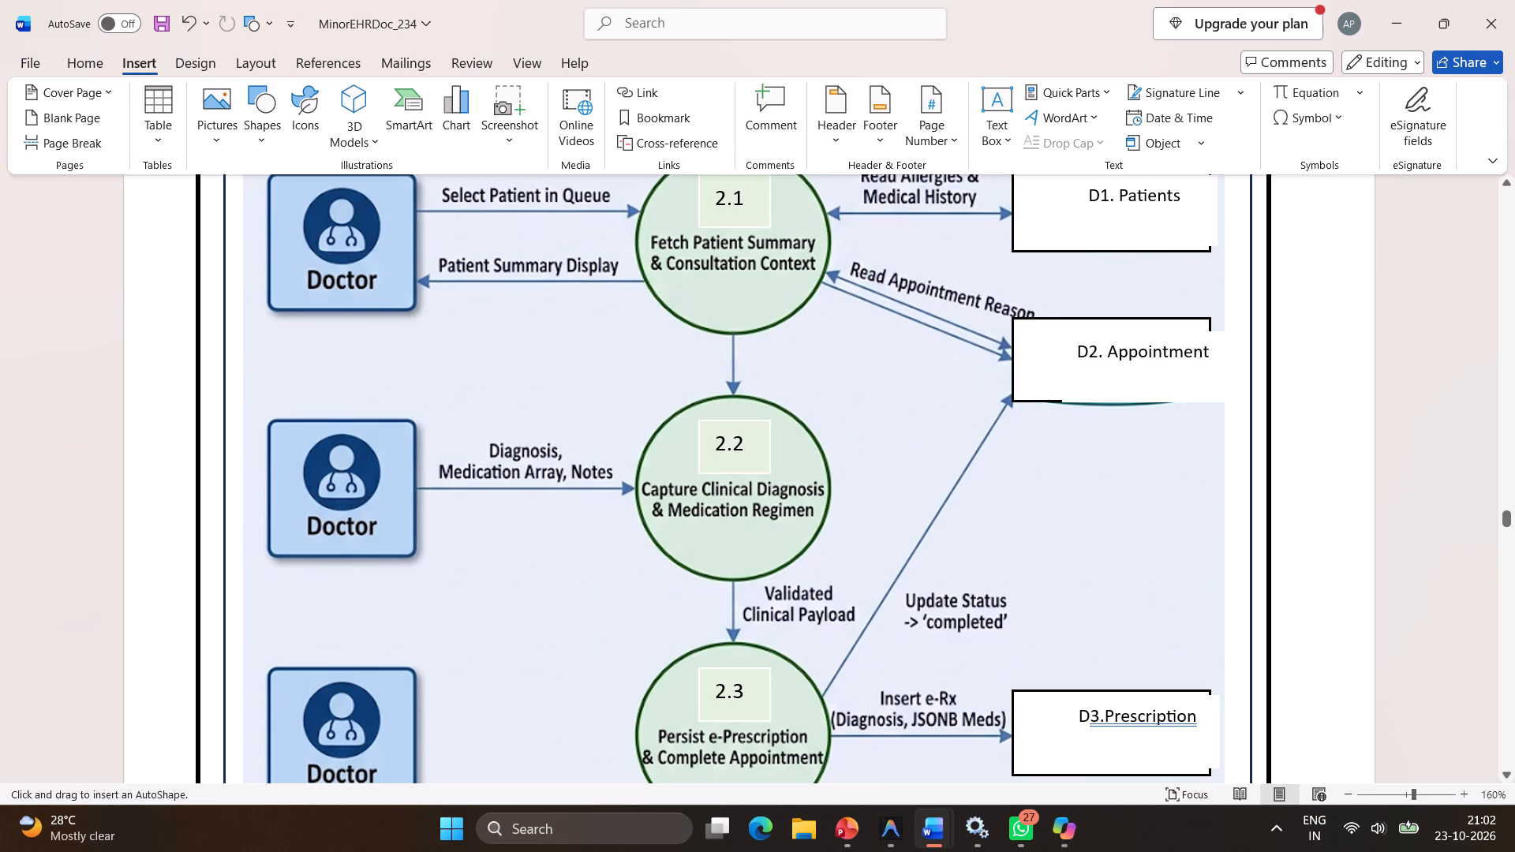
pyautogui.moveTo(720, 337); pyautogui.dragTo(728, 338)
pyautogui.moveTo(728, 338); pyautogui.dragTo(783, 393)
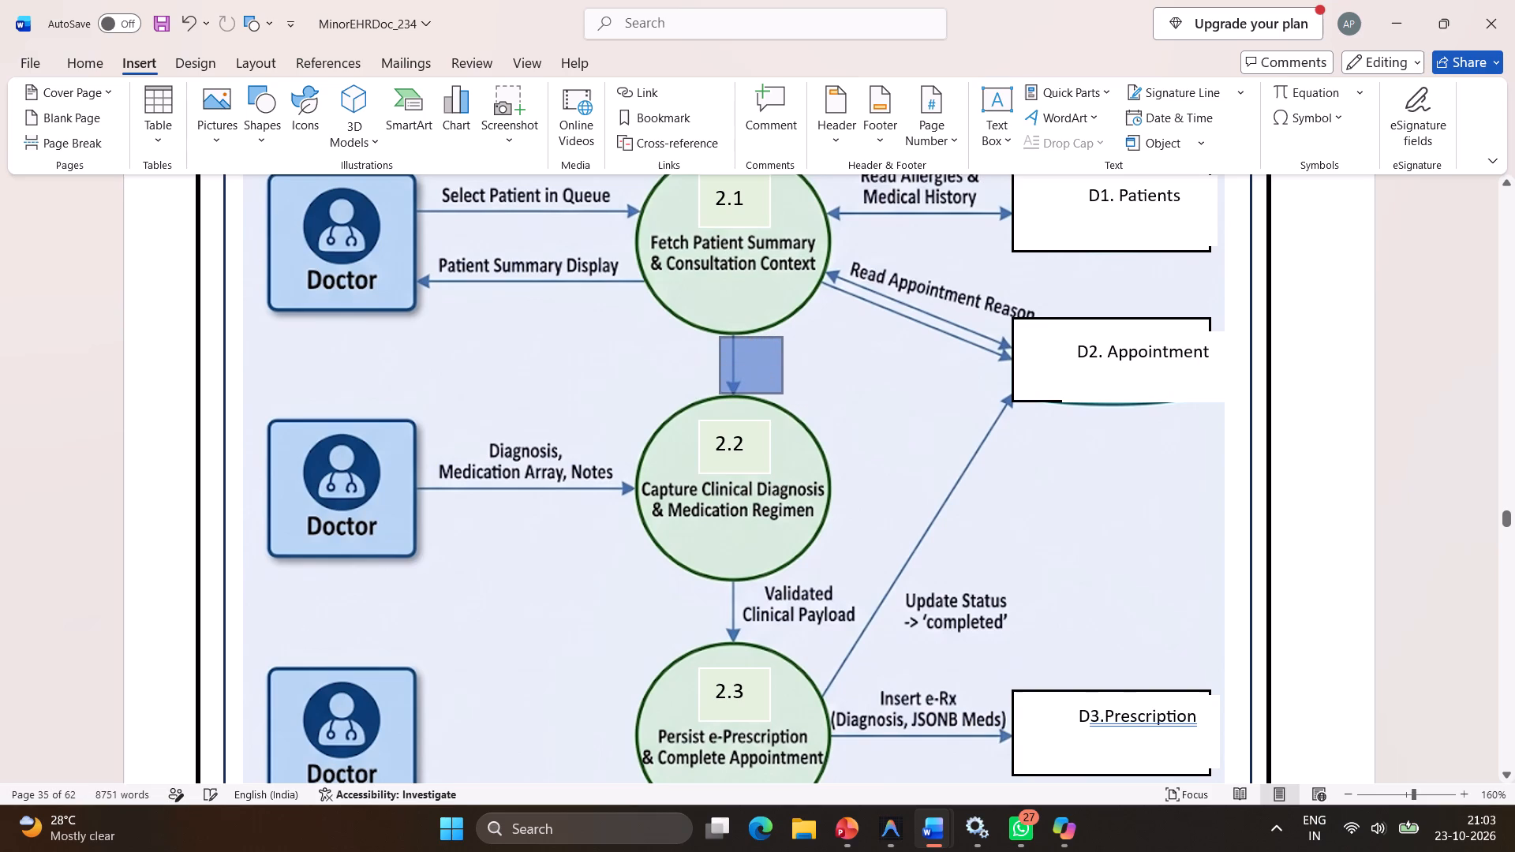
pyautogui.moveTo(783, 393); pyautogui.dragTo(771, 392)
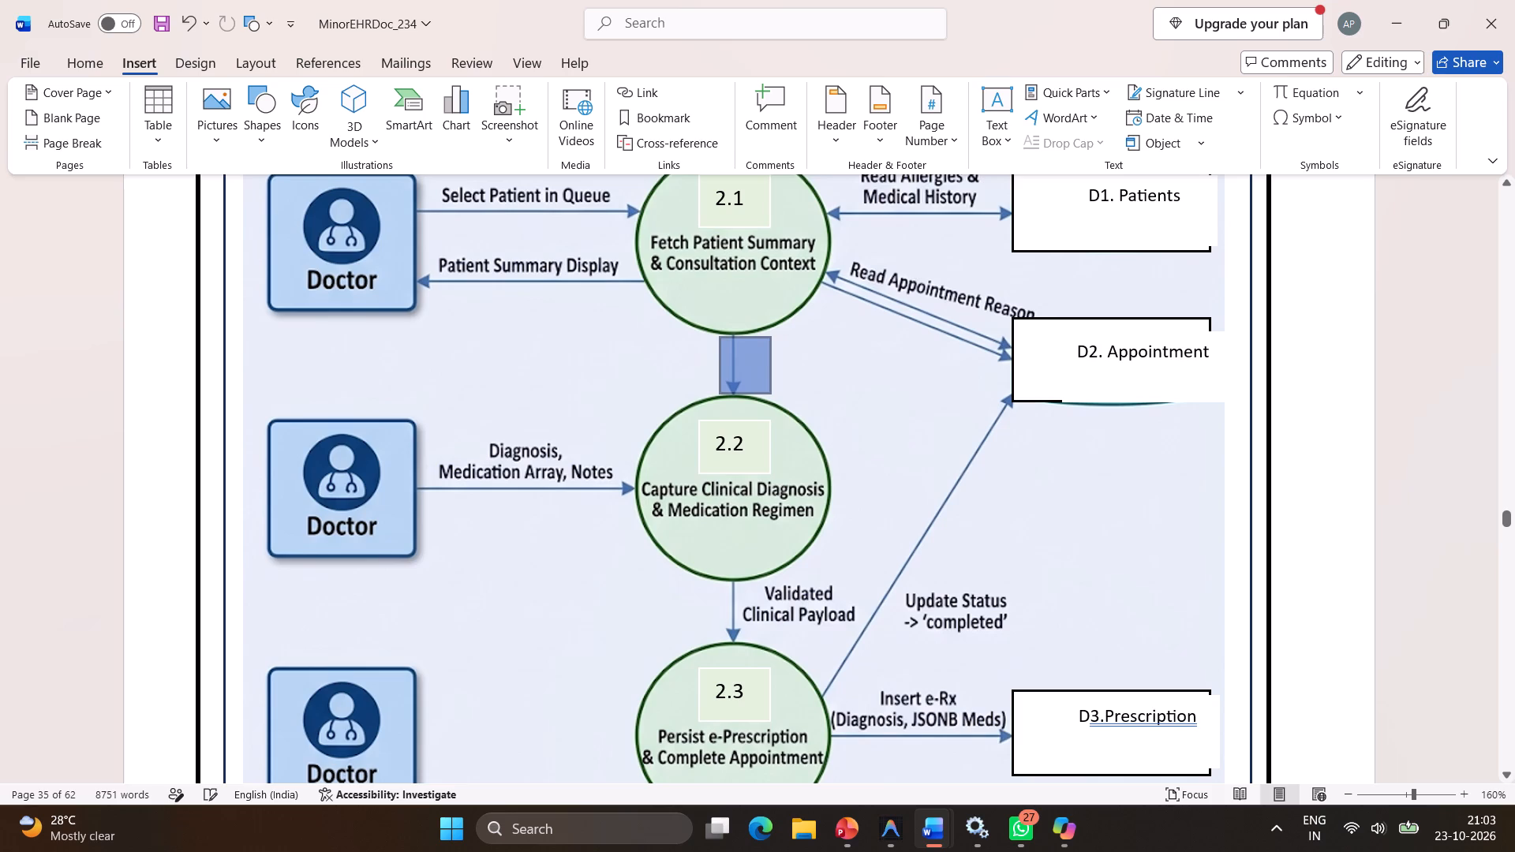
pyautogui.moveTo(771, 392); pyautogui.dragTo(771, 393)
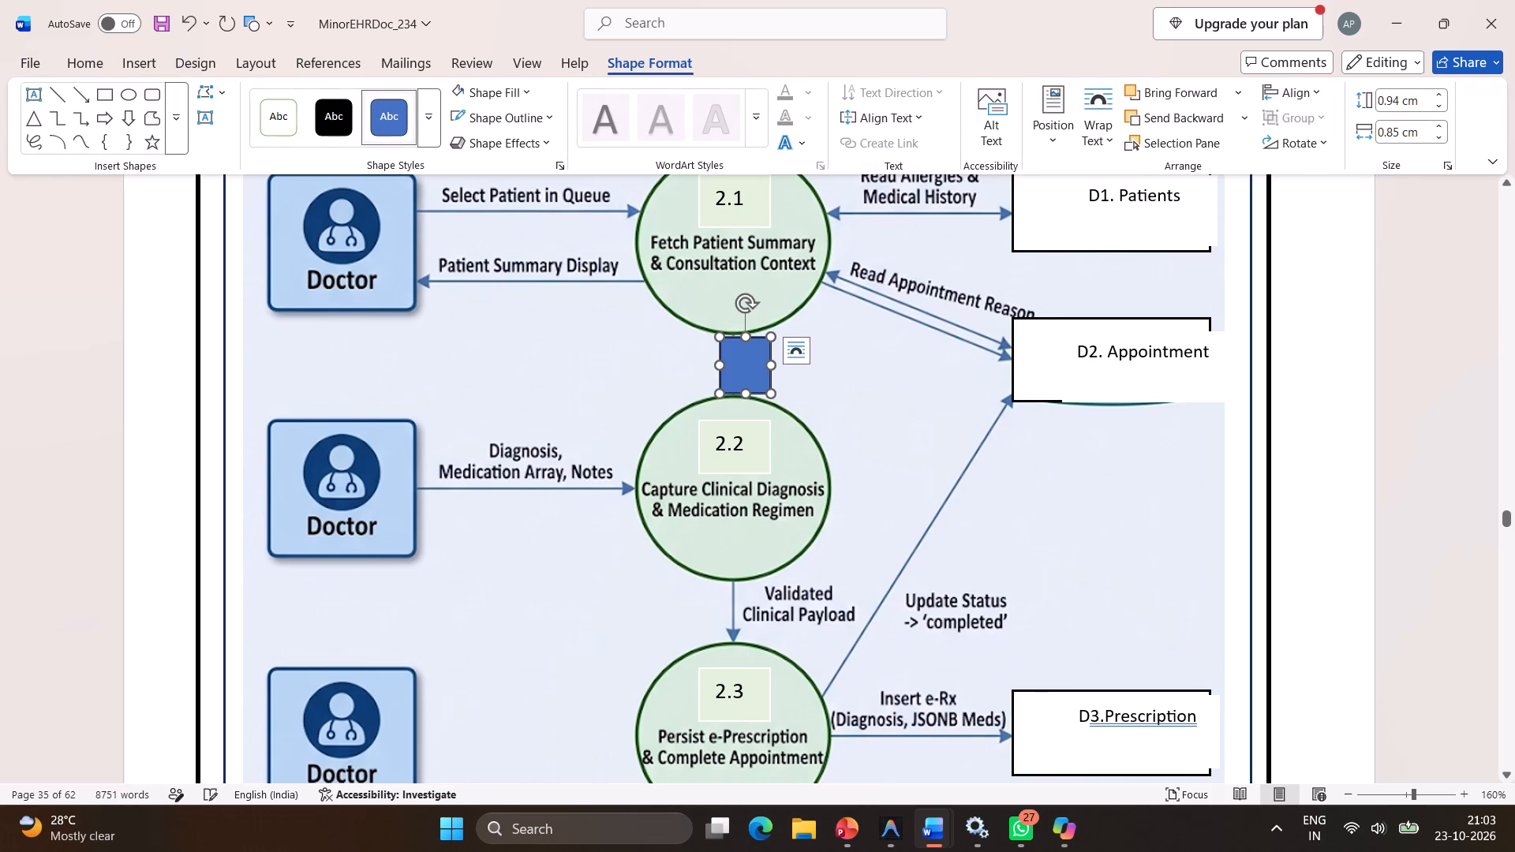
# Adjust the new rectangle's height to about 0.97 cm so it fits the gap between the circles of processes 2.1 and 2.2.
pyautogui.click(748, 335)
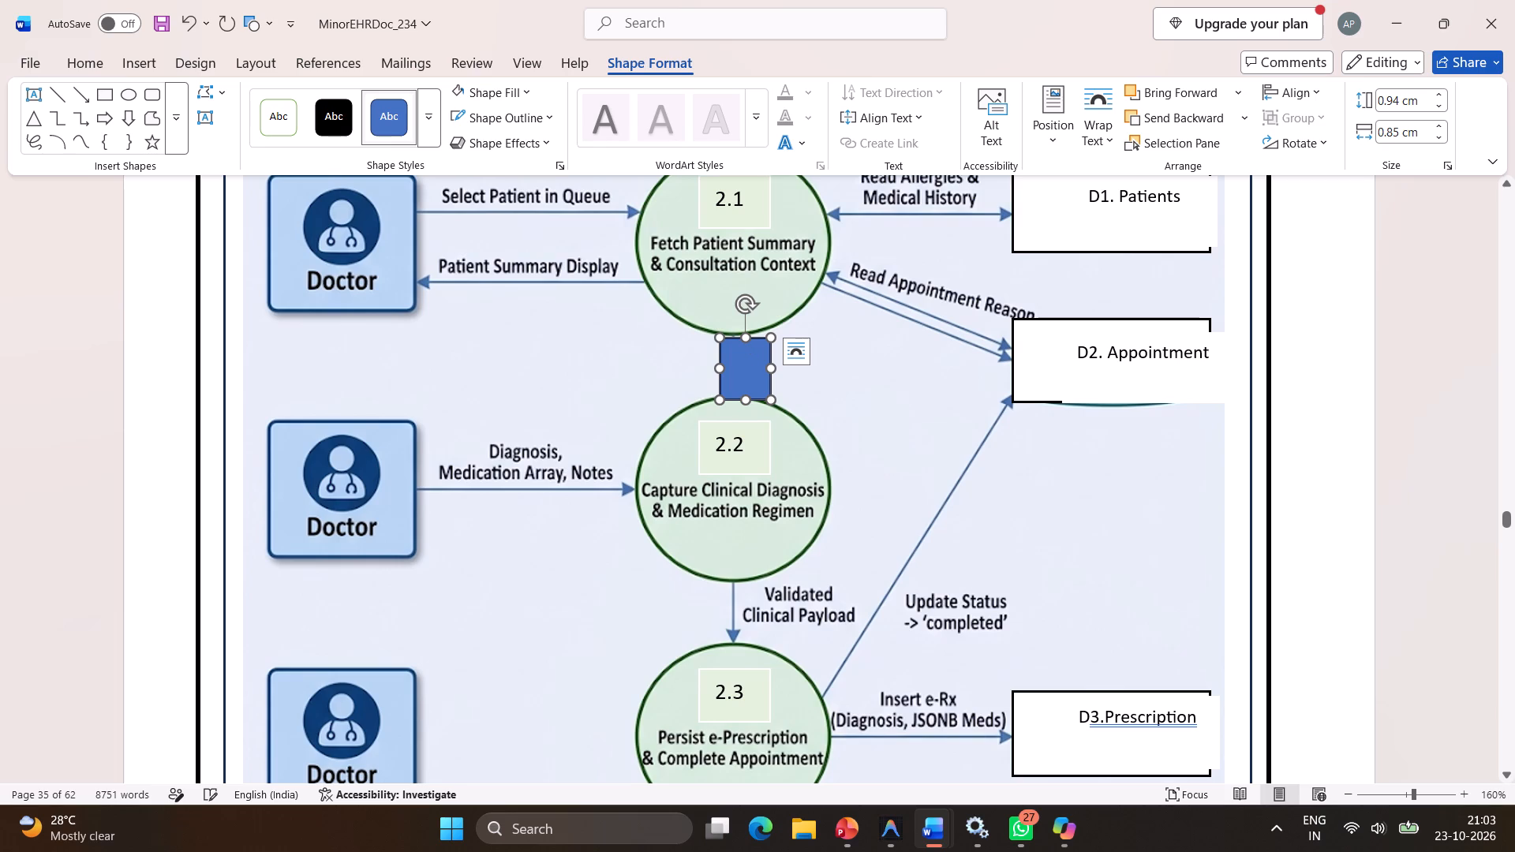
pyautogui.click(755, 354)
pyautogui.click(747, 397)
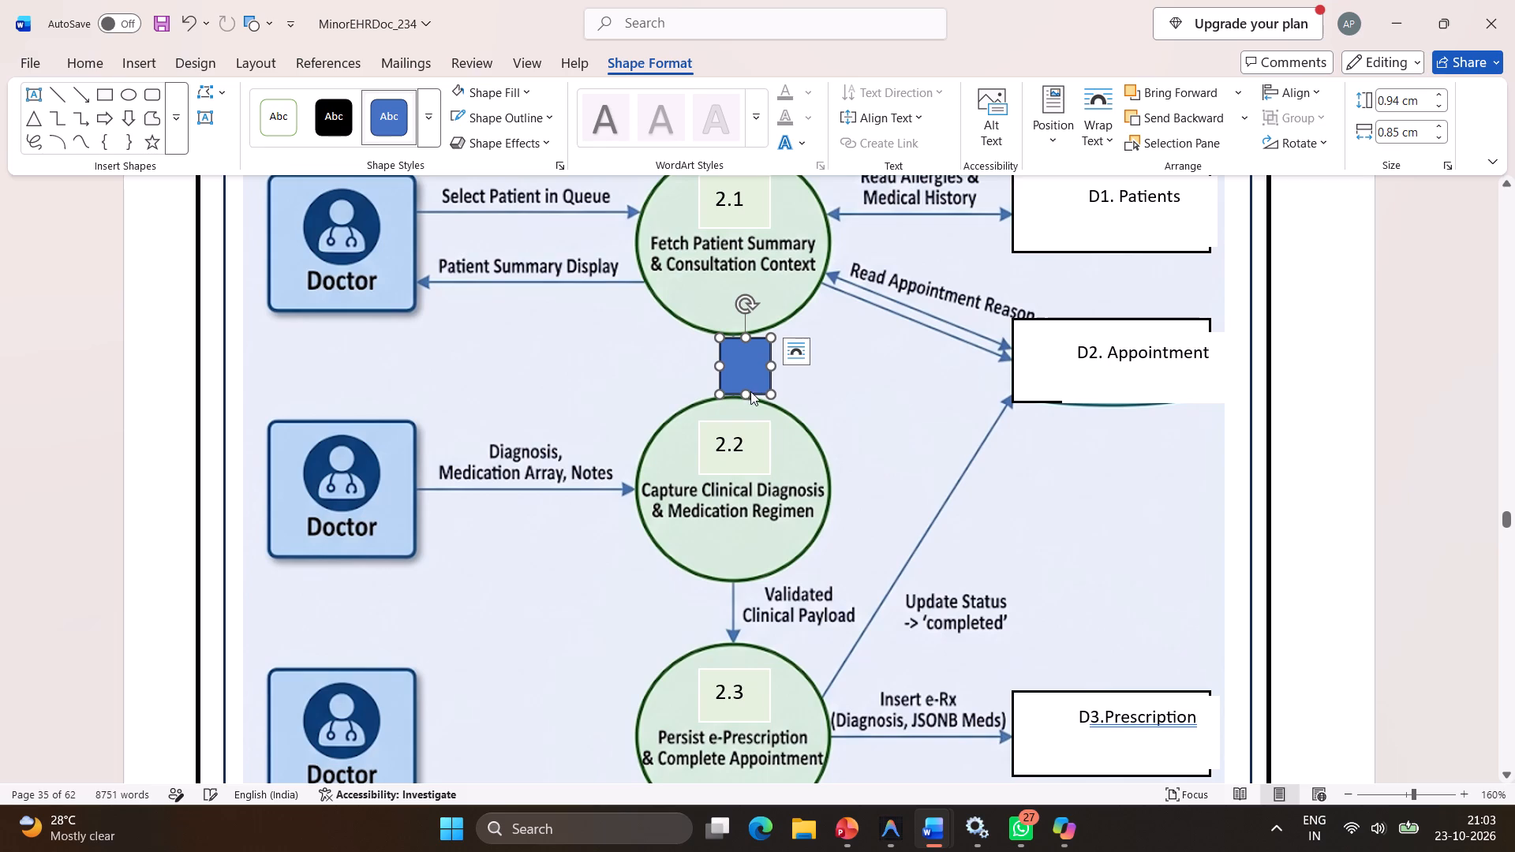
pyautogui.click(754, 378)
pyautogui.keyDown('ctrl'); pyautogui.scroll(3, 754, 368); pyautogui.keyUp('ctrl')
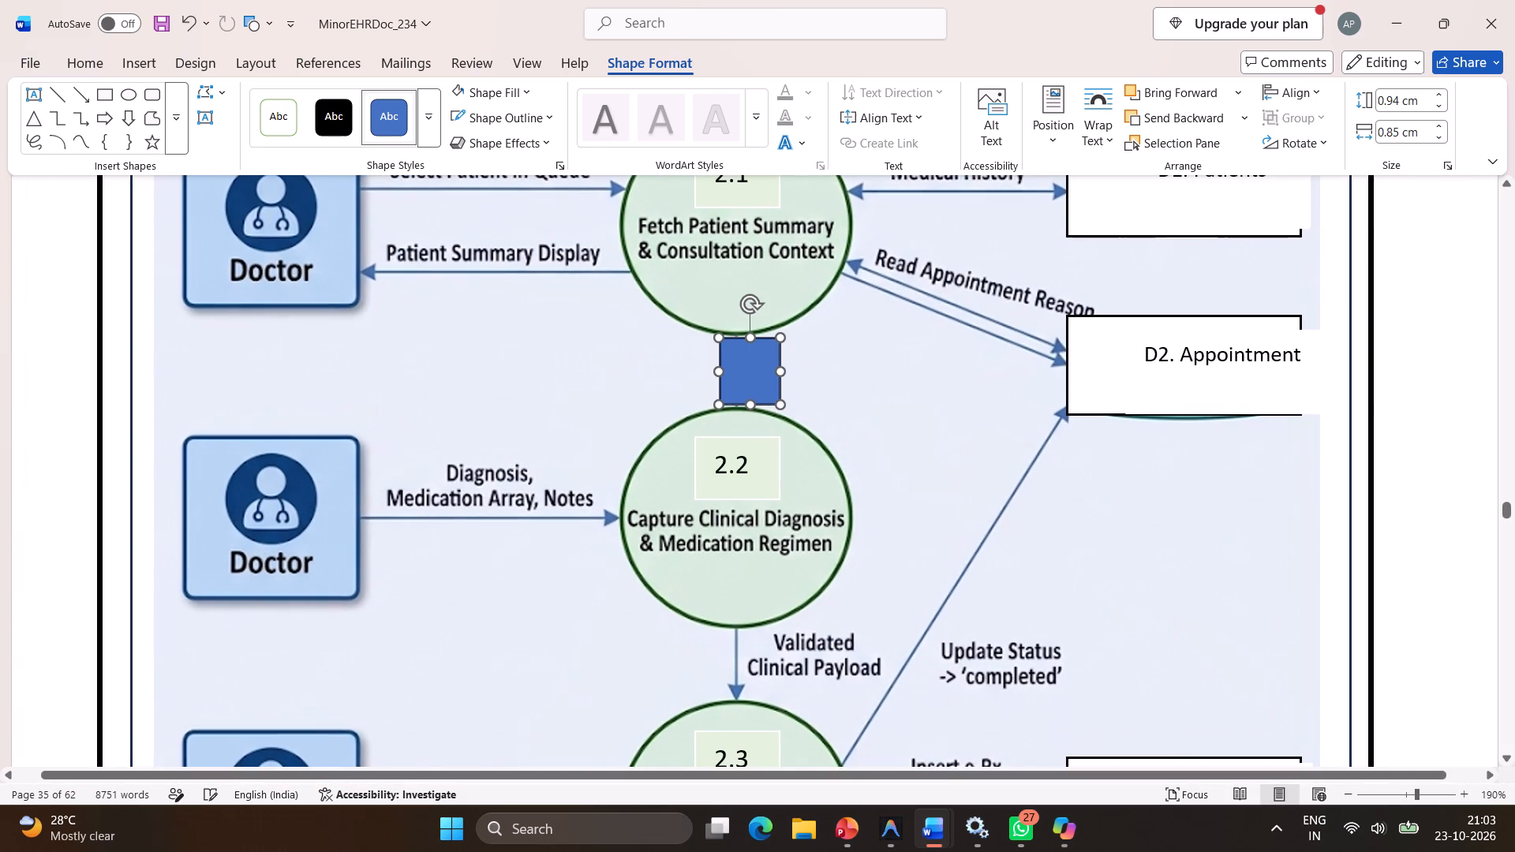
pyautogui.click(754, 341)
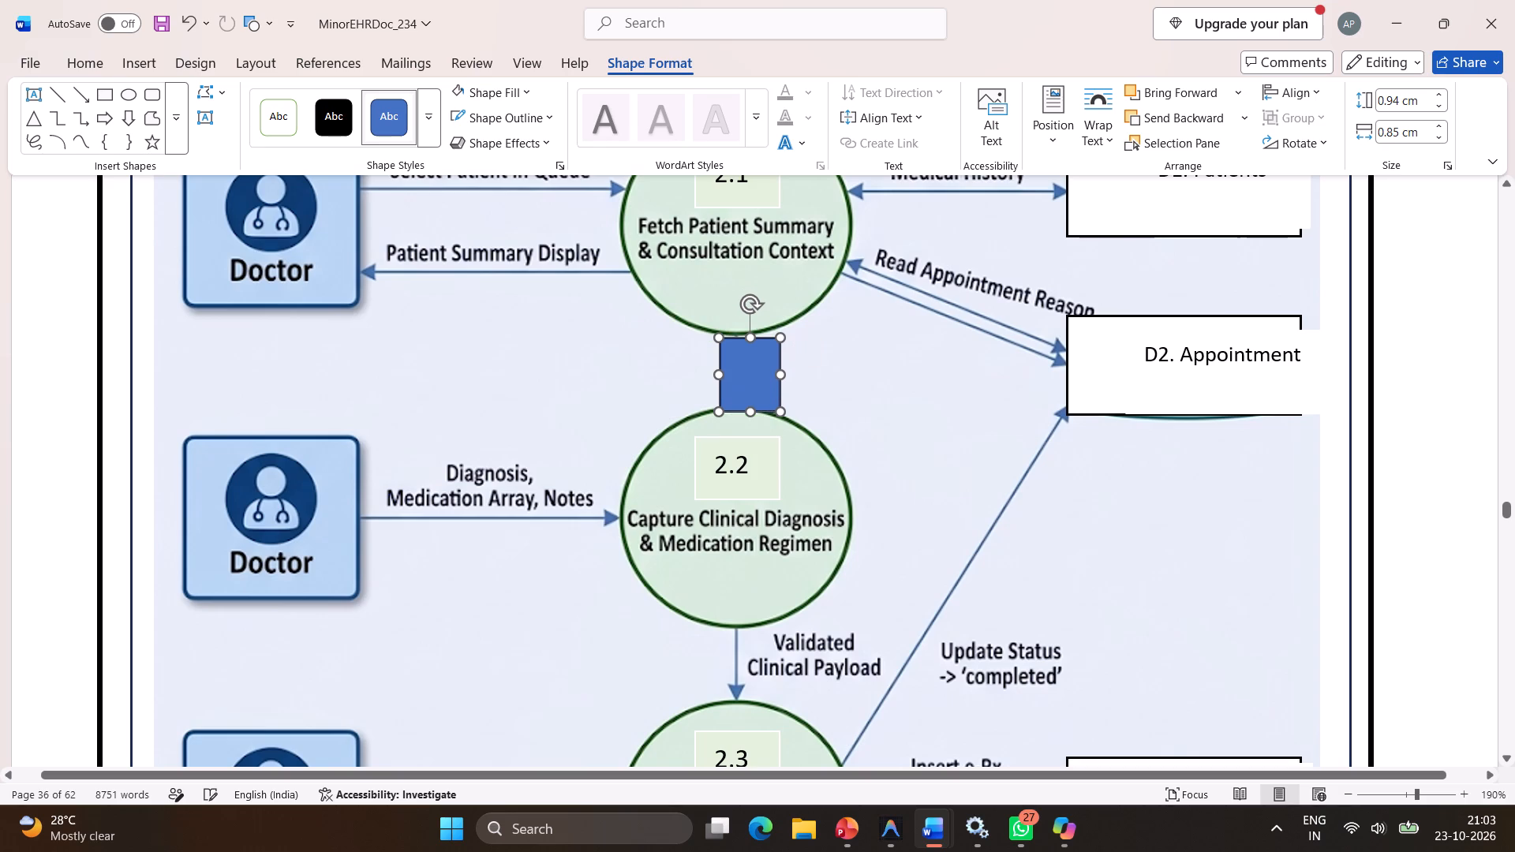
pyautogui.click(765, 357)
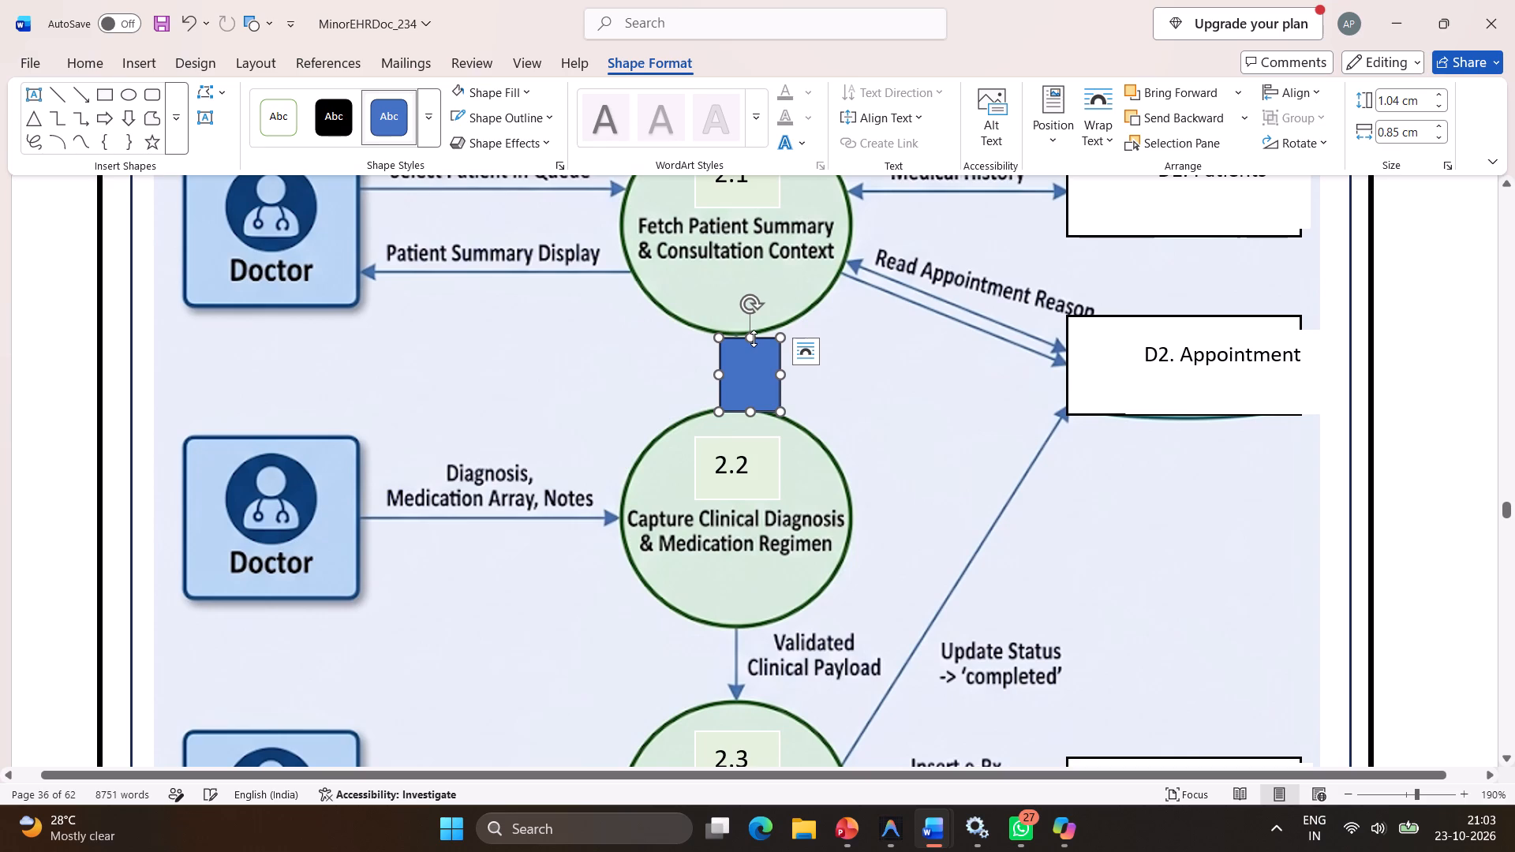
pyautogui.click(754, 338)
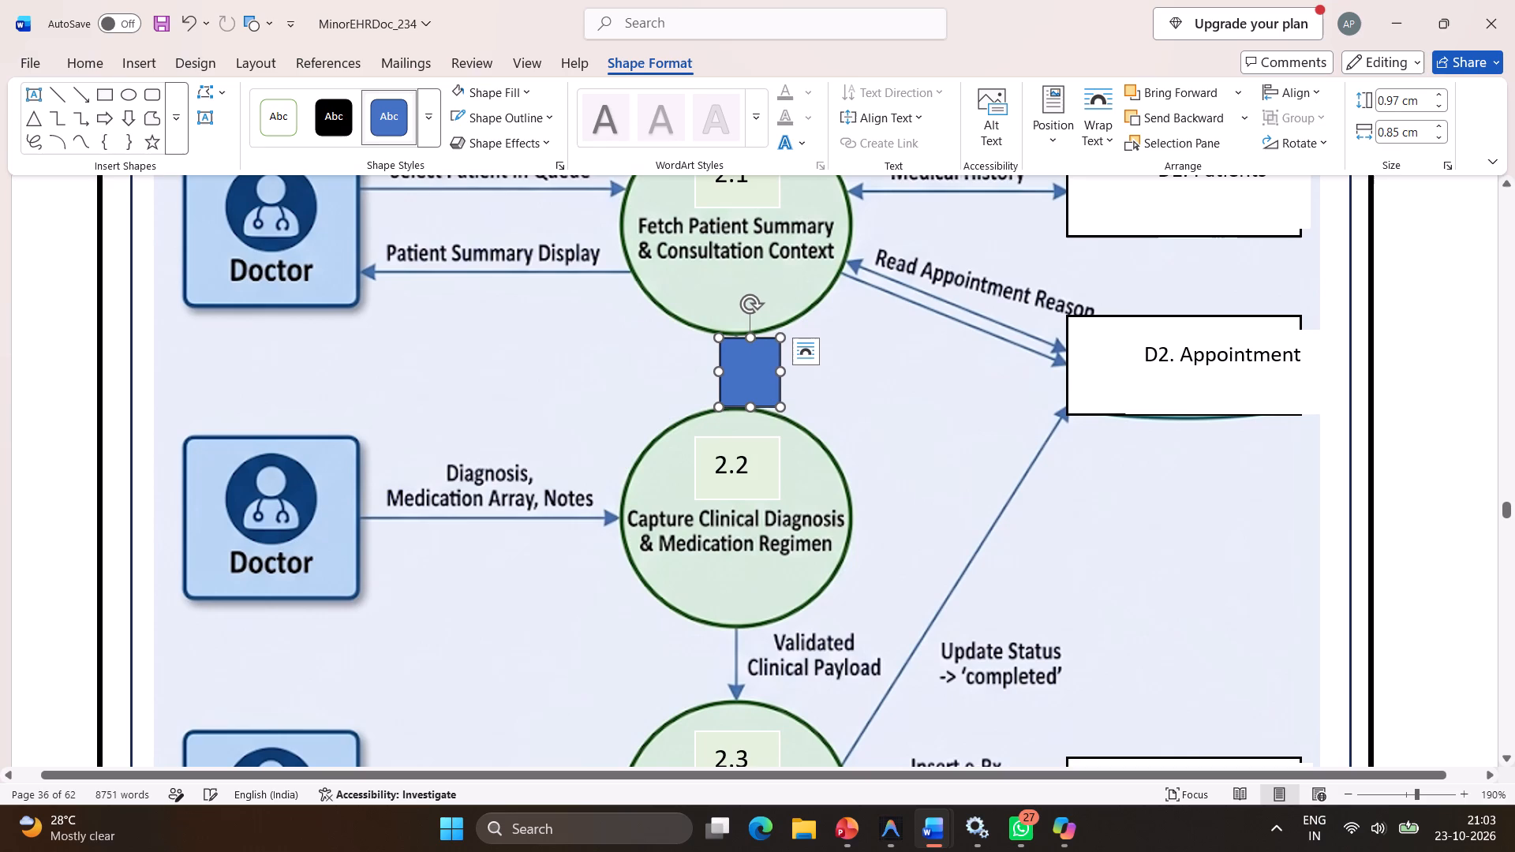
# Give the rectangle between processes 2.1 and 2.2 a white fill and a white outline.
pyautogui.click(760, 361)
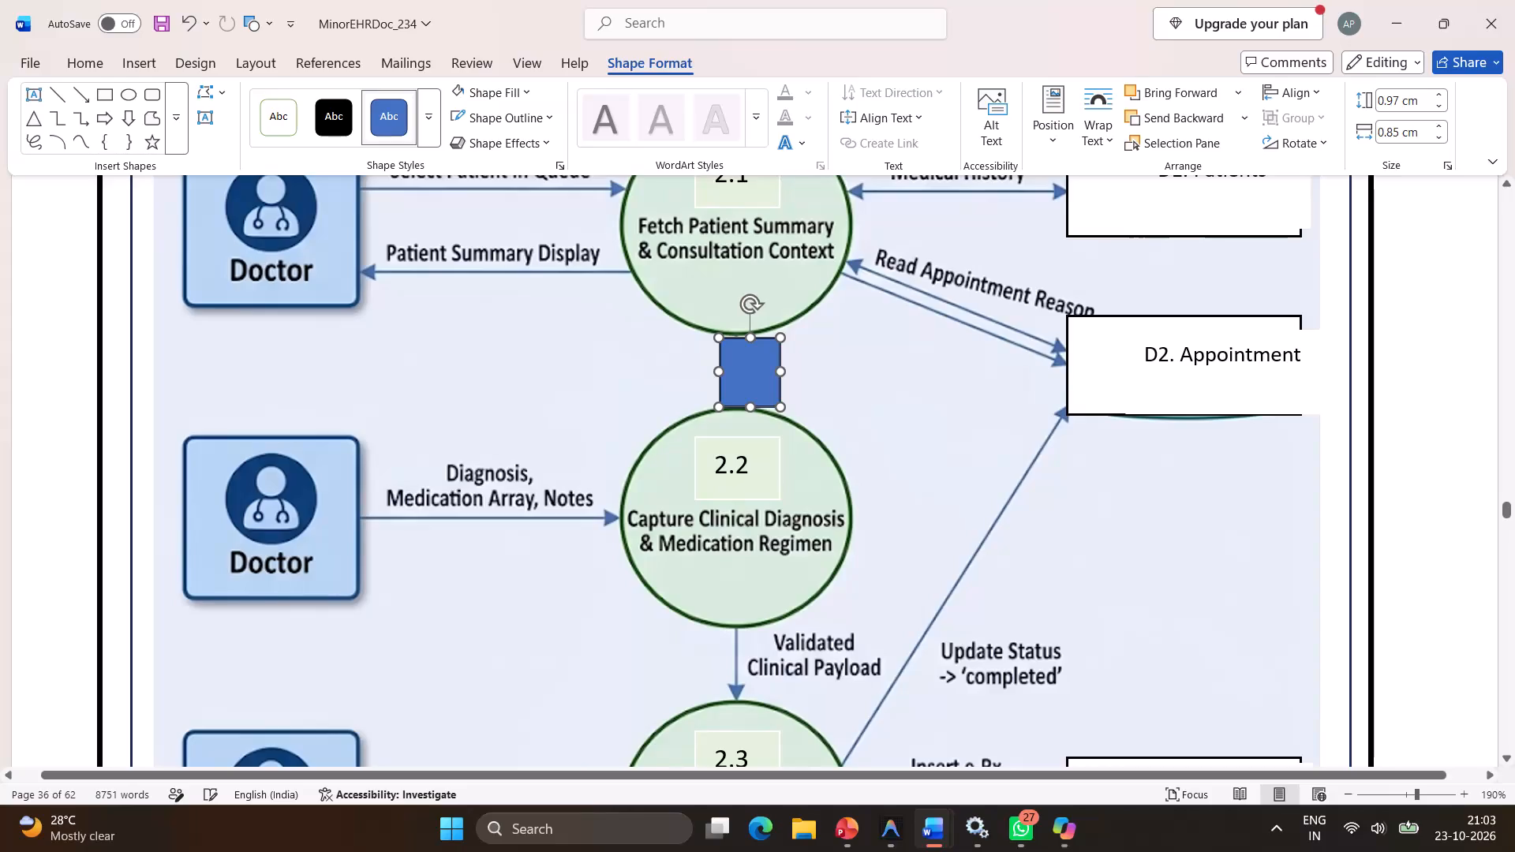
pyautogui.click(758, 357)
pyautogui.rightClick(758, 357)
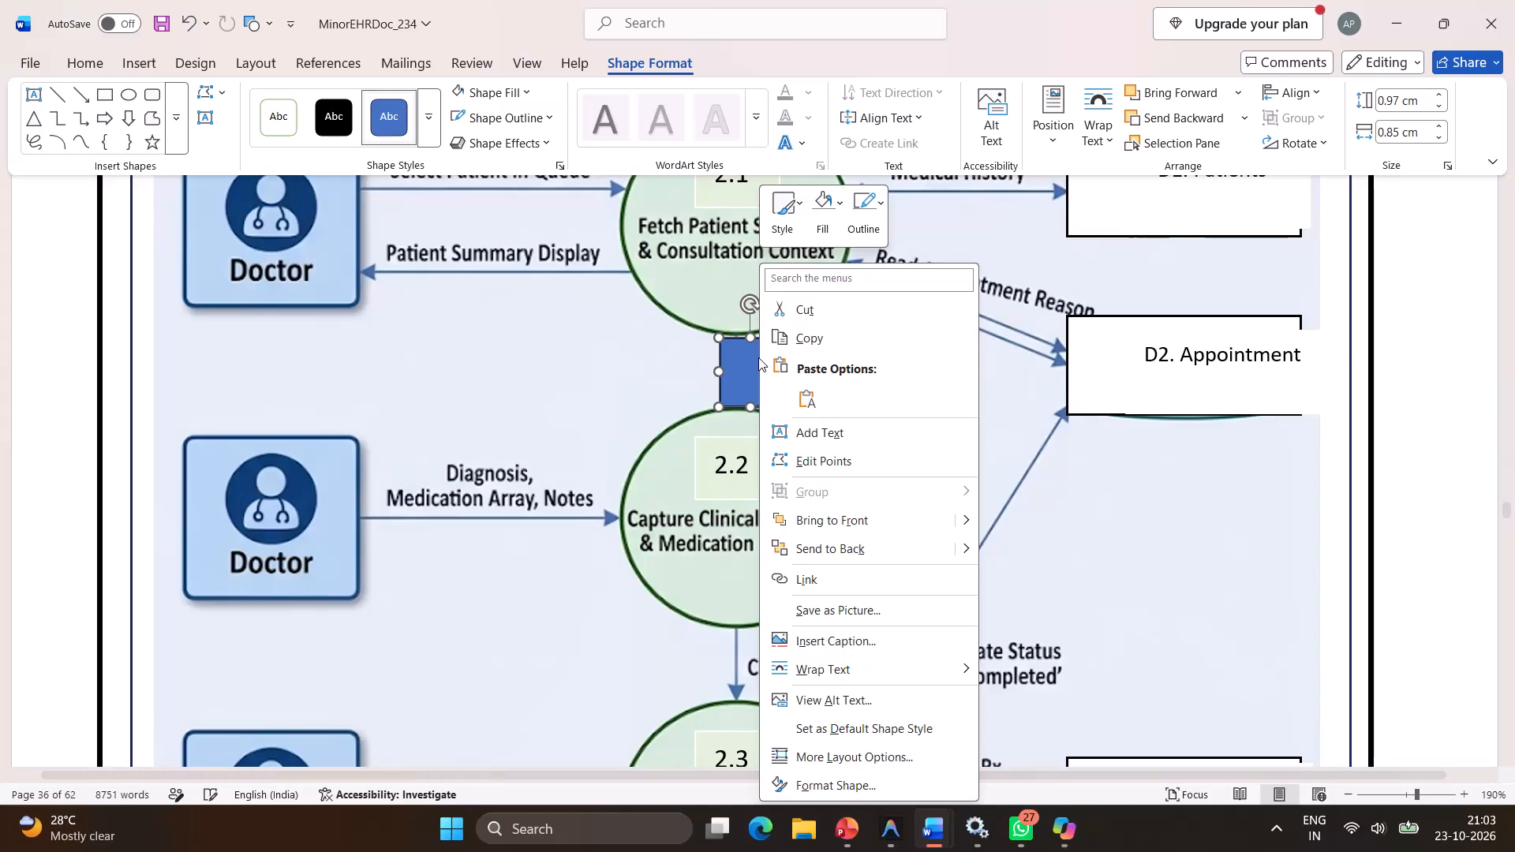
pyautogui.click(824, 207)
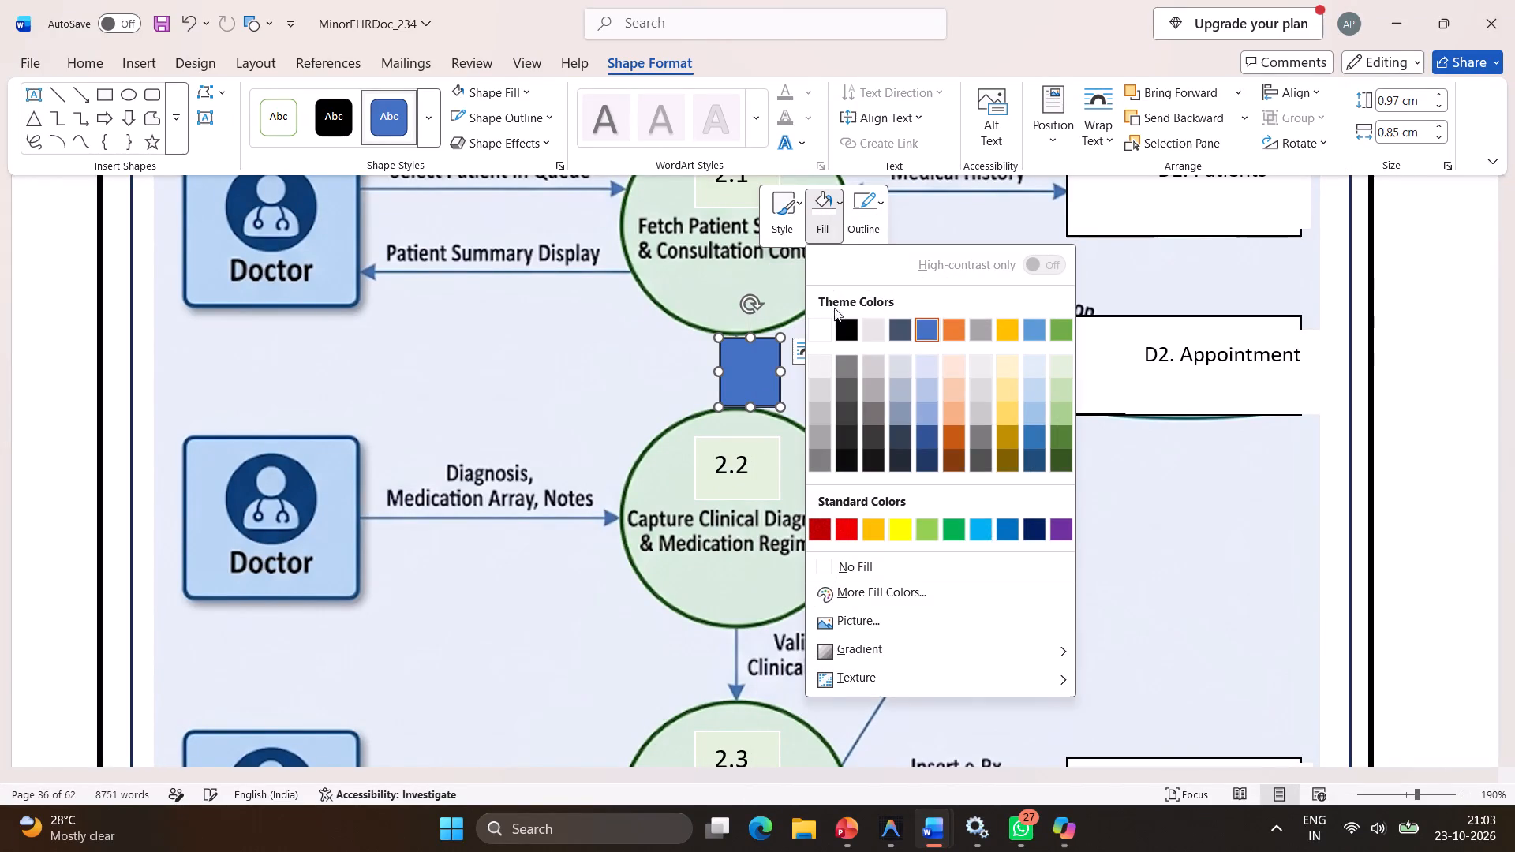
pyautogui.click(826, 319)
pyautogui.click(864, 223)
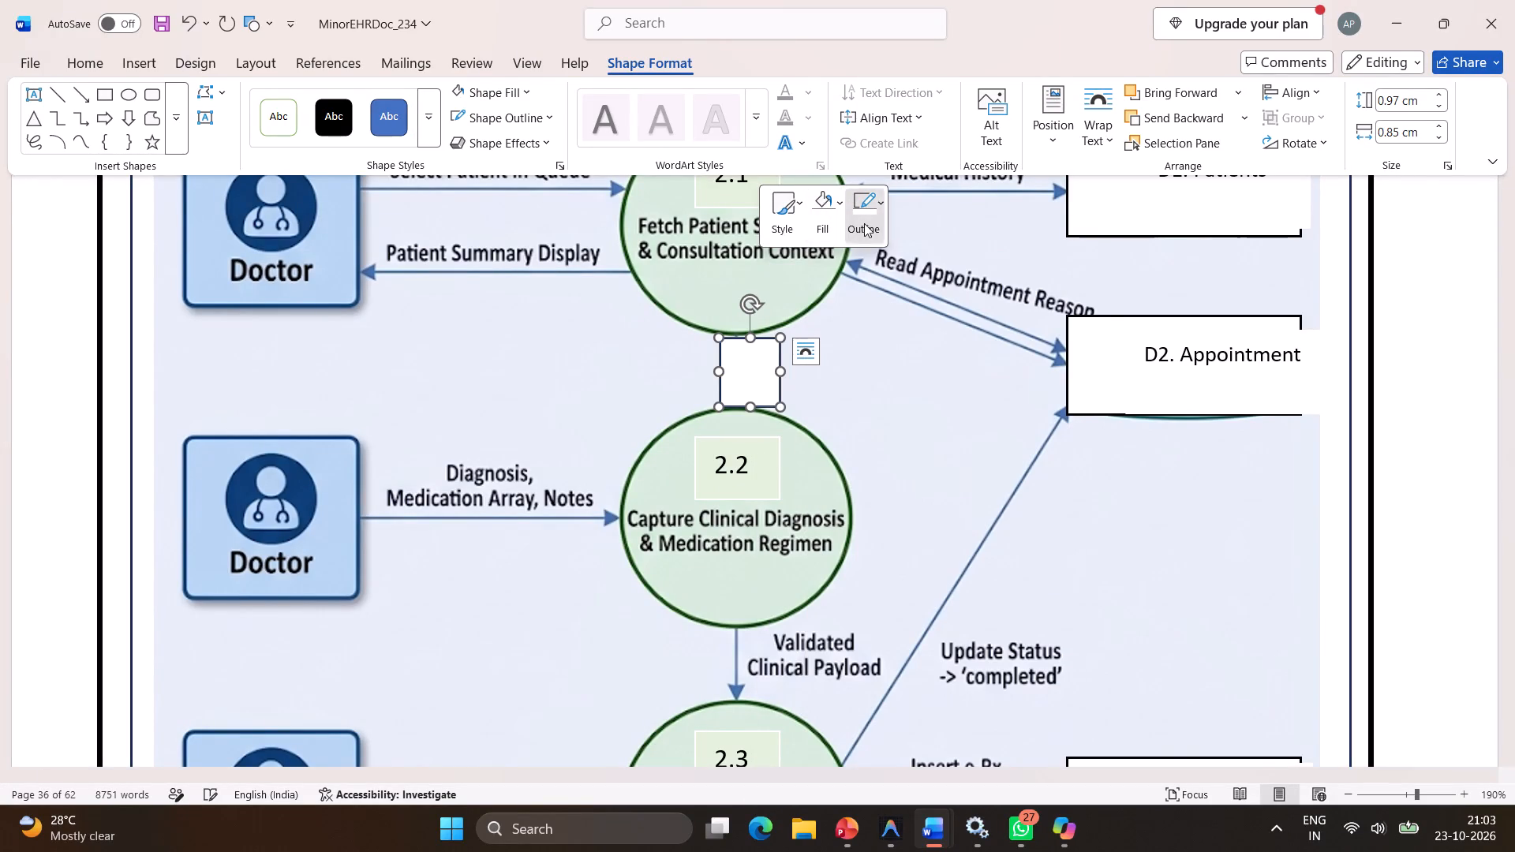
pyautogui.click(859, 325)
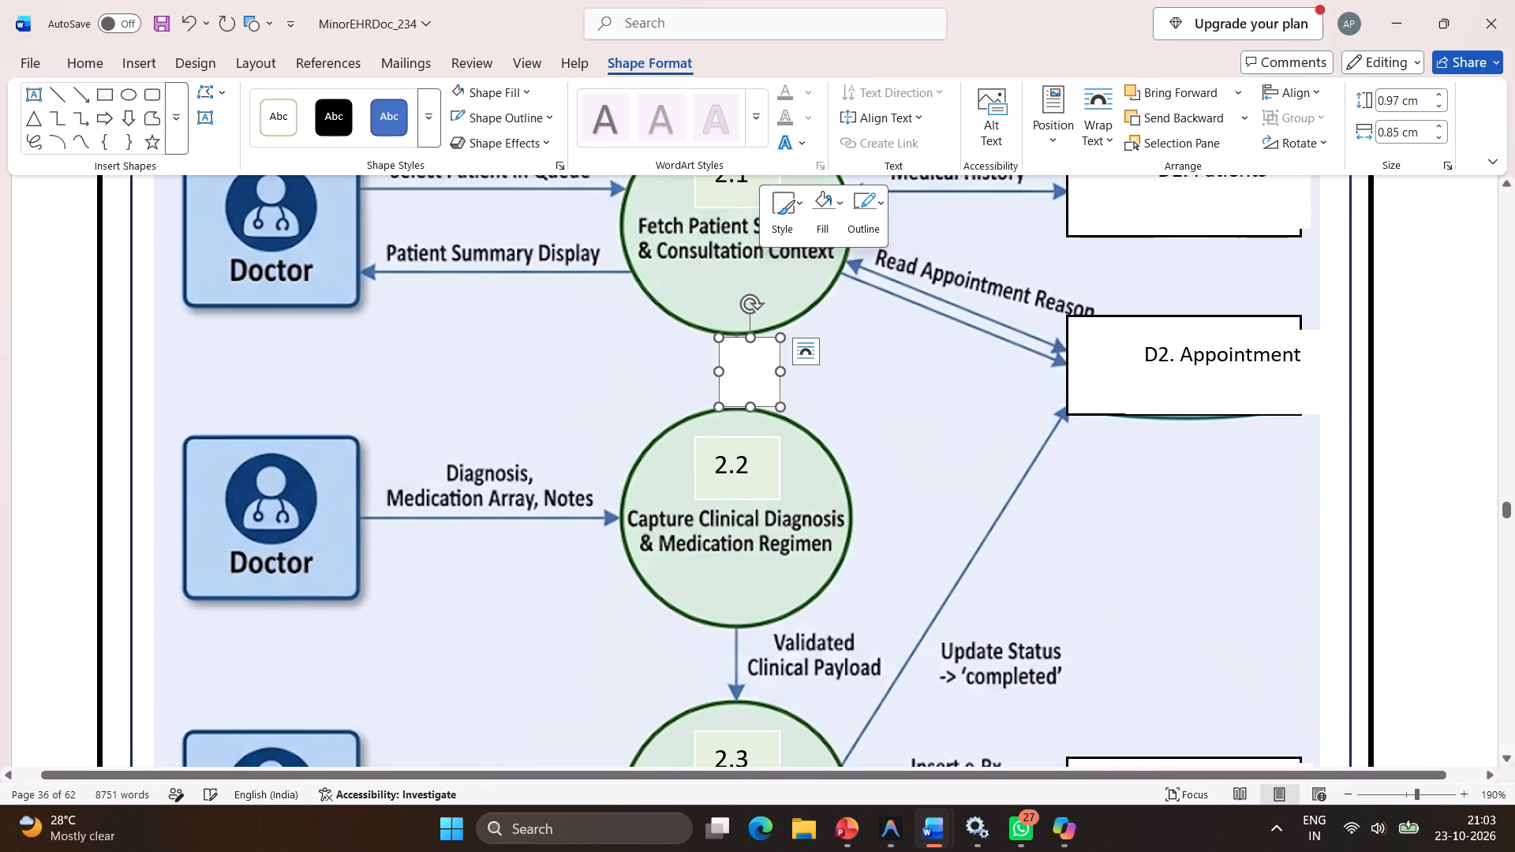
# Set the fill and outline of the rectangle between processes 2.1 and 2.2 to Blue, Accent 5, Lighter 80%.
pyautogui.click(871, 222)
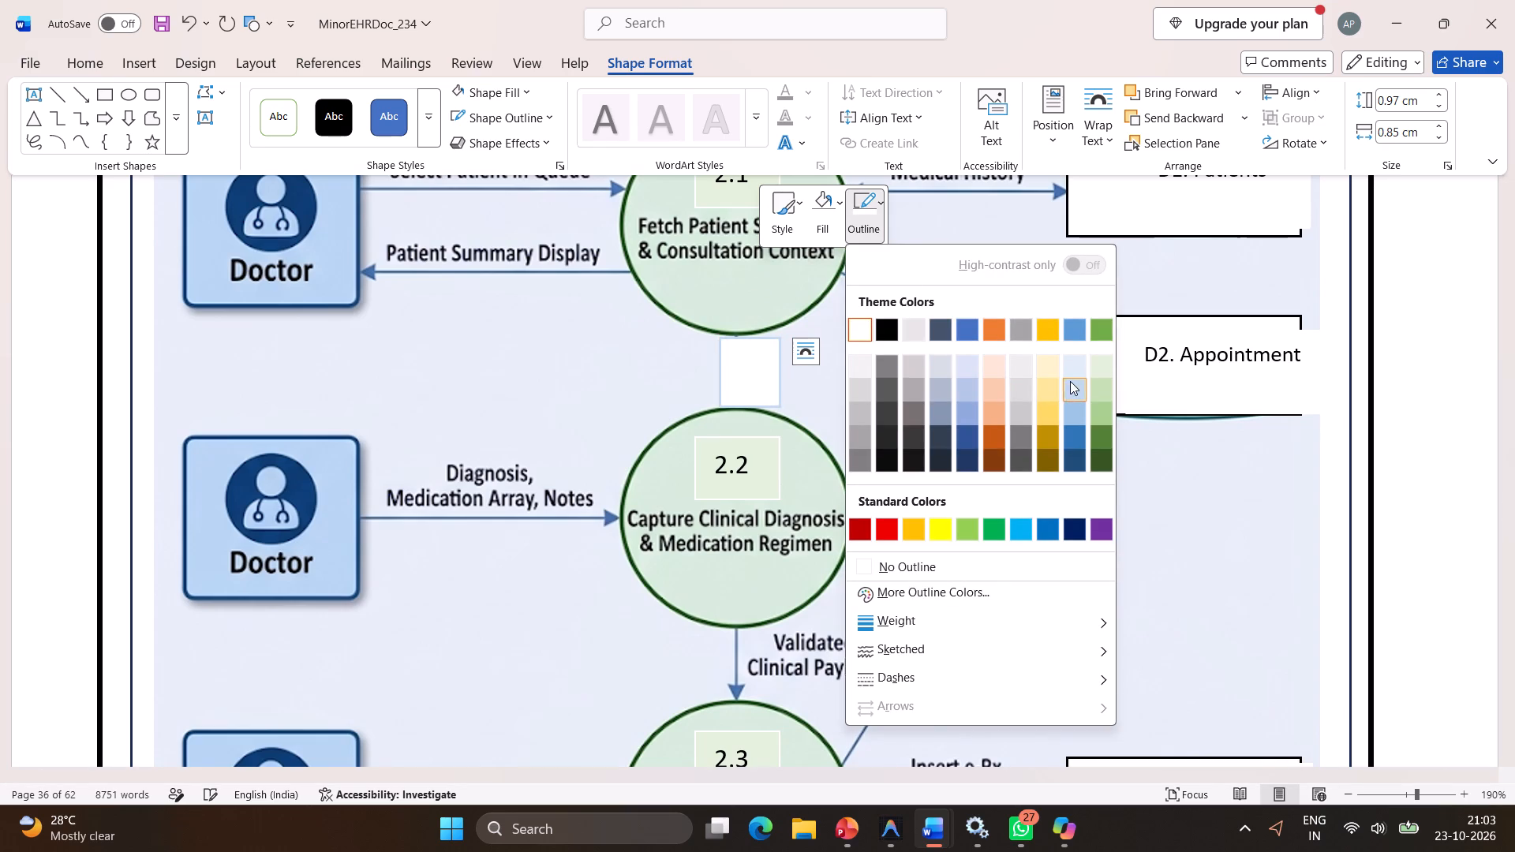
pyautogui.click(818, 213)
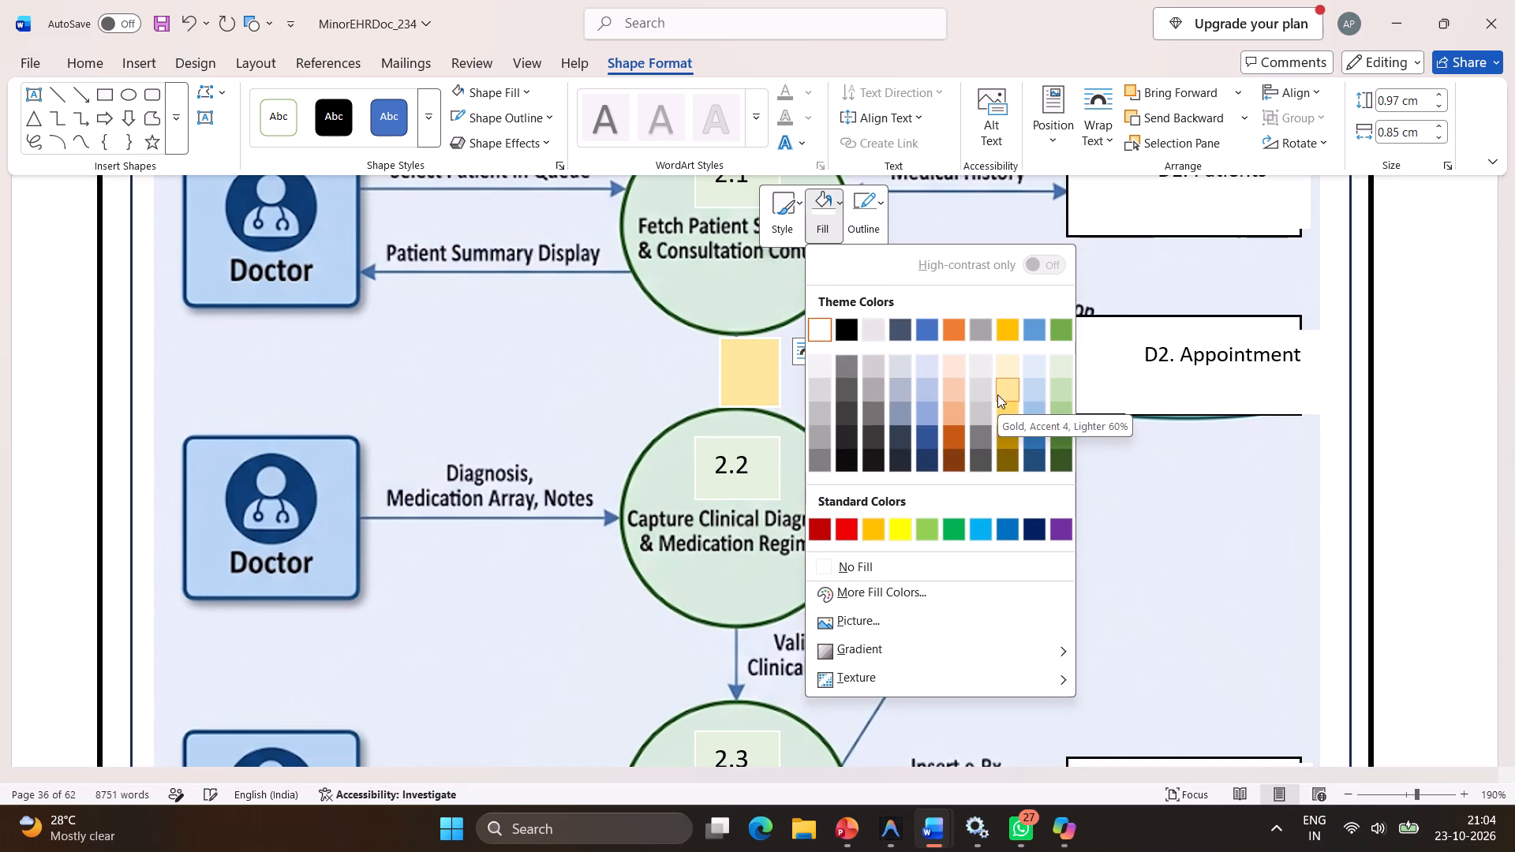
pyautogui.click(1028, 361)
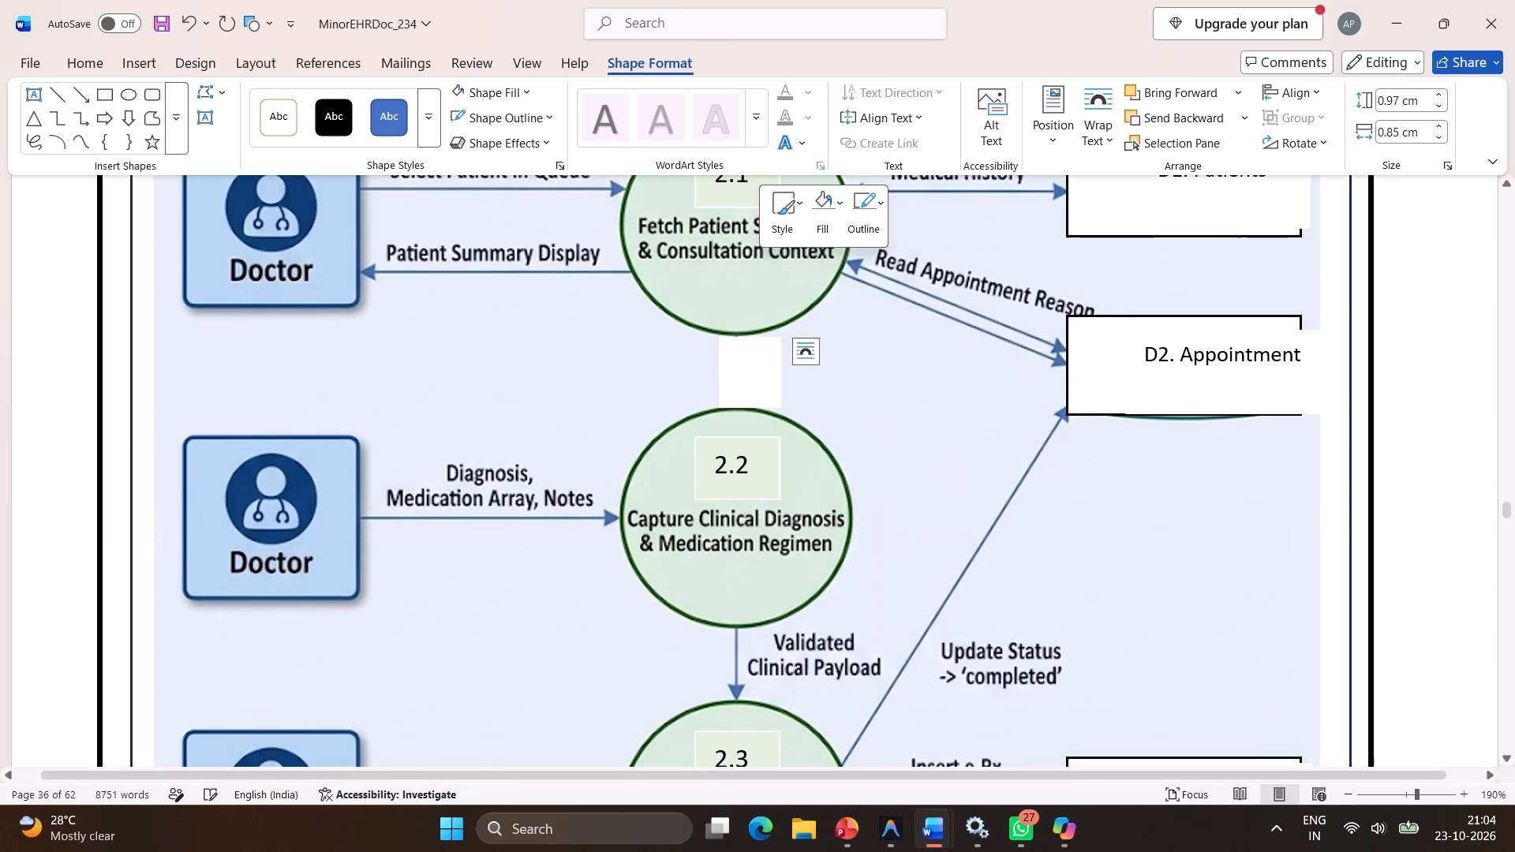
pyautogui.click(873, 229)
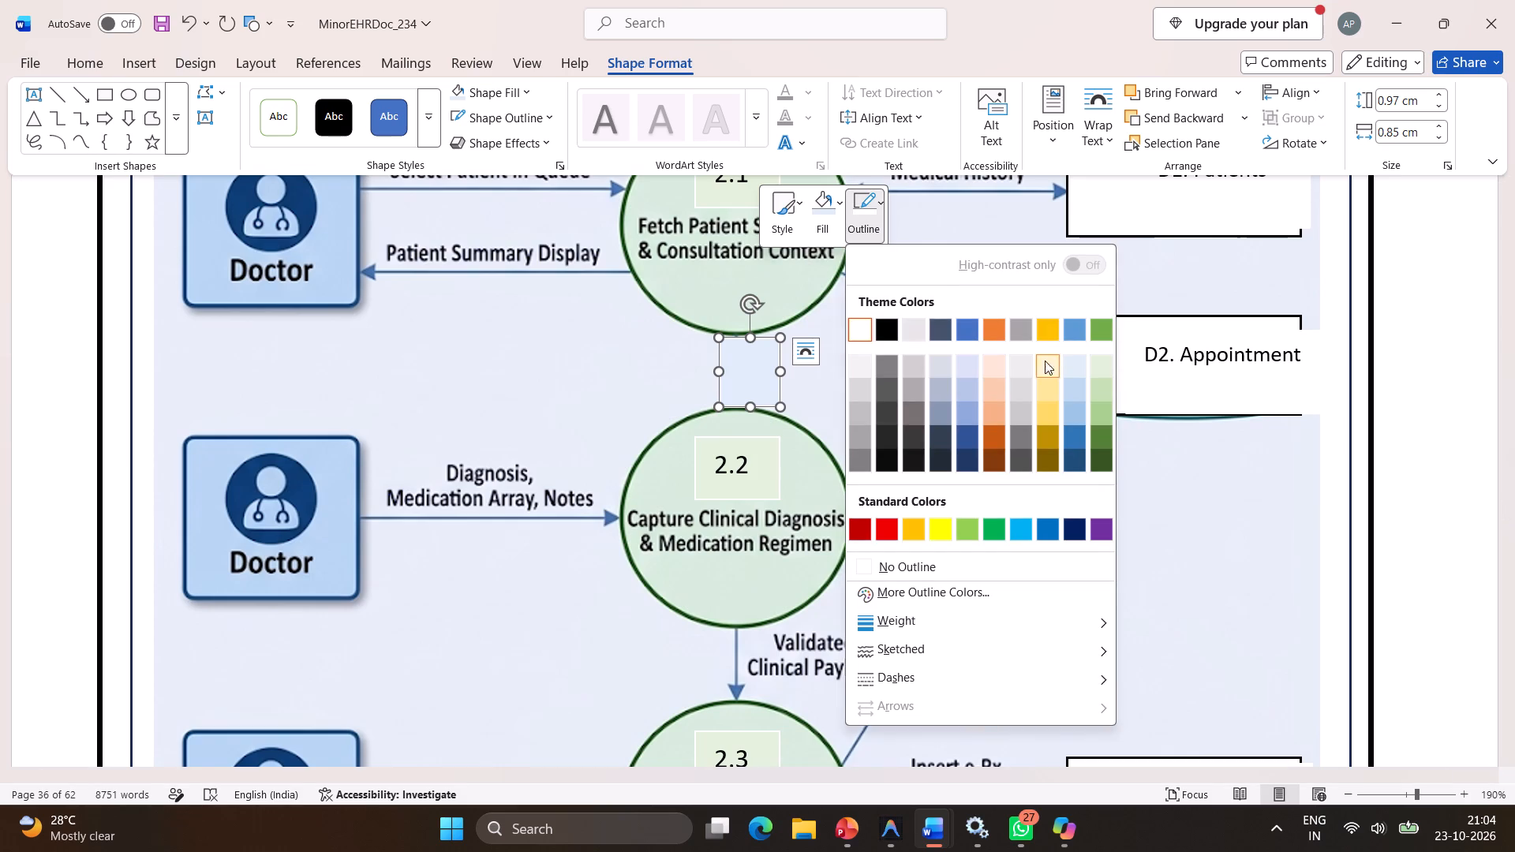
pyautogui.click(1068, 364)
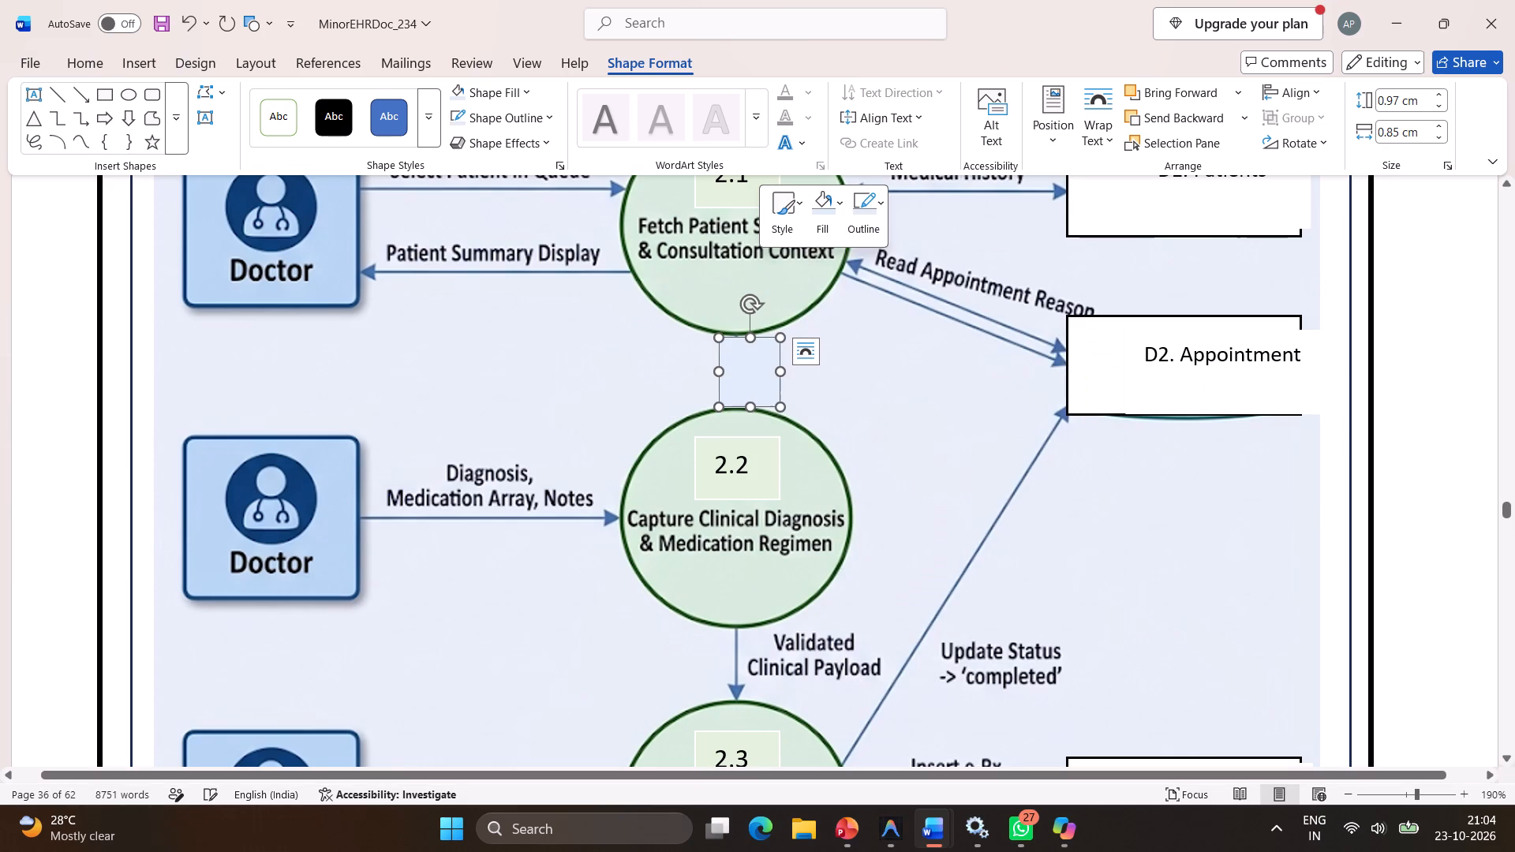
pyautogui.click(1016, 417)
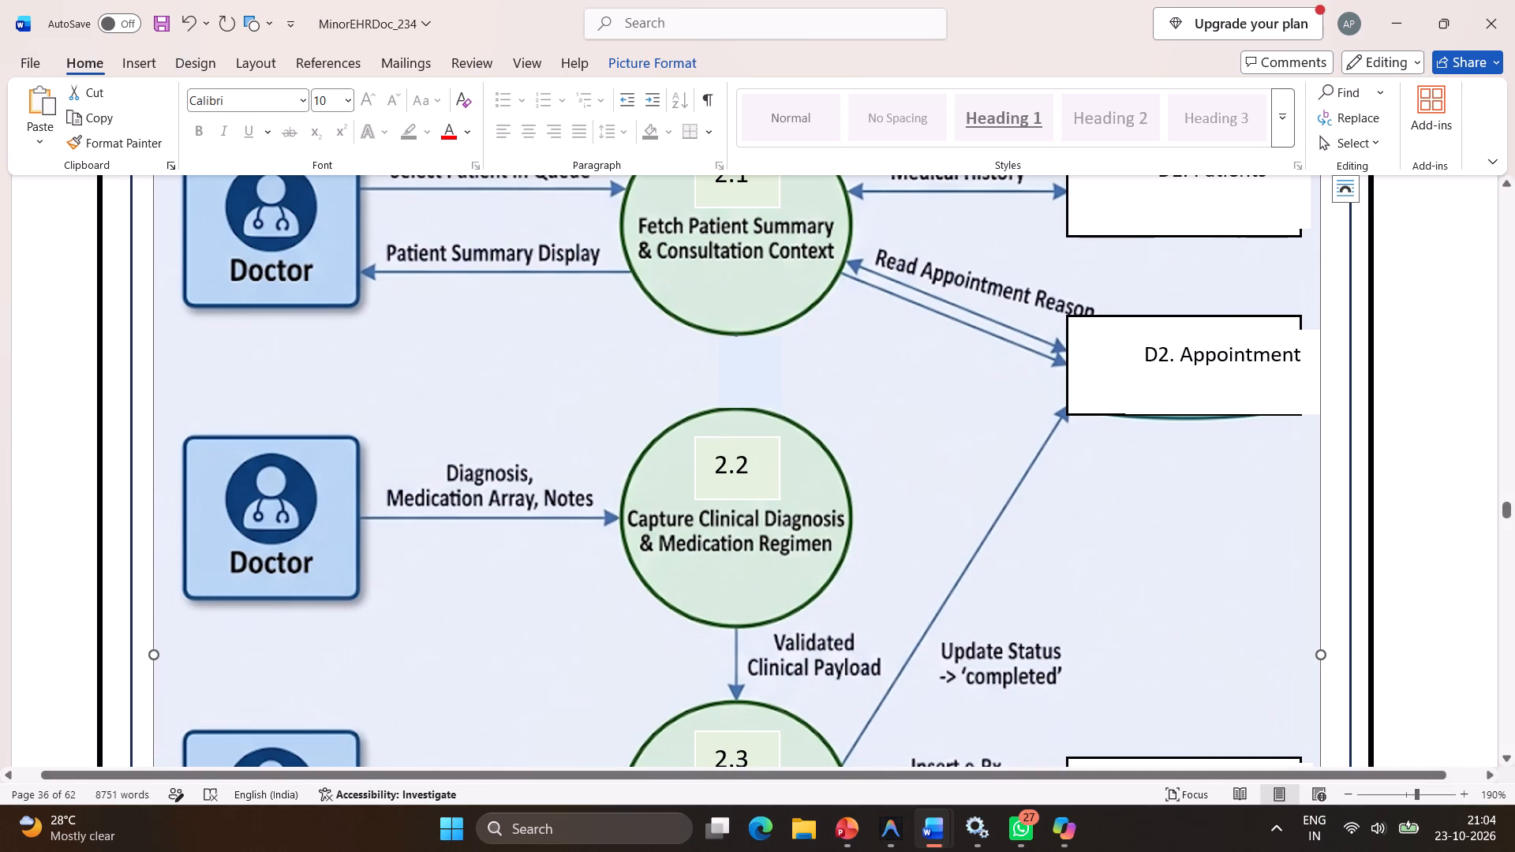
# Draw a rectangle about 0.81 cm high by 2.43 cm wide over the arrow and "Validated Clinical Payload" label between processes 2.2 and 2.3.
pyautogui.scroll(-1, 934, 490)
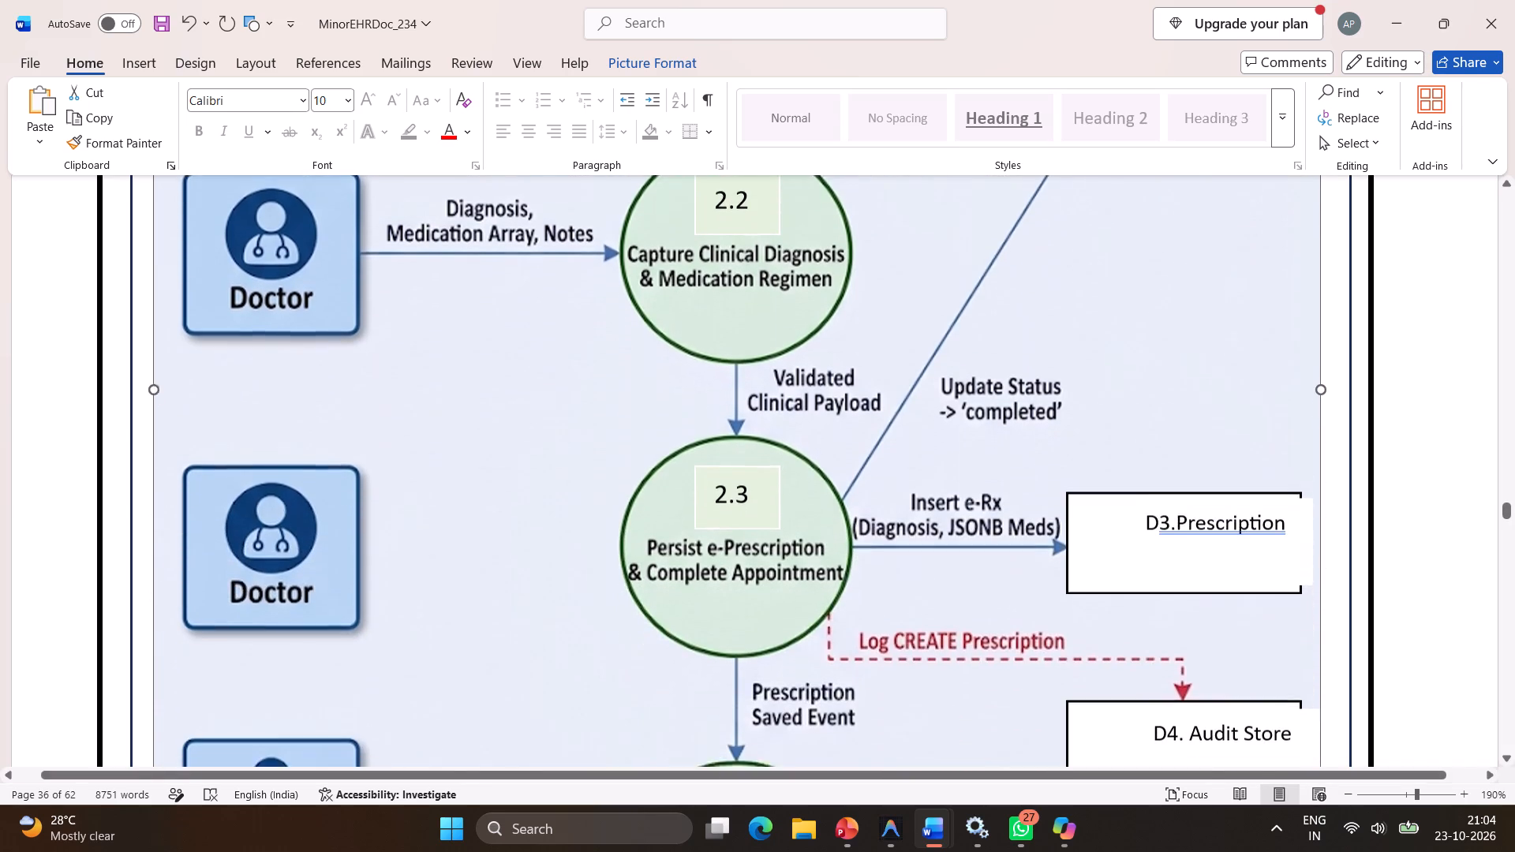
pyautogui.scroll(-1, 934, 490)
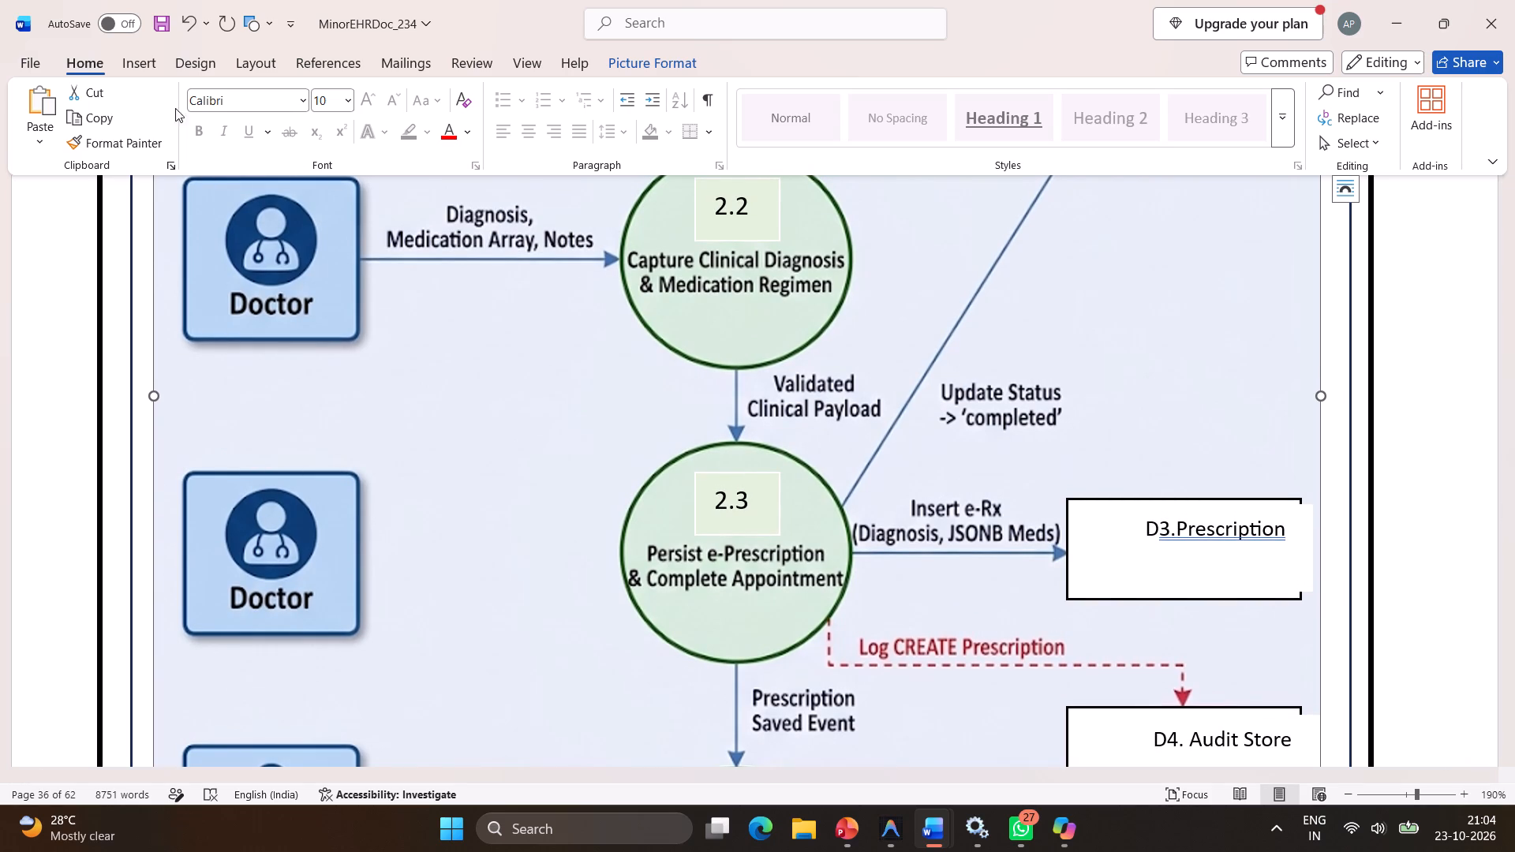
pyautogui.click(146, 61)
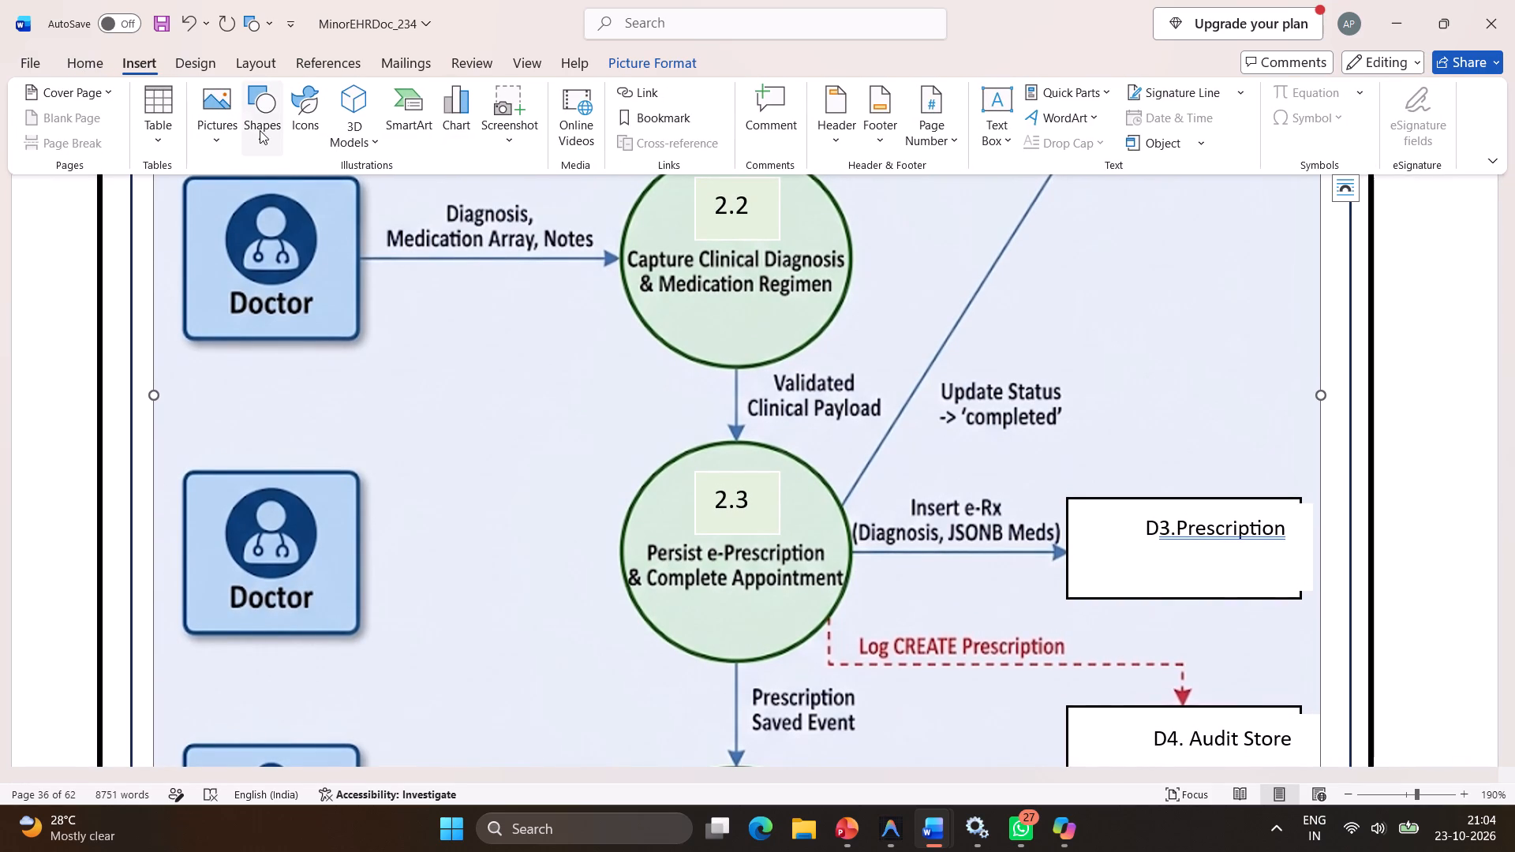
pyautogui.click(260, 130)
pyautogui.click(322, 203)
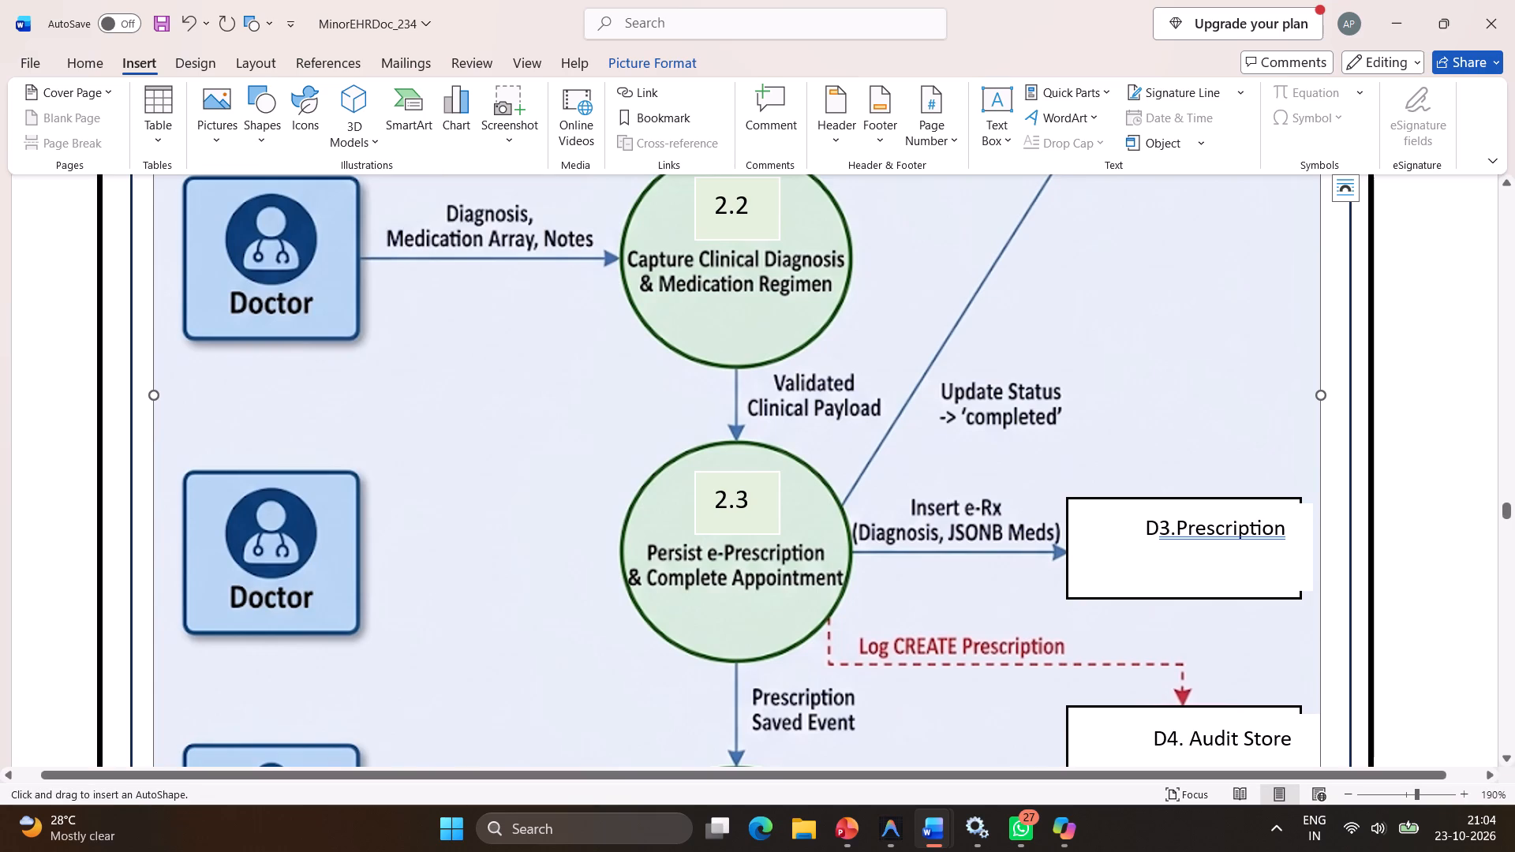
pyautogui.moveTo(710, 371); pyautogui.dragTo(804, 436)
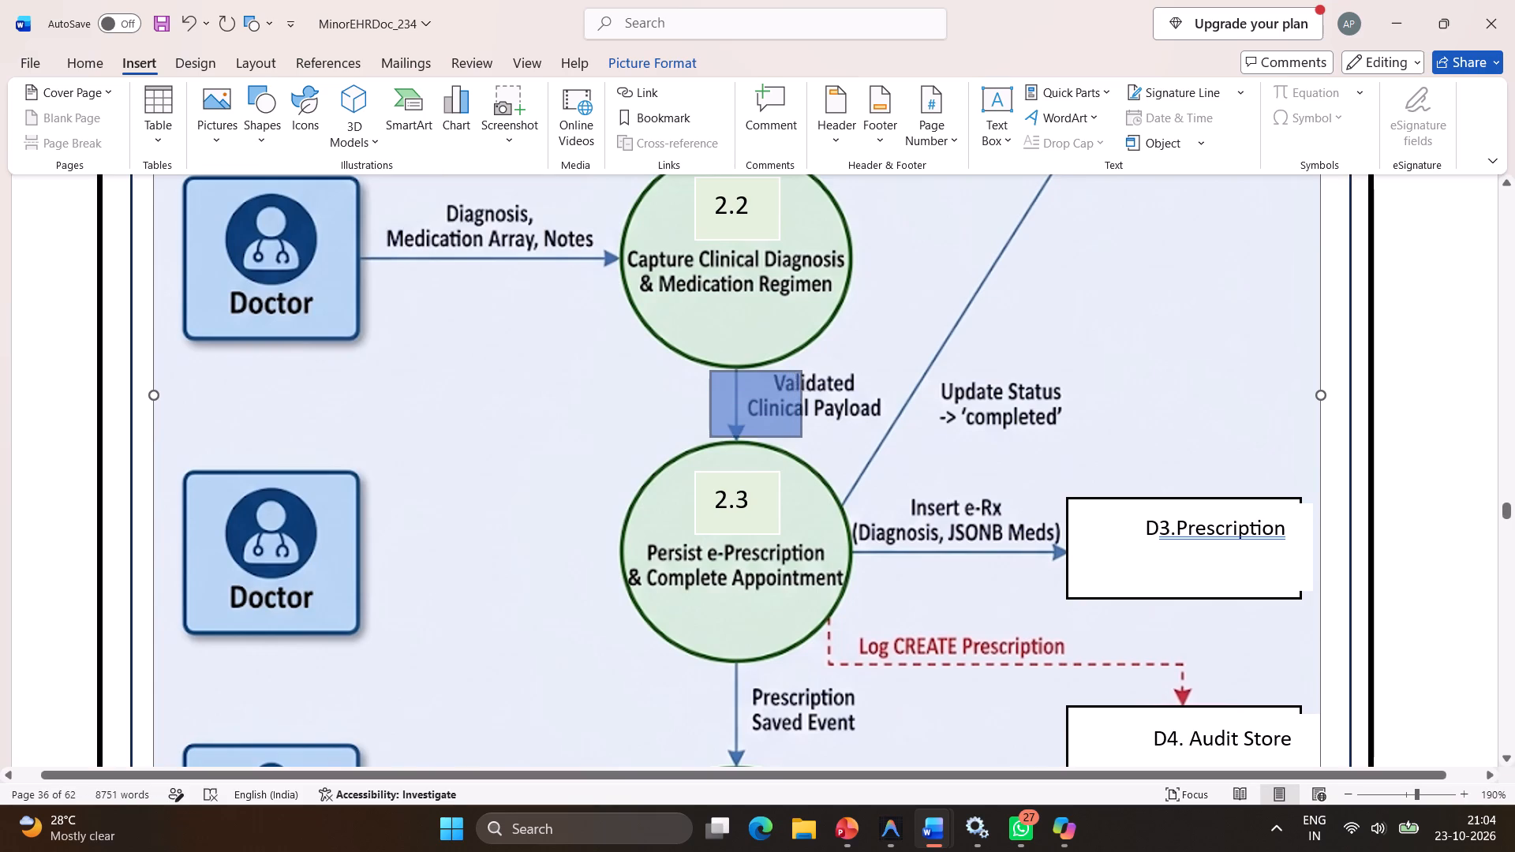
pyautogui.moveTo(804, 436); pyautogui.dragTo(886, 430)
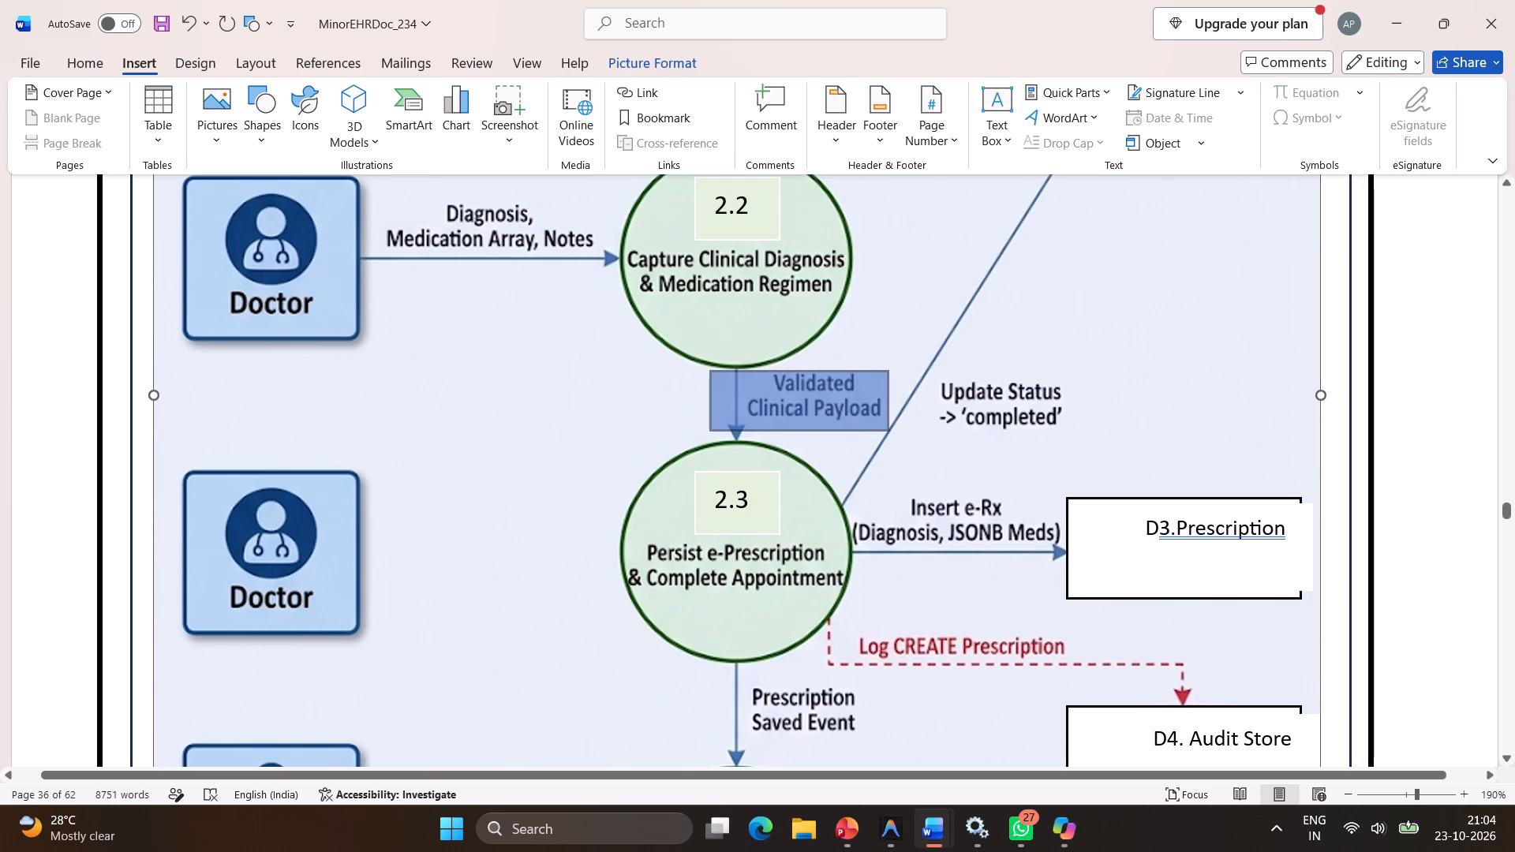
pyautogui.moveTo(886, 430); pyautogui.dragTo(883, 428)
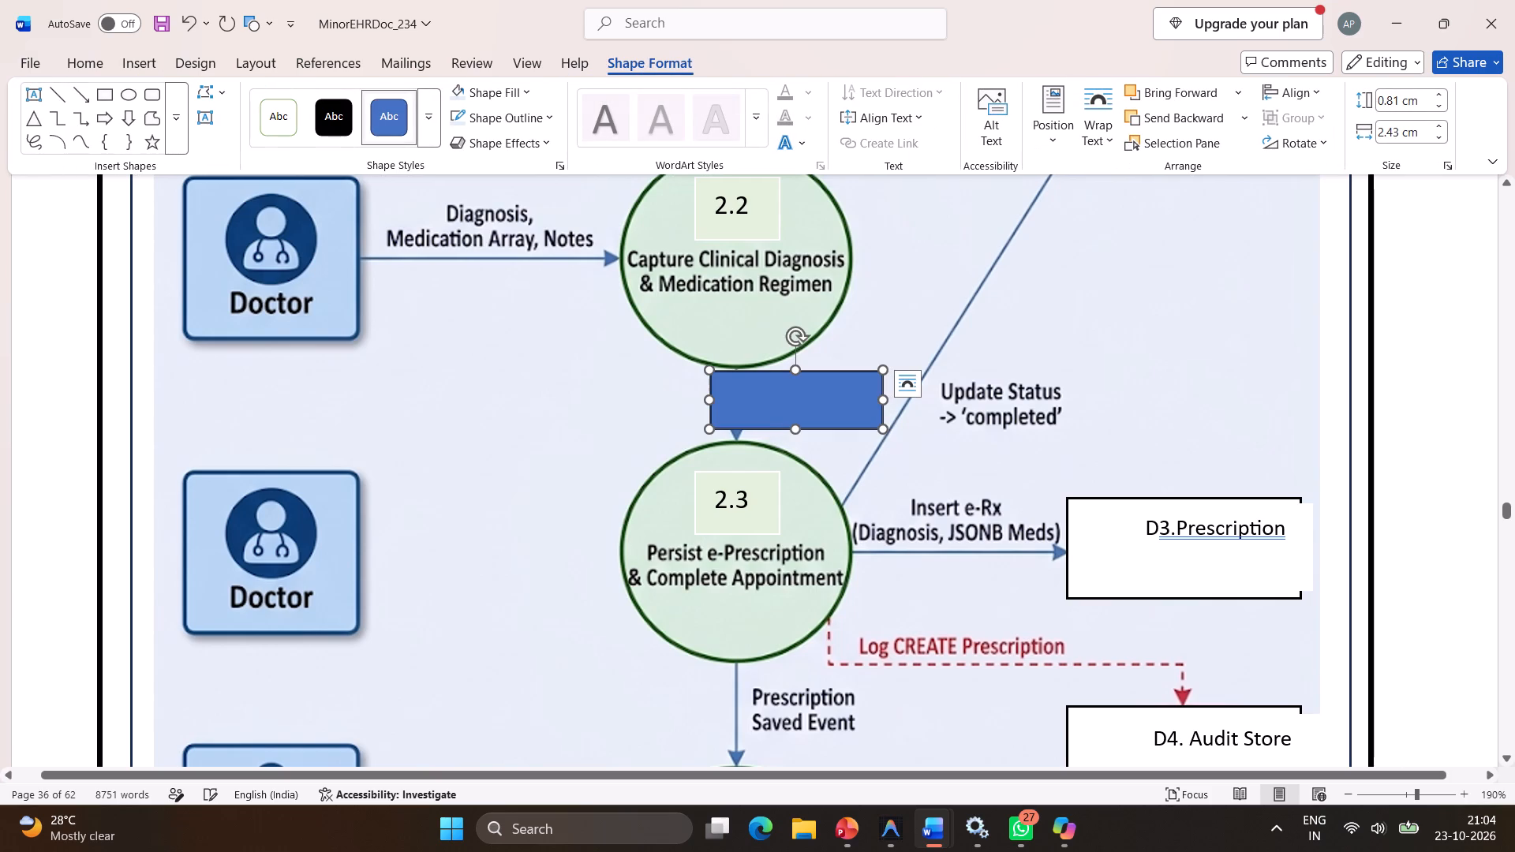
# Extend the new rectangle's height to about 0.94 cm so it covers the arrowhead above process 2.3.
pyautogui.moveTo(795, 427); pyautogui.dragTo(795, 432)
pyautogui.moveTo(795, 432); pyautogui.dragTo(795, 439)
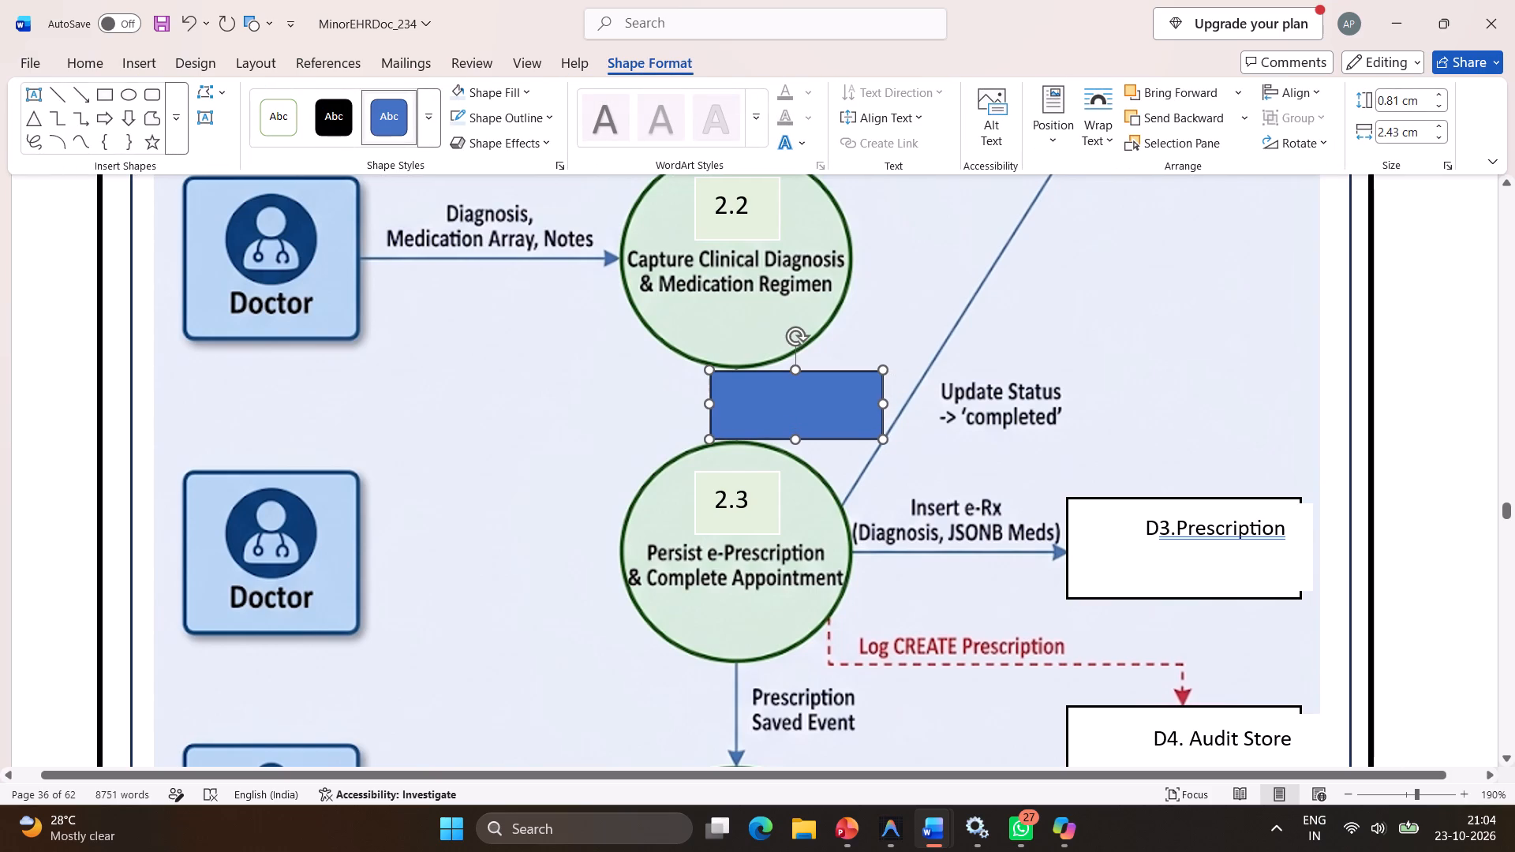
pyautogui.moveTo(795, 439); pyautogui.dragTo(795, 436)
pyautogui.click(795, 436)
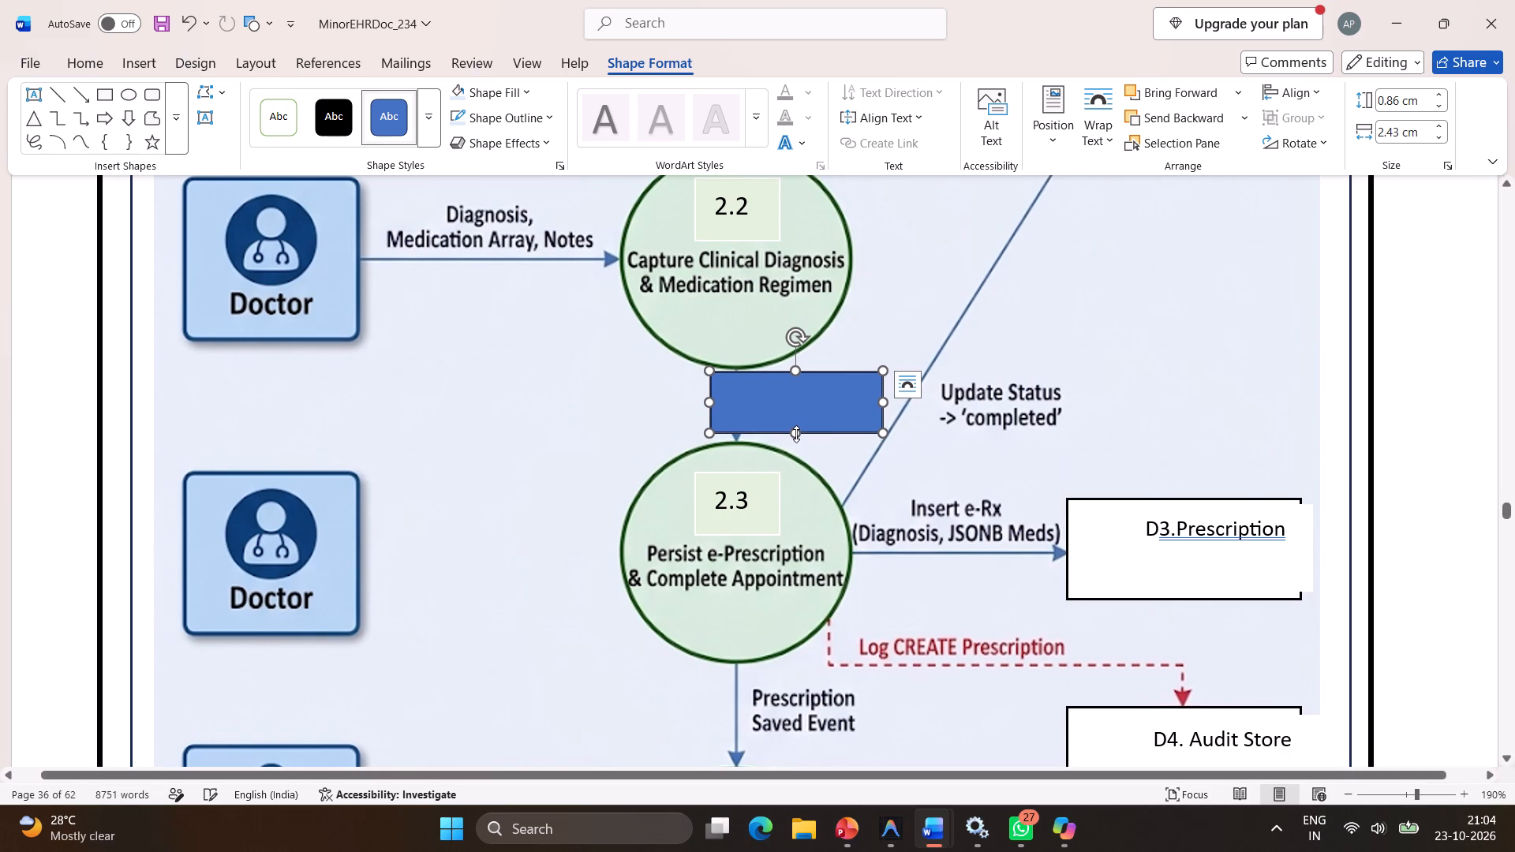
pyautogui.click(796, 434)
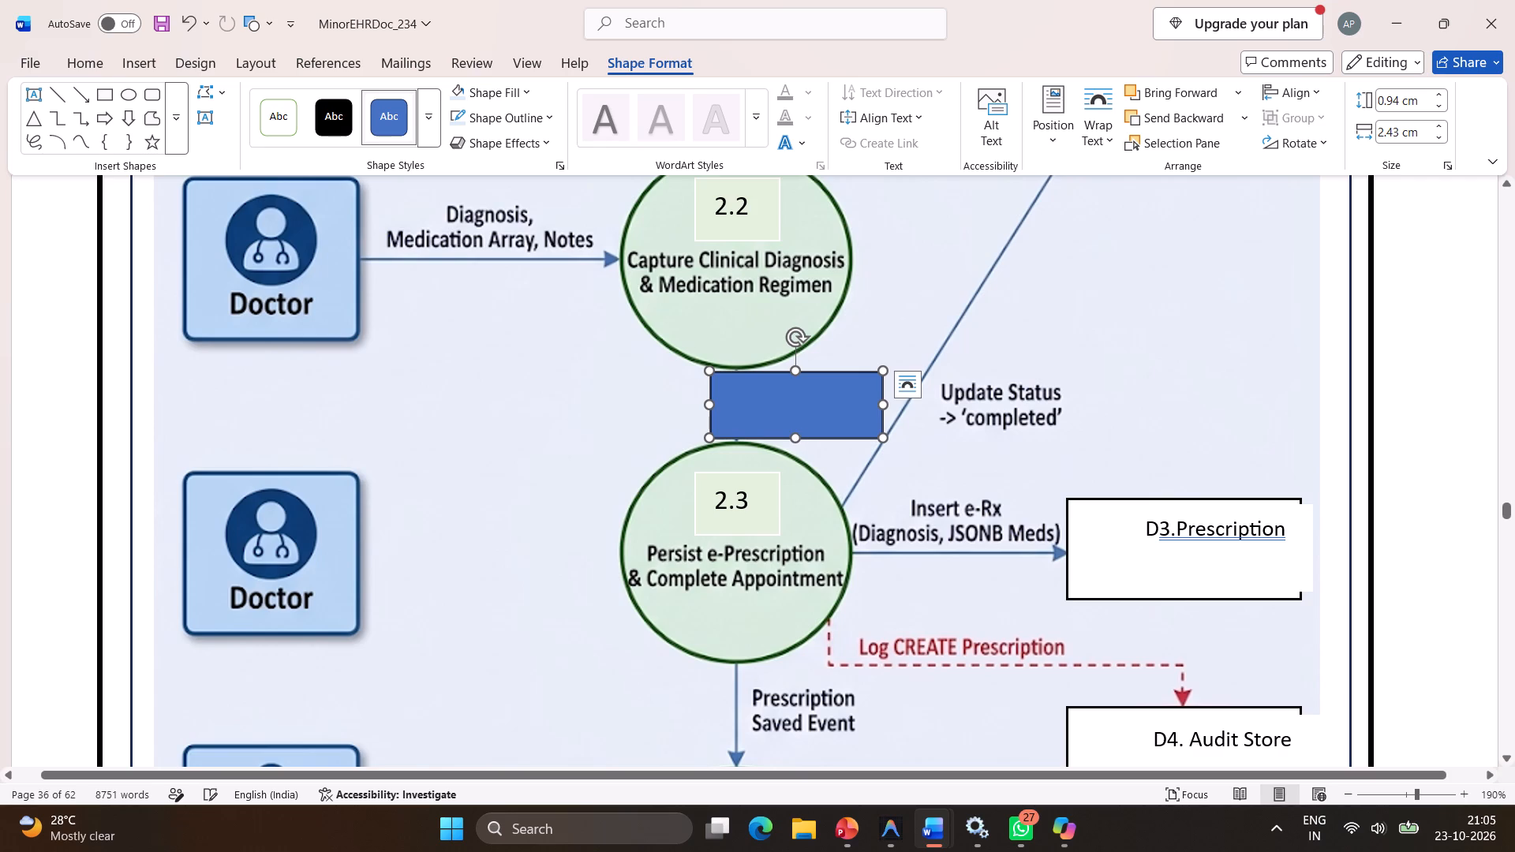
# Set the fill and outline of the rectangle between processes 2.2 and 2.3 to Blue, Accent 5, Lighter 80%.
pyautogui.click(780, 405)
pyautogui.rightClick(780, 405)
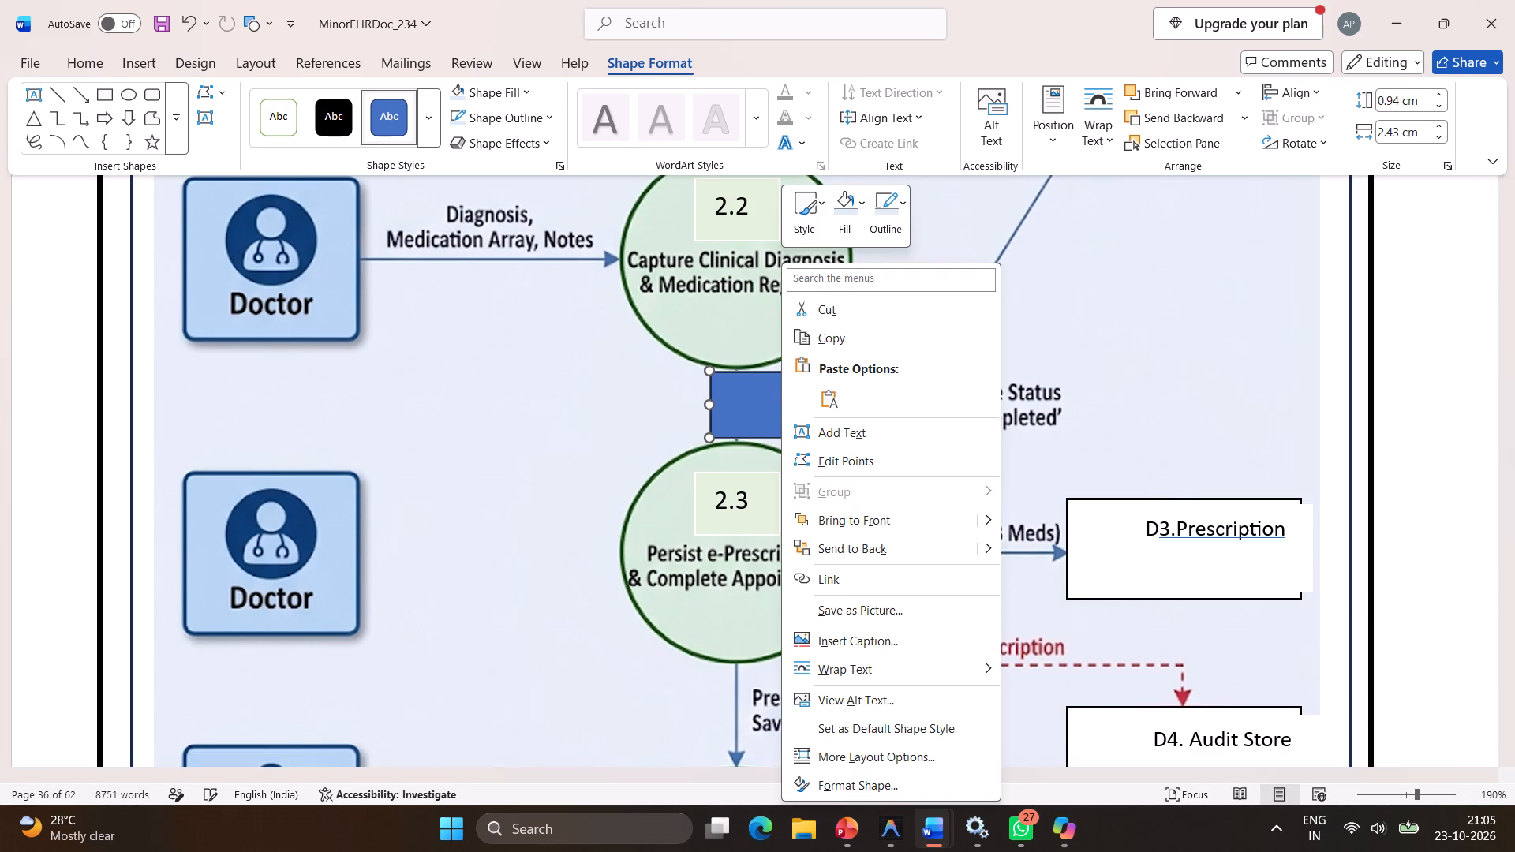
pyautogui.click(845, 215)
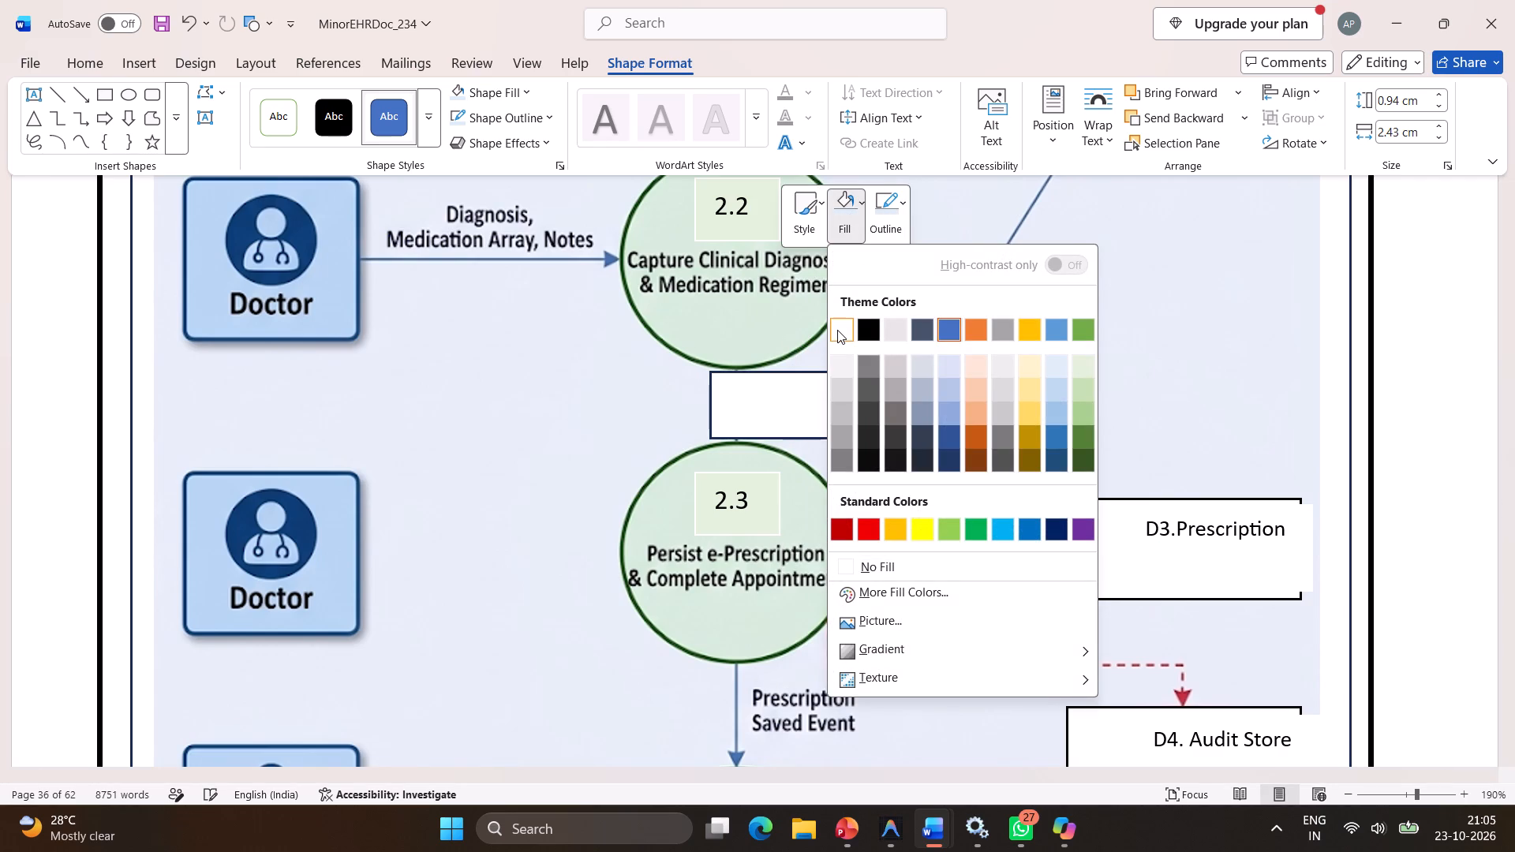
pyautogui.click(1046, 357)
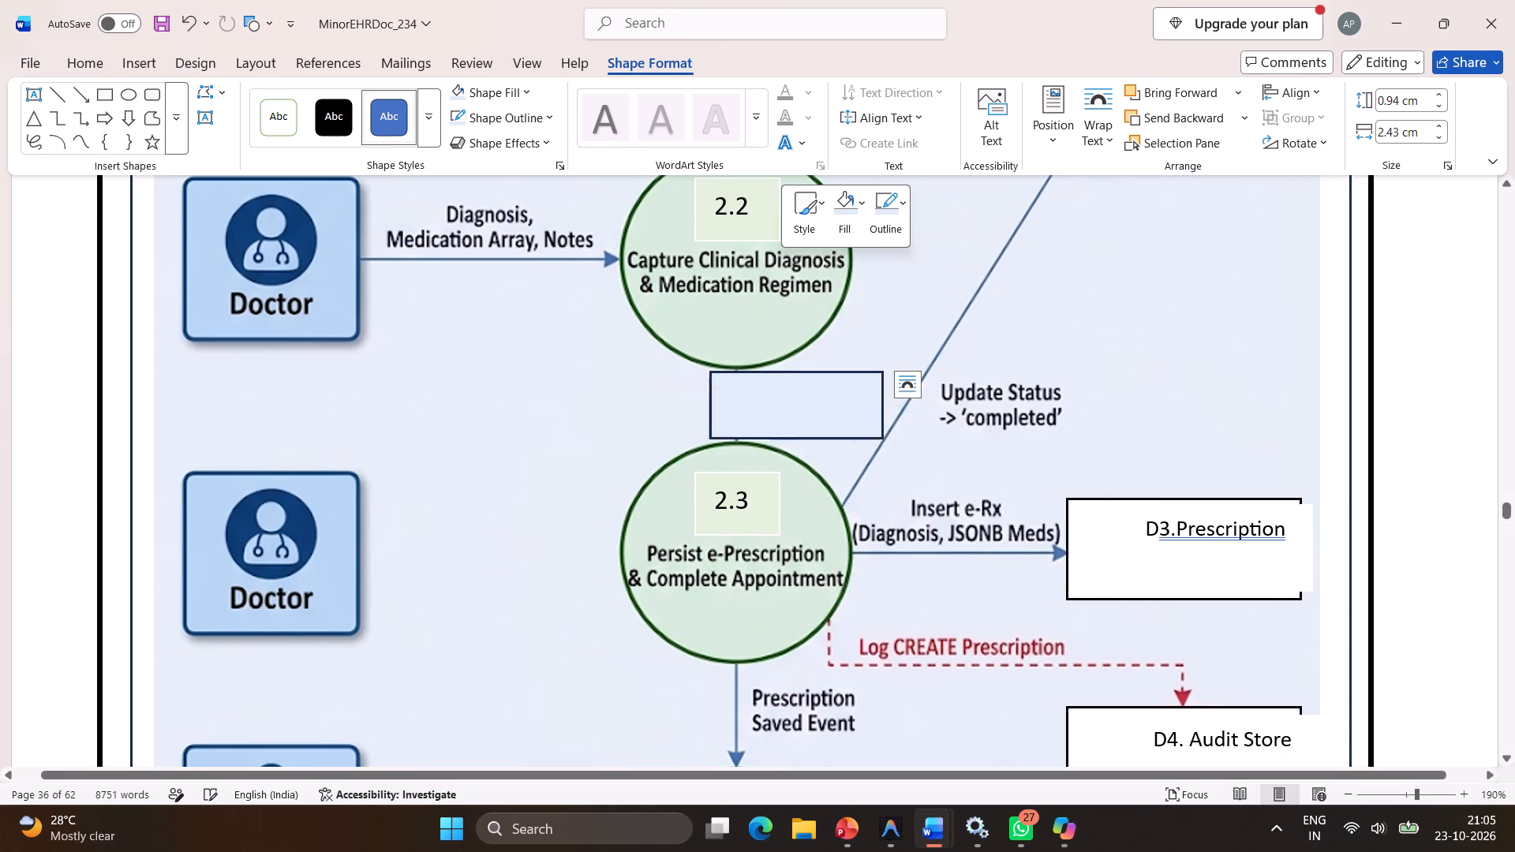
pyautogui.click(886, 210)
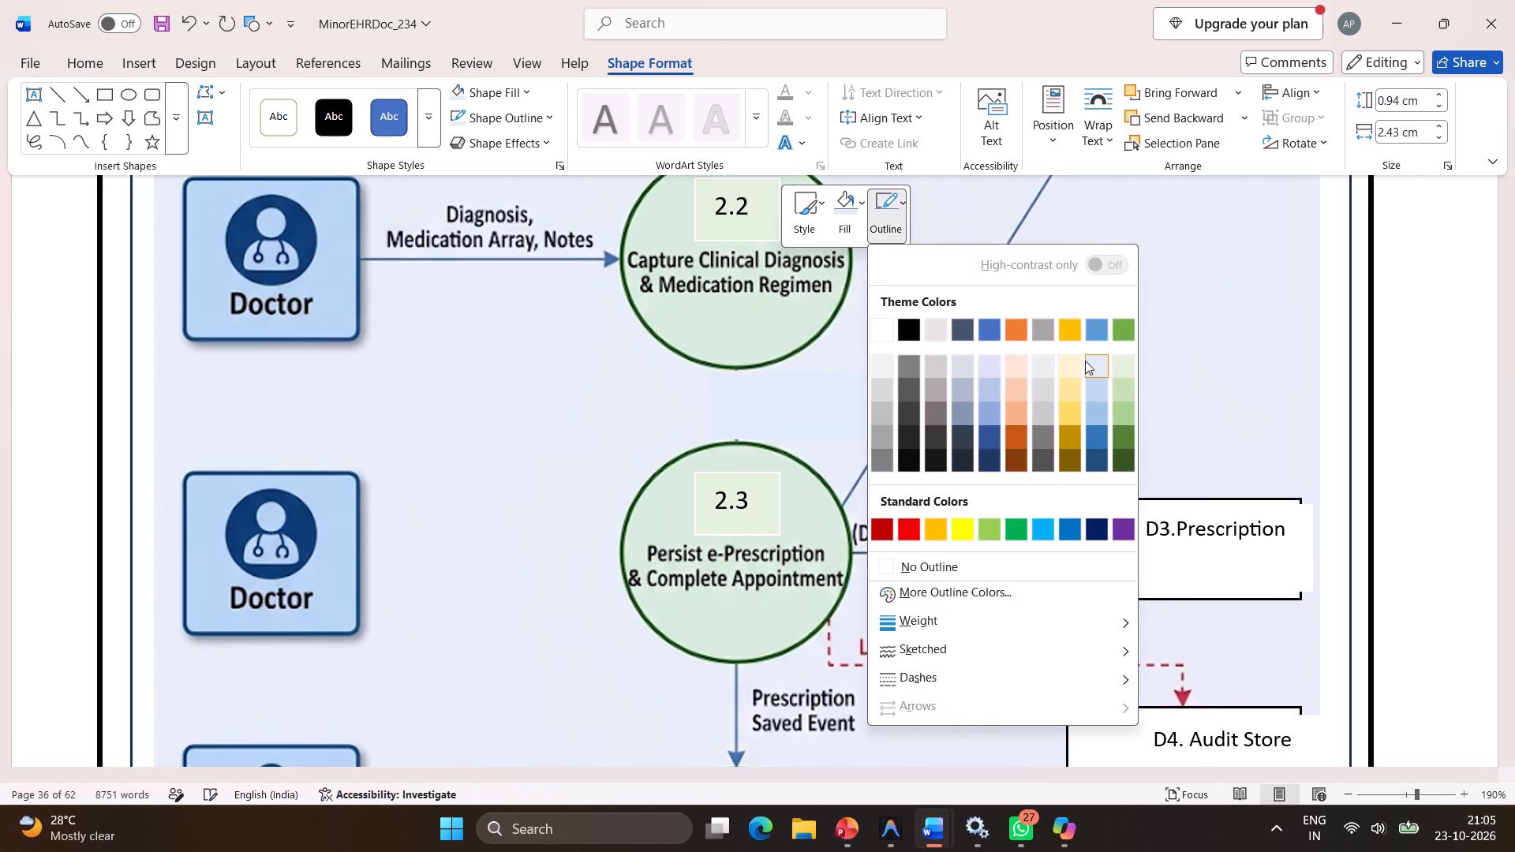
pyautogui.click(1087, 361)
pyautogui.click(1080, 365)
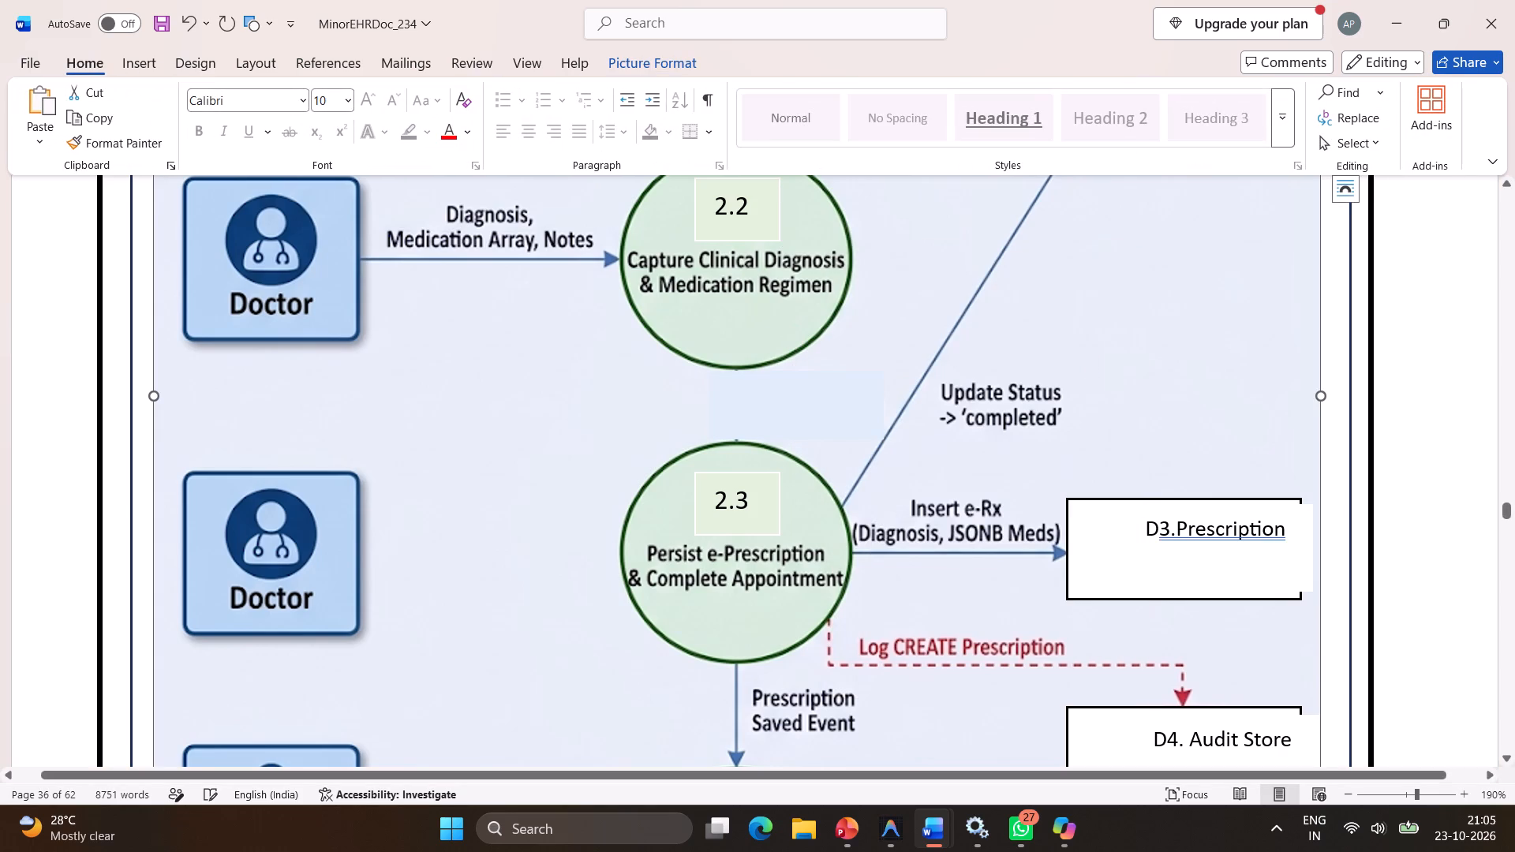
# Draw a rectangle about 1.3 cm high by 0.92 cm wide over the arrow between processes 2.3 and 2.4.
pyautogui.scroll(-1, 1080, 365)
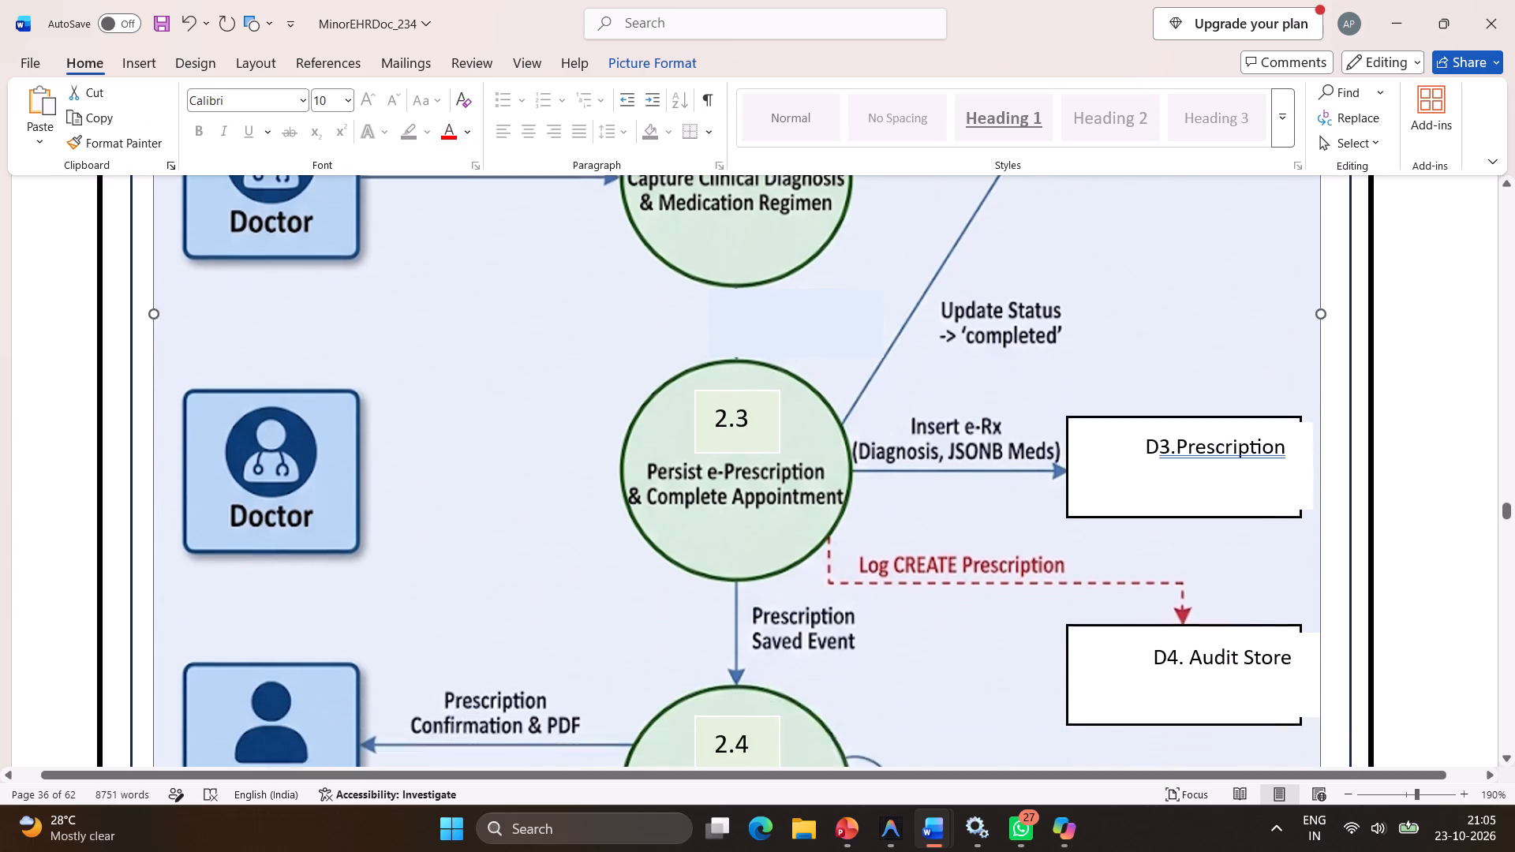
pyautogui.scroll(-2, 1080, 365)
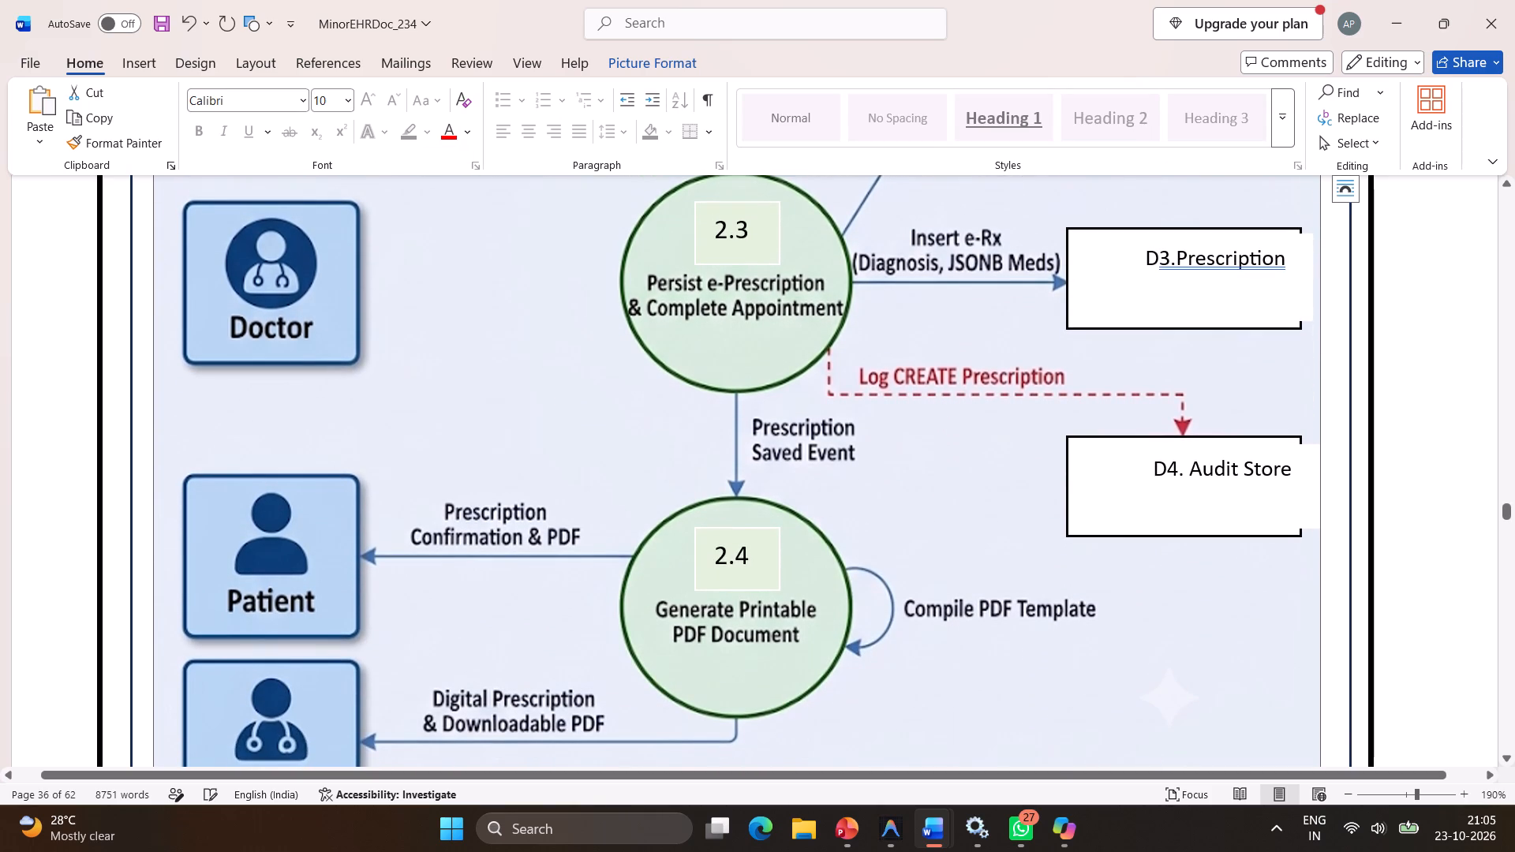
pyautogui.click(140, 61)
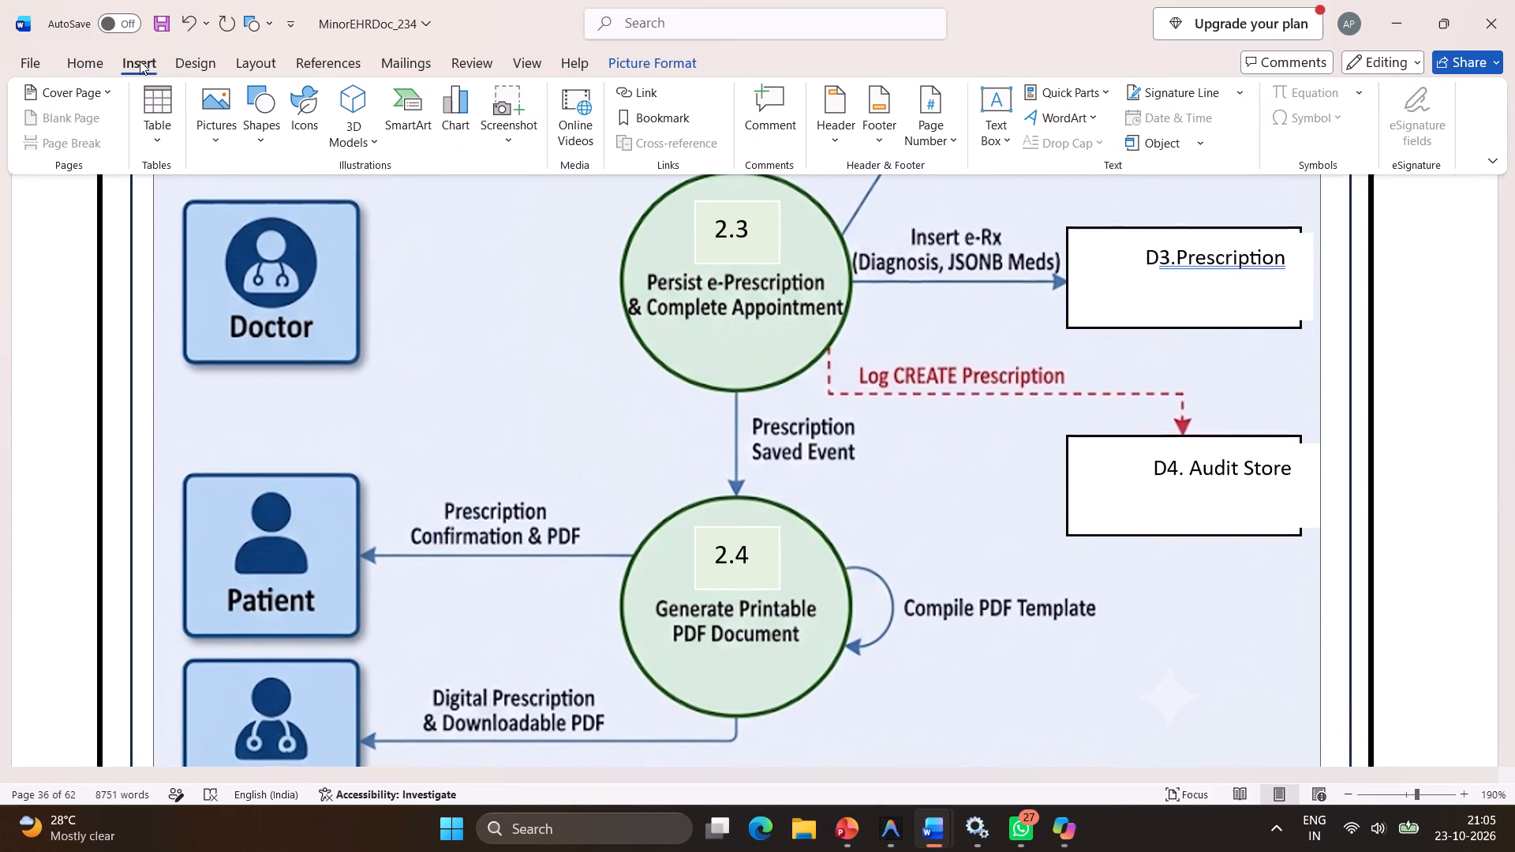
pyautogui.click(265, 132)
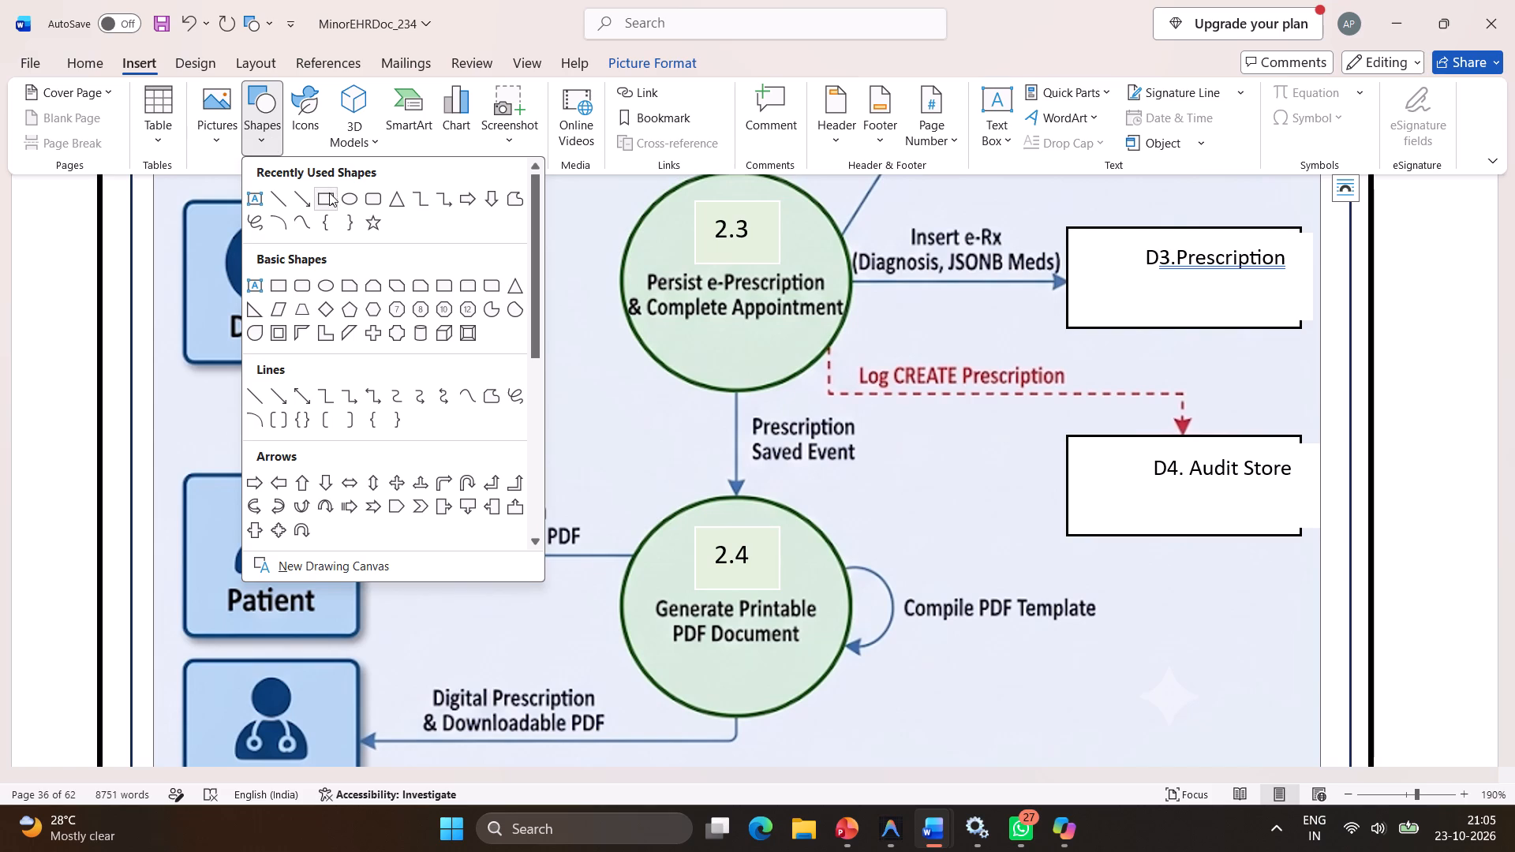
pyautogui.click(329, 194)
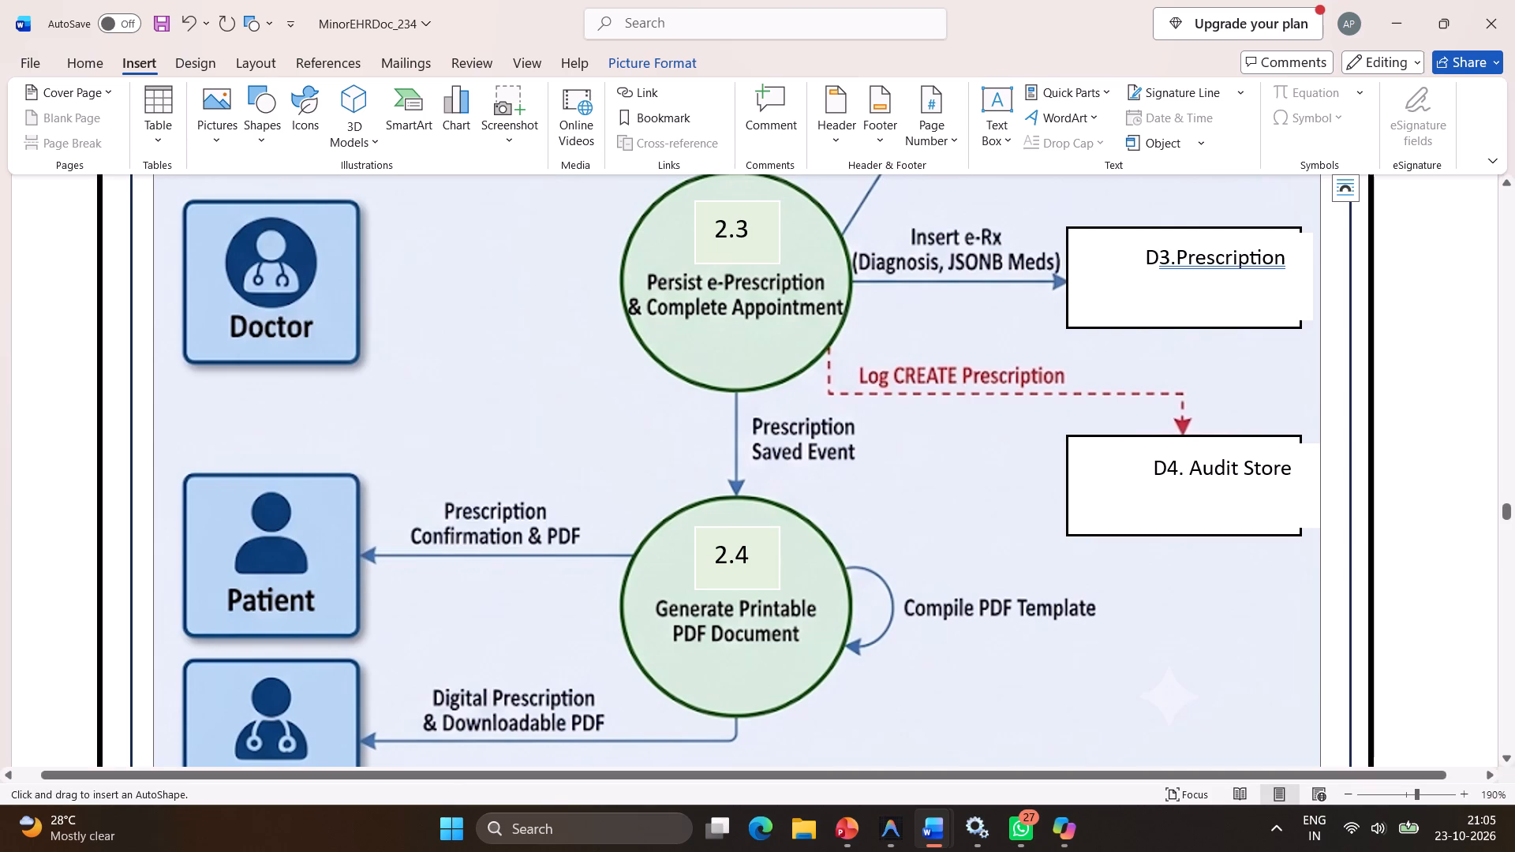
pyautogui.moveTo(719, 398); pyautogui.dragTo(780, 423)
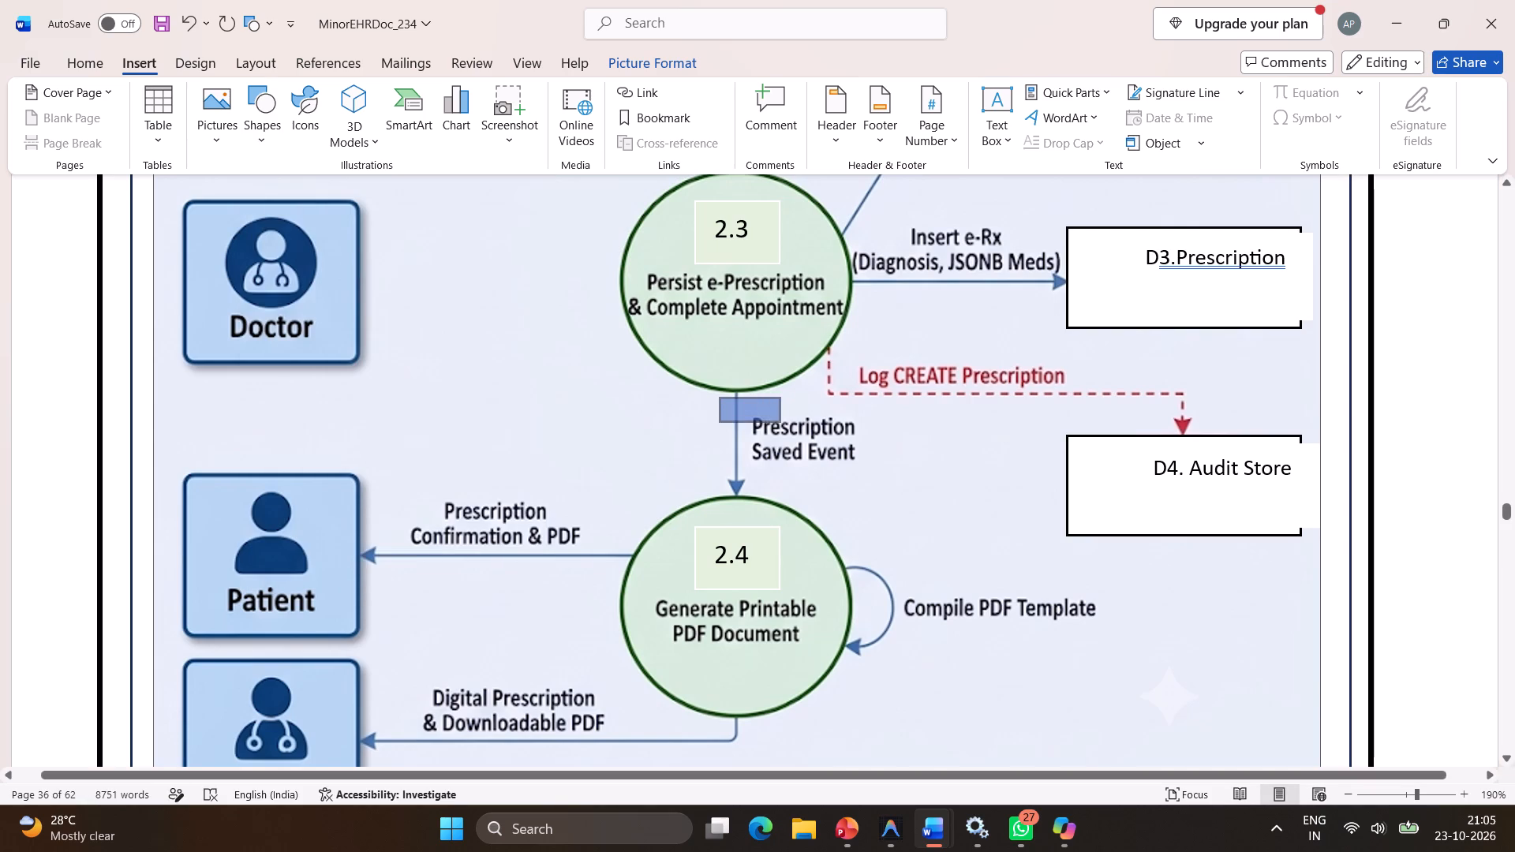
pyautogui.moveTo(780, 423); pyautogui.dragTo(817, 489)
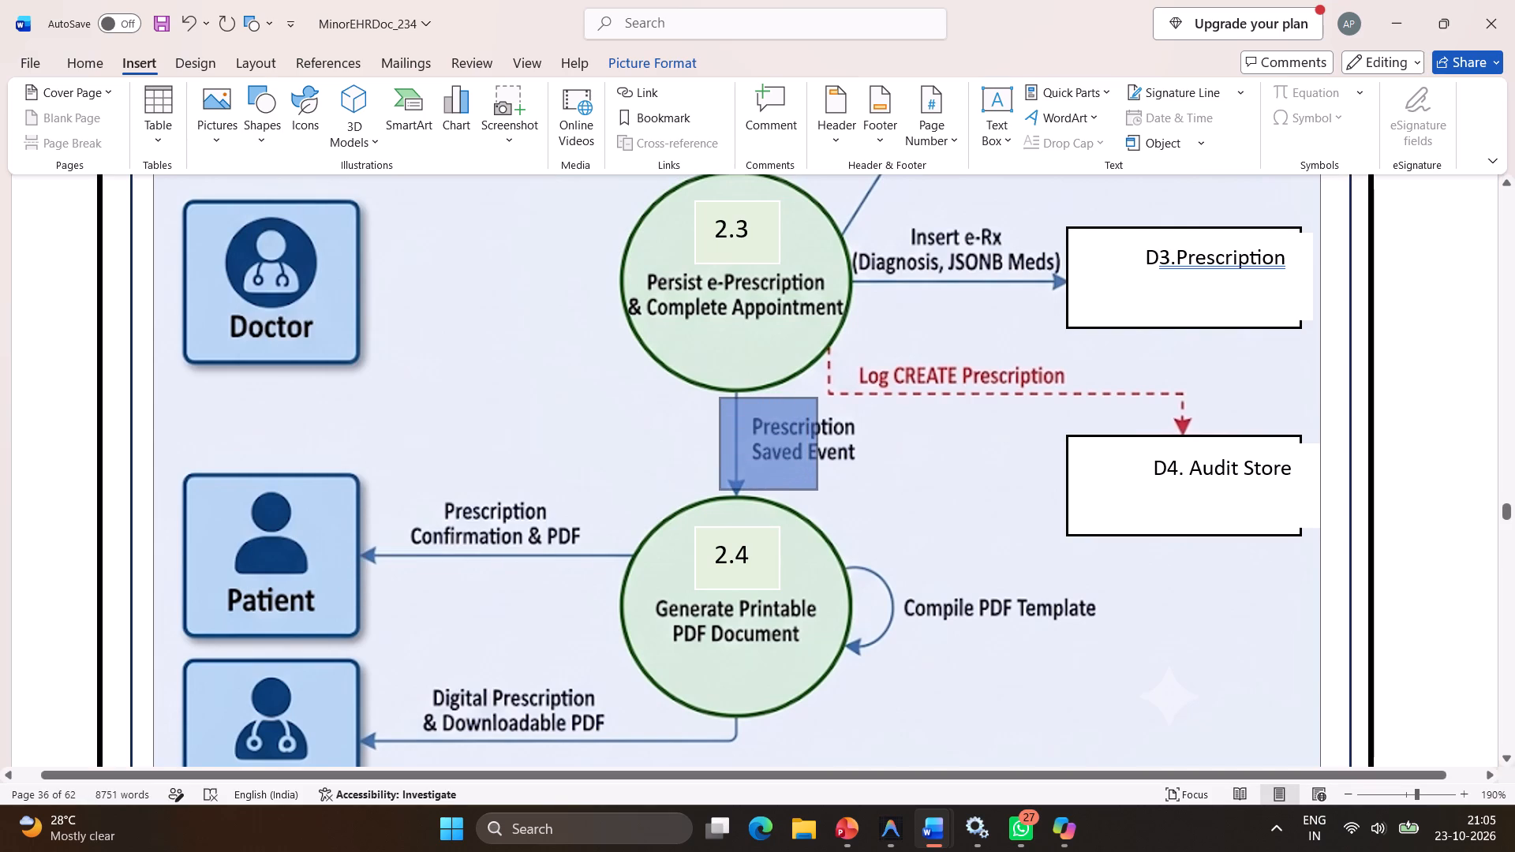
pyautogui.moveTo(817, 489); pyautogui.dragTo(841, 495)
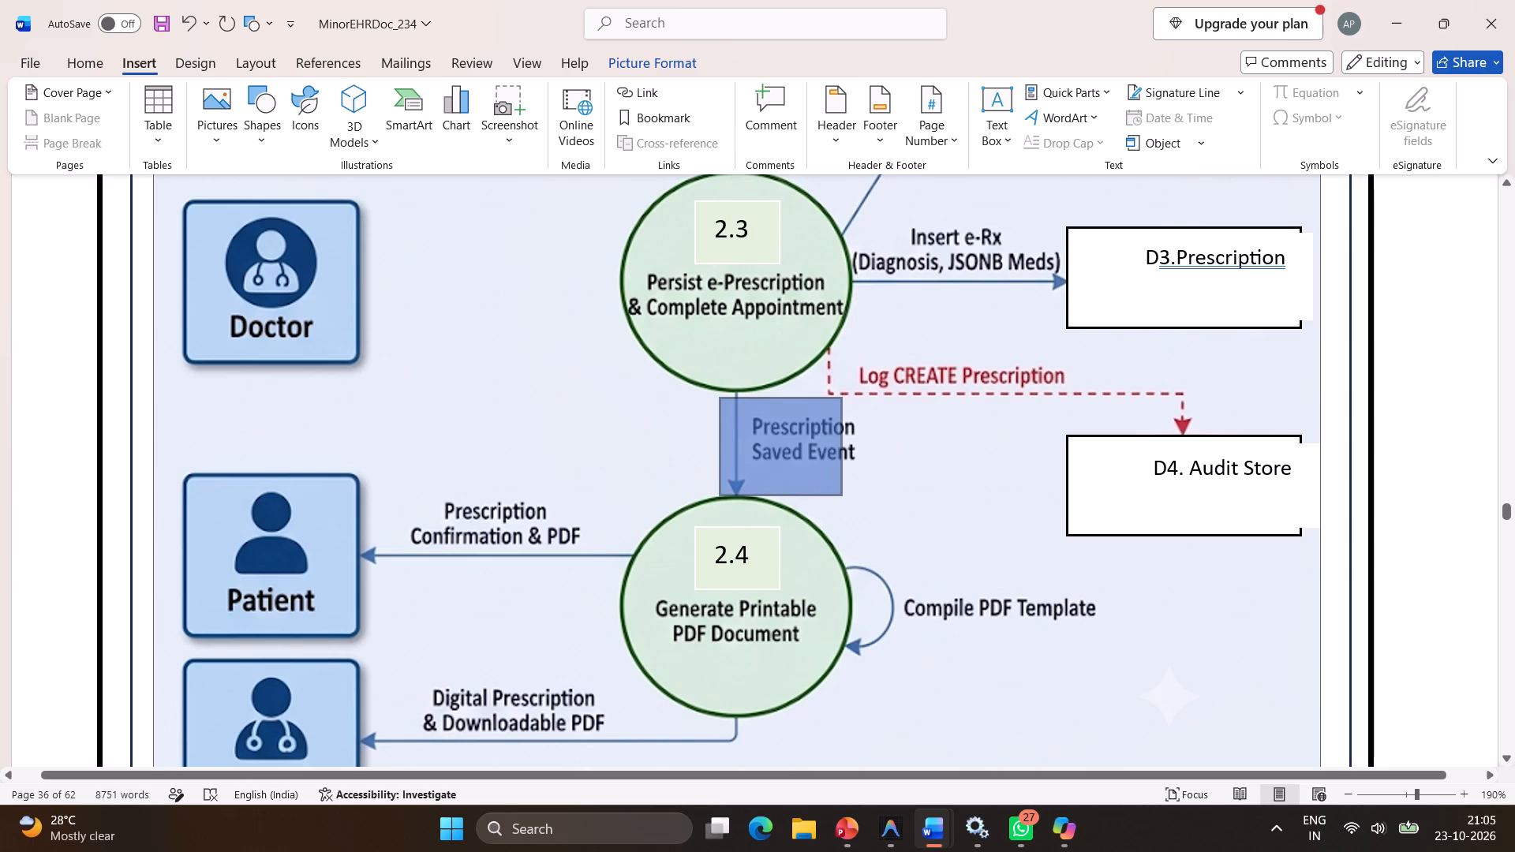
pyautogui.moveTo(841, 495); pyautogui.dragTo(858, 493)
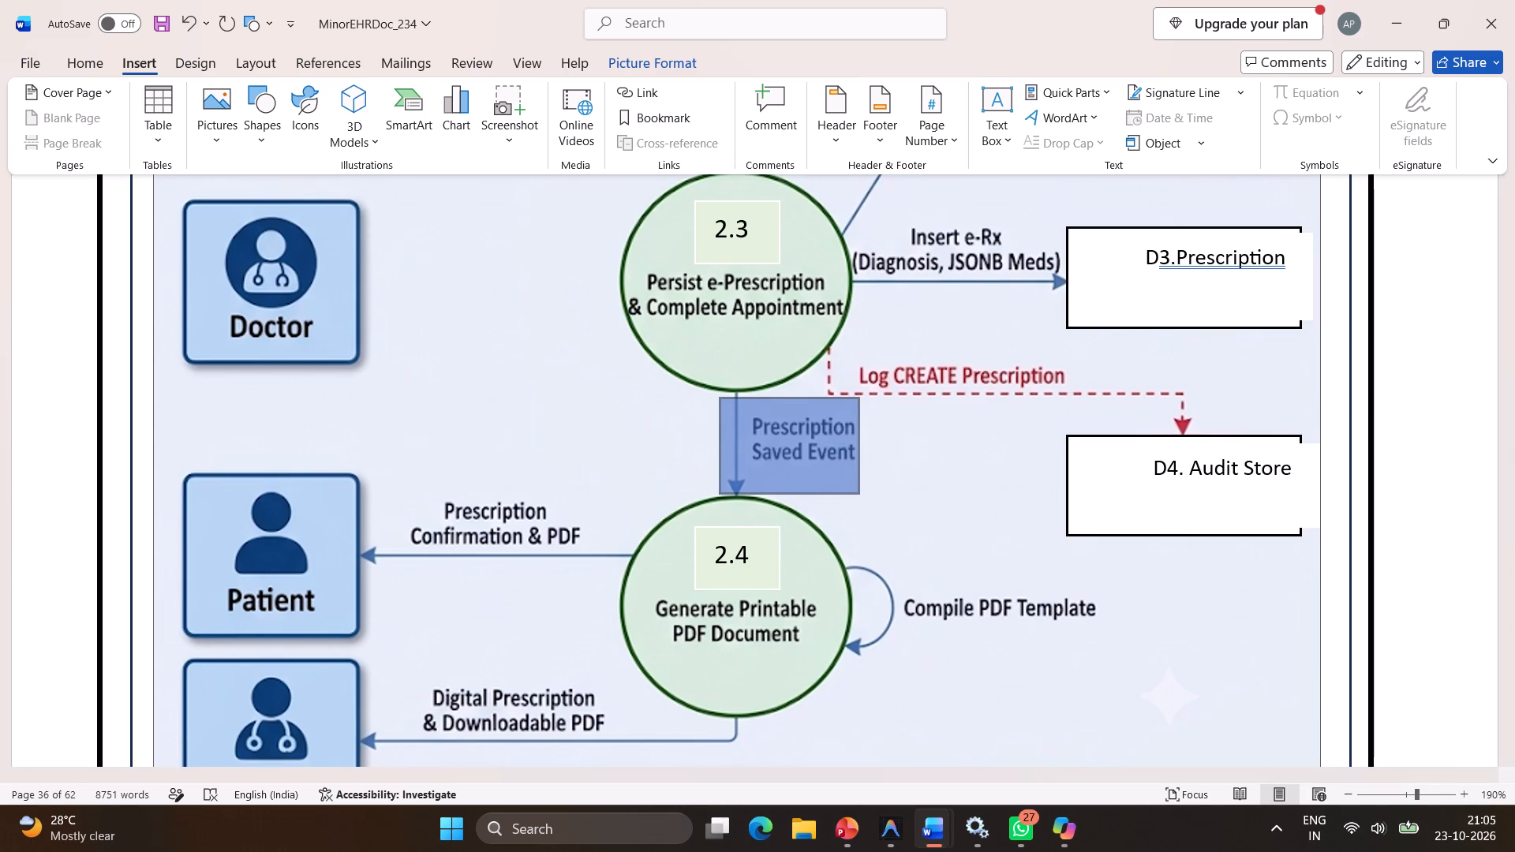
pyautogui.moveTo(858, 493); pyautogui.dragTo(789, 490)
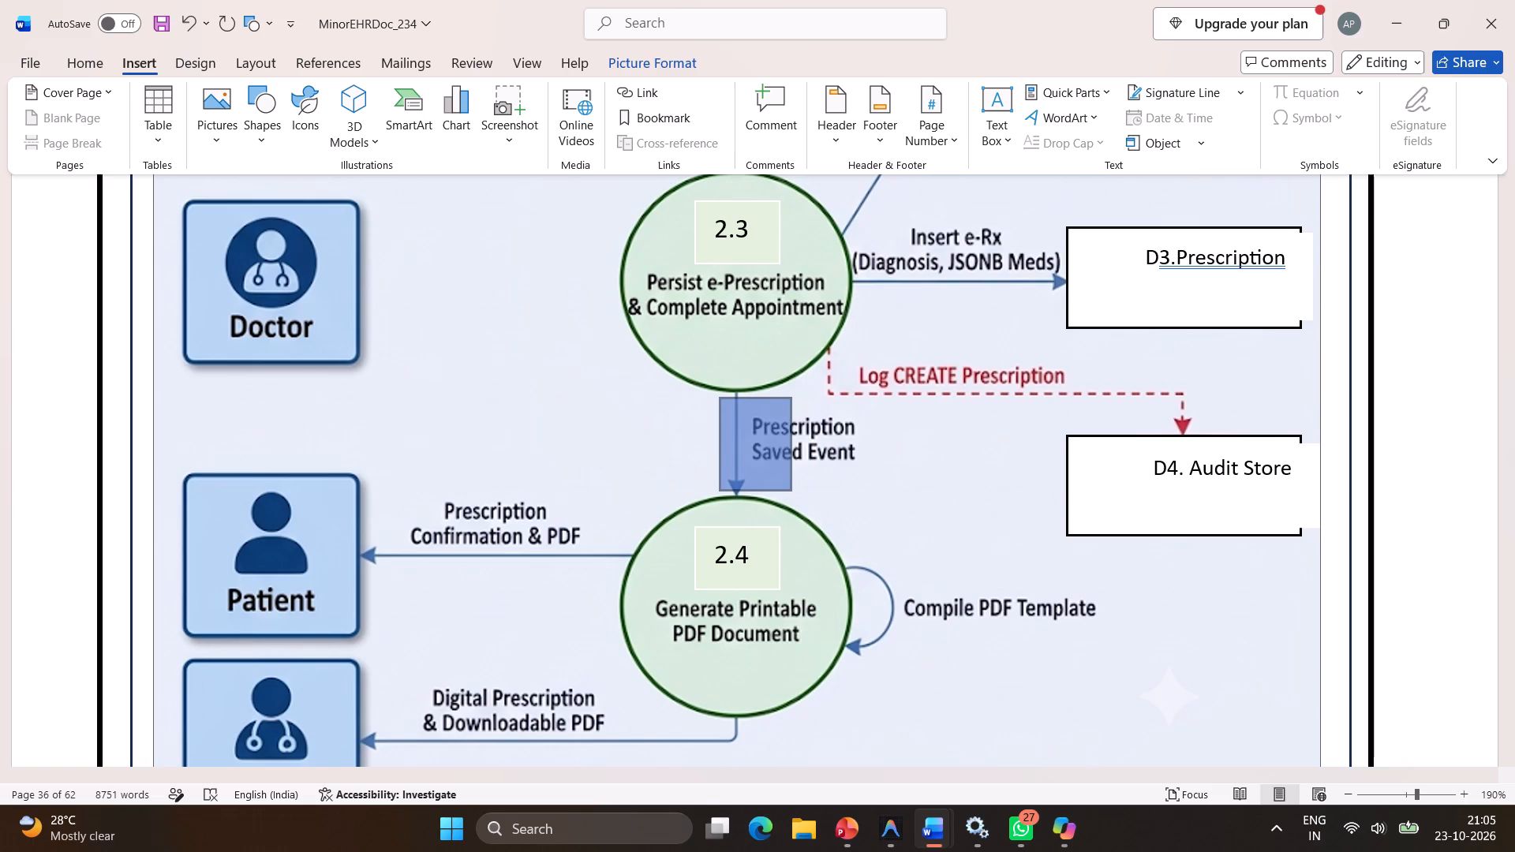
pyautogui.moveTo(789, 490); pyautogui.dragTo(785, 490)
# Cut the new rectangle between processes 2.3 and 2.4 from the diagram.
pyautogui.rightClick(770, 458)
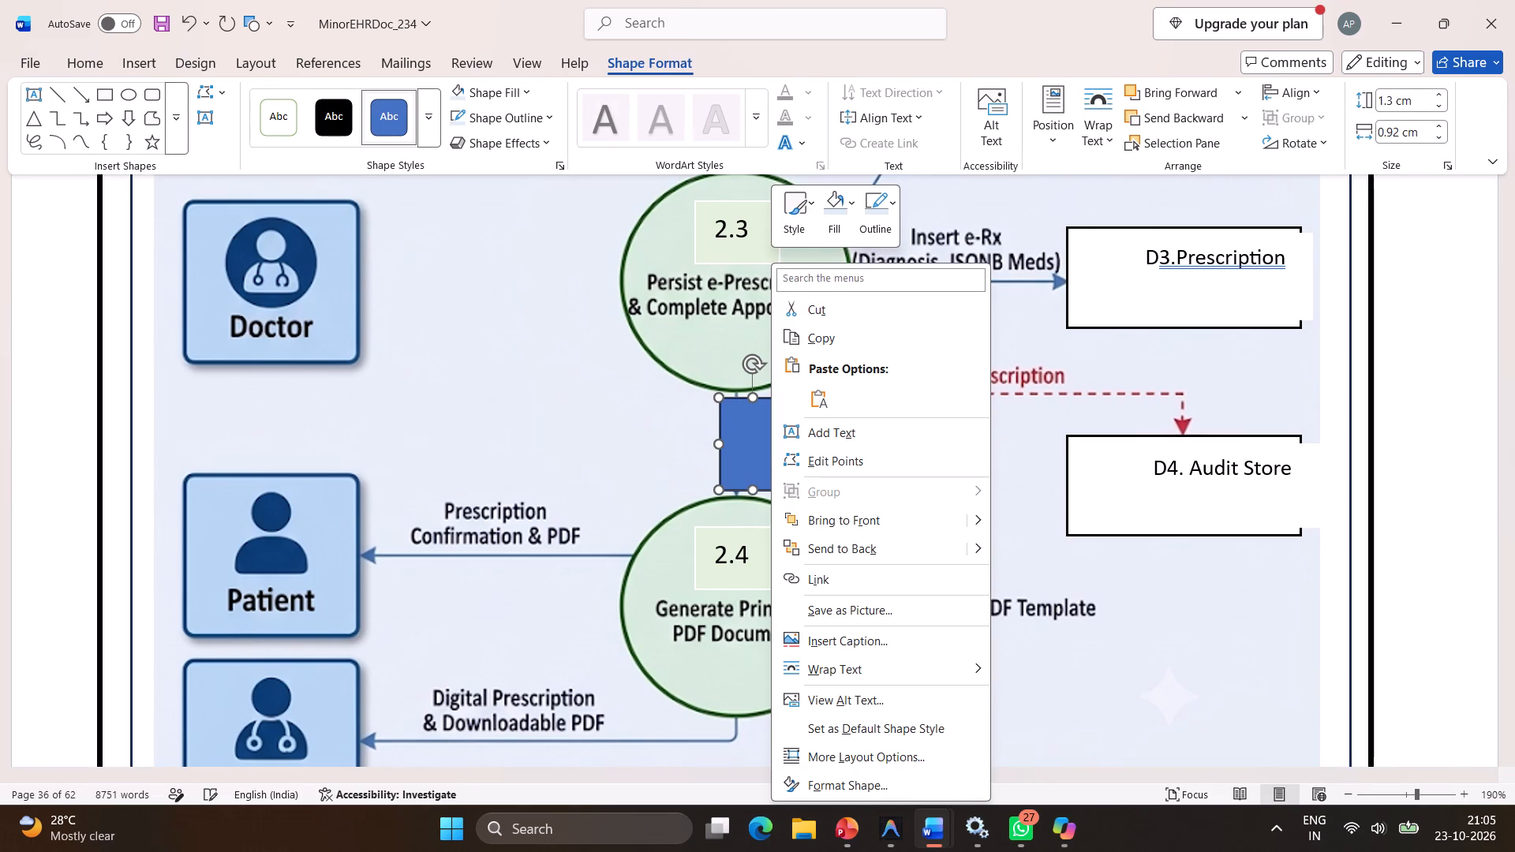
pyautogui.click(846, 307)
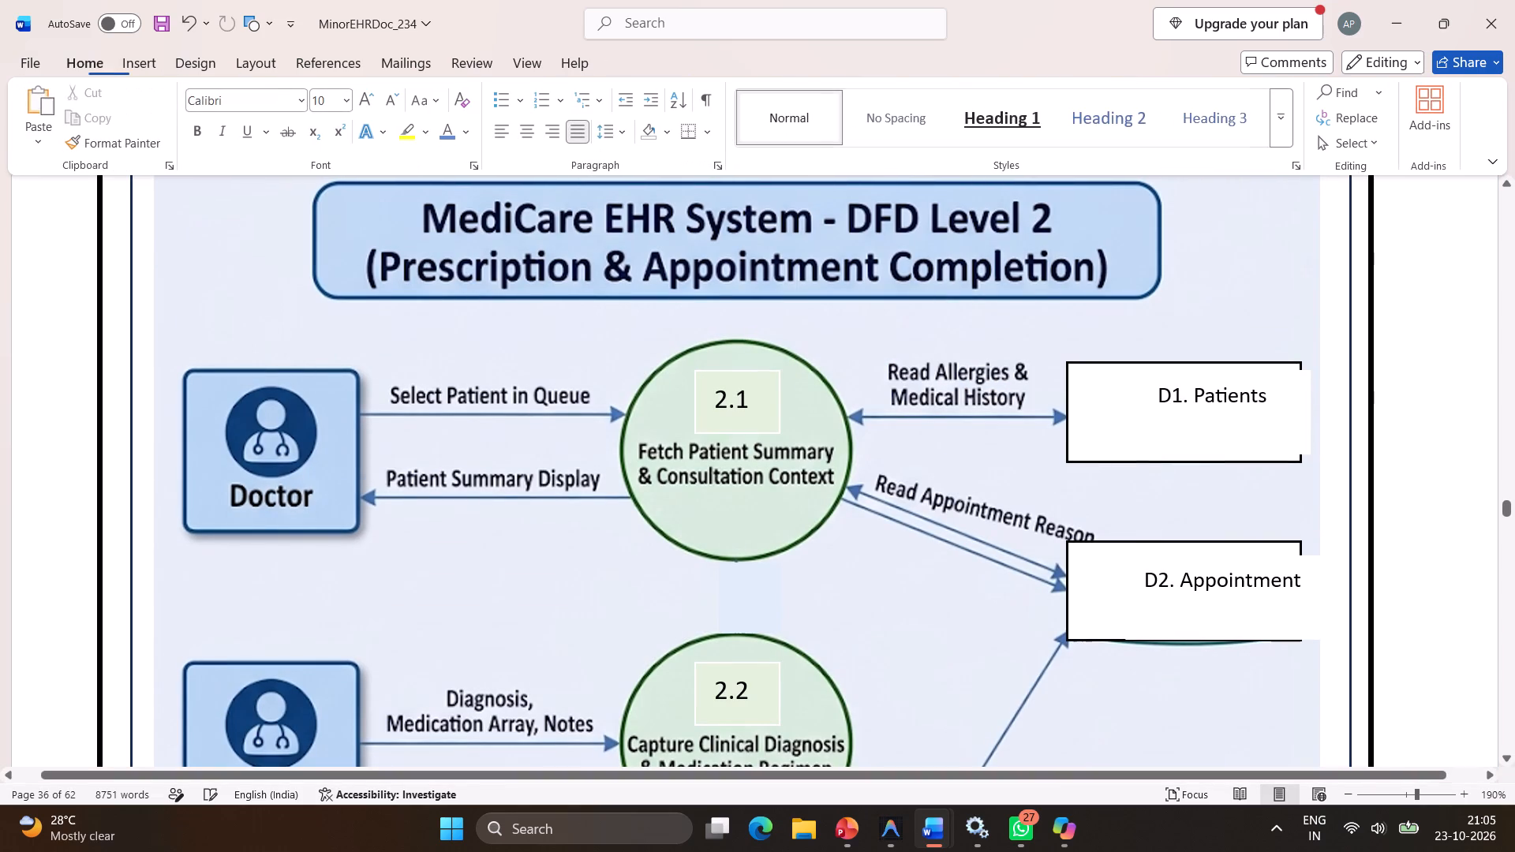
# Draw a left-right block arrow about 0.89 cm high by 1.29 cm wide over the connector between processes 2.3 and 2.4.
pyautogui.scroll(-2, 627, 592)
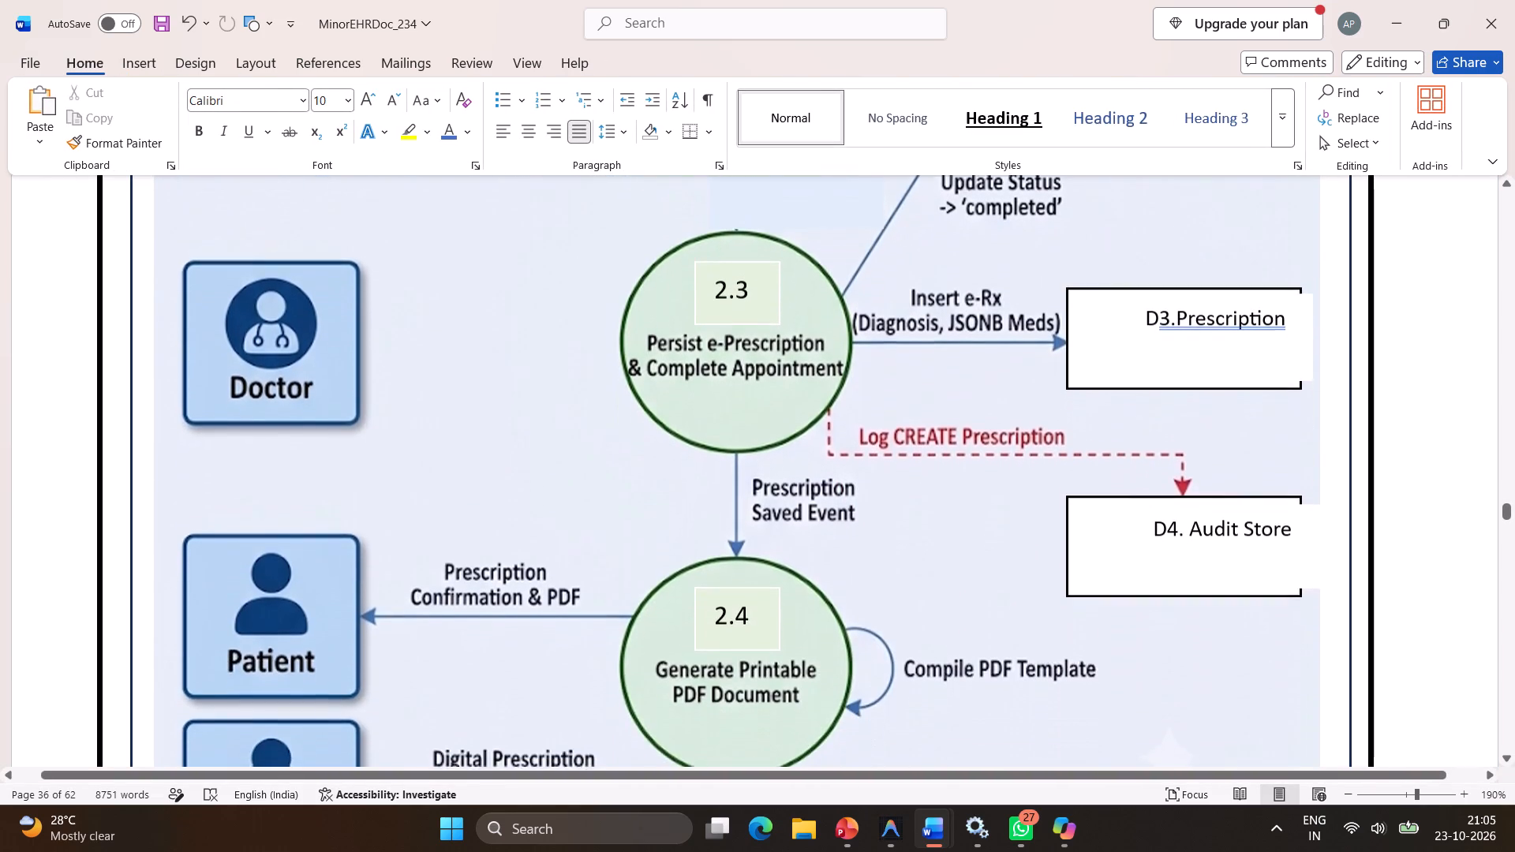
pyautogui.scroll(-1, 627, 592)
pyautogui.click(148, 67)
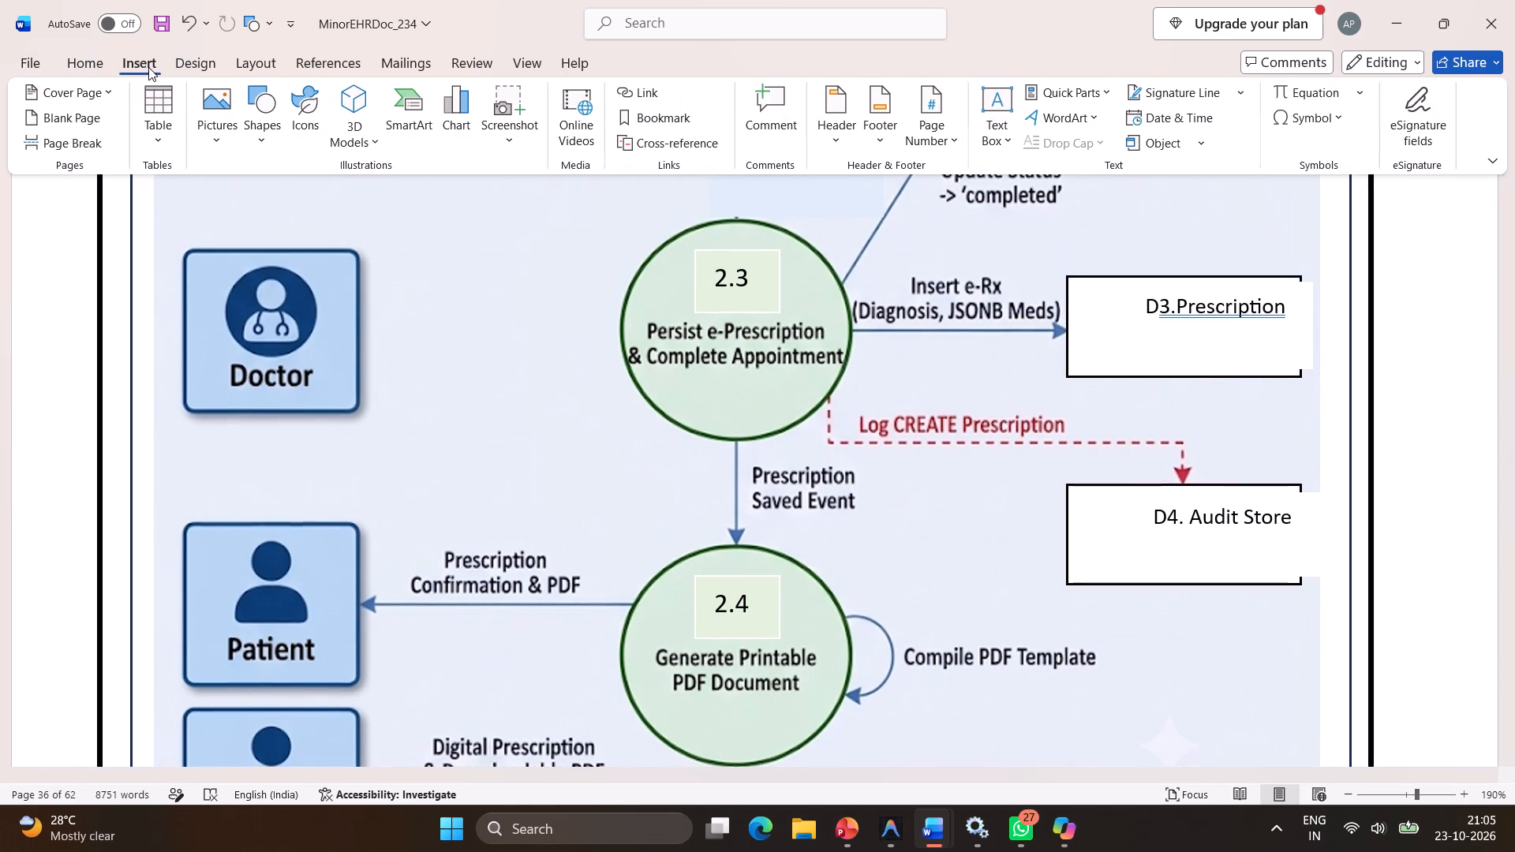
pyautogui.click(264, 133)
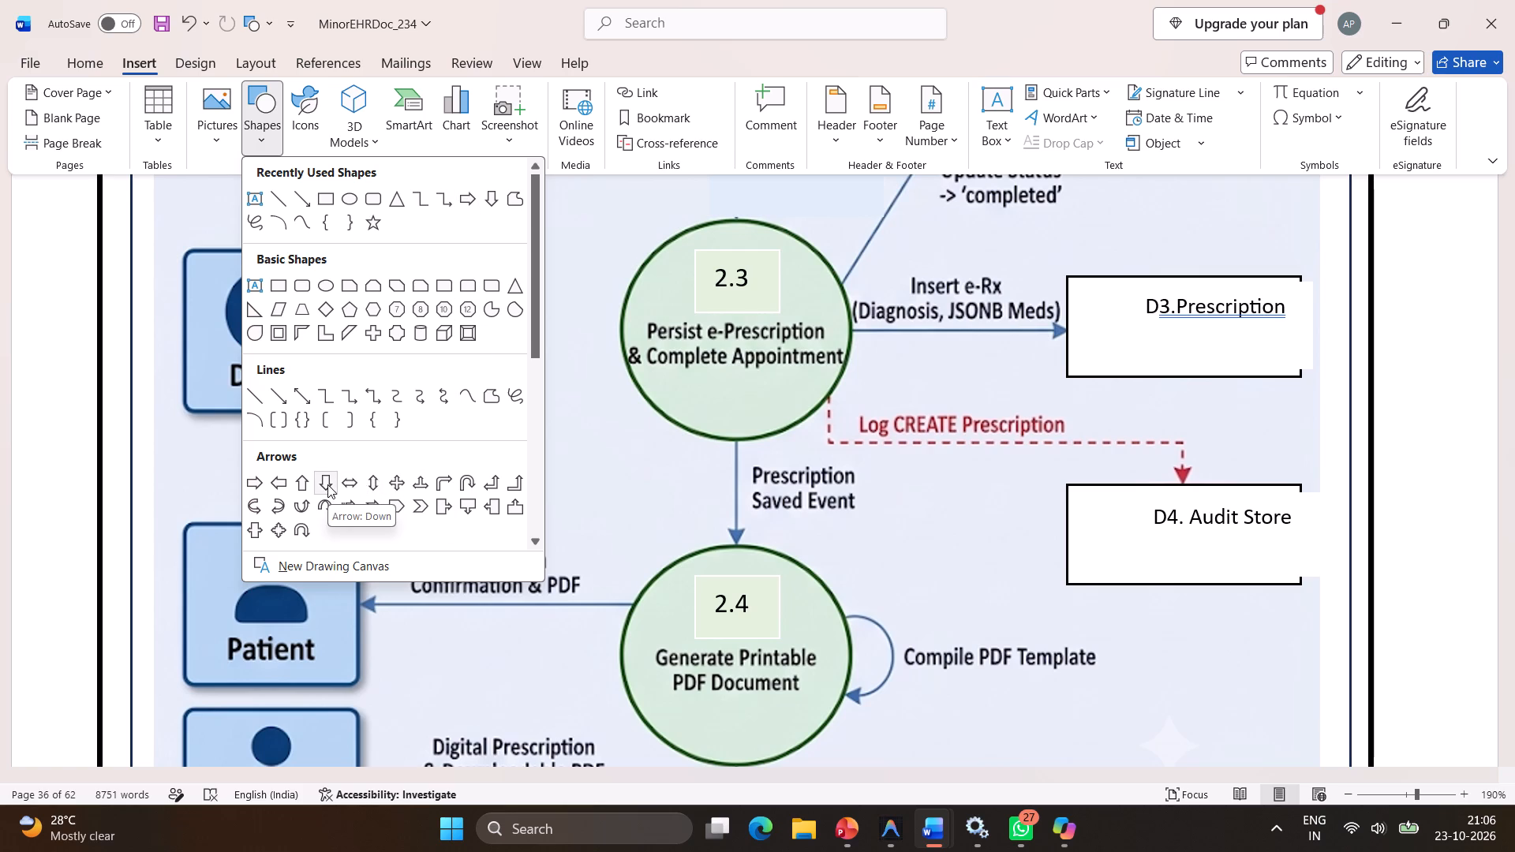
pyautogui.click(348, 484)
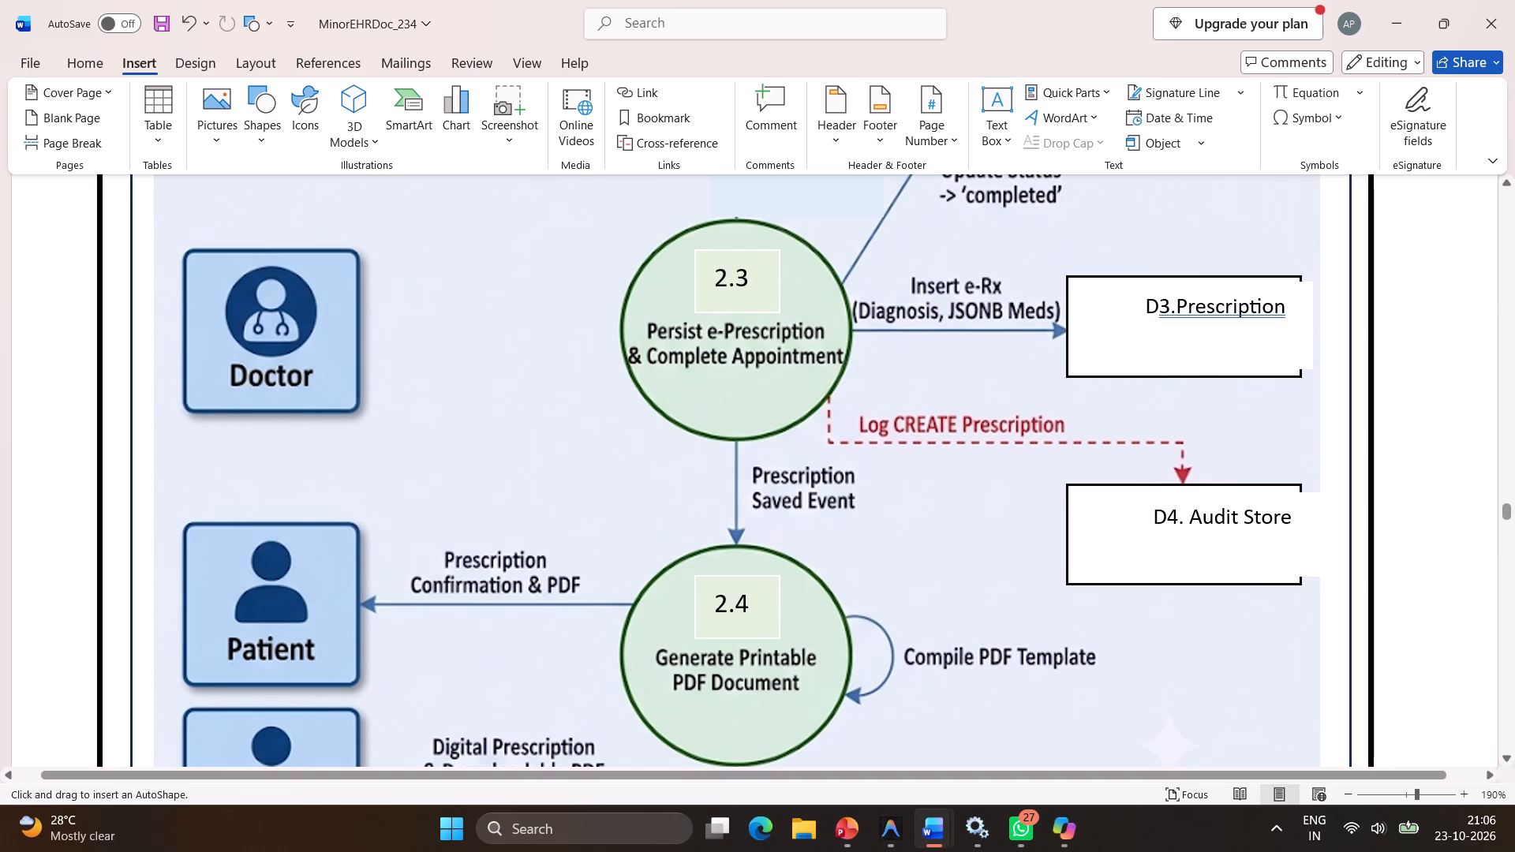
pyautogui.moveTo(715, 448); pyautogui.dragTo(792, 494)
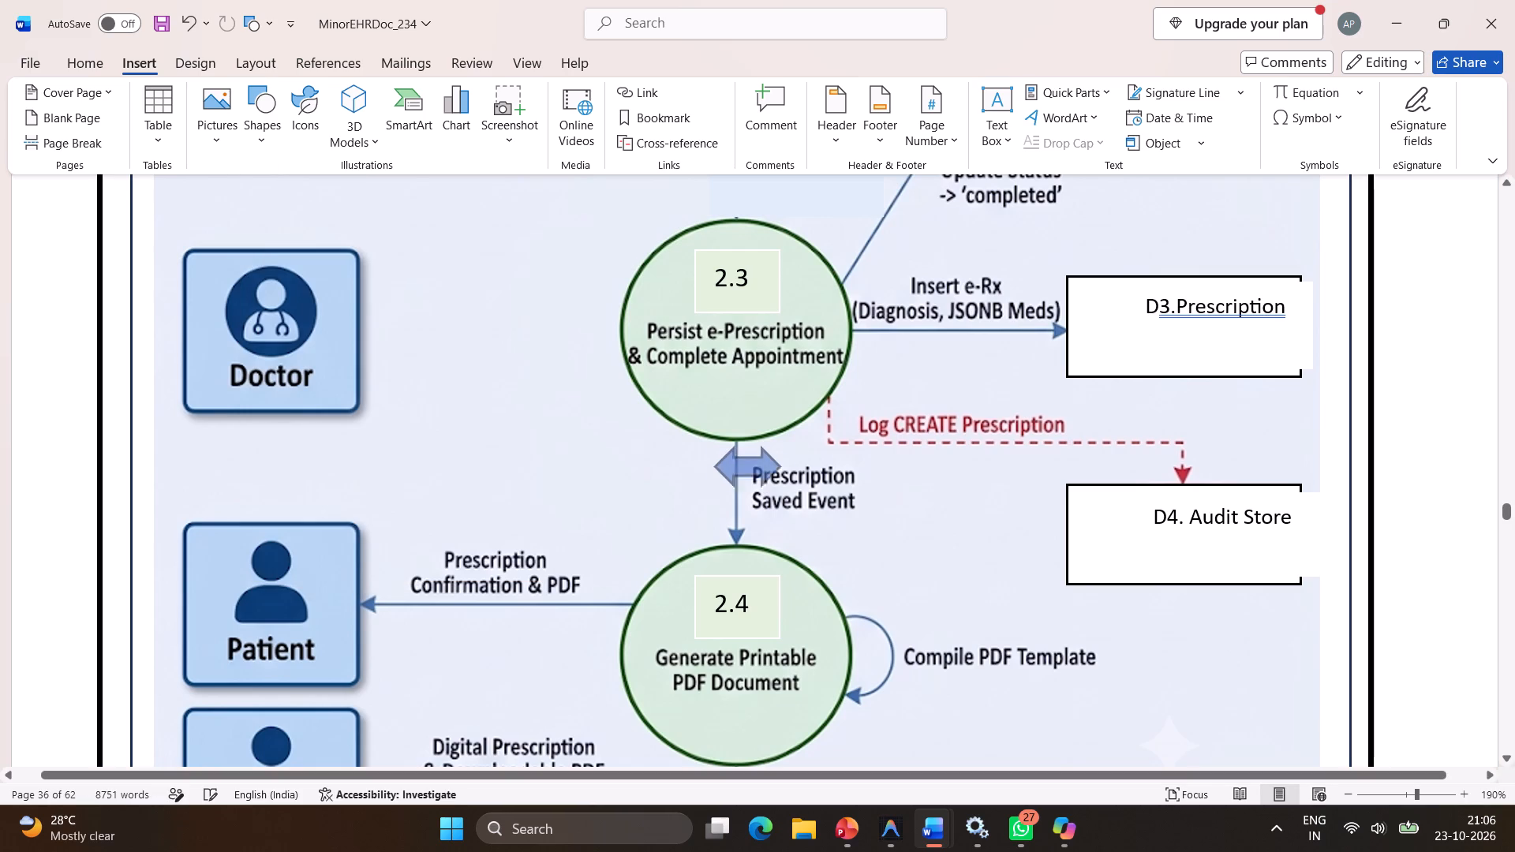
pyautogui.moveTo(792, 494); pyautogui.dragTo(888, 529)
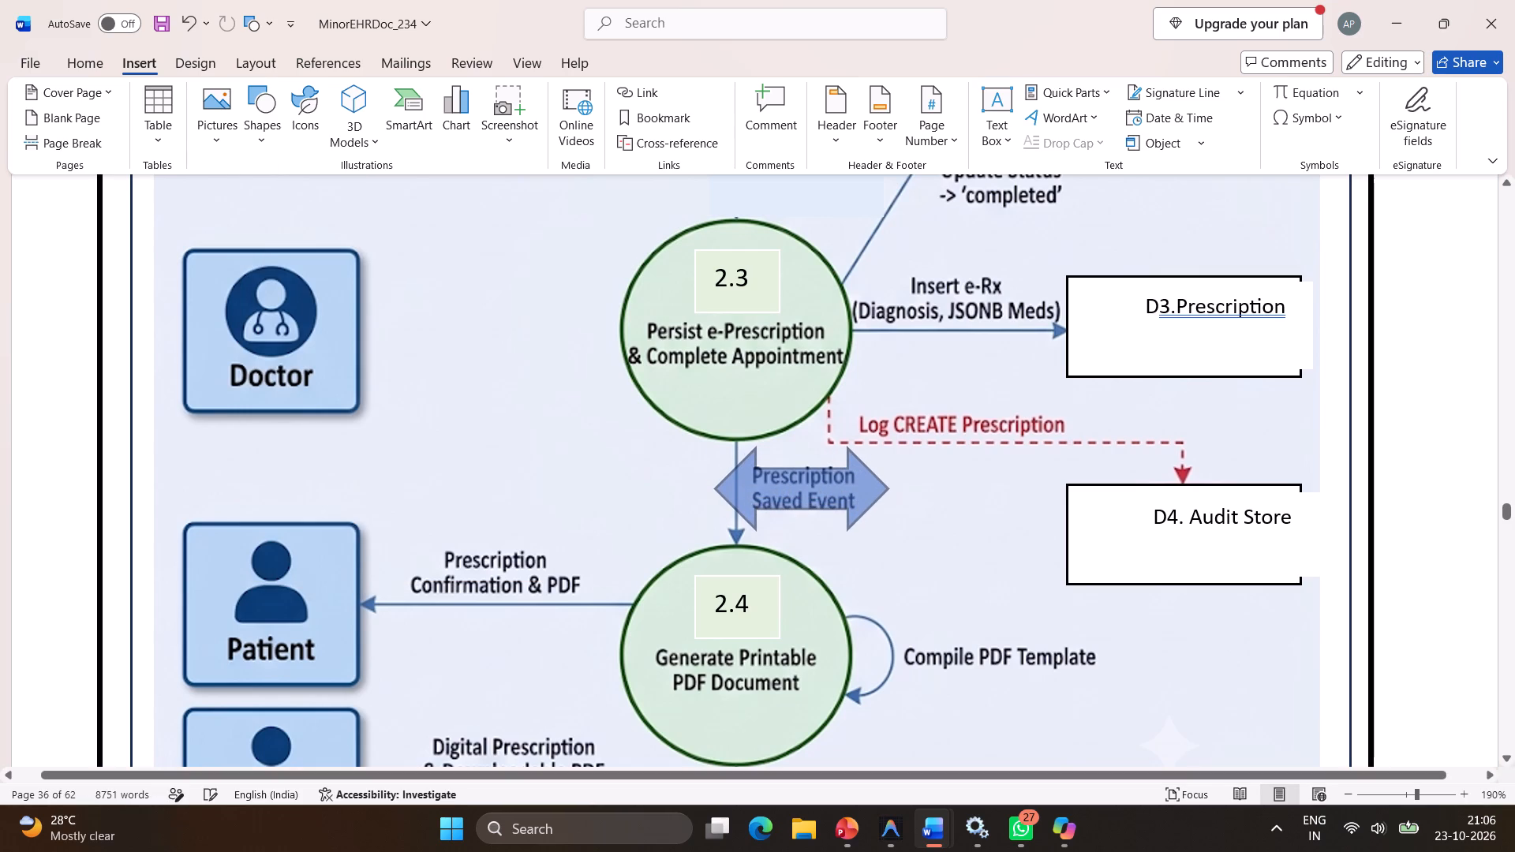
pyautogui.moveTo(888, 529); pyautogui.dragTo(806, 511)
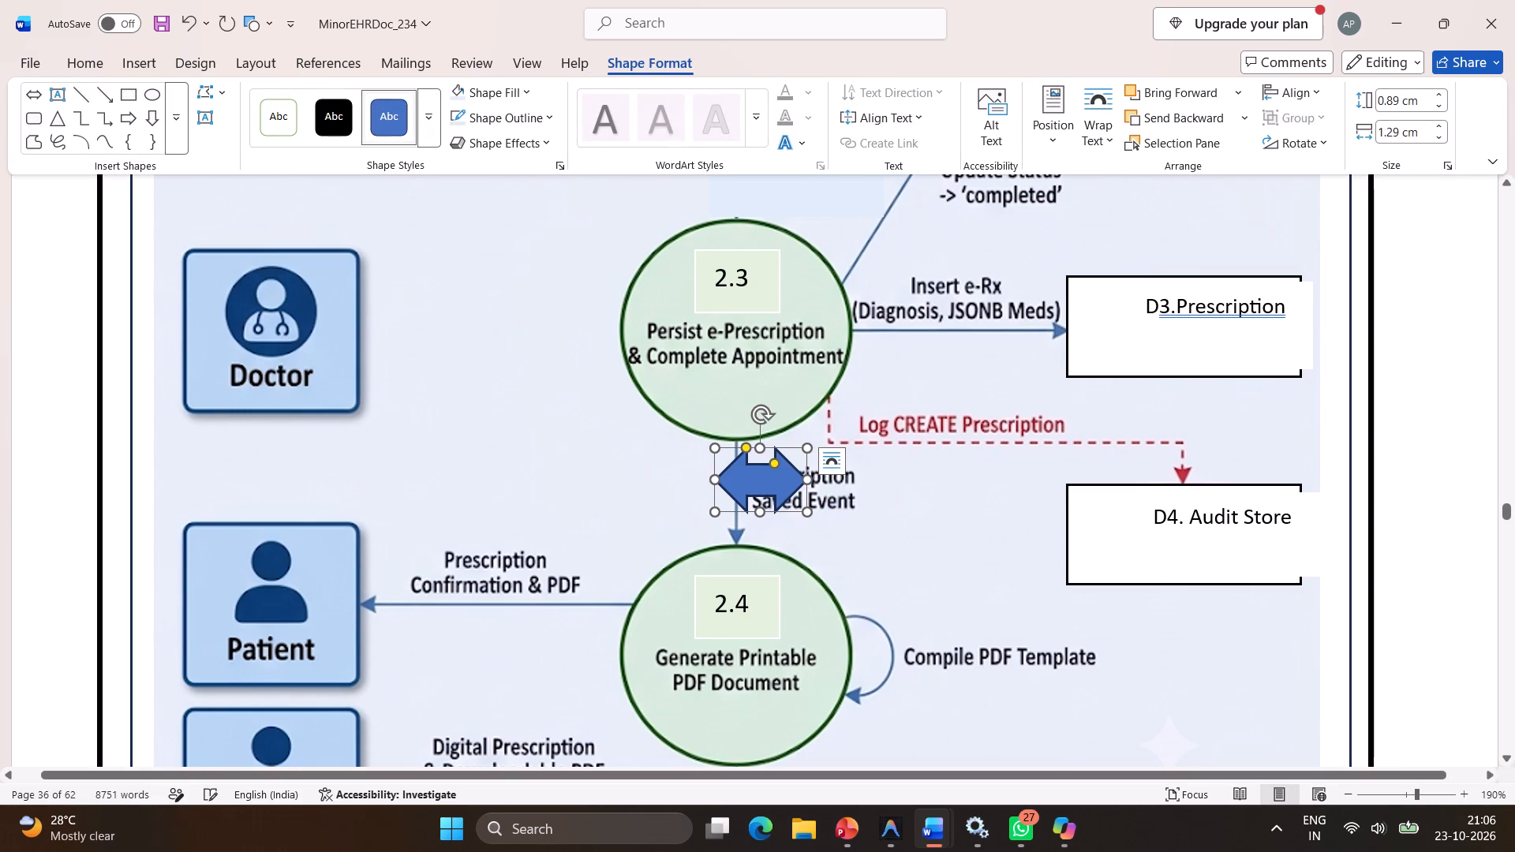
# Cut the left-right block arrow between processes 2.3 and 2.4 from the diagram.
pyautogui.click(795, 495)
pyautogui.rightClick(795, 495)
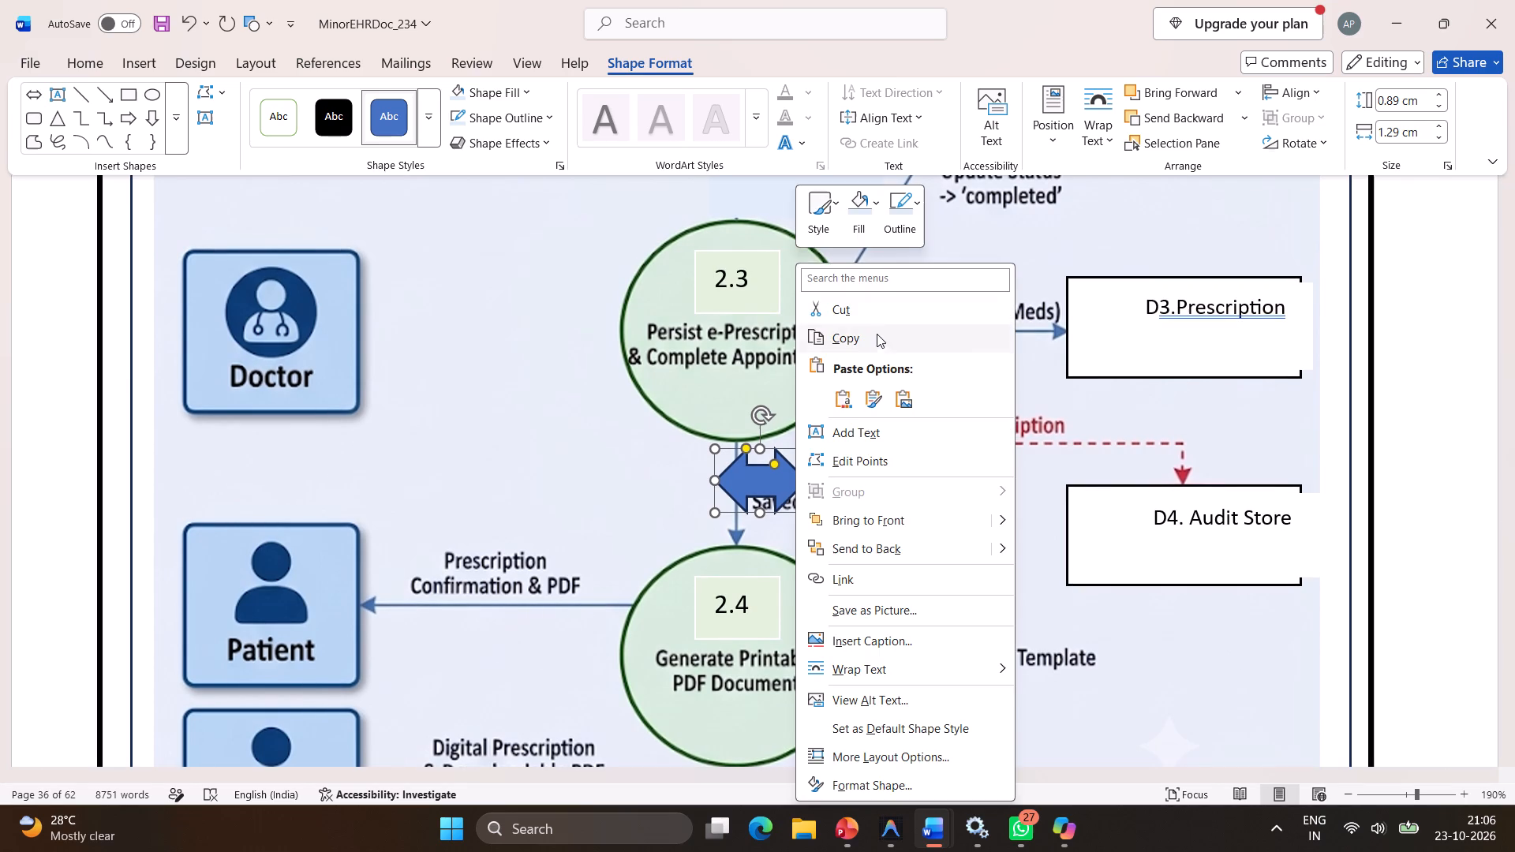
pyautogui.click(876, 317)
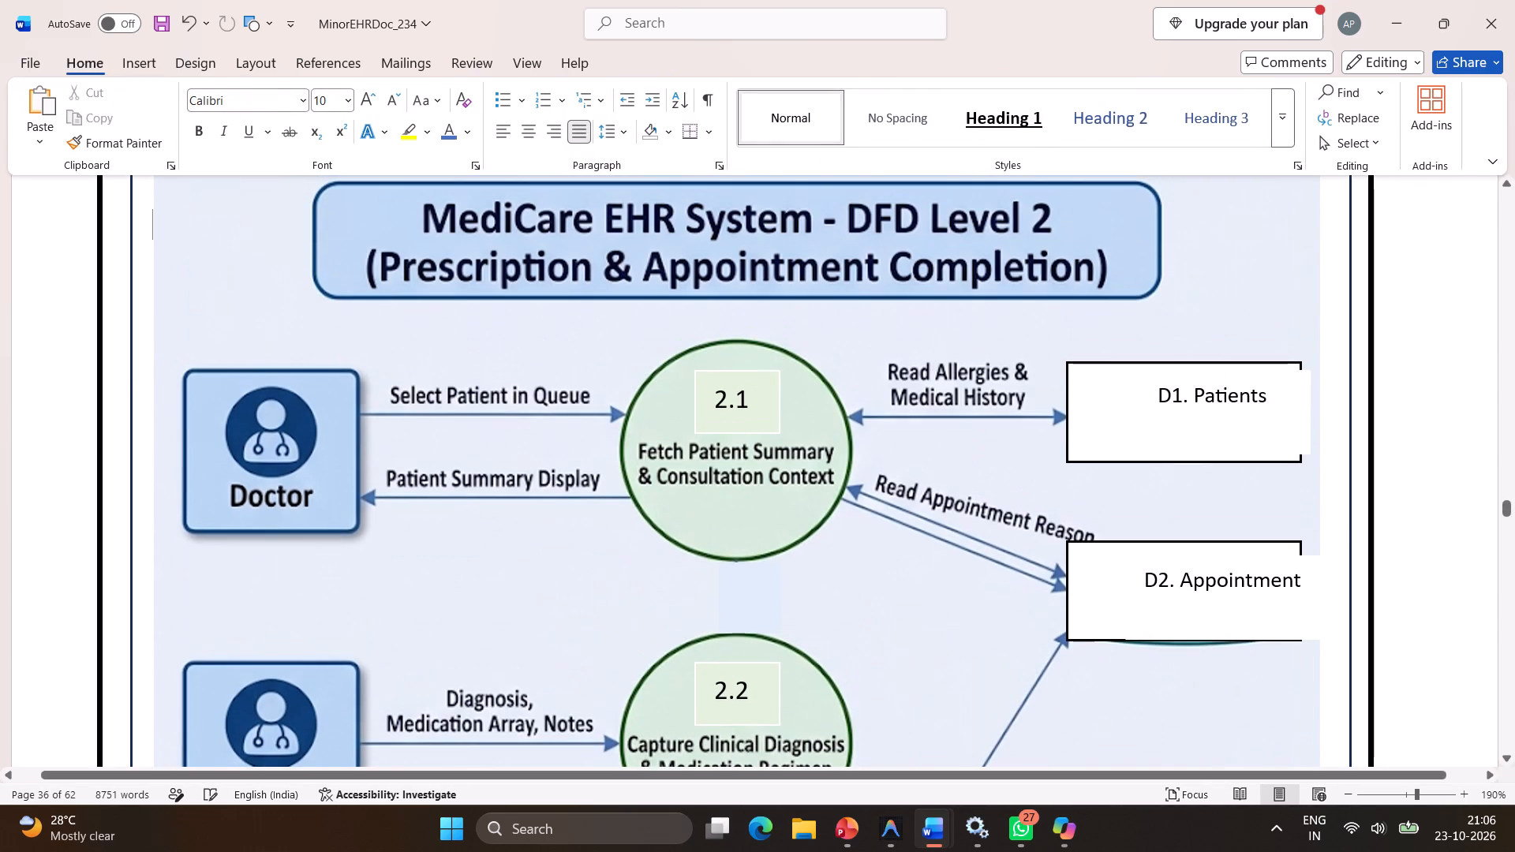
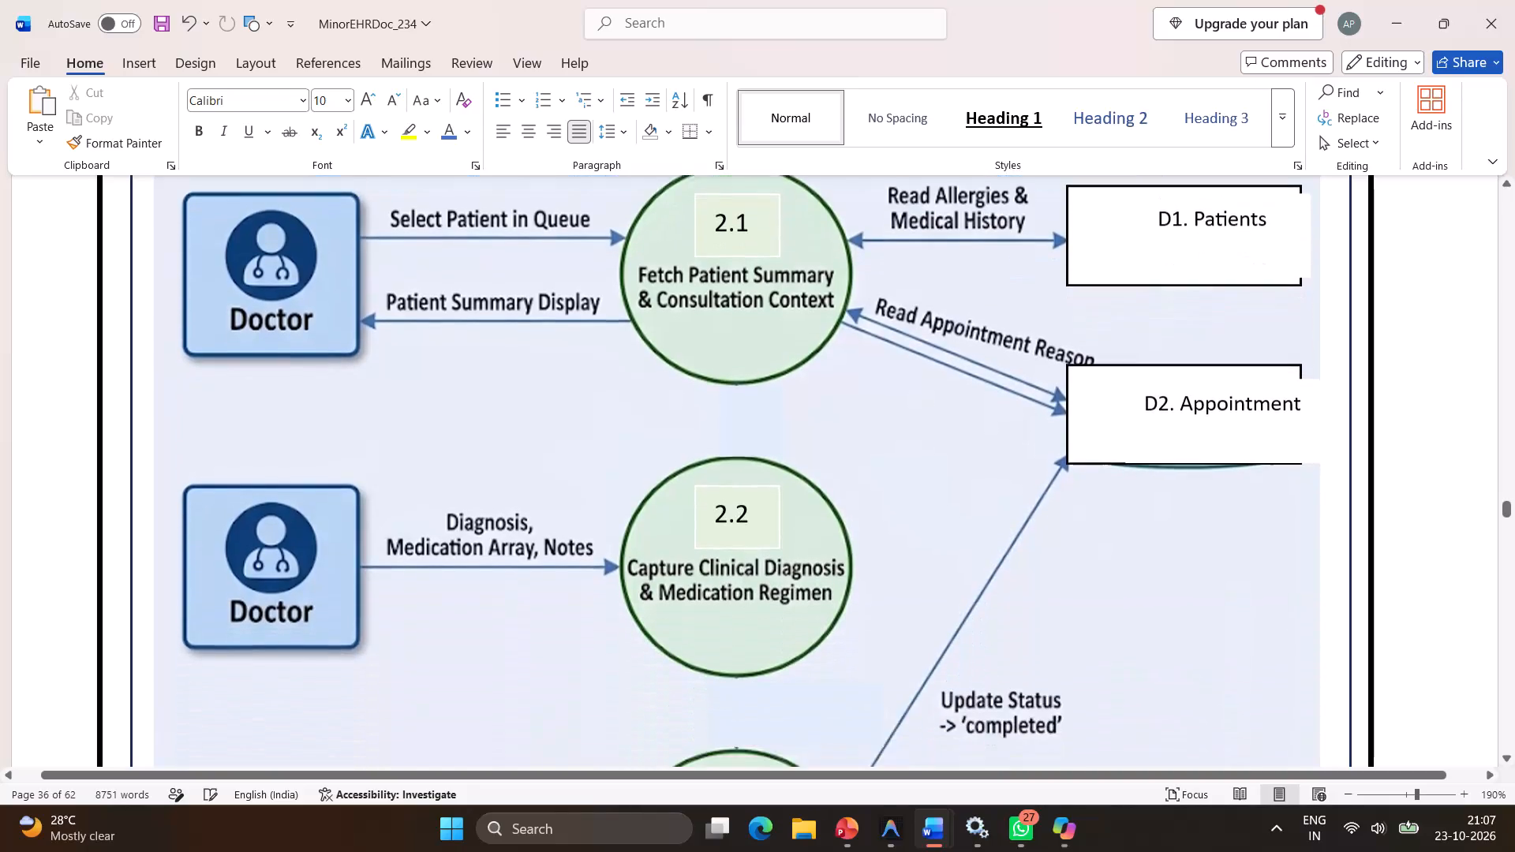
# Insert a drawing shape for the connector between processes 2.3 and 2.4.
pyautogui.scroll(-3, 876, 317)
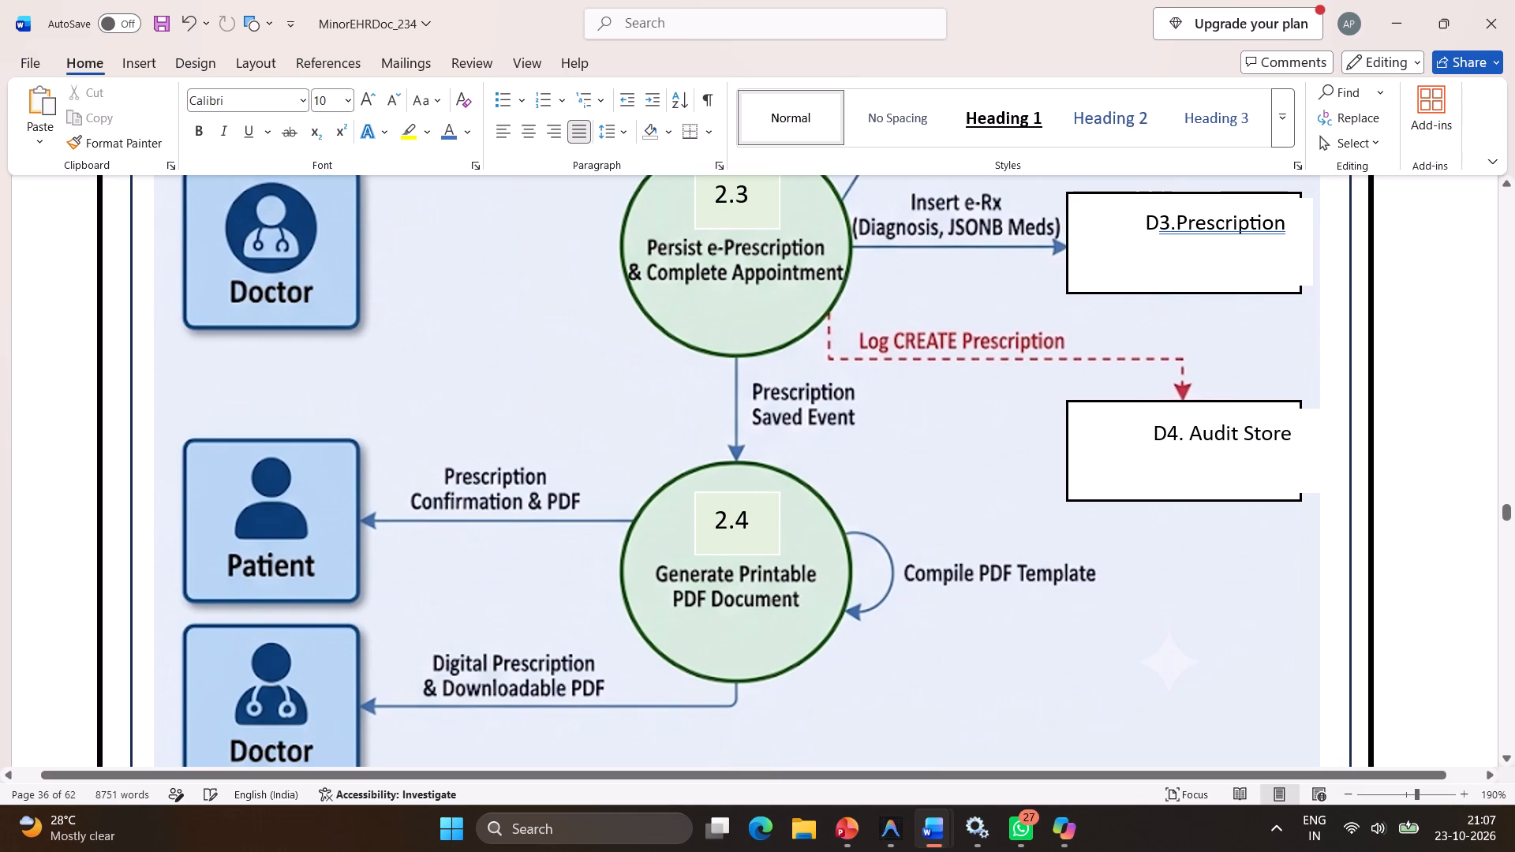
pyautogui.click(141, 60)
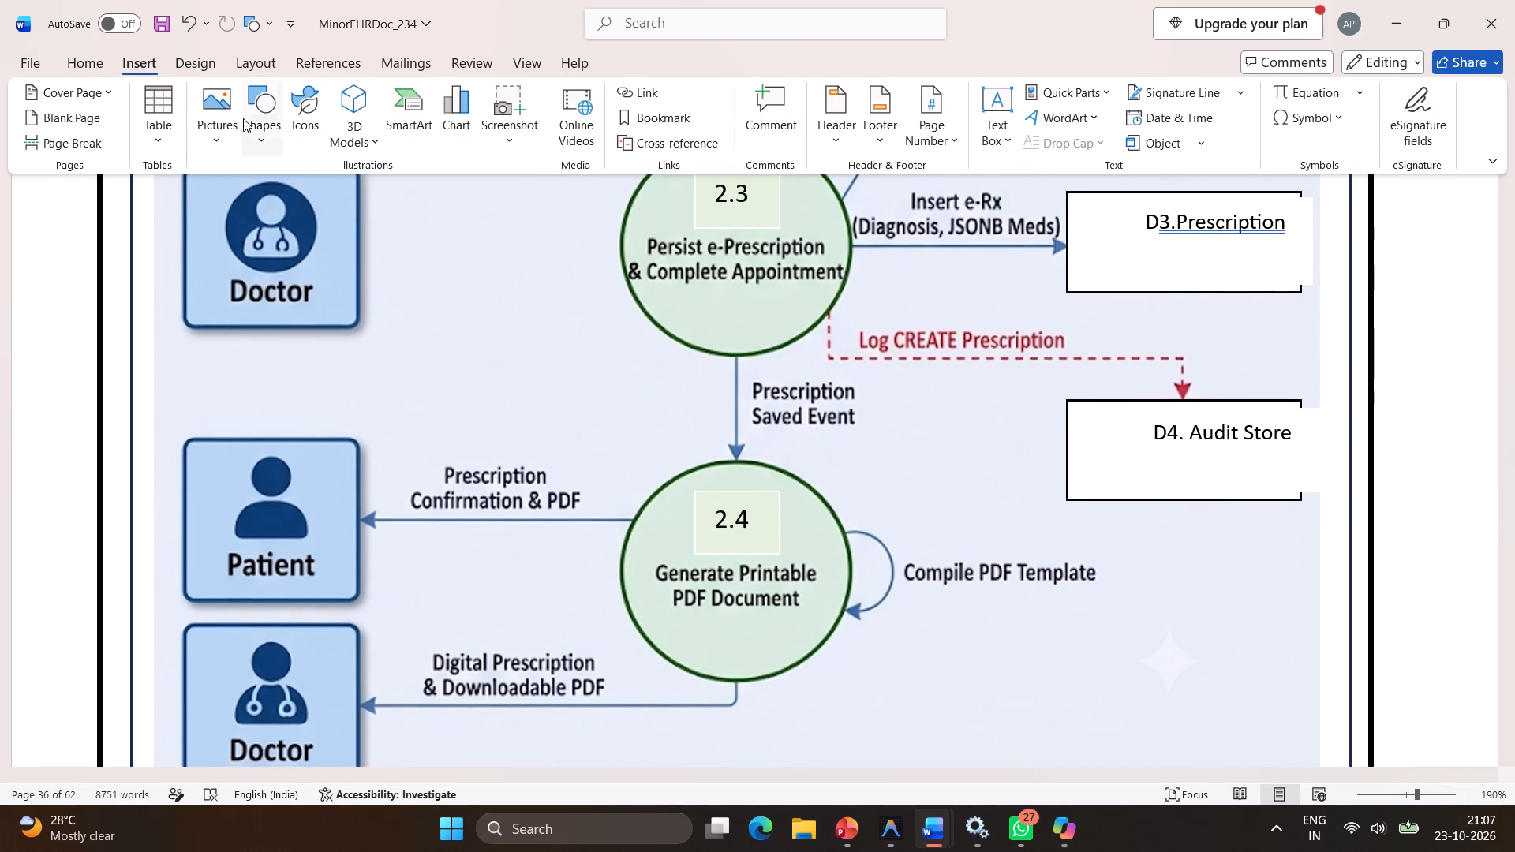
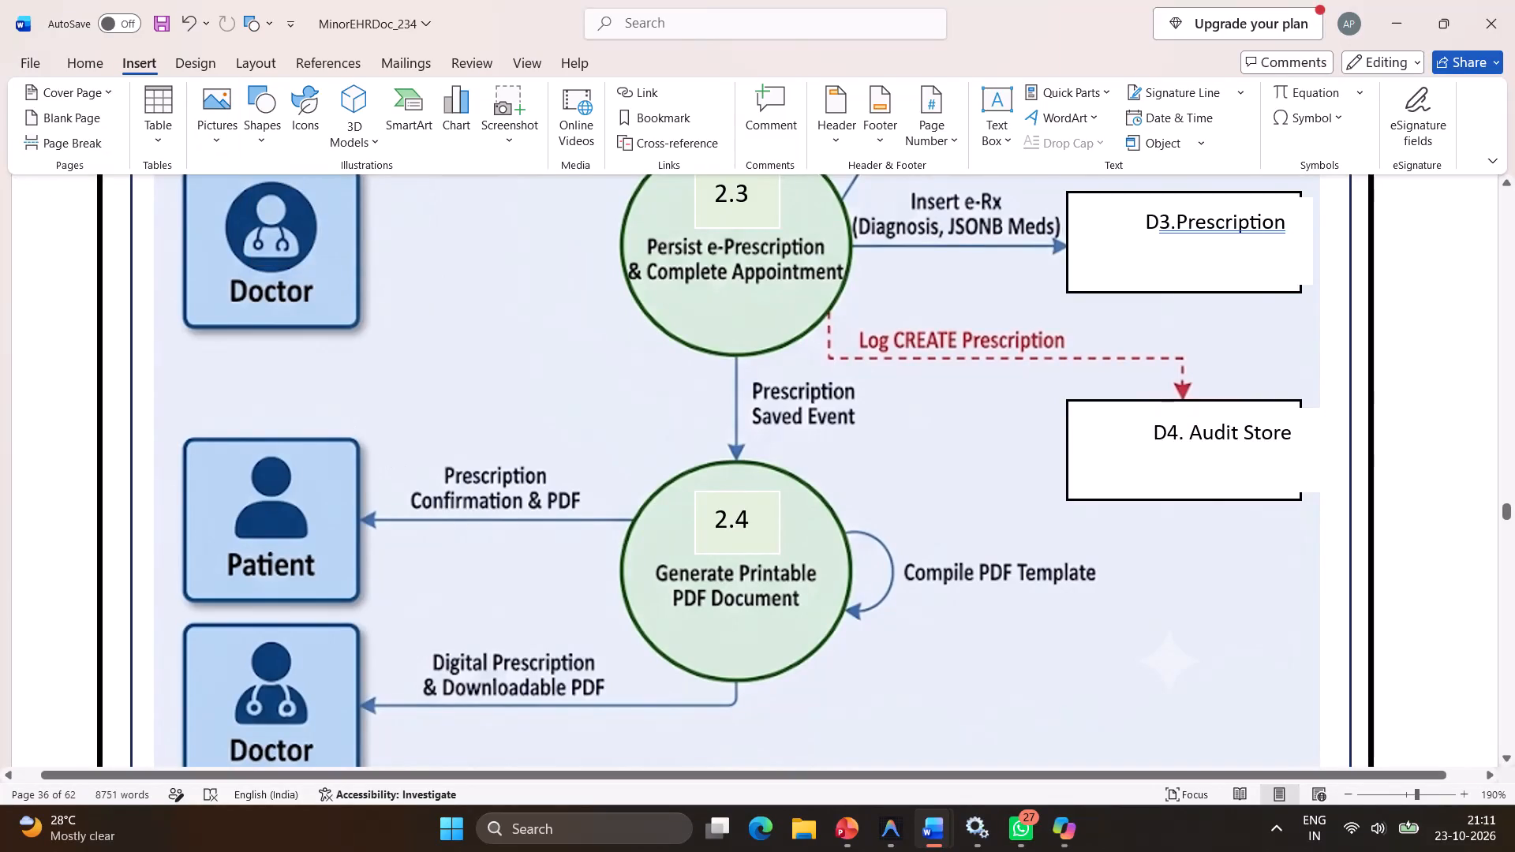
# Set the outline of the 2.4 label box to Green, Accent 6, Lighter 80%.
pyautogui.click(774, 496)
pyautogui.rightClick(774, 496)
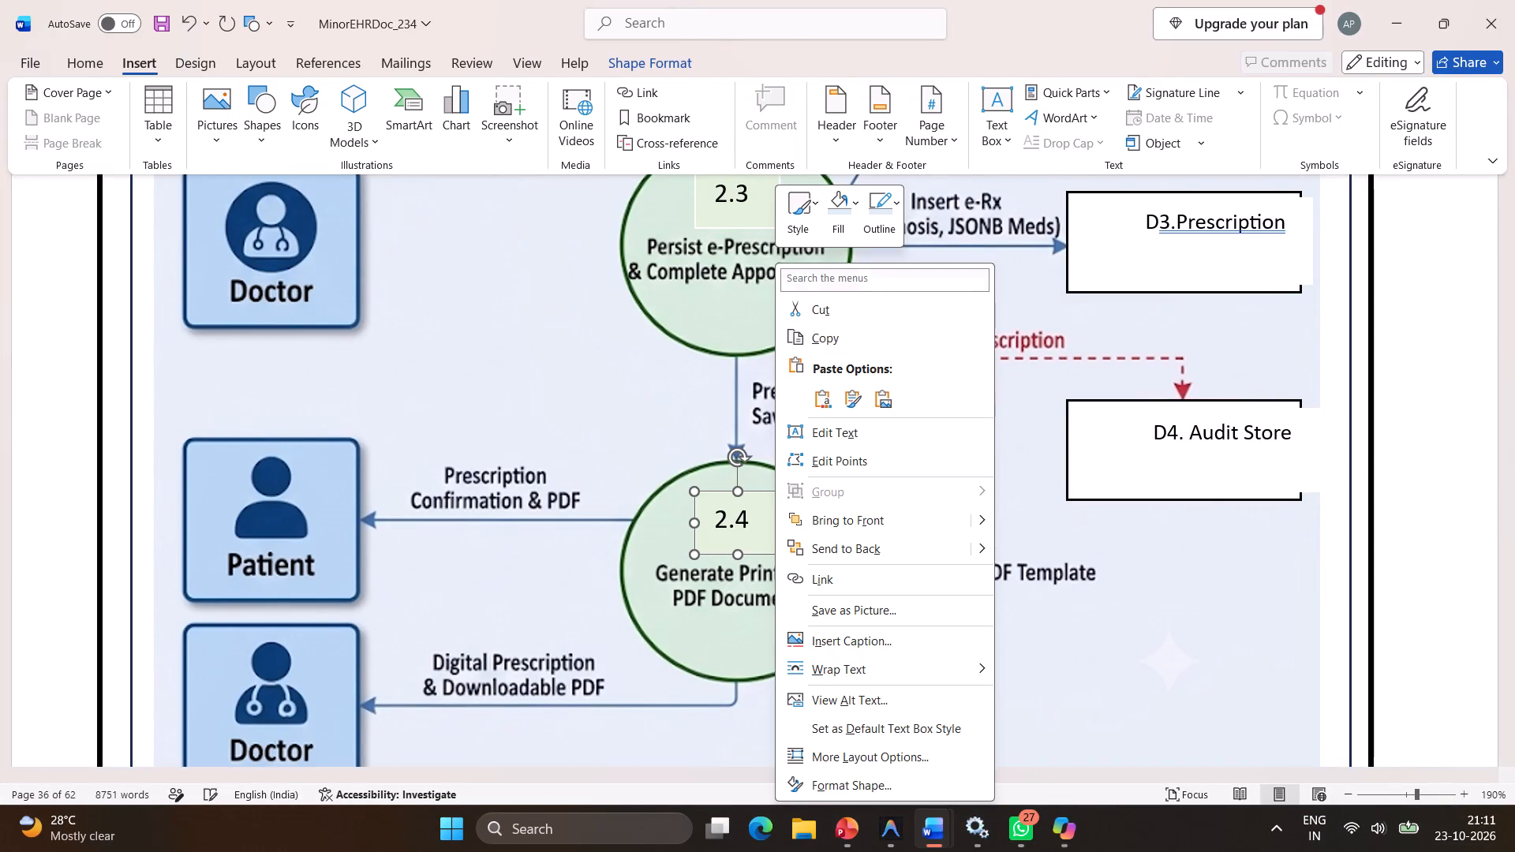
pyautogui.click(881, 234)
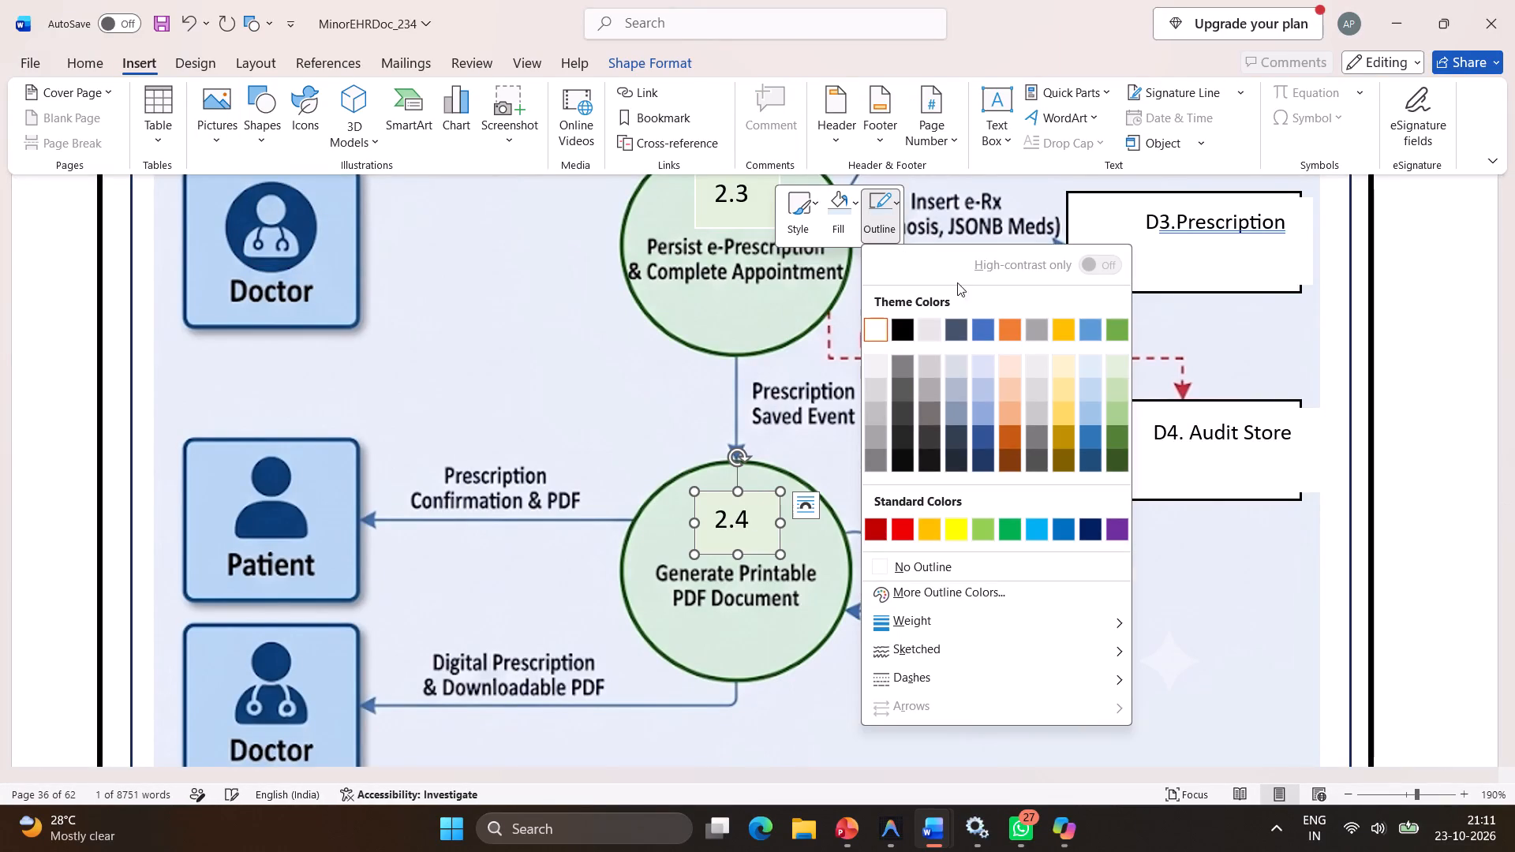
pyautogui.click(1118, 365)
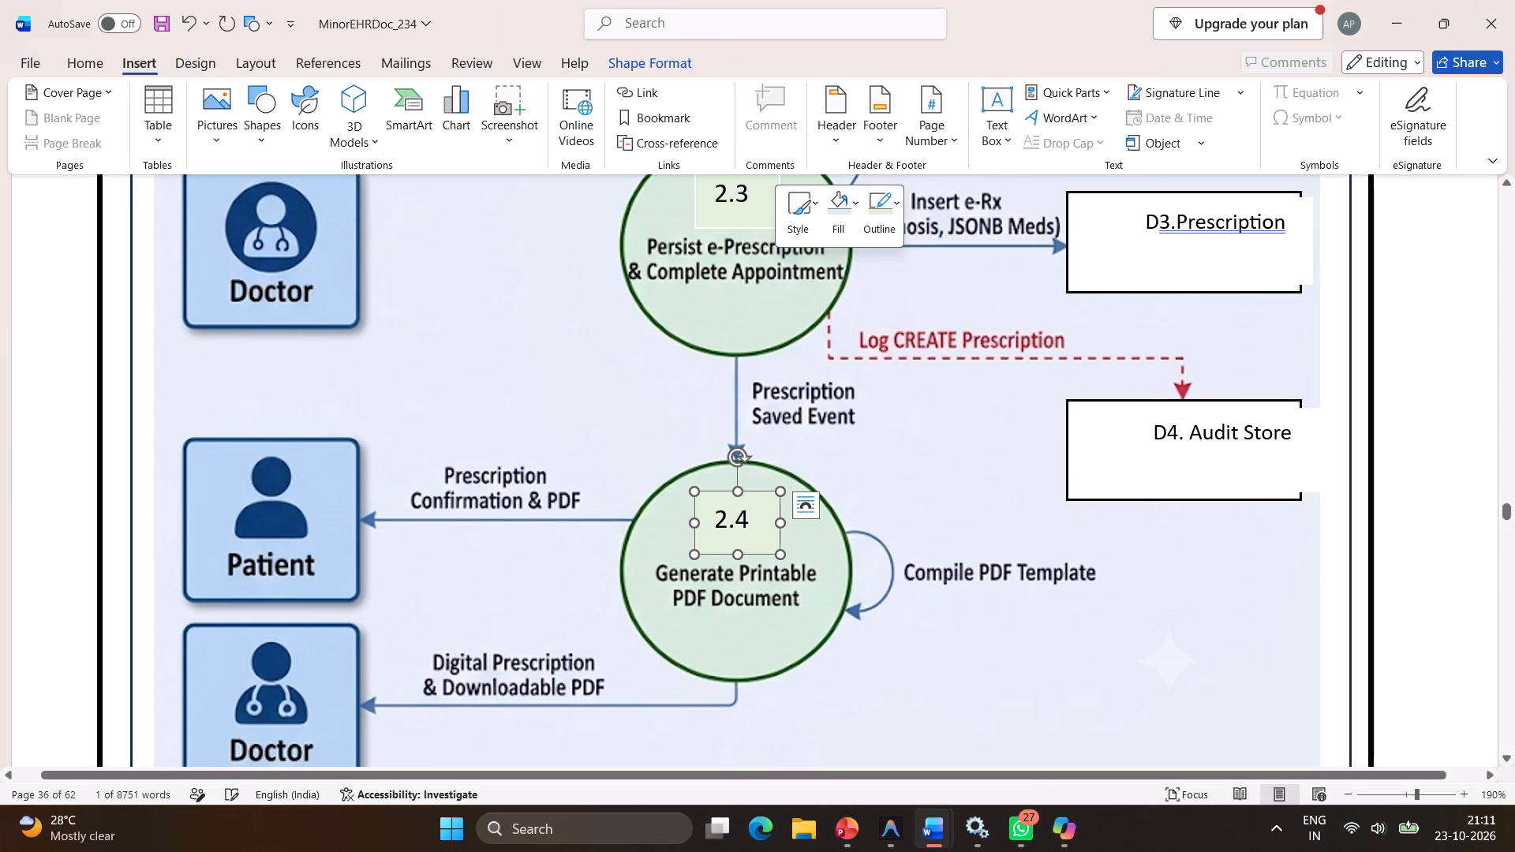
pyautogui.click(985, 430)
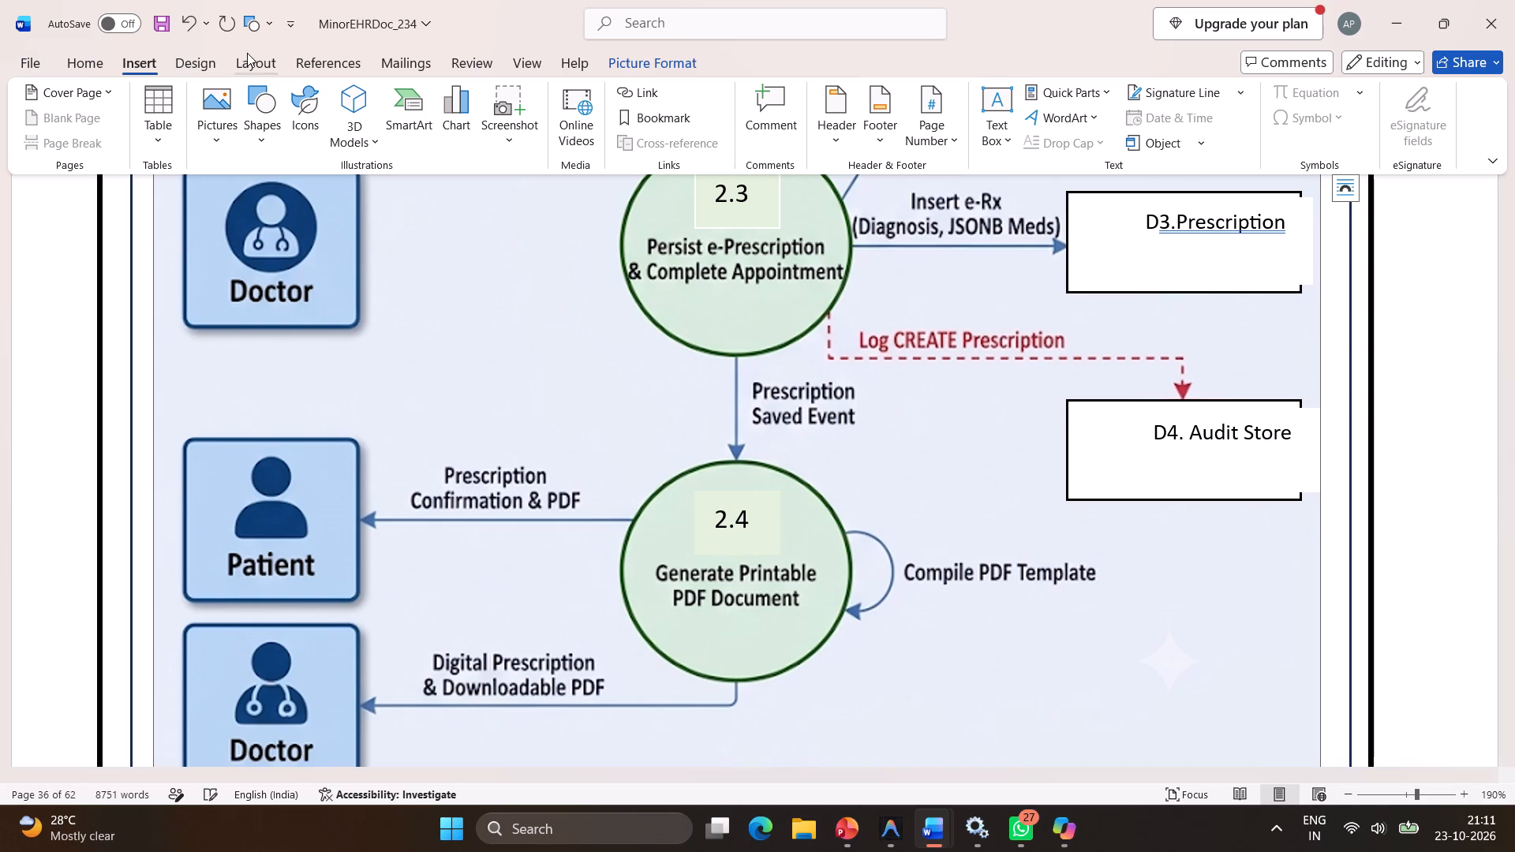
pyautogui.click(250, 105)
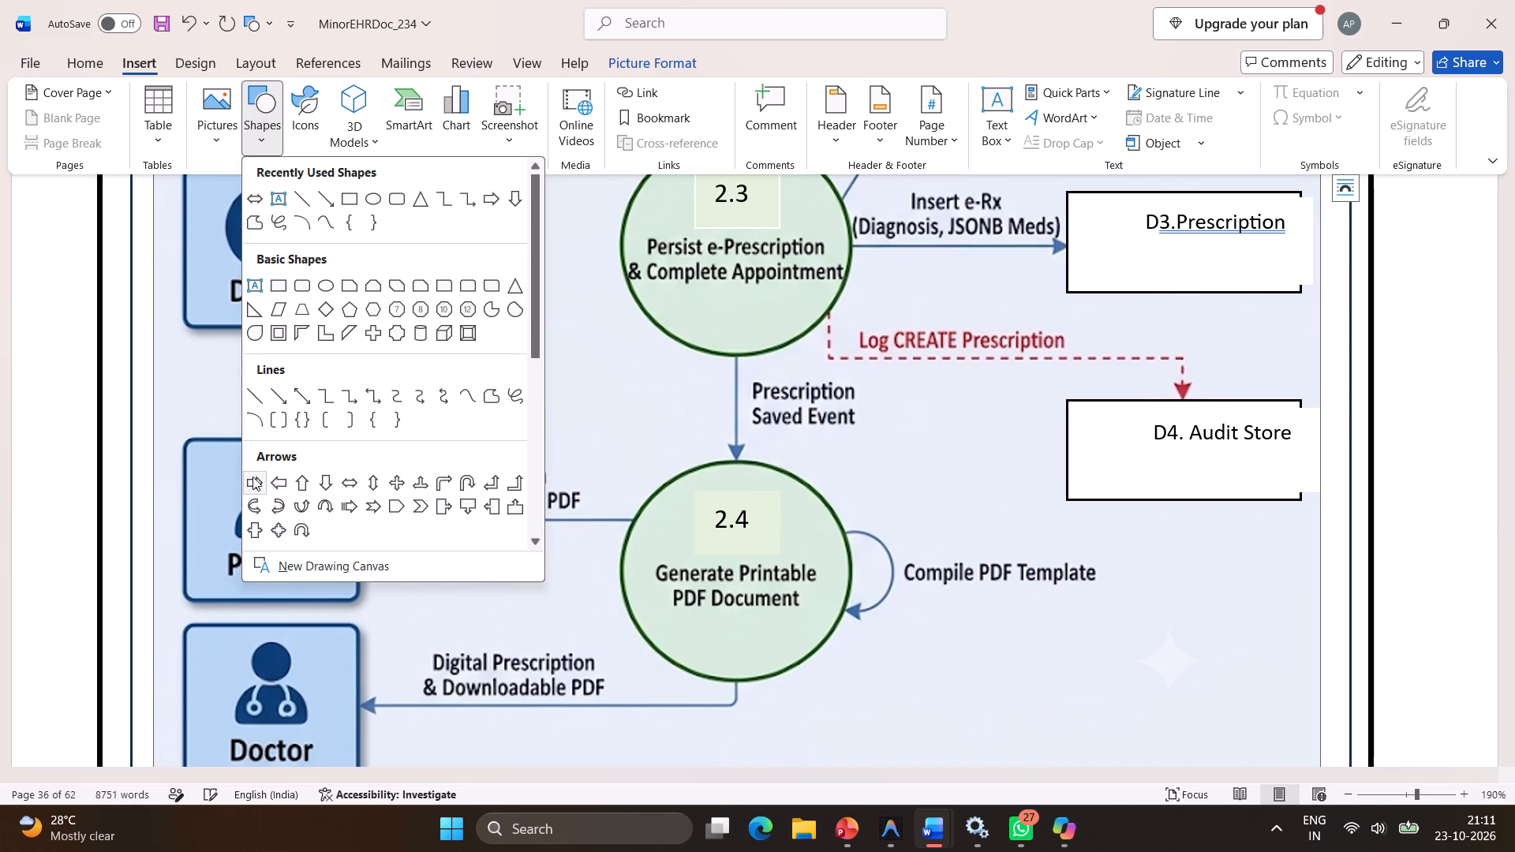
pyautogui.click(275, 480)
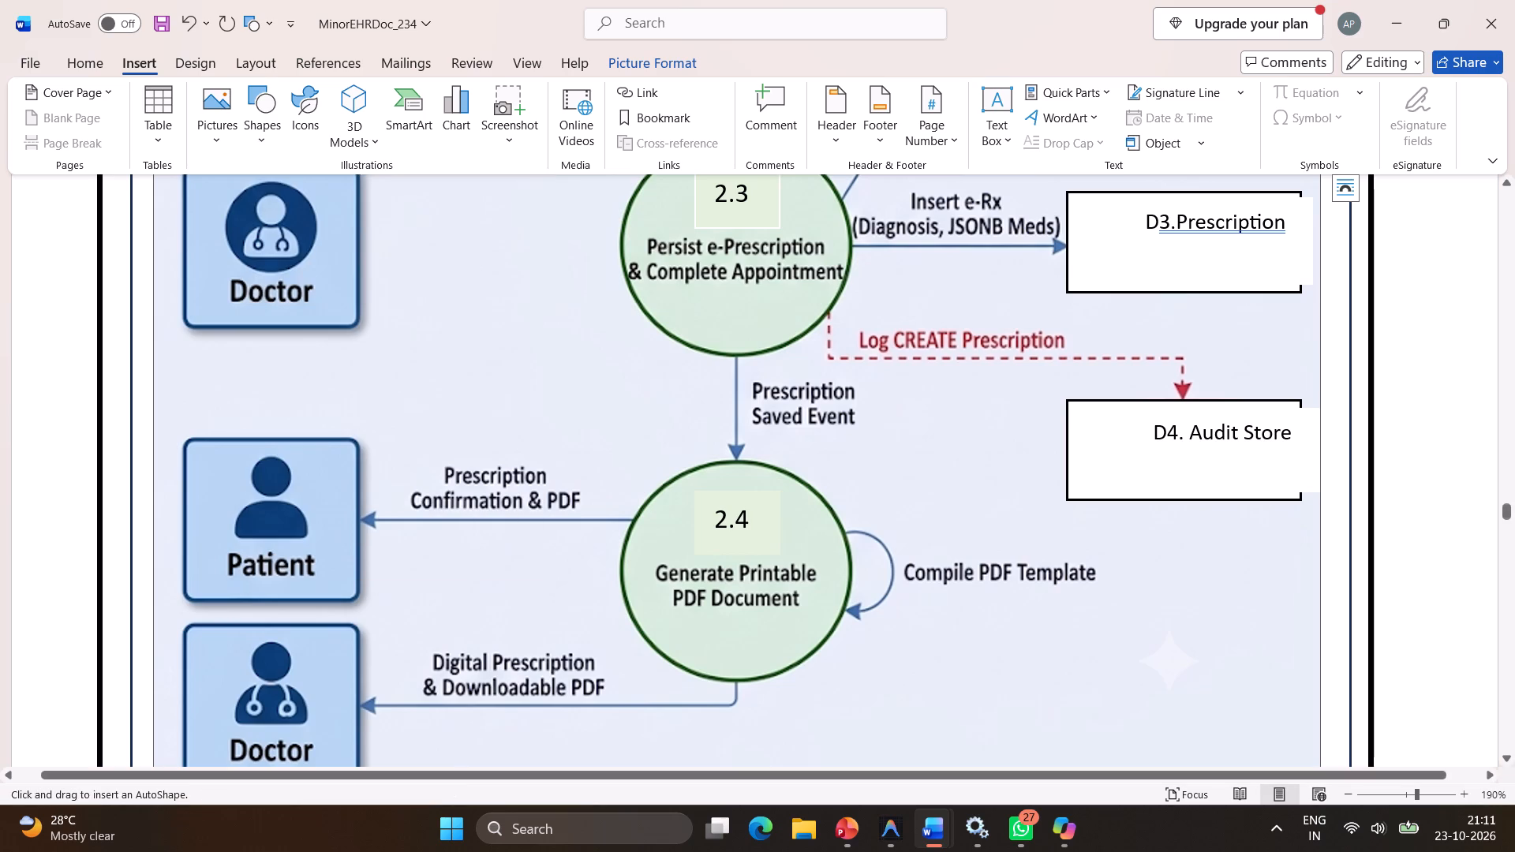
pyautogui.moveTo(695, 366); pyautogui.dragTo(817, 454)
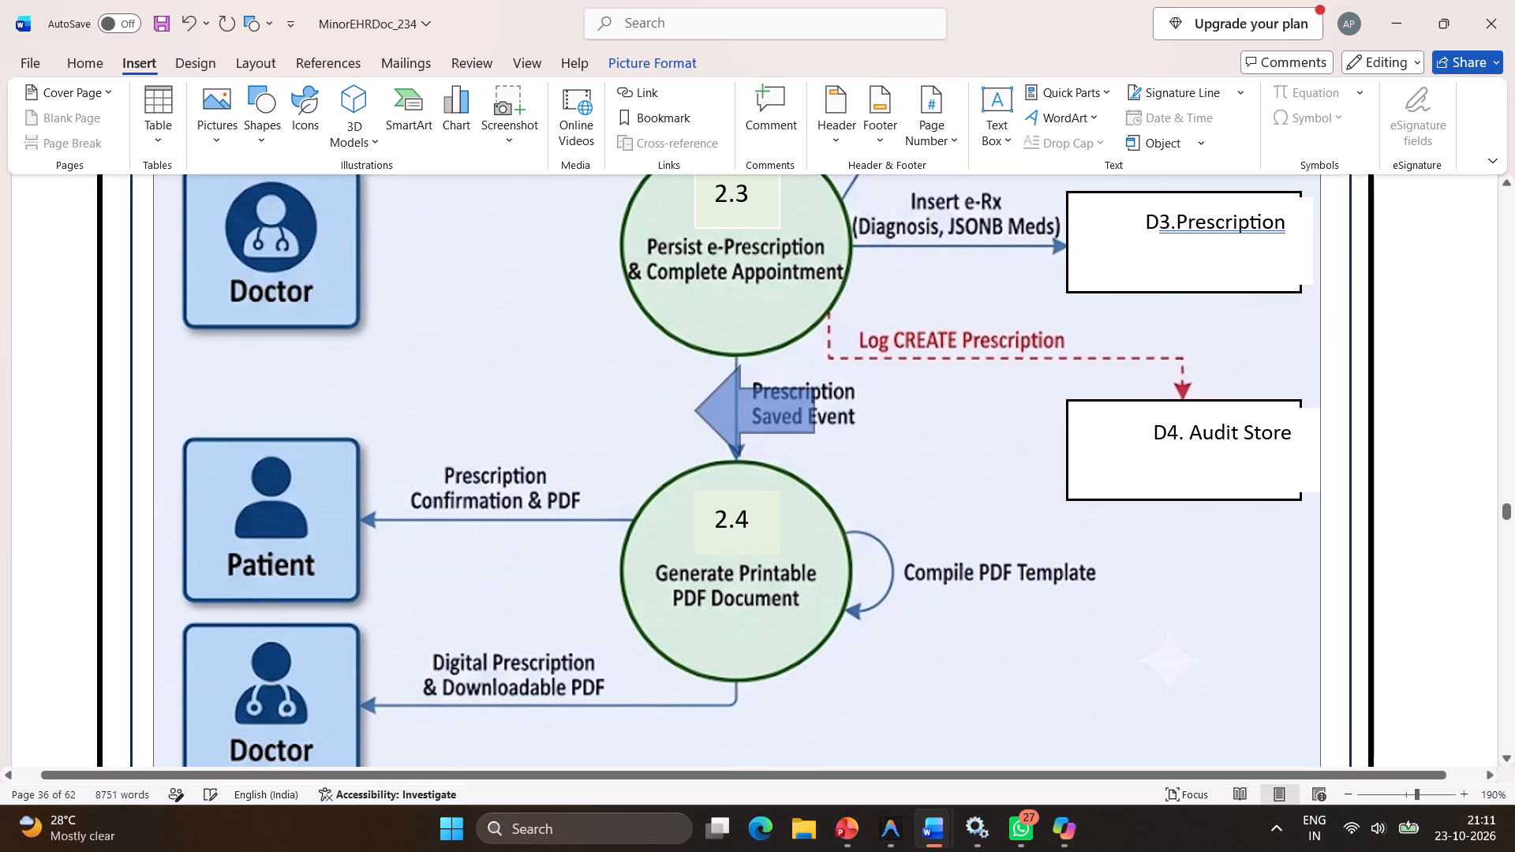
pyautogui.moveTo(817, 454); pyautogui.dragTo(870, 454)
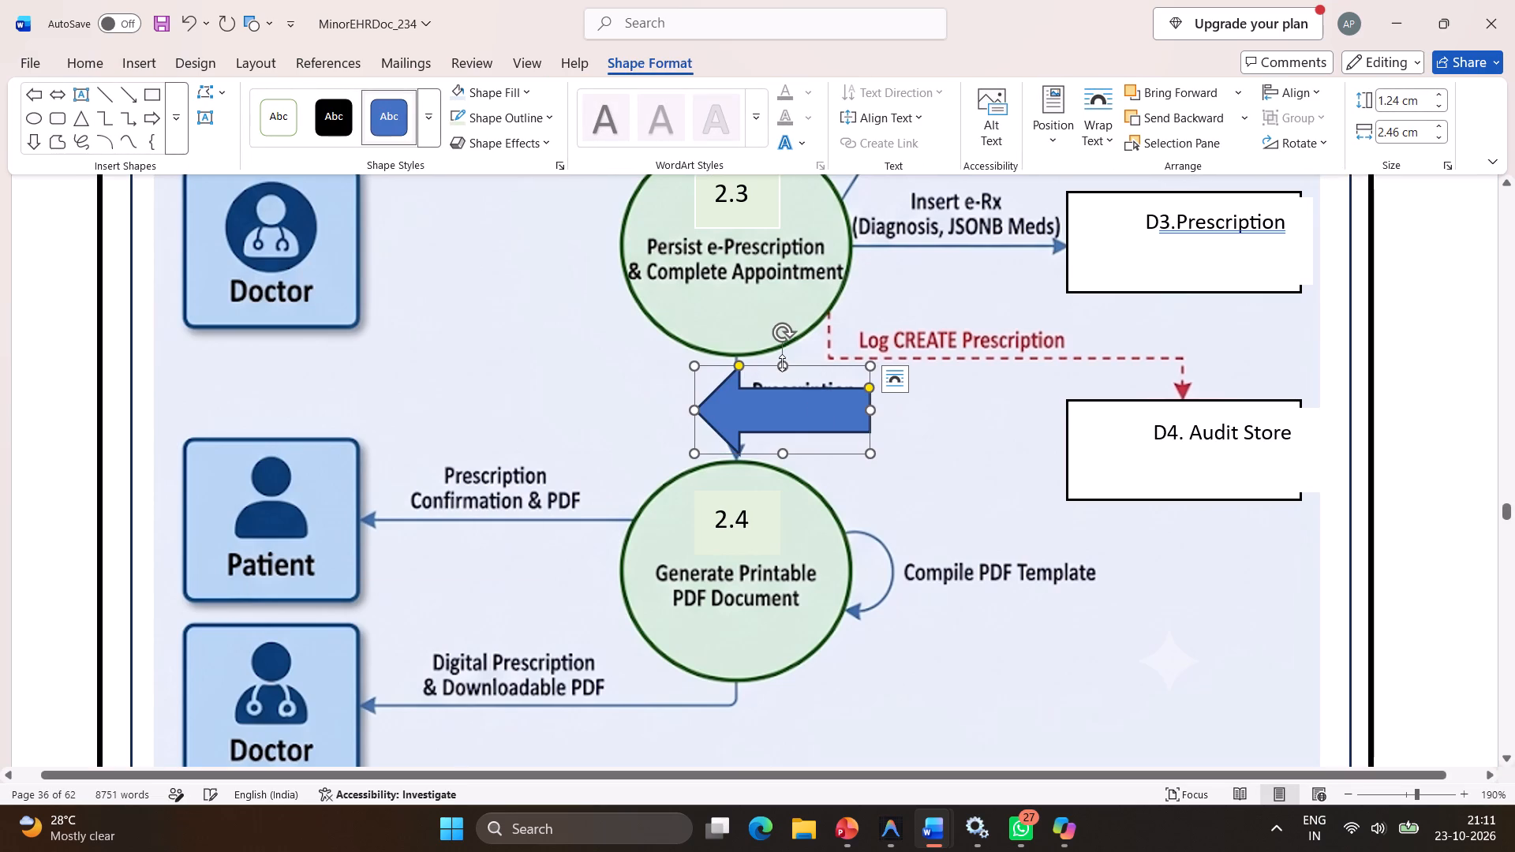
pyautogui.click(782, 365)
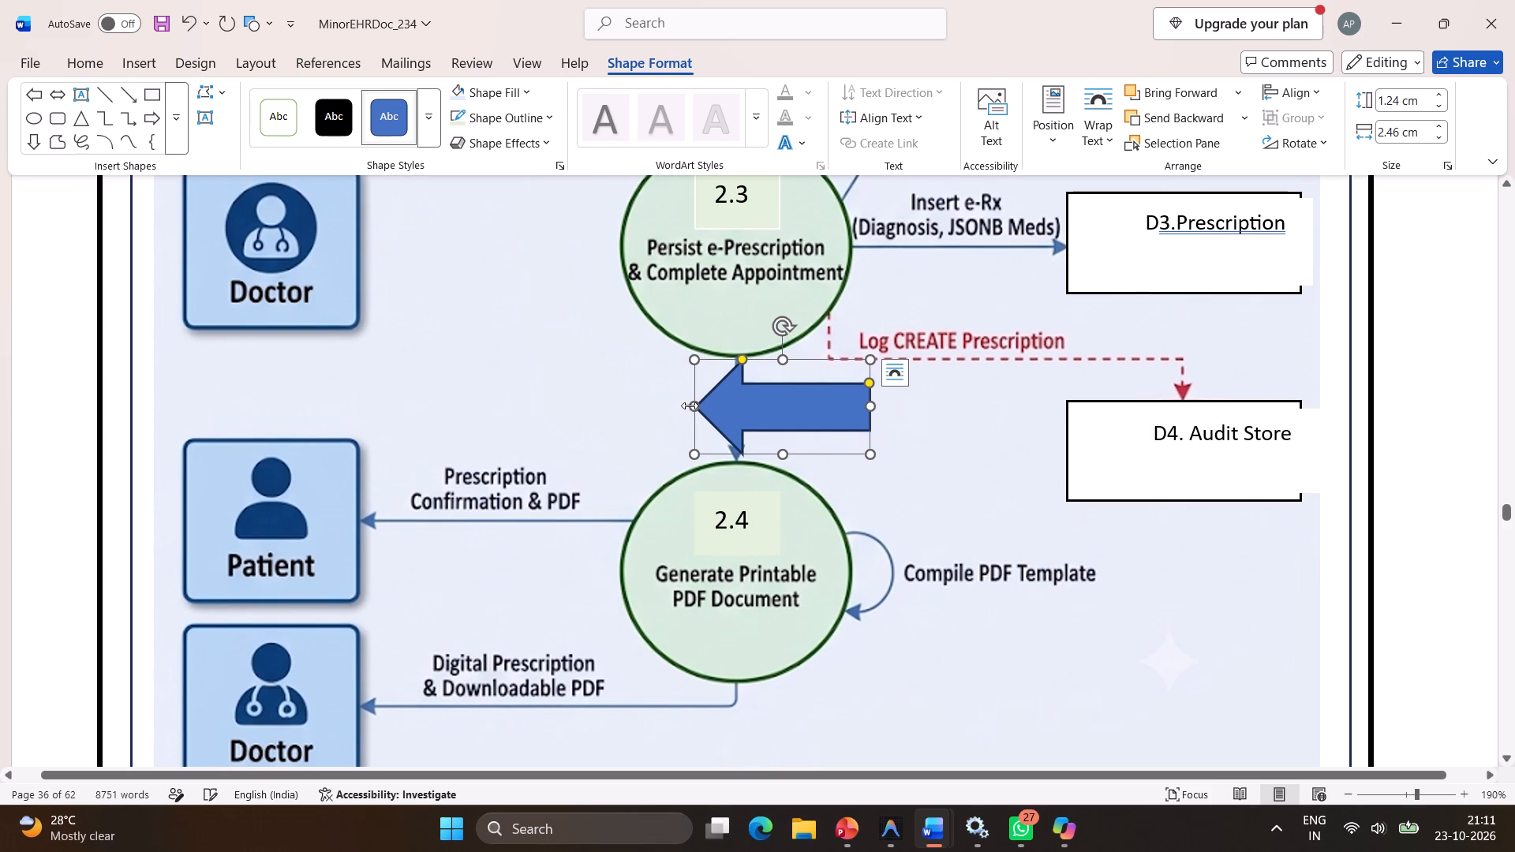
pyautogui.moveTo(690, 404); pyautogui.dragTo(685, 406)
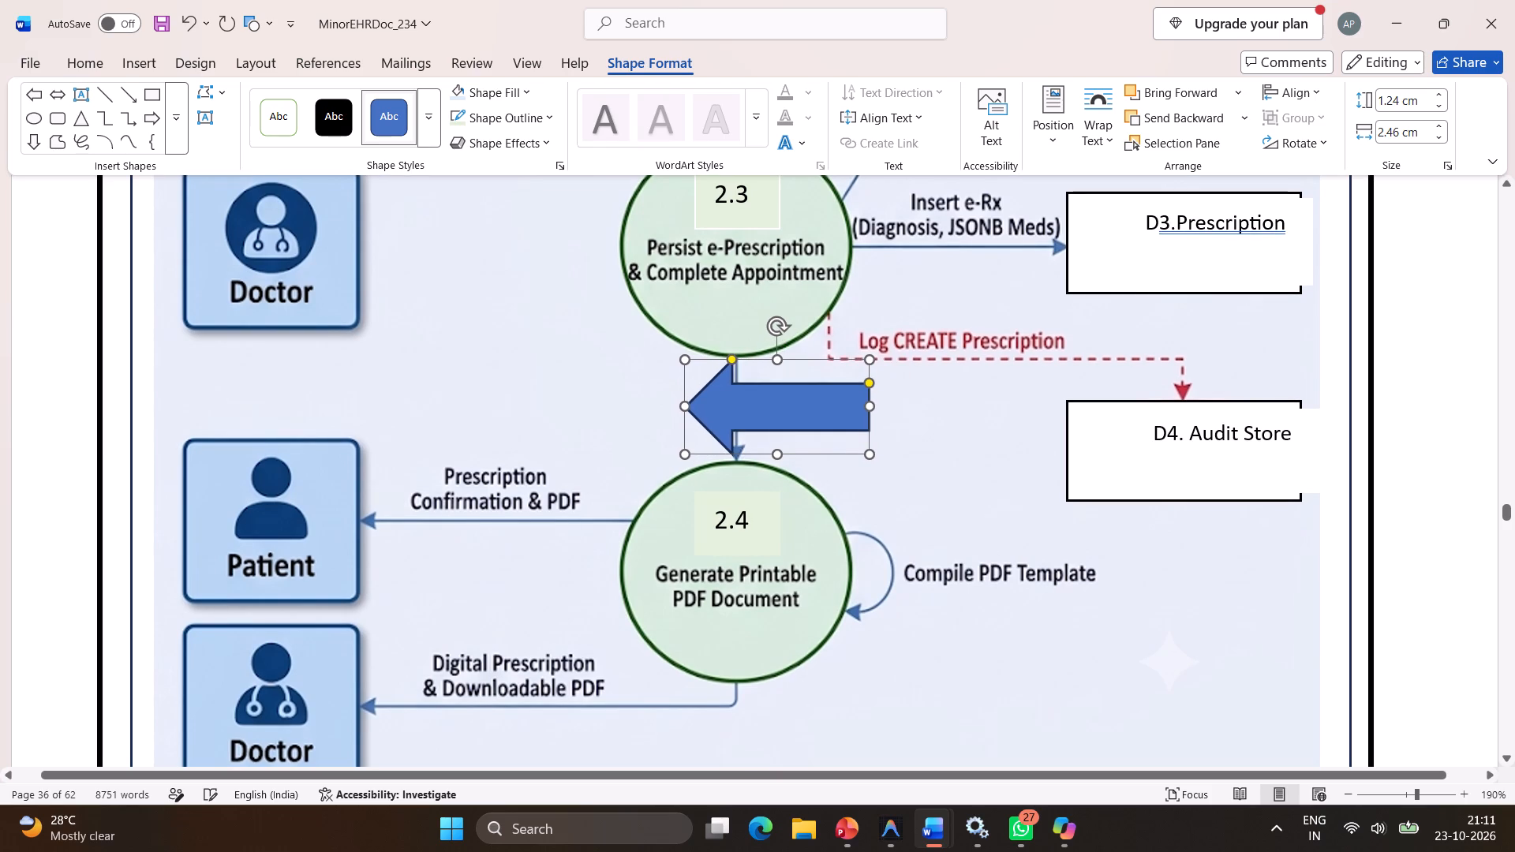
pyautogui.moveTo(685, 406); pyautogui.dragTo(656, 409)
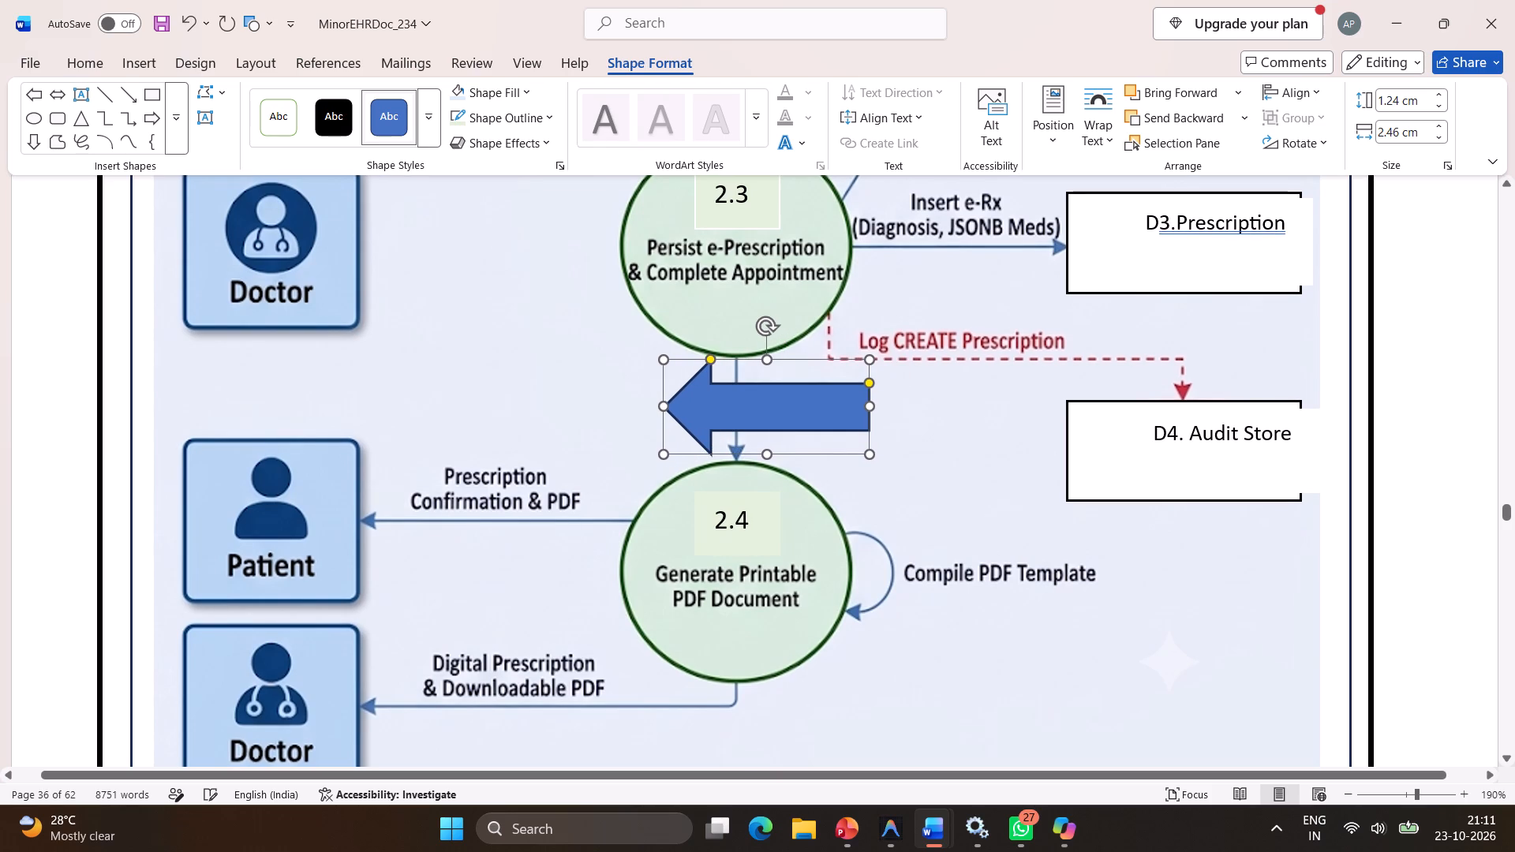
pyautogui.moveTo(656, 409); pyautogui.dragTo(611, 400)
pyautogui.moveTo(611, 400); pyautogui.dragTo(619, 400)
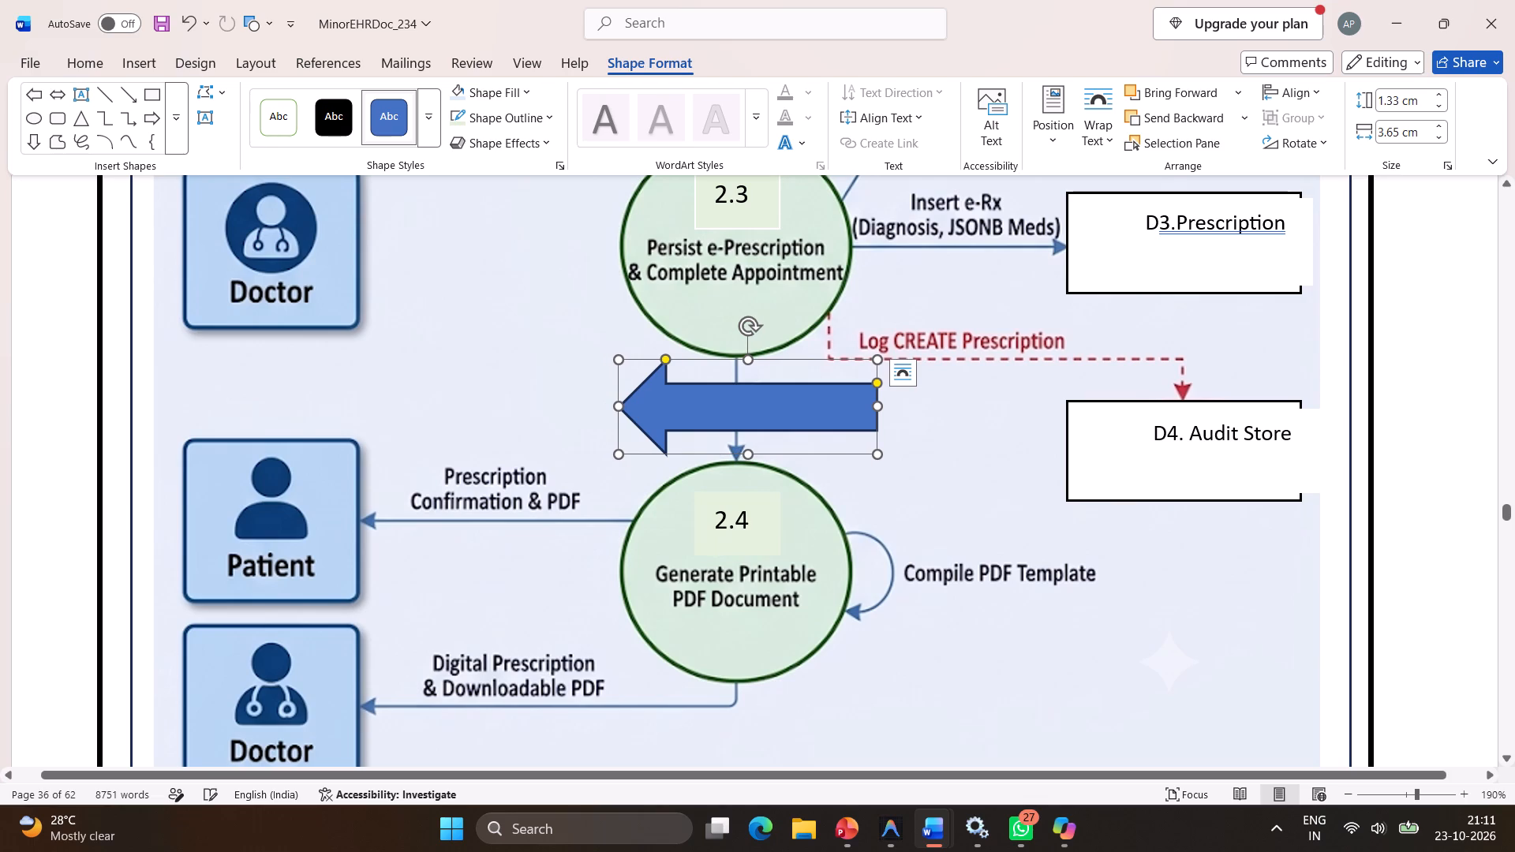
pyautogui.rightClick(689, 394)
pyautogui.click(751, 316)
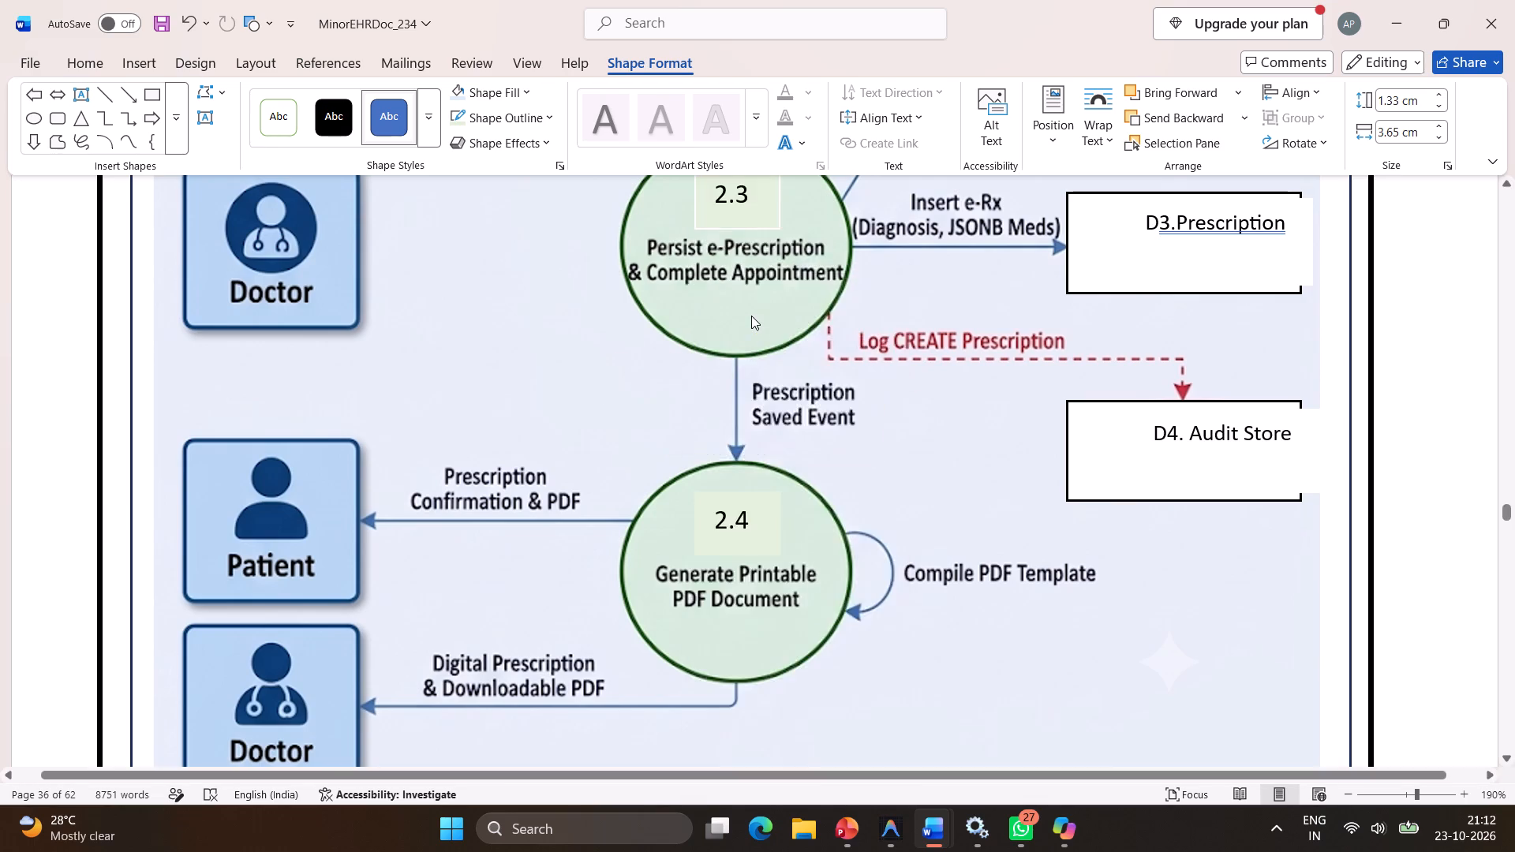
# Draw a rectangle about 2.1 cm wide and 1.3 cm high over the "Prescription Saved Event" label and arrow between processes 2.3 and 2.4.
pyautogui.scroll(-1, 672, 319)
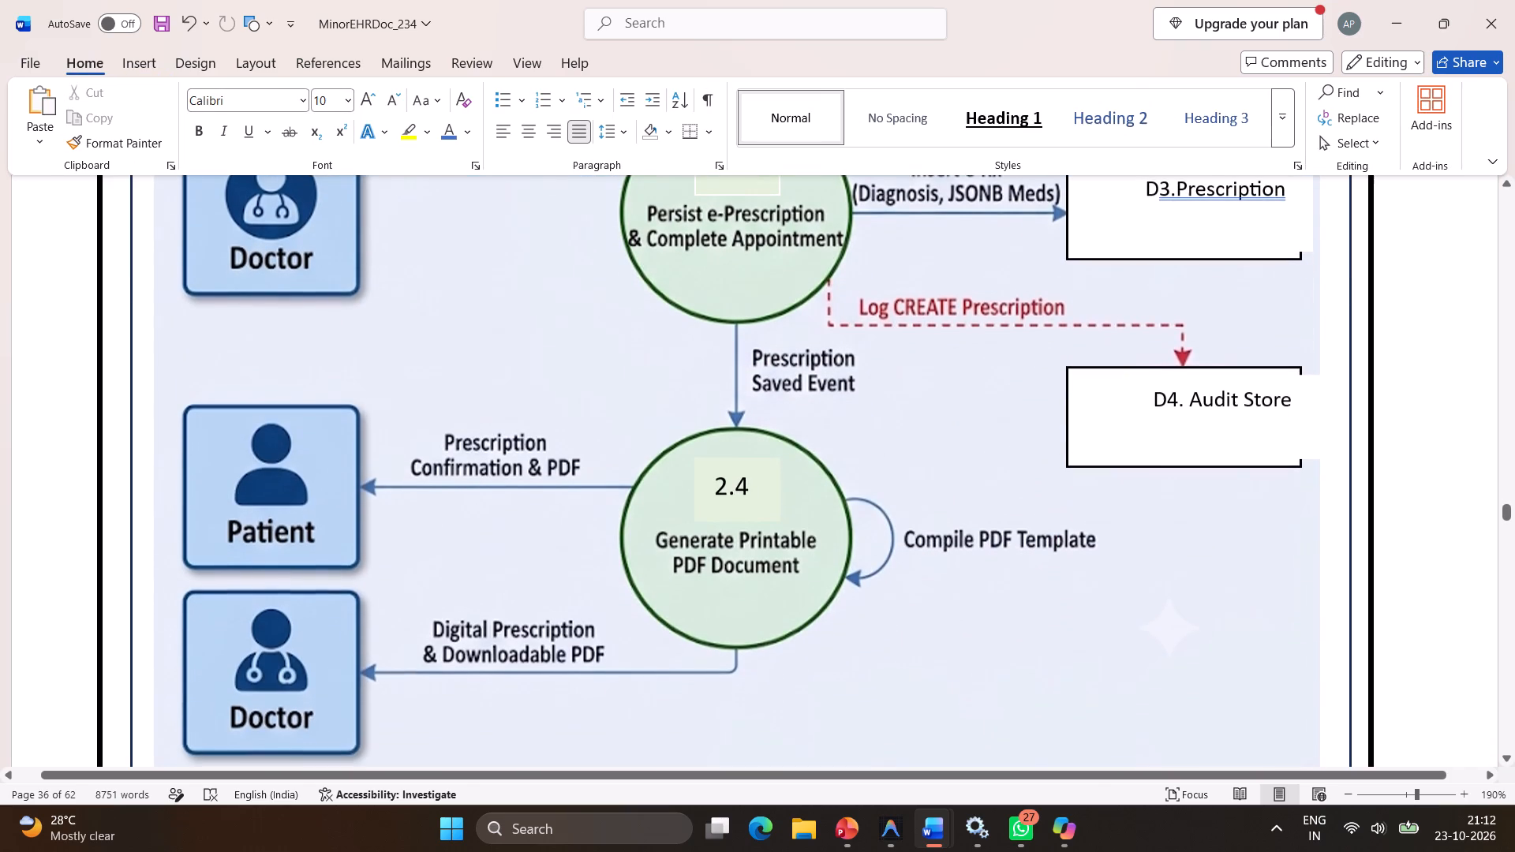
pyautogui.scroll(-1, 672, 319)
pyautogui.click(126, 57)
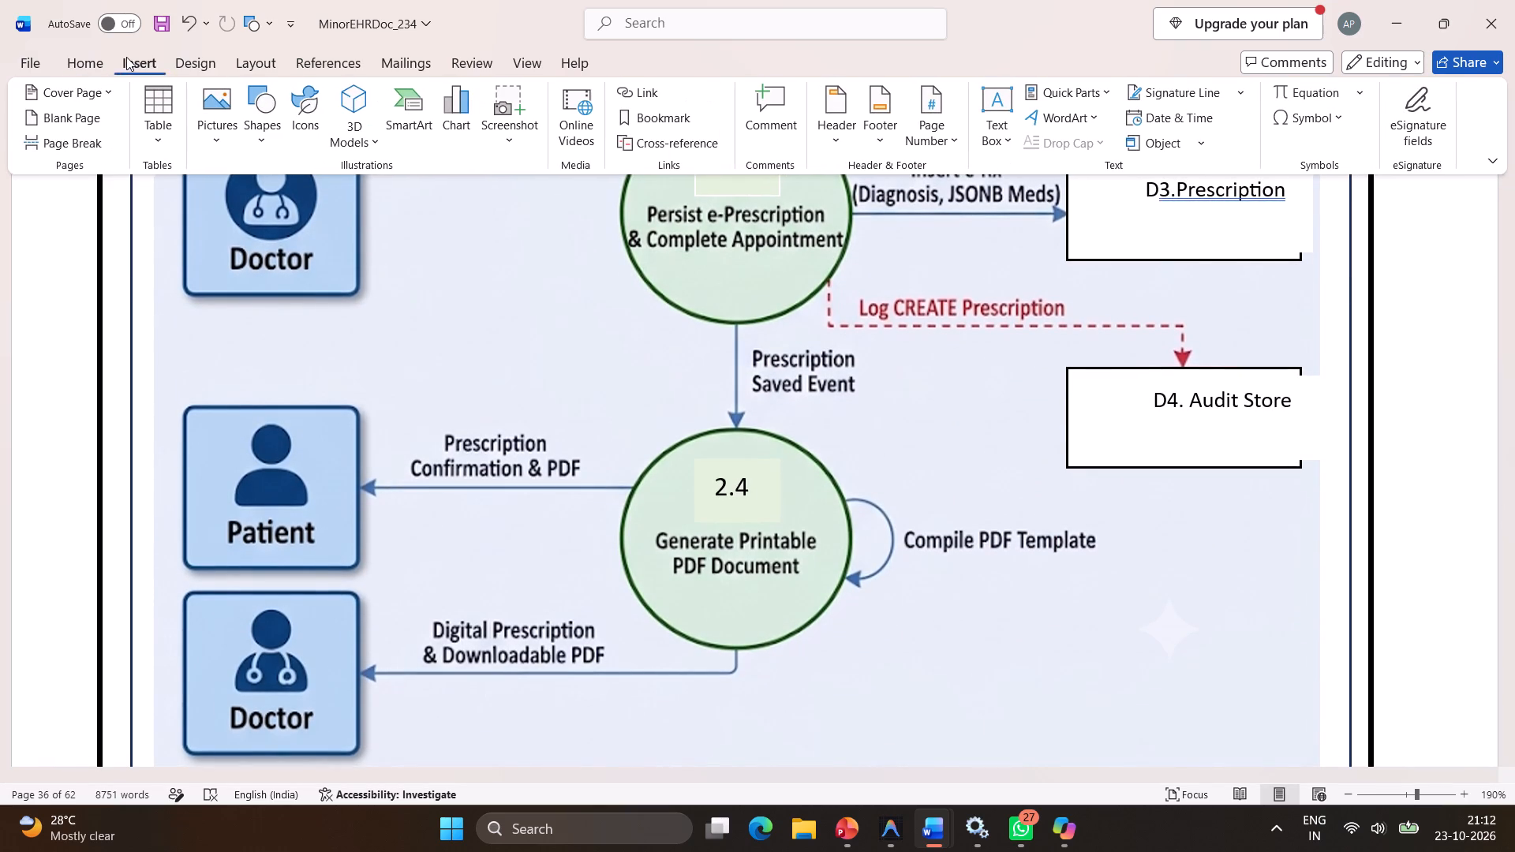
pyautogui.click(256, 125)
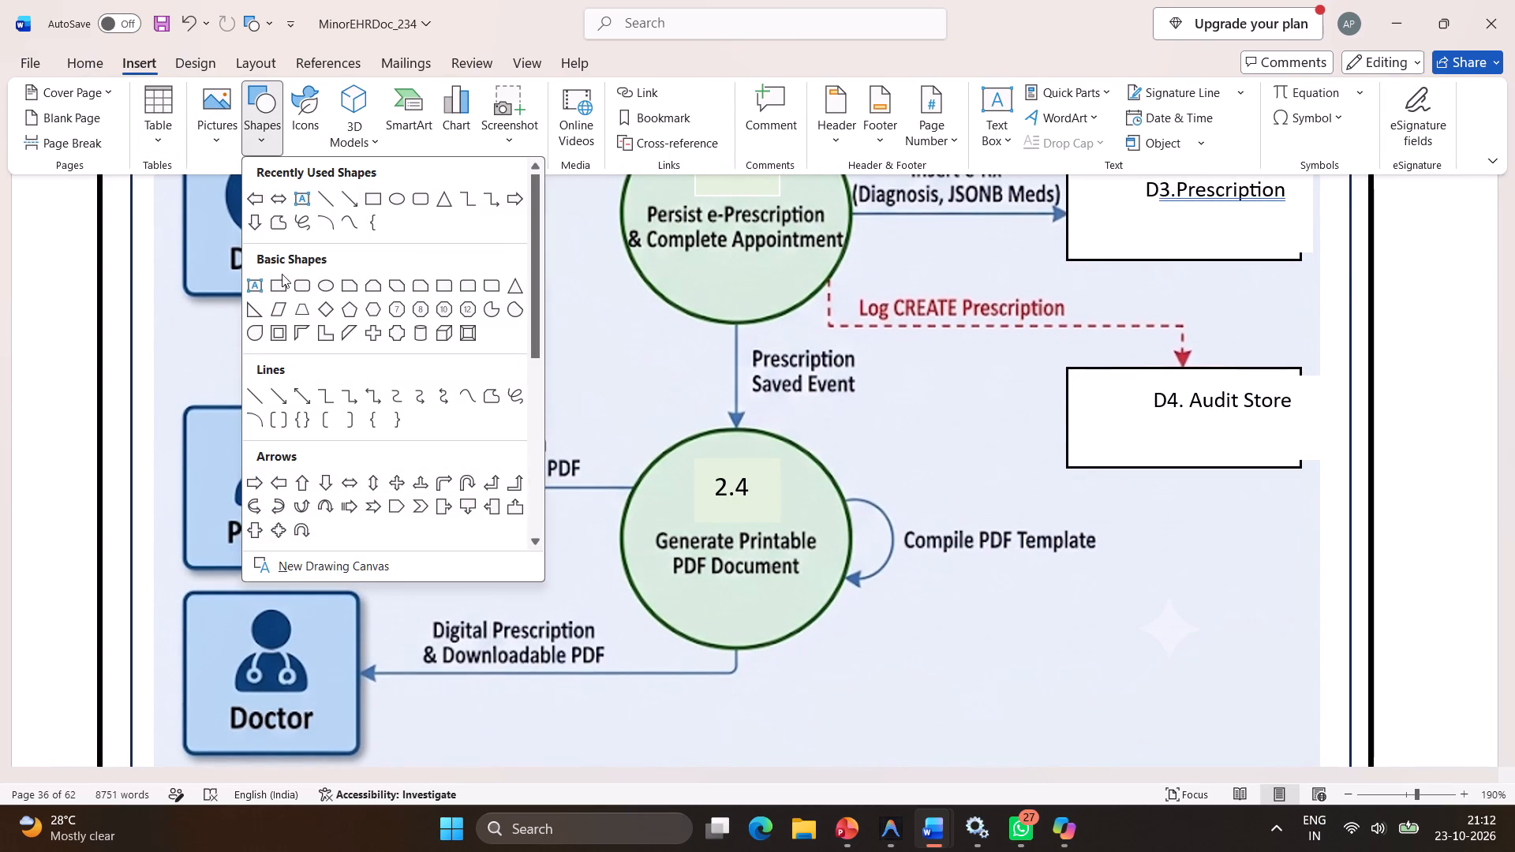
pyautogui.click(273, 290)
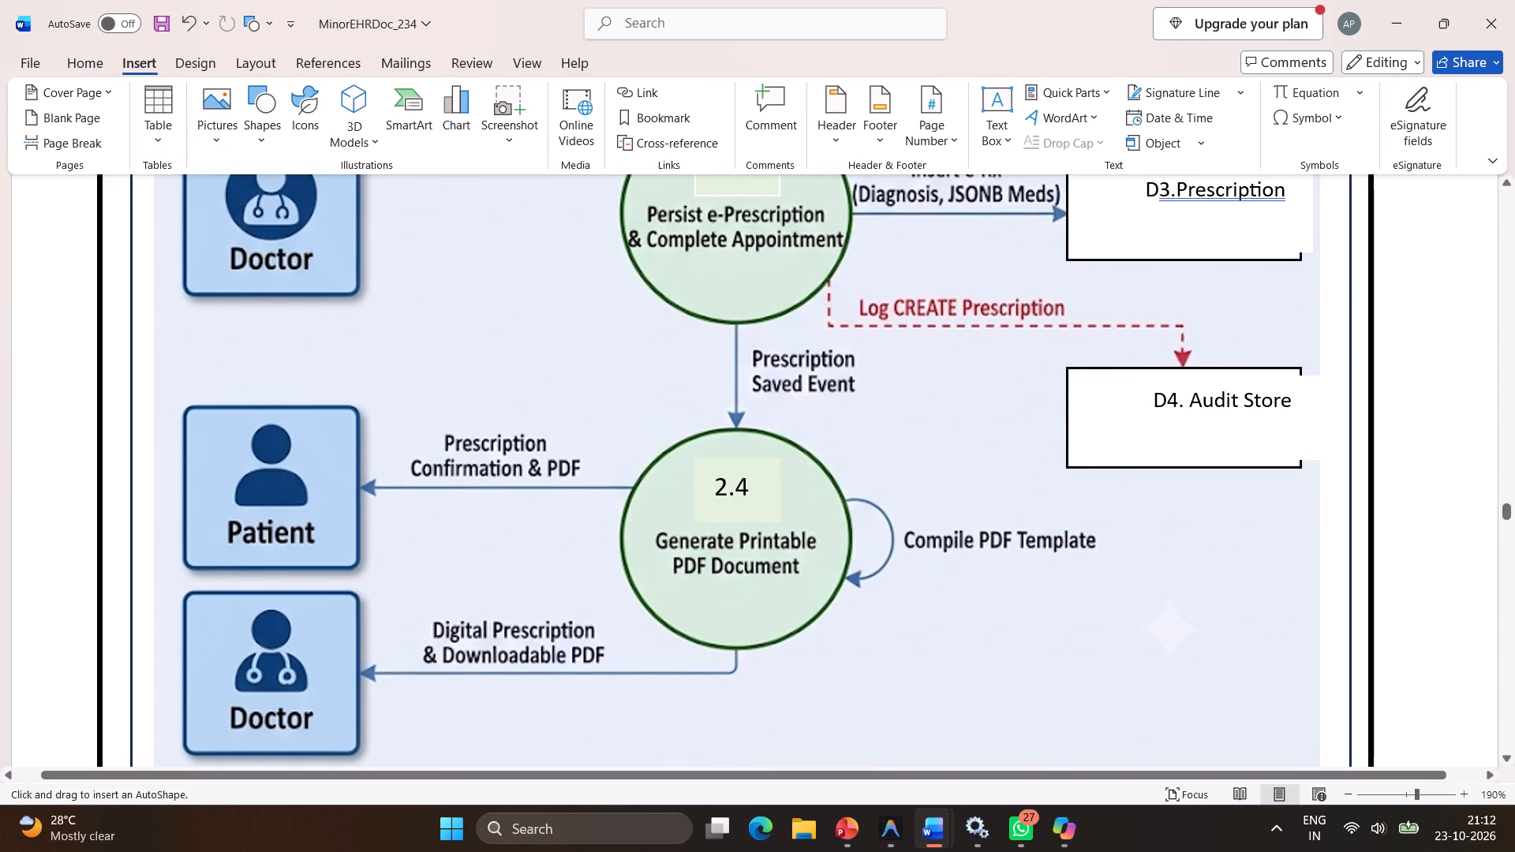
pyautogui.moveTo(720, 333); pyautogui.dragTo(866, 421)
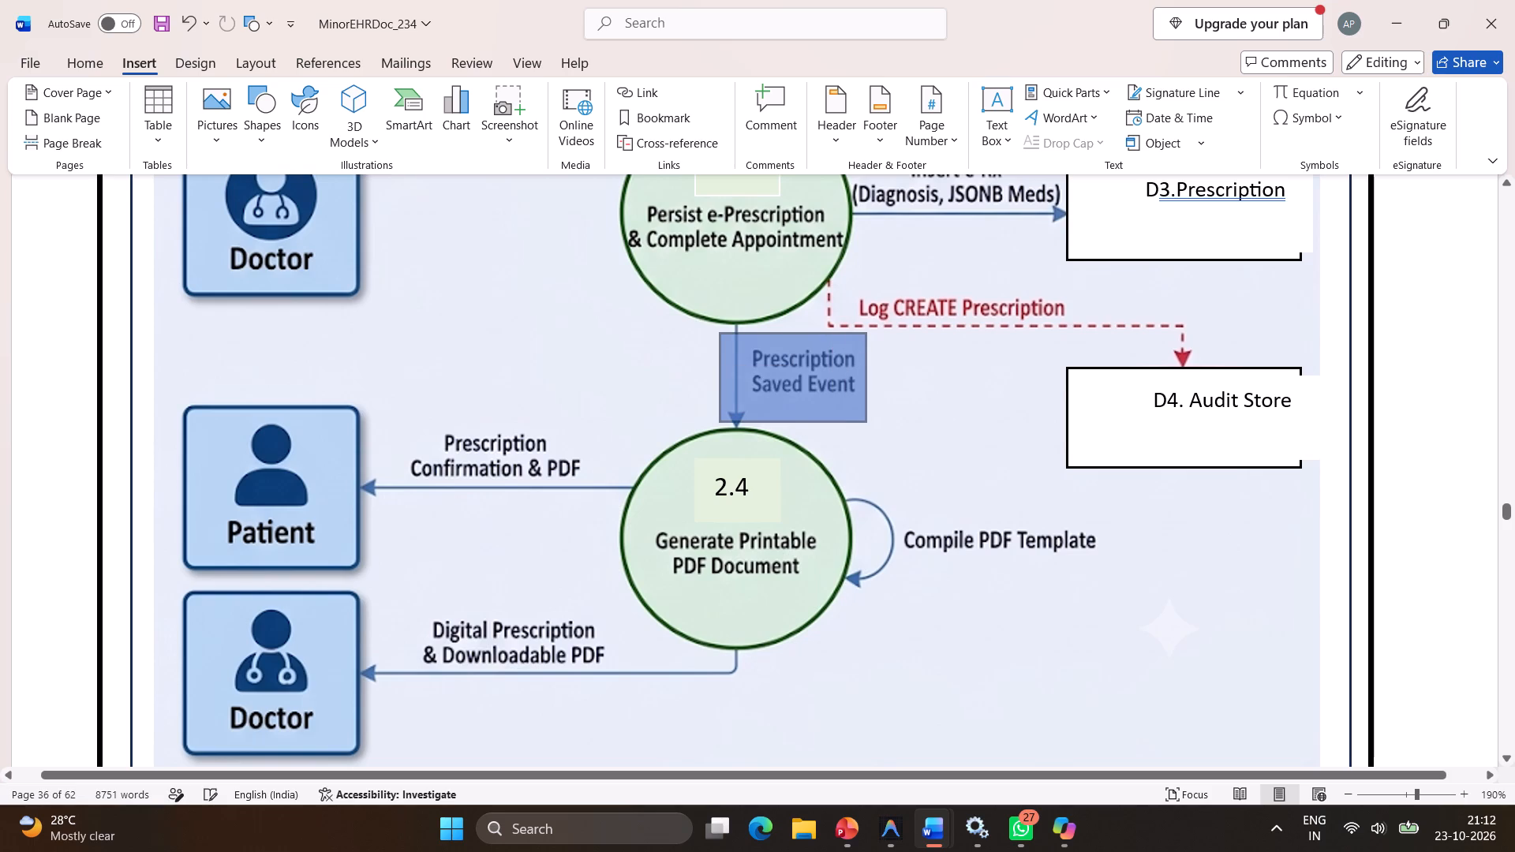
pyautogui.moveTo(866, 421); pyautogui.dragTo(866, 424)
pyautogui.moveTo(866, 424); pyautogui.dragTo(866, 425)
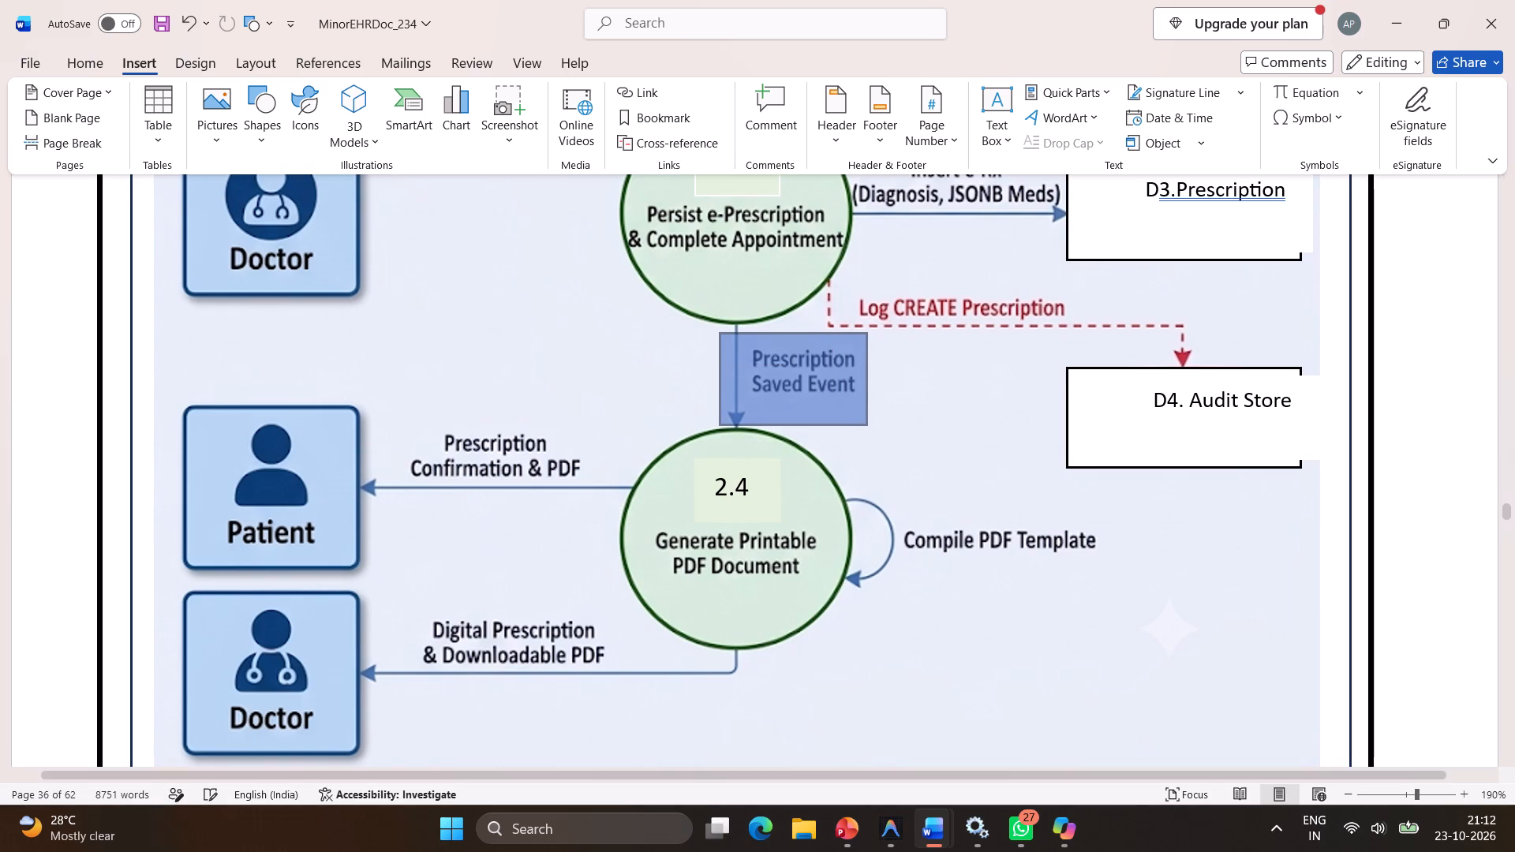
pyautogui.moveTo(866, 425); pyautogui.dragTo(869, 425)
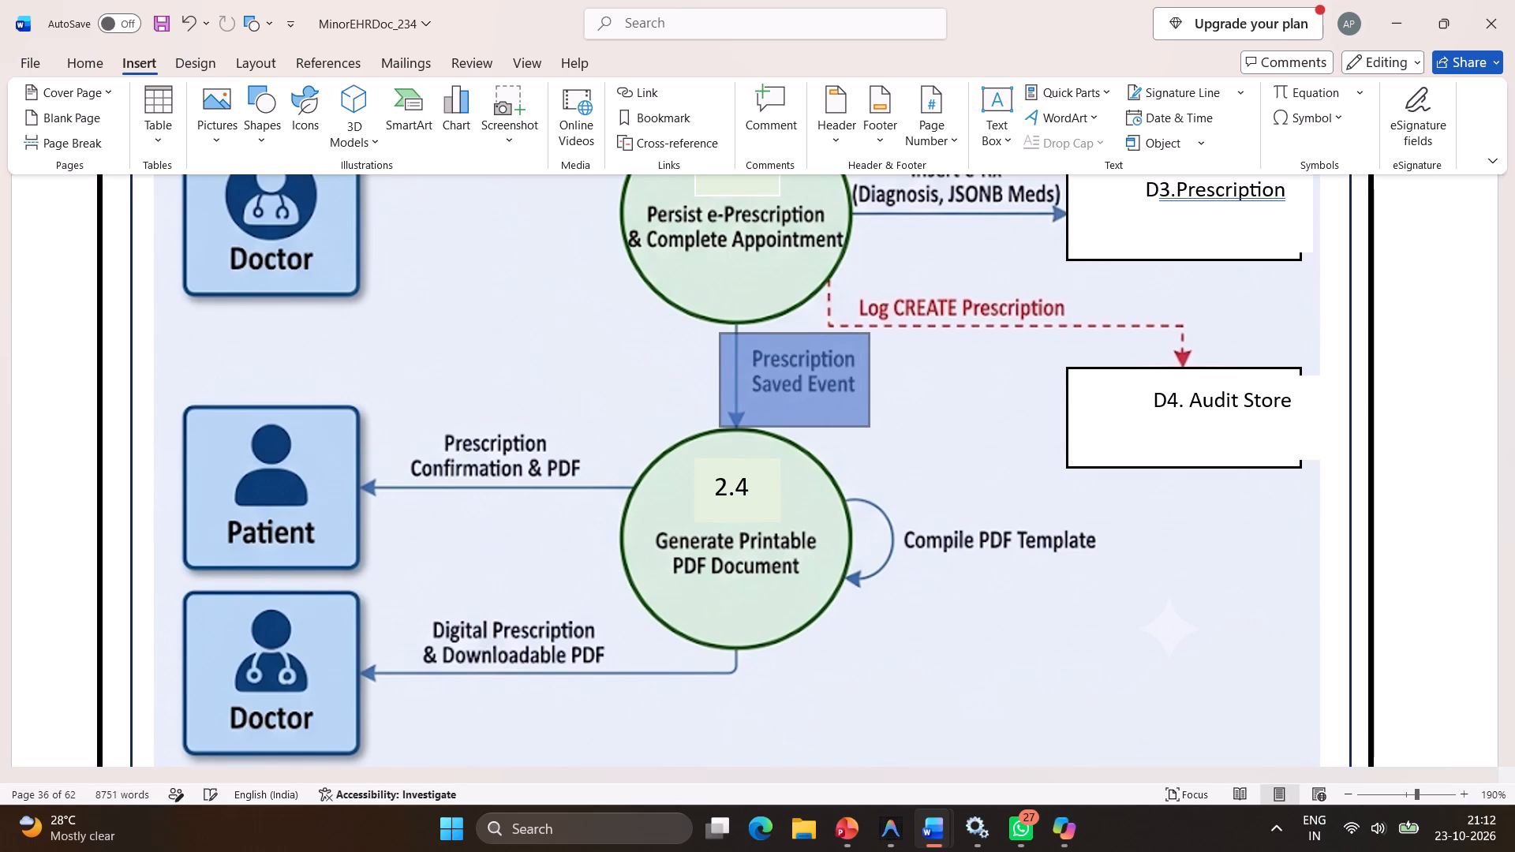
pyautogui.moveTo(869, 425); pyautogui.dragTo(870, 425)
# Give the rectangle between processes 2.3 and 2.4 a lightest-blue outline and matching lightest-blue fill to blend with the diagram background.
pyautogui.rightClick(832, 402)
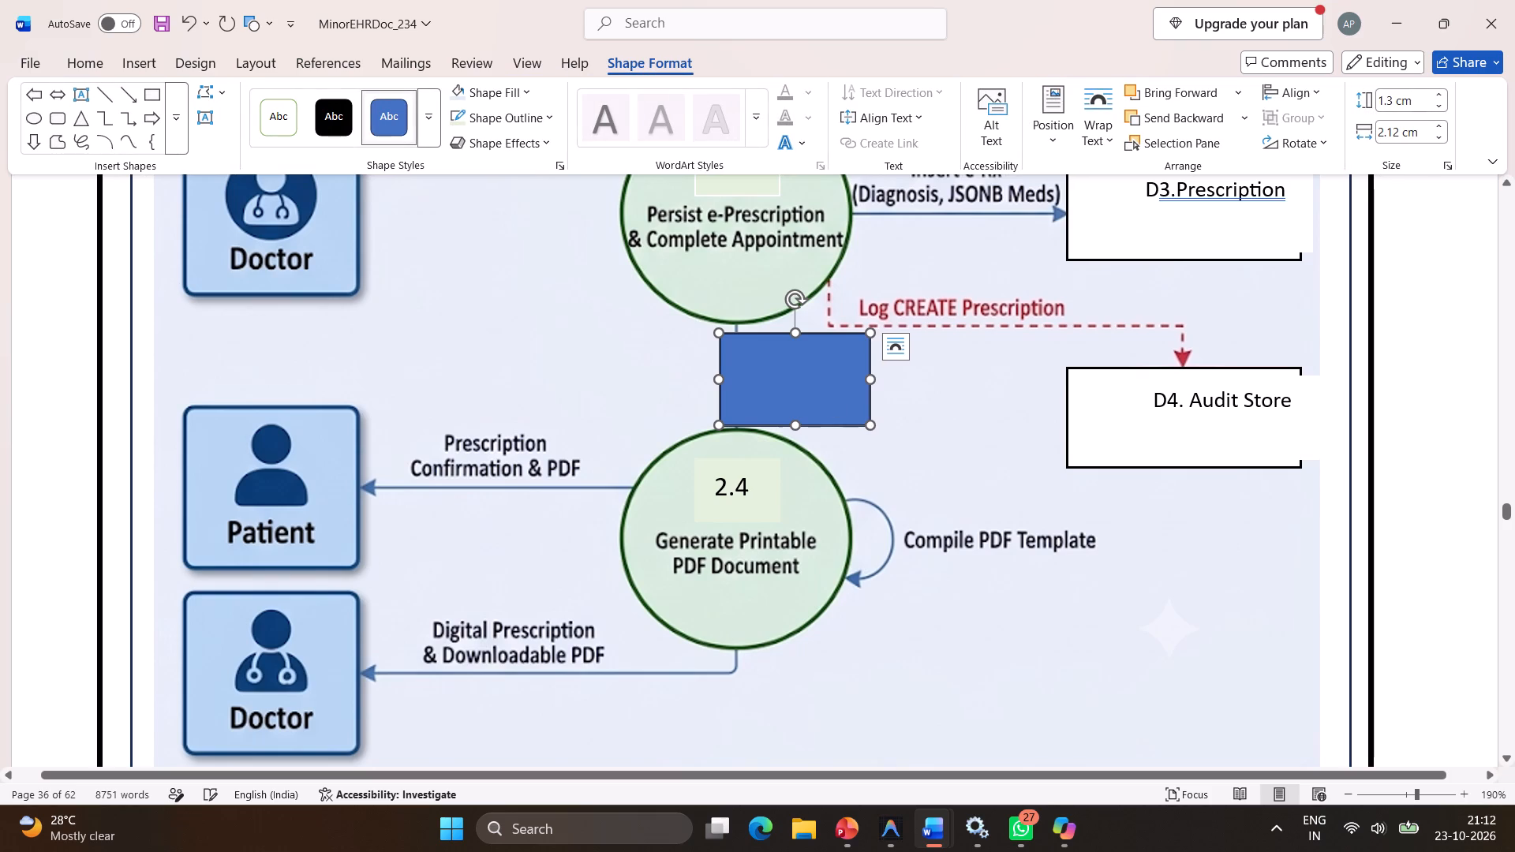
pyautogui.click(896, 222)
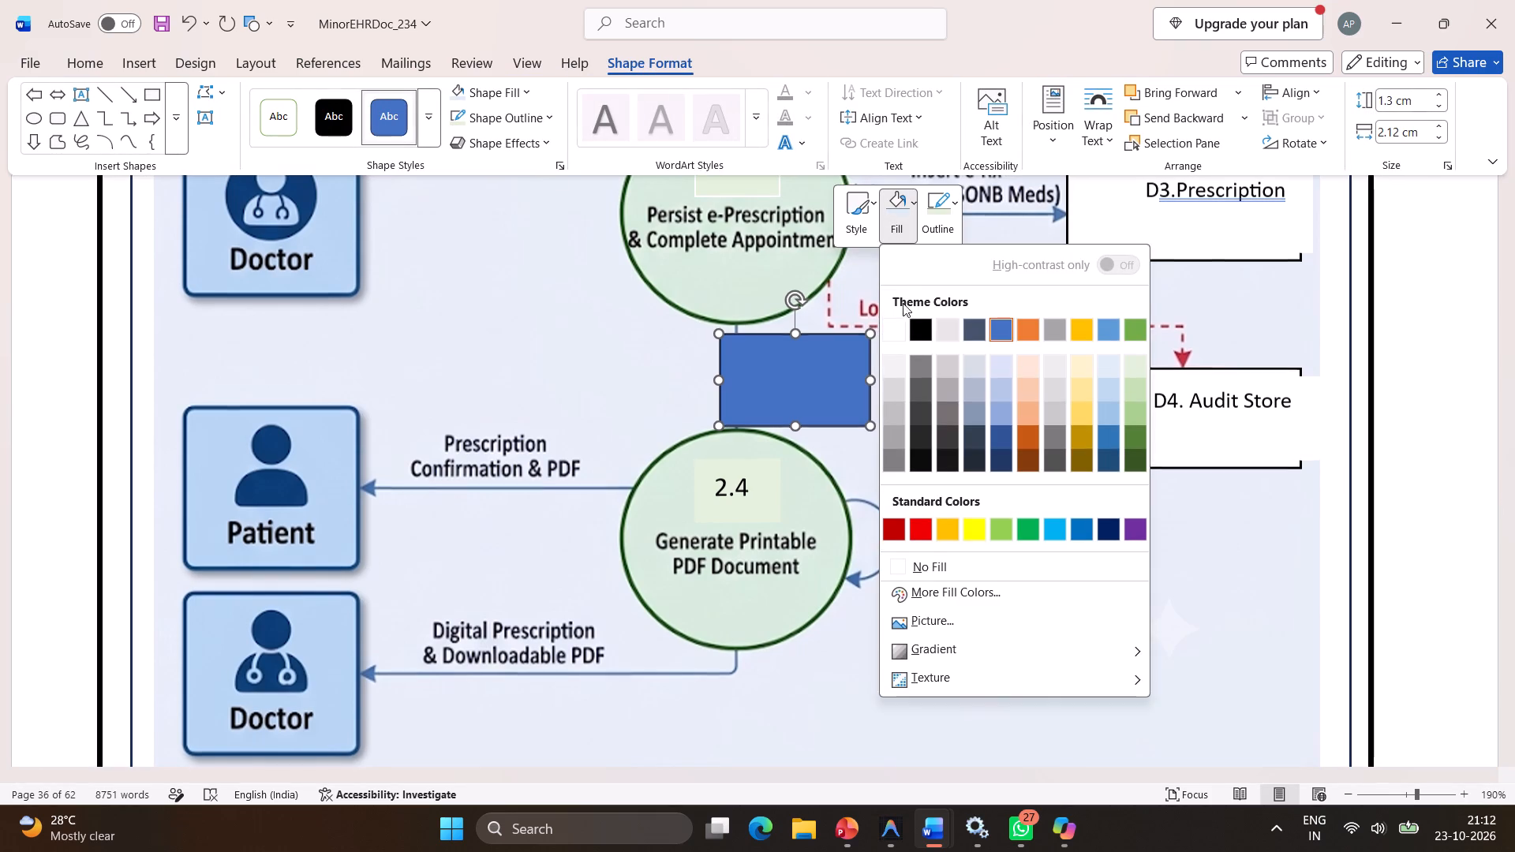
pyautogui.click(894, 331)
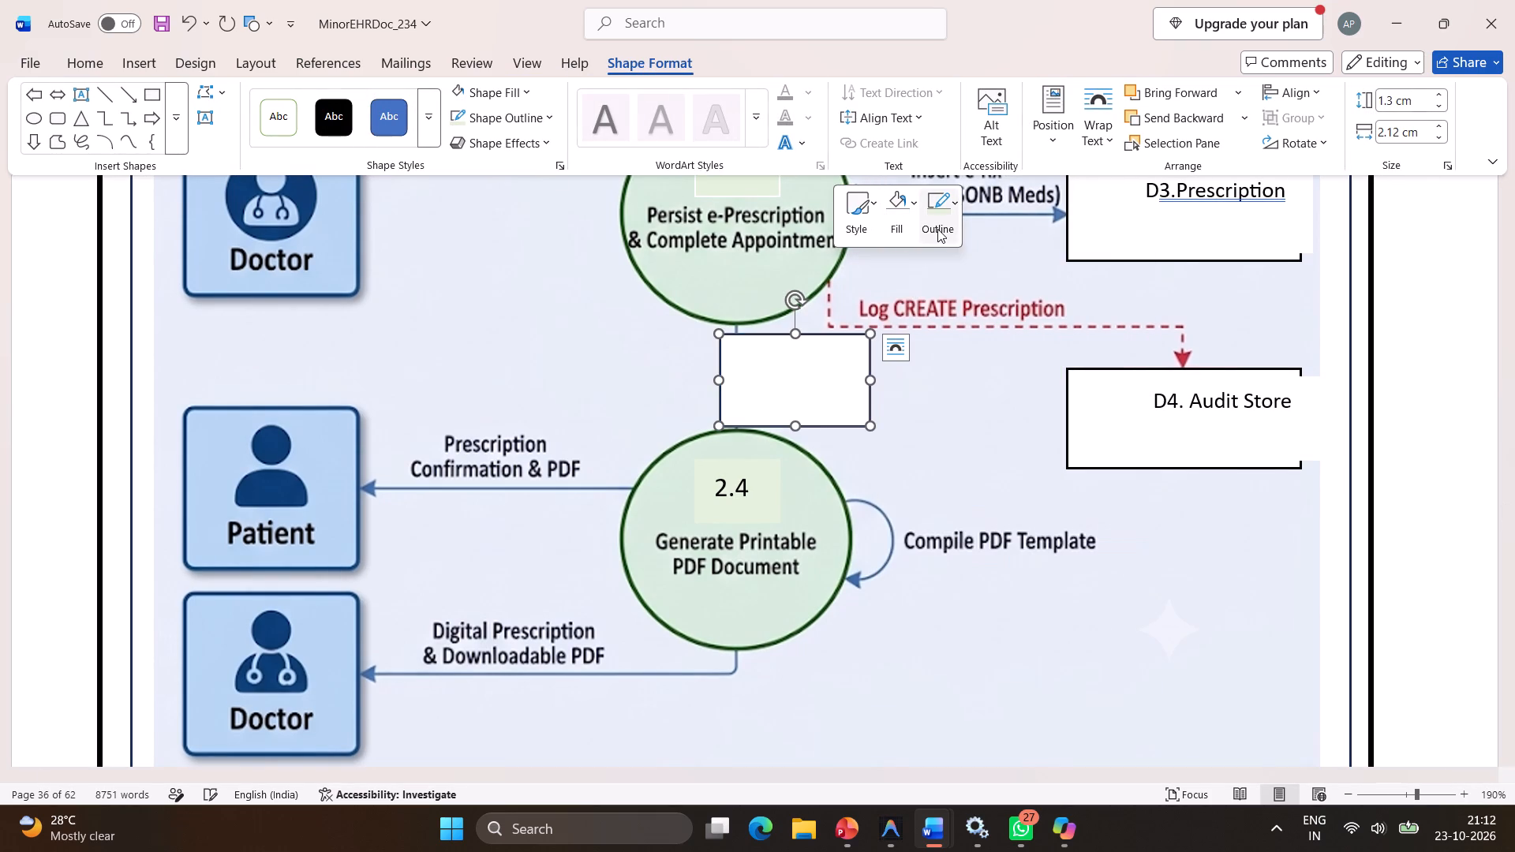
pyautogui.click(937, 229)
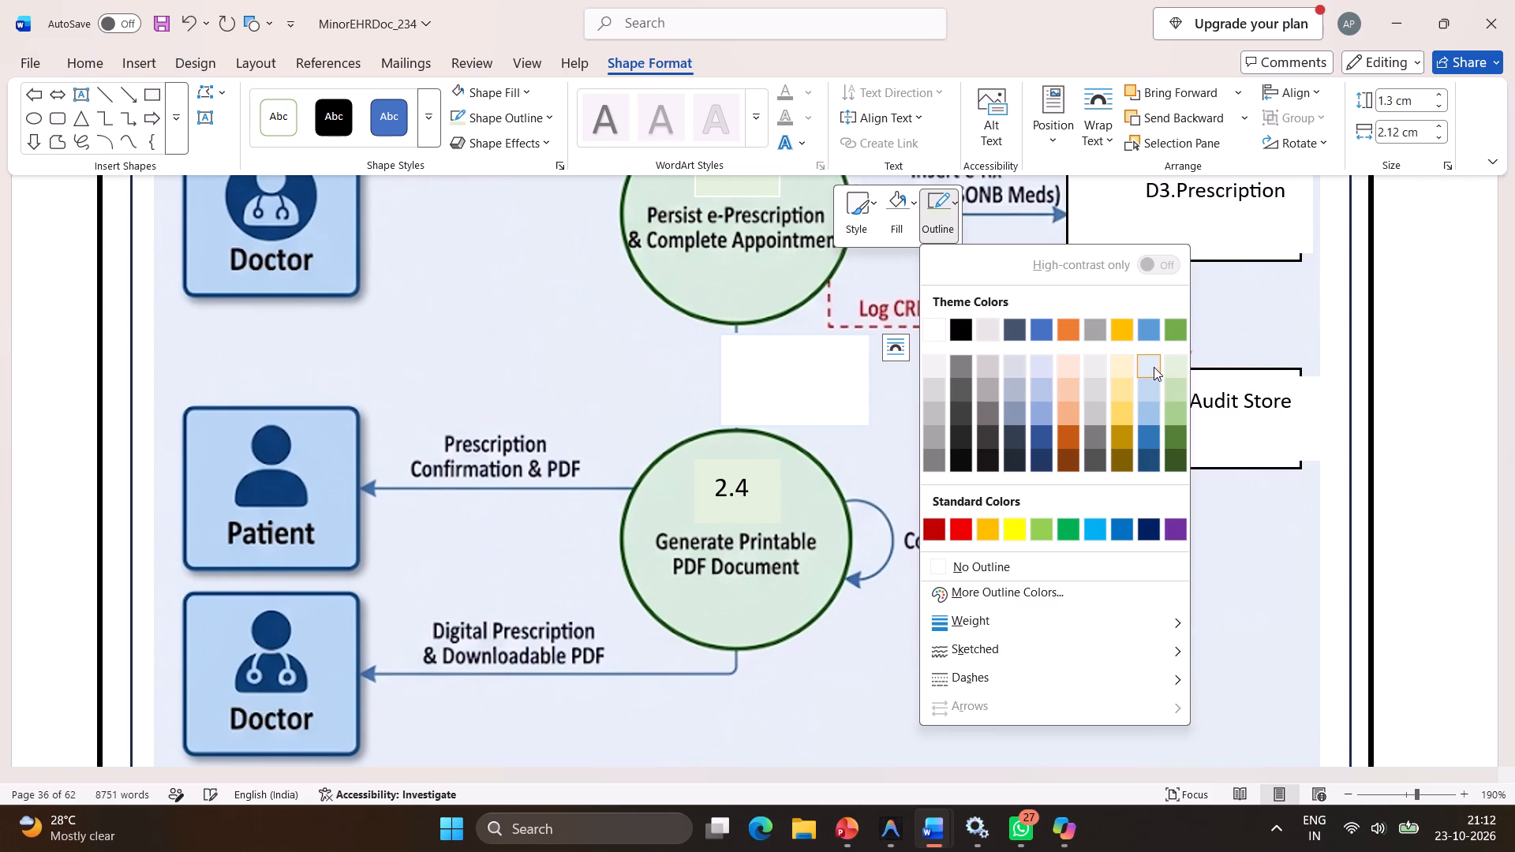
pyautogui.click(1153, 367)
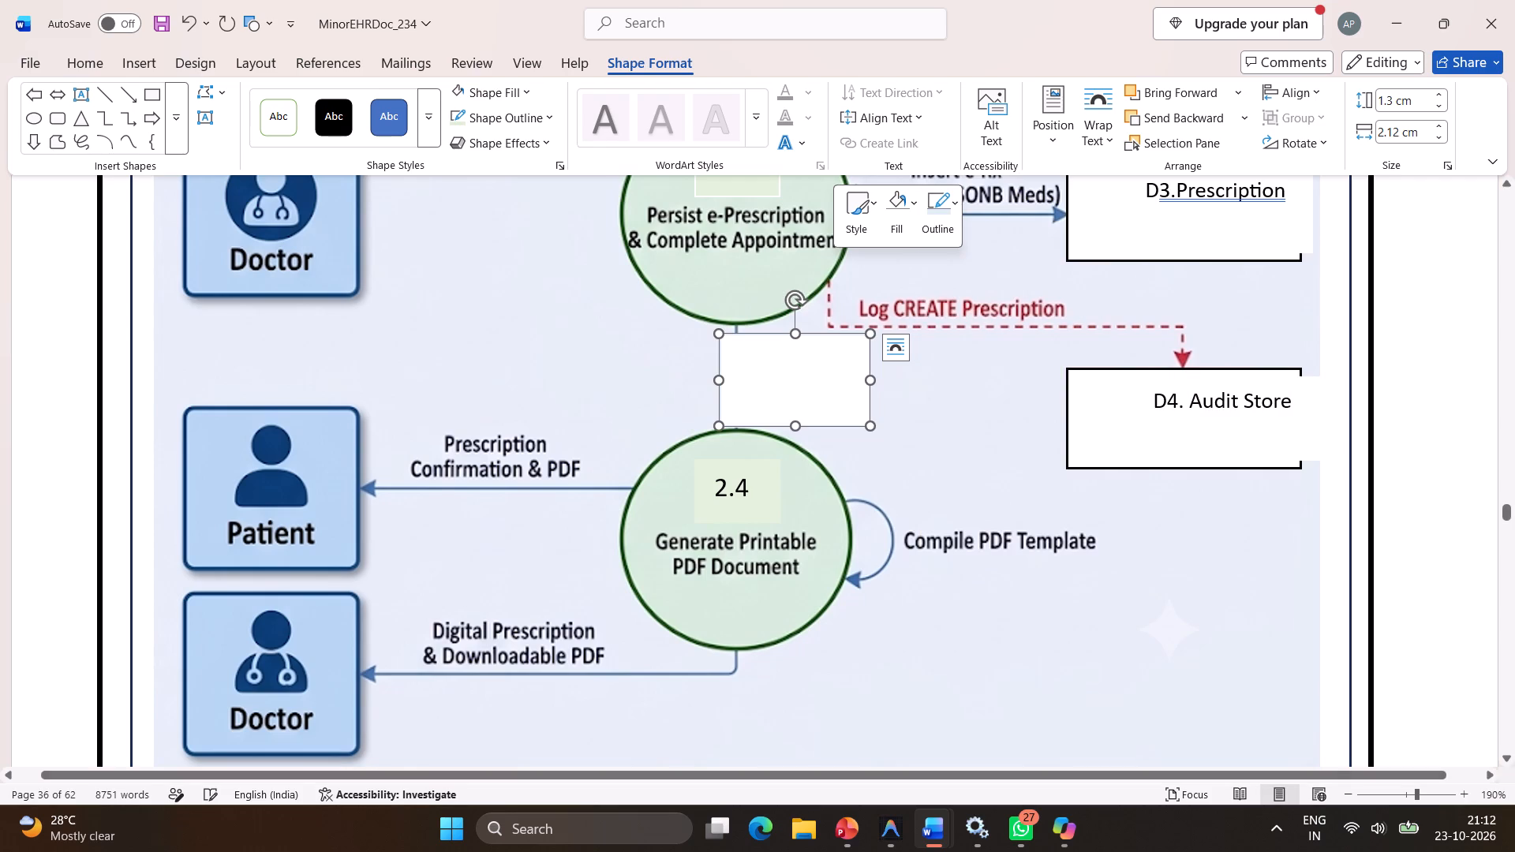
pyautogui.click(896, 224)
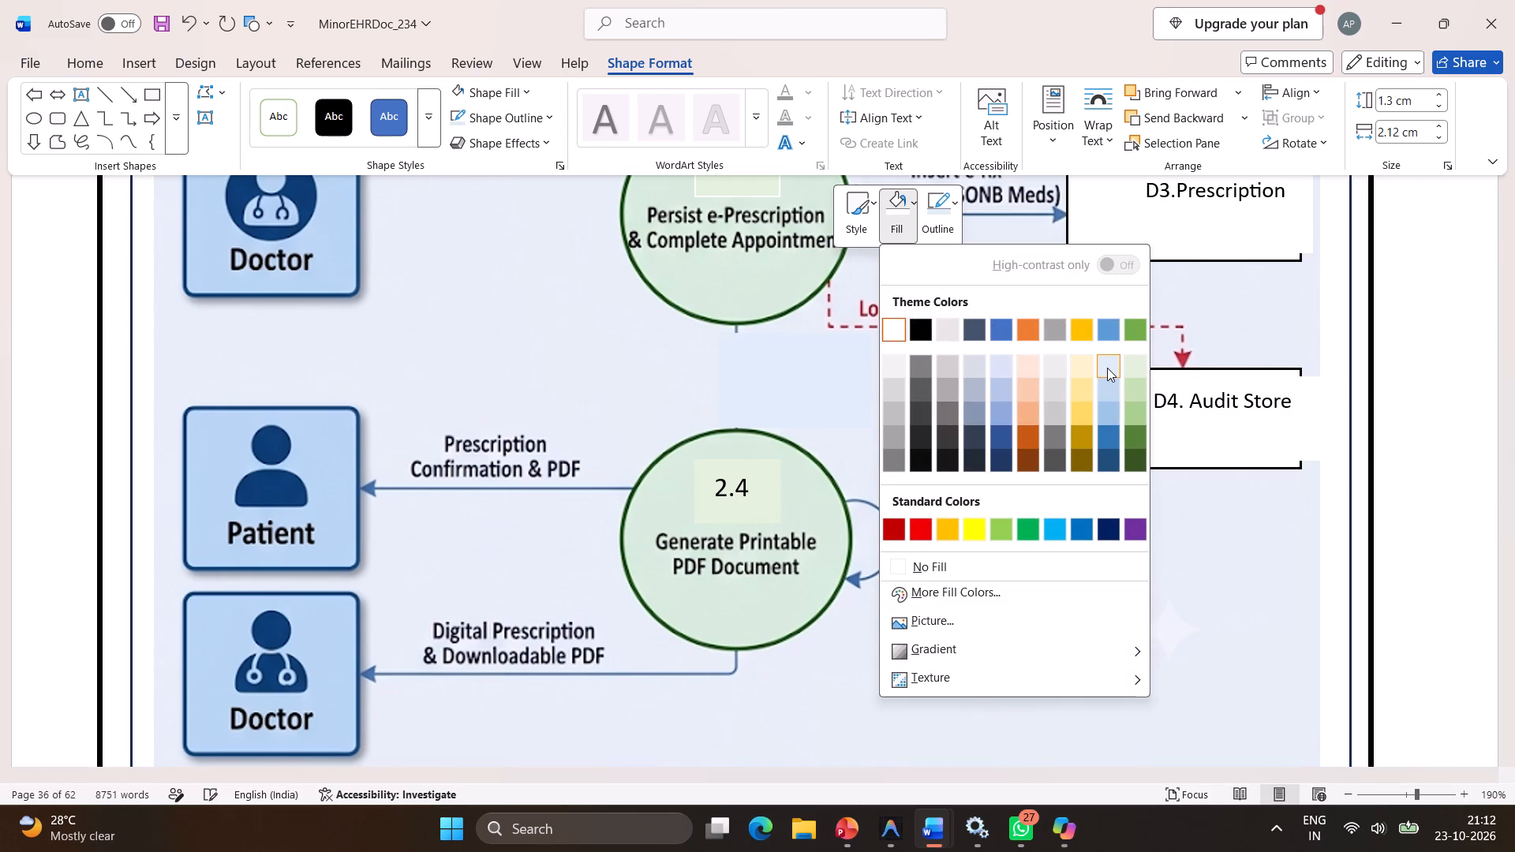
pyautogui.click(1107, 368)
pyautogui.click(995, 424)
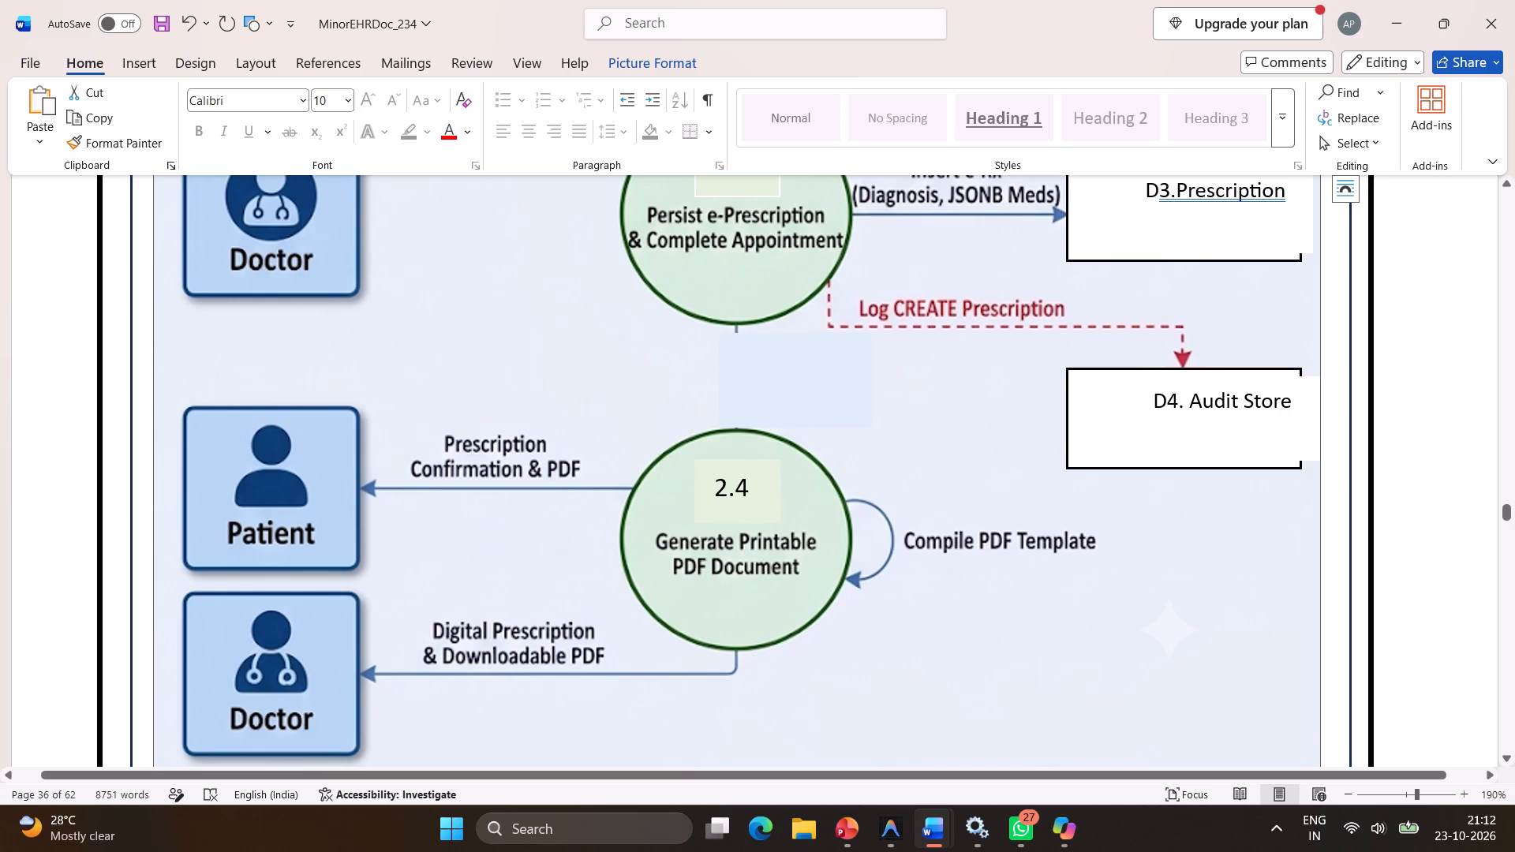
# Review the masked connectors between processes 2.2, 2.3 and 2.4 in the prescription data flow diagram.
pyautogui.scroll(1, 1003, 447)
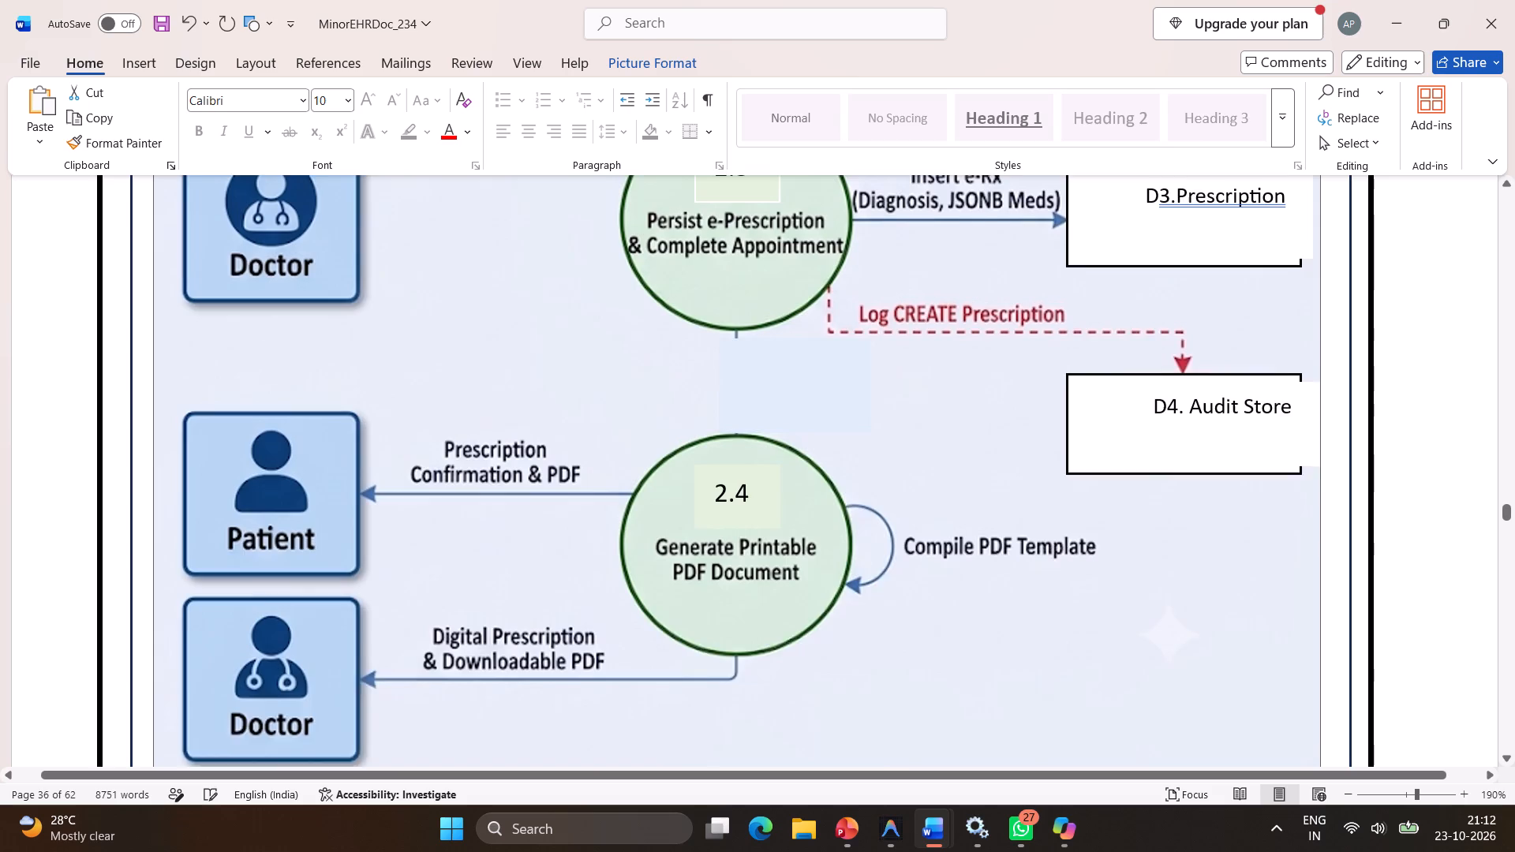
pyautogui.scroll(2, 1003, 447)
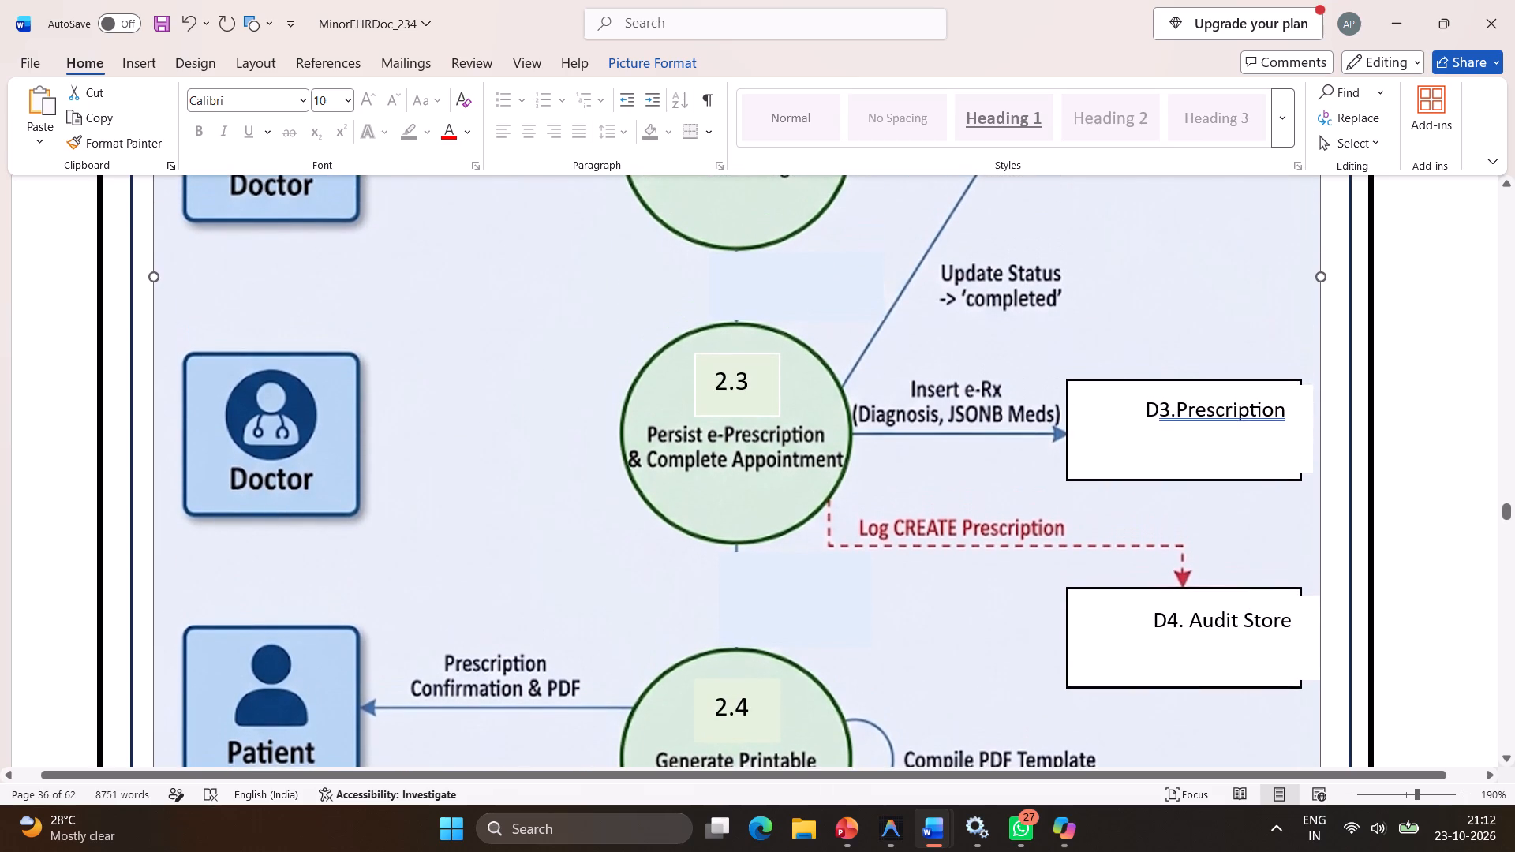
pyautogui.scroll(2, 1003, 447)
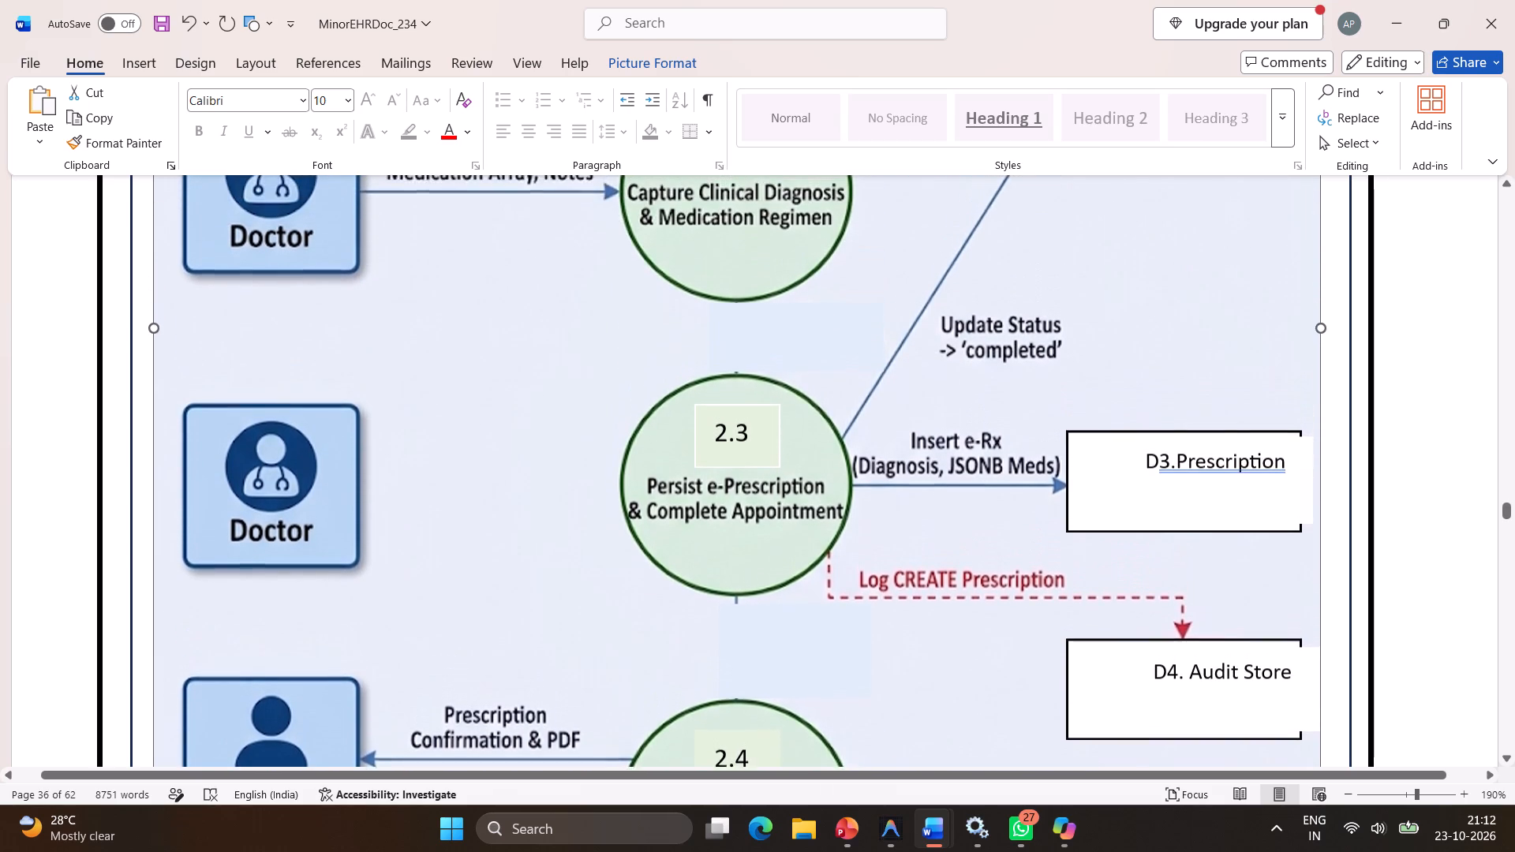
pyautogui.scroll(2, 1003, 447)
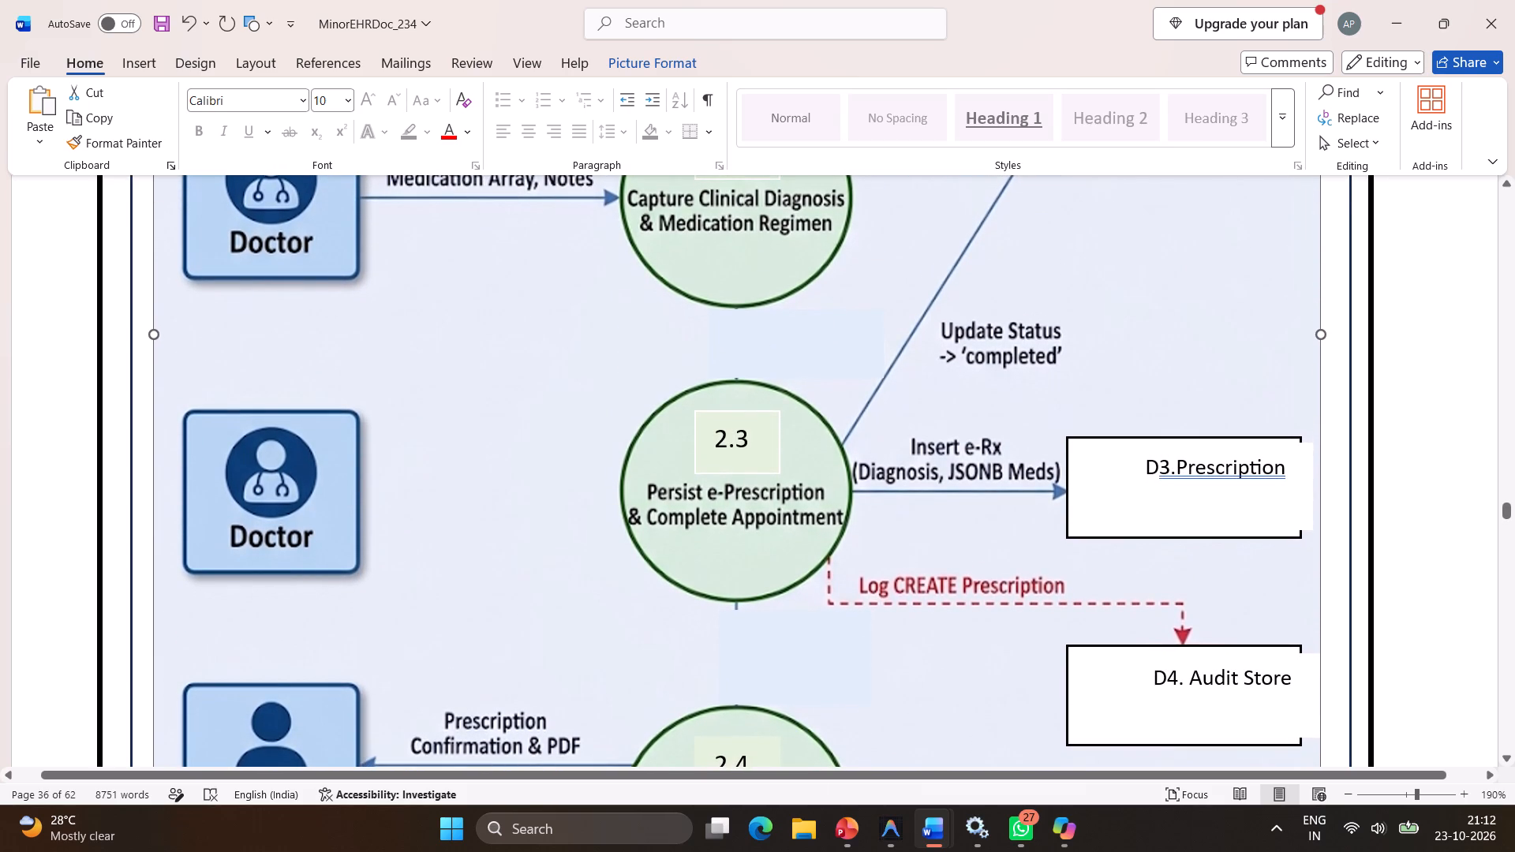
pyautogui.scroll(1, 1003, 447)
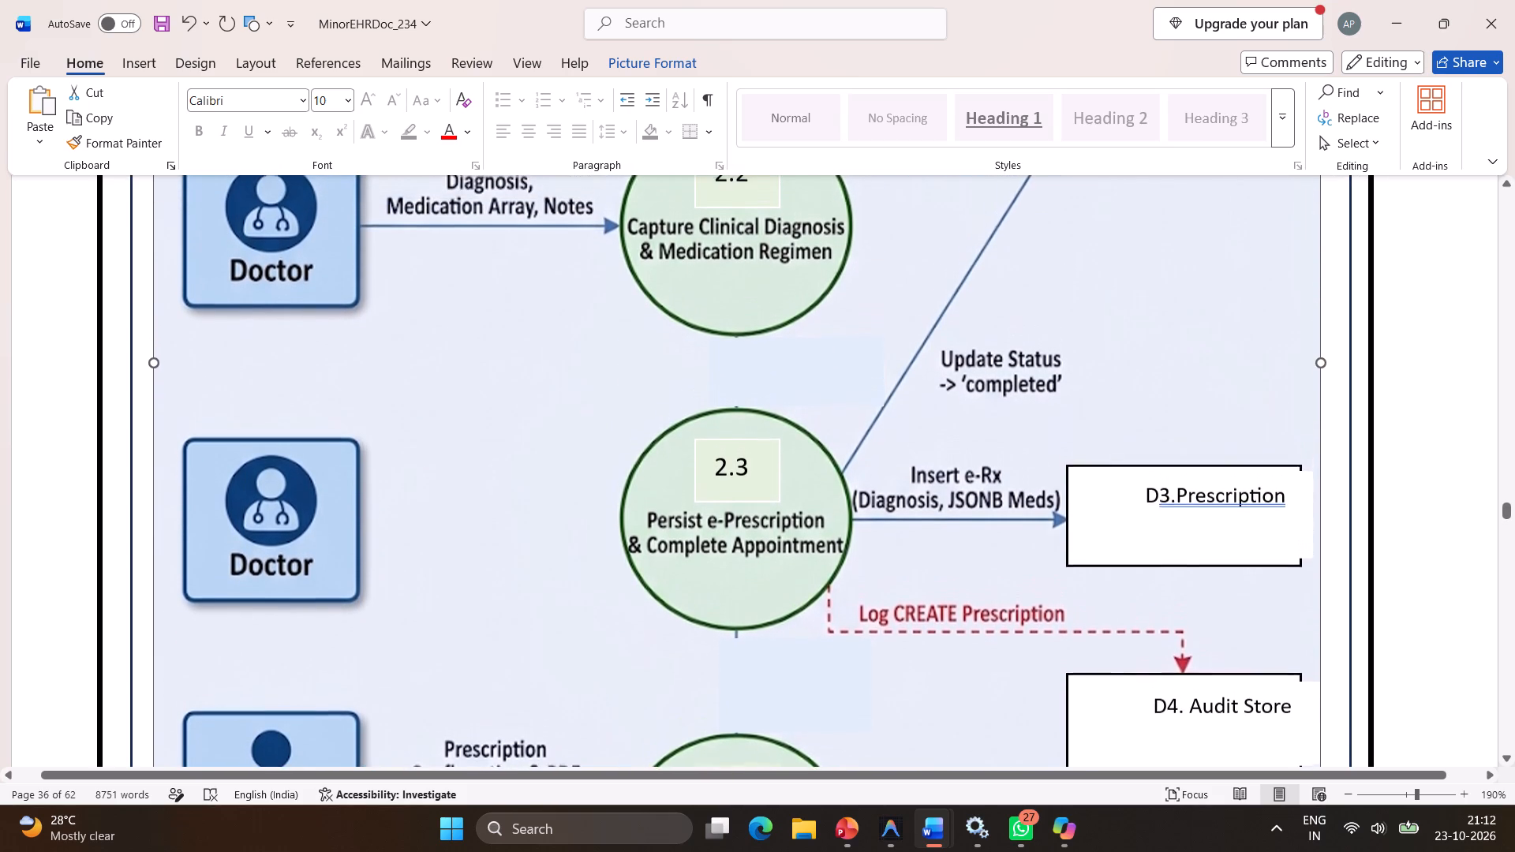
pyautogui.scroll(1, 1003, 447)
pyautogui.scroll(-1, 1003, 447)
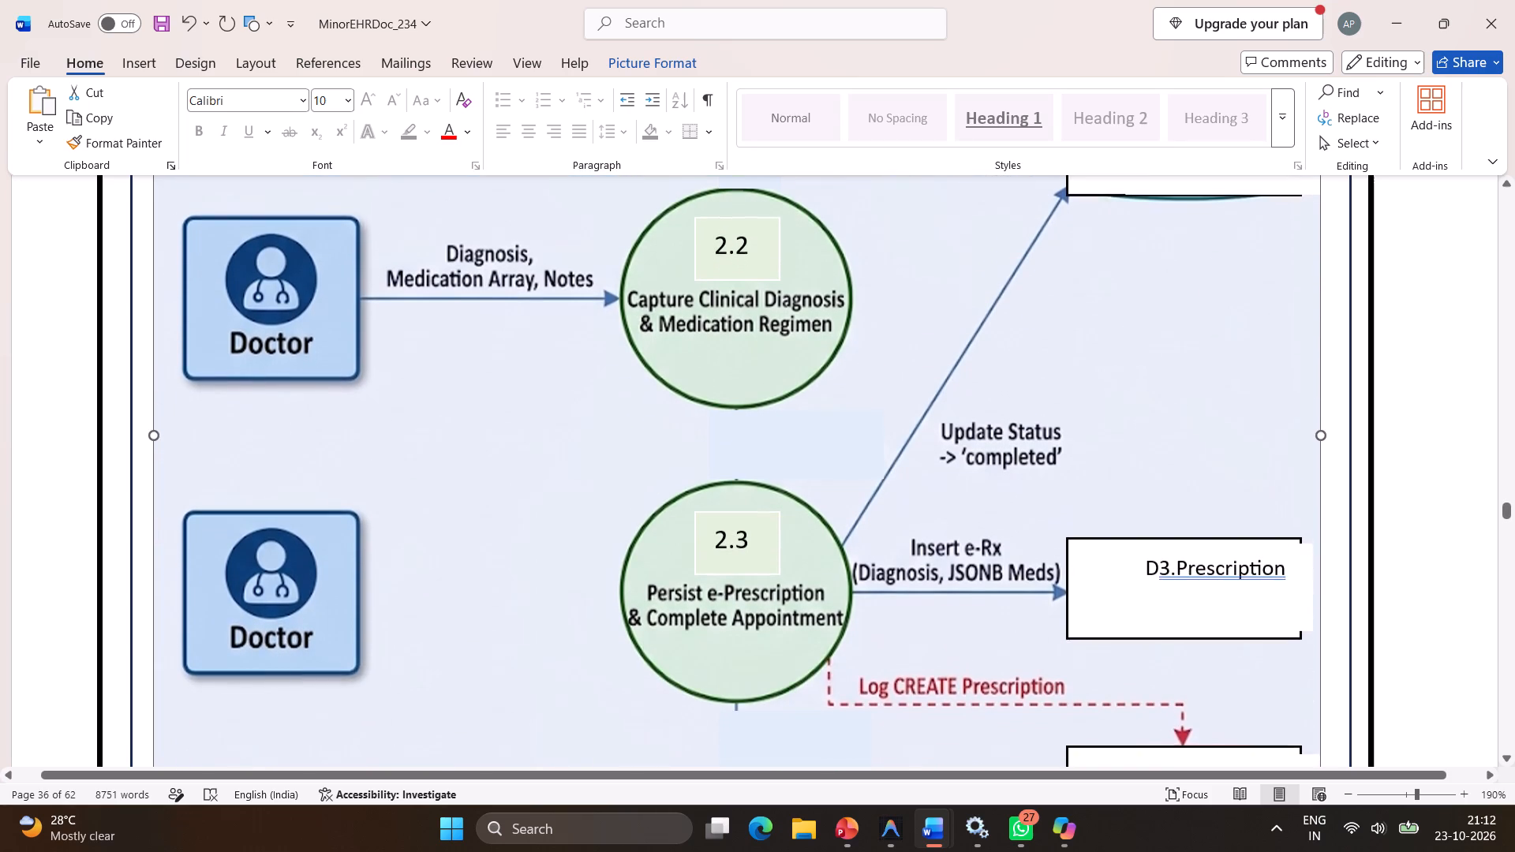
pyautogui.scroll(-3, 1003, 447)
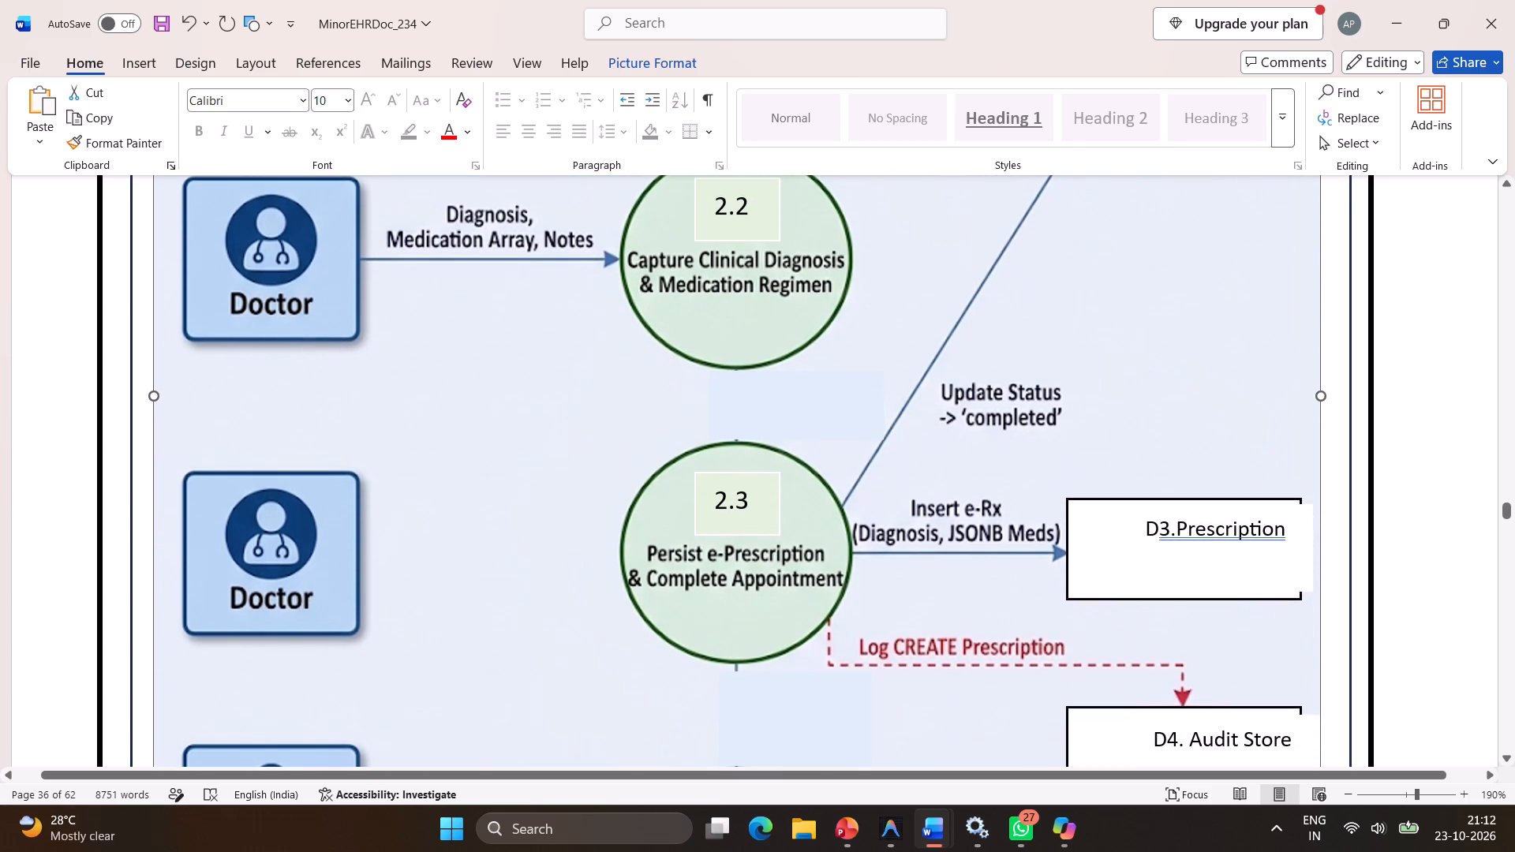
# Draw a horizontal arrow about 3.7 cm long from the Doctor box to process 2.3 in the prescription data flow diagram.
pyautogui.click(144, 64)
pyautogui.click(260, 134)
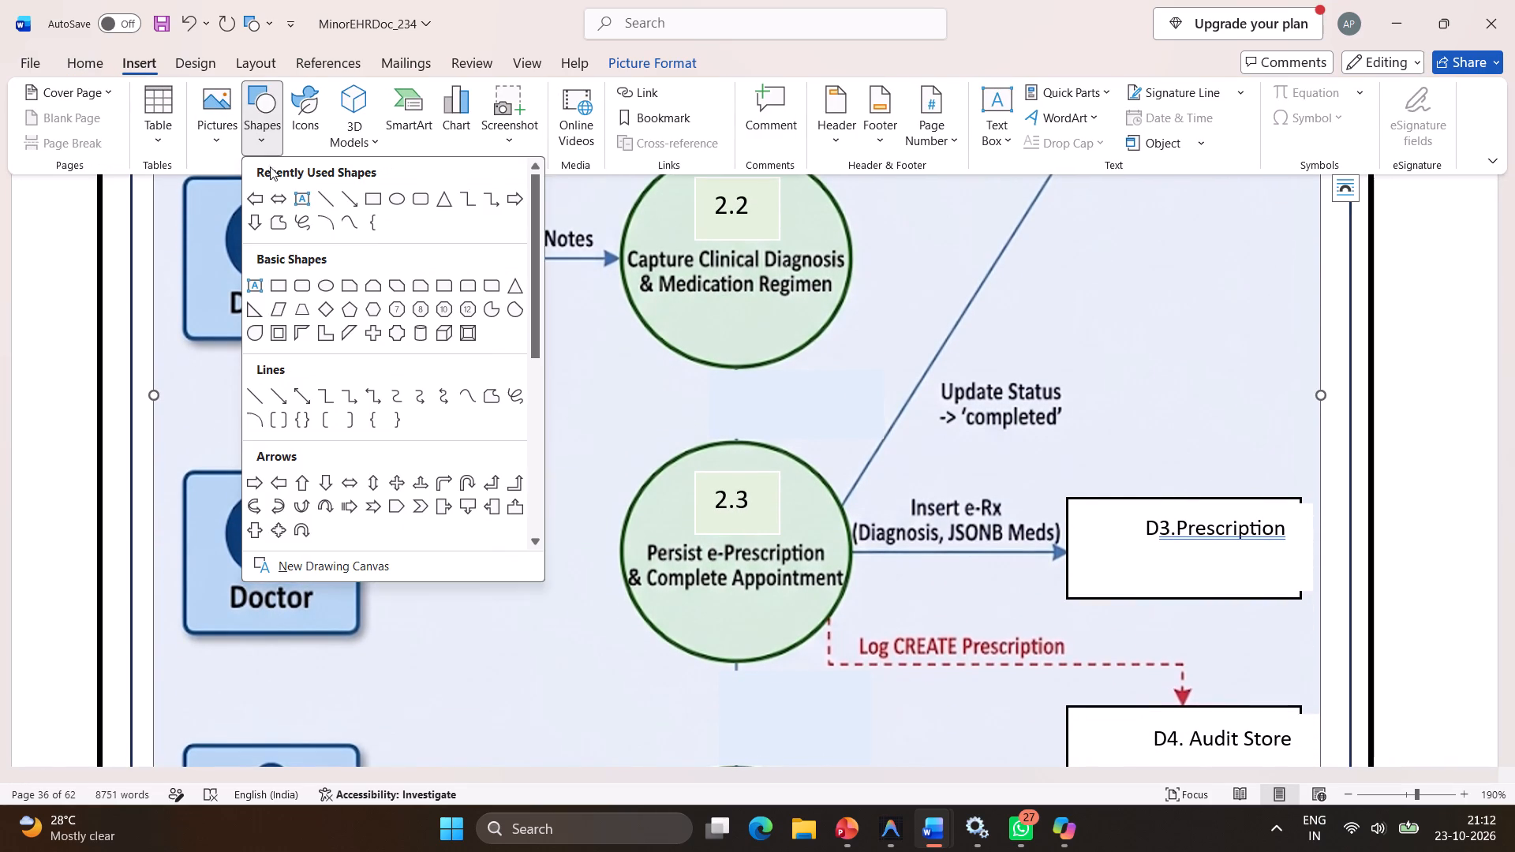
pyautogui.click(344, 200)
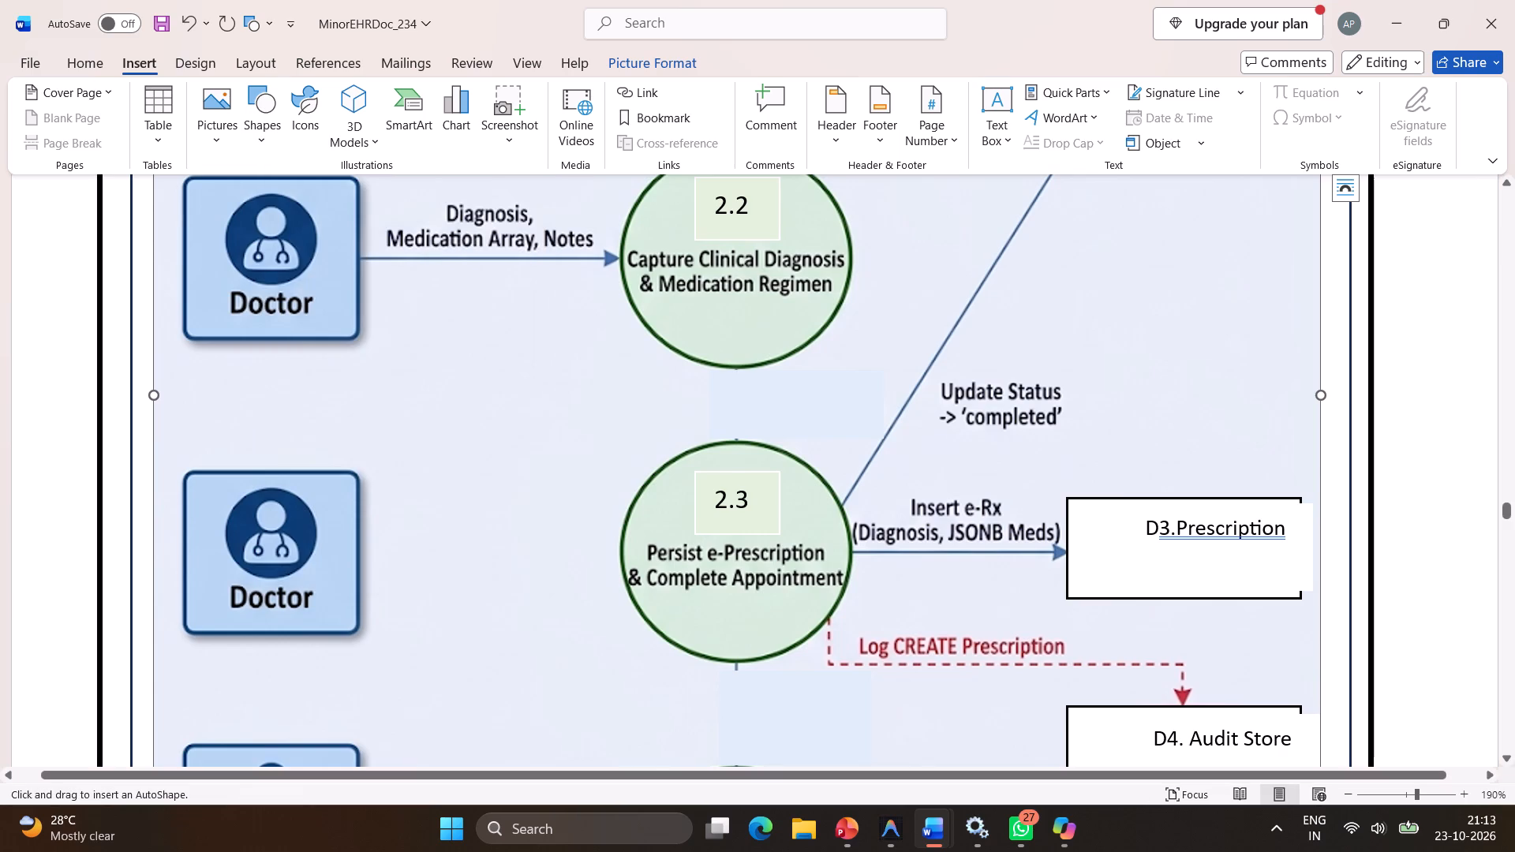
pyautogui.moveTo(362, 511); pyautogui.dragTo(627, 504)
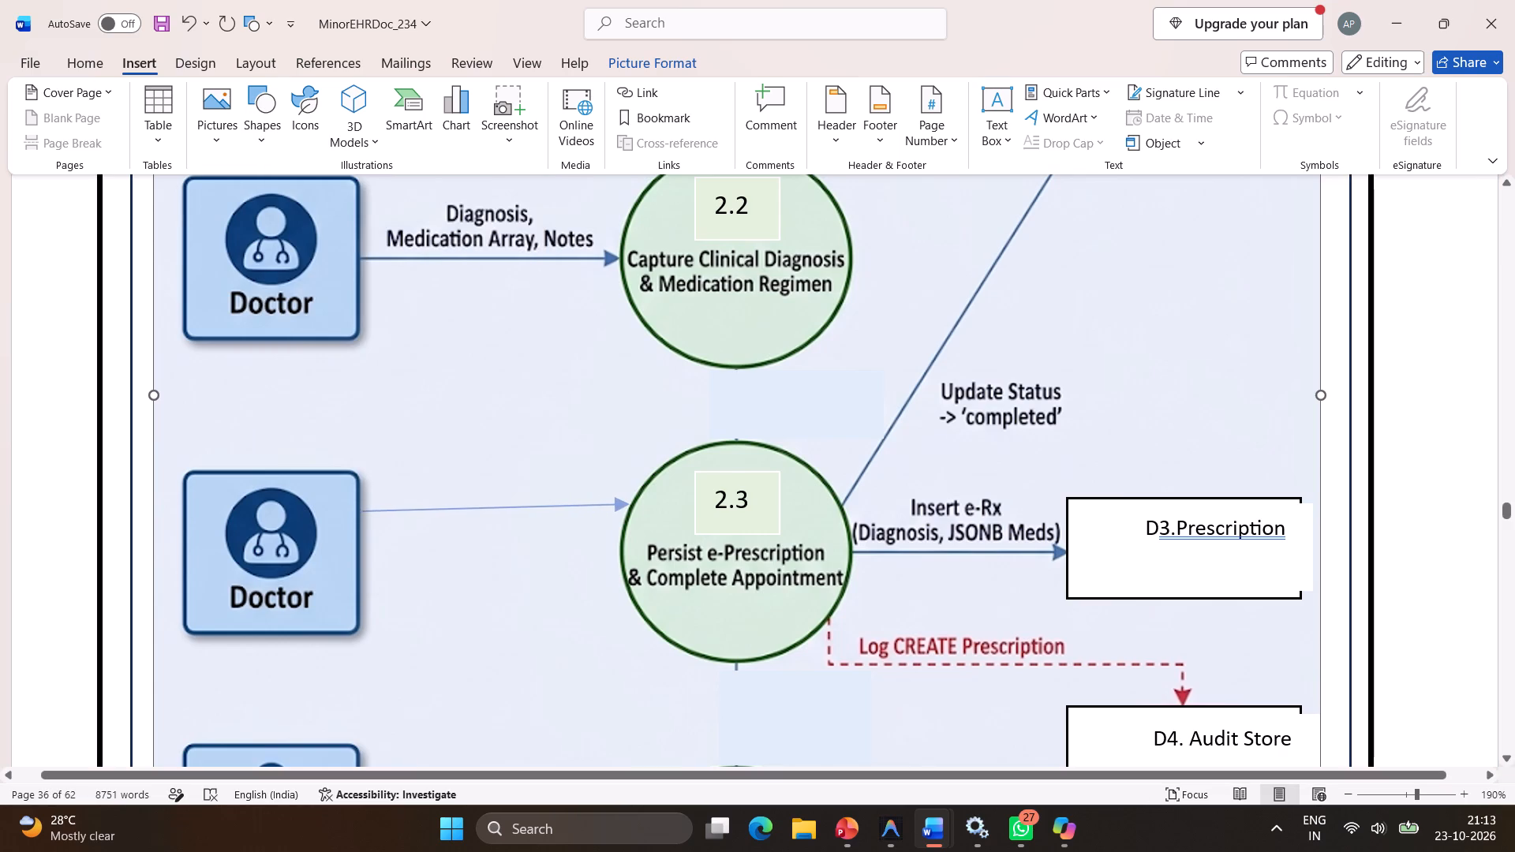
pyautogui.moveTo(627, 504); pyautogui.dragTo(625, 508)
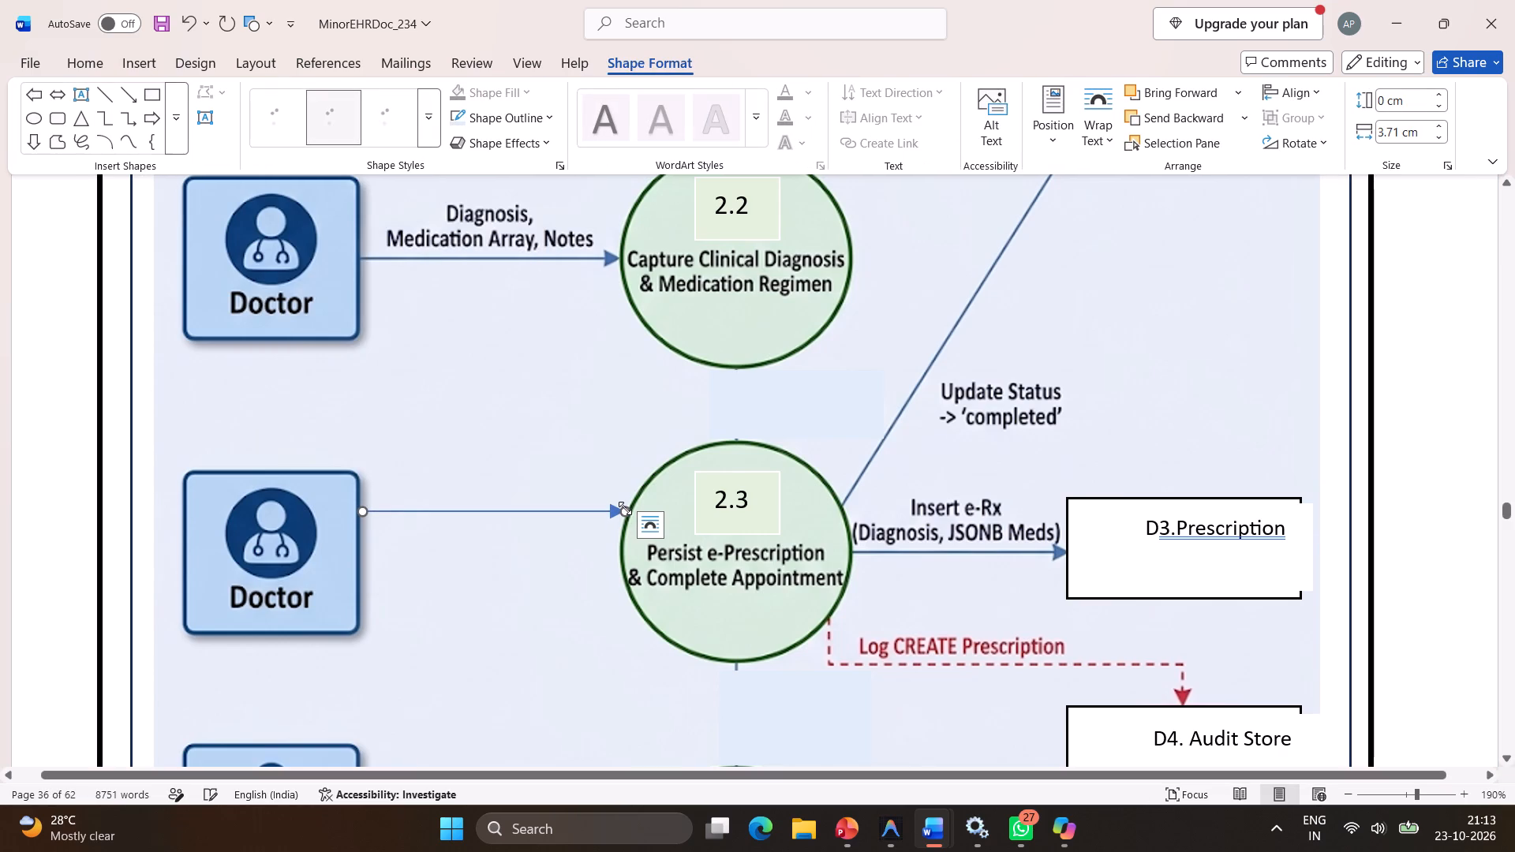
# Examine the flows around processes 2.2, 2.3 and 2.4 to compare them with the added Doctor arrow.
pyautogui.scroll(-1, 468, 585)
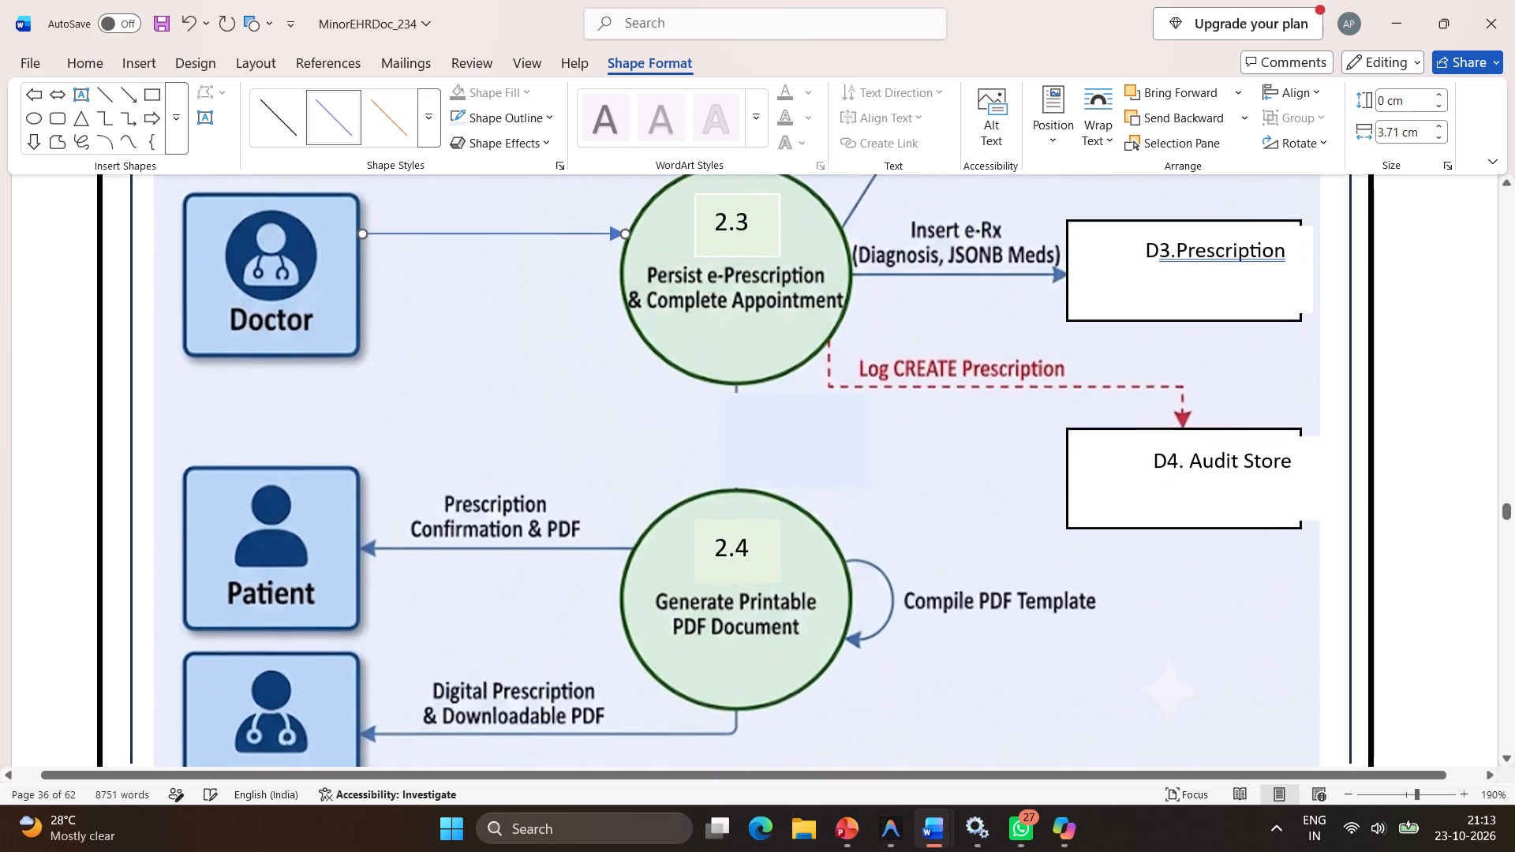
pyautogui.scroll(-1, 468, 585)
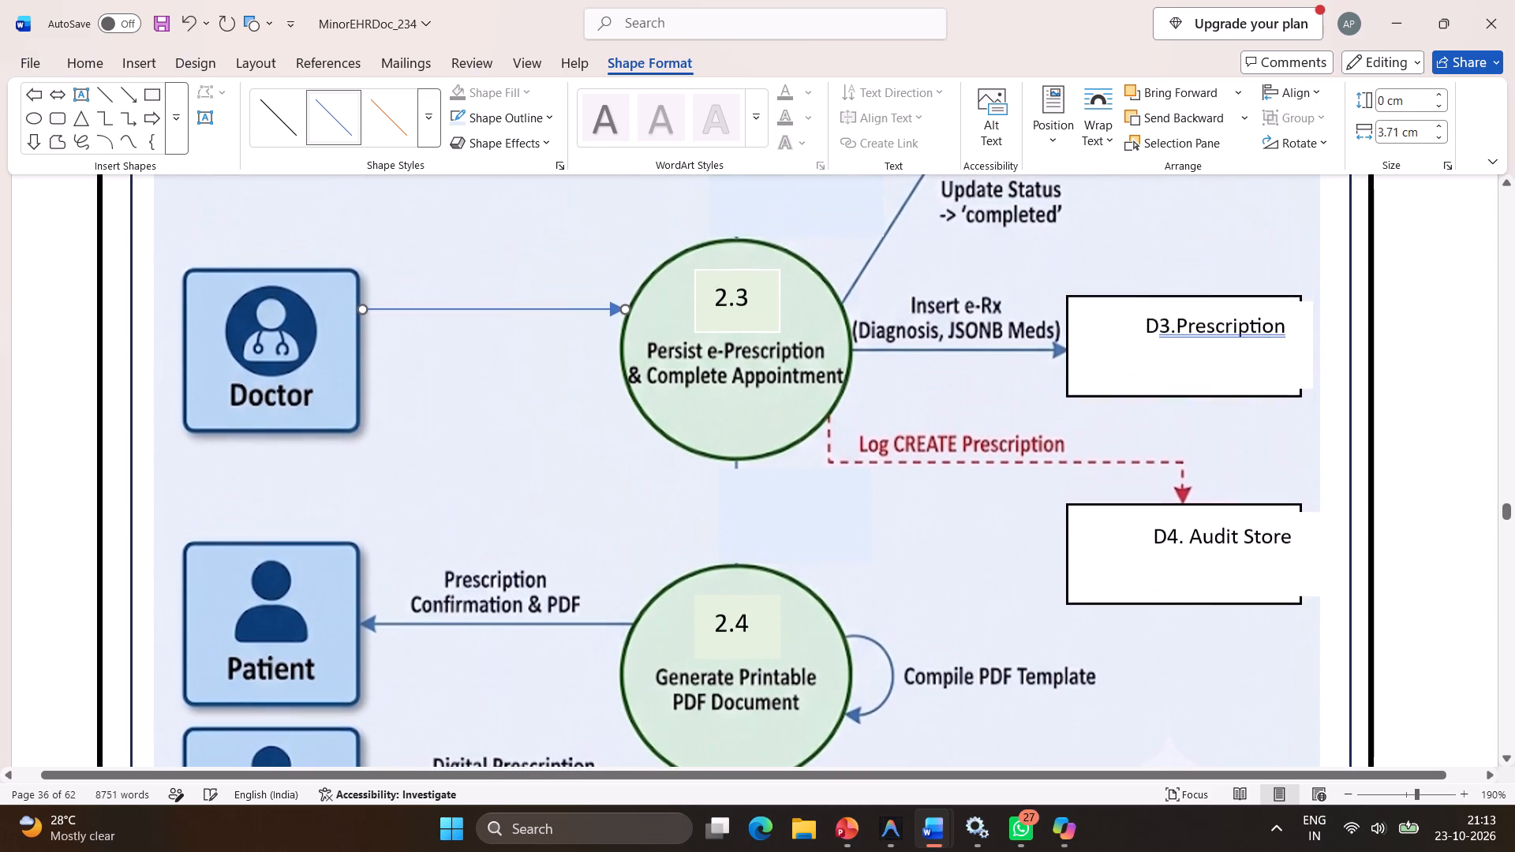
pyautogui.scroll(-1, 468, 585)
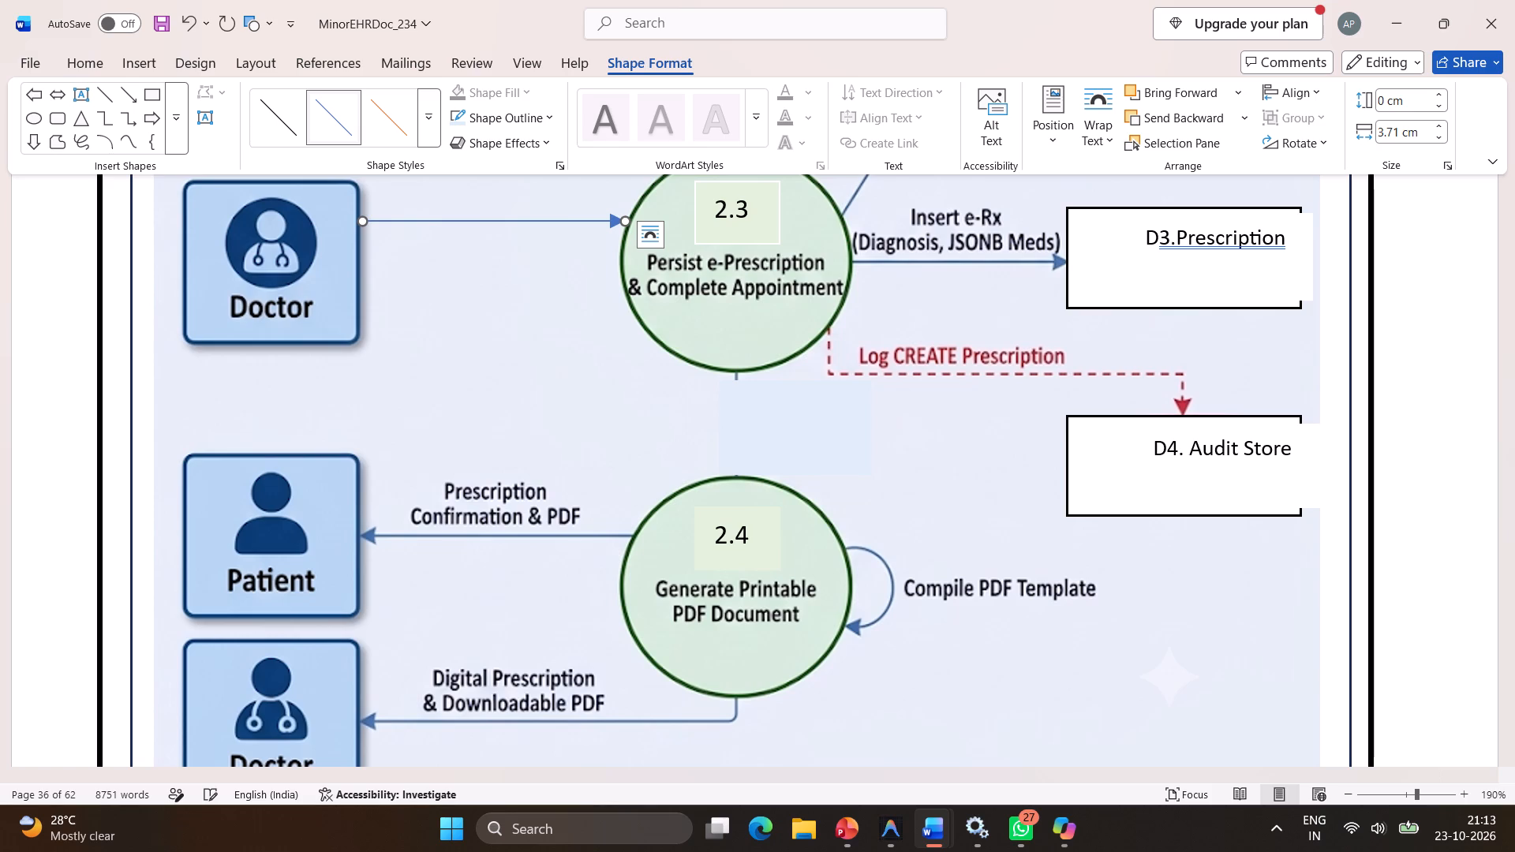
pyautogui.scroll(2, 468, 585)
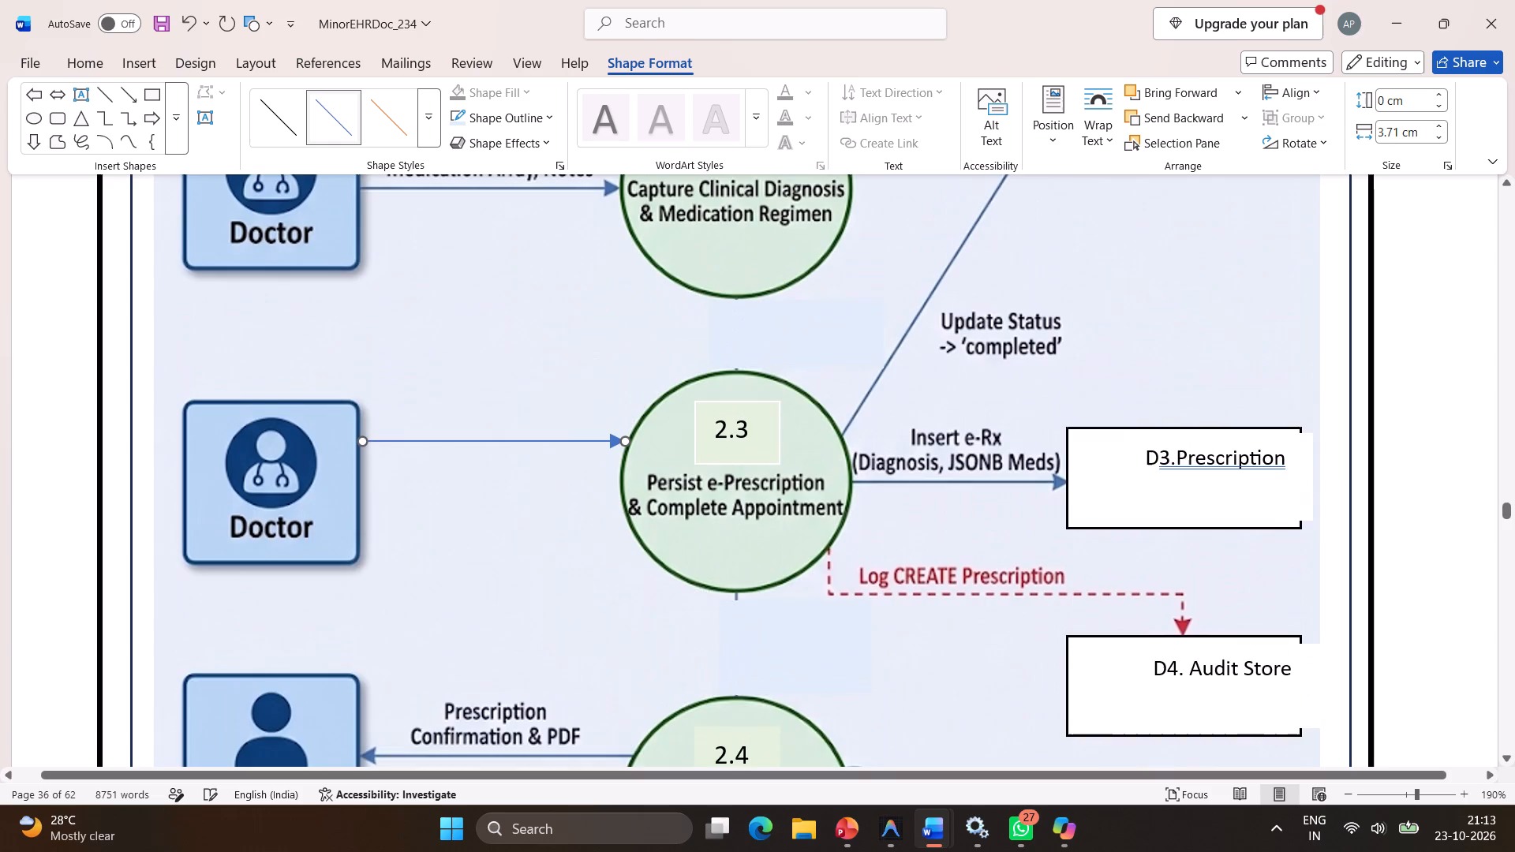
pyautogui.scroll(-2, 468, 585)
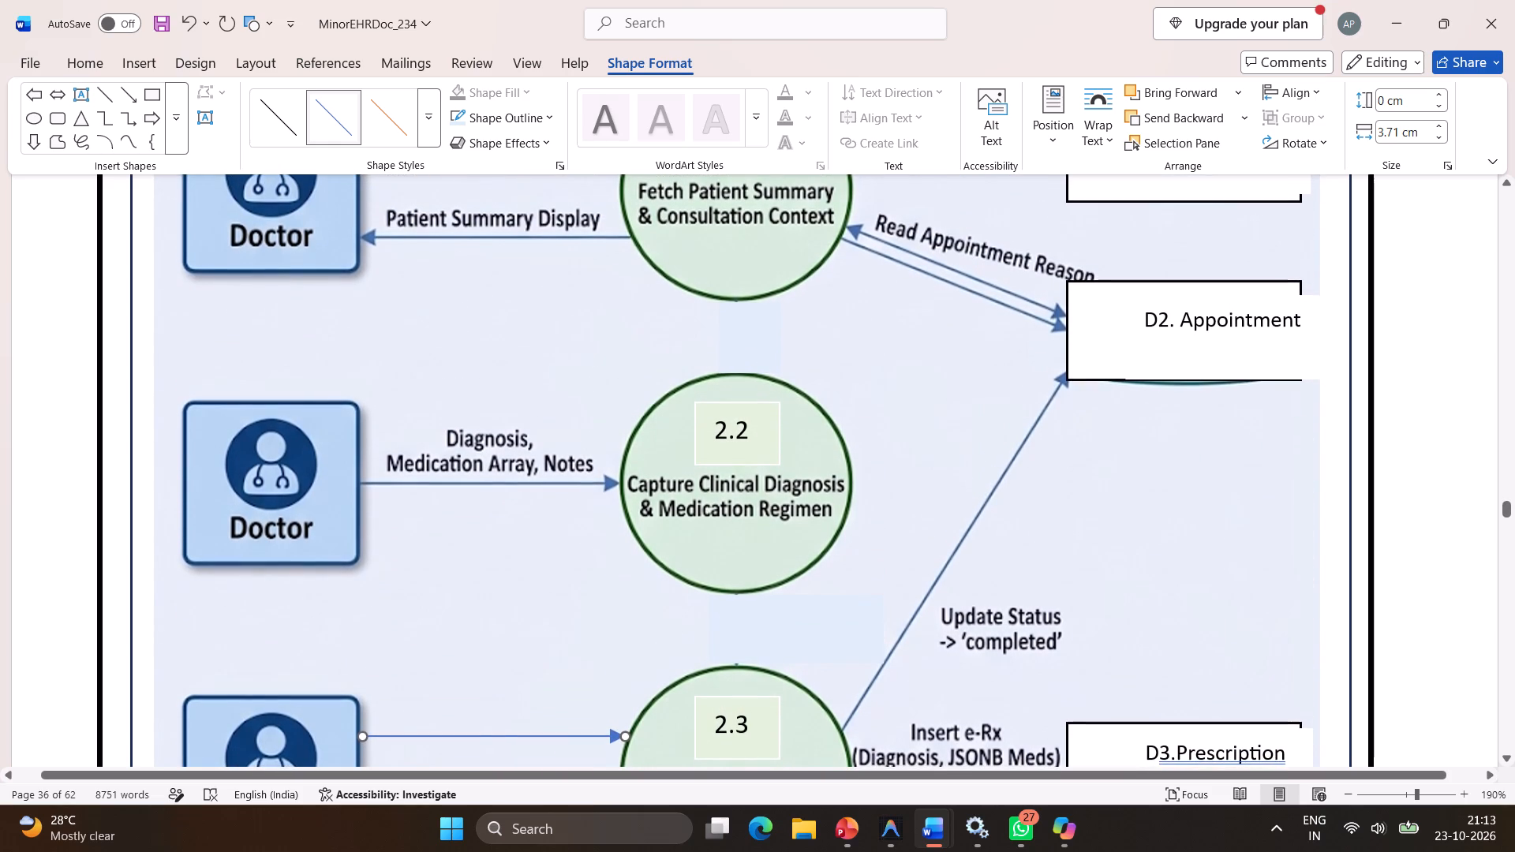
pyautogui.scroll(-2, 468, 585)
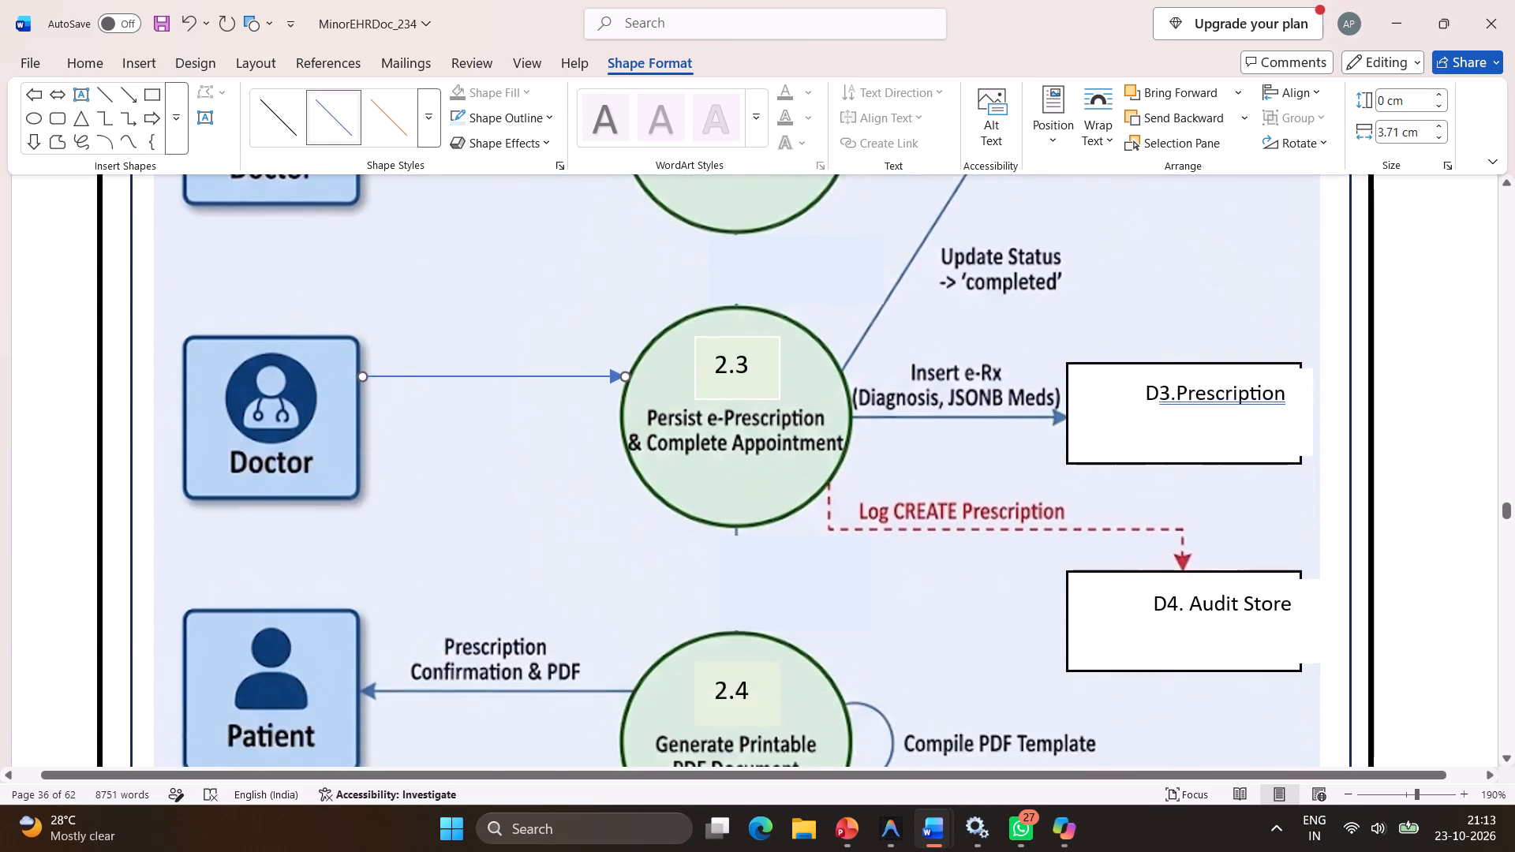
pyautogui.scroll(-2, 468, 585)
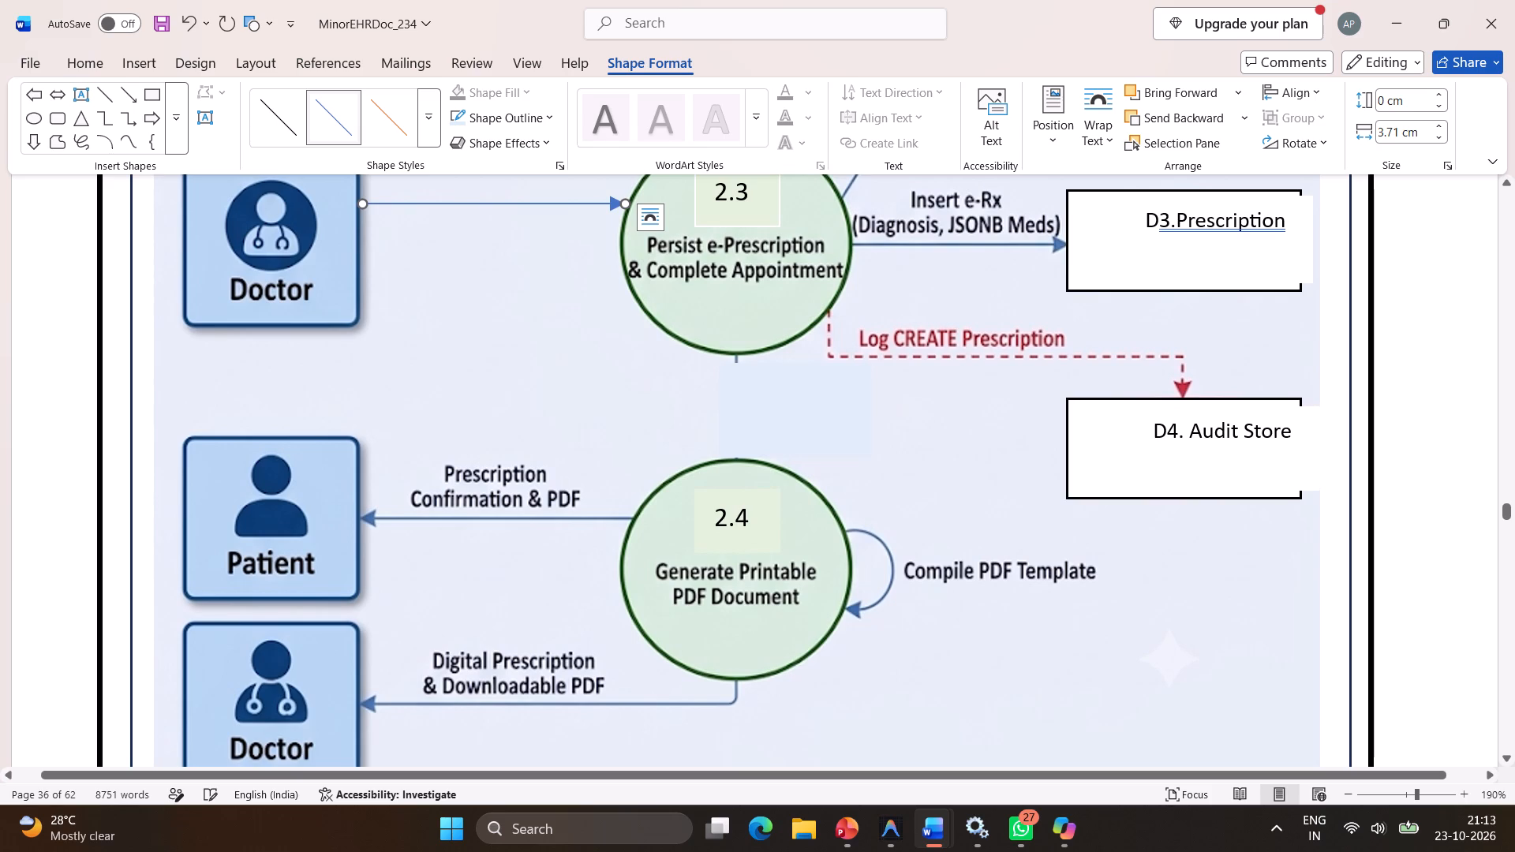
# Move the Doctor-to-2.3 arrow down to the vertical middle of process 2.3, roughly level with the Insert e-Rx arrow.
pyautogui.scroll(1, 468, 585)
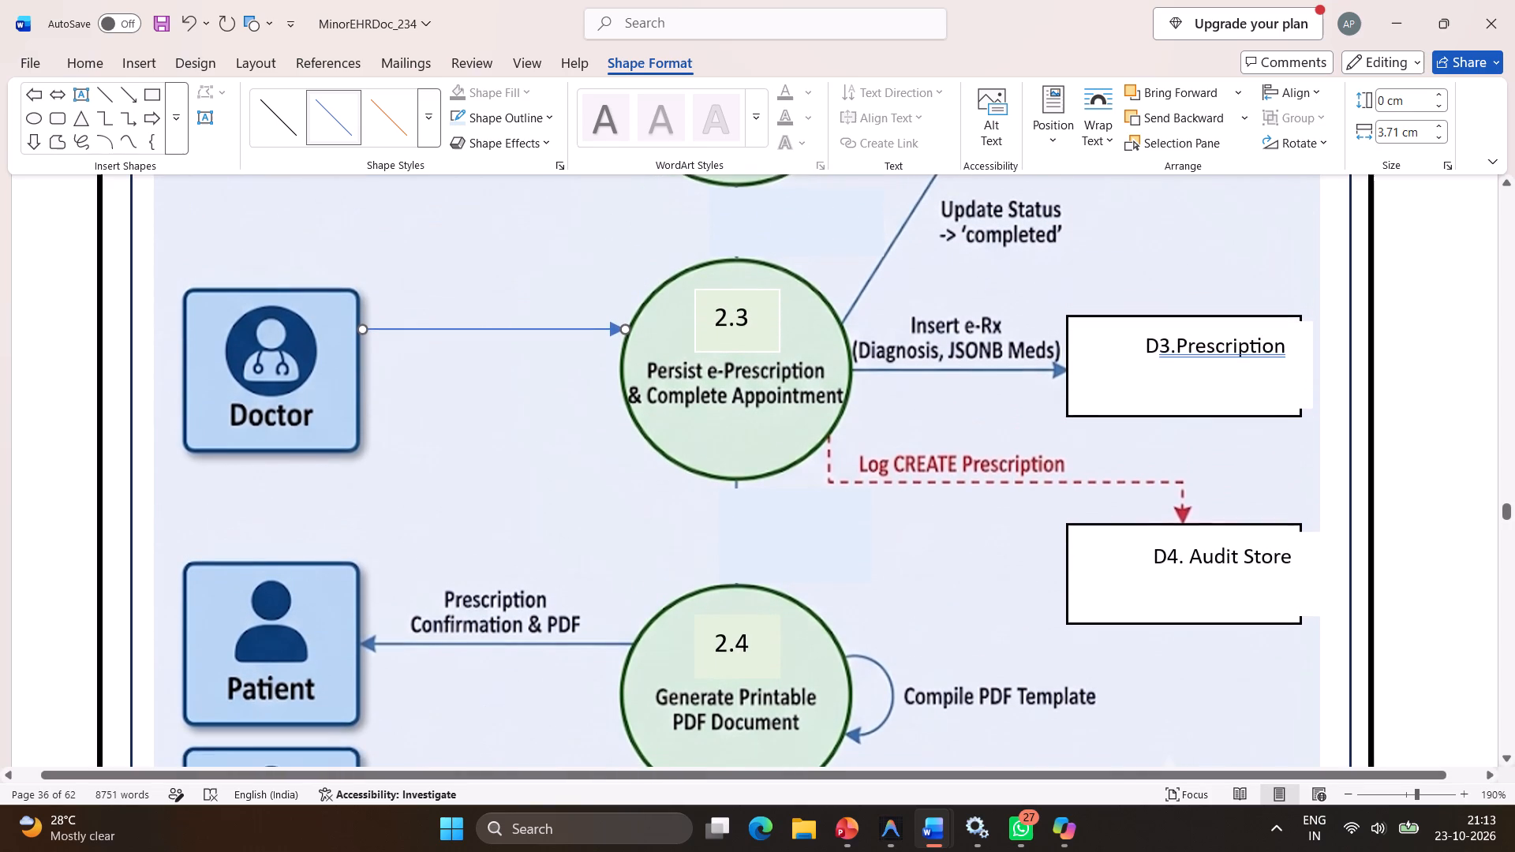
pyautogui.moveTo(488, 319); pyautogui.dragTo(488, 322)
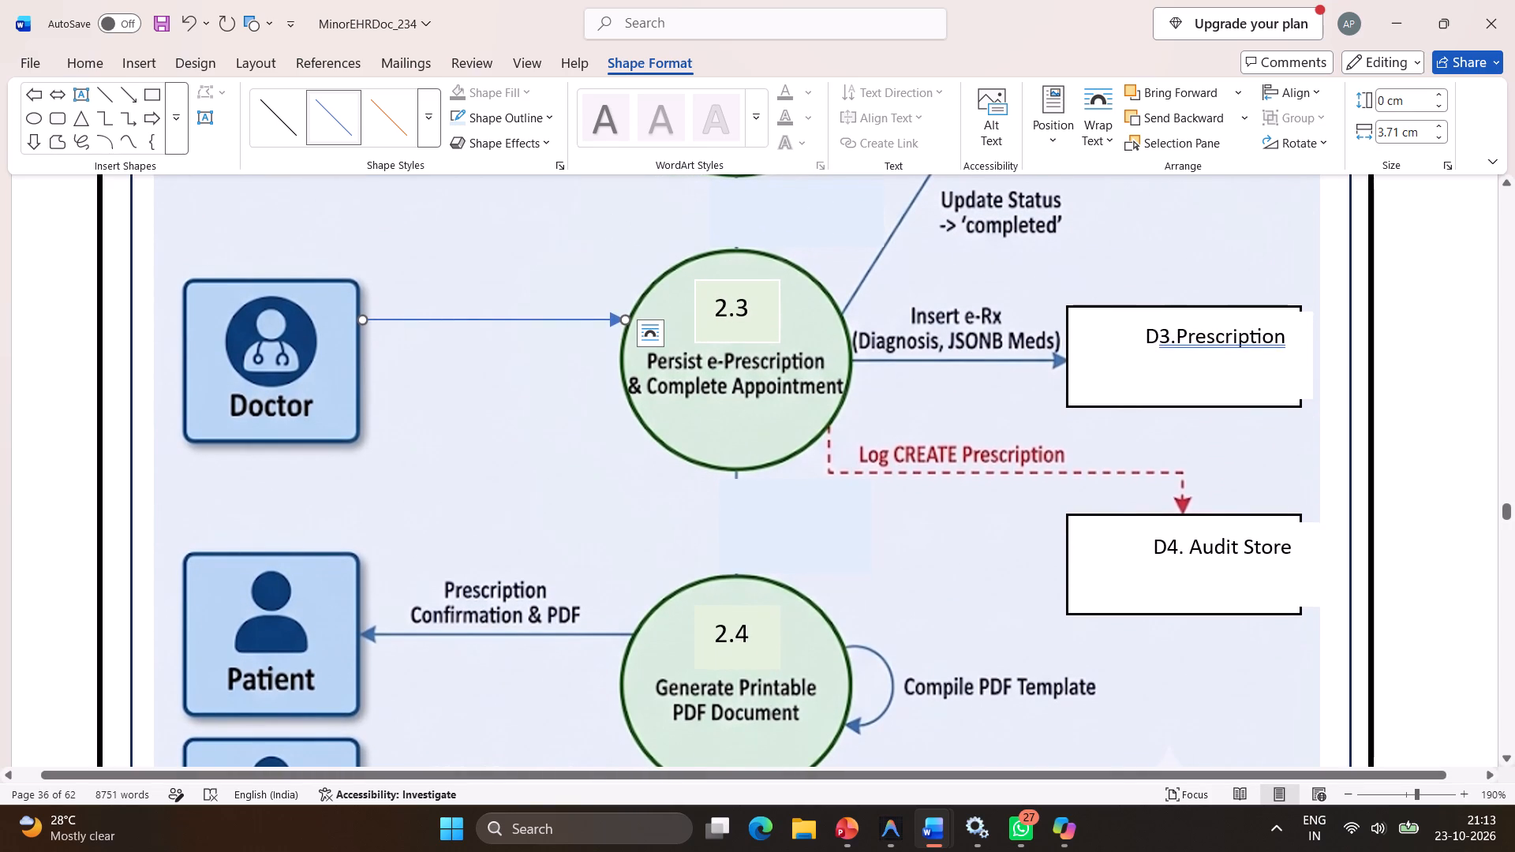
pyautogui.moveTo(488, 322); pyautogui.dragTo(482, 360)
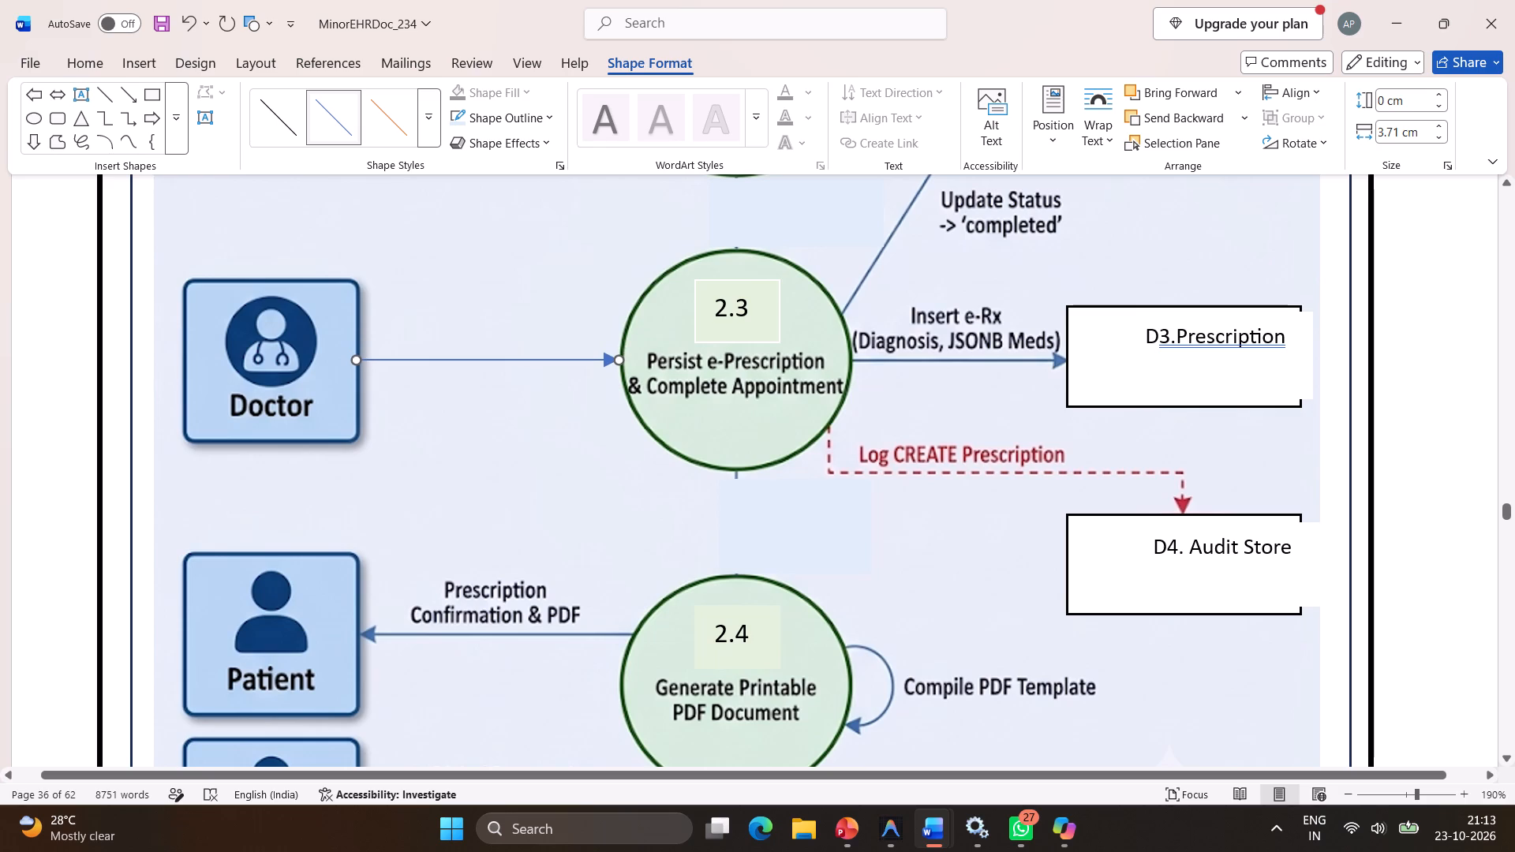
pyautogui.moveTo(482, 360); pyautogui.dragTo(484, 364)
pyautogui.click(503, 329)
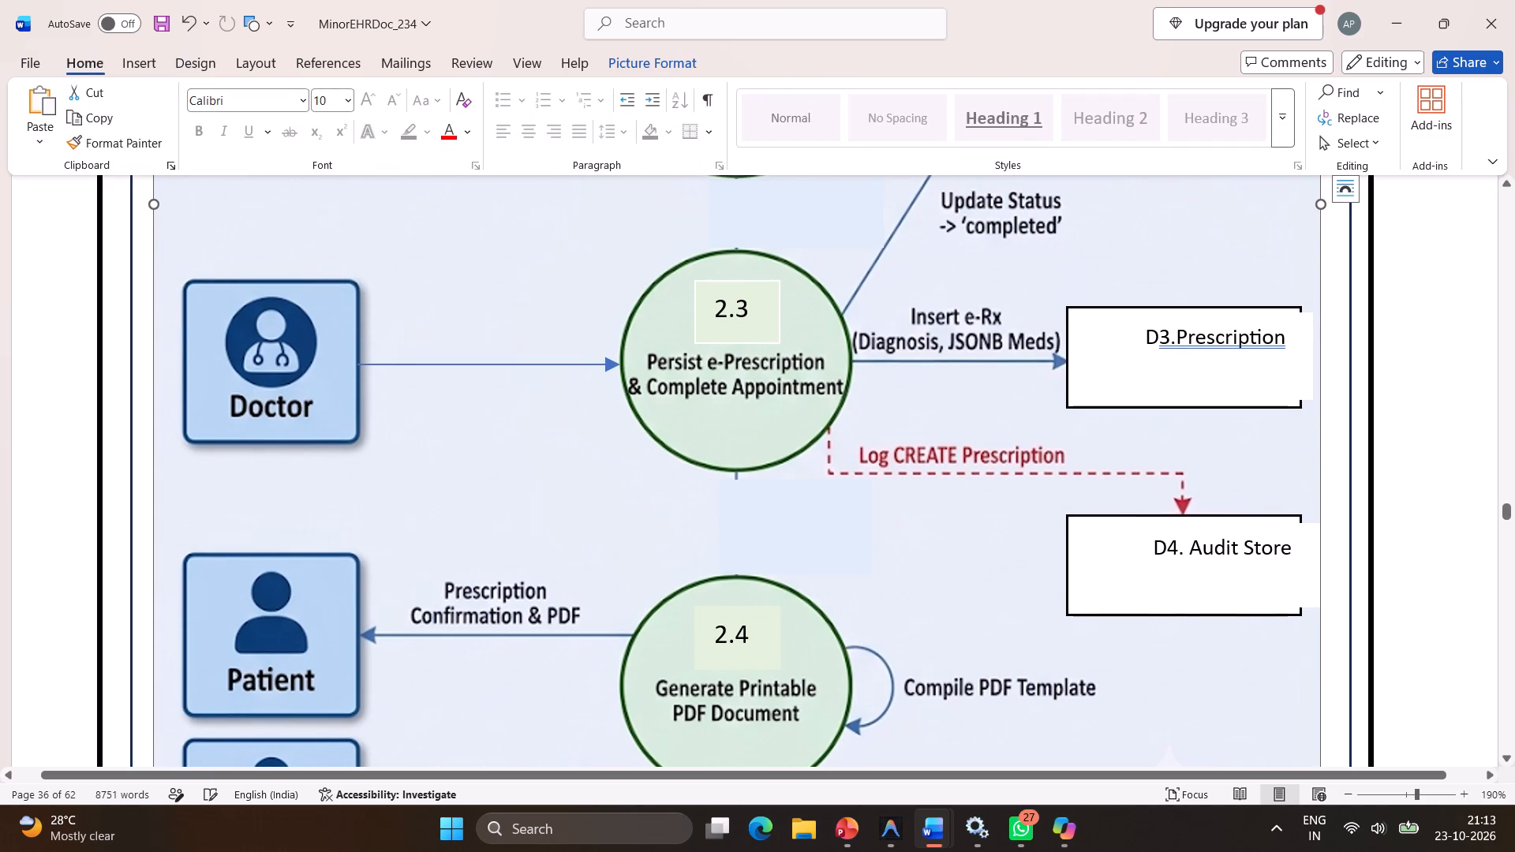
# Compare the Doctor-to-2.3 arrow with the other arrows around processes 2.2, 2.3 and 2.4.
pyautogui.scroll(1, 672, 462)
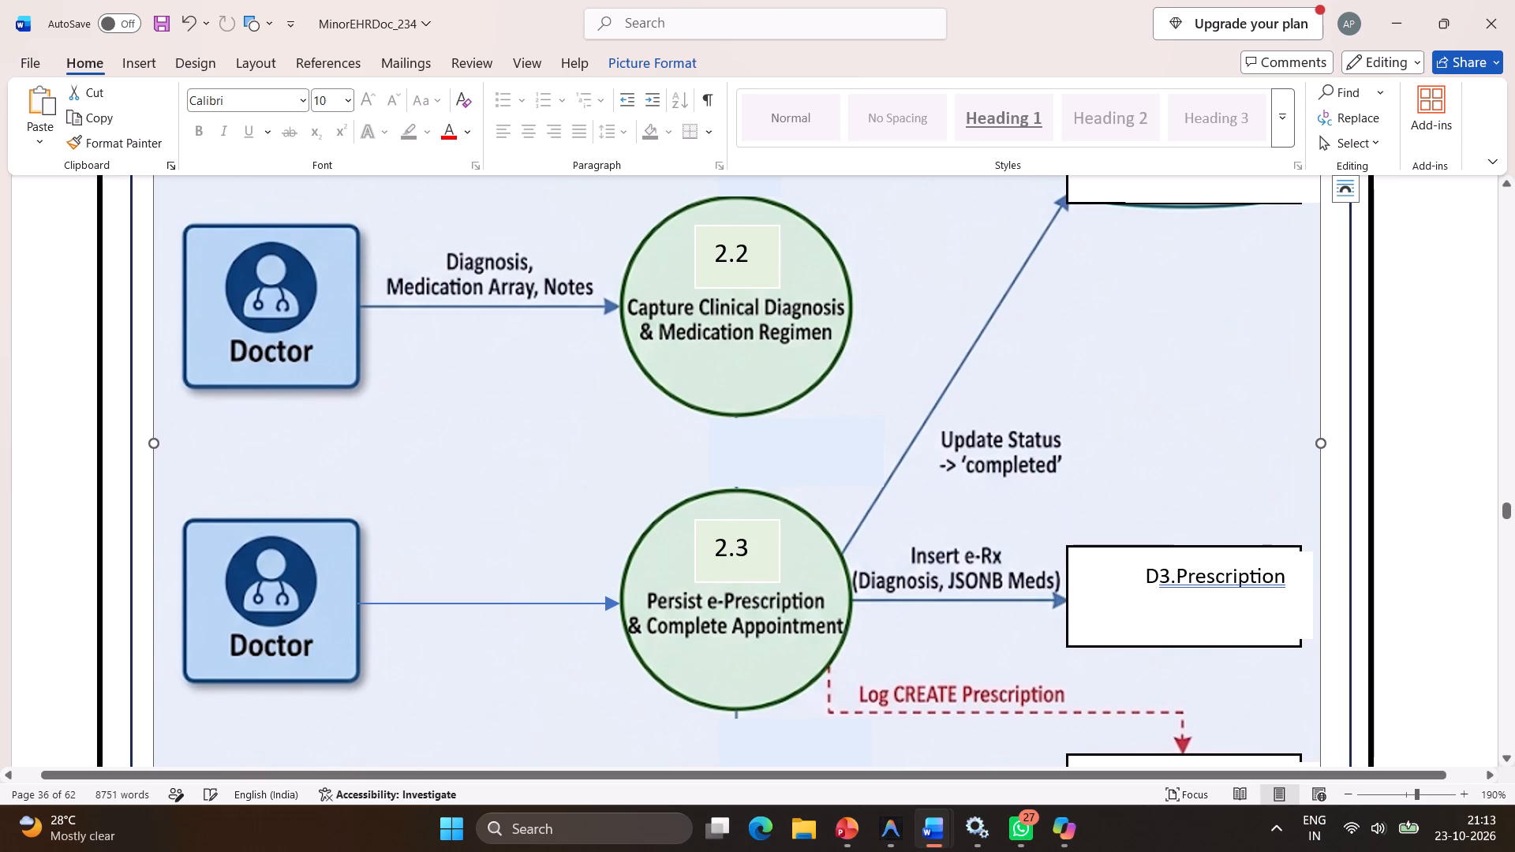
pyautogui.scroll(-1, 750, 467)
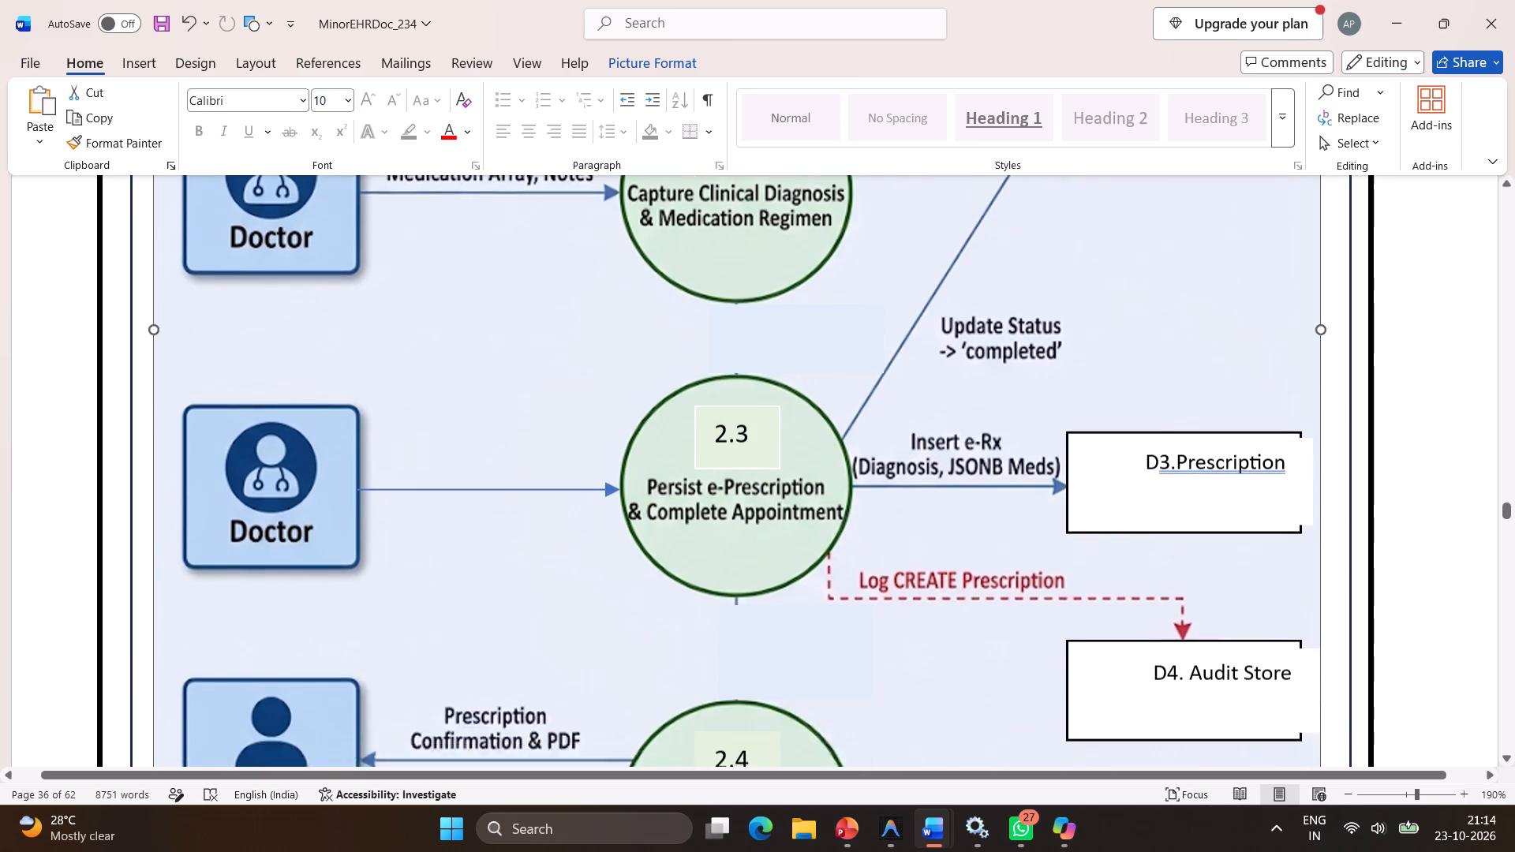
pyautogui.scroll(-2, 750, 467)
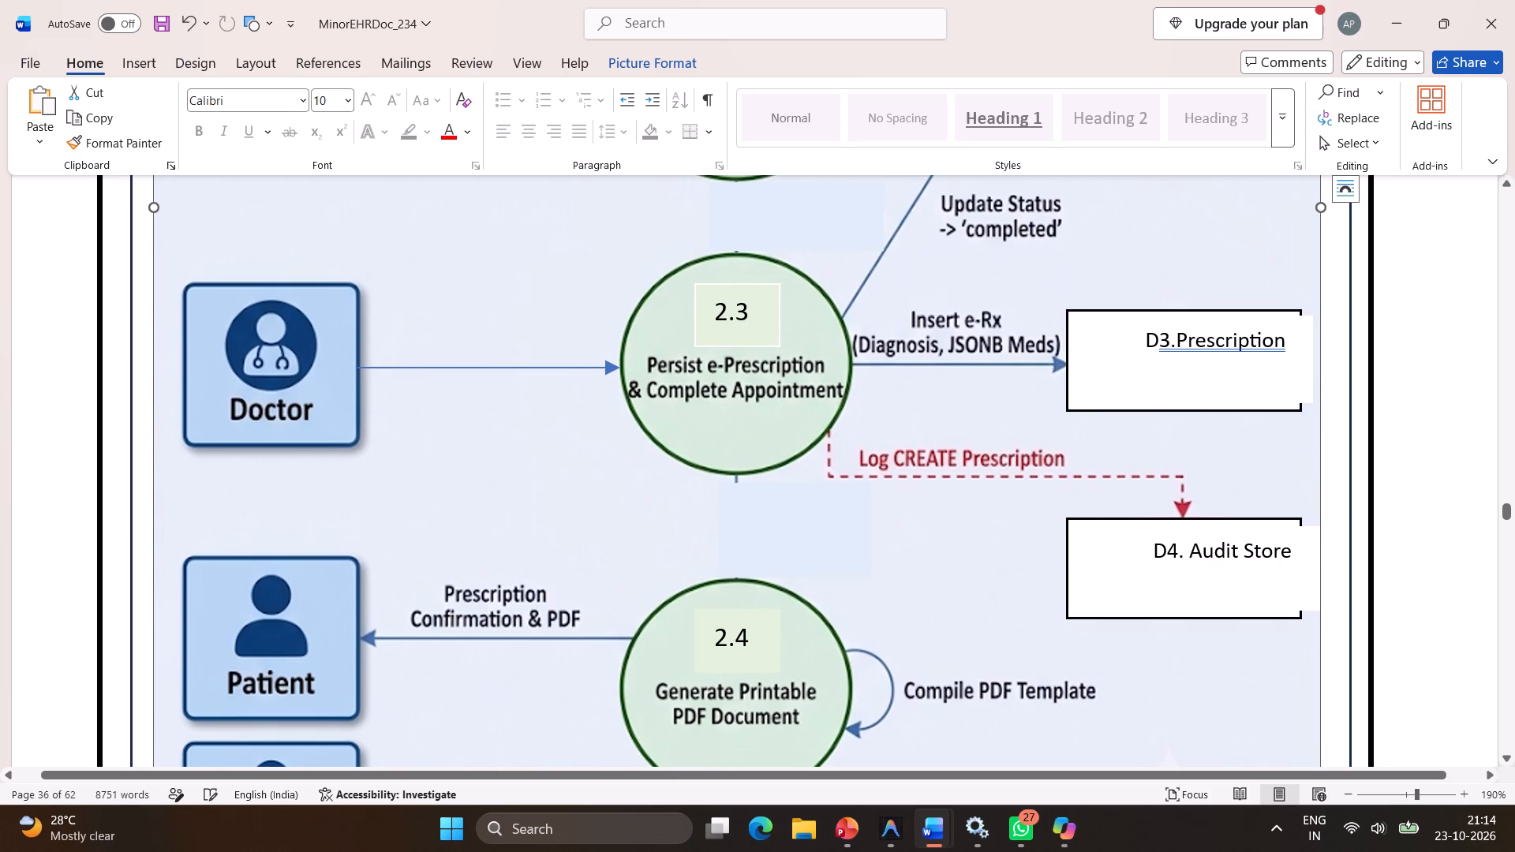
pyautogui.scroll(1, 754, 483)
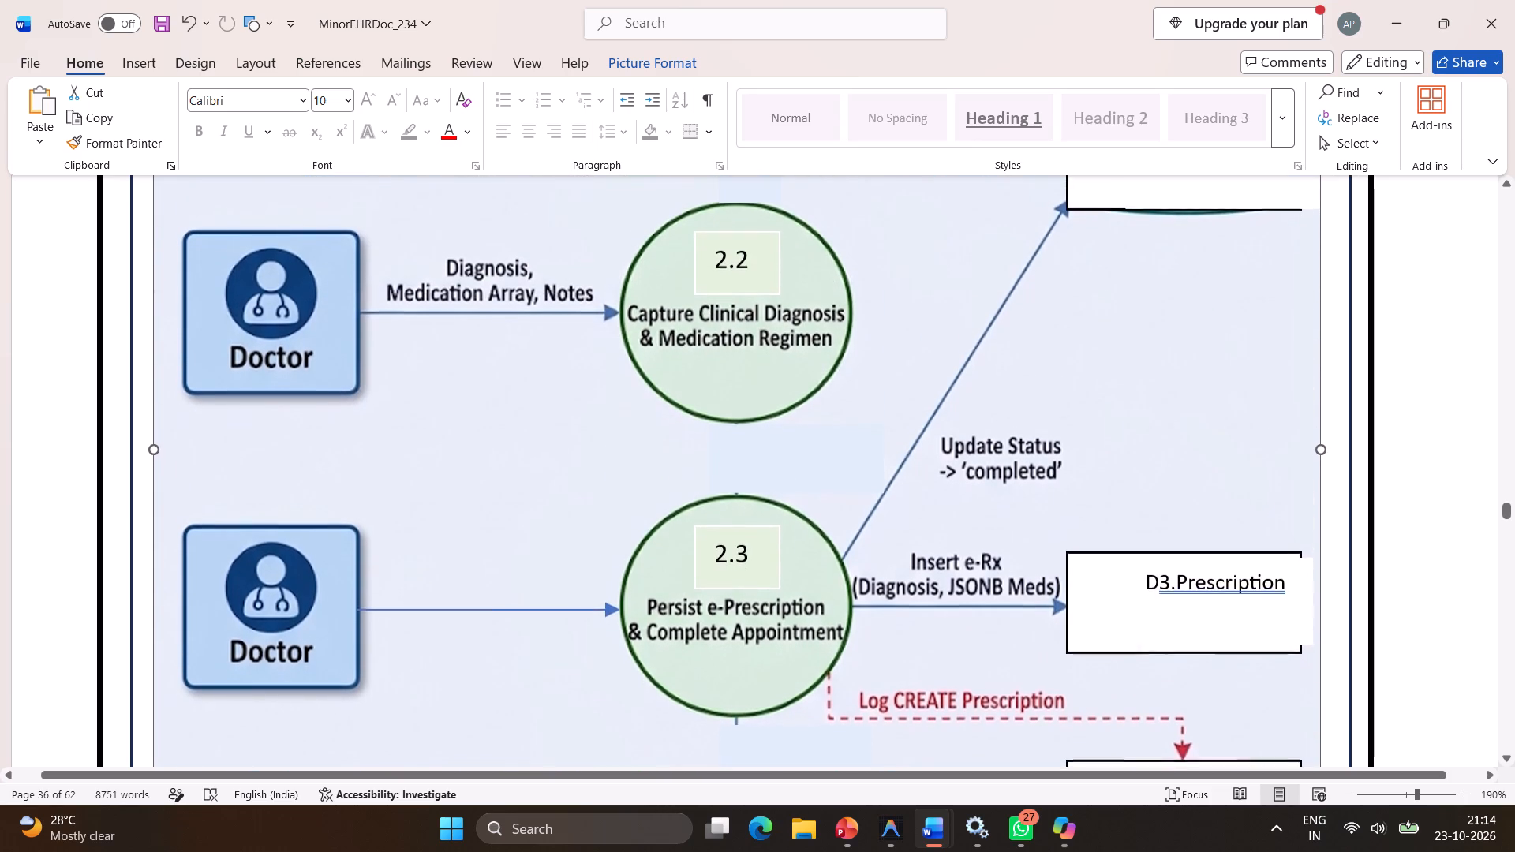
pyautogui.scroll(2, 754, 483)
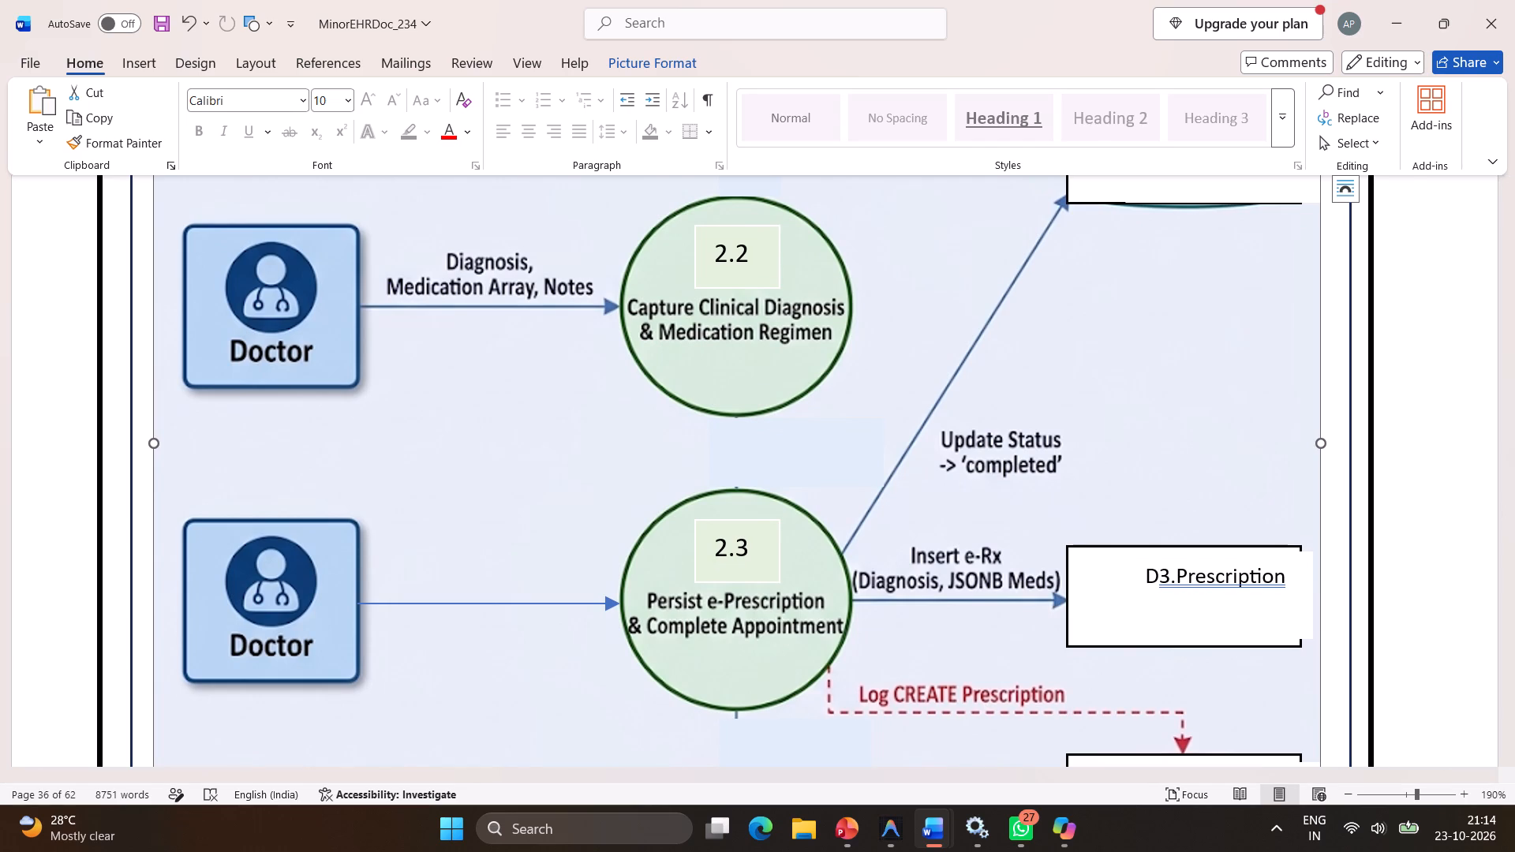
pyautogui.scroll(-1, 754, 483)
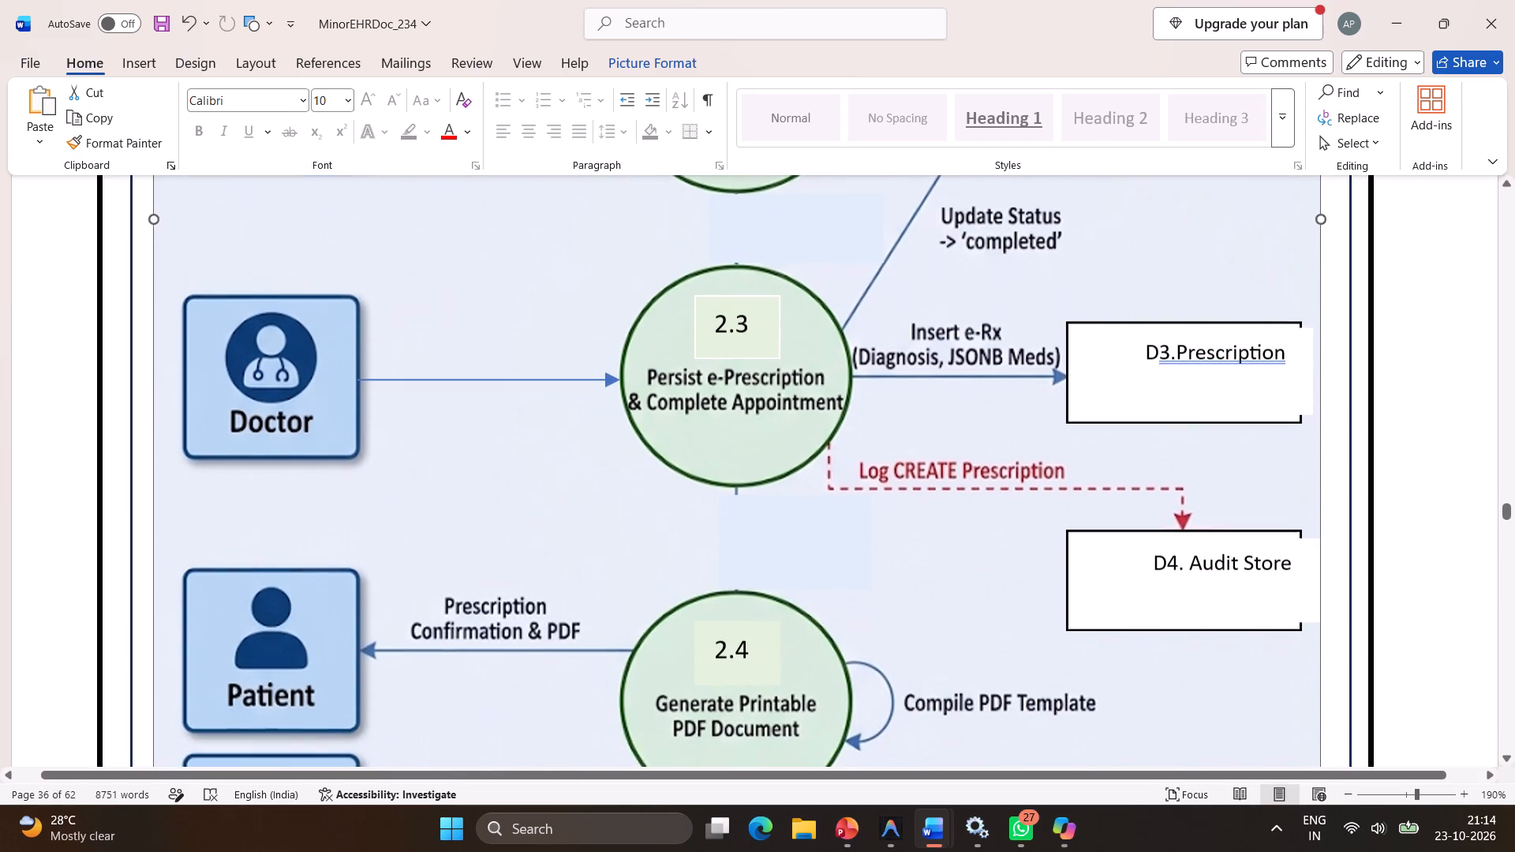
pyautogui.scroll(-2, 754, 483)
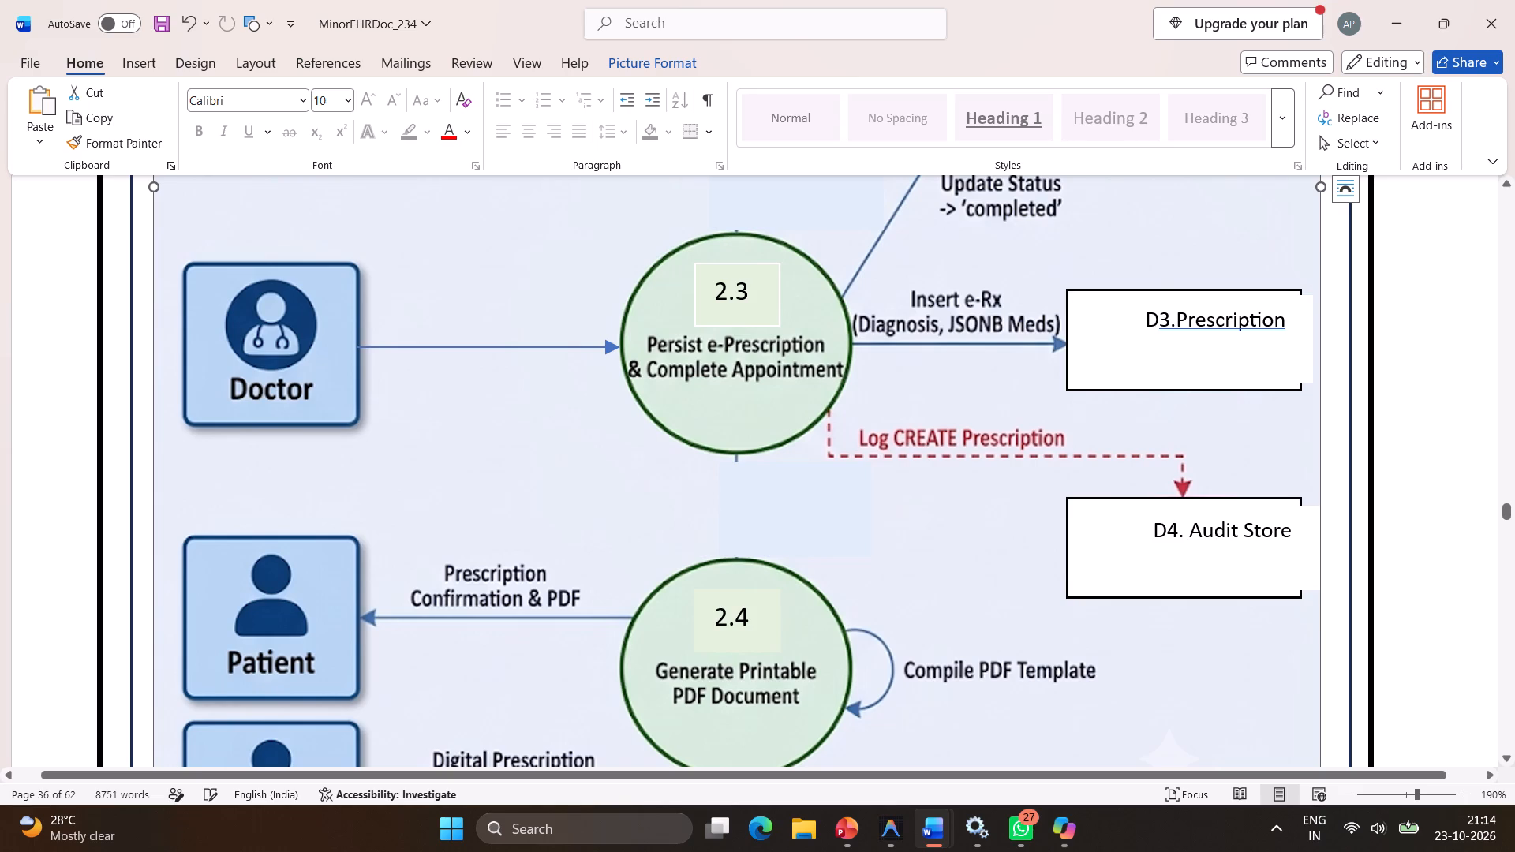
# Set the line weight of the arrow from Doctor to process 2.3 to 1 pt.
pyautogui.click(470, 347)
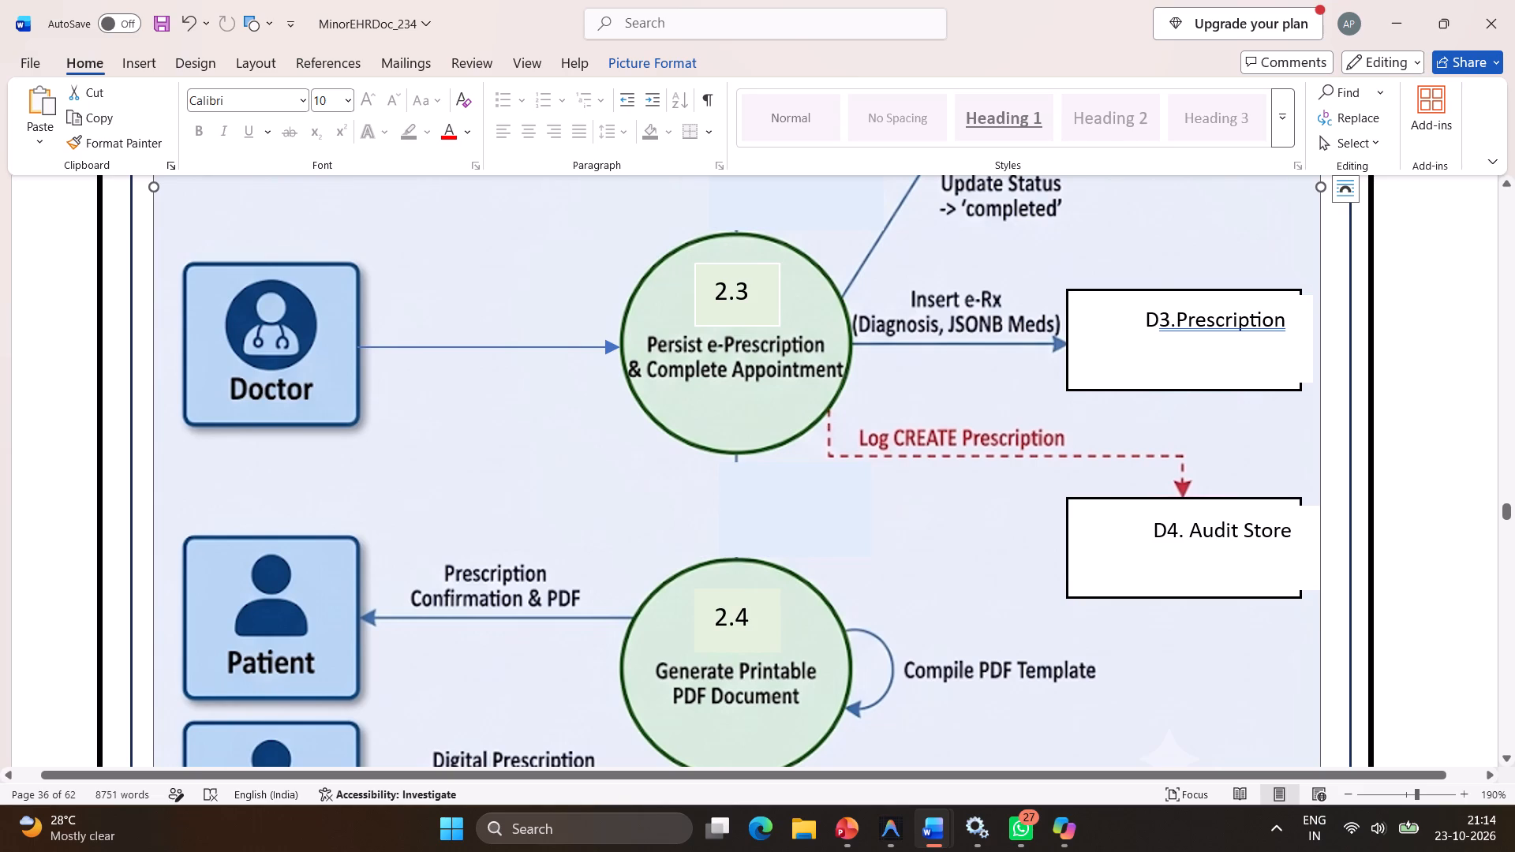
pyautogui.rightClick(470, 347)
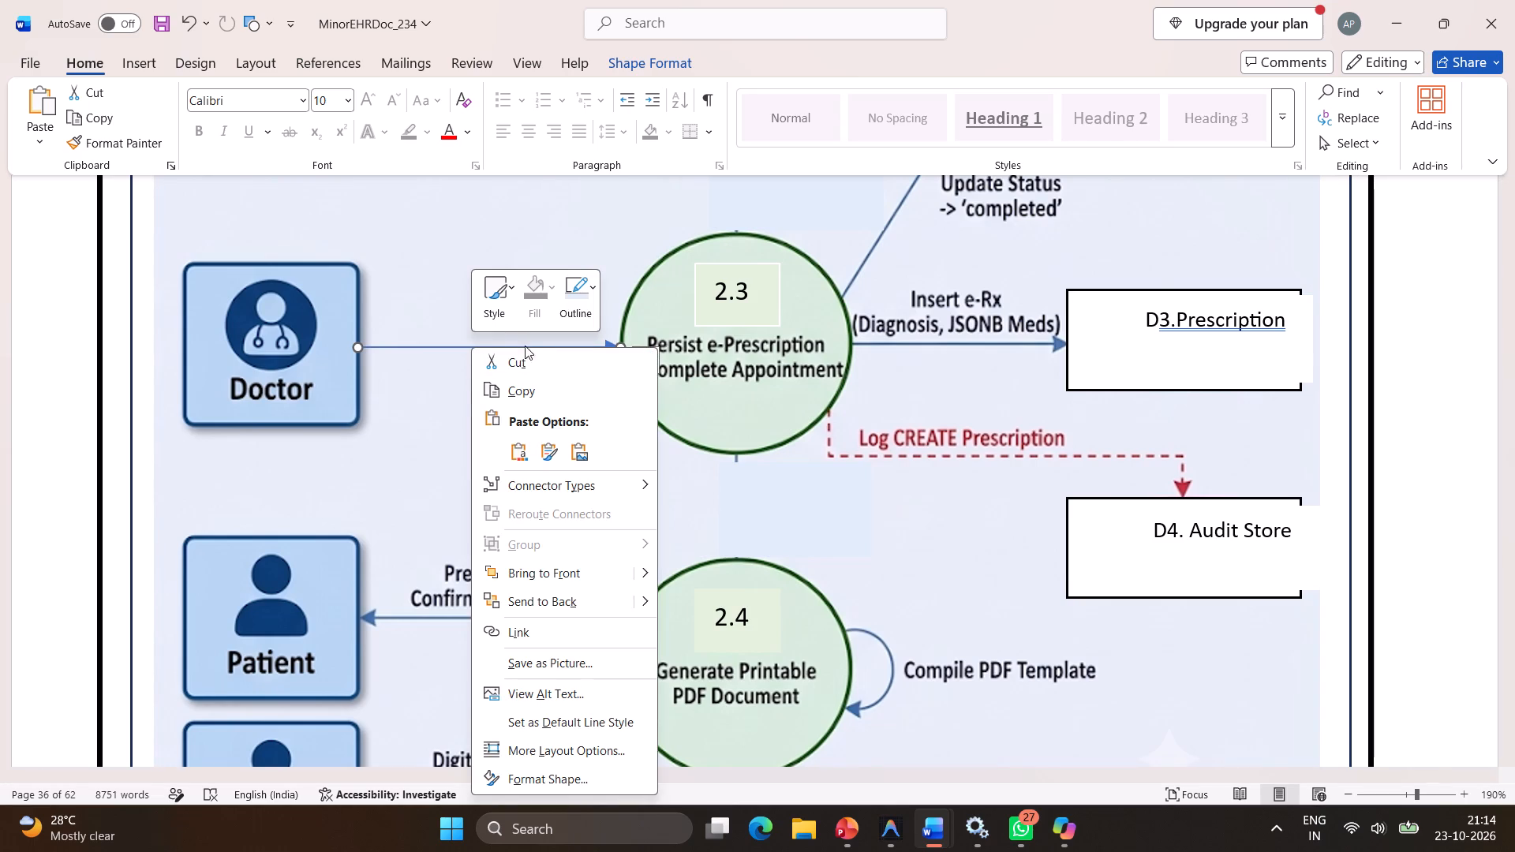
pyautogui.click(595, 297)
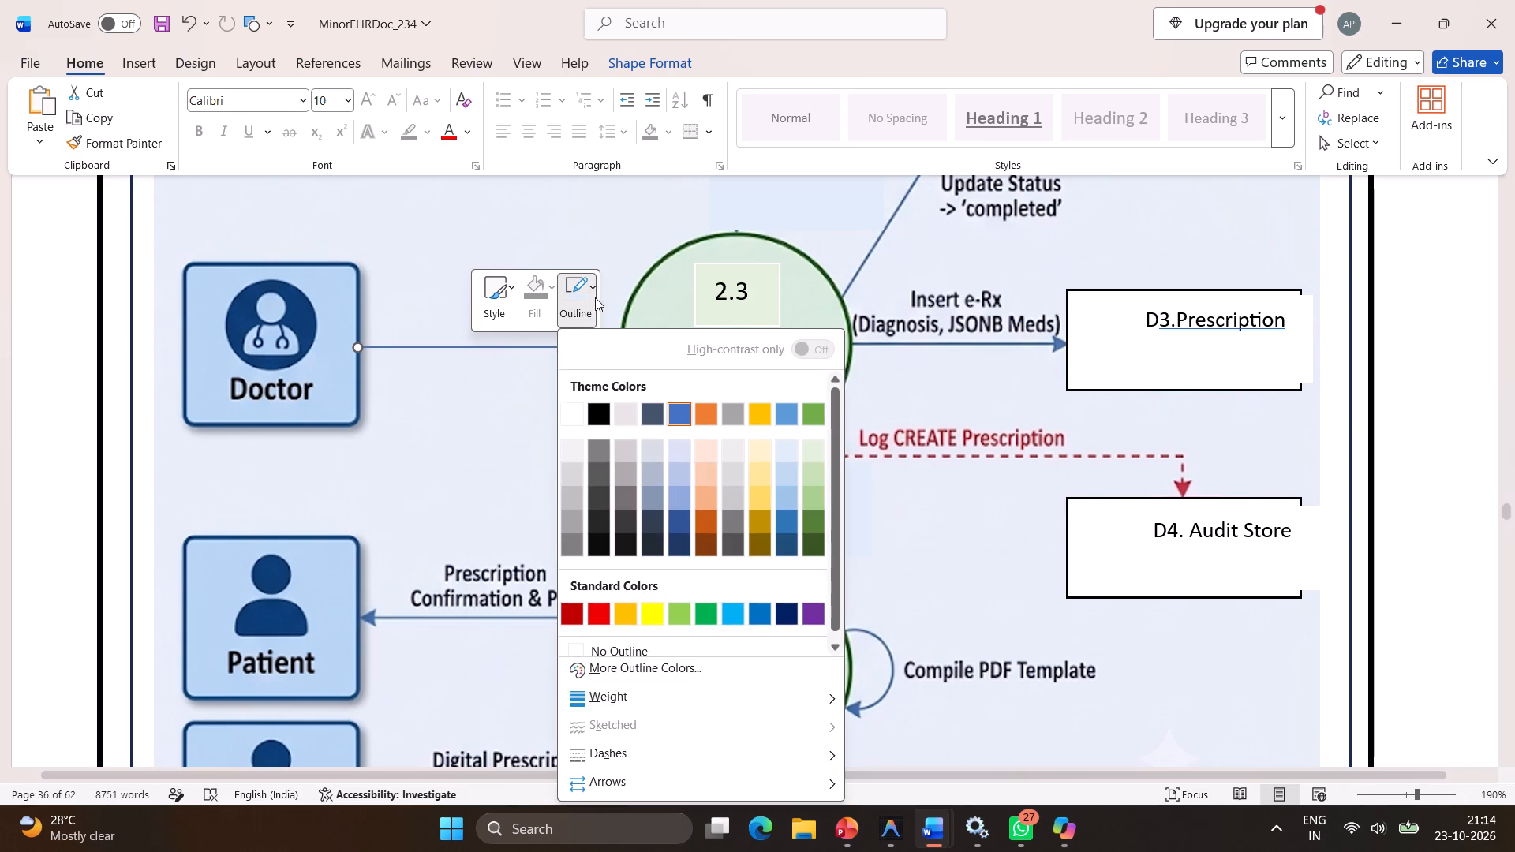
pyautogui.click(643, 695)
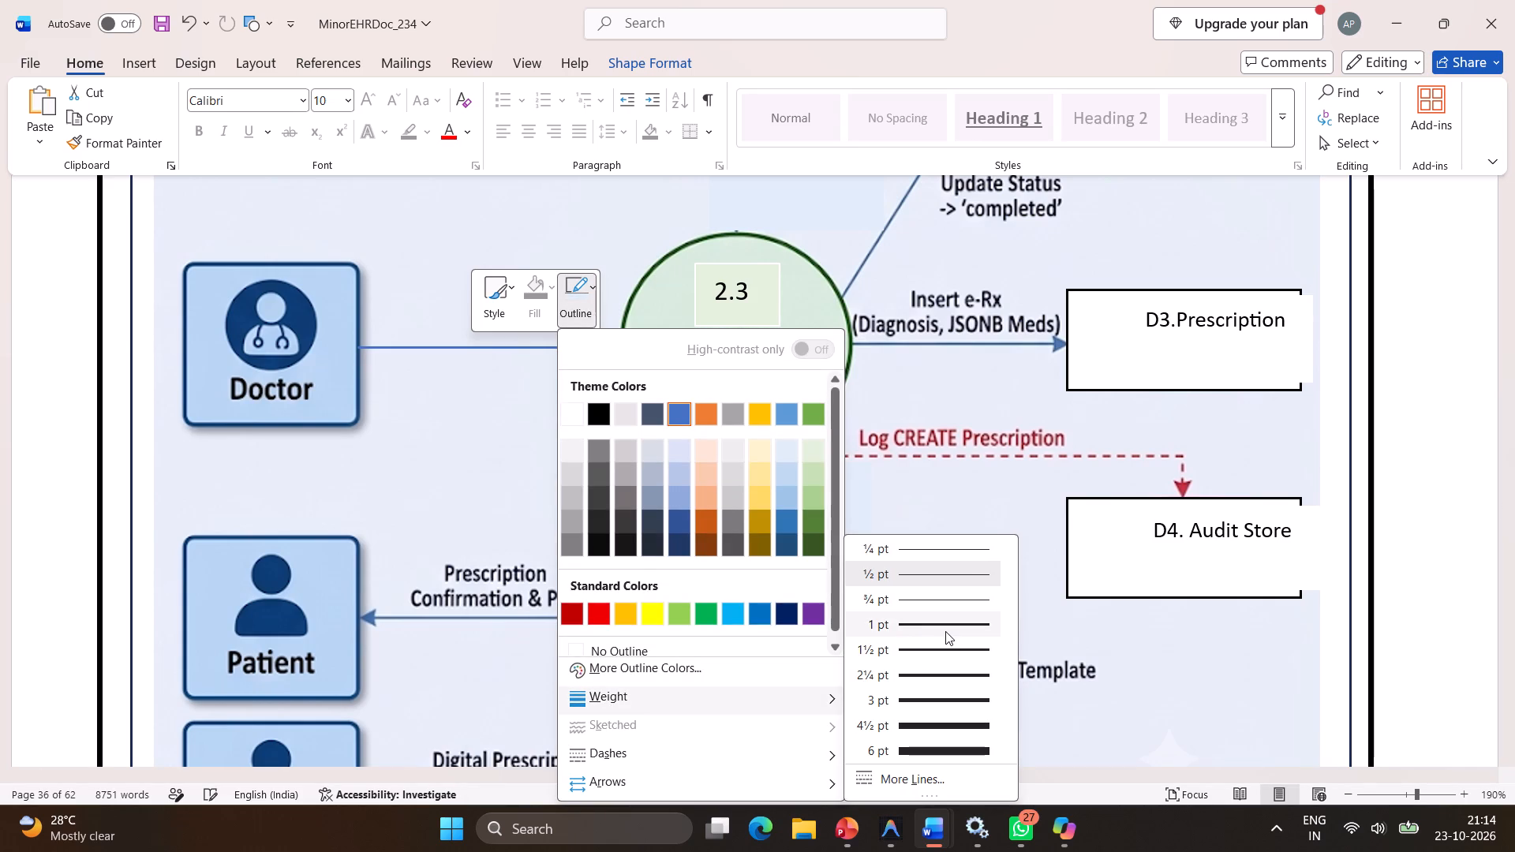
pyautogui.click(945, 631)
pyautogui.click(593, 487)
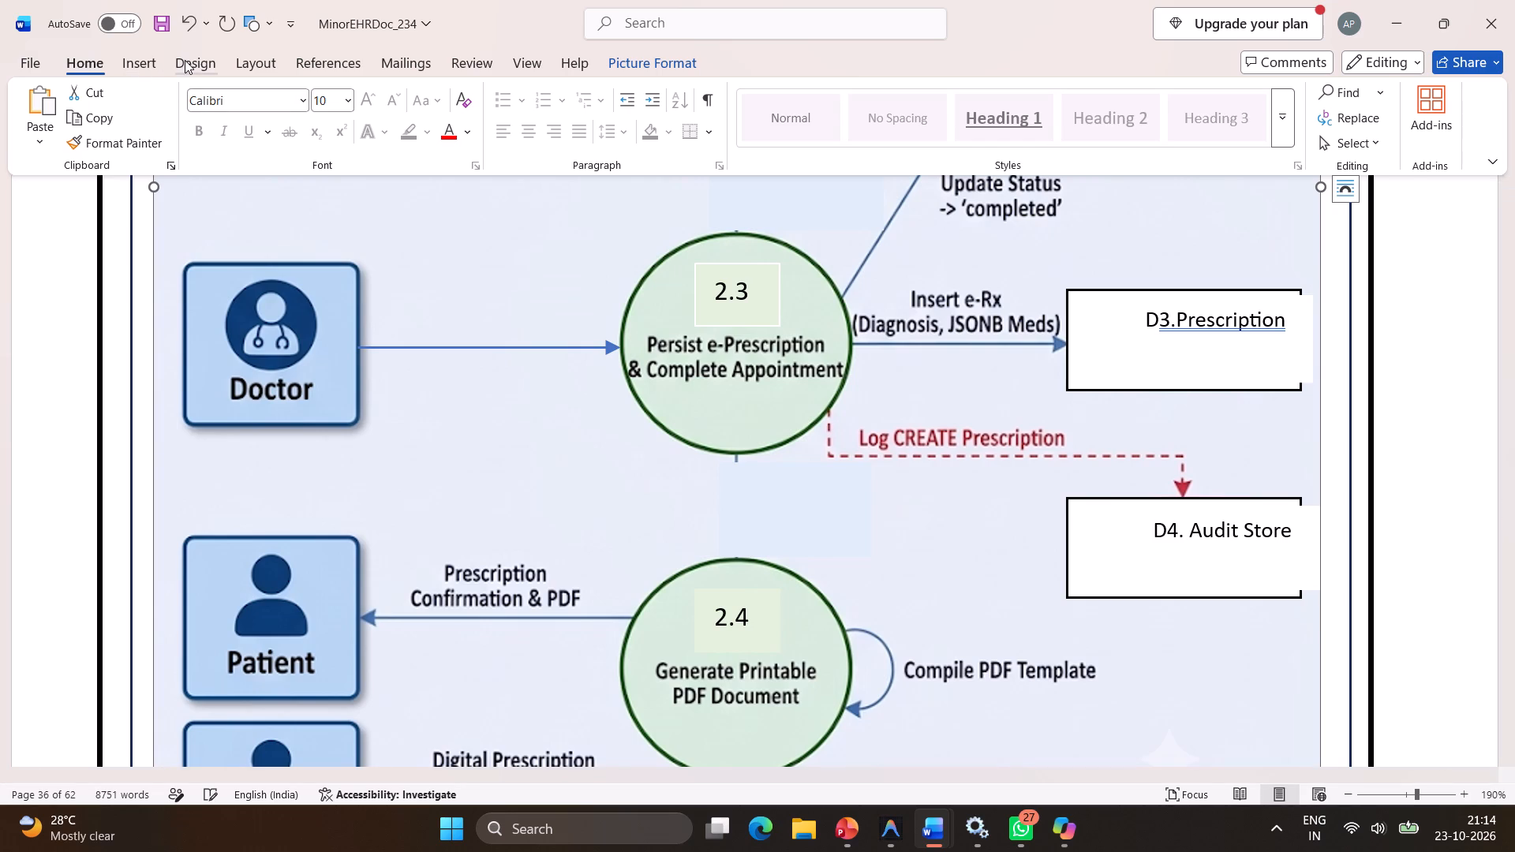
# Draw a text box about 2.5 cm wide and 0.4 cm high above the arrow from Doctor to process 2.3.
pyautogui.click(155, 58)
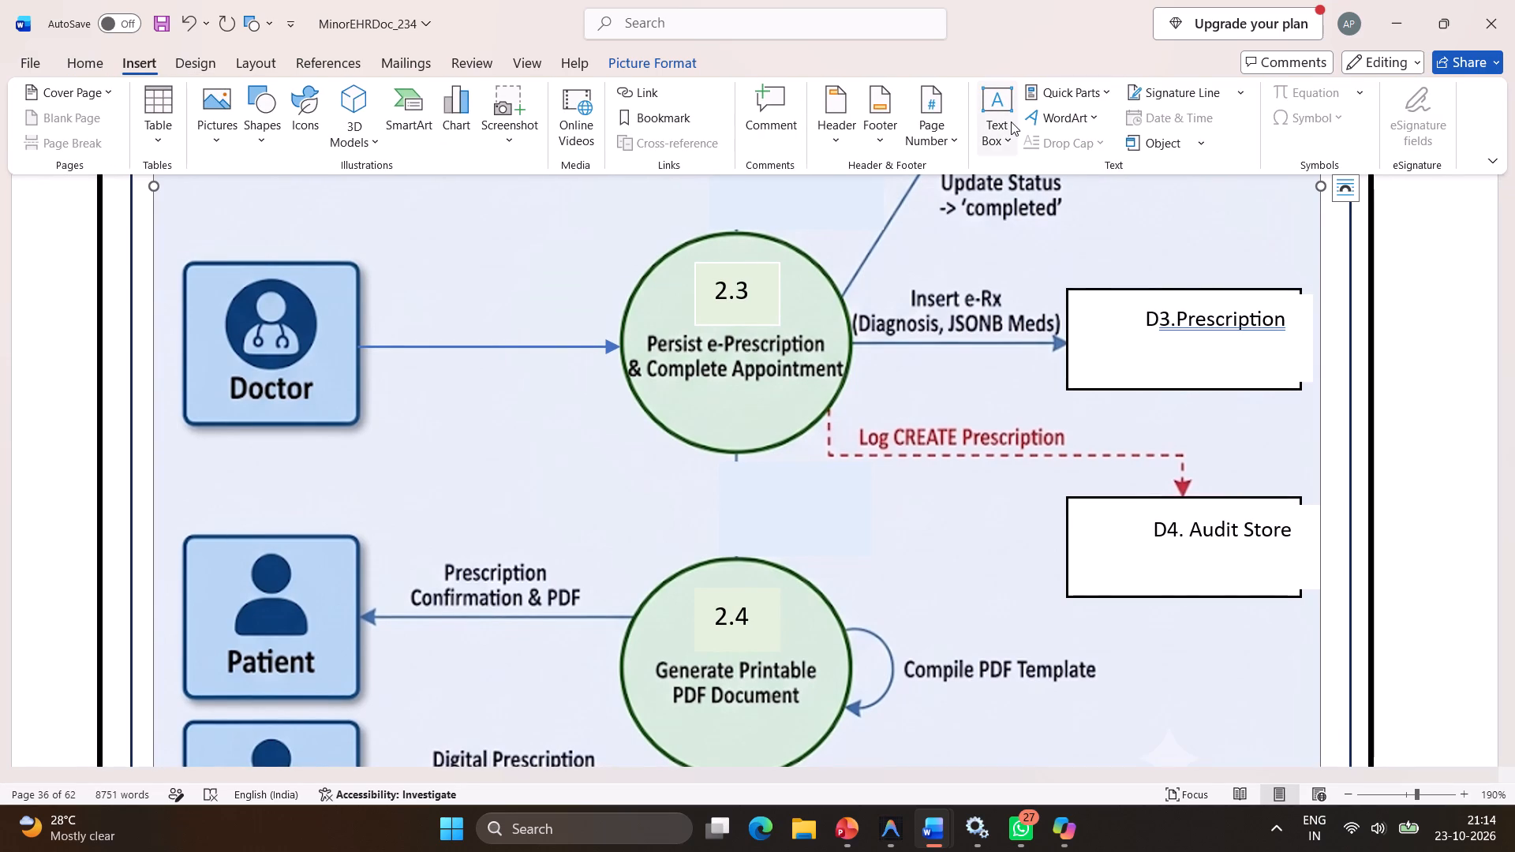
pyautogui.click(998, 116)
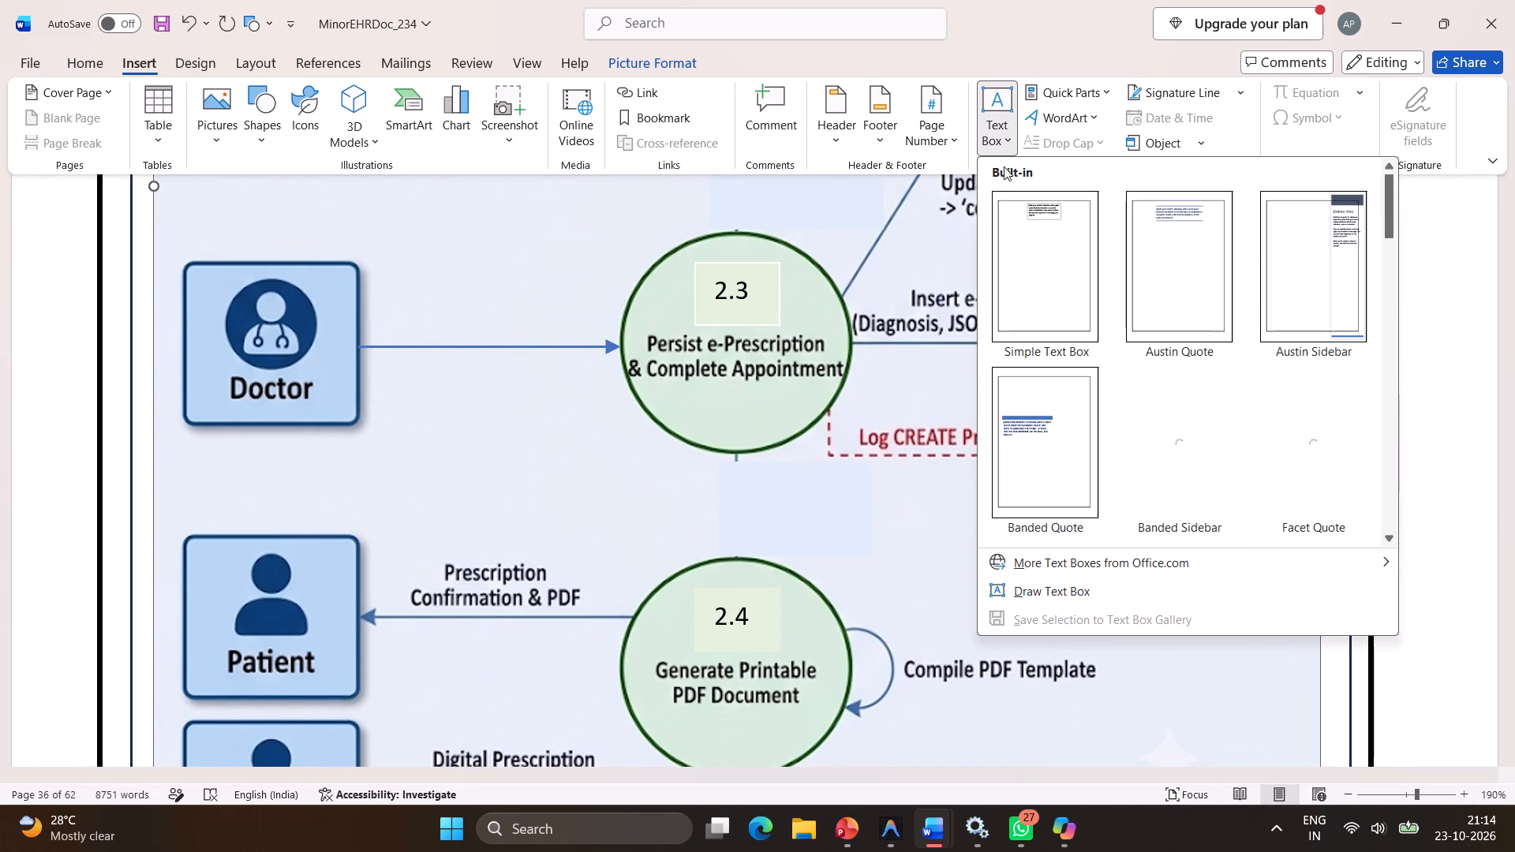
pyautogui.click(1044, 589)
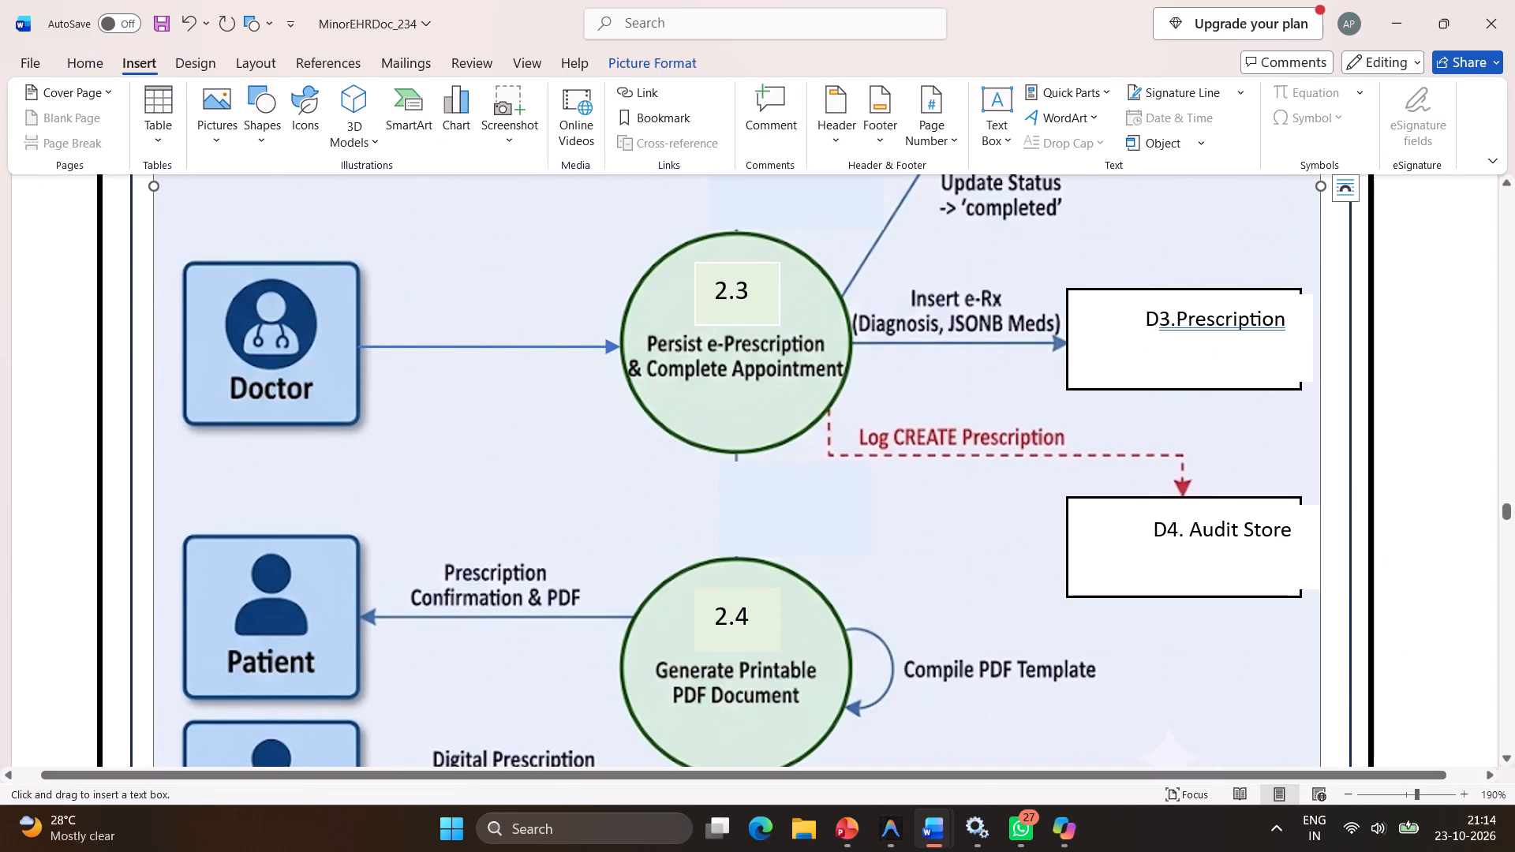
pyautogui.moveTo(383, 295); pyautogui.dragTo(537, 328)
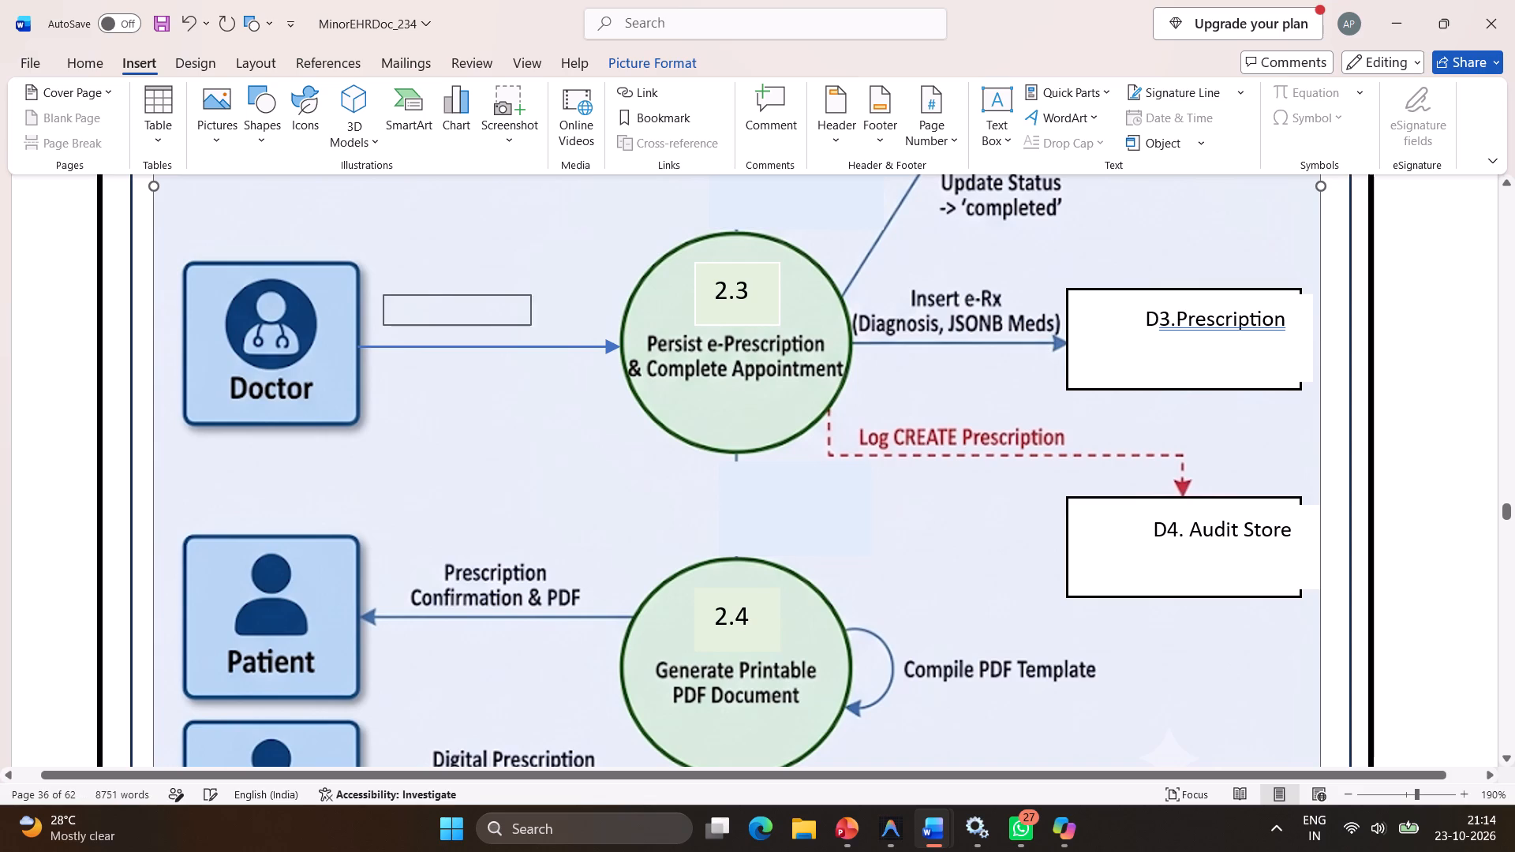
pyautogui.moveTo(537, 328); pyautogui.dragTo(561, 329)
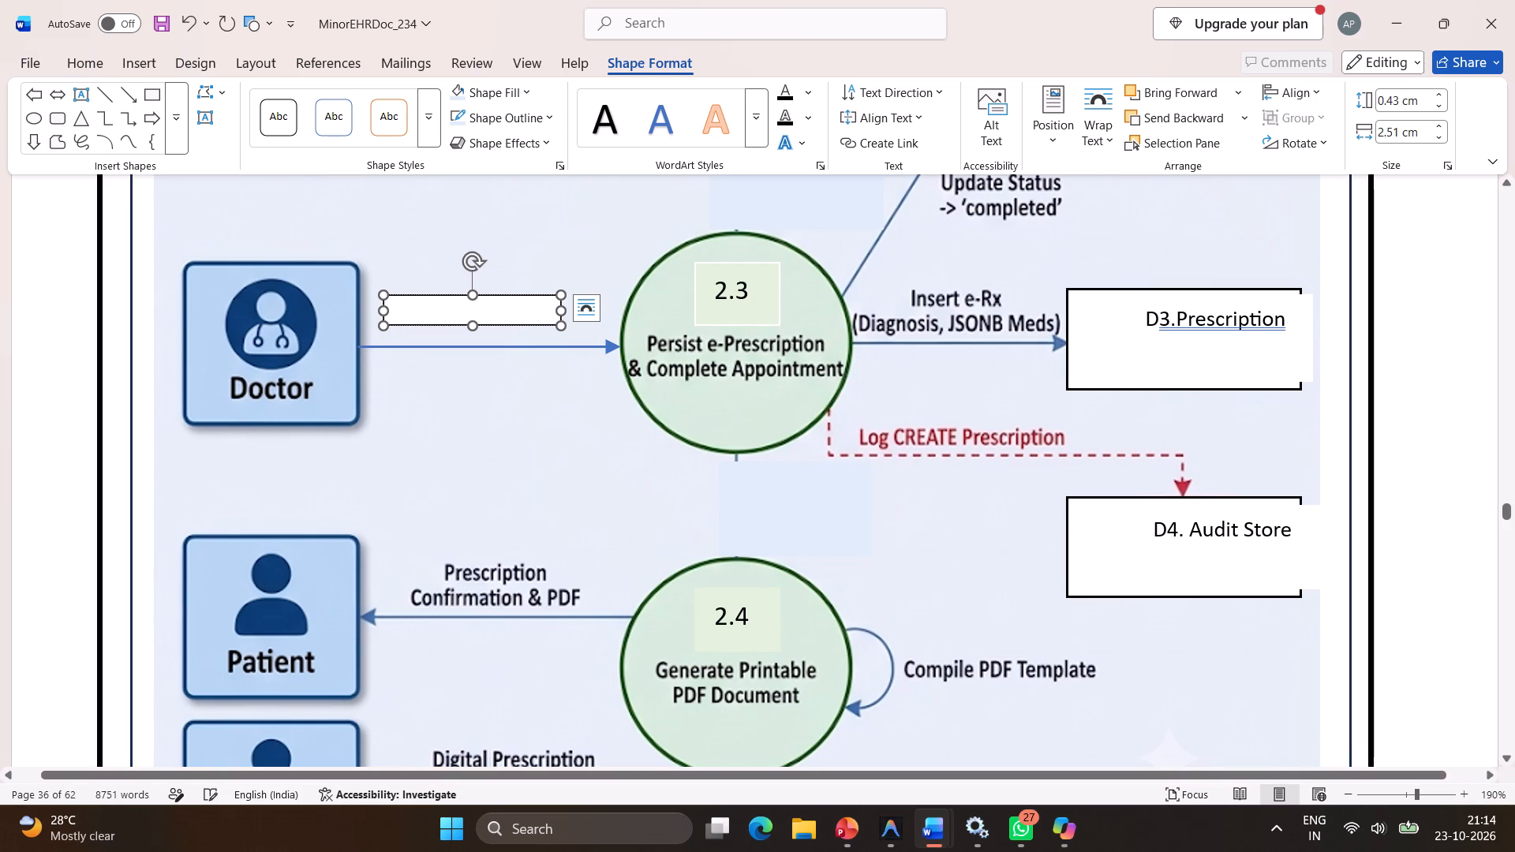
# Label the text box above the arrow from Doctor to process 2.3 with "Prescription" in 8 pt.
pyautogui.click(101, 62)
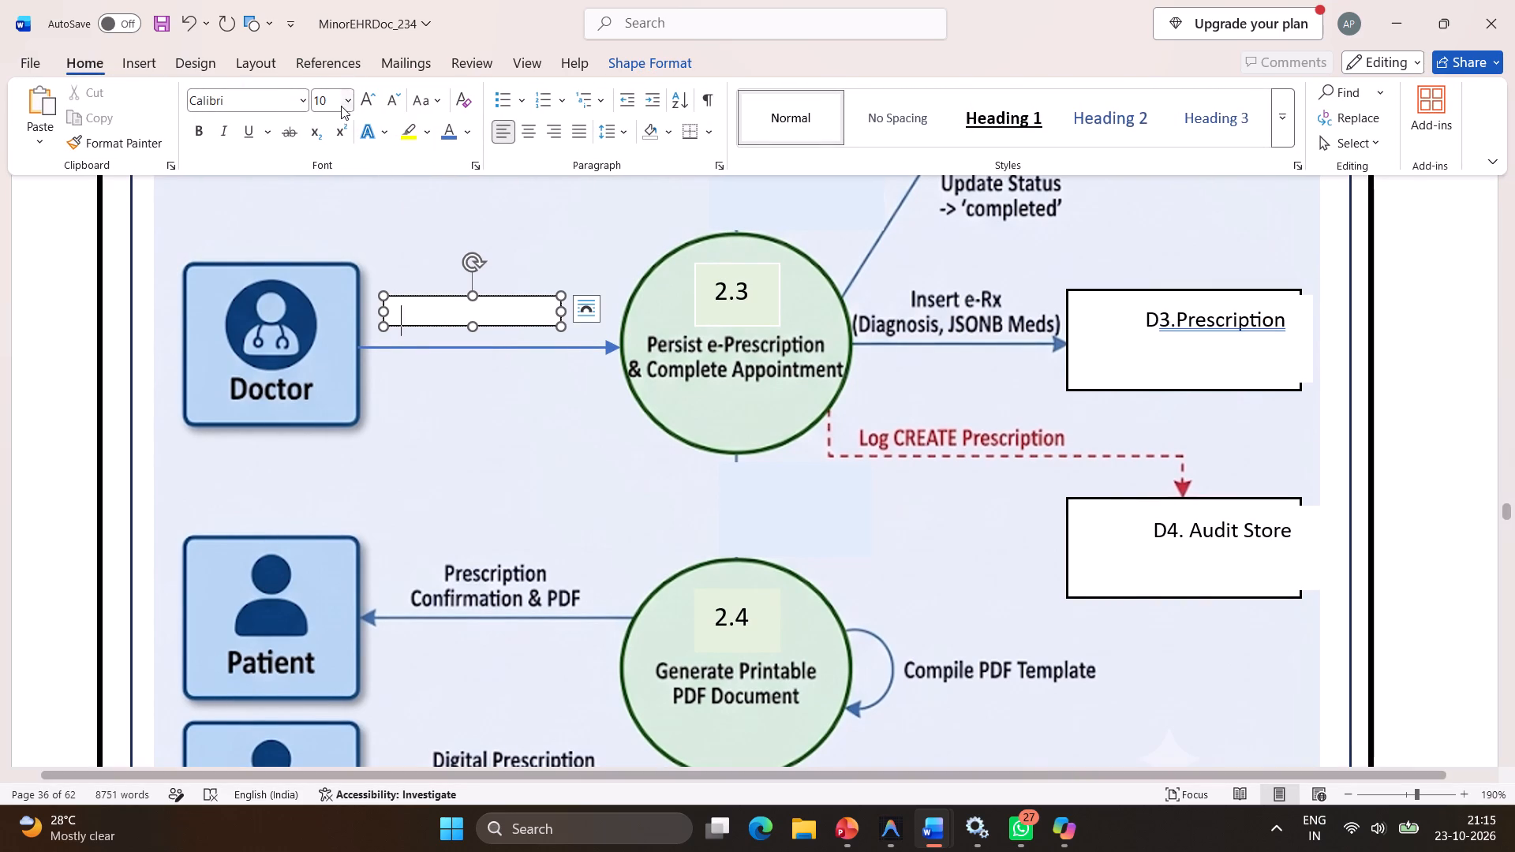
pyautogui.click(347, 103)
pyautogui.click(331, 125)
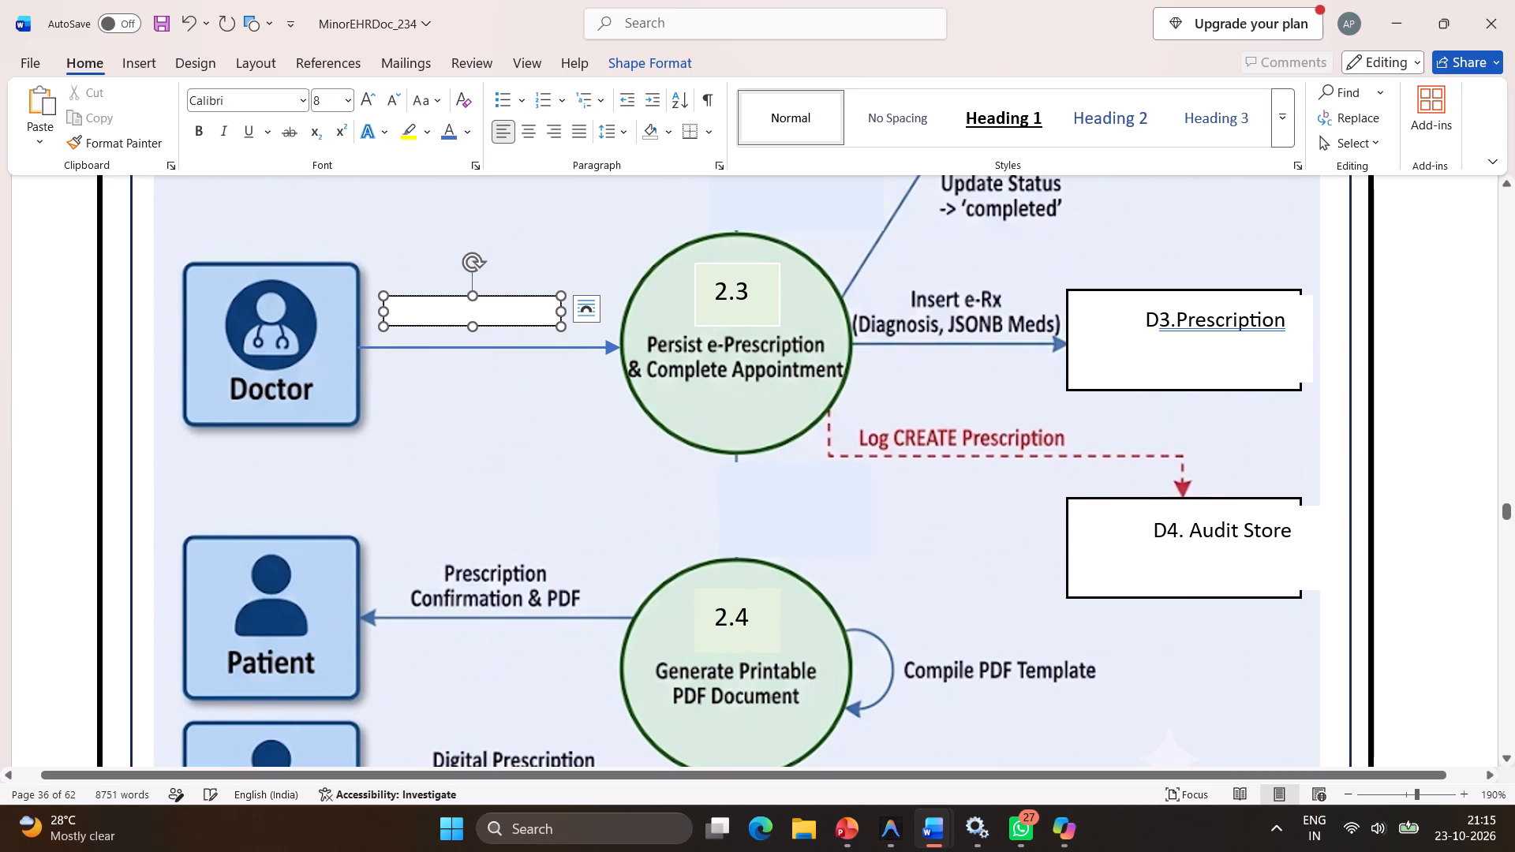
pyautogui.hotkey('shift', 'p')
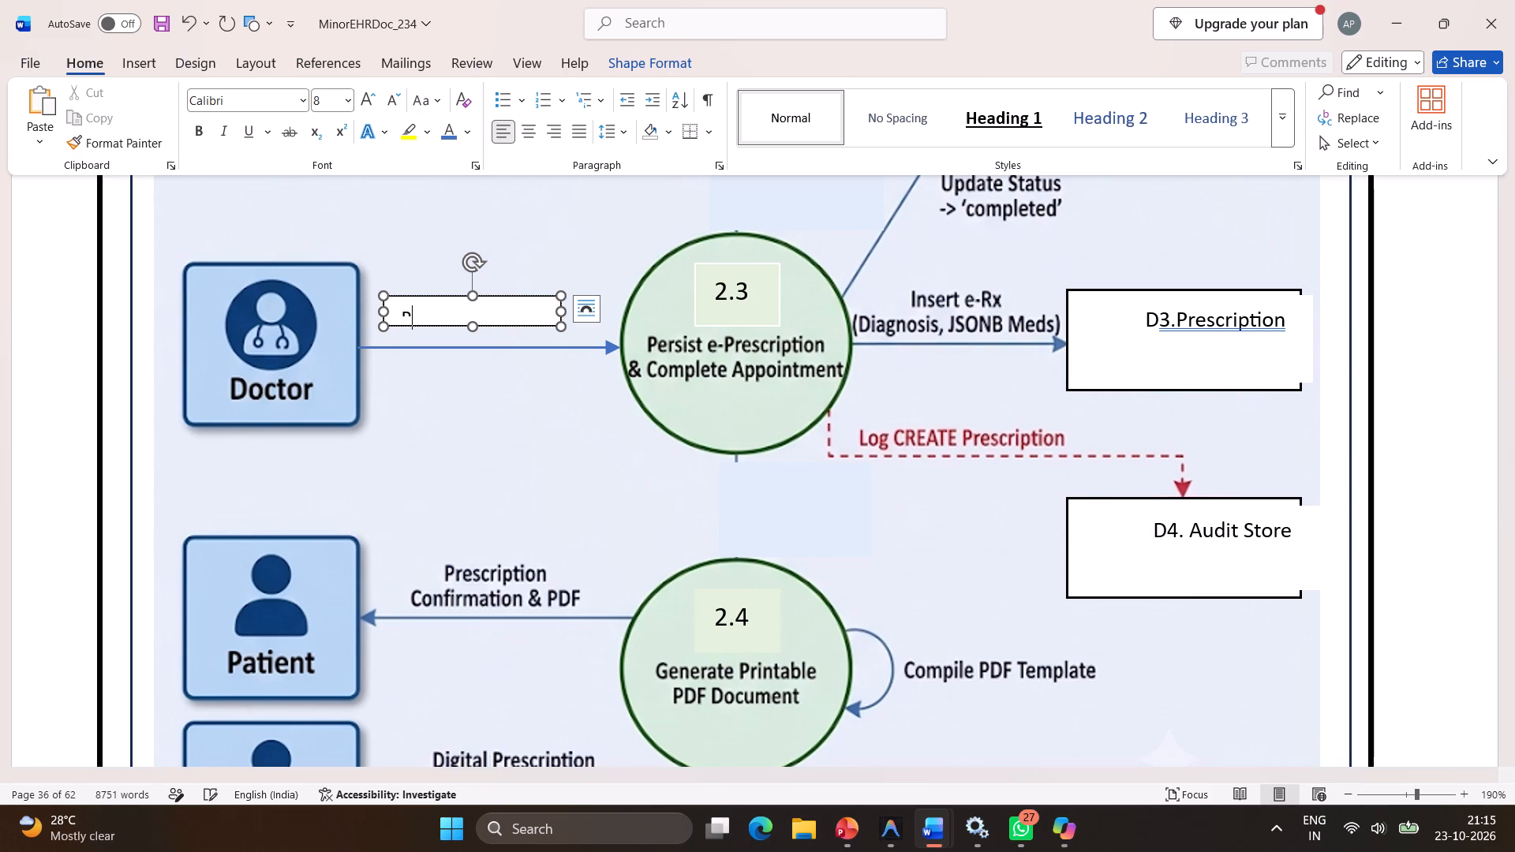
pyautogui.press('r')
pyautogui.write('es')
pyautogui.write('cription')
# Make the Prescription text box taller so it fits the whole label while staying above the Doctor-to-2.3 arrow.
pyautogui.moveTo(473, 326); pyautogui.dragTo(475, 339)
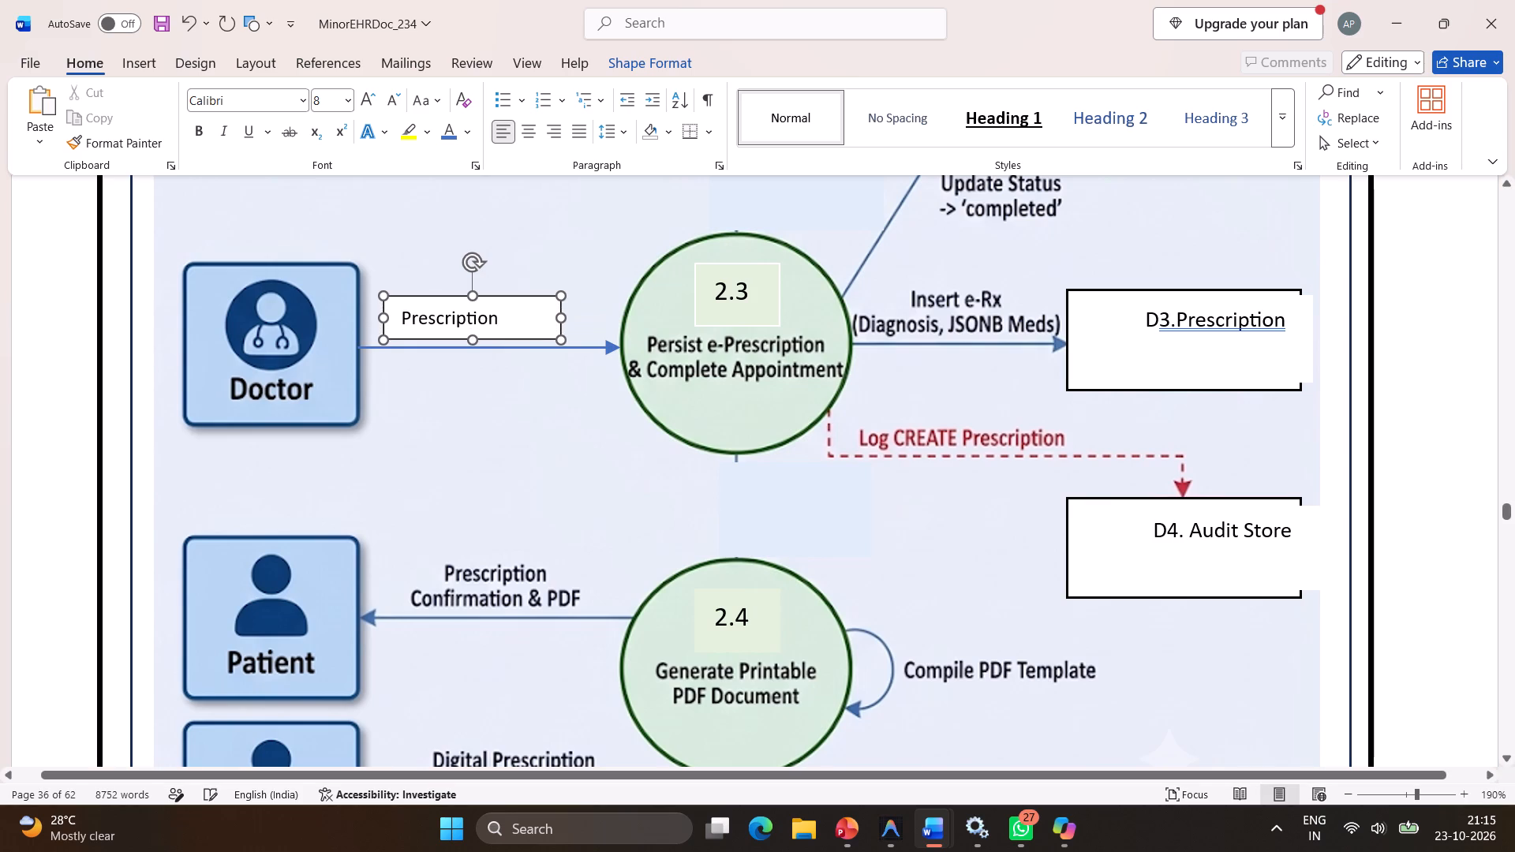
pyautogui.moveTo(475, 339); pyautogui.dragTo(475, 338)
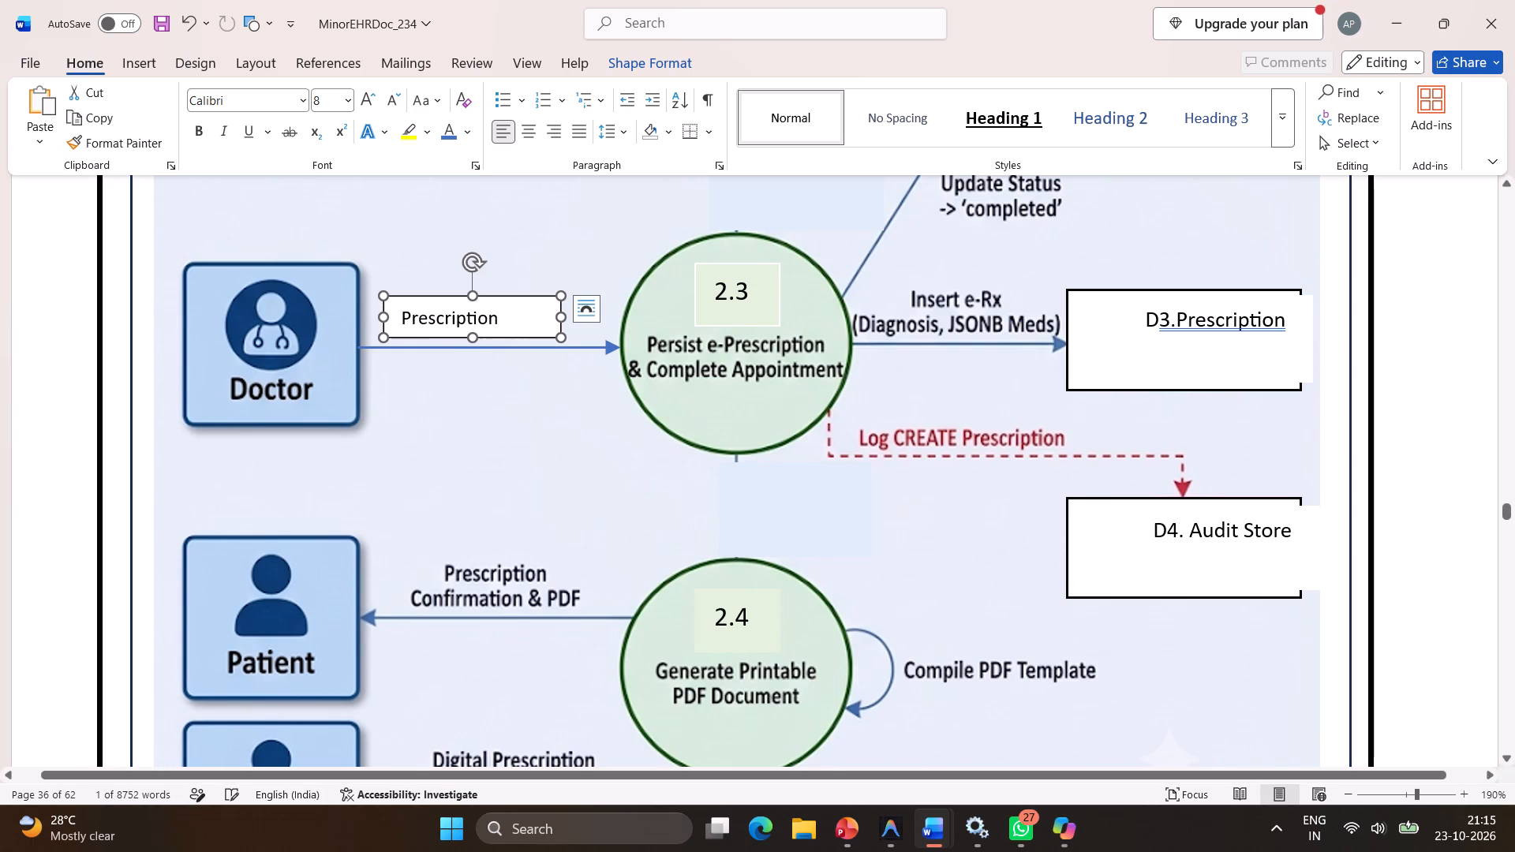
pyautogui.click(473, 296)
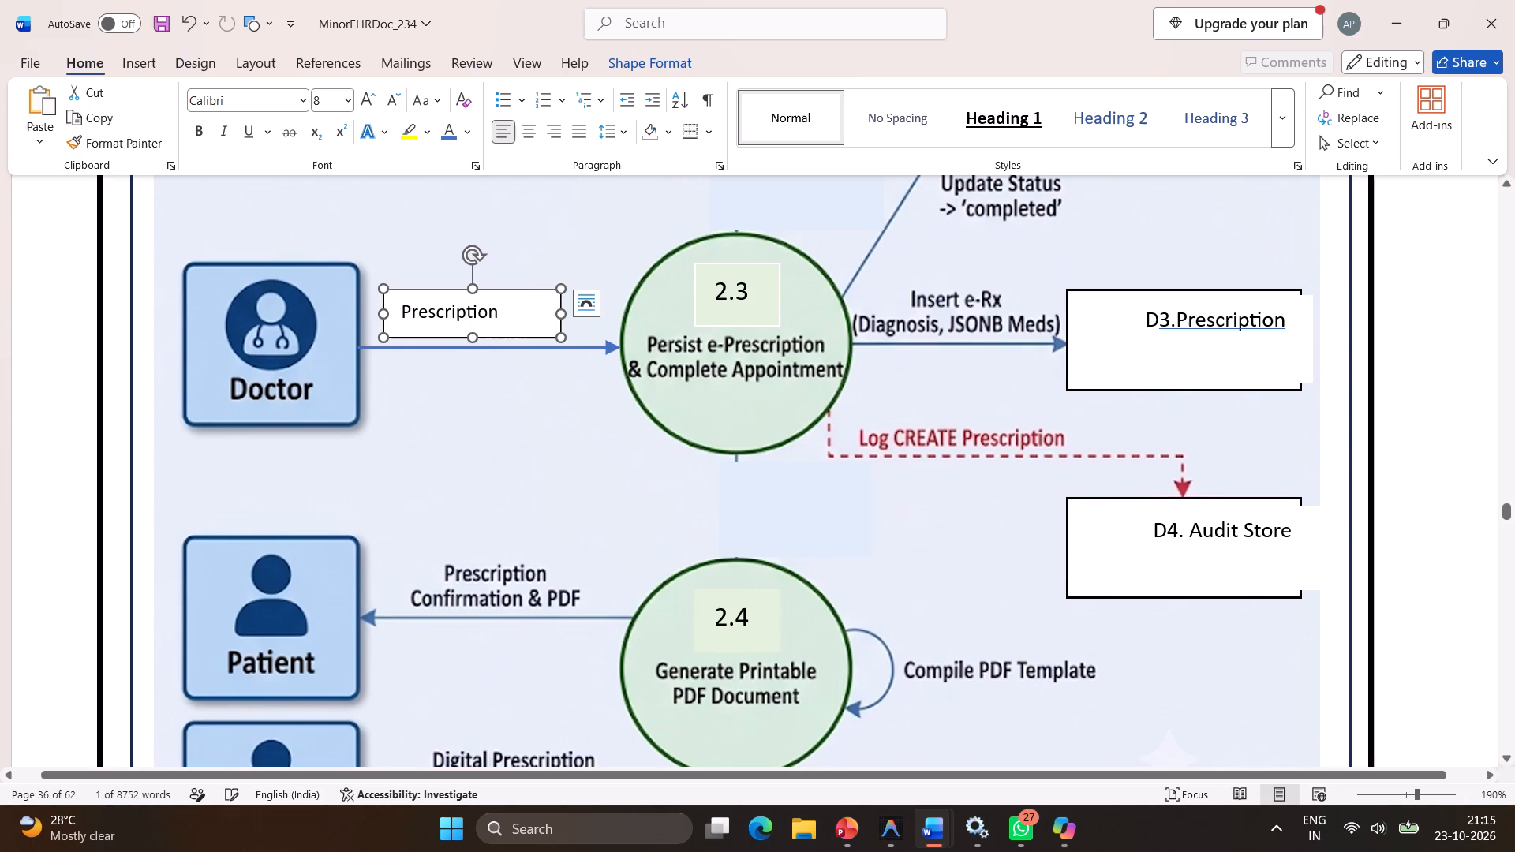
# Fill the Prescription text box with Blue, Accent 5, Lighter 80%.
pyautogui.click(510, 301)
pyautogui.rightClick(510, 301)
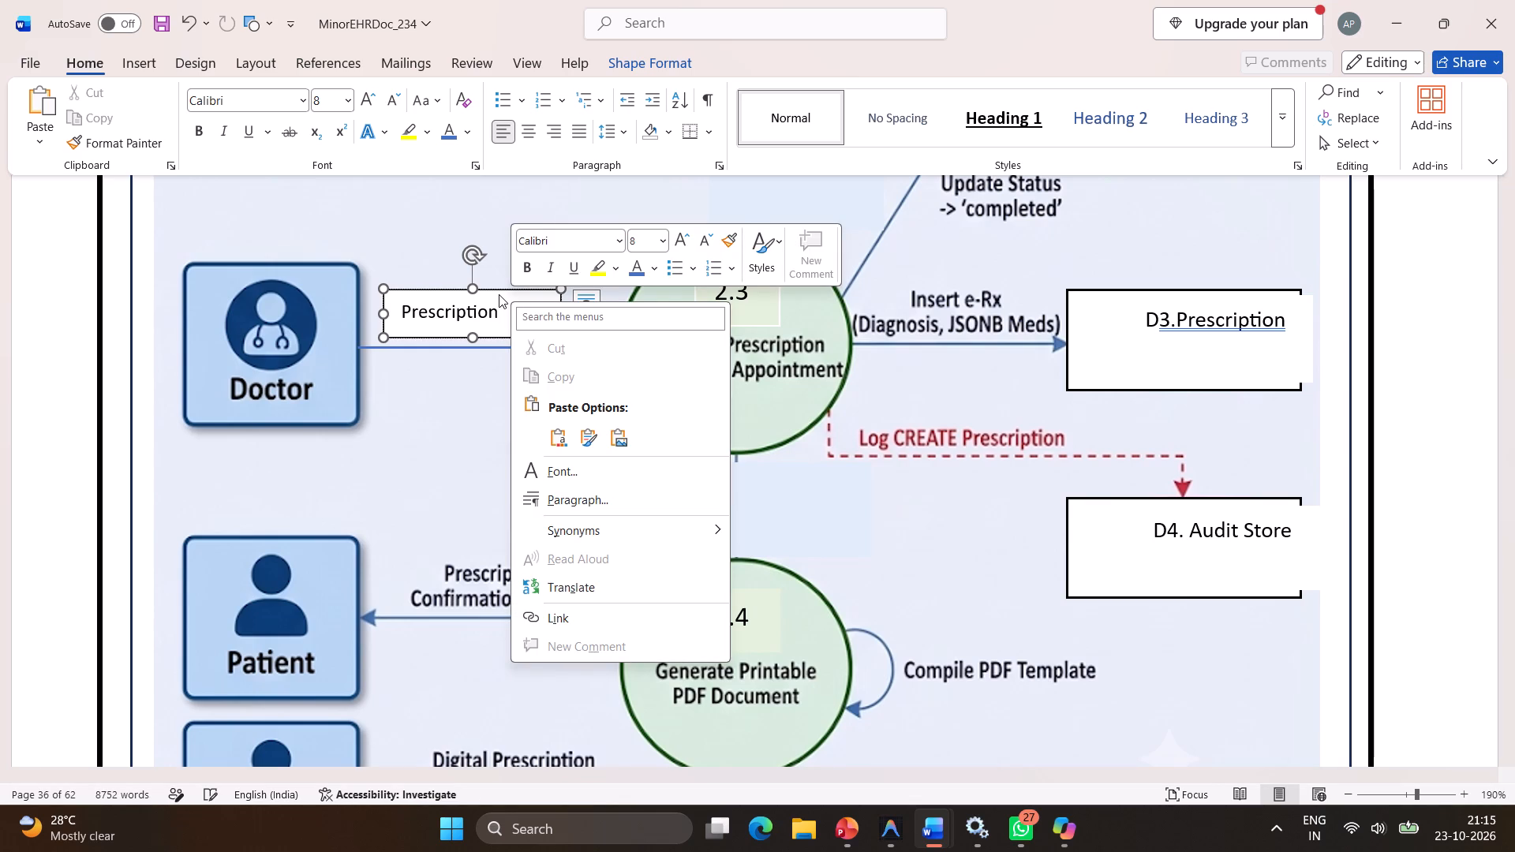
pyautogui.click(496, 291)
pyautogui.rightClick(505, 289)
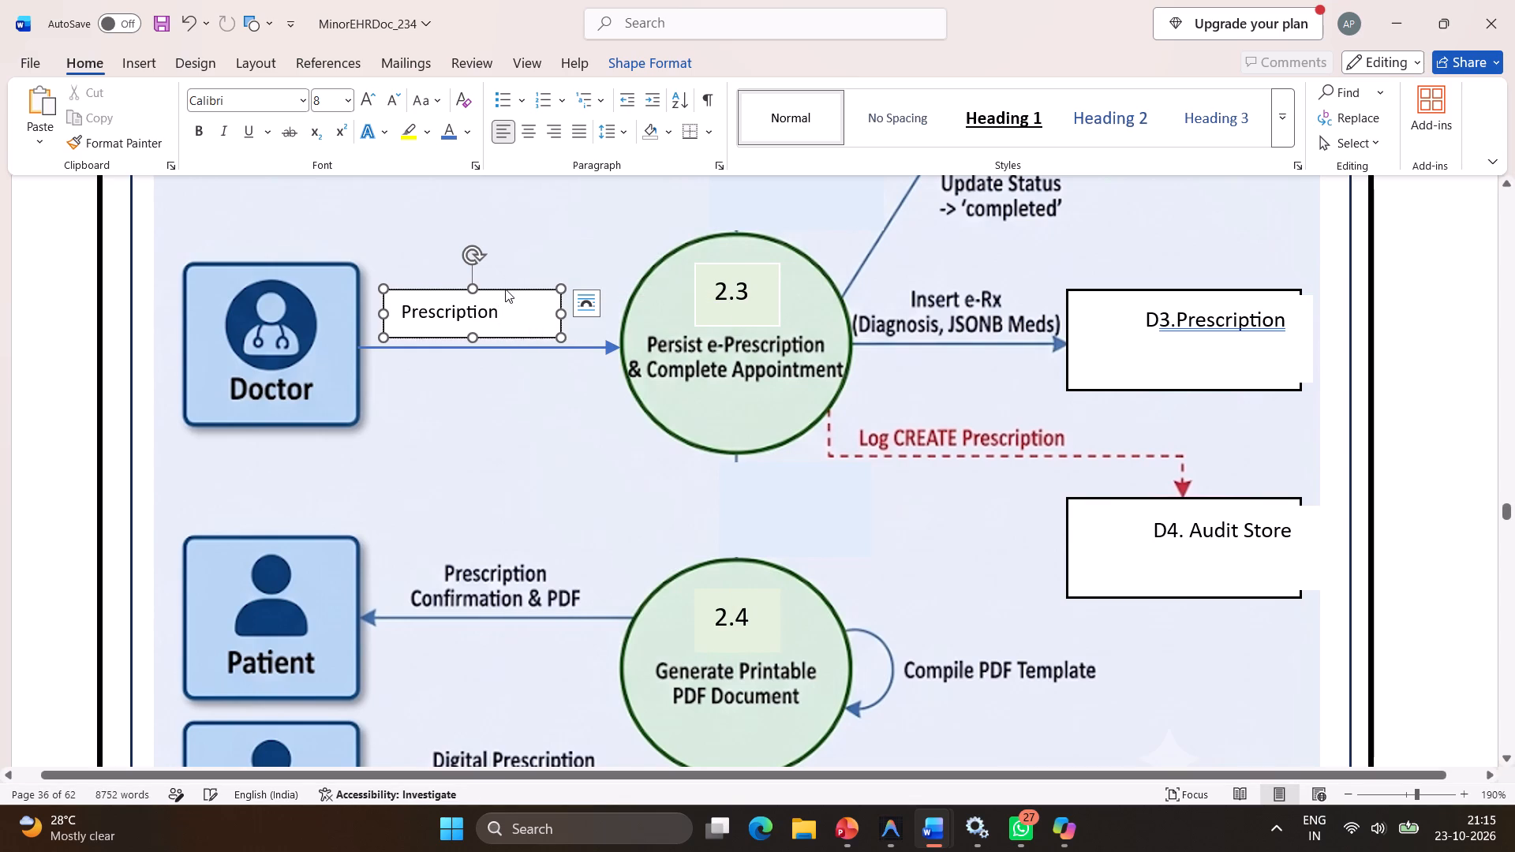
pyautogui.click(582, 220)
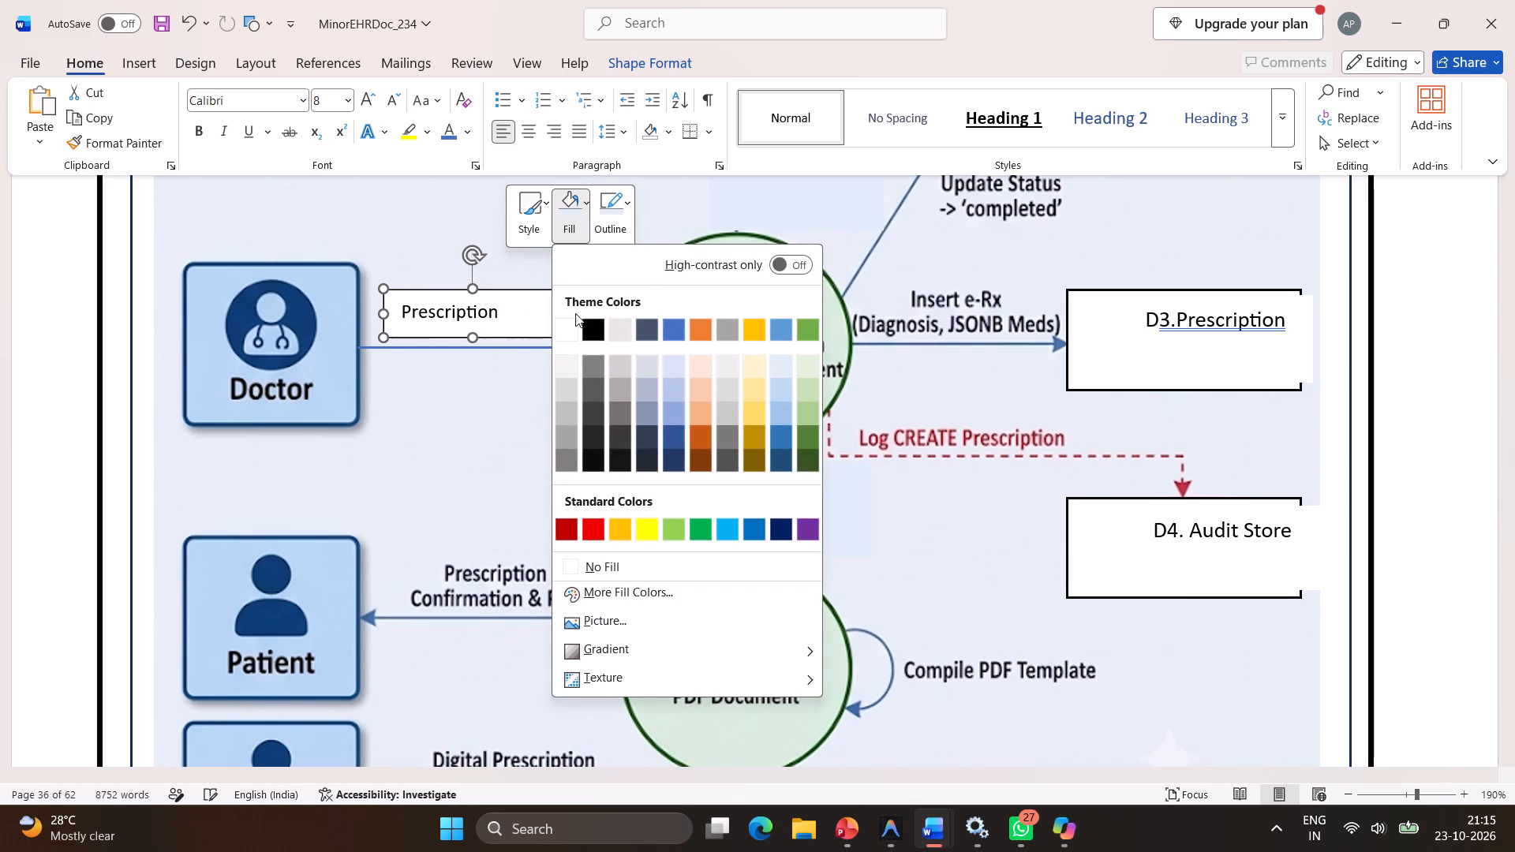
pyautogui.click(787, 362)
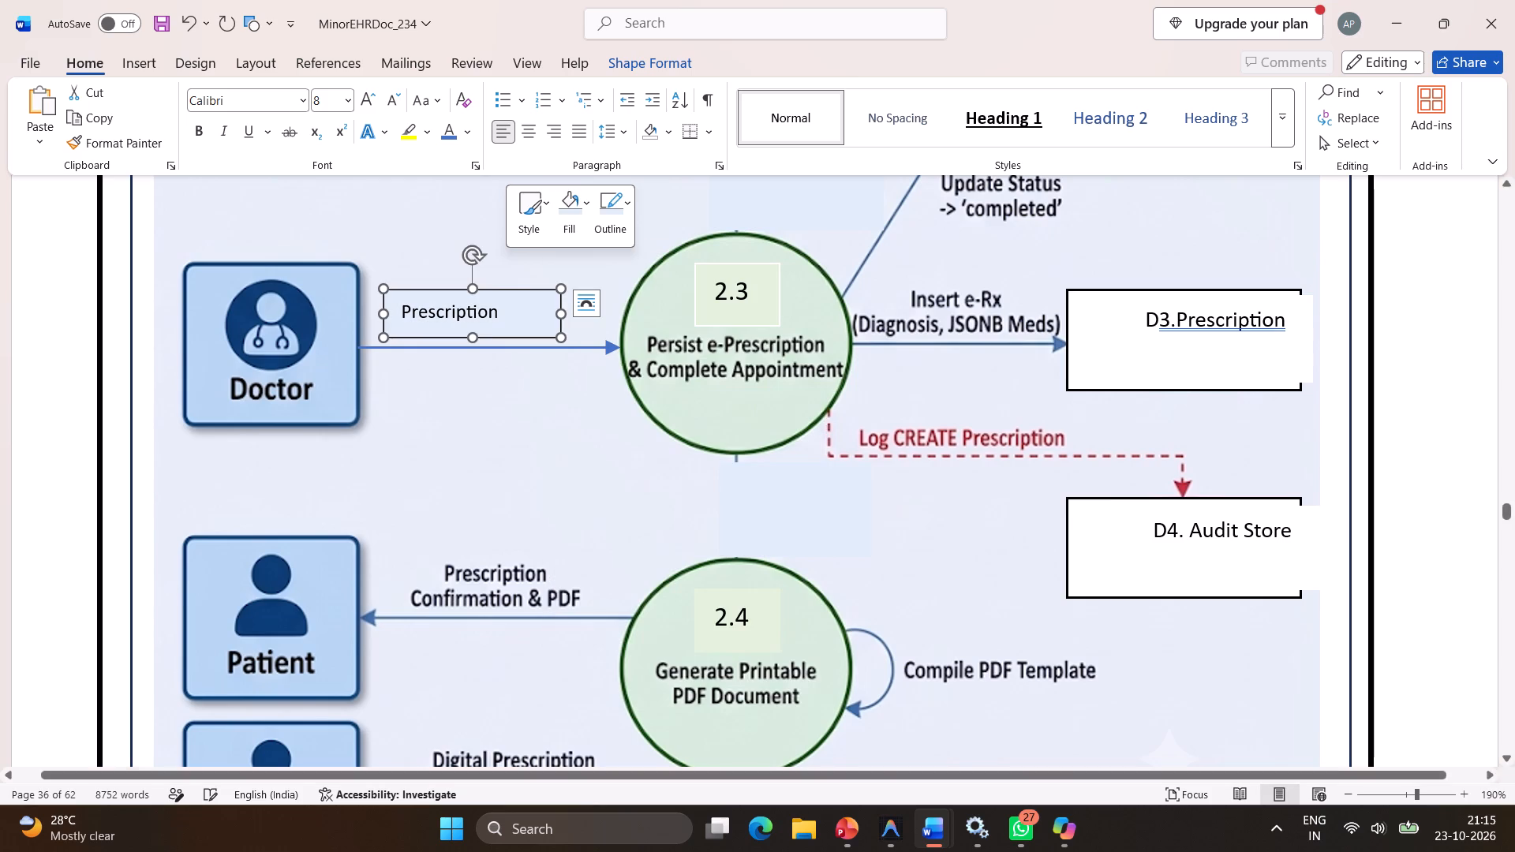
# Set the Prescription text box's outline to Blue, Accent 5, Lighter 80% and deselect the box.
pyautogui.rightClick(543, 292)
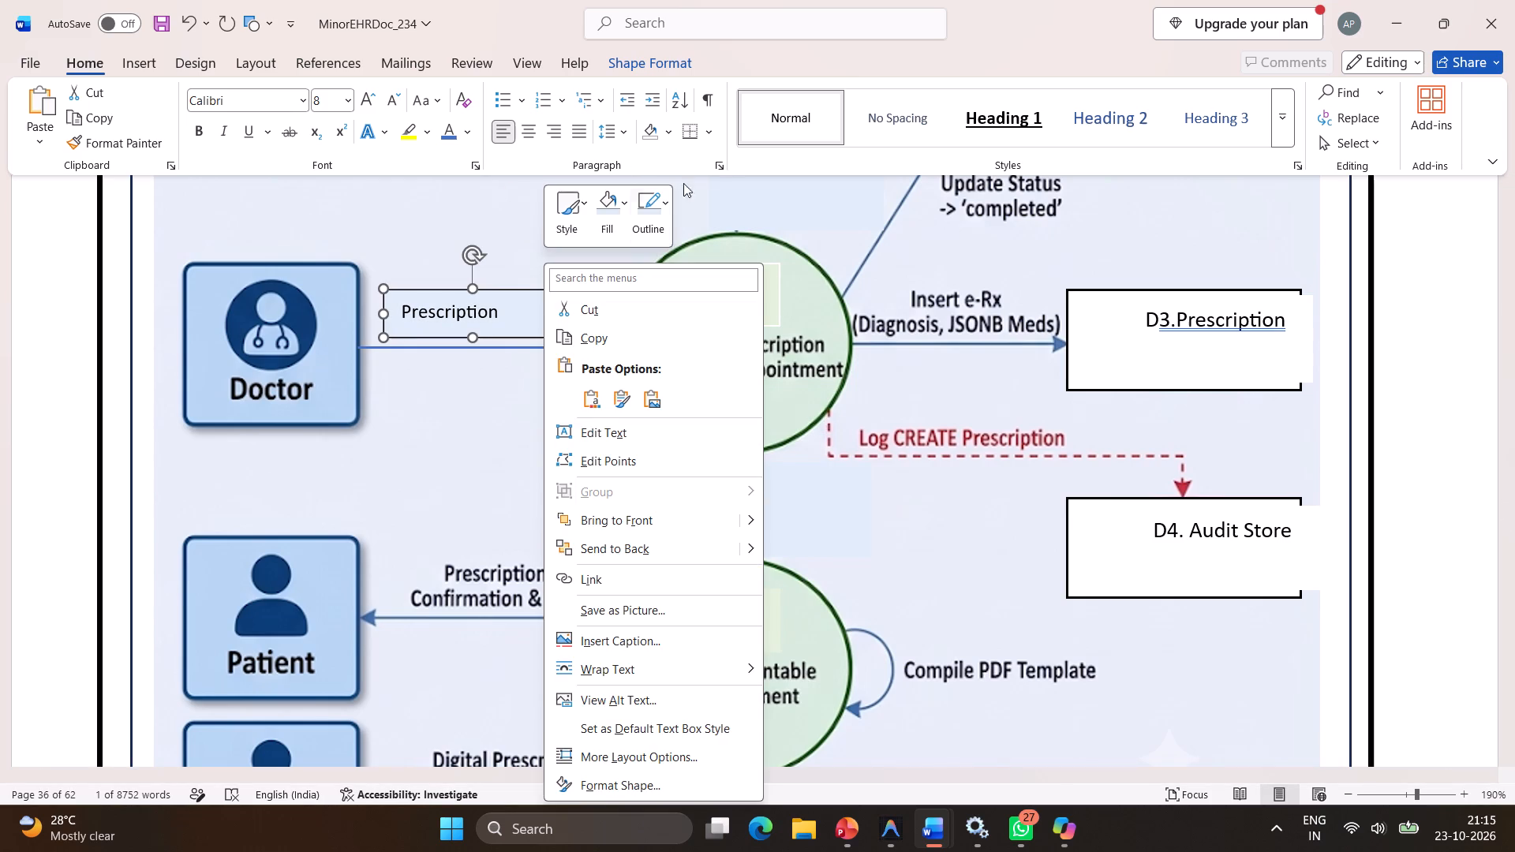
pyautogui.click(643, 210)
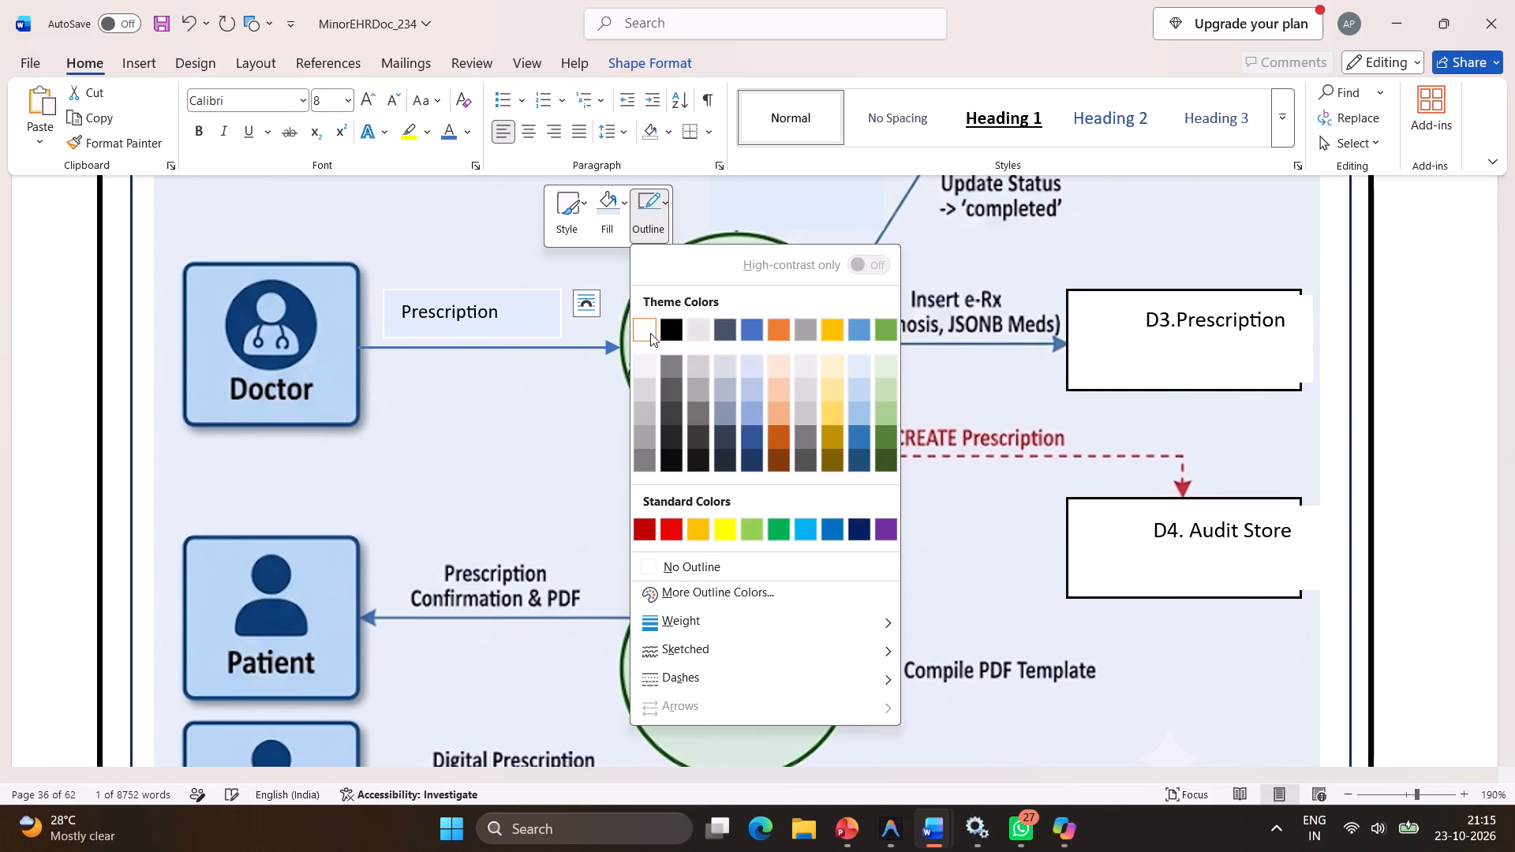
pyautogui.click(855, 375)
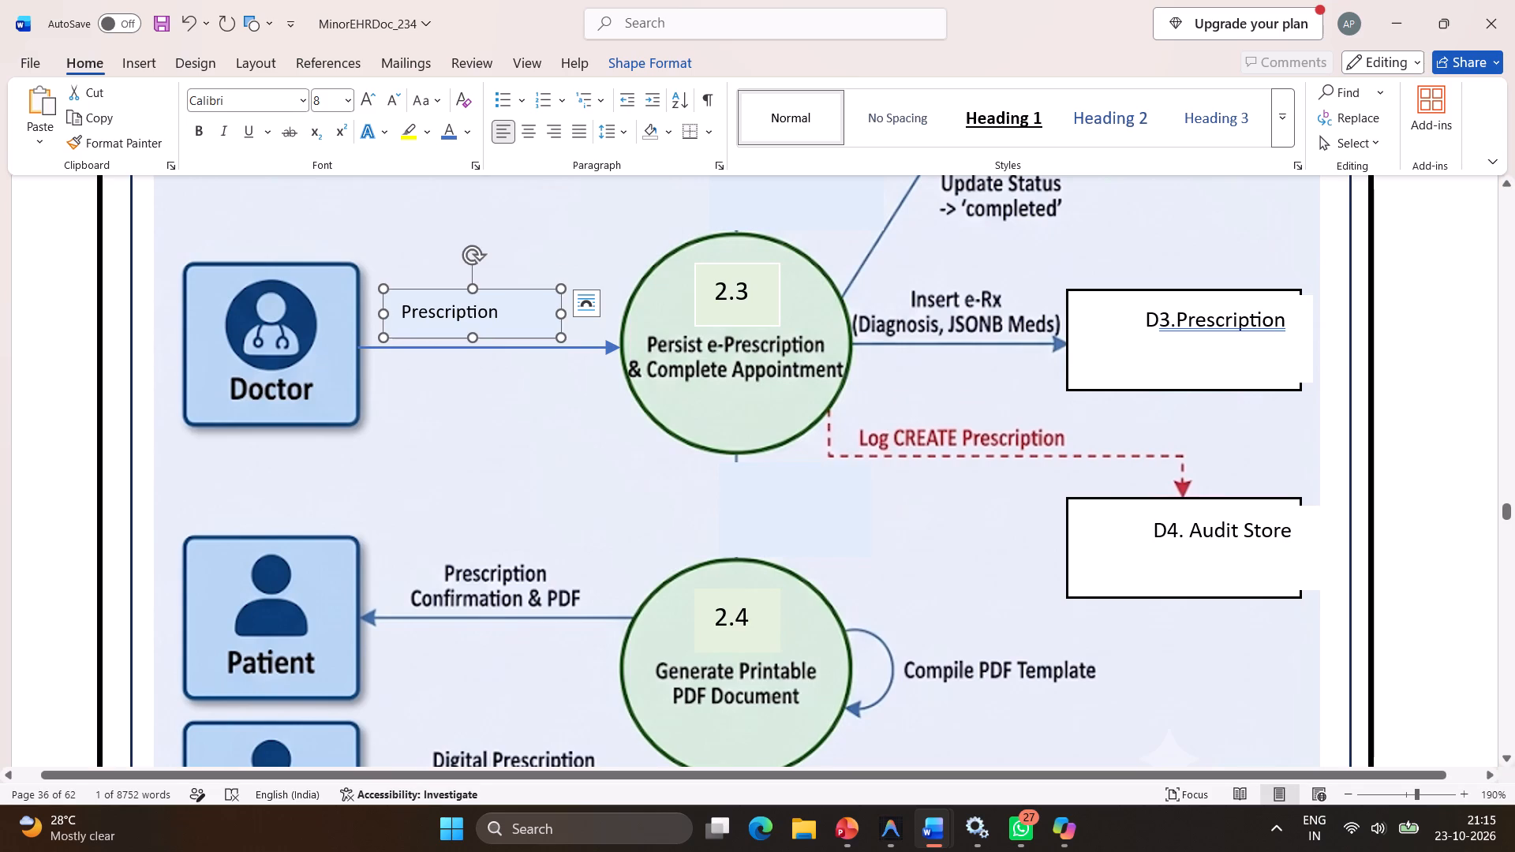
pyautogui.click(632, 447)
# Review the Prescription (Level 2) diagram at 100% zoom, checking its arrows, labels and data stores.
pyautogui.scroll(-1, 632, 447)
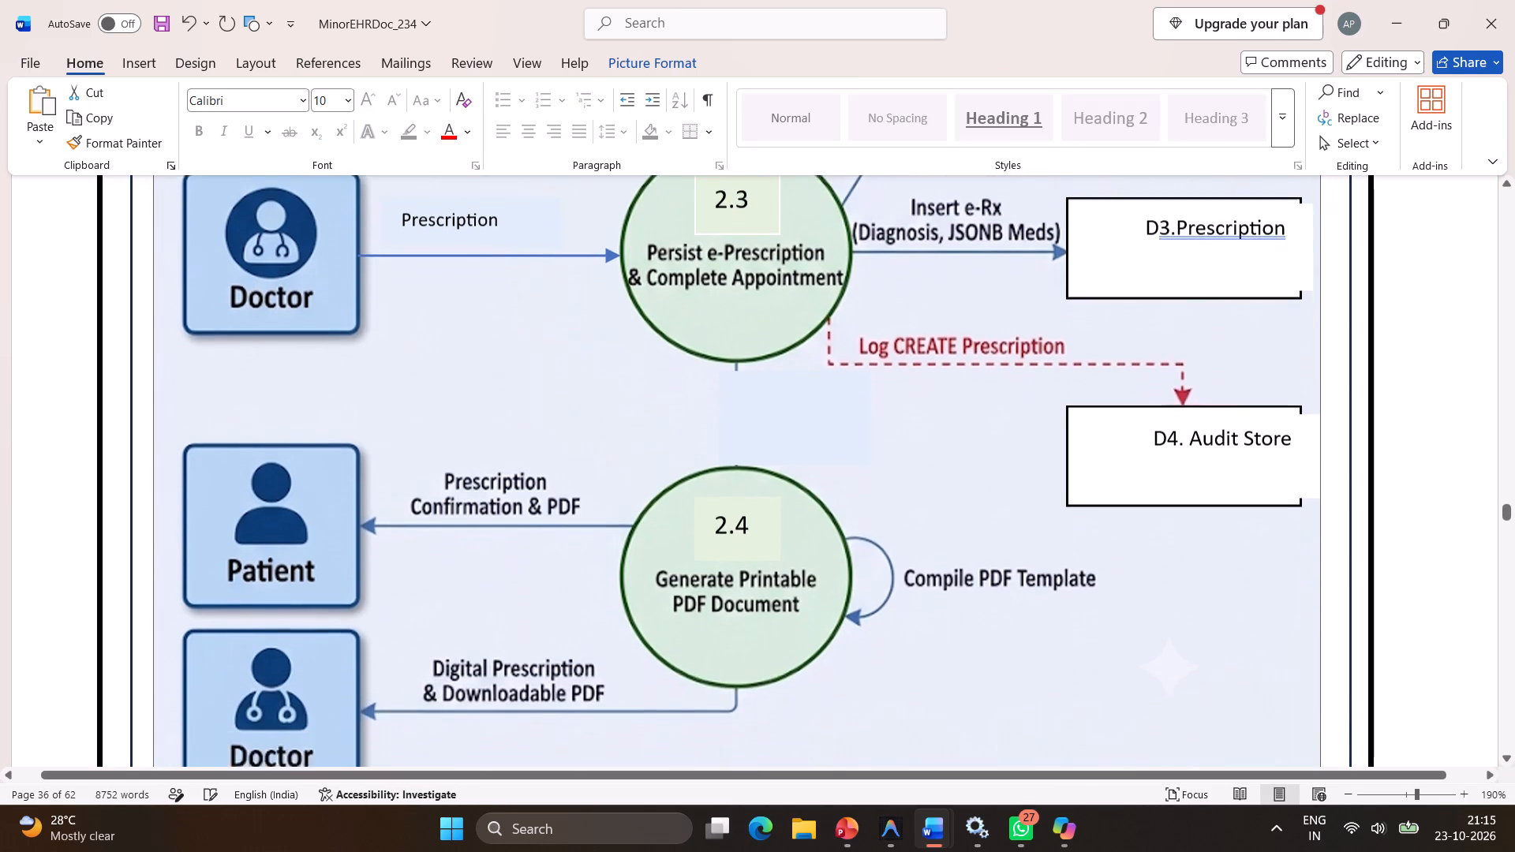
pyautogui.scroll(-1, 632, 447)
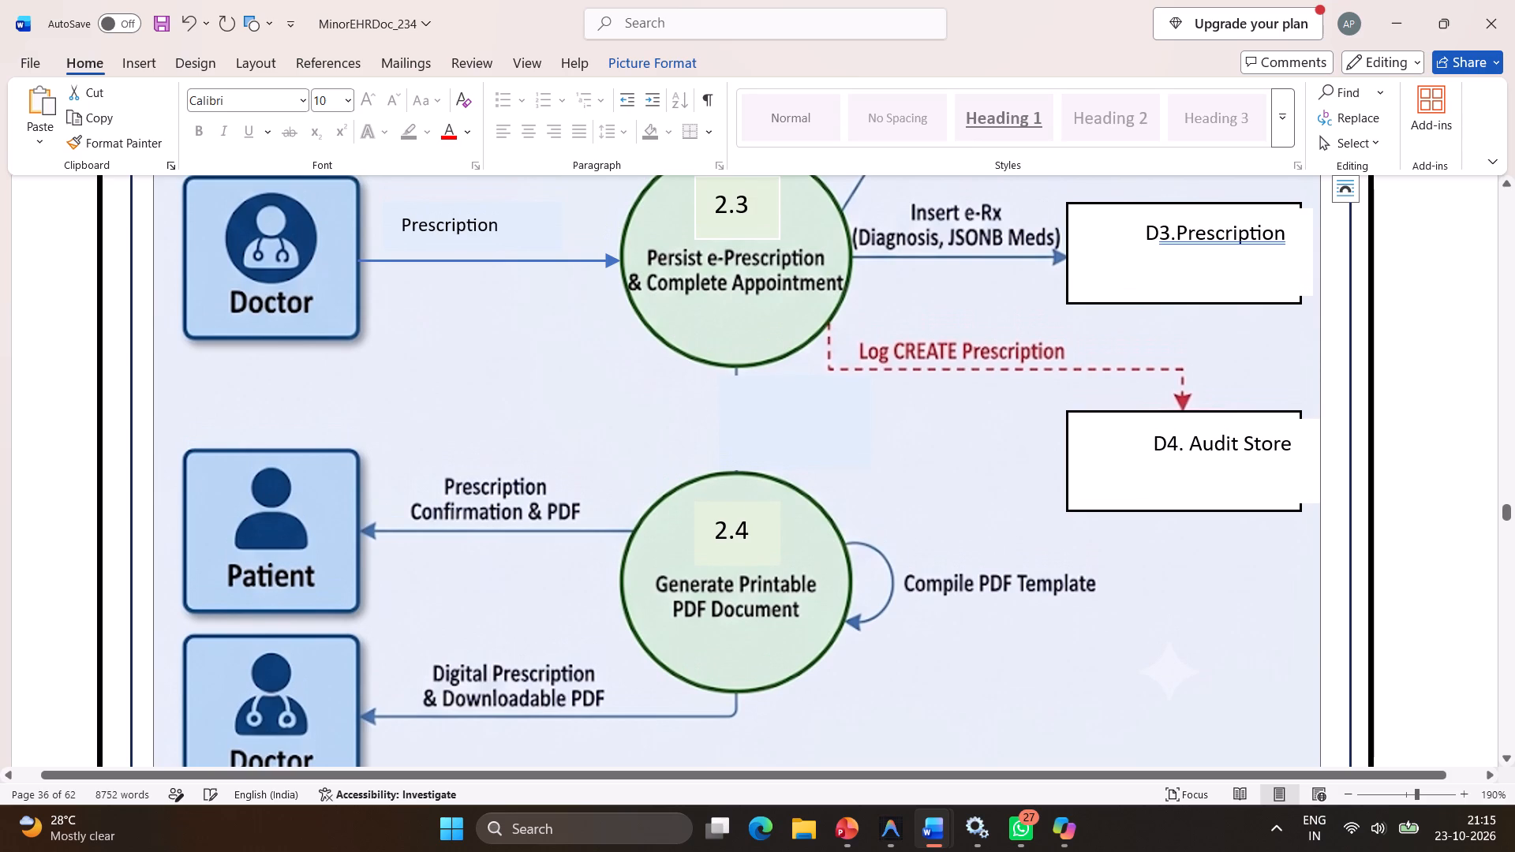
pyautogui.scroll(-2, 632, 447)
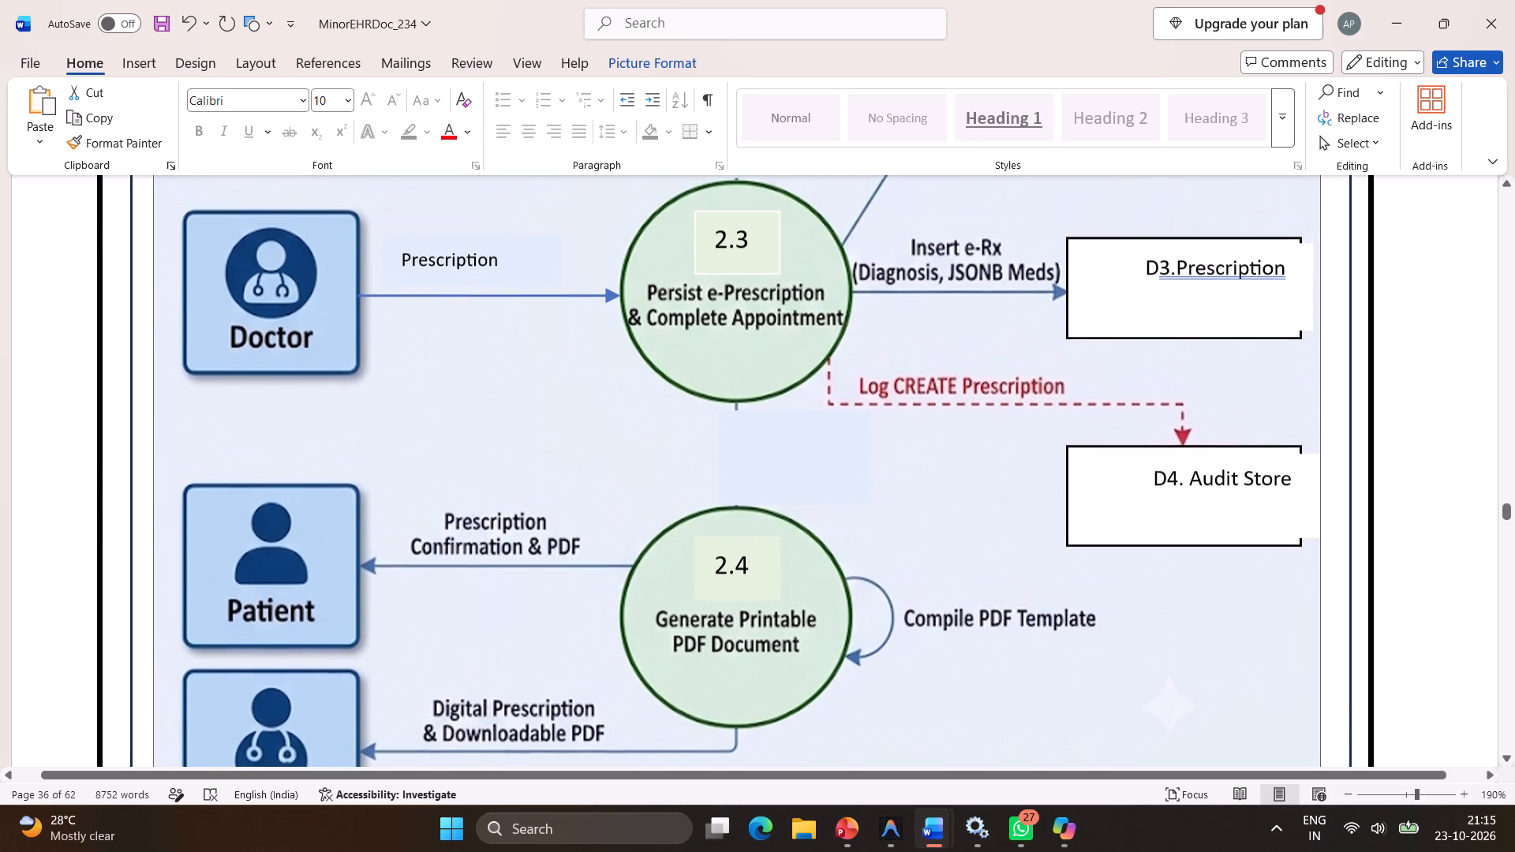
pyautogui.keyDown('ctrl'); pyautogui.scroll(-6, 1053, 484); pyautogui.keyUp('ctrl')
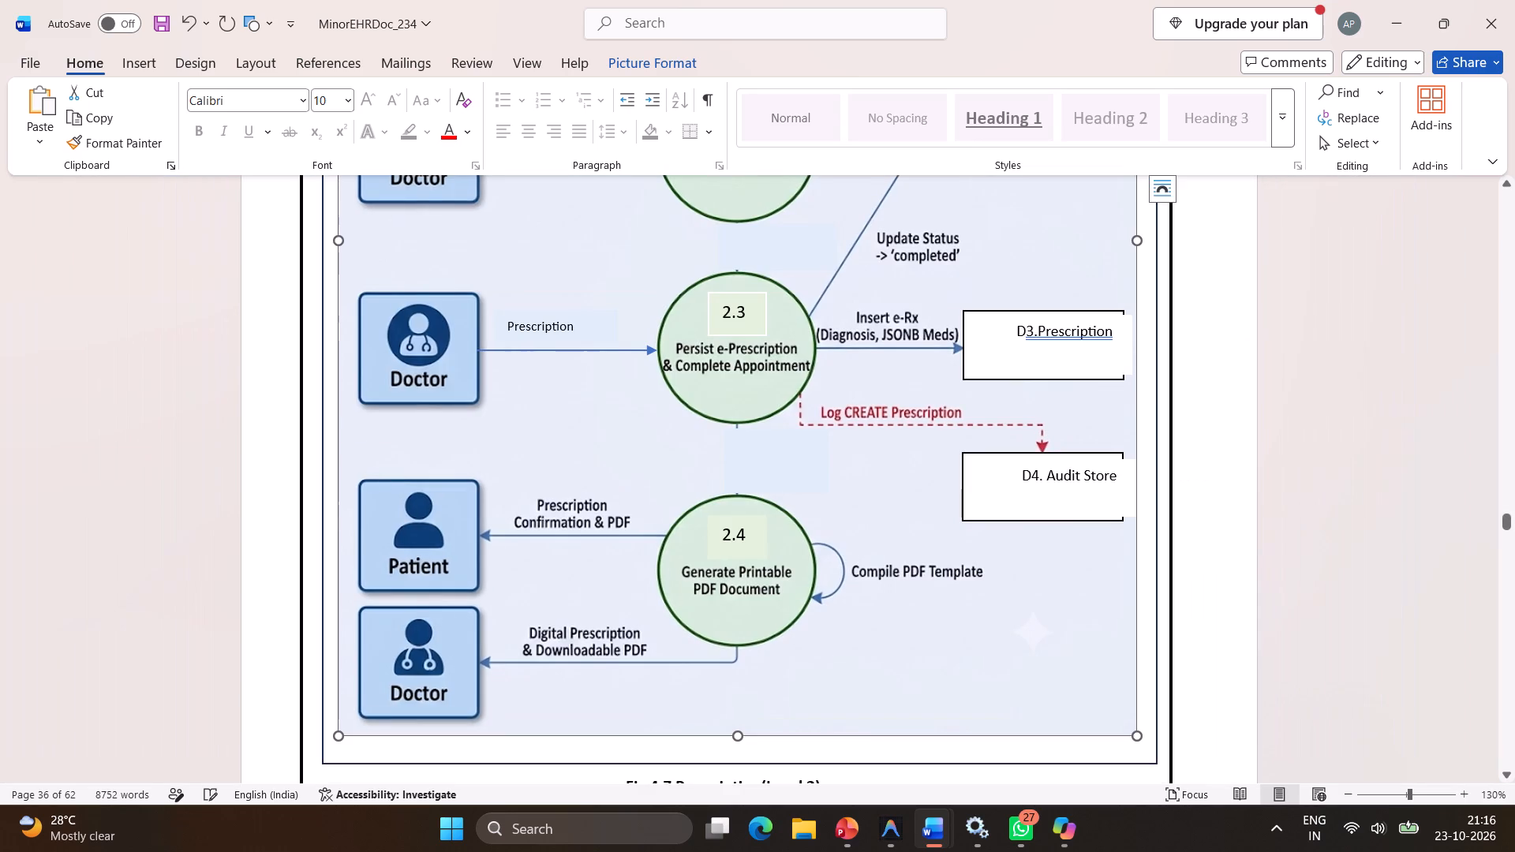
pyautogui.keyDown('ctrl'); pyautogui.scroll(-3, 1053, 484); pyautogui.keyUp('ctrl')
pyautogui.scroll(1, 1053, 484)
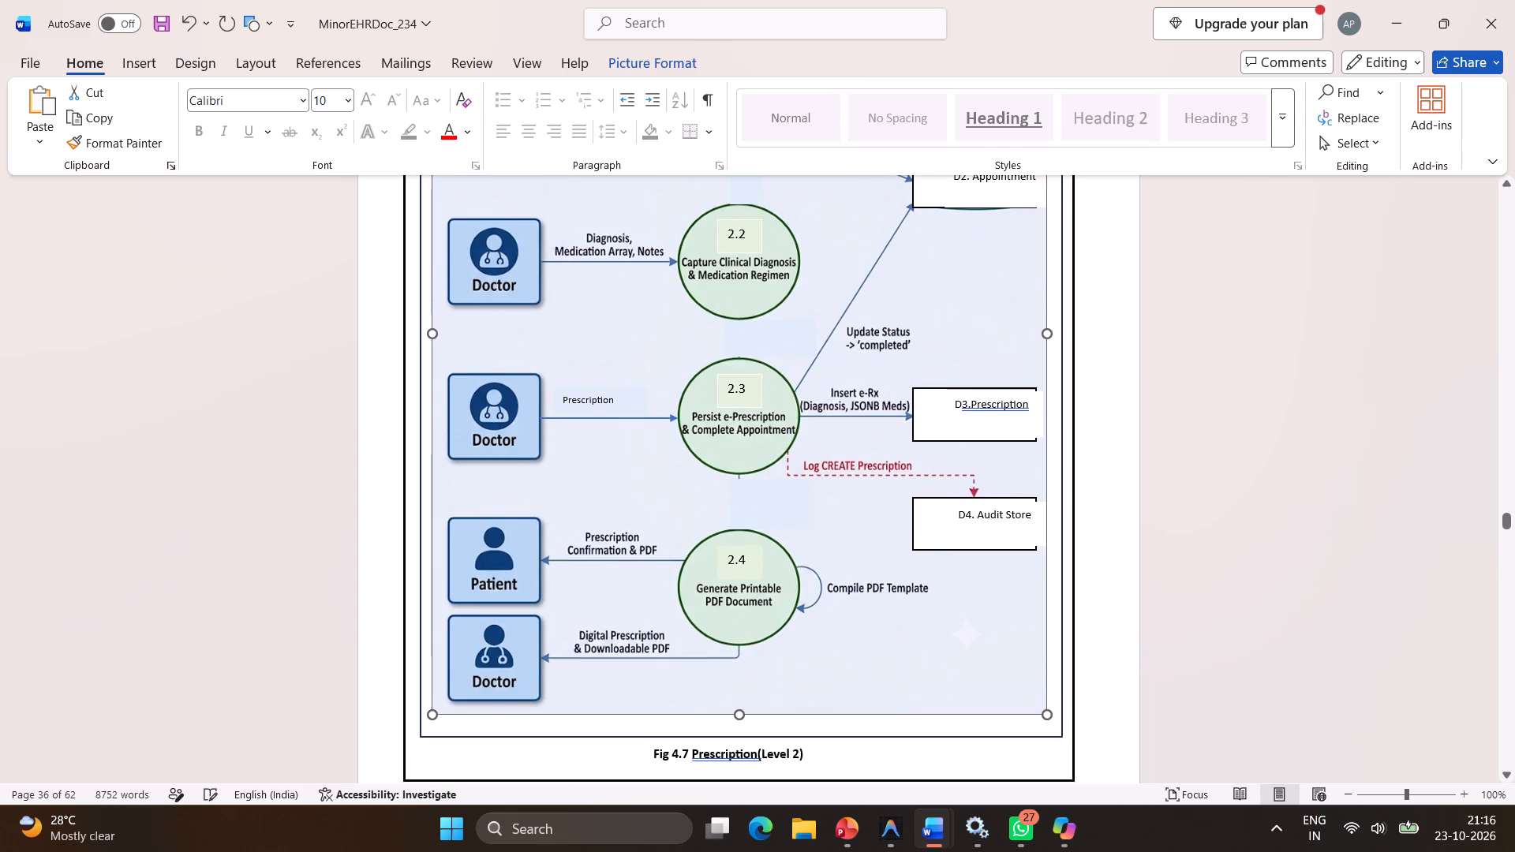
pyautogui.scroll(1, 1053, 484)
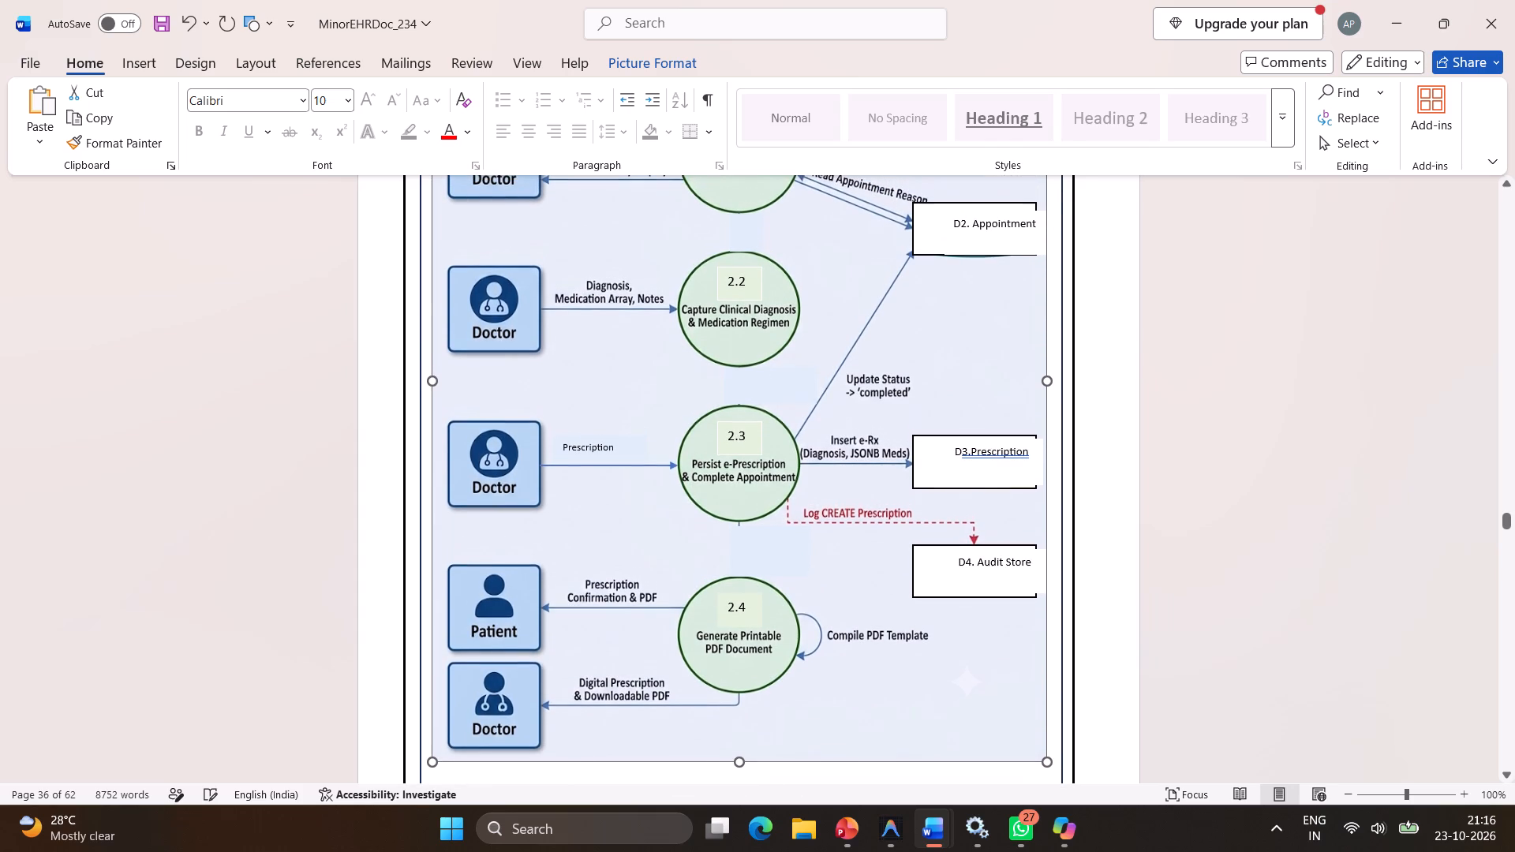
# Select the text box of the D2. Appointment store label.
pyautogui.click(1016, 232)
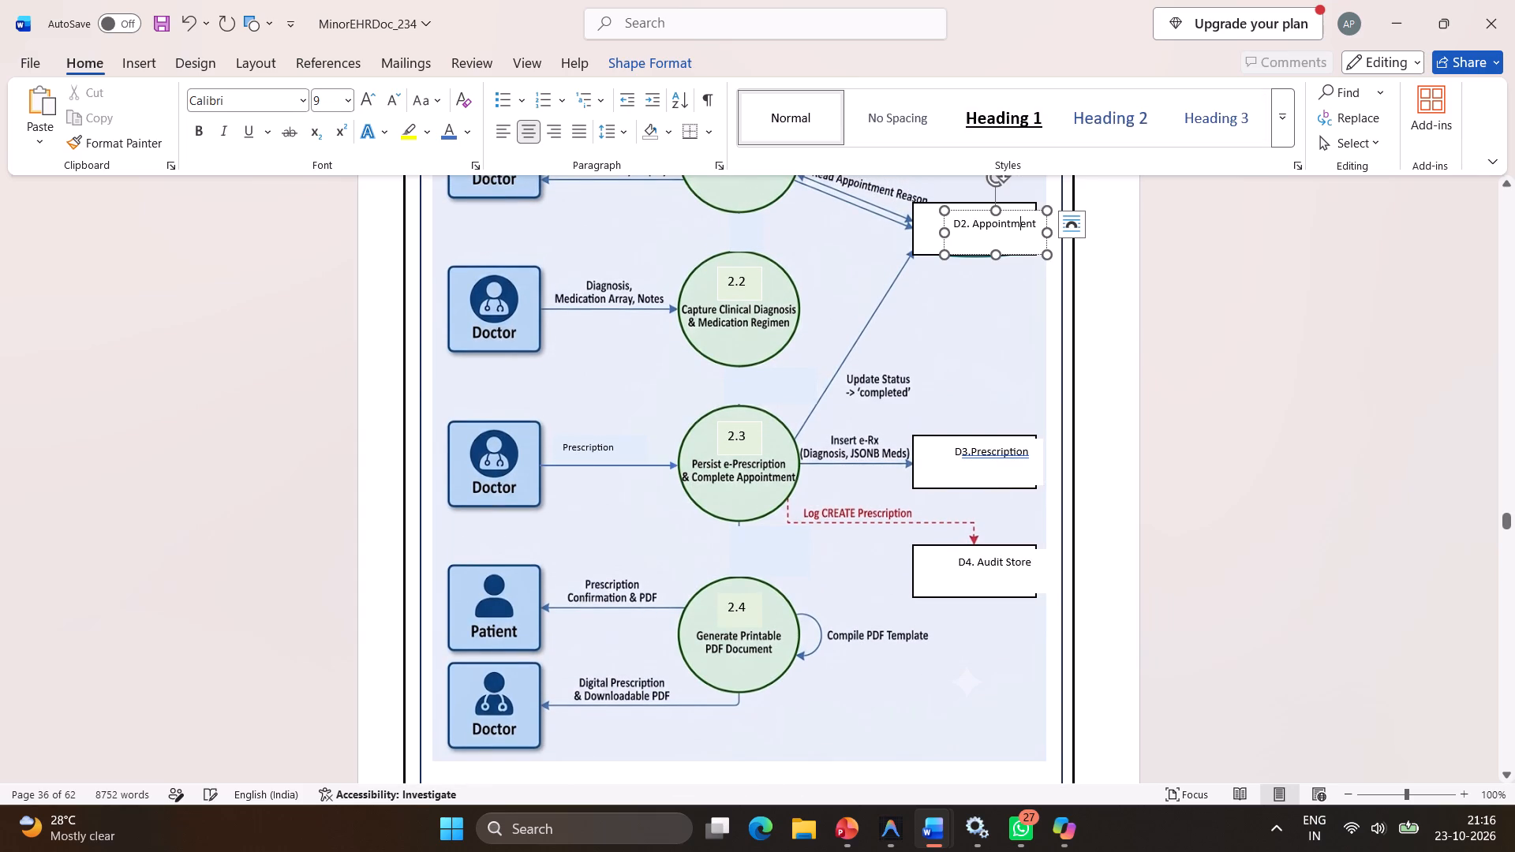
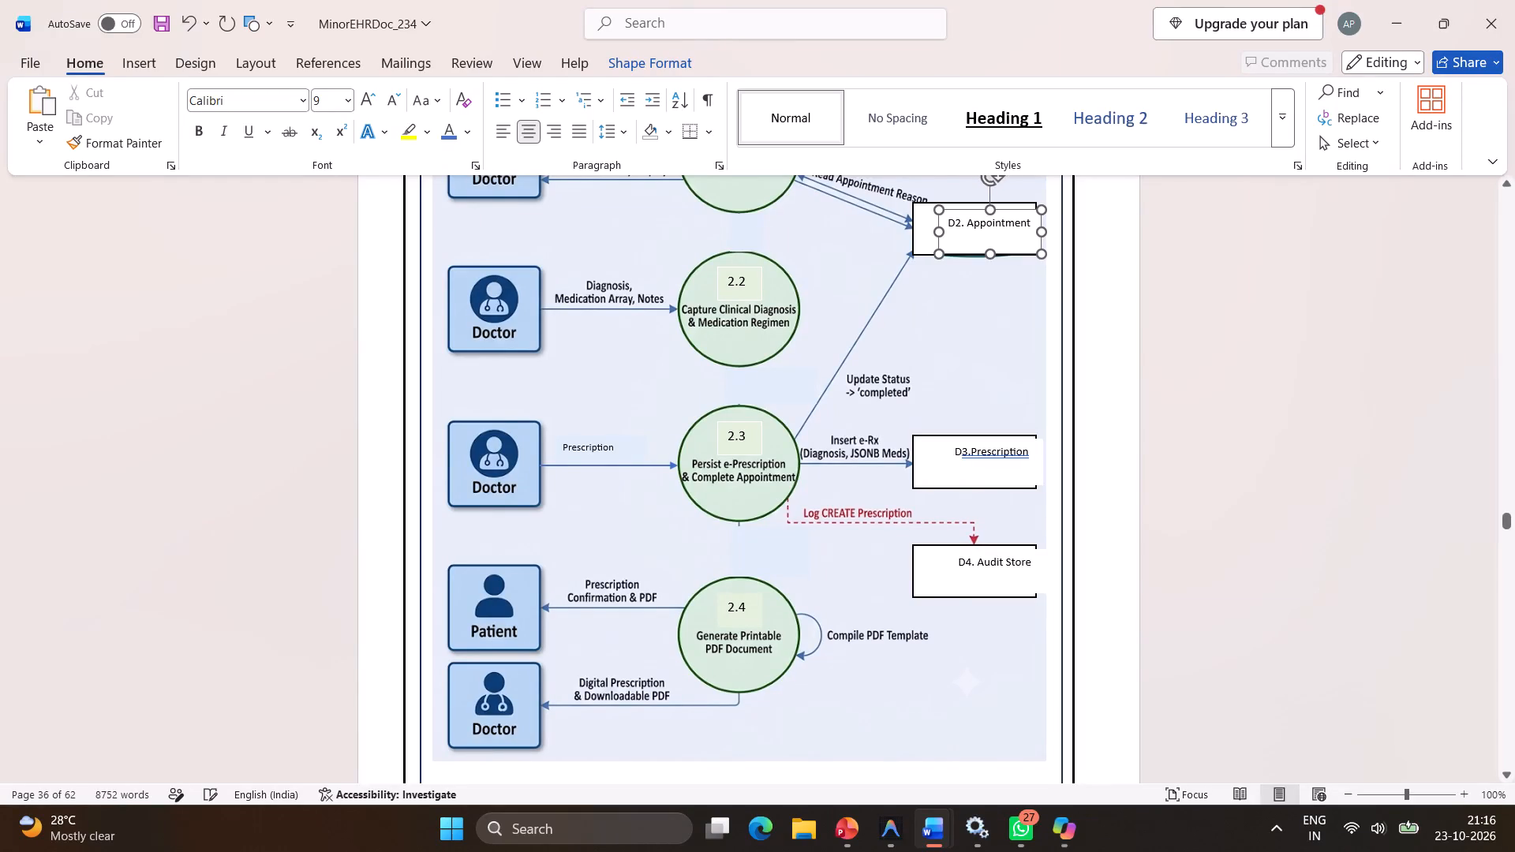
# Draw a narrow rectangle about 12.11 cm tall and 0.94 cm wide over the right edges of the D1 to D4 stores.
pyautogui.scroll(1, 1021, 209)
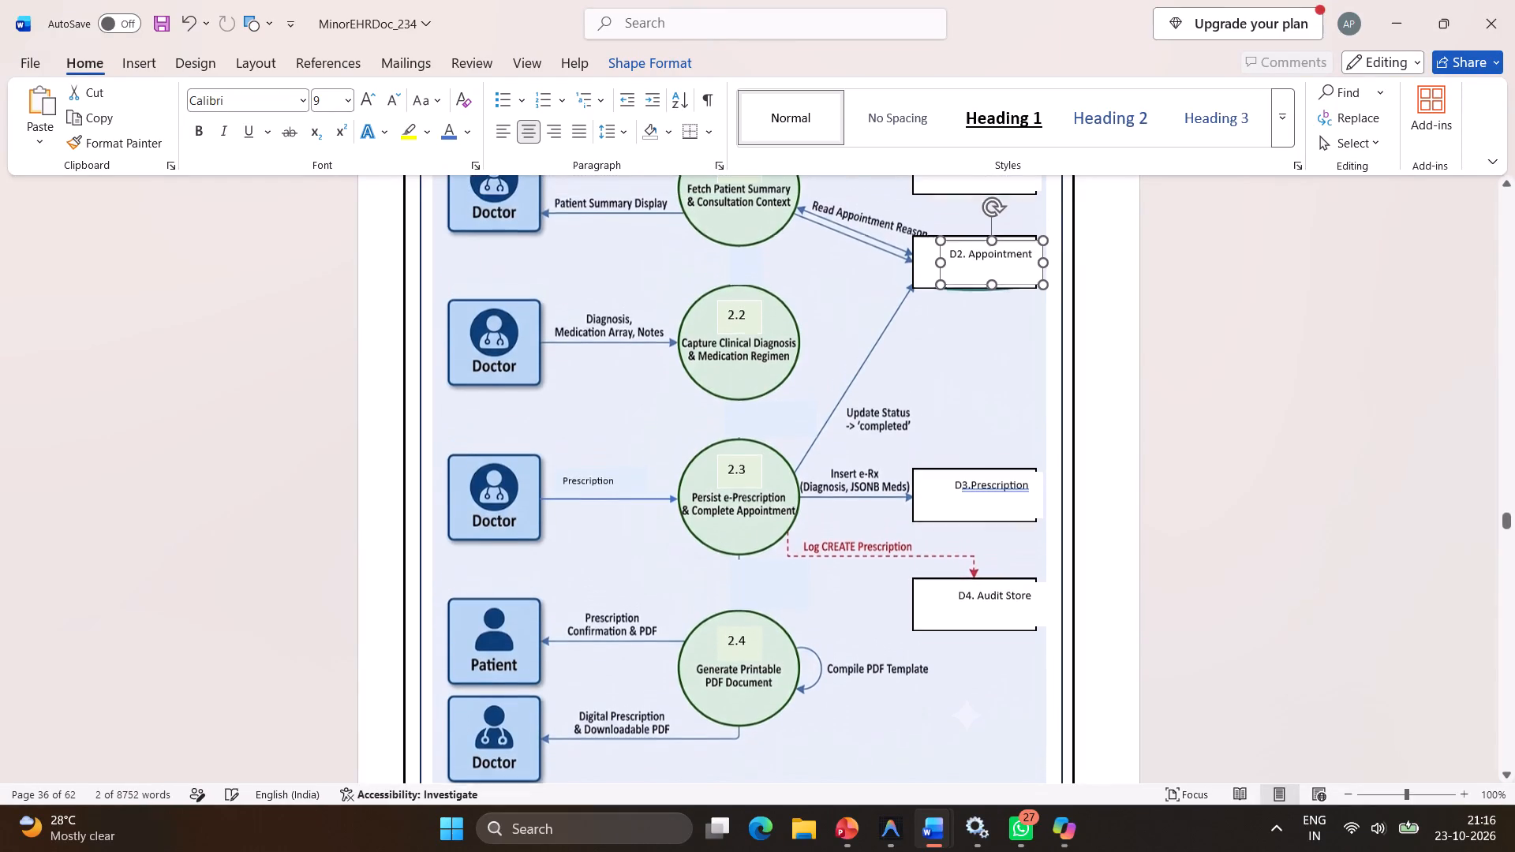
pyautogui.scroll(2, 1021, 209)
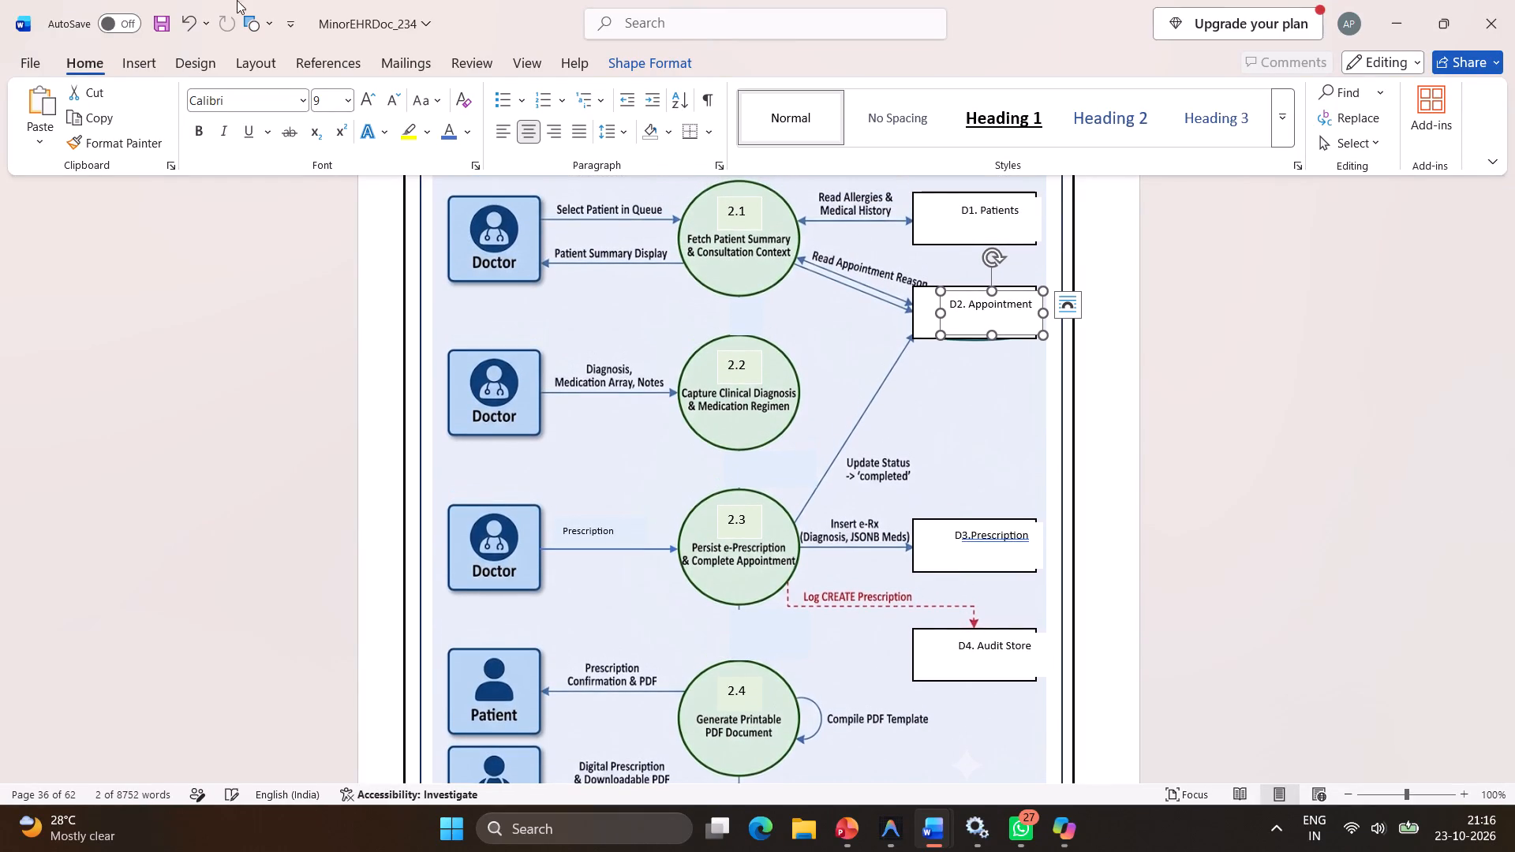
pyautogui.click(140, 58)
pyautogui.click(262, 106)
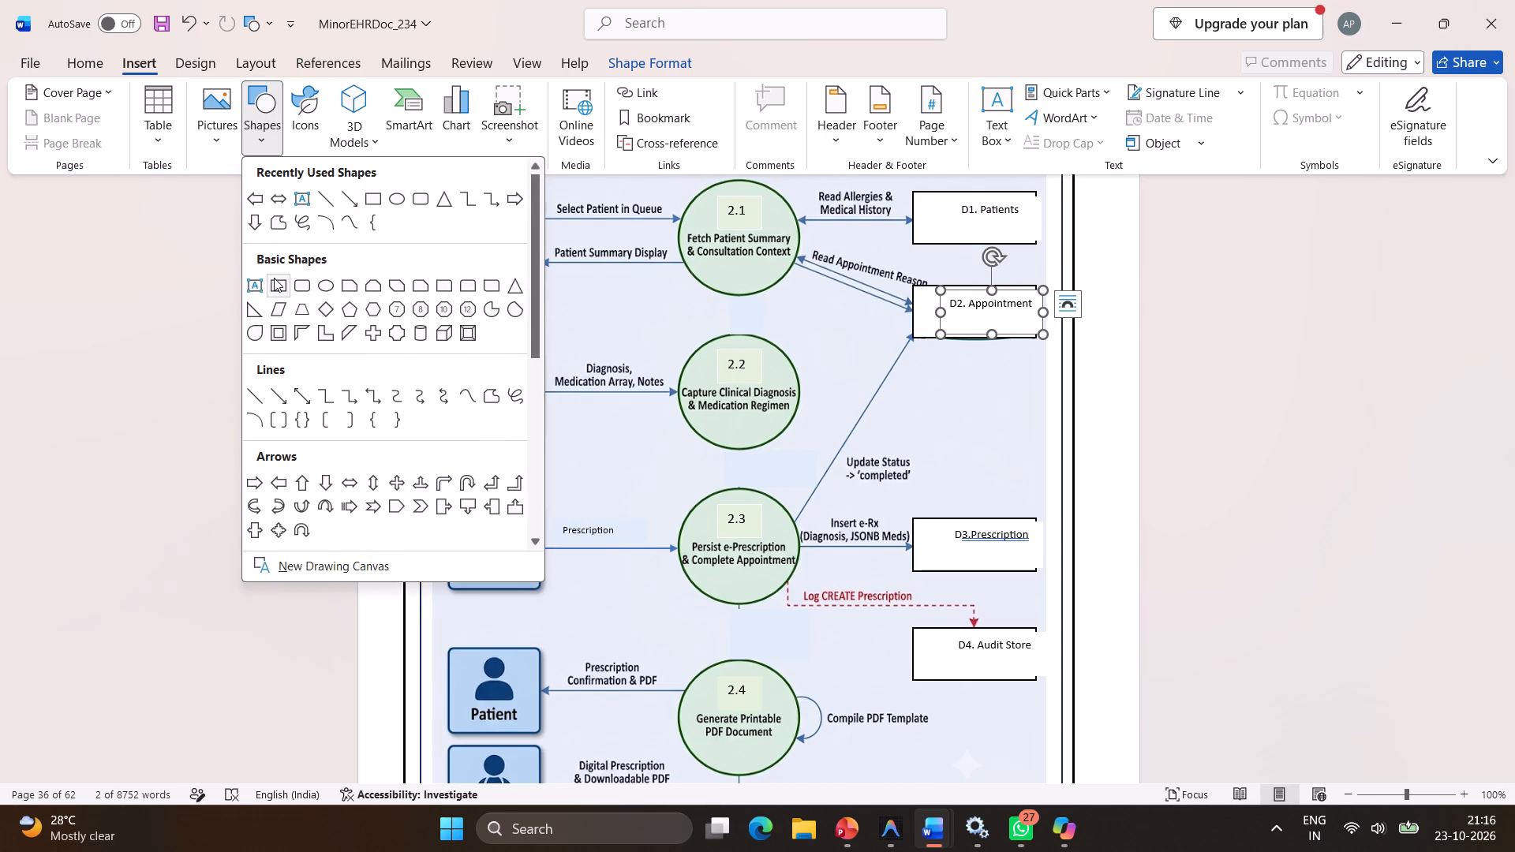
pyautogui.click(274, 278)
pyautogui.scroll(1, 757, 386)
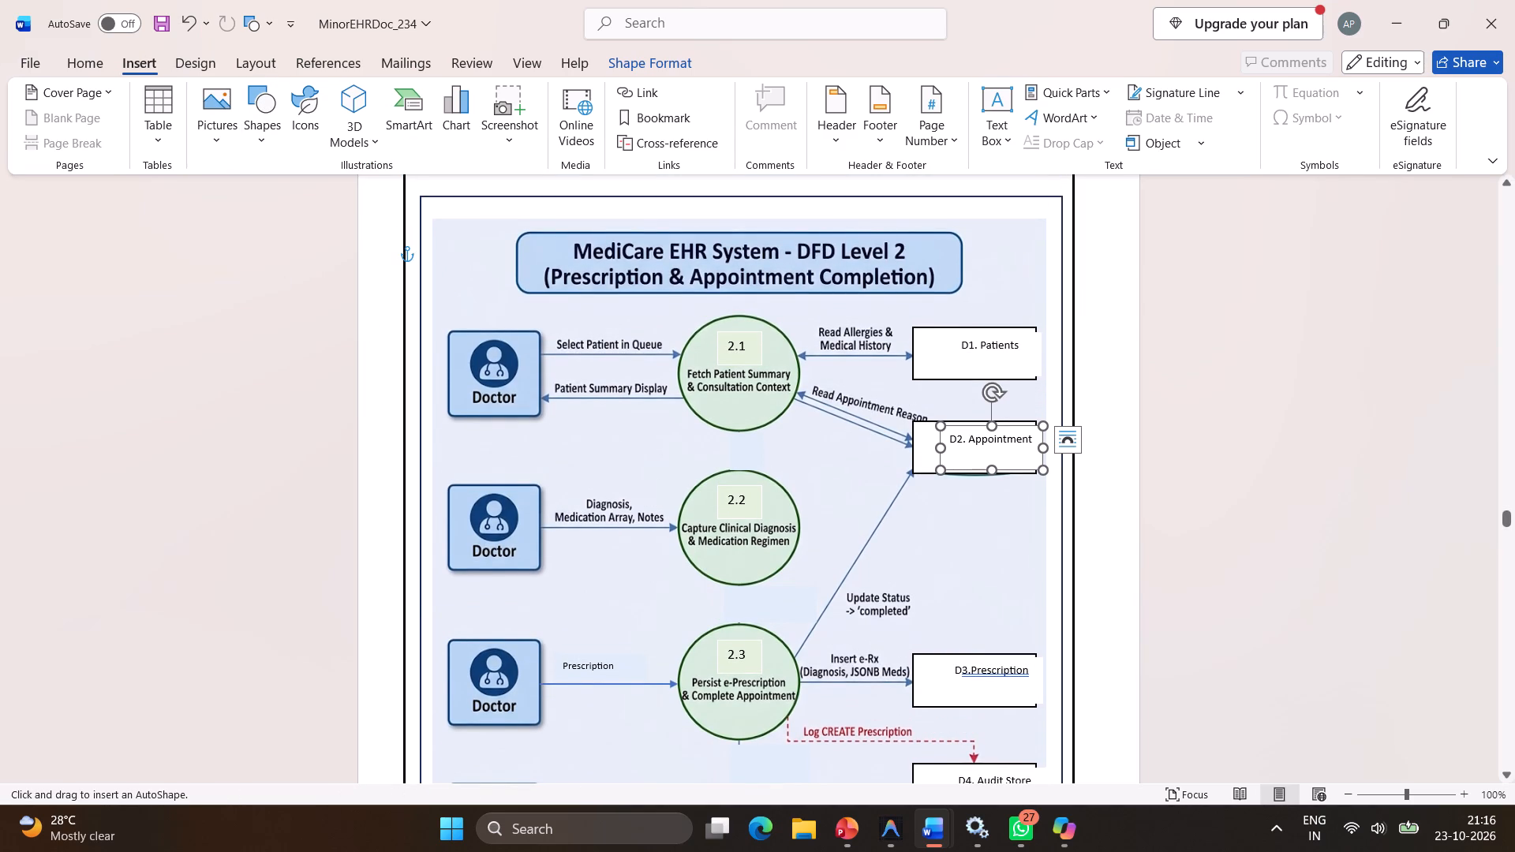
pyautogui.moveTo(1027, 323); pyautogui.dragTo(1088, 705)
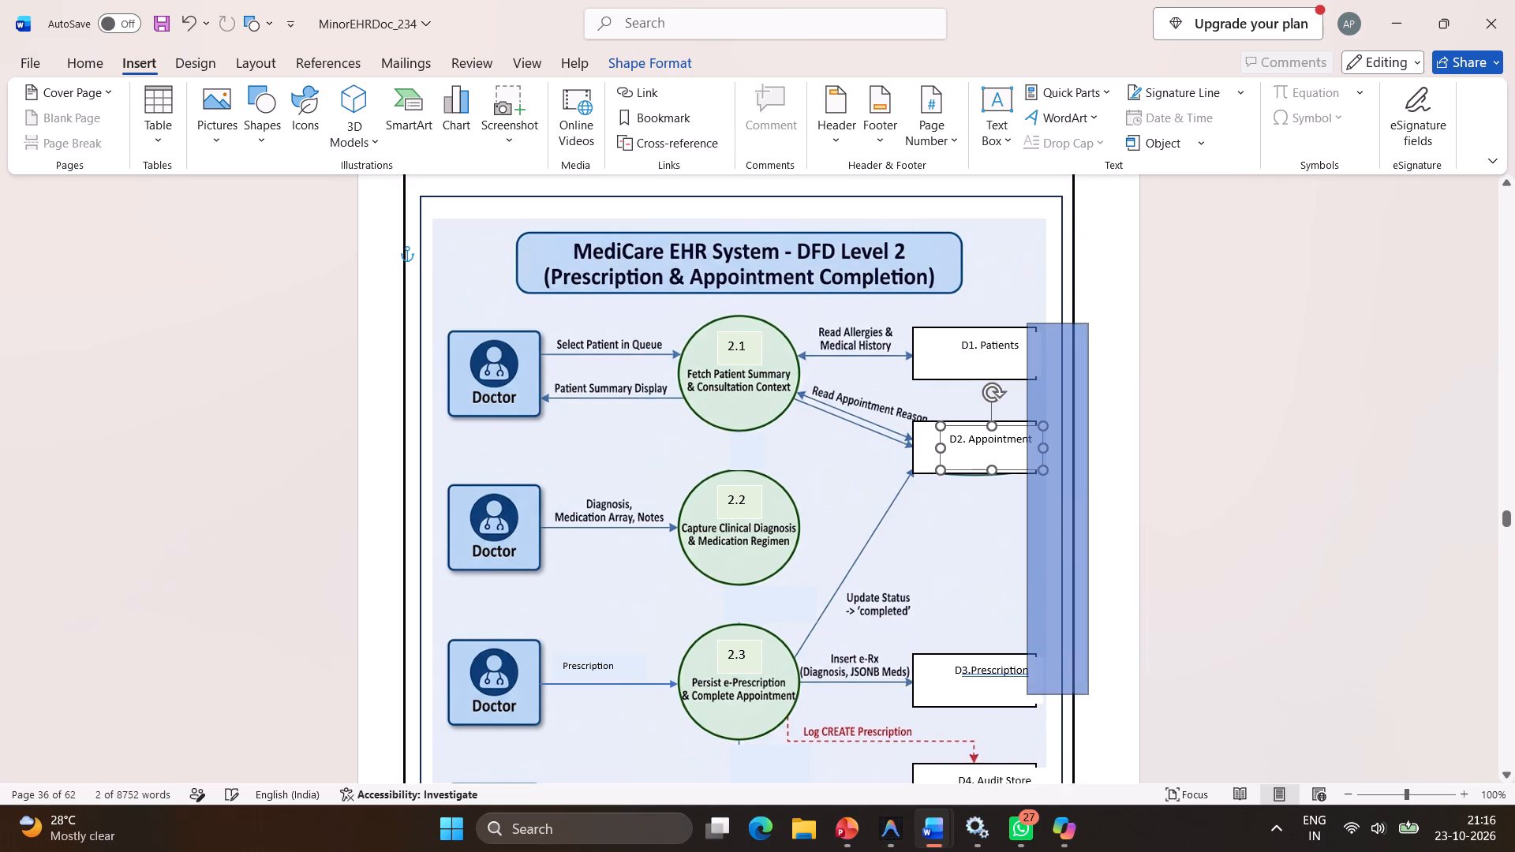
pyautogui.moveTo(1088, 705); pyautogui.dragTo(1062, 775)
# Resize the masking rectangle to about 13.53 cm by 0.51 cm, extending it past D4 and covering only the stores' right edges.
pyautogui.scroll(-1, 1062, 775)
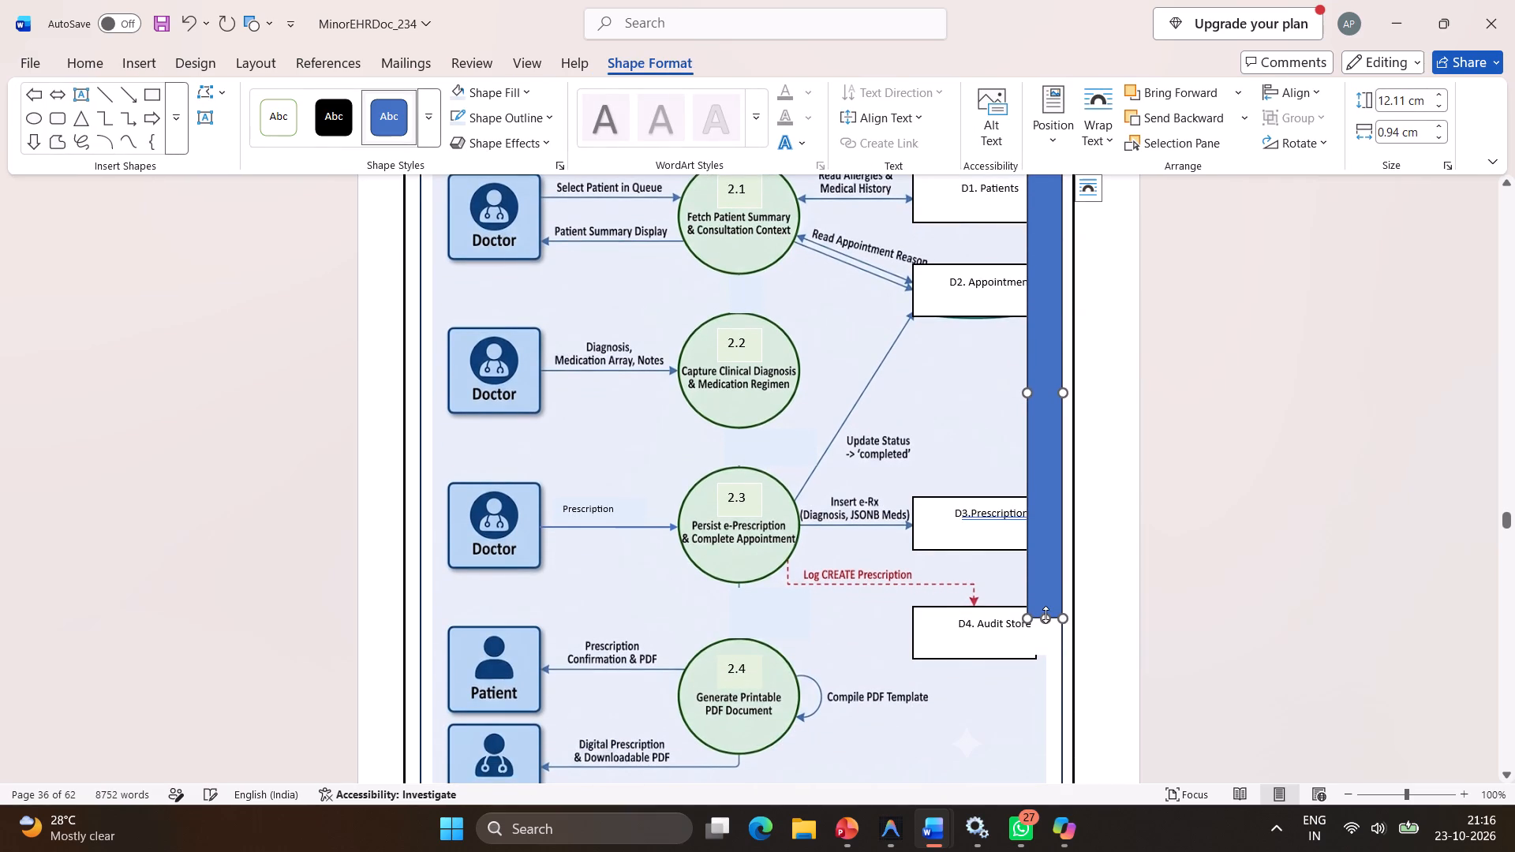
pyautogui.moveTo(1046, 615); pyautogui.dragTo(1055, 663)
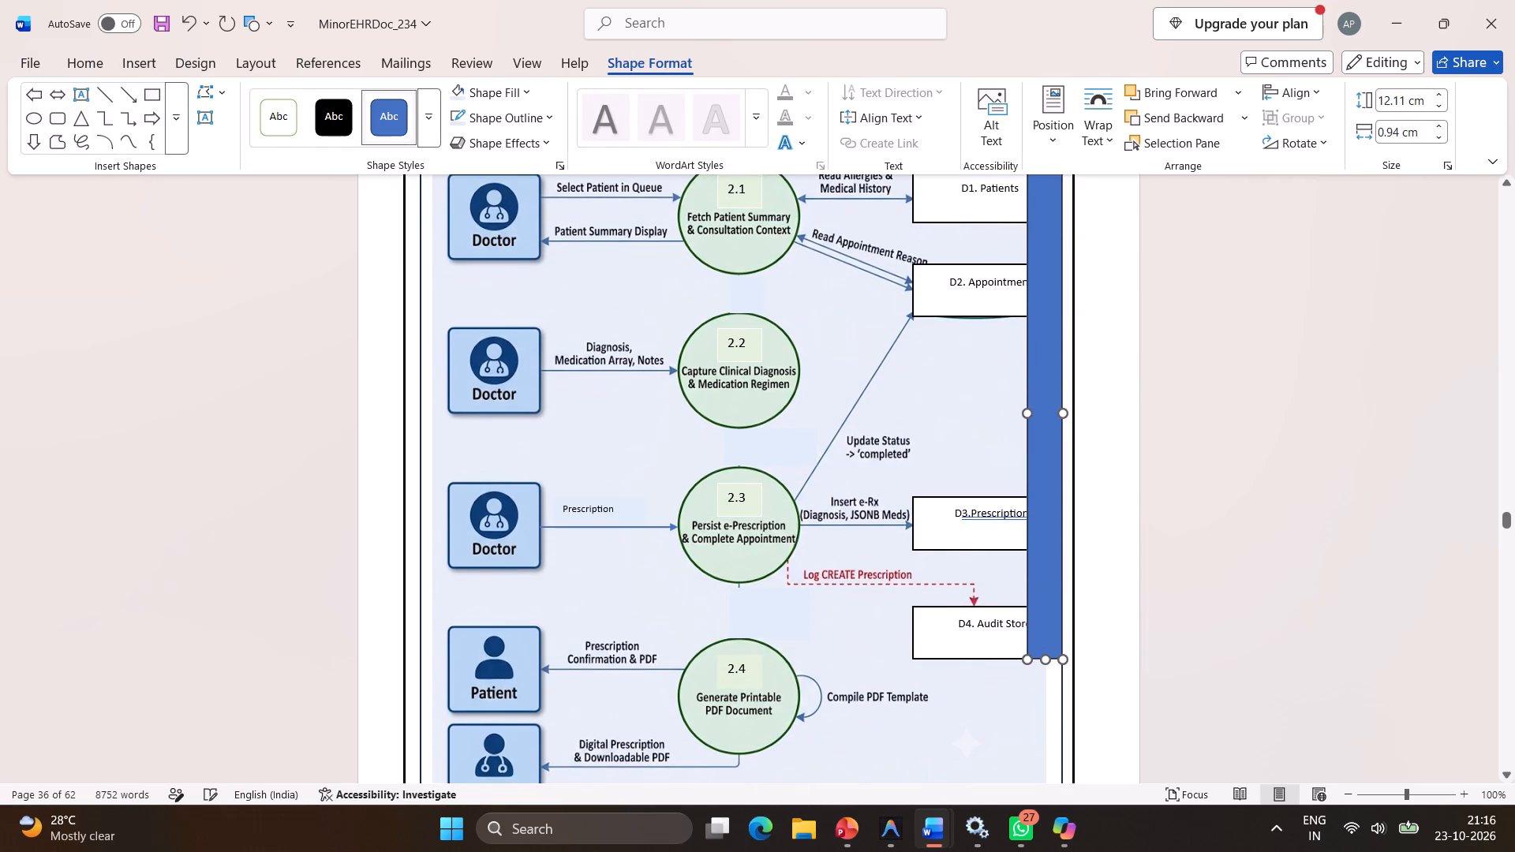
pyautogui.moveTo(1055, 663); pyautogui.dragTo(1057, 669)
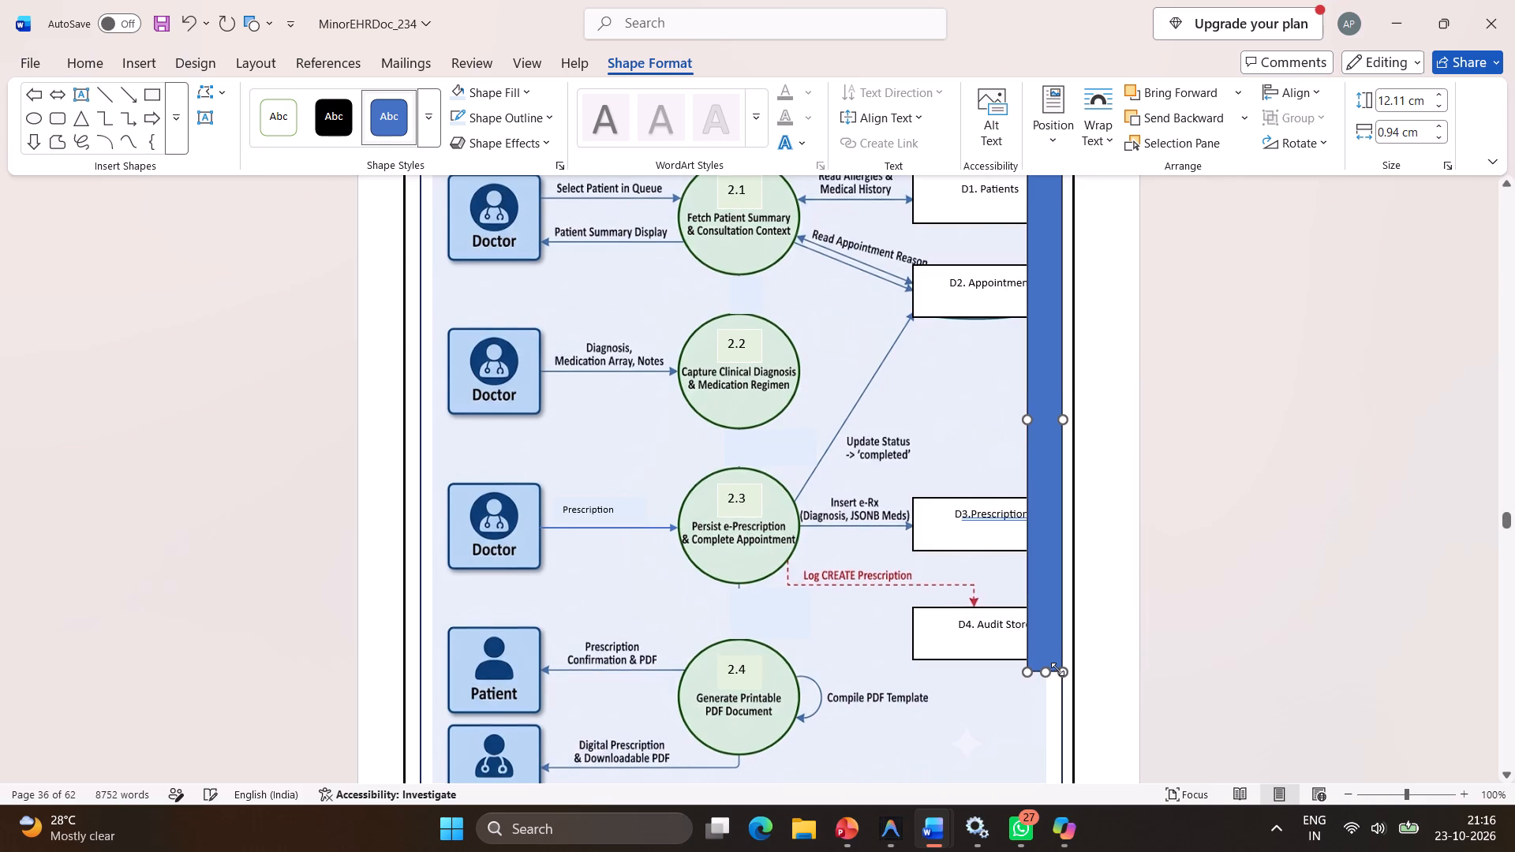
pyautogui.moveTo(1024, 420); pyautogui.dragTo(1032, 420)
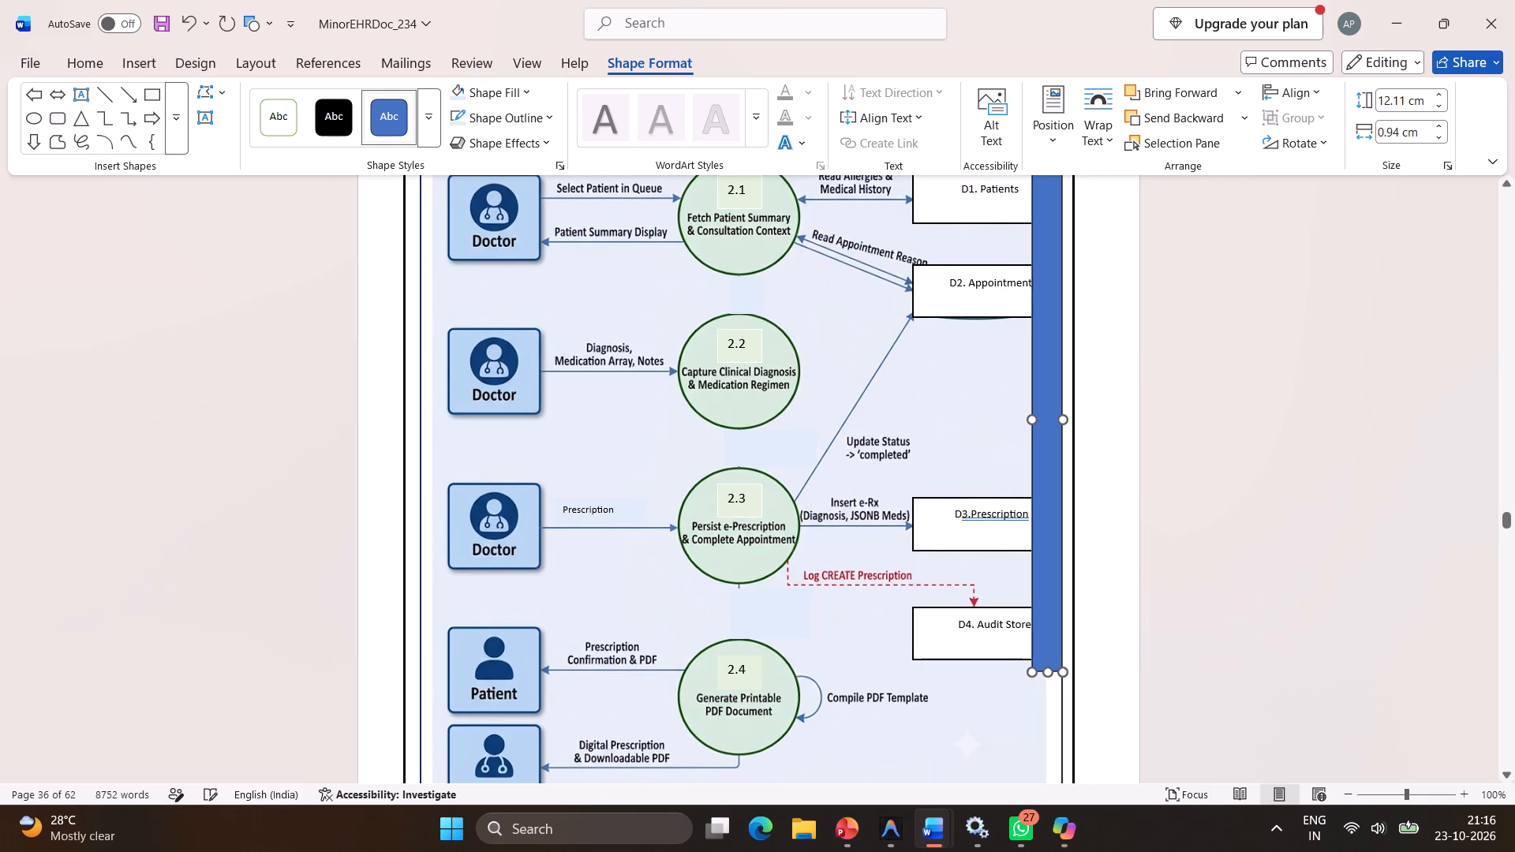
pyautogui.moveTo(1032, 420); pyautogui.dragTo(1035, 421)
pyautogui.click(1035, 421)
pyautogui.scroll(1, 1035, 421)
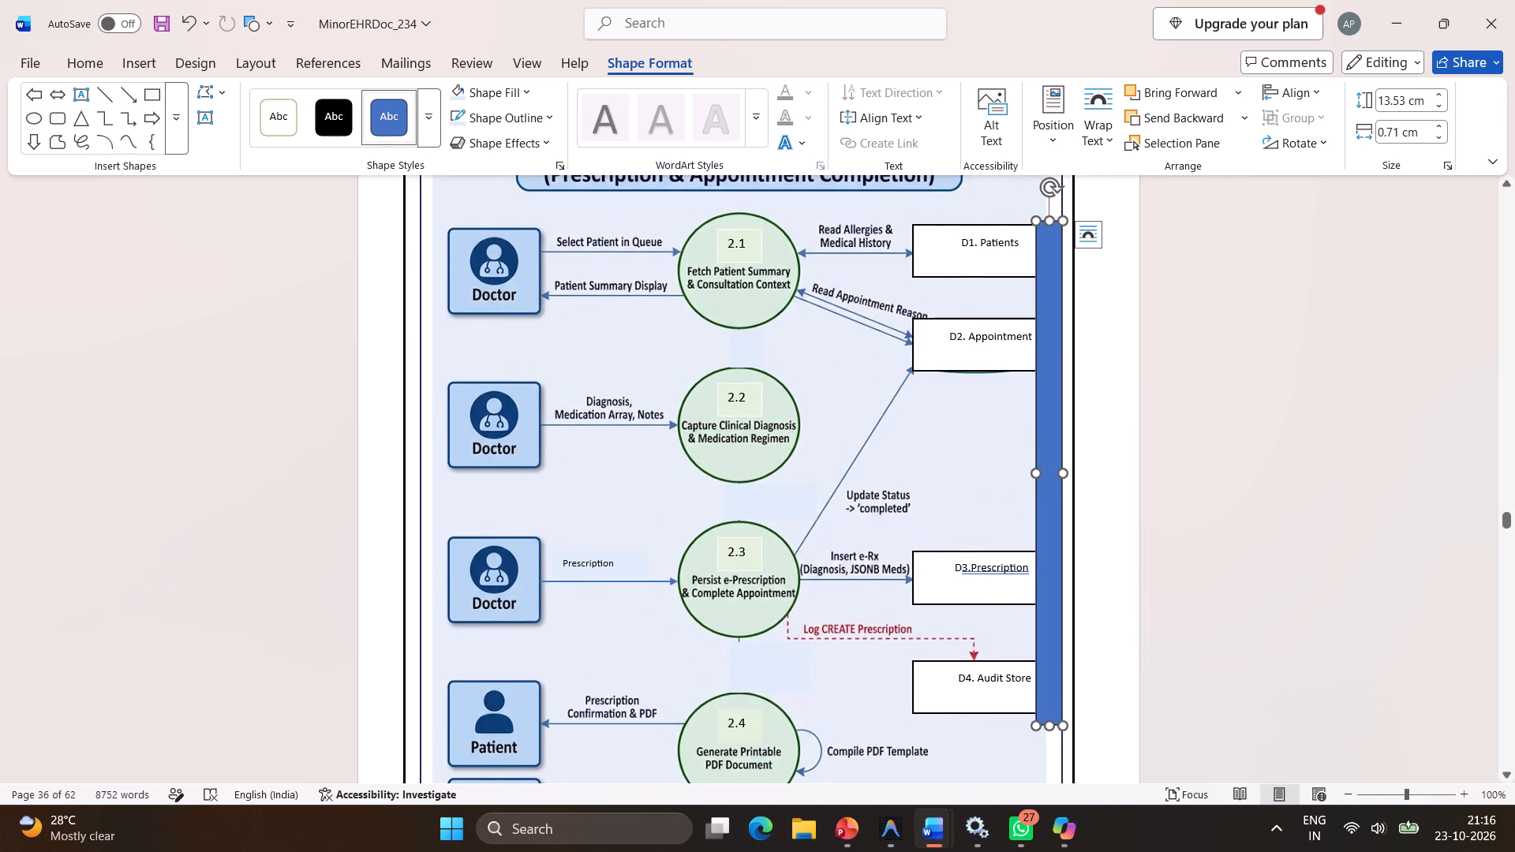
pyautogui.moveTo(1064, 473); pyautogui.dragTo(1053, 476)
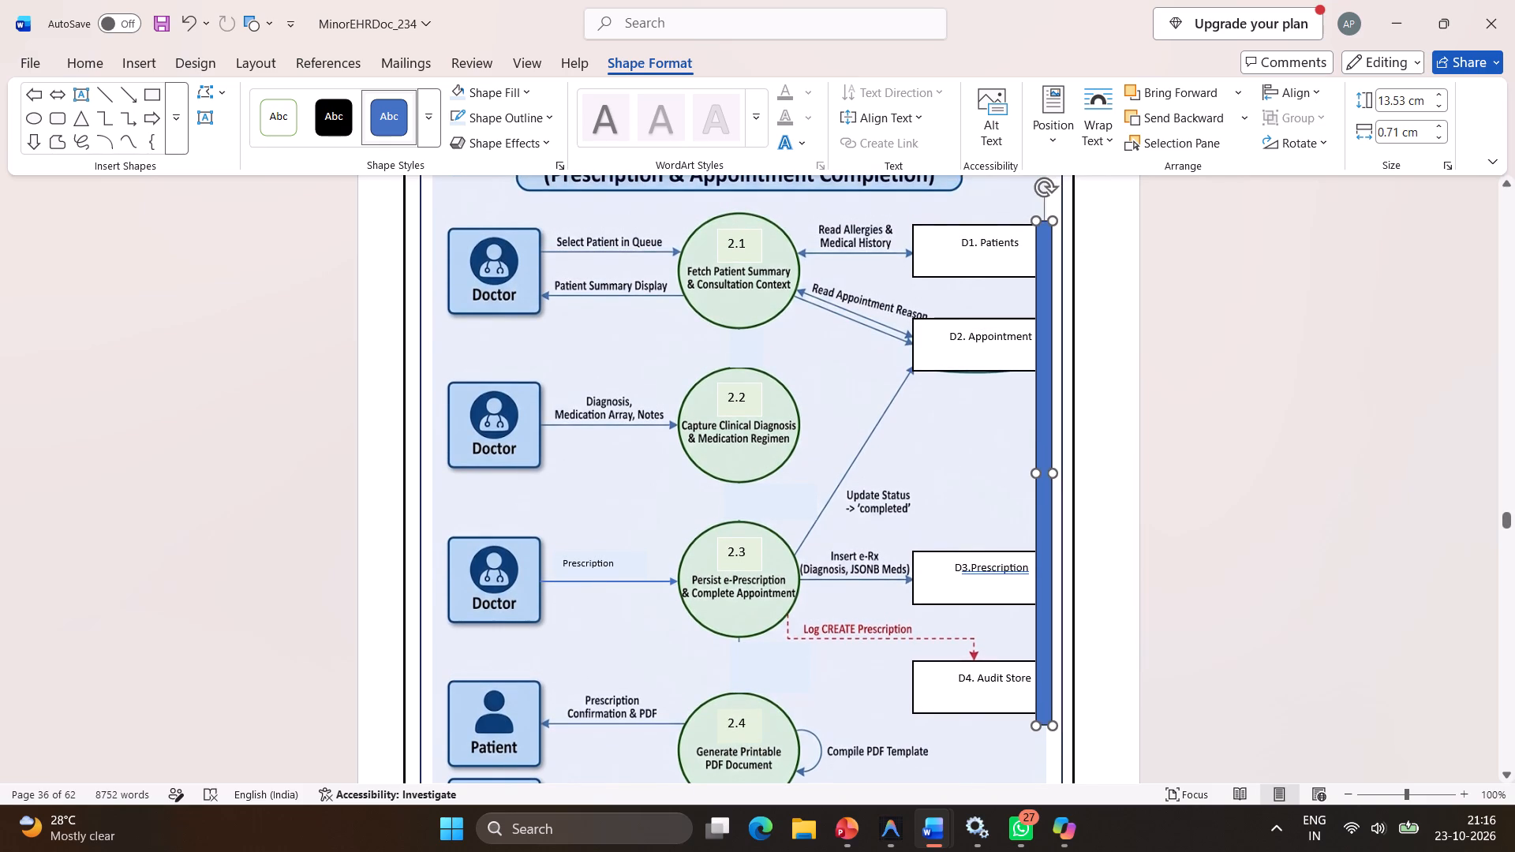
pyautogui.moveTo(1053, 476); pyautogui.dragTo(1055, 476)
# Set the masking rectangle's fill and outline to Blue, Accent 5, Lighter 80% and deselect it.
pyautogui.scroll(-1, 1055, 476)
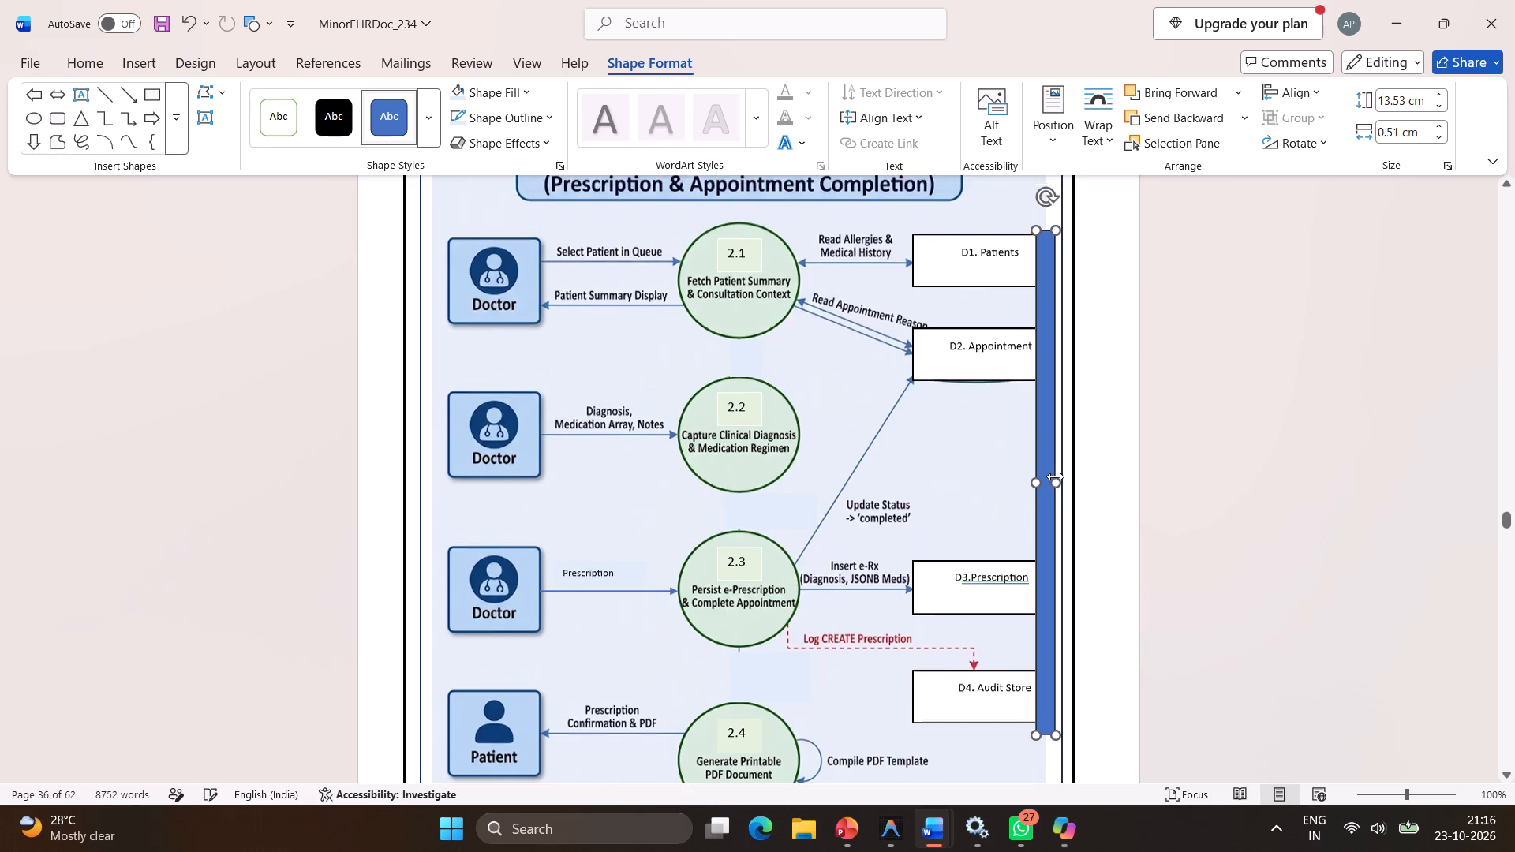
pyautogui.scroll(-1, 1055, 476)
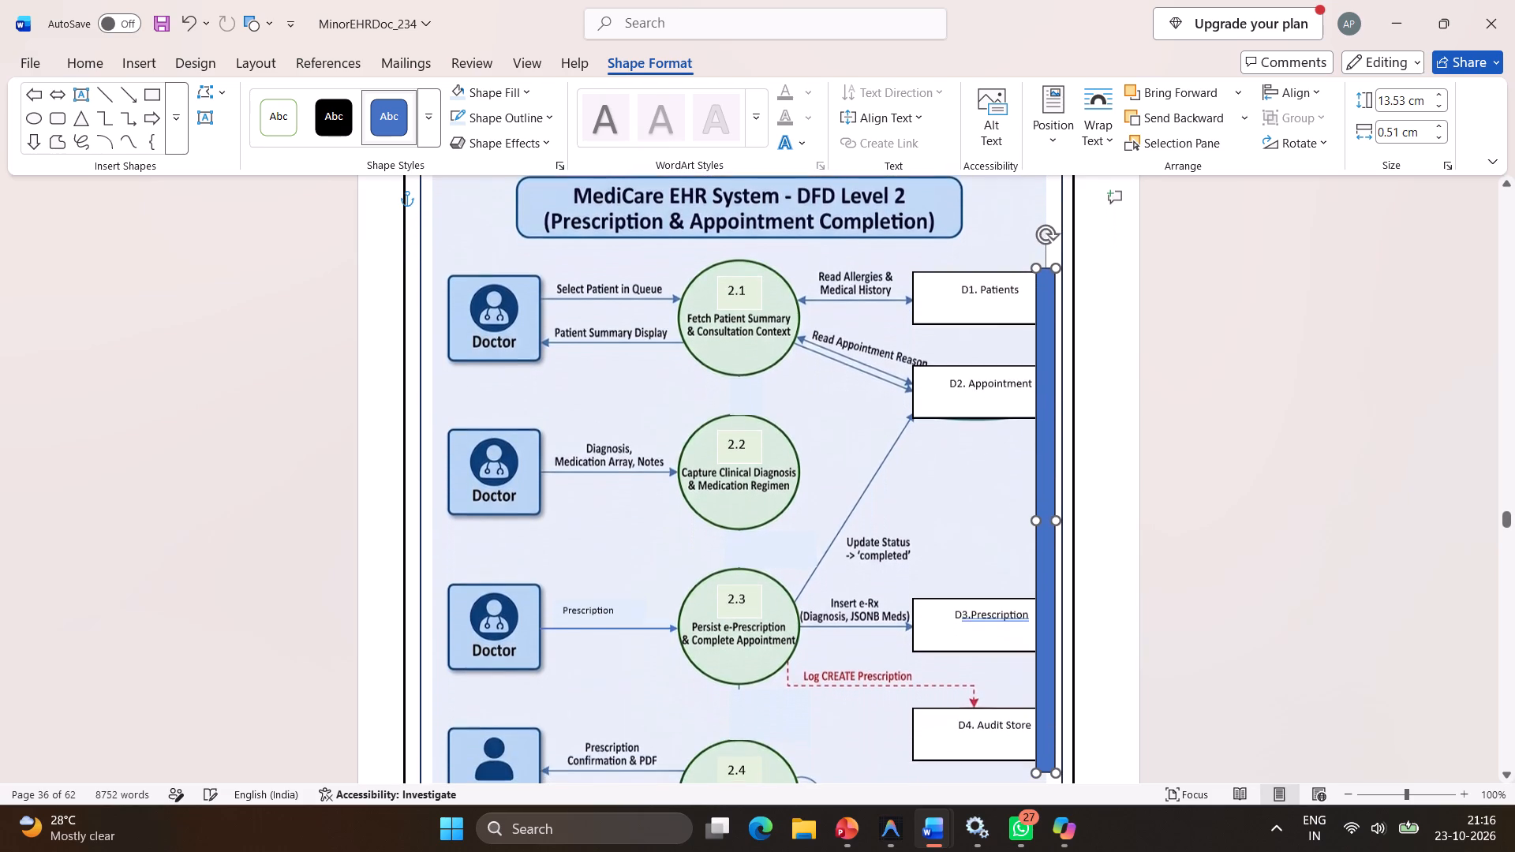
pyautogui.scroll(-3, 1055, 476)
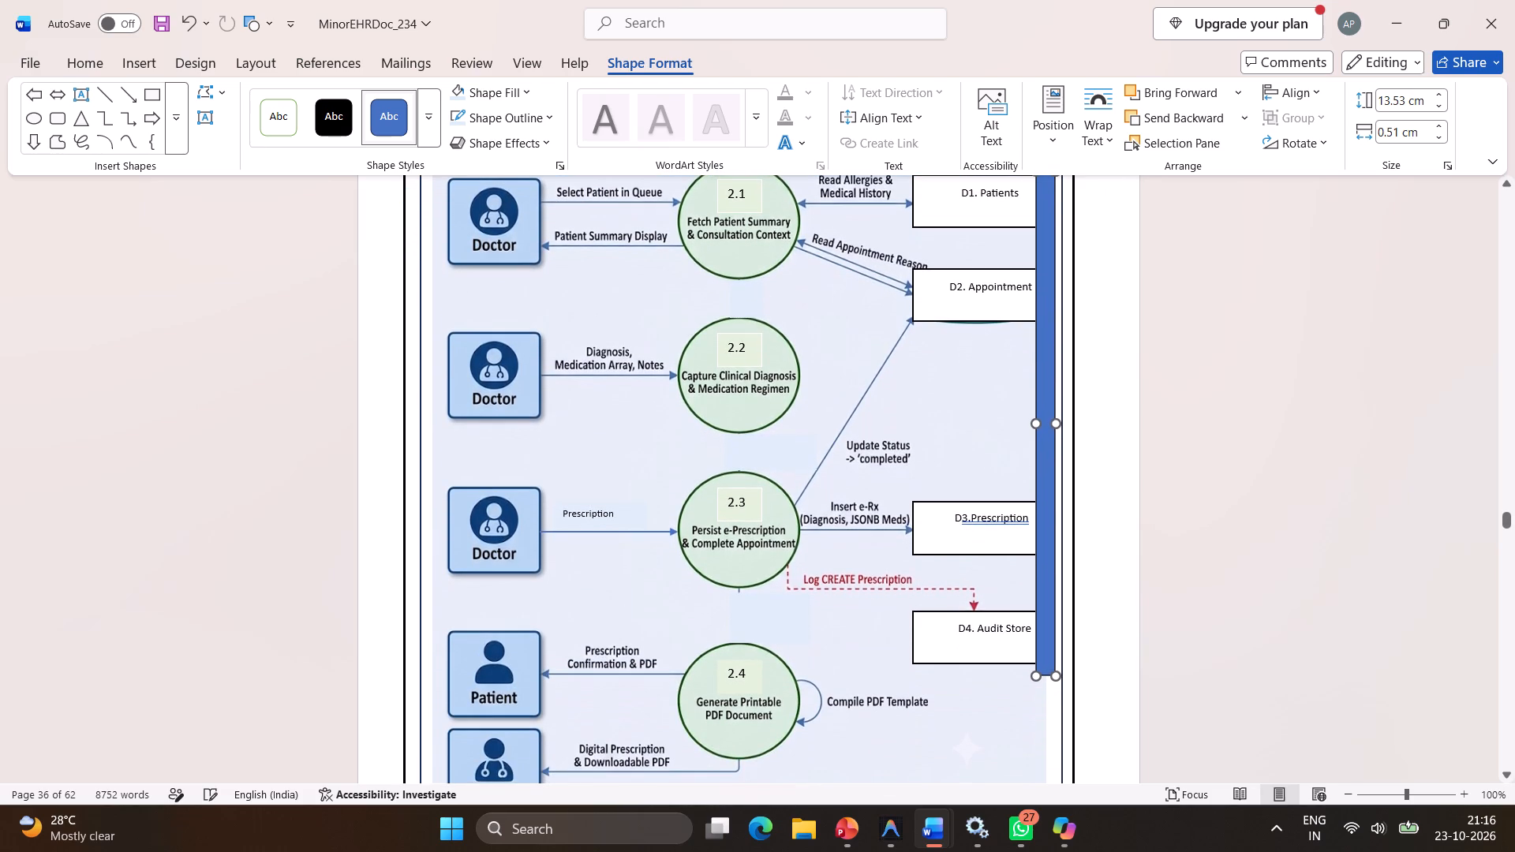
pyautogui.rightClick(1042, 439)
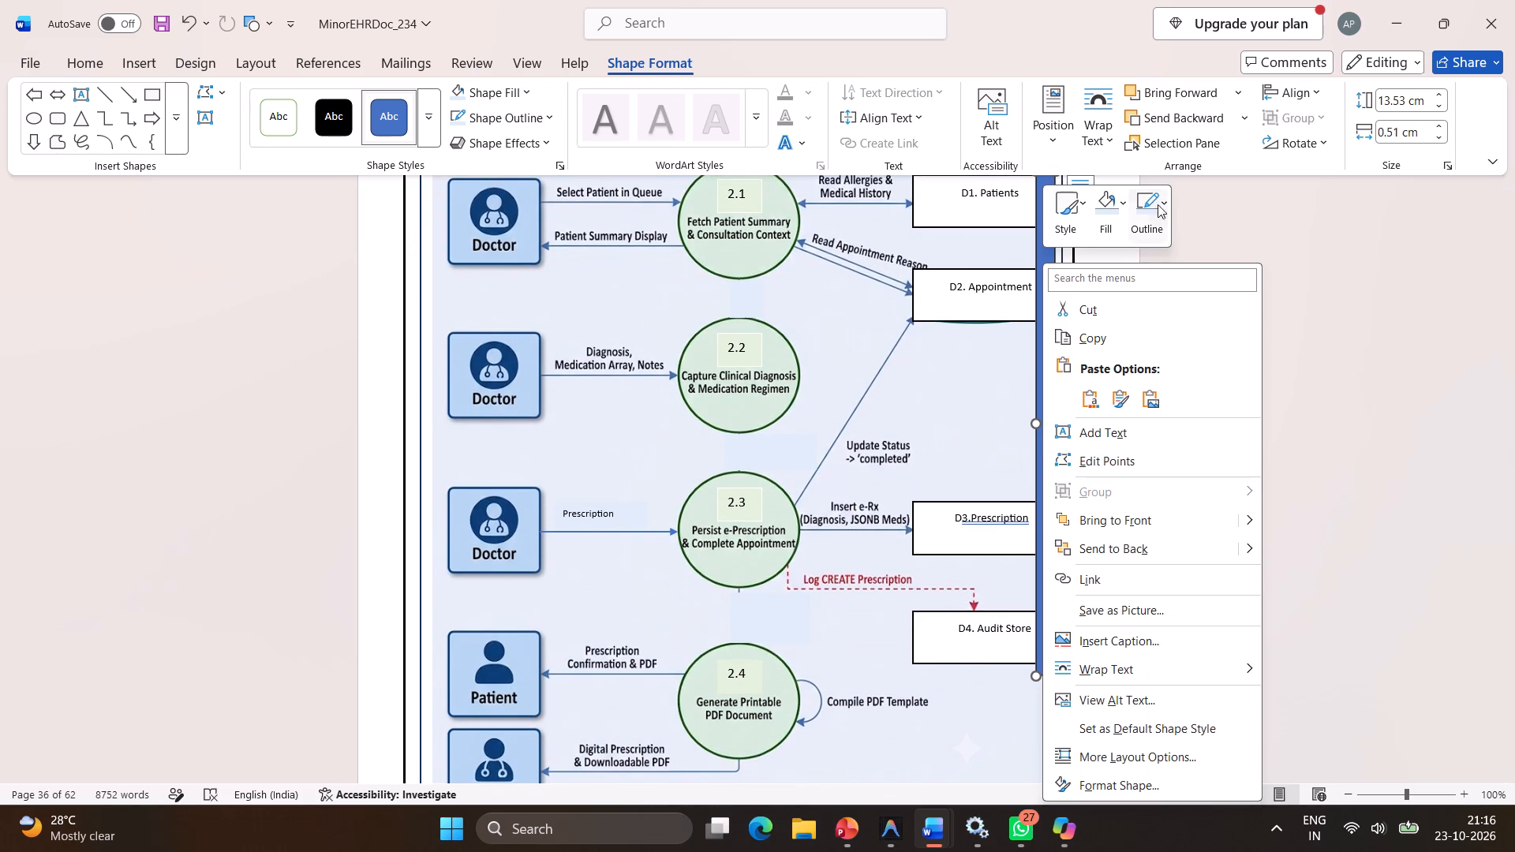
pyautogui.click(1103, 222)
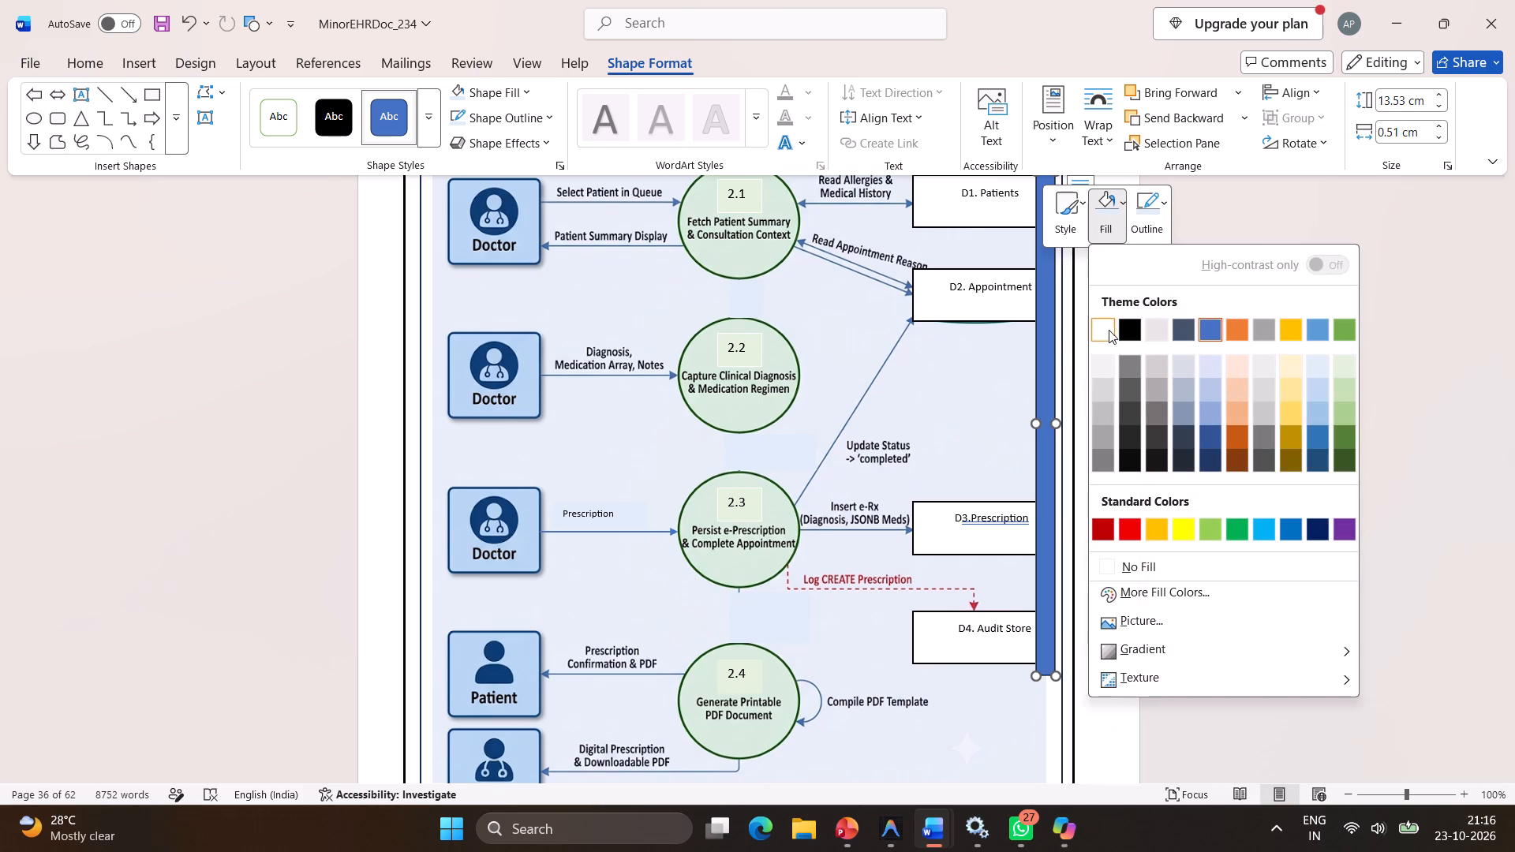
pyautogui.click(1319, 361)
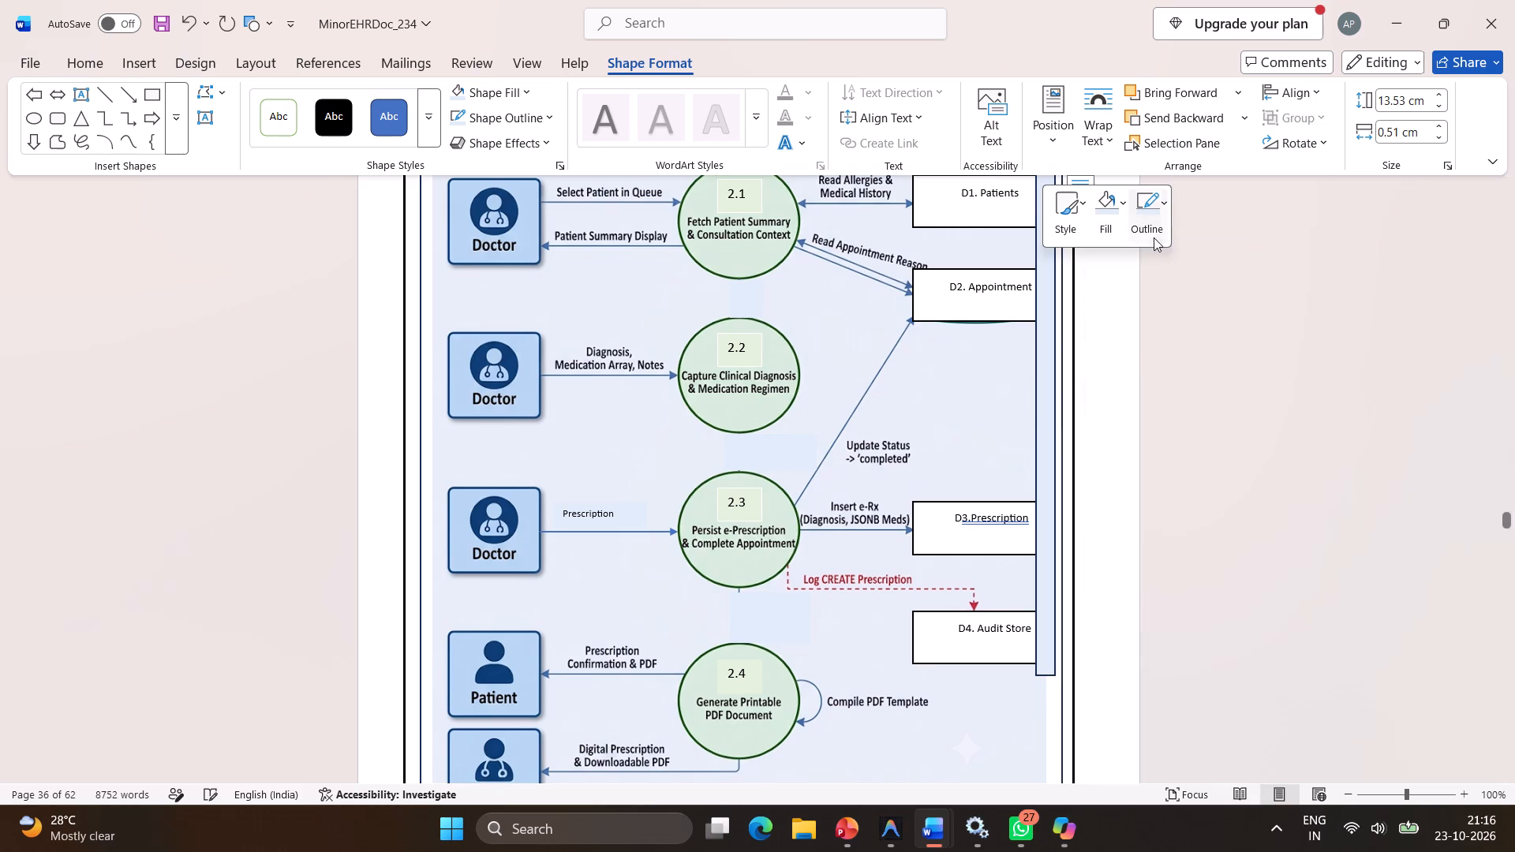
pyautogui.click(1153, 216)
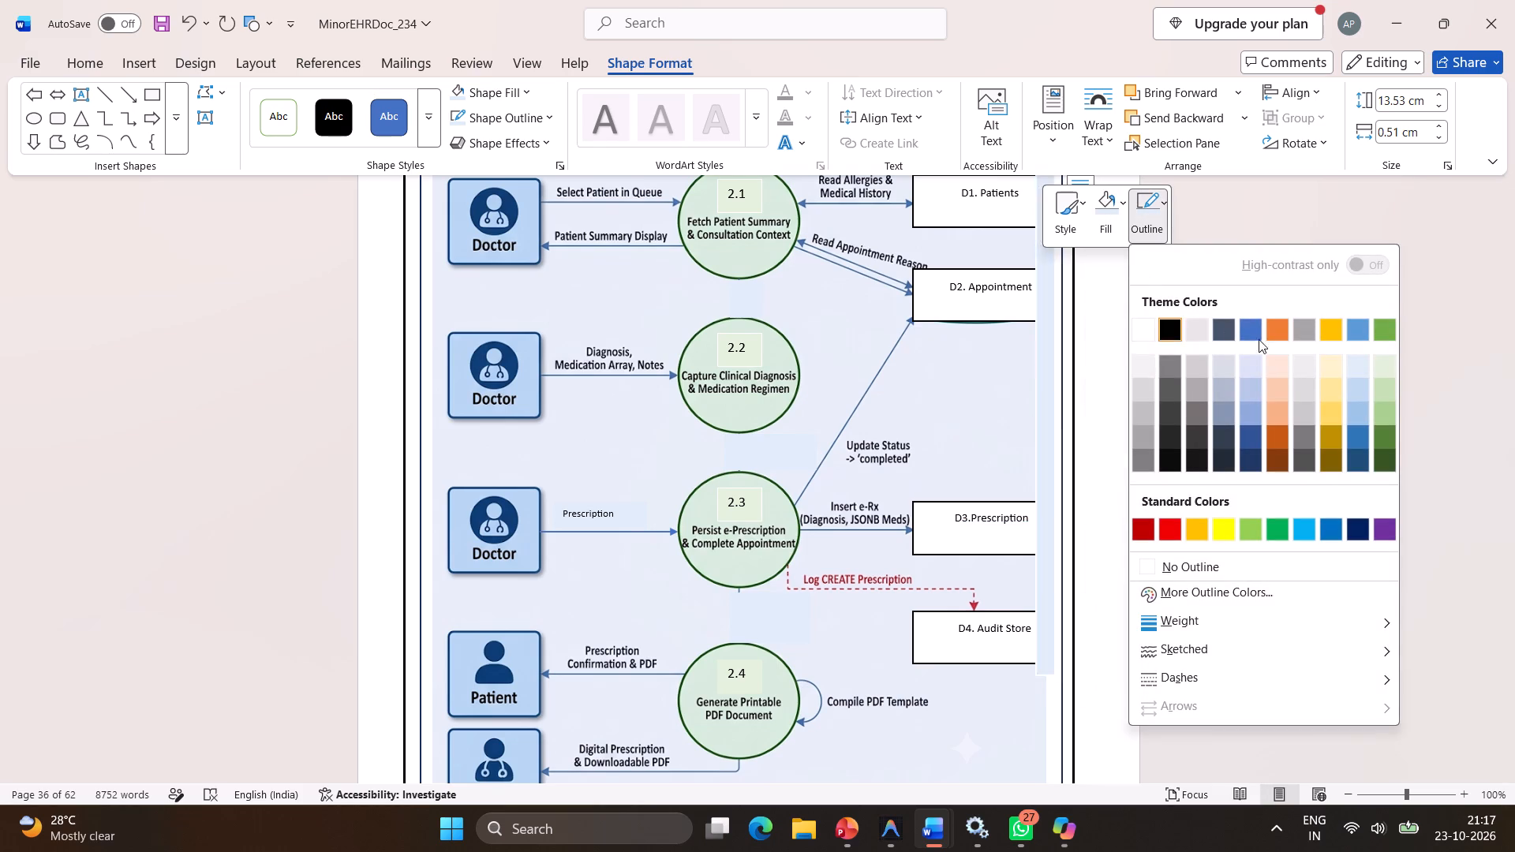
pyautogui.click(1361, 368)
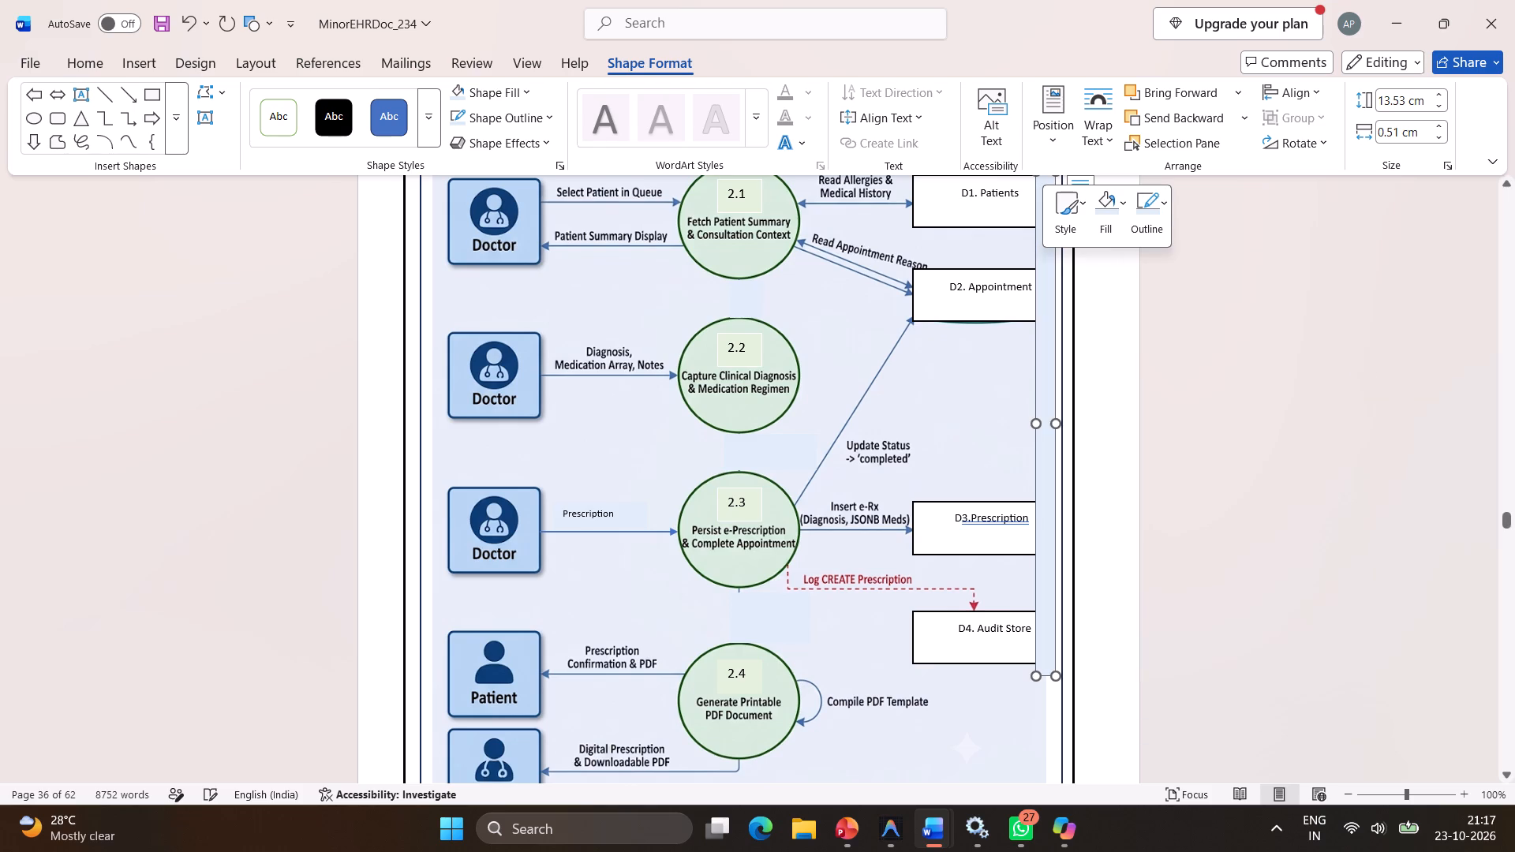
pyautogui.click(1198, 505)
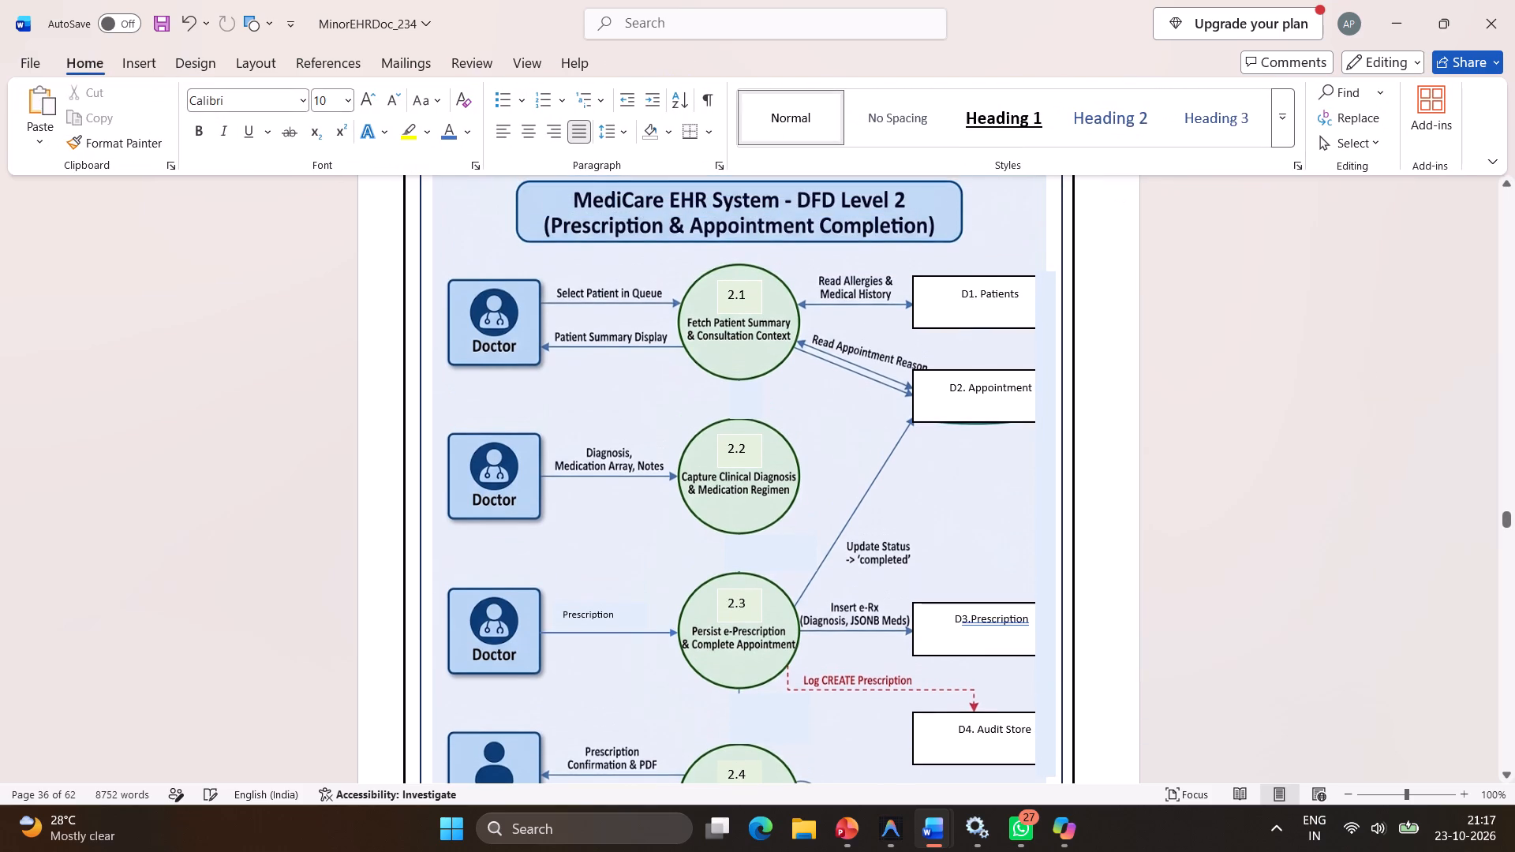
# Draw an elbow arrow connector, about 3.85 cm by 6.71 cm, from the right edge of D3.Prescription to process 2.4.
pyautogui.scroll(-1, 1198, 505)
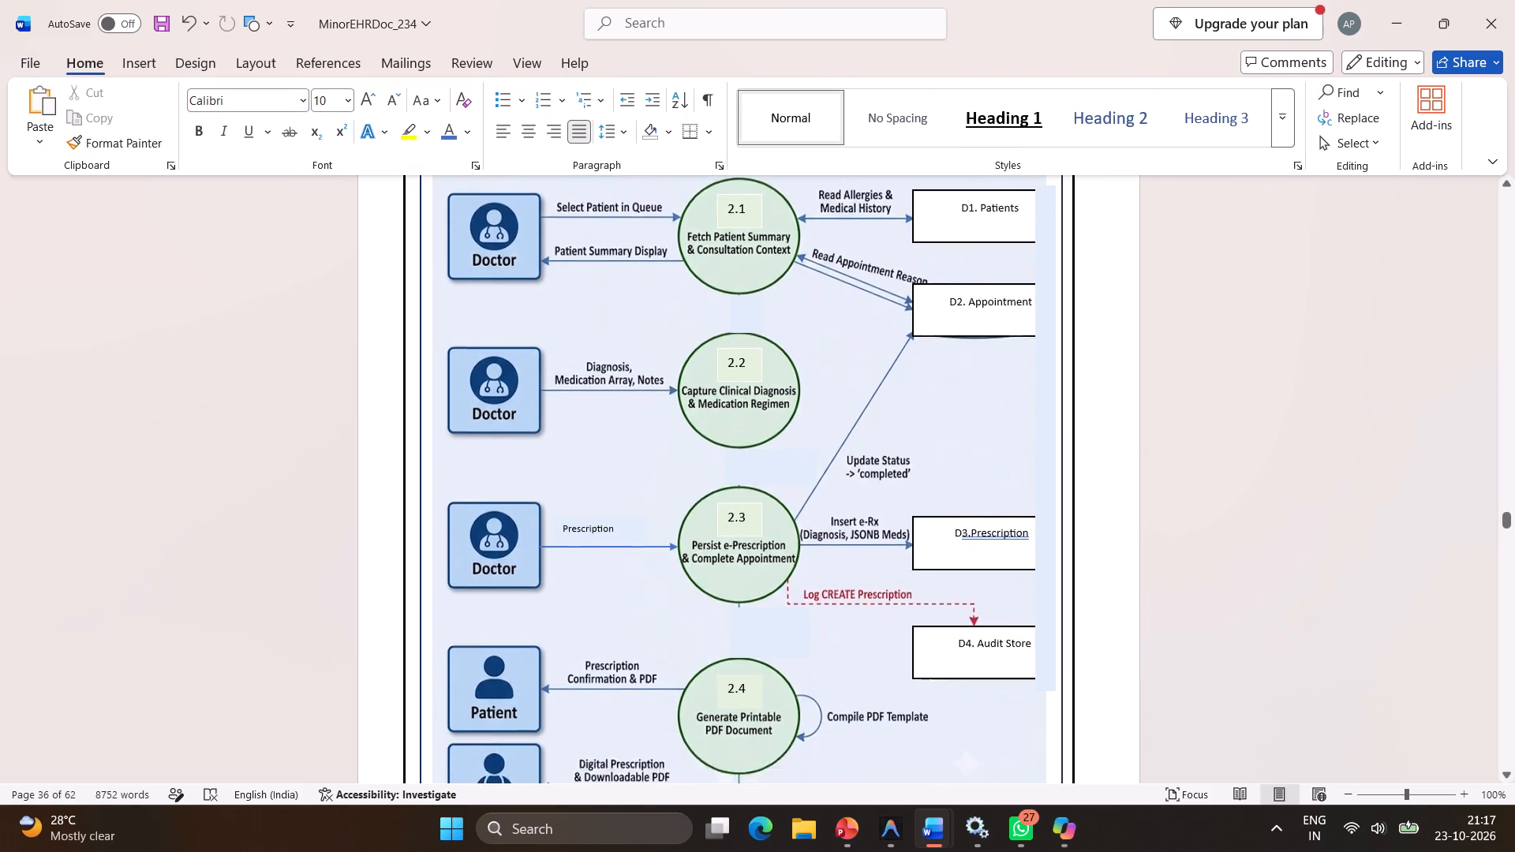
pyautogui.scroll(-1, 1198, 505)
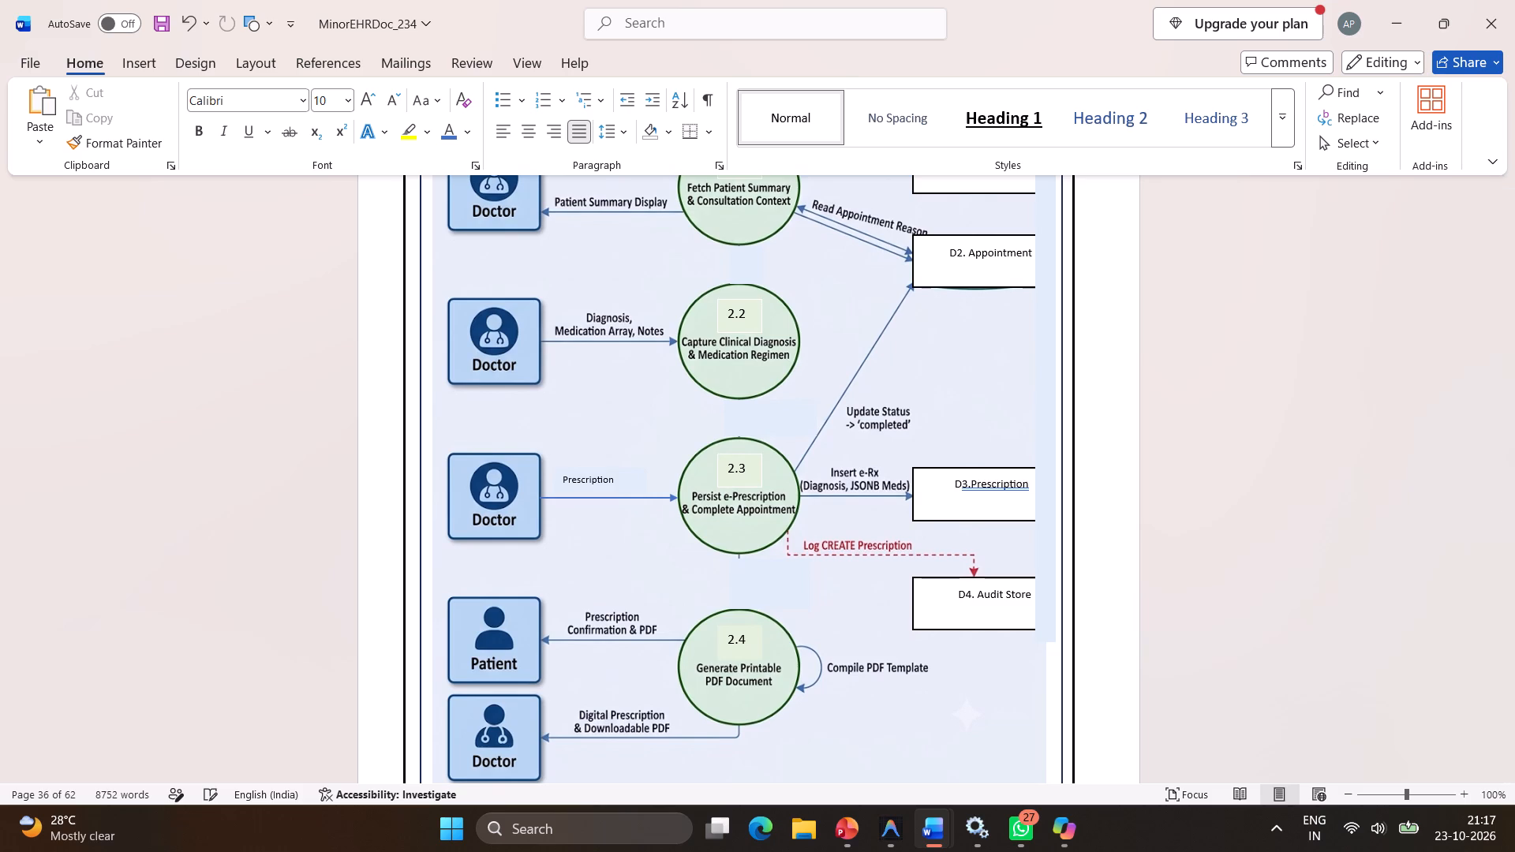
pyautogui.scroll(-2, 1198, 505)
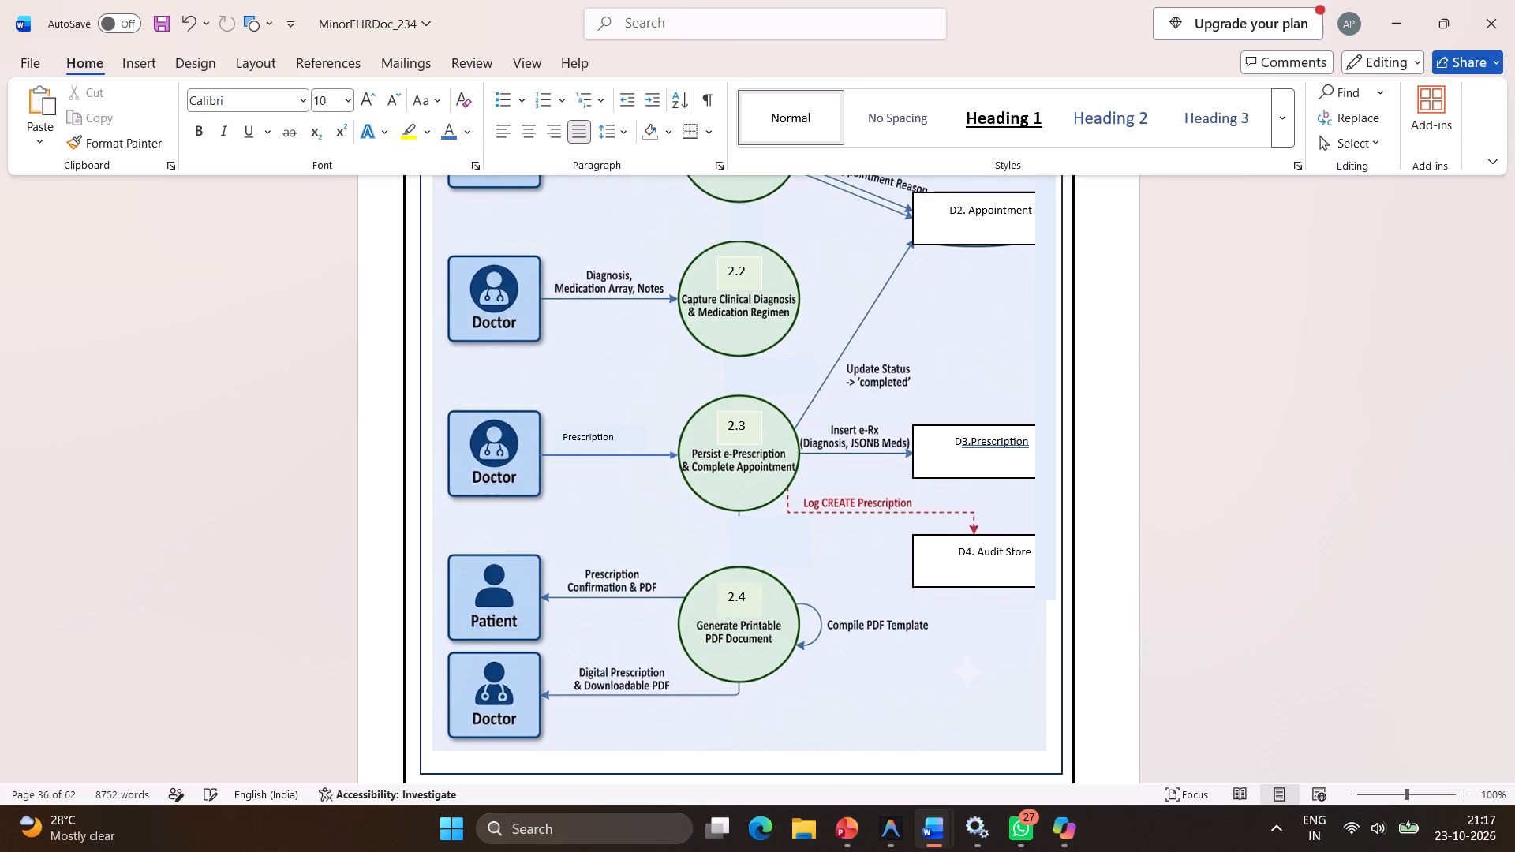
pyautogui.click(137, 59)
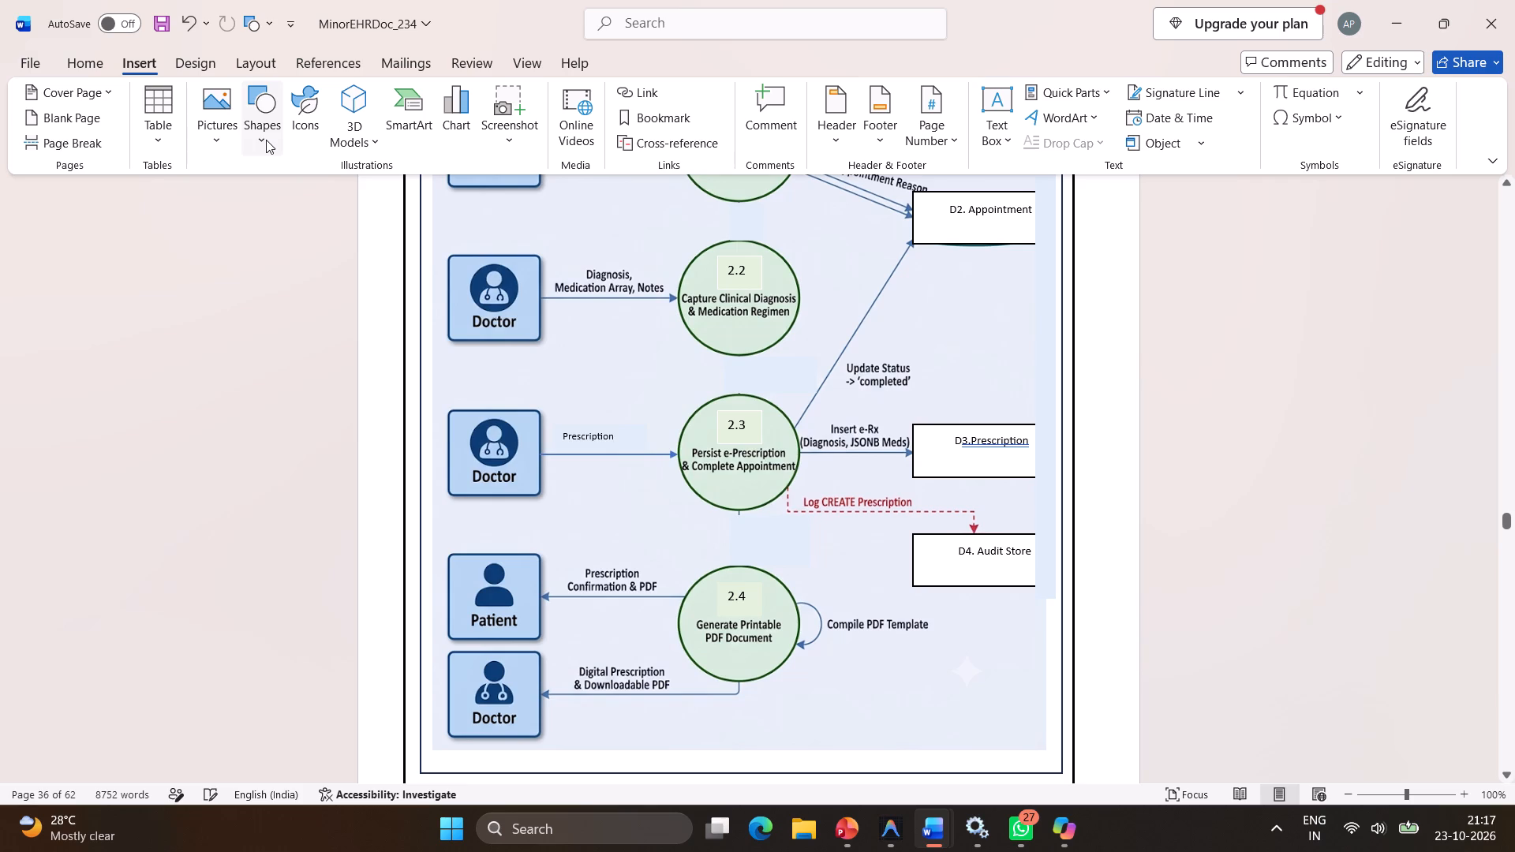
pyautogui.click(267, 140)
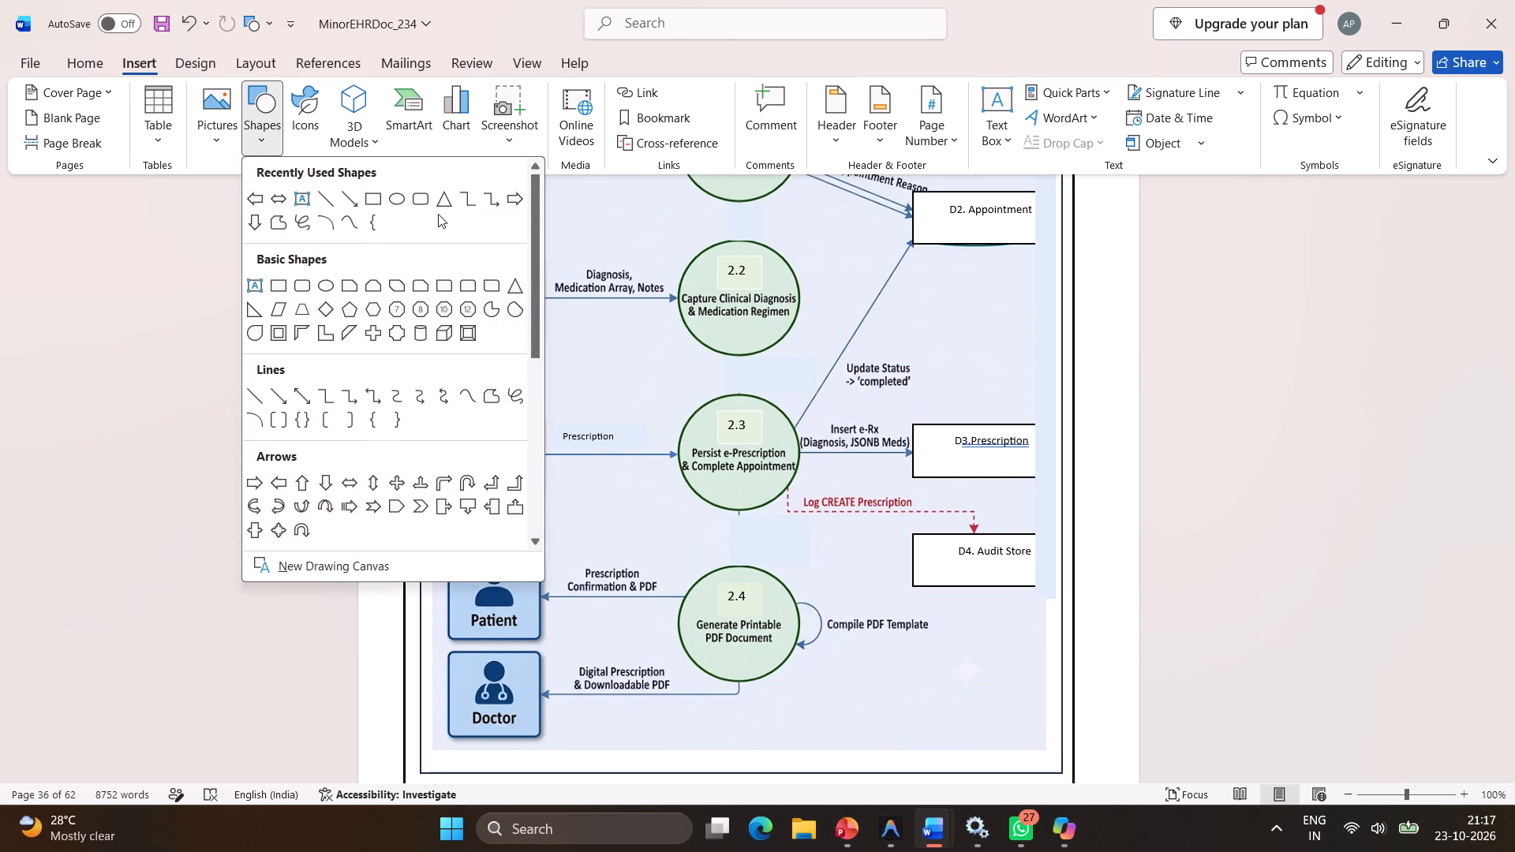
pyautogui.click(496, 202)
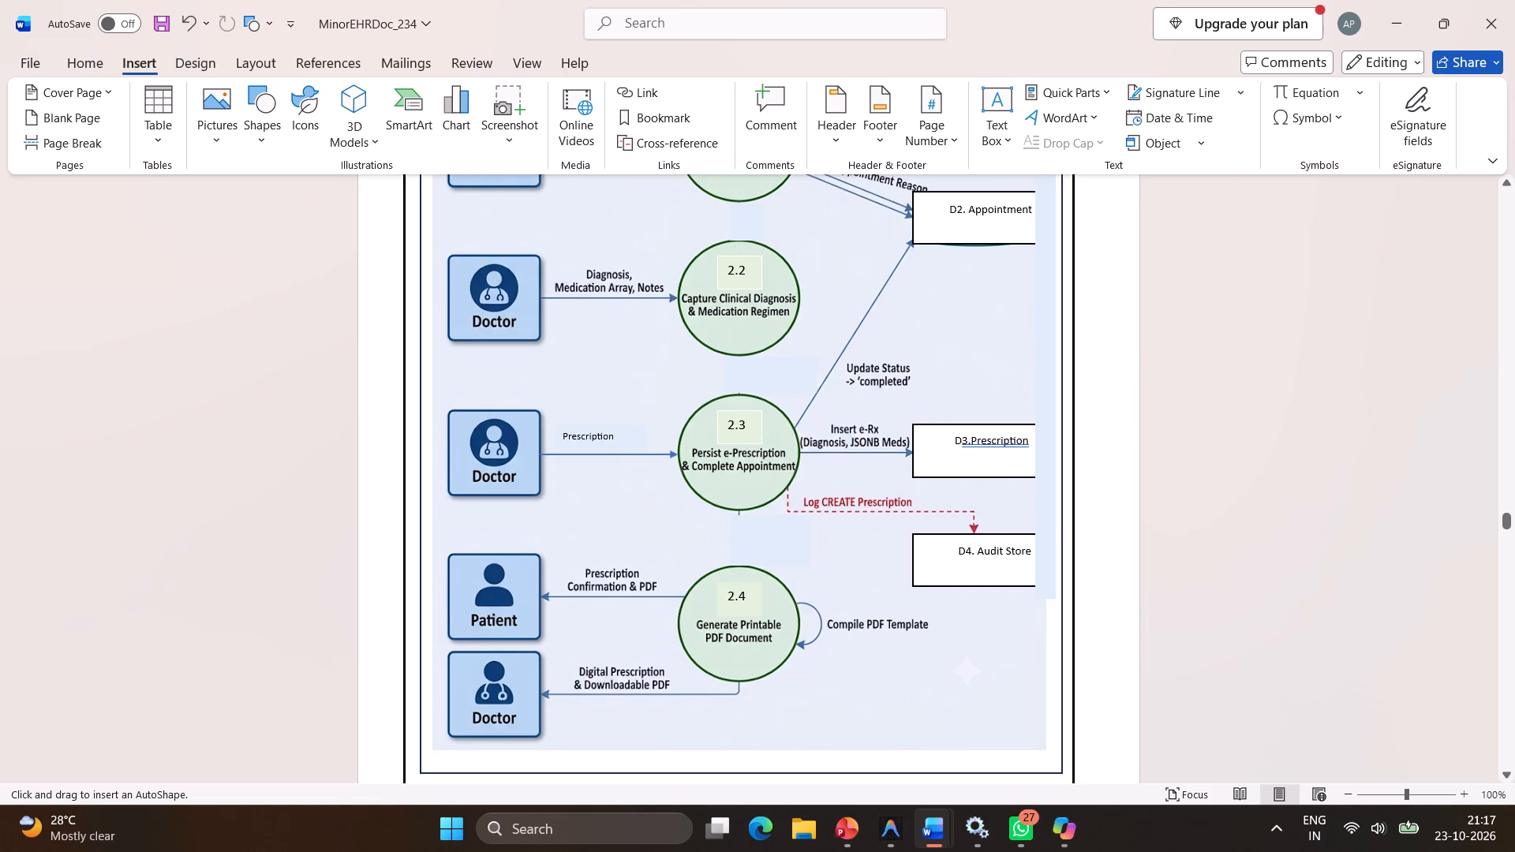
pyautogui.moveTo(1034, 443); pyautogui.dragTo(1060, 528)
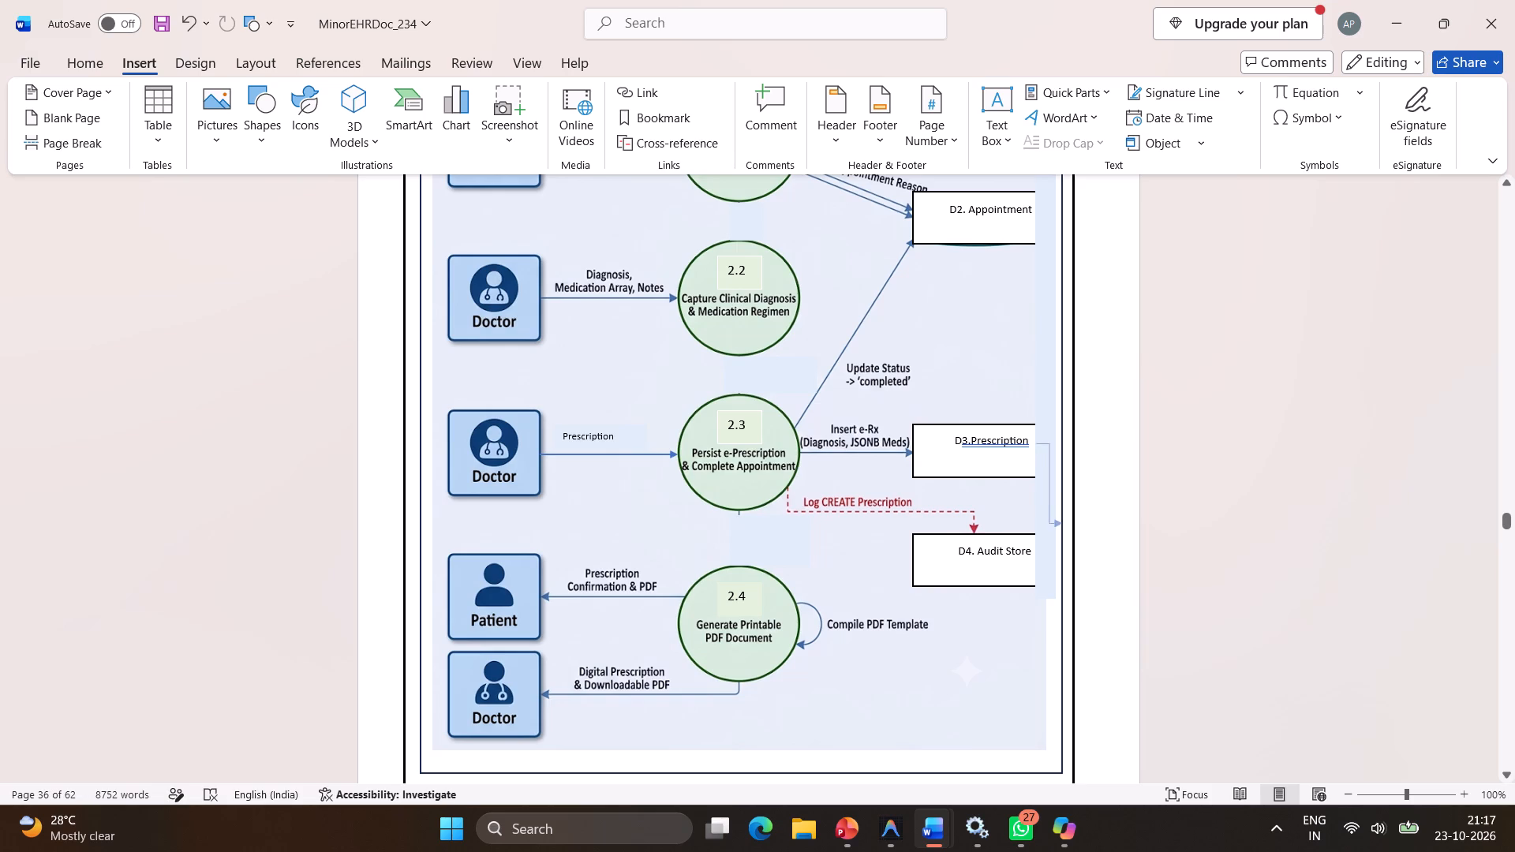
pyautogui.moveTo(1060, 528); pyautogui.dragTo(805, 612)
pyautogui.moveTo(805, 612); pyautogui.dragTo(784, 592)
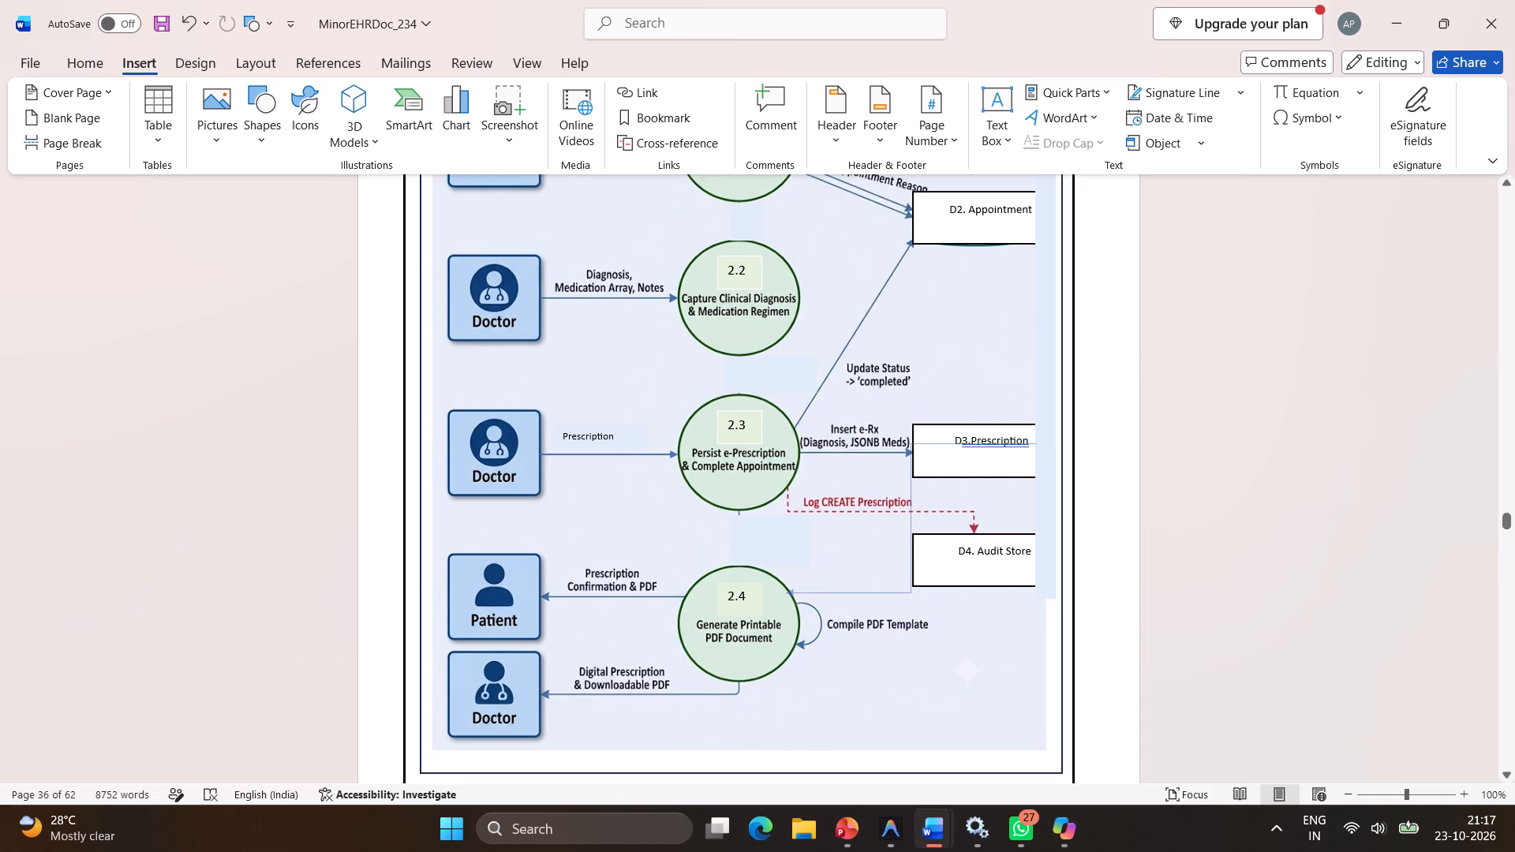
pyautogui.moveTo(784, 592); pyautogui.dragTo(786, 589)
pyautogui.moveTo(786, 589); pyautogui.dragTo(786, 590)
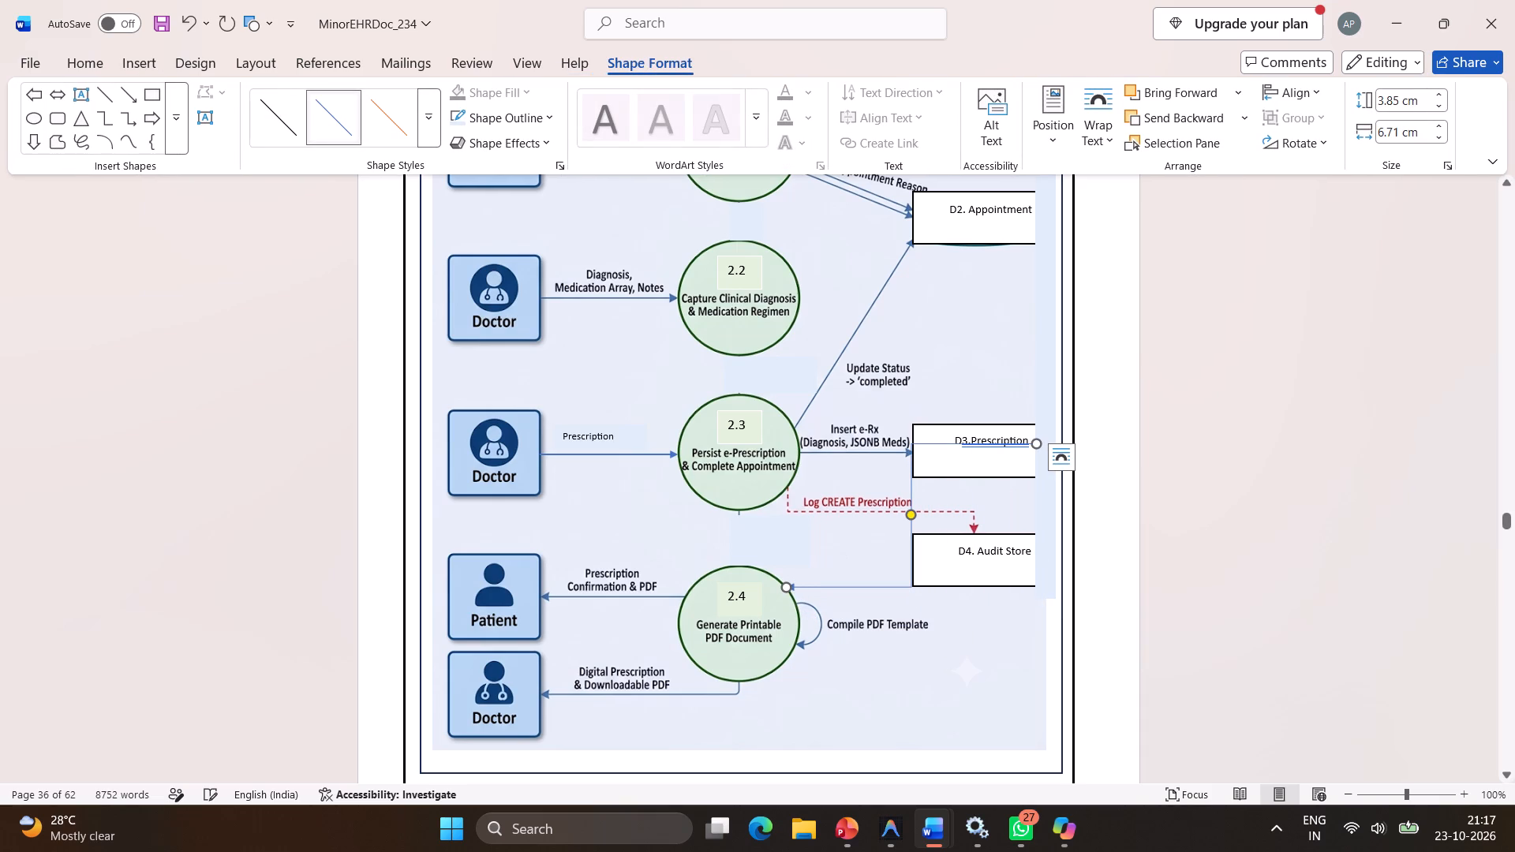
# Reroute the elbow arrow's vertical segment just outside the right edges of the D3 and D4 stores.
pyautogui.moveTo(911, 513); pyautogui.dragTo(971, 513)
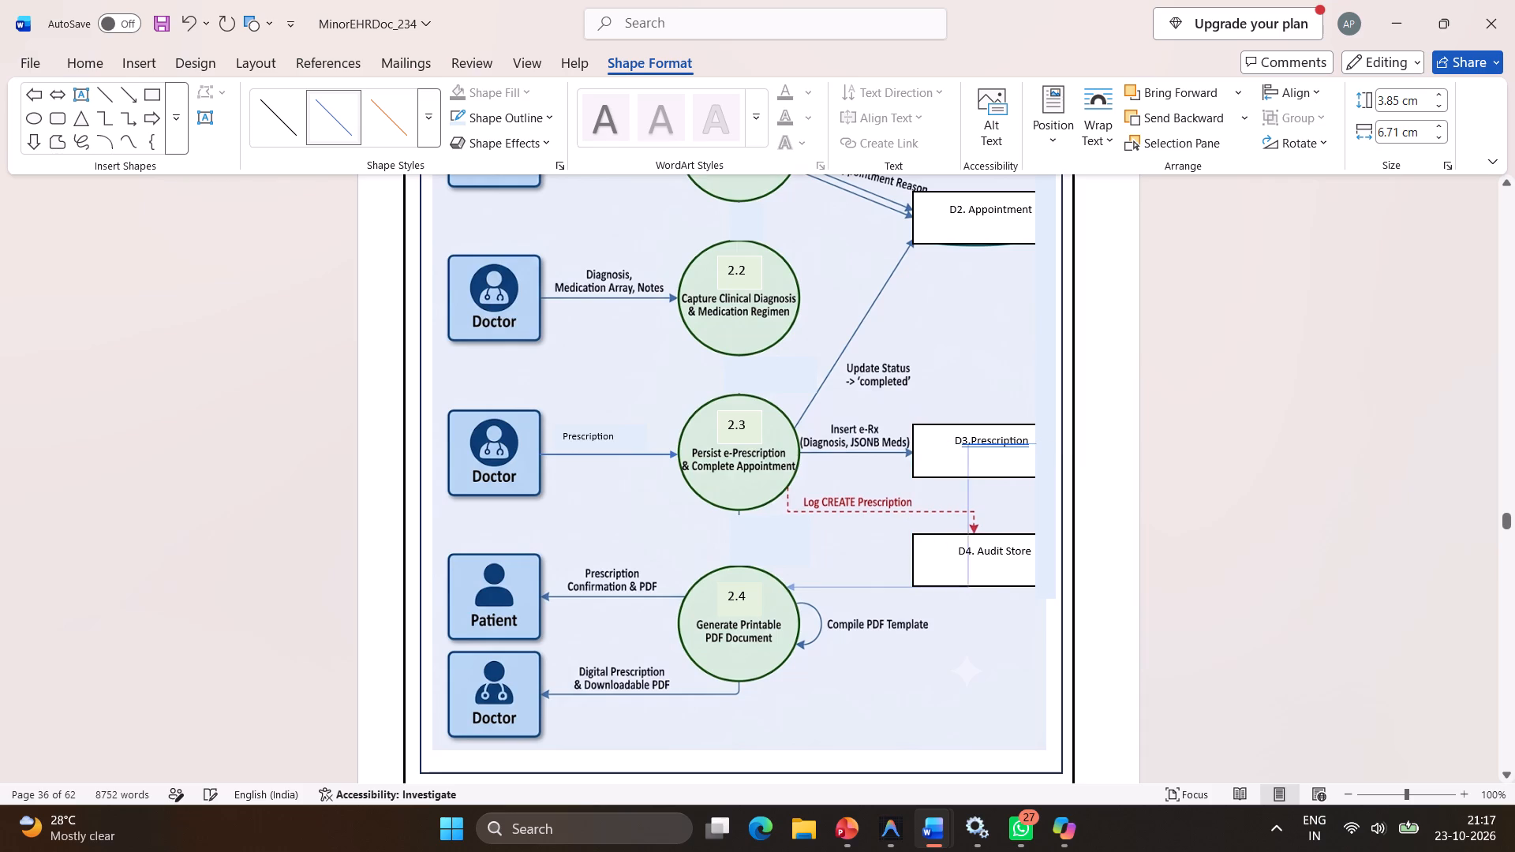
pyautogui.moveTo(971, 513); pyautogui.dragTo(1050, 522)
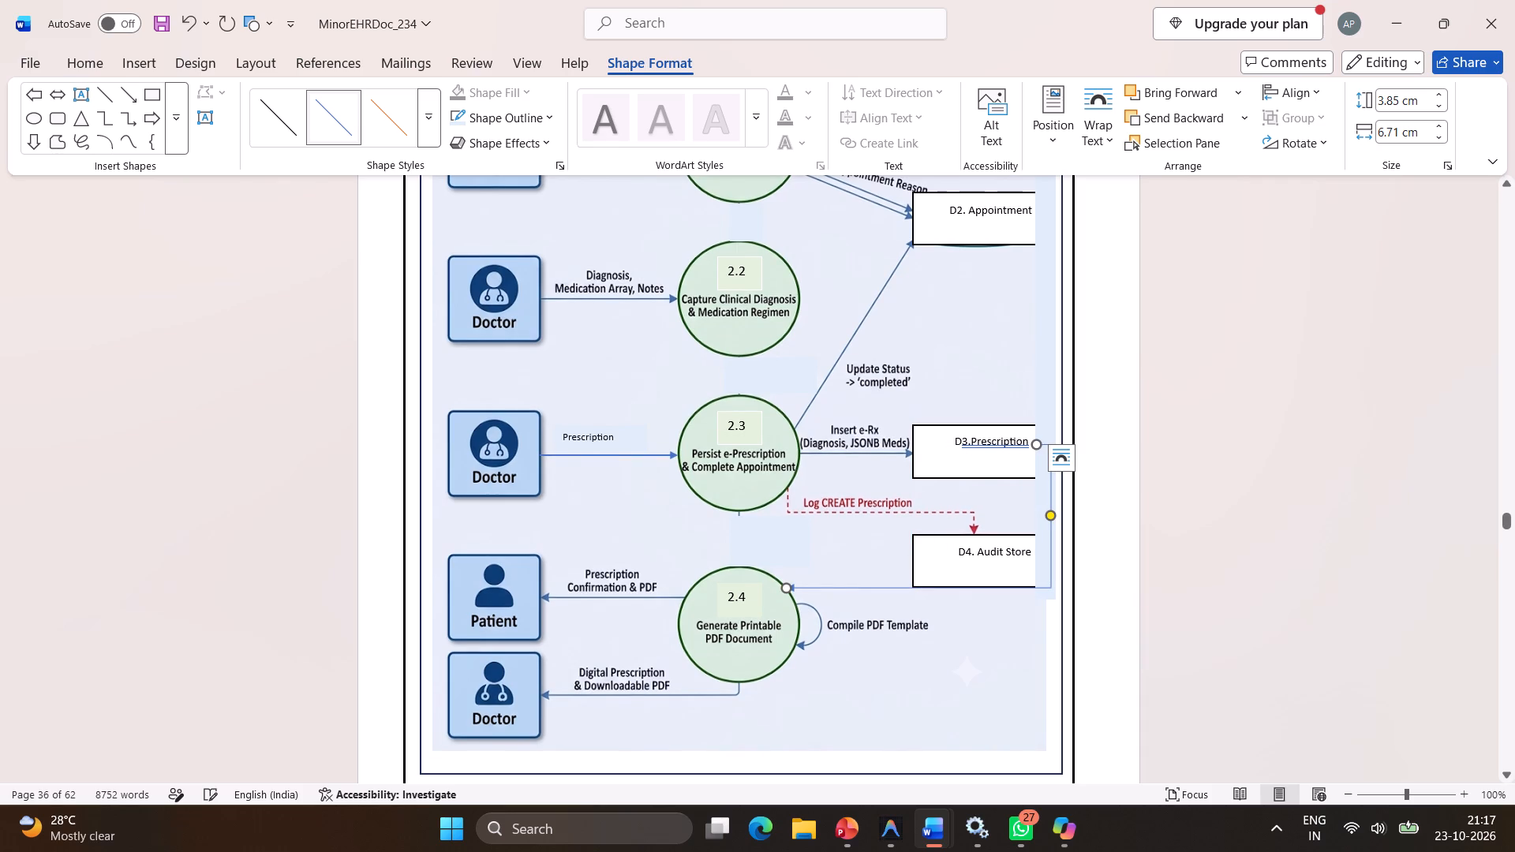
pyautogui.click(845, 588)
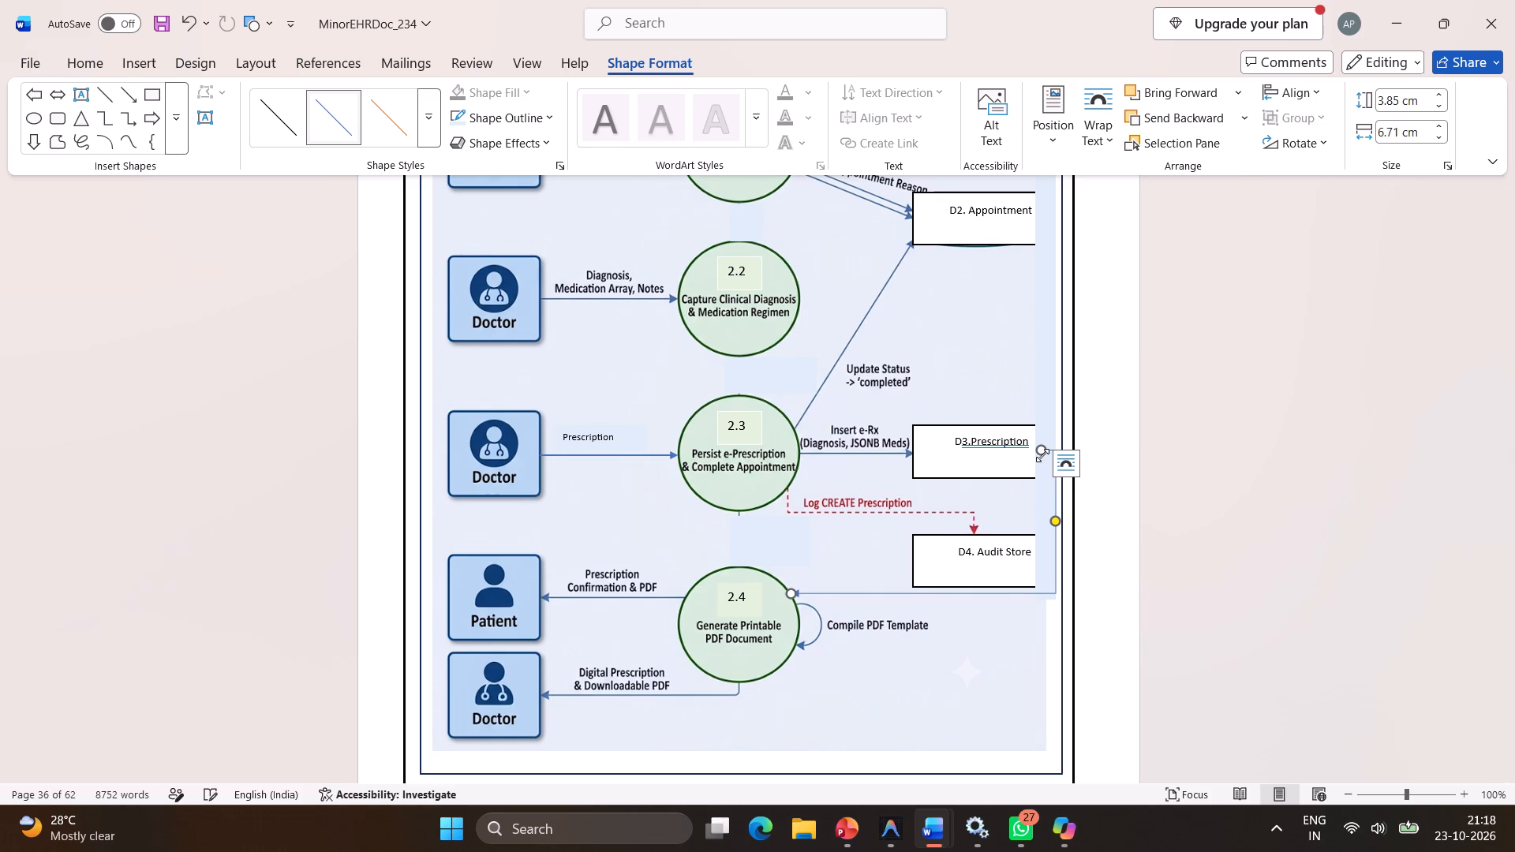
pyautogui.hotkey('ctrl', 'z')
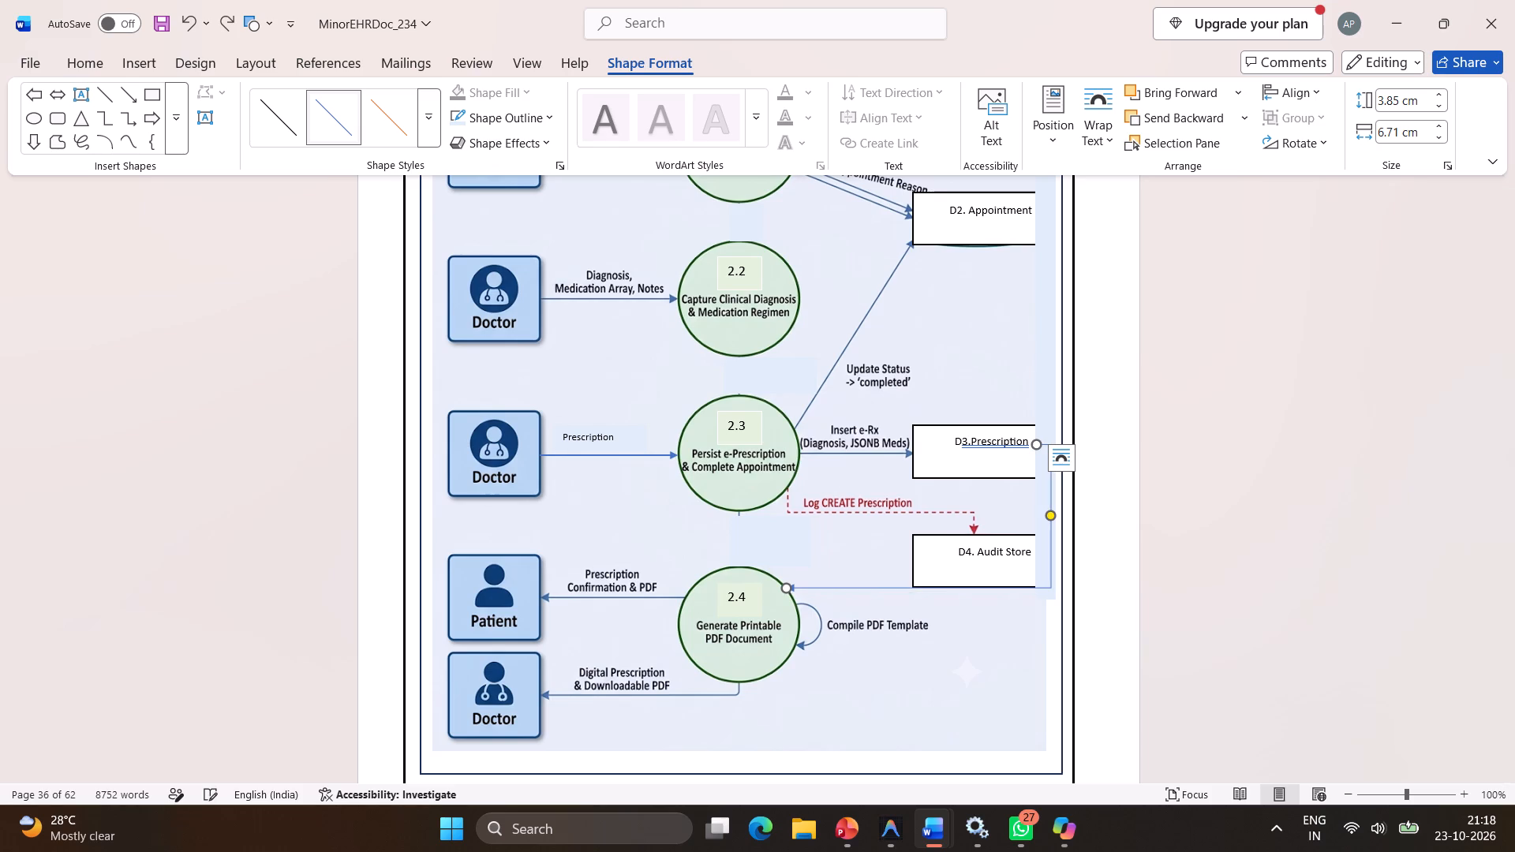
# Undo the elbow arrow's rerouting and the arrow itself between D3.Prescription and process 2.4.
pyautogui.hotkey('ctrl', 'z')
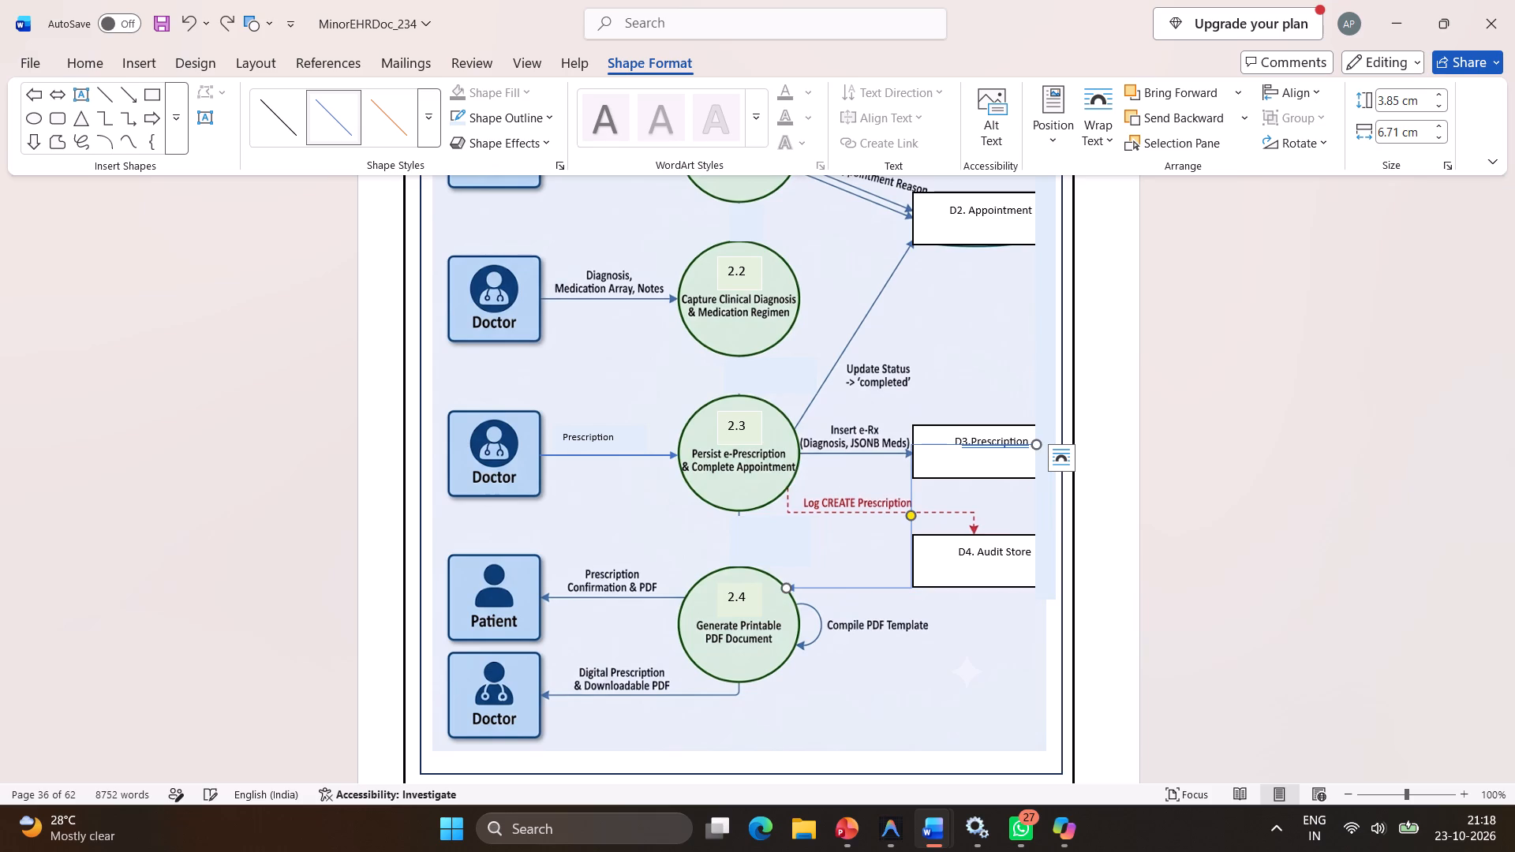
pyautogui.hotkey('ctrl', 'z')
# Draw a text box about 1.19 cm by 2.73 cm just below the D4. Audit Store box.
pyautogui.scroll(-1, 995, 468)
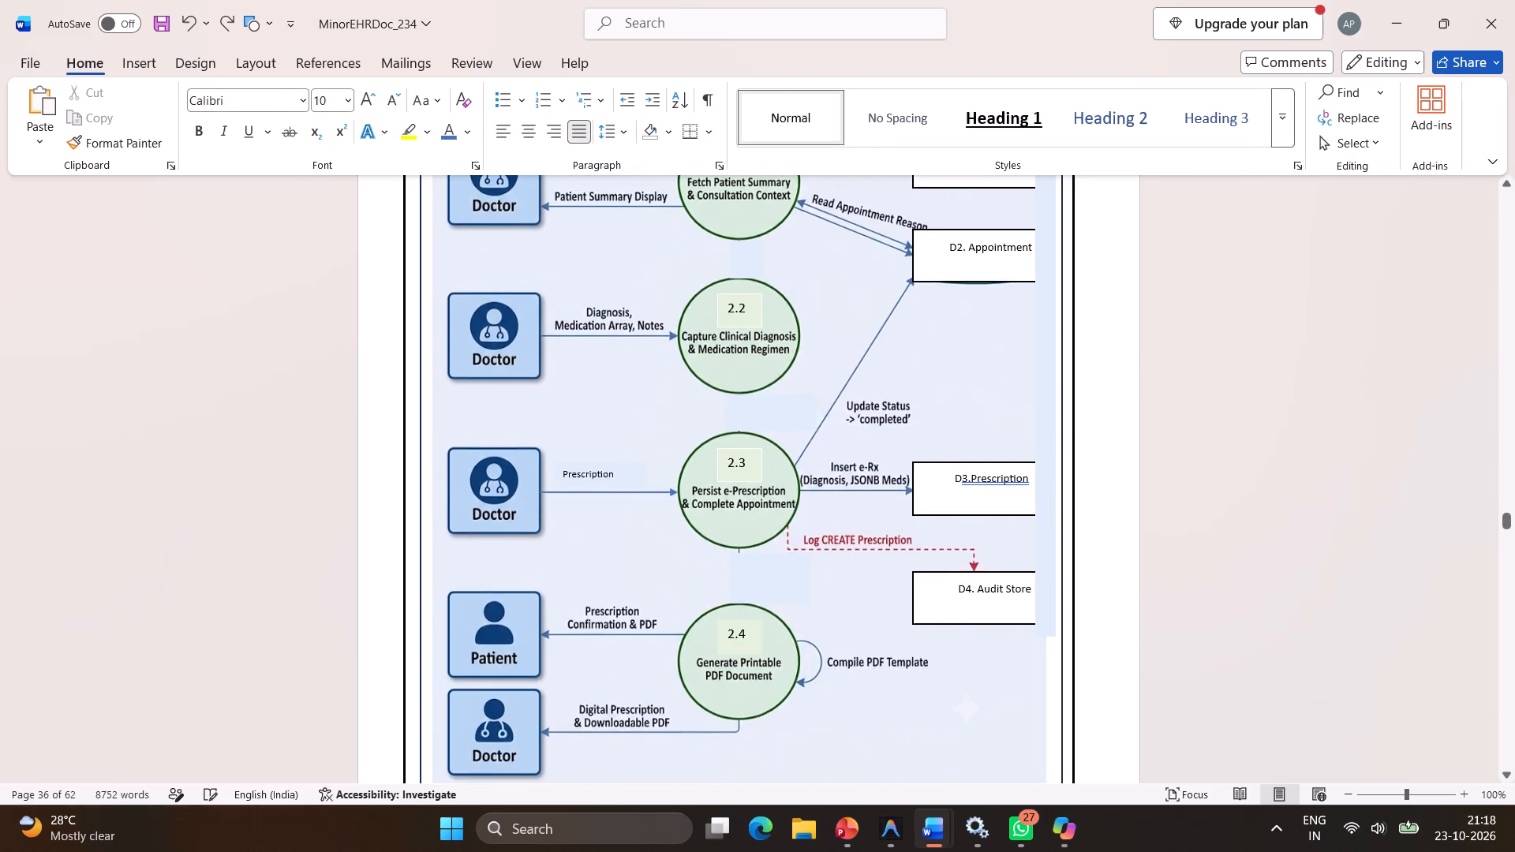
pyautogui.scroll(-2, 995, 468)
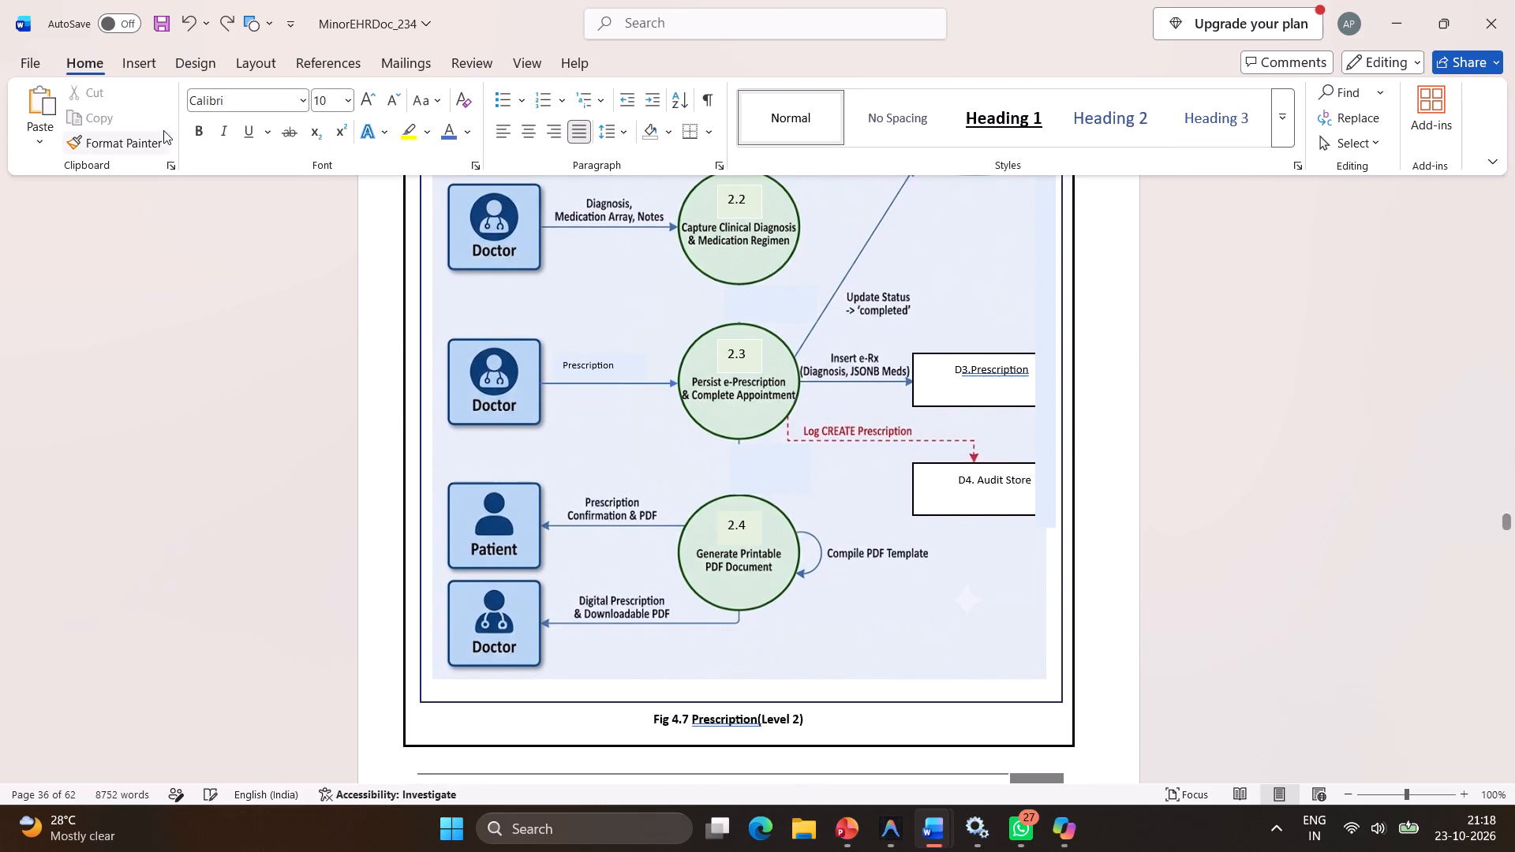
pyautogui.click(147, 62)
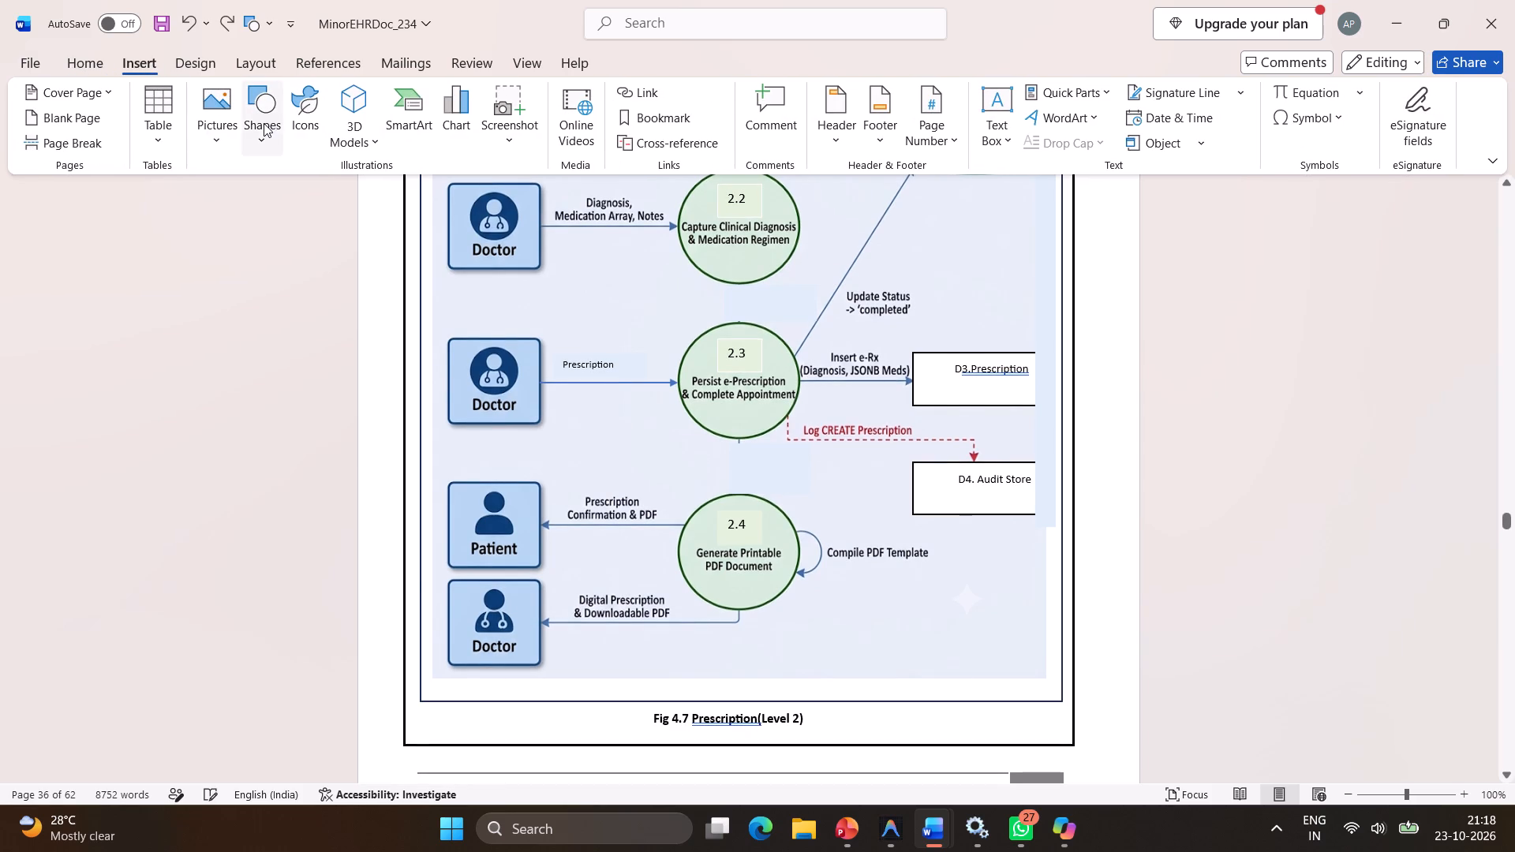
pyautogui.click(264, 123)
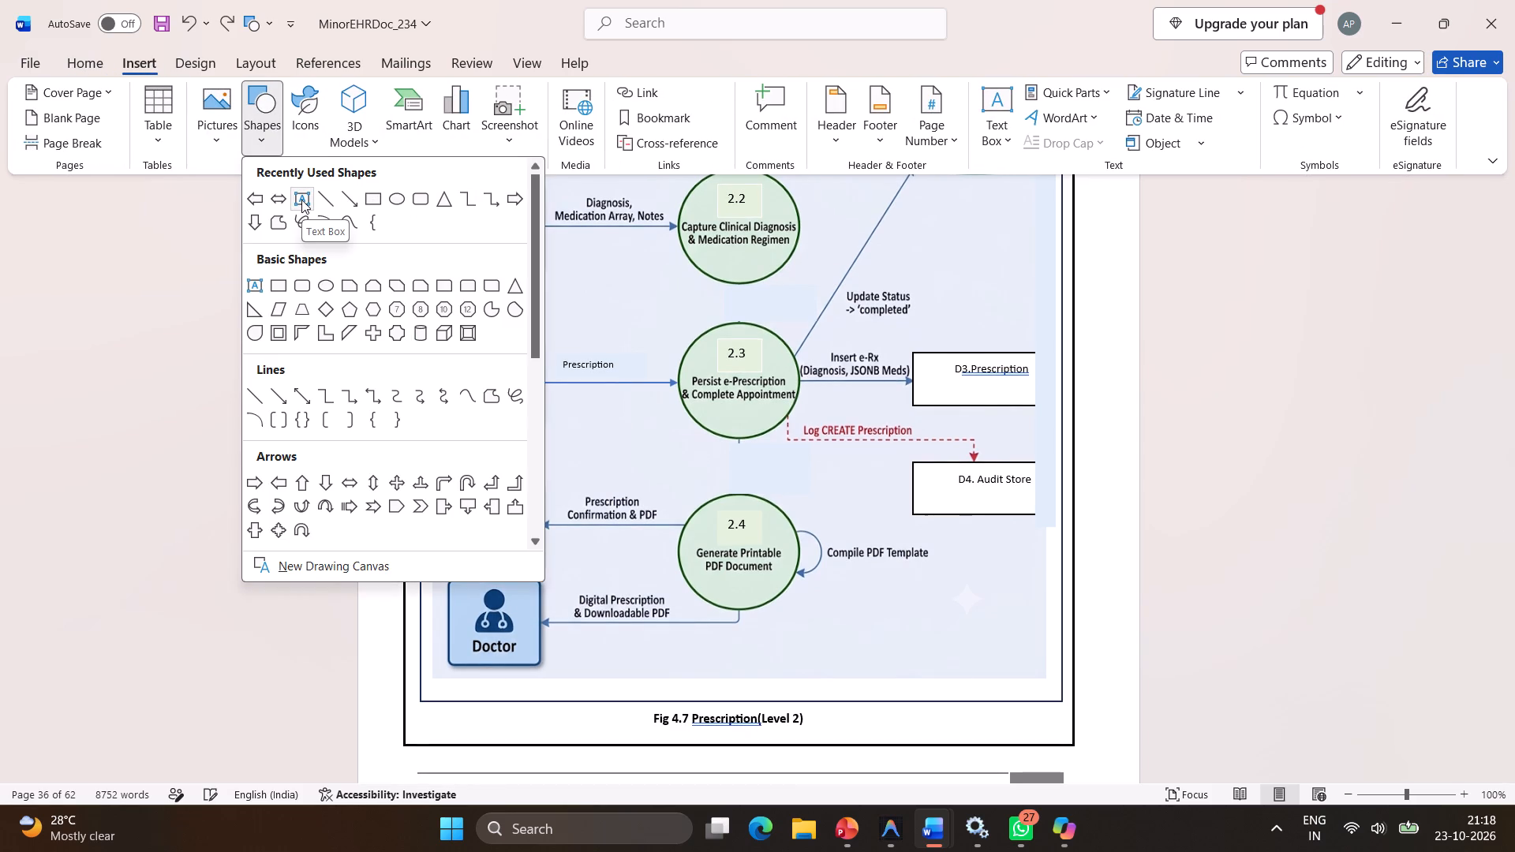
pyautogui.click(301, 200)
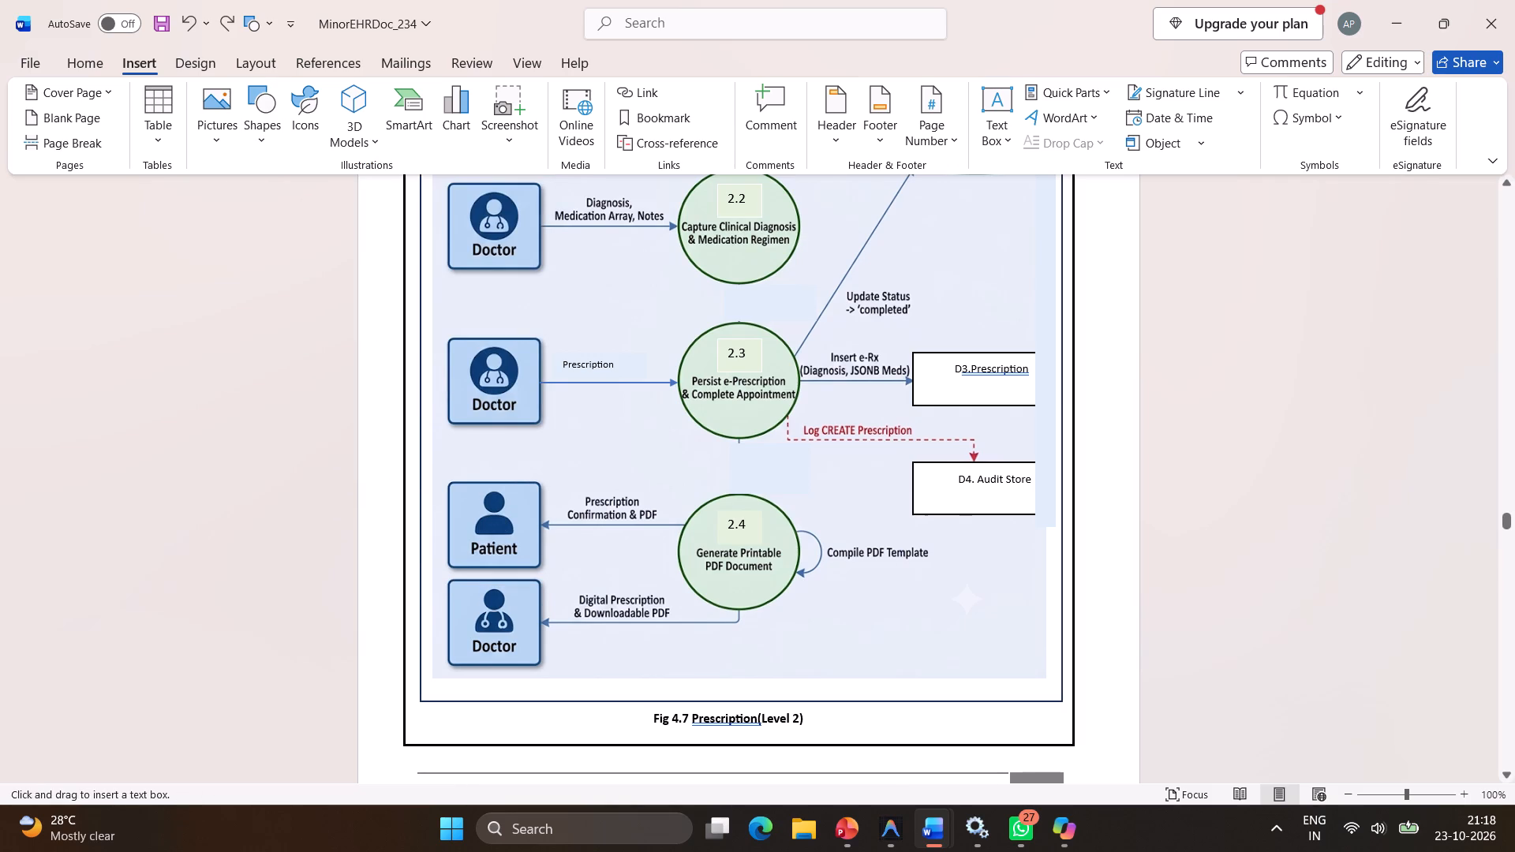
pyautogui.moveTo(943, 532); pyautogui.dragTo(1042, 581)
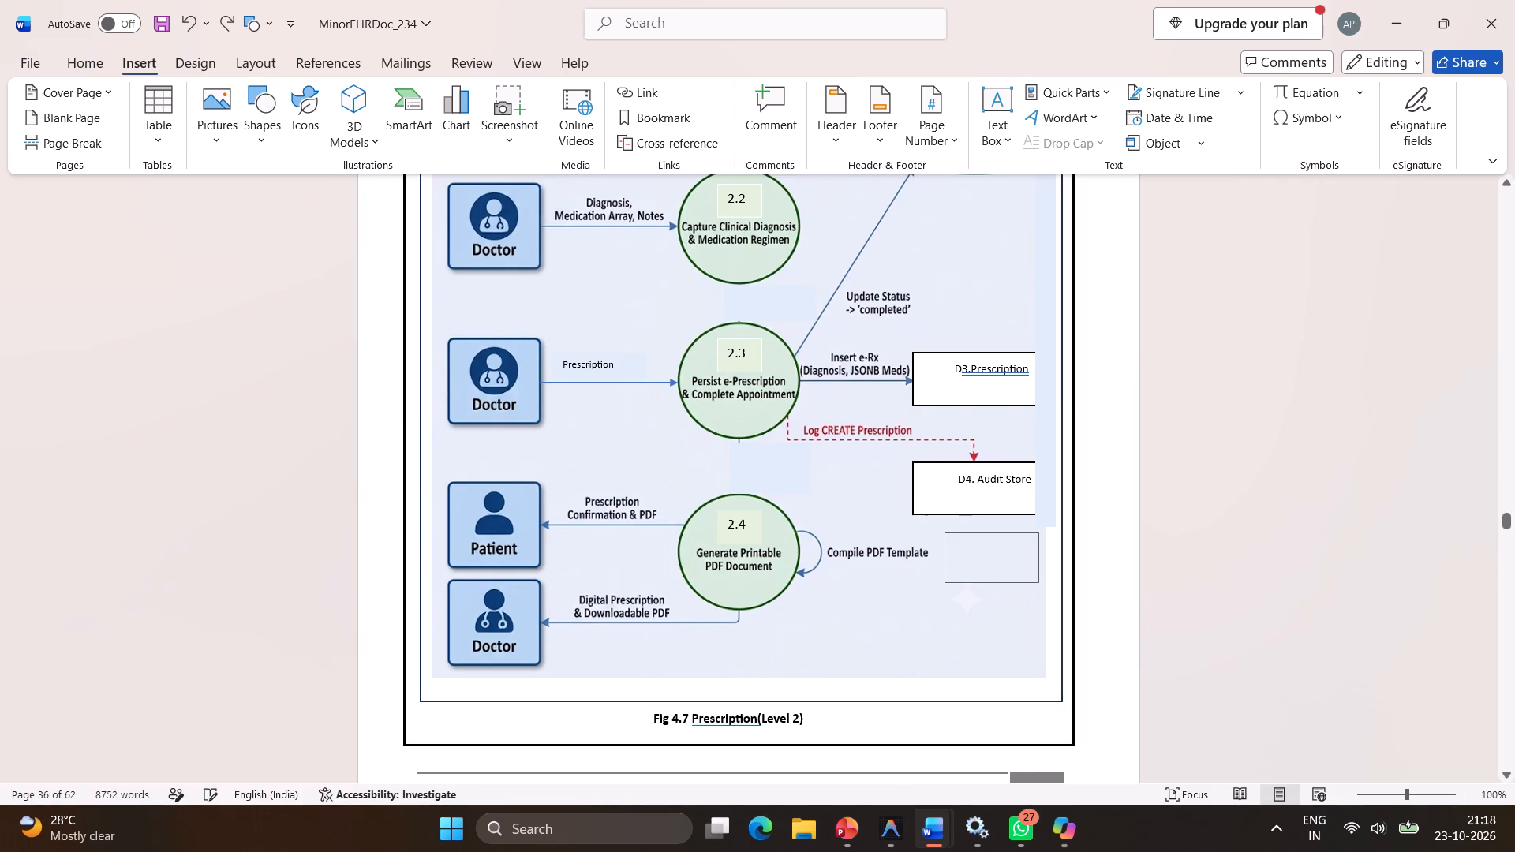
pyautogui.moveTo(1042, 581); pyautogui.dragTo(1045, 577)
pyautogui.moveTo(1045, 577); pyautogui.dragTo(1048, 576)
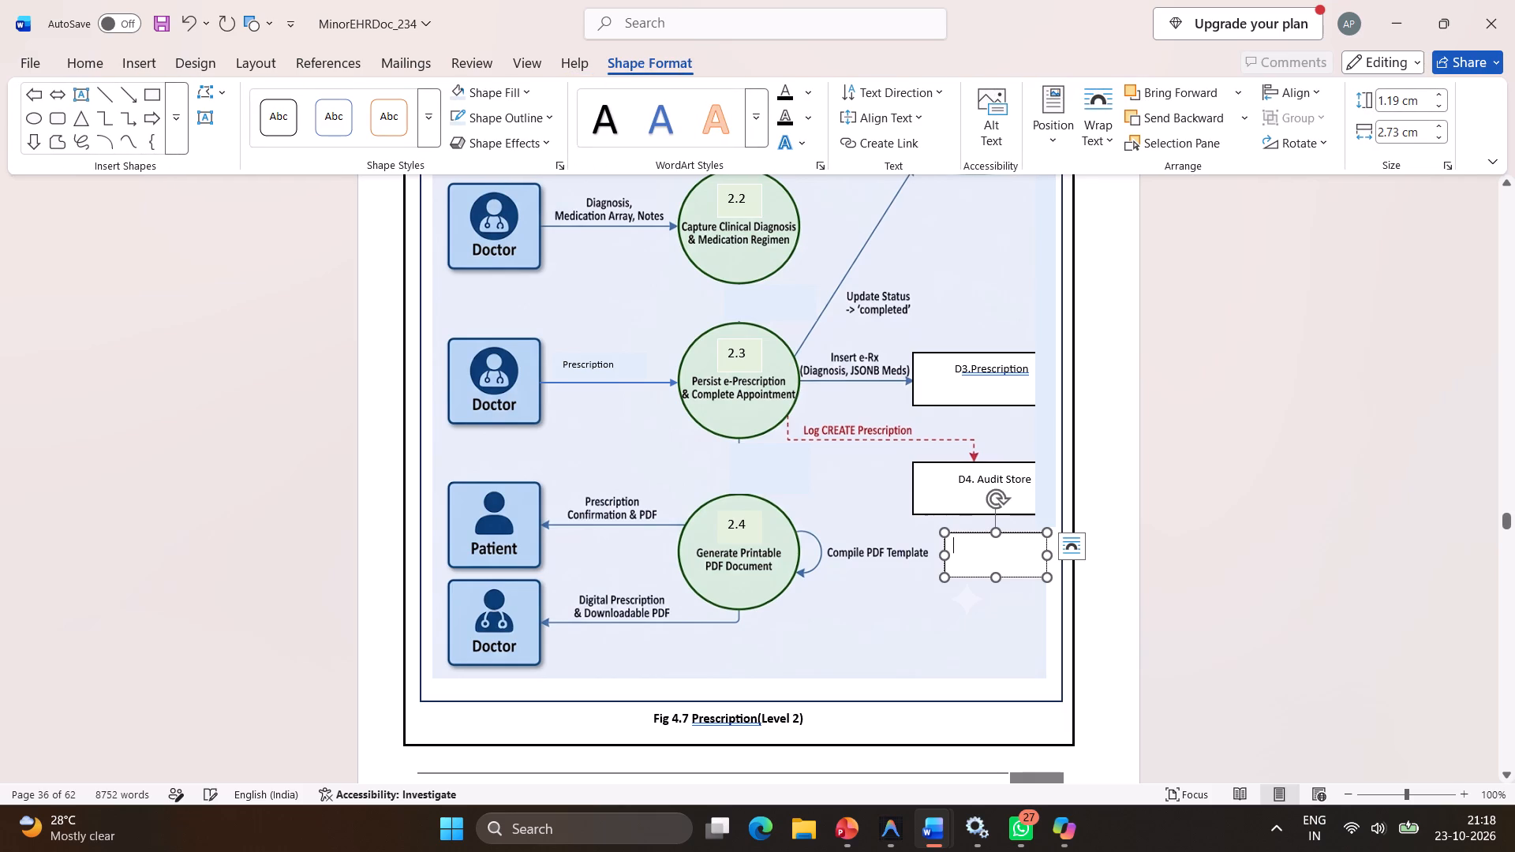
# Move the new text box lower beneath D4. Audit Store and widen it to about 3.32 cm, reaching the diagram's right edge.
pyautogui.moveTo(1012, 536); pyautogui.dragTo(1007, 569)
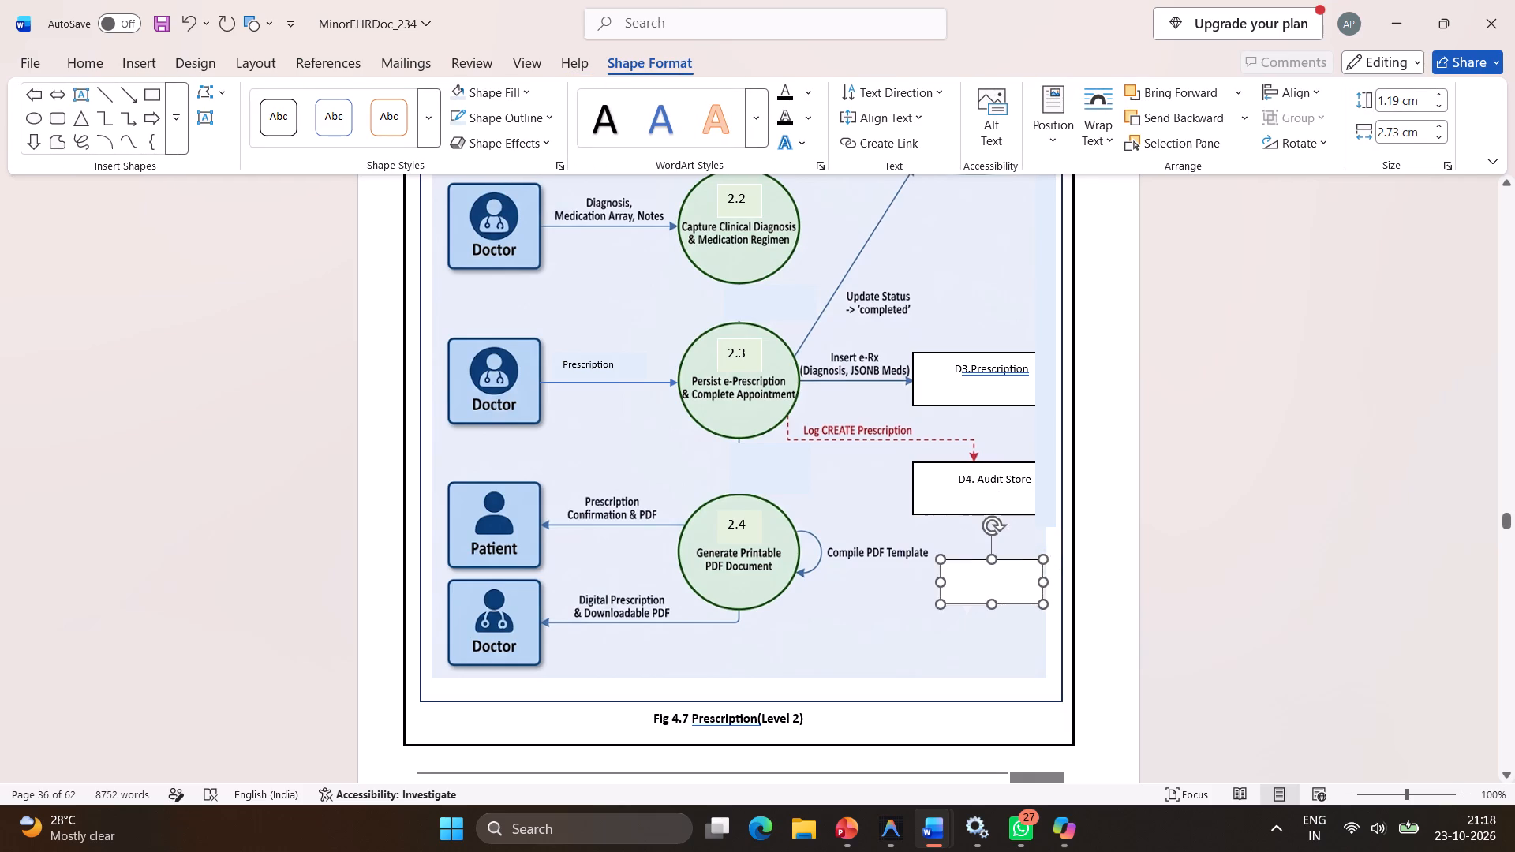
pyautogui.moveTo(1007, 569); pyautogui.dragTo(986, 579)
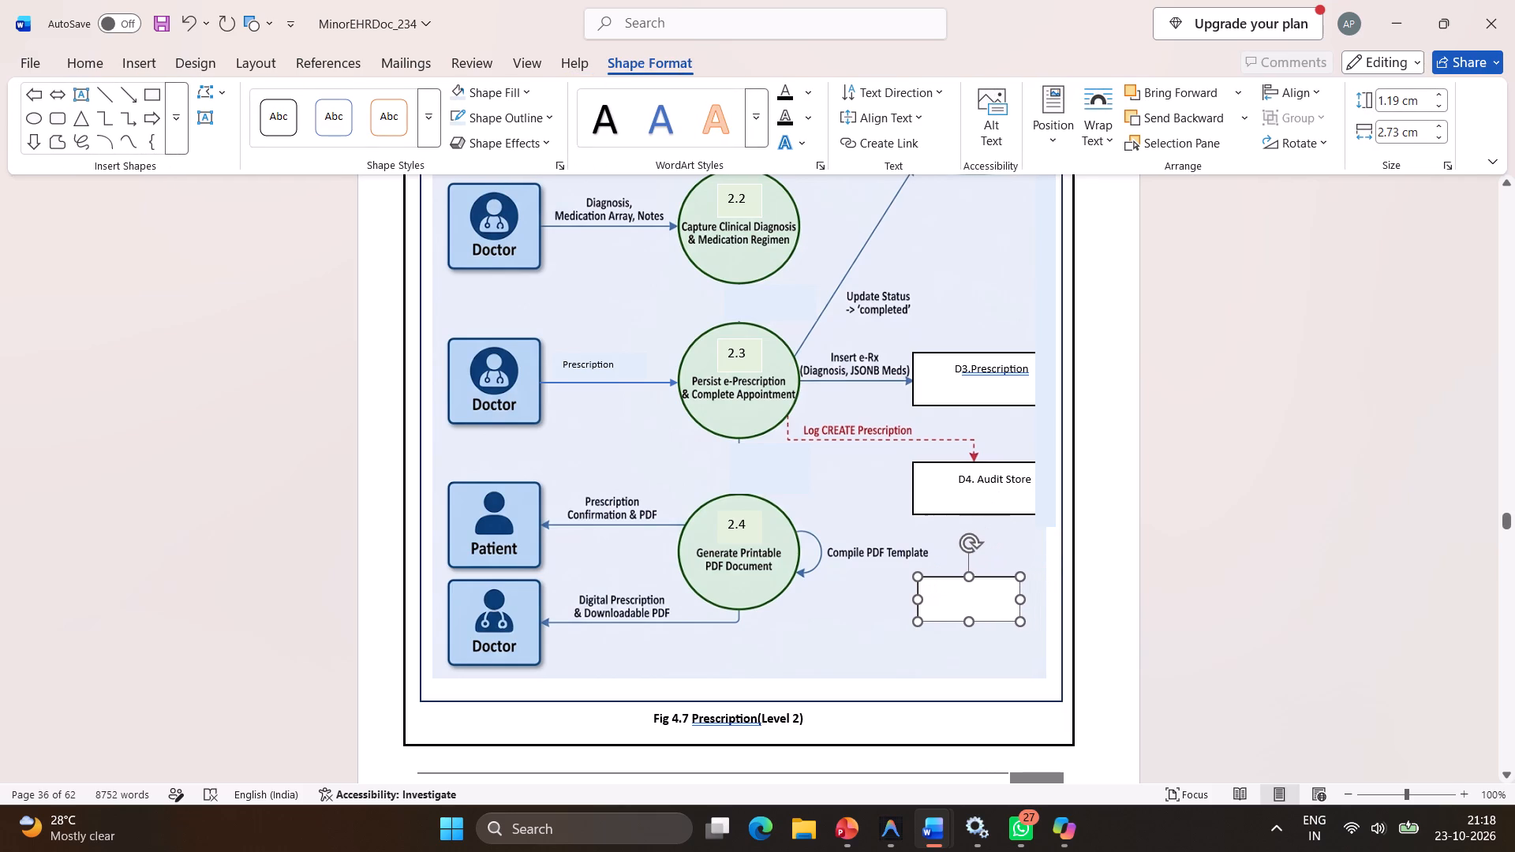
pyautogui.moveTo(986, 579); pyautogui.dragTo(990, 577)
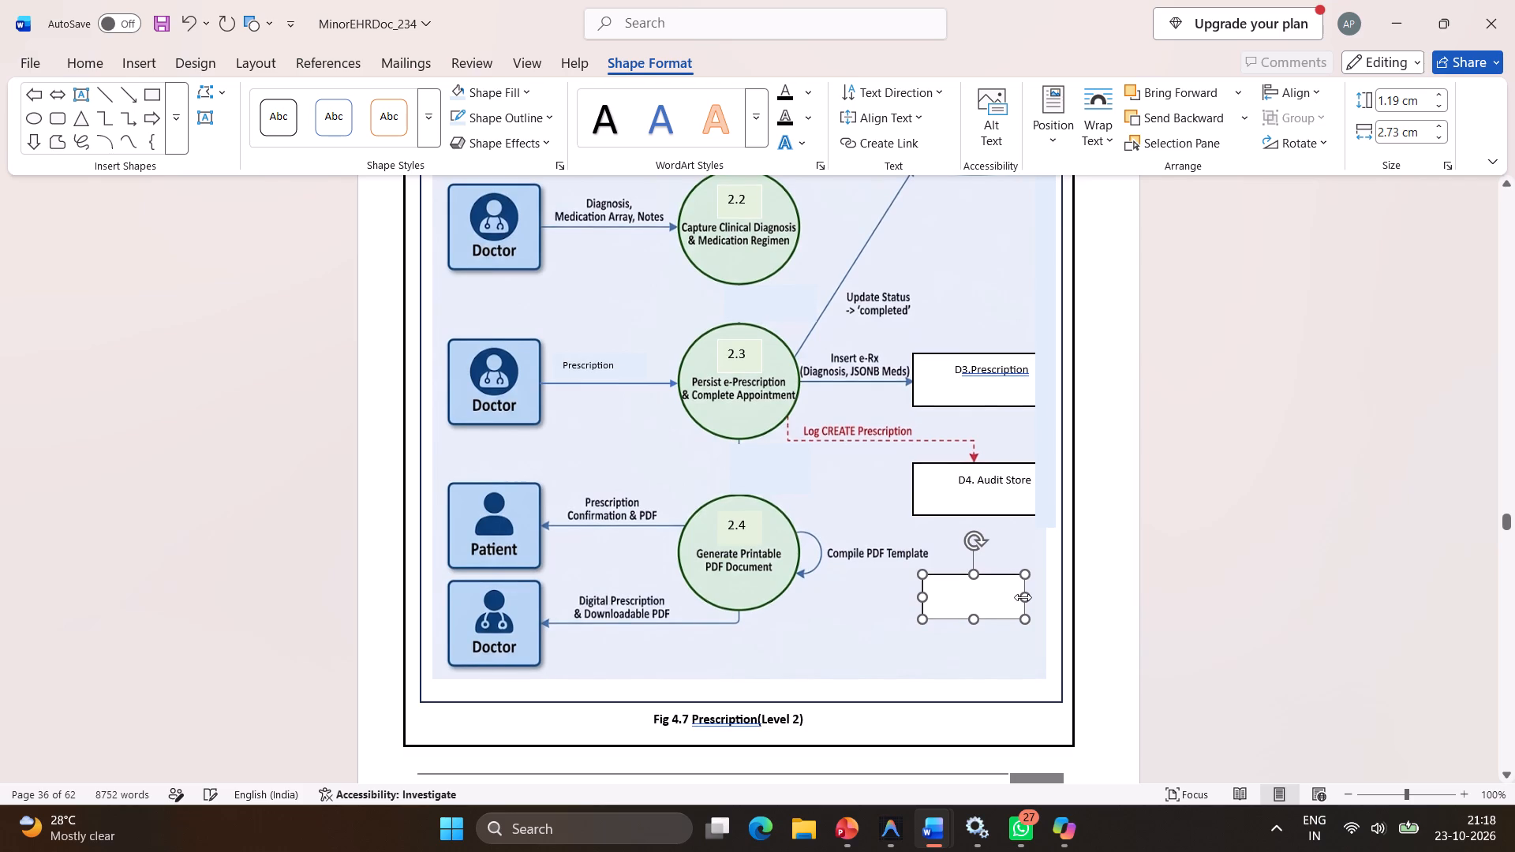
pyautogui.moveTo(1023, 597); pyautogui.dragTo(1045, 596)
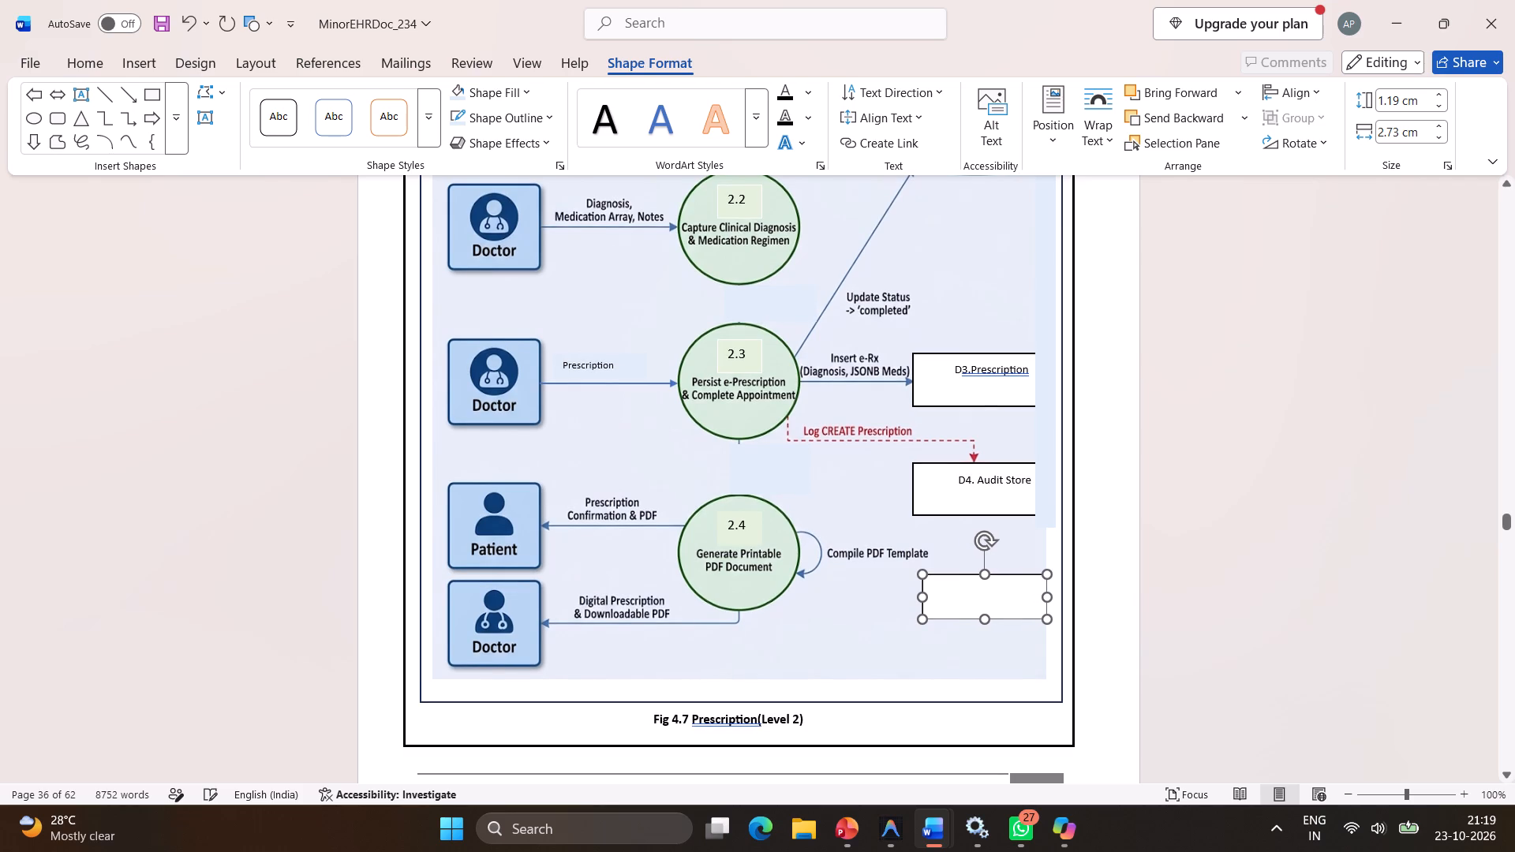
pyautogui.moveTo(1045, 596); pyautogui.dragTo(1047, 595)
# Enter "D5.Prescription" as the text of the new box.
pyautogui.click(977, 607)
pyautogui.write('d5.')
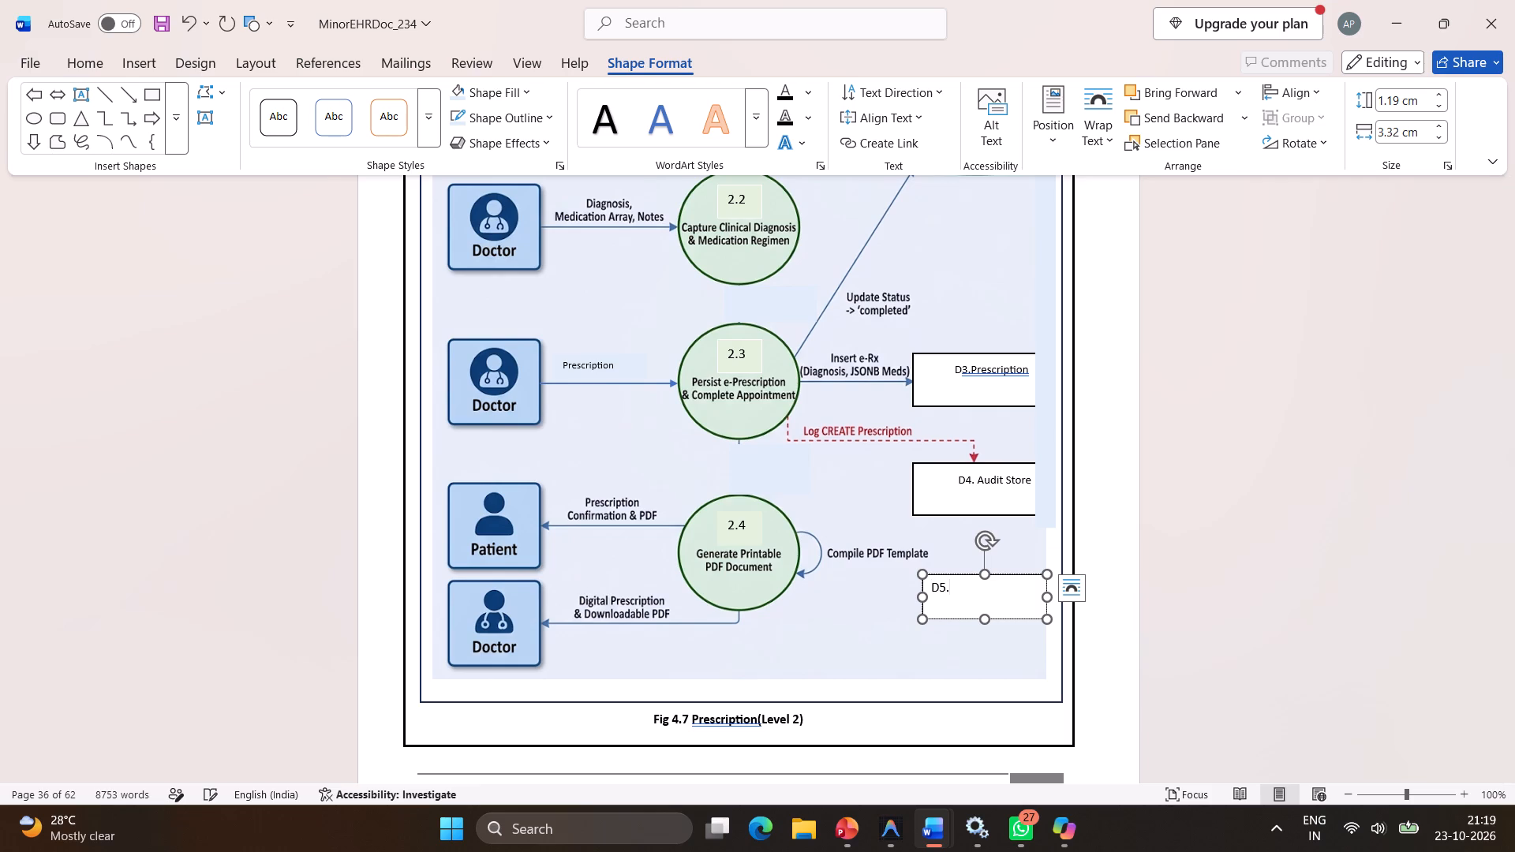
pyautogui.write('Prescription')
# Centre the D5.Prescription text and format it as superscript at font size 14.
pyautogui.hotkey('ctrl', 'a')
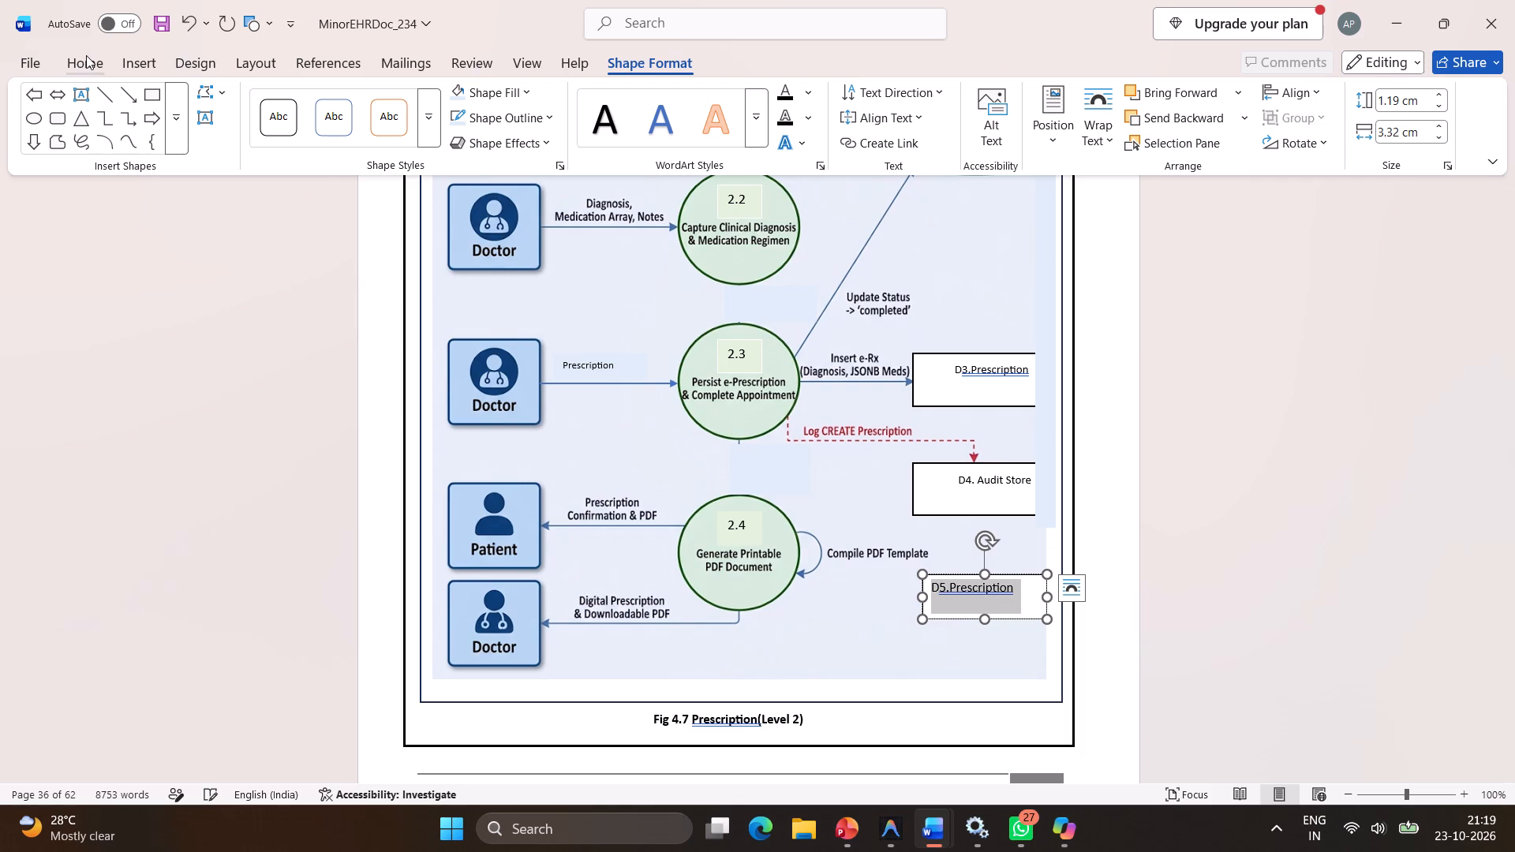
pyautogui.click(86, 55)
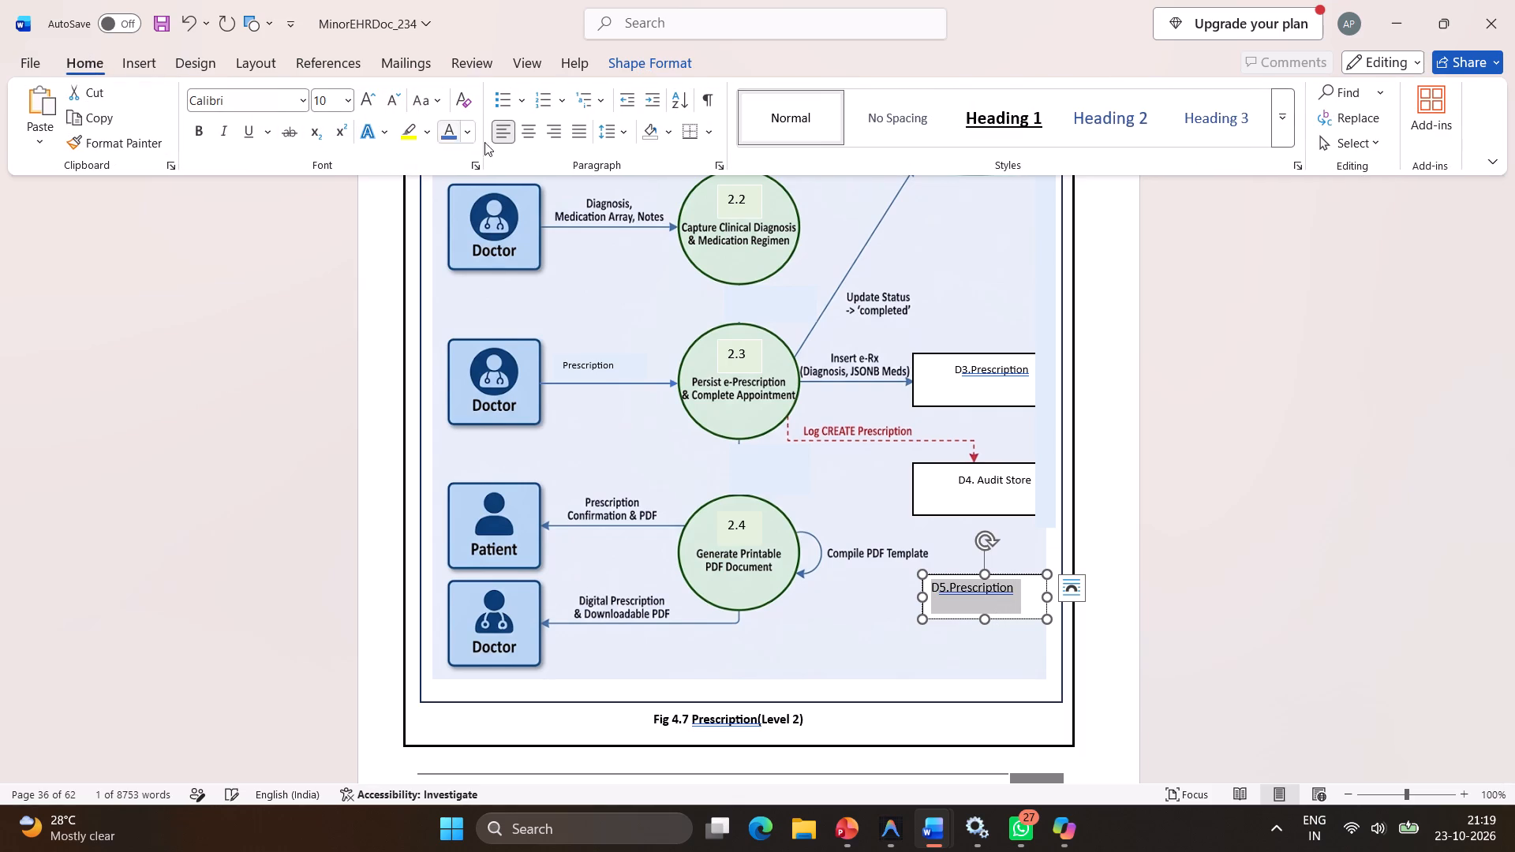
pyautogui.click(534, 133)
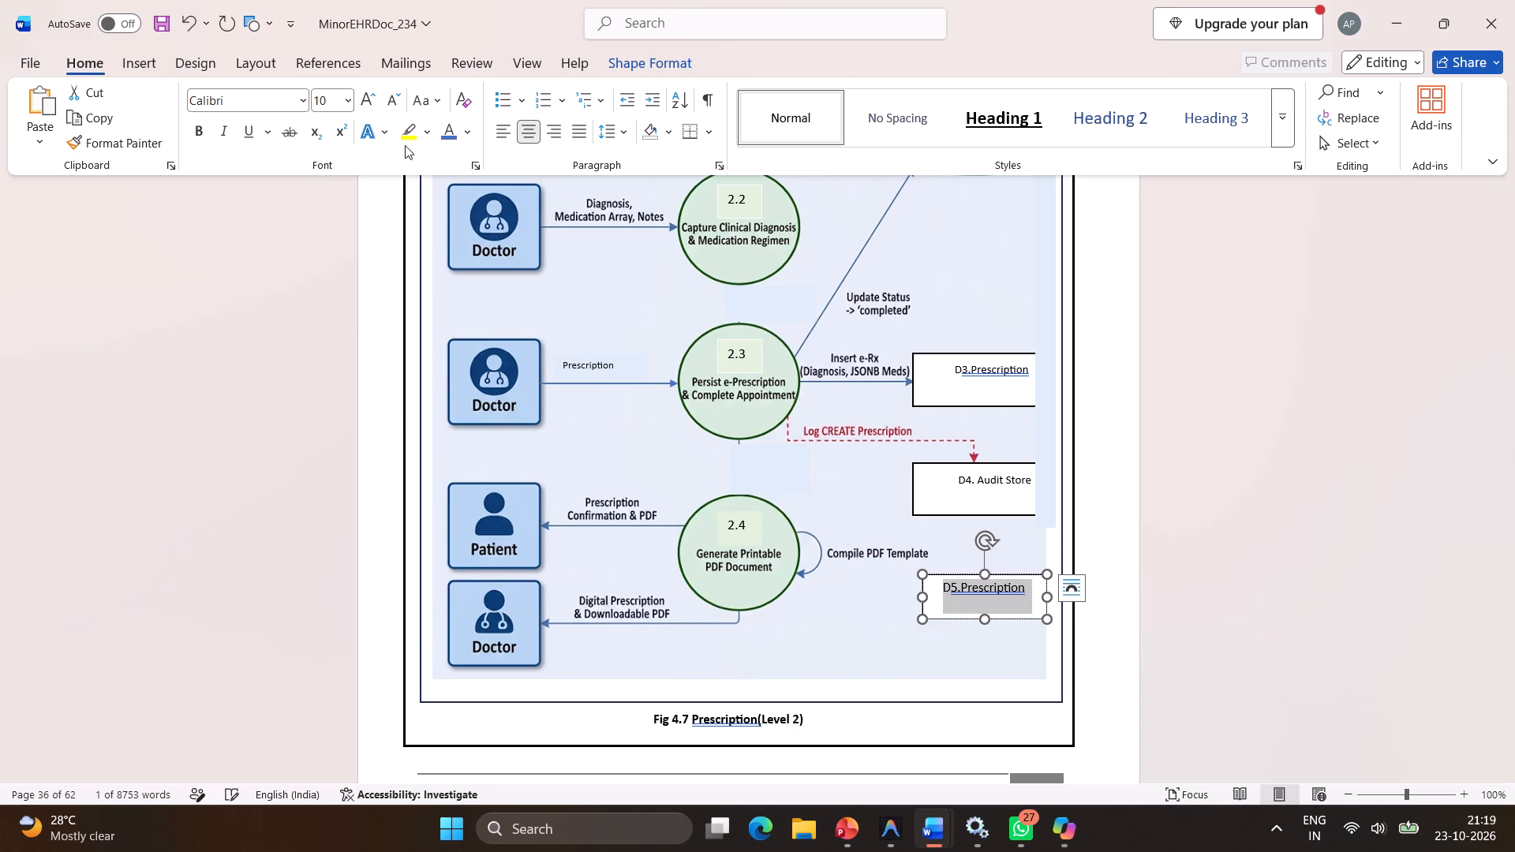
pyautogui.click(347, 103)
pyautogui.click(337, 123)
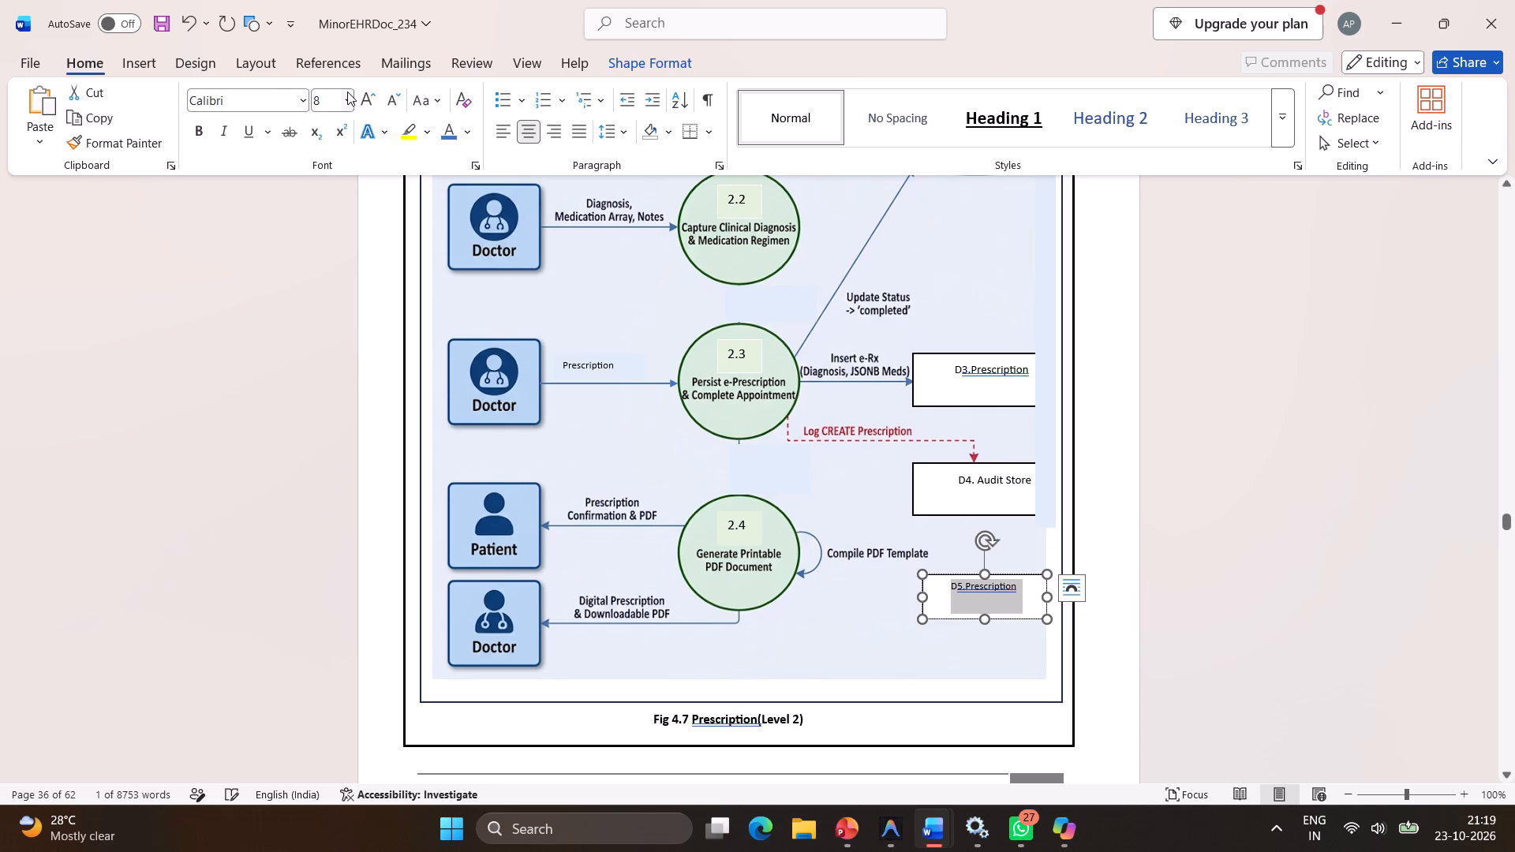
pyautogui.moveTo(347, 92); pyautogui.dragTo(331, 143)
pyautogui.click(331, 143)
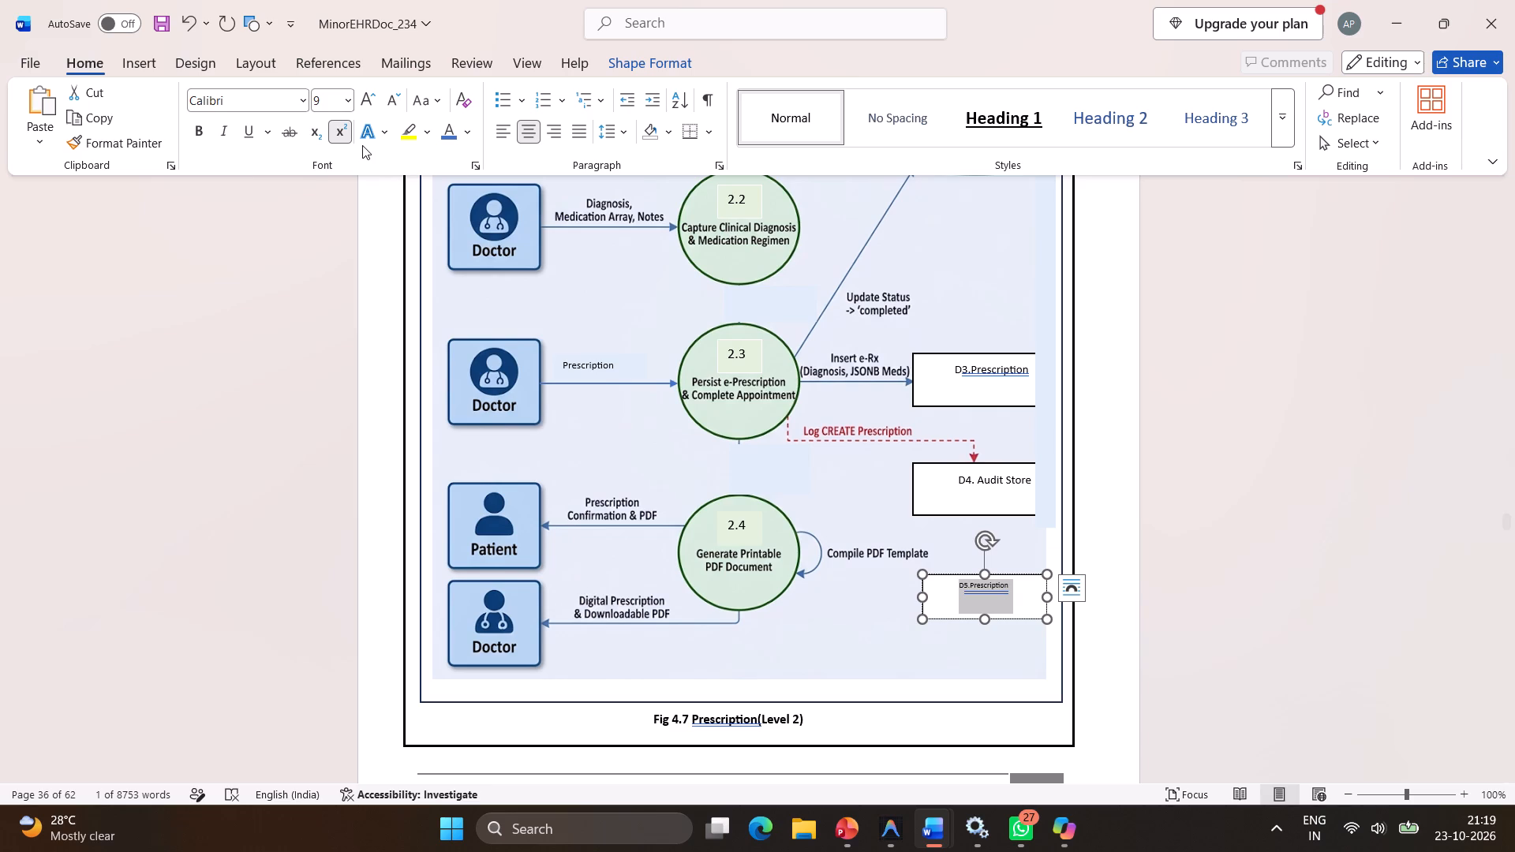
pyautogui.click(346, 95)
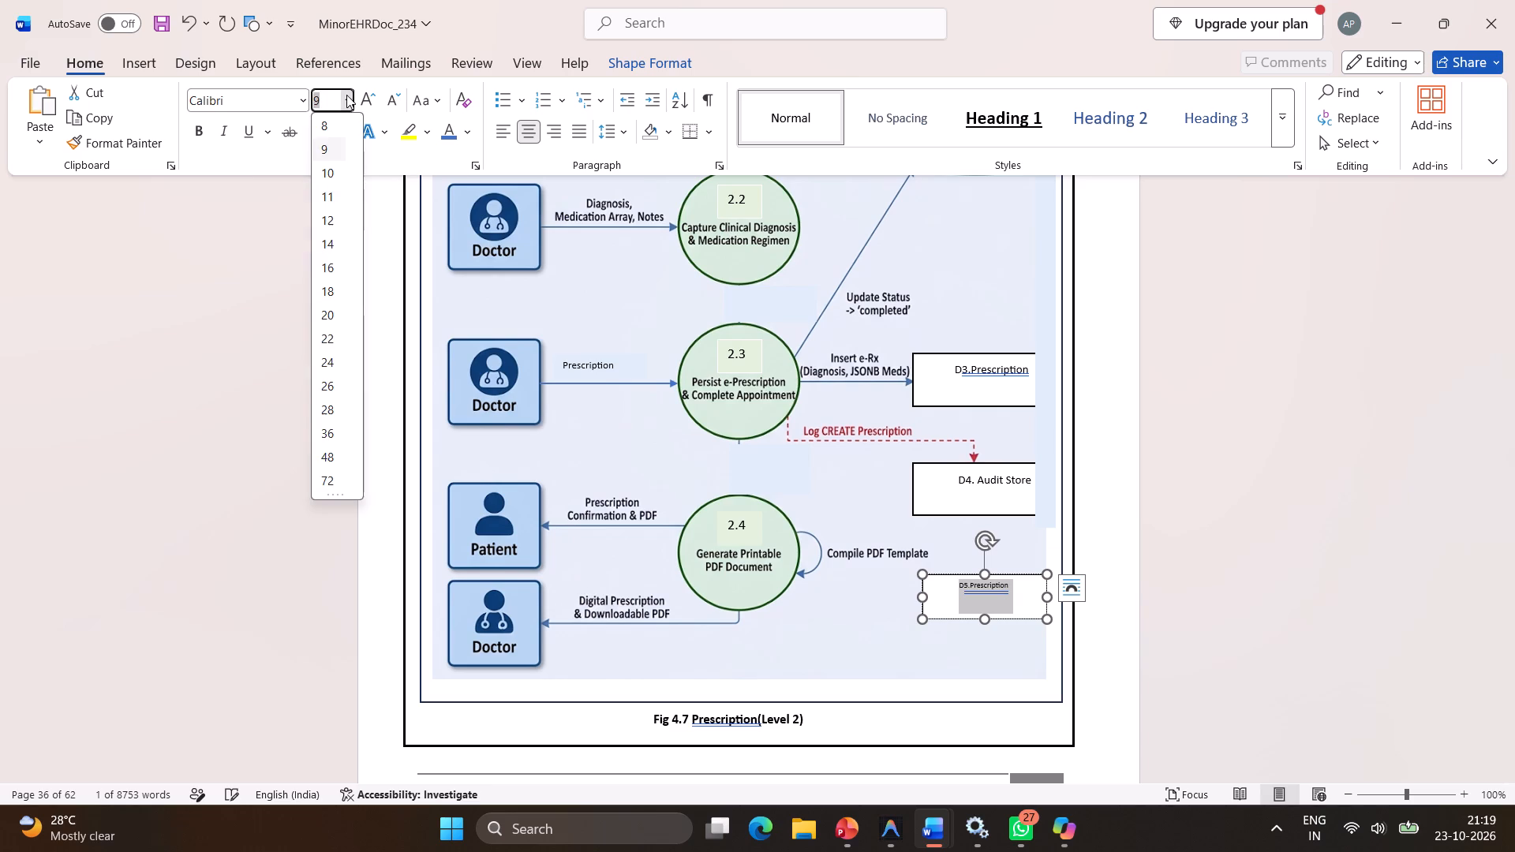
pyautogui.click(332, 248)
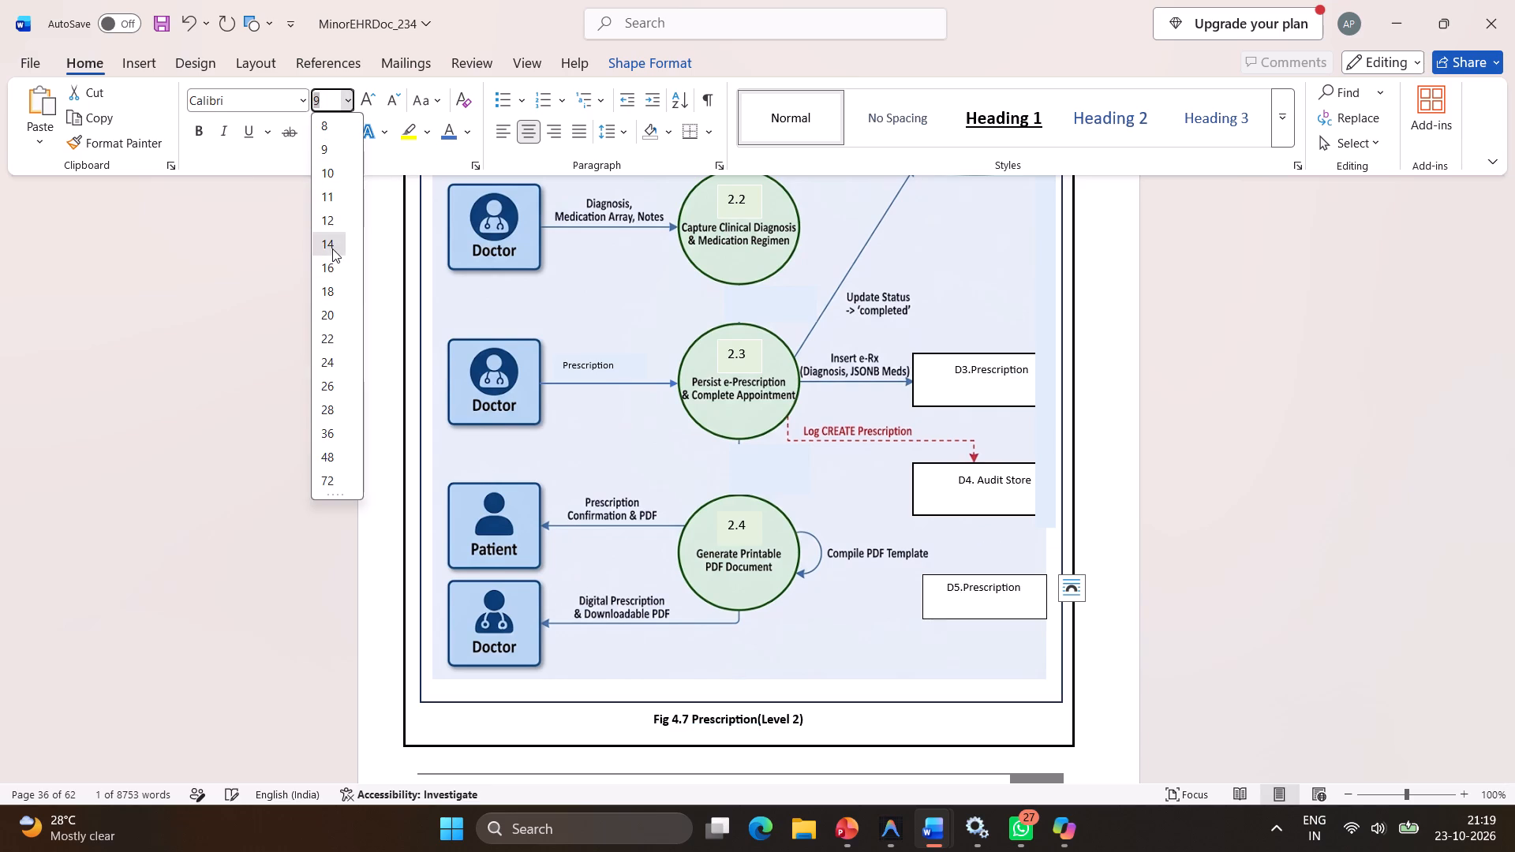
# Extend the light blue masking rectangle along the stores' right edges down to just past the D5.Prescription box and deselect it.
pyautogui.keyDown('ctrl'); pyautogui.scroll(3, 738, 512); pyautogui.keyUp('ctrl')
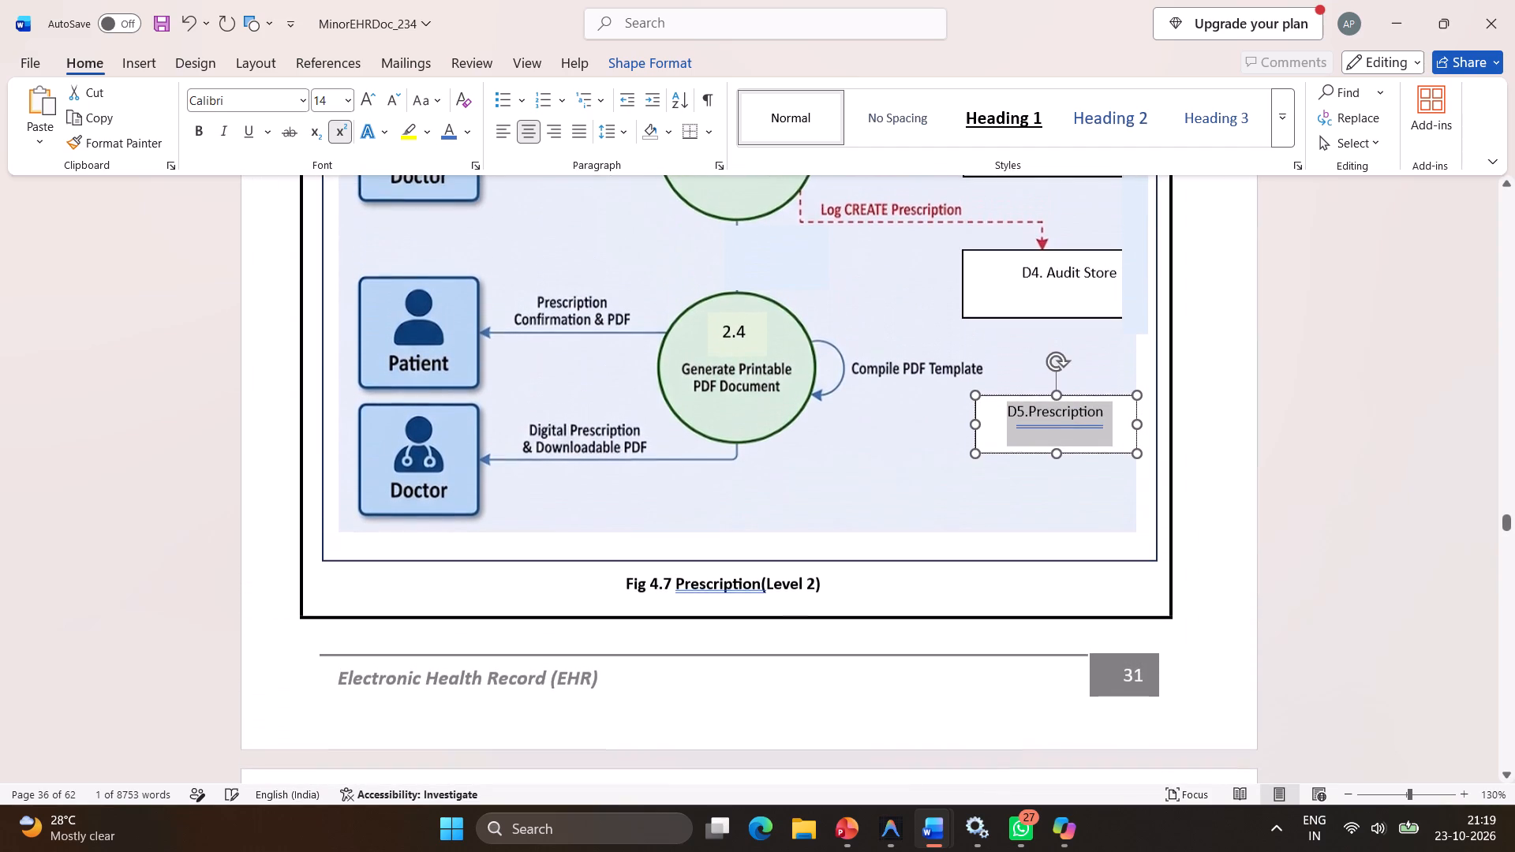
pyautogui.click(1142, 328)
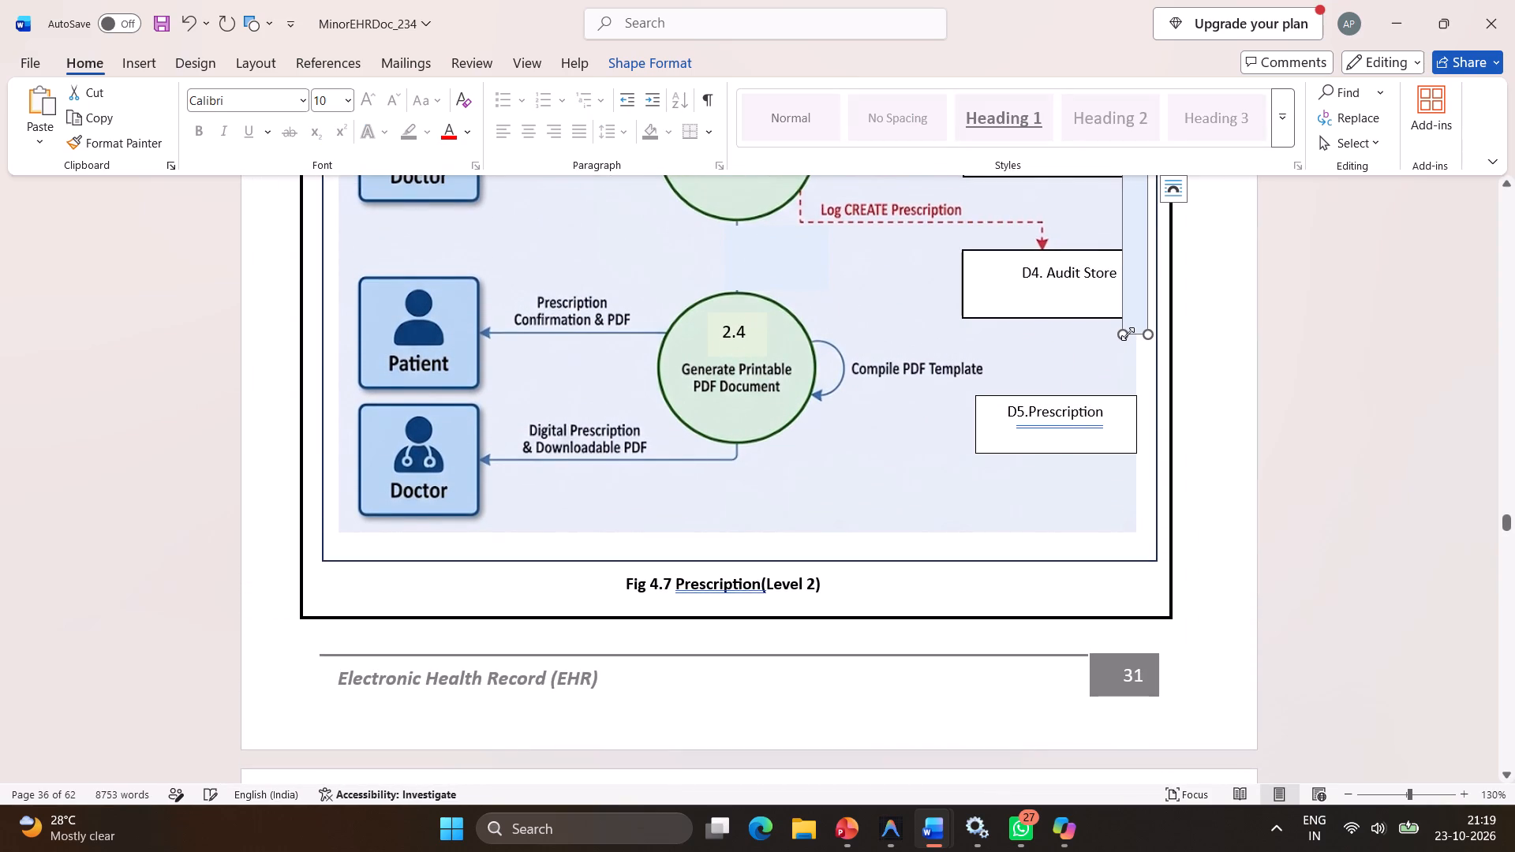
pyautogui.moveTo(1128, 334); pyautogui.dragTo(1125, 398)
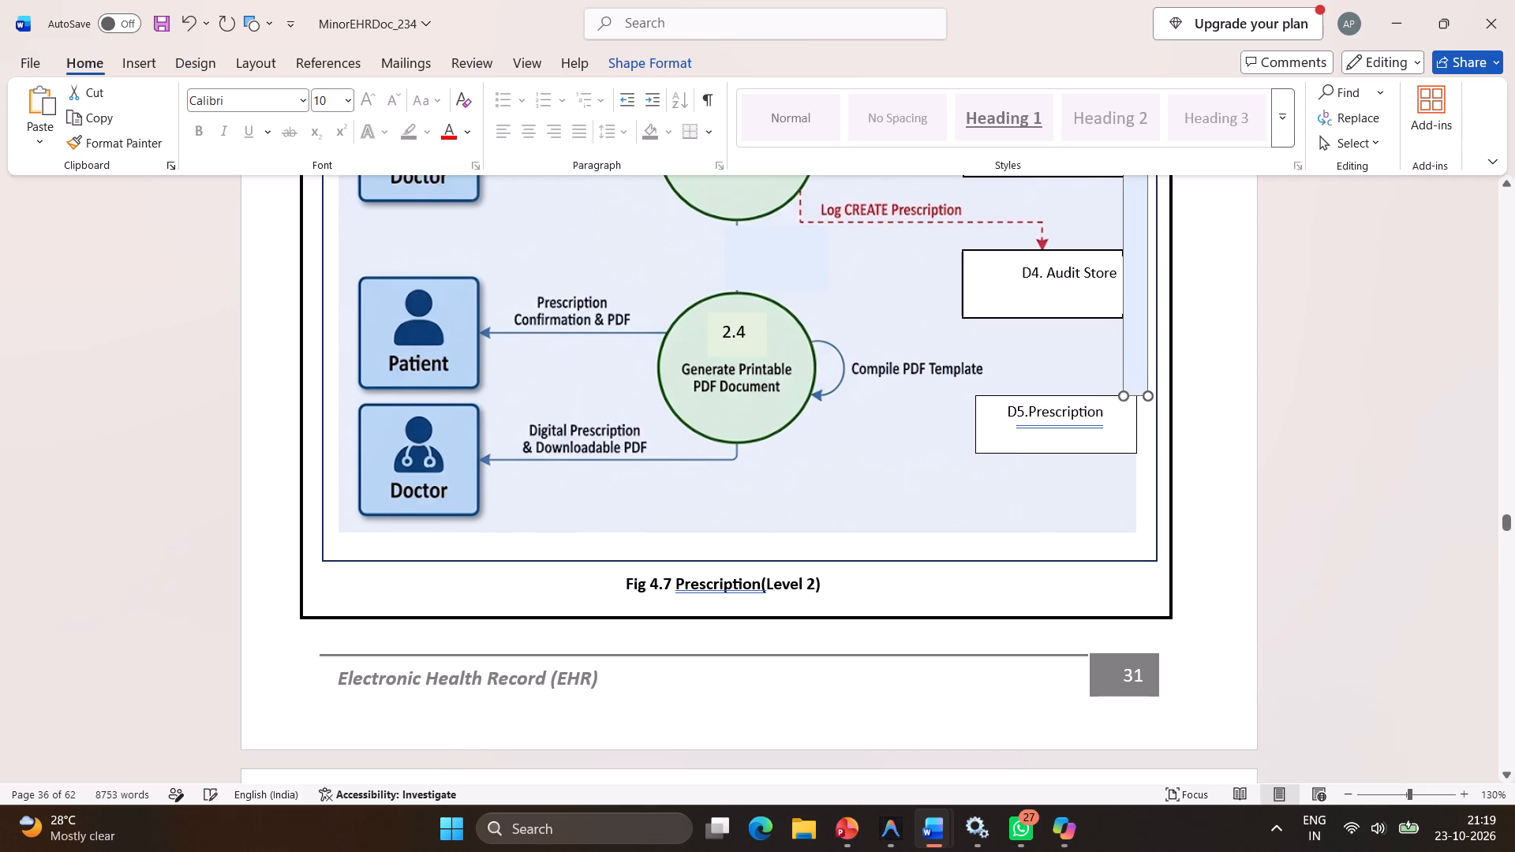
pyautogui.moveTo(1125, 398); pyautogui.dragTo(1123, 450)
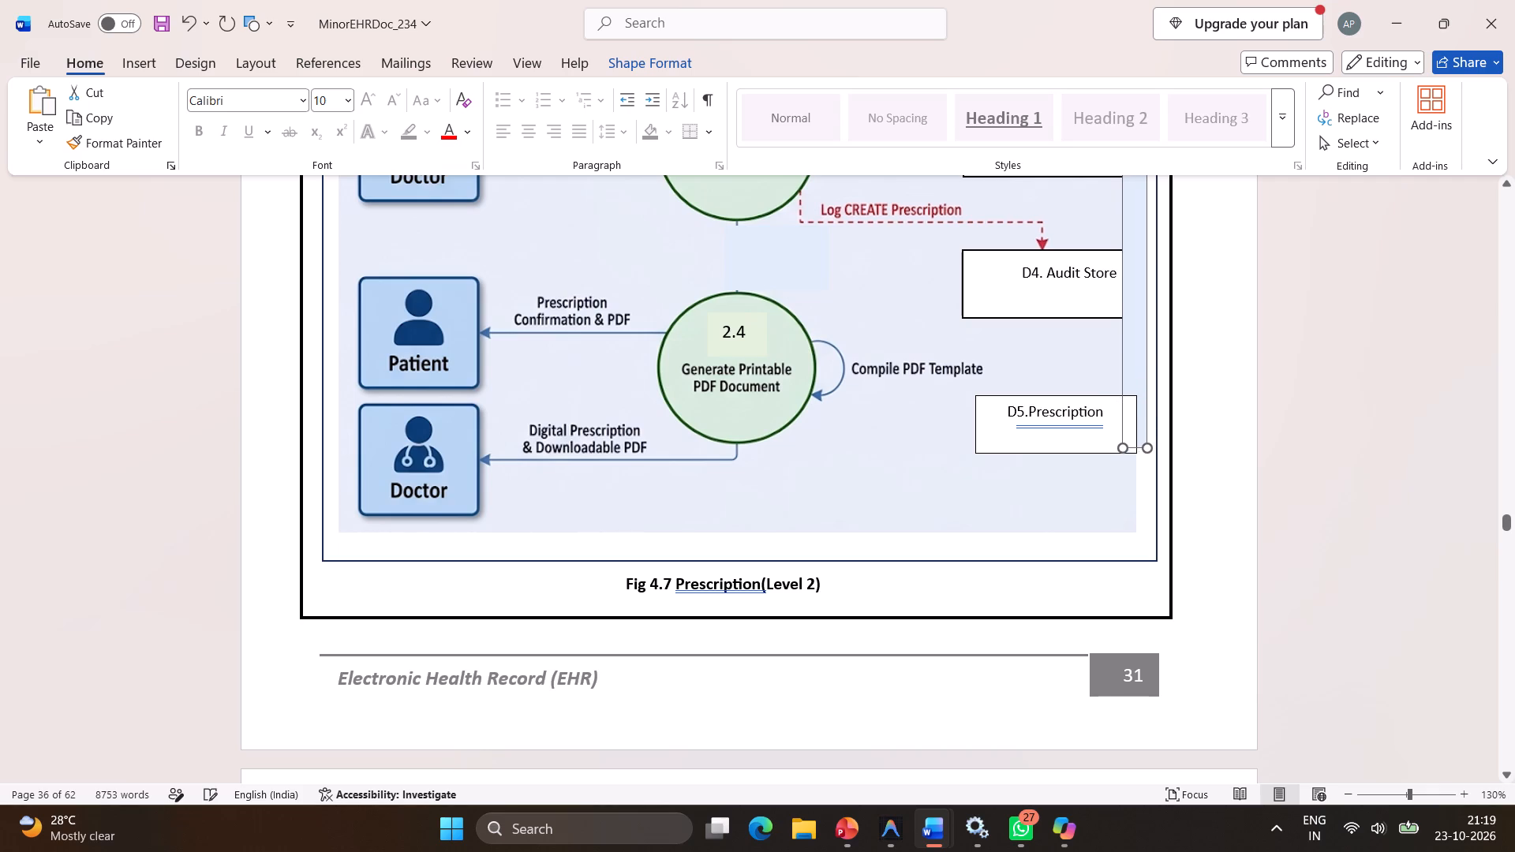
pyautogui.moveTo(1123, 450); pyautogui.dragTo(1120, 459)
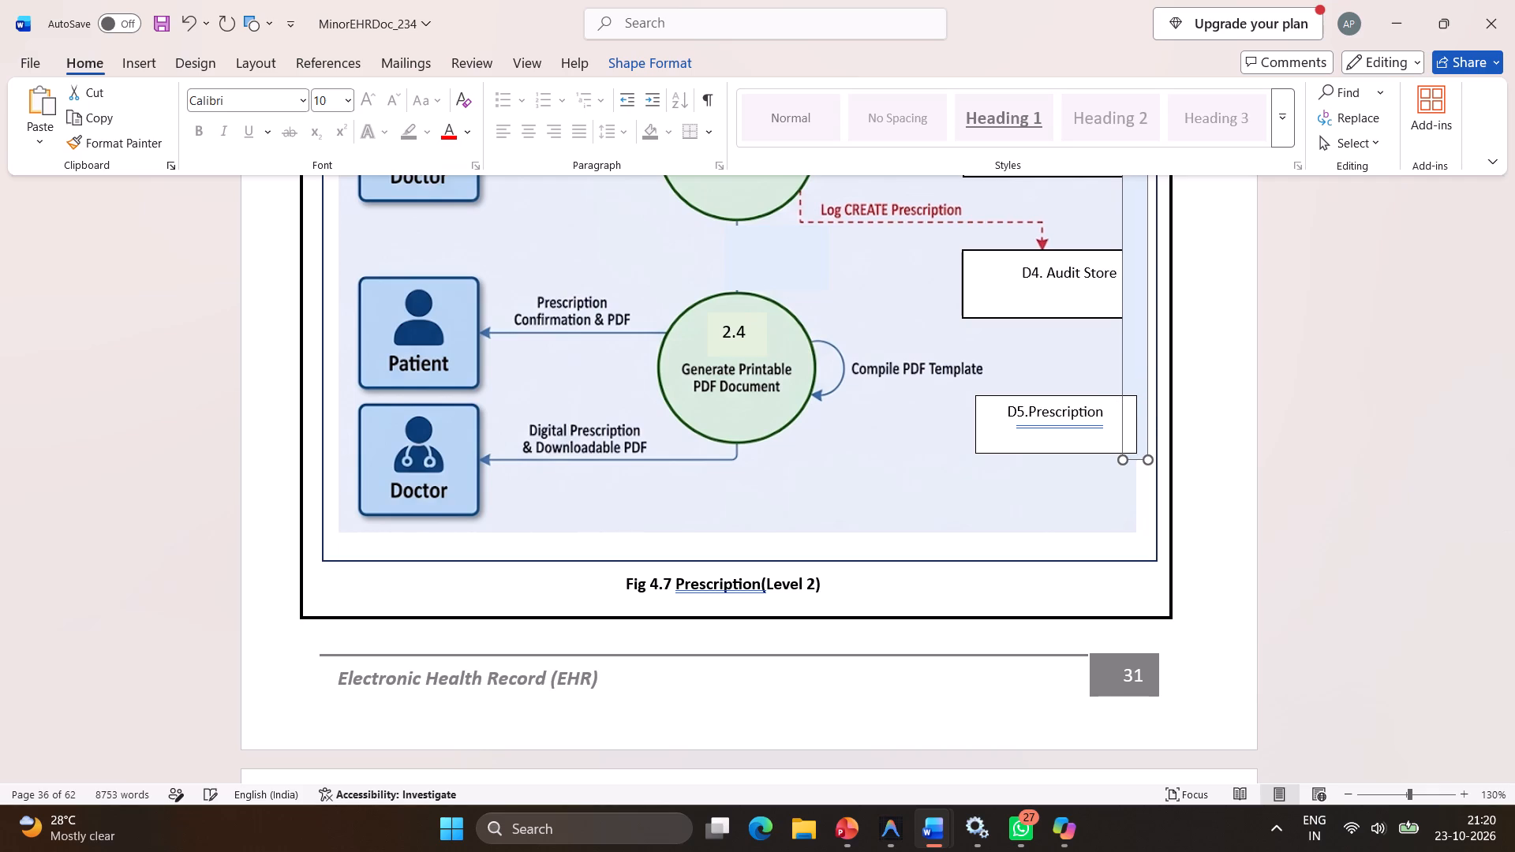
pyautogui.moveTo(1120, 459); pyautogui.dragTo(1120, 458)
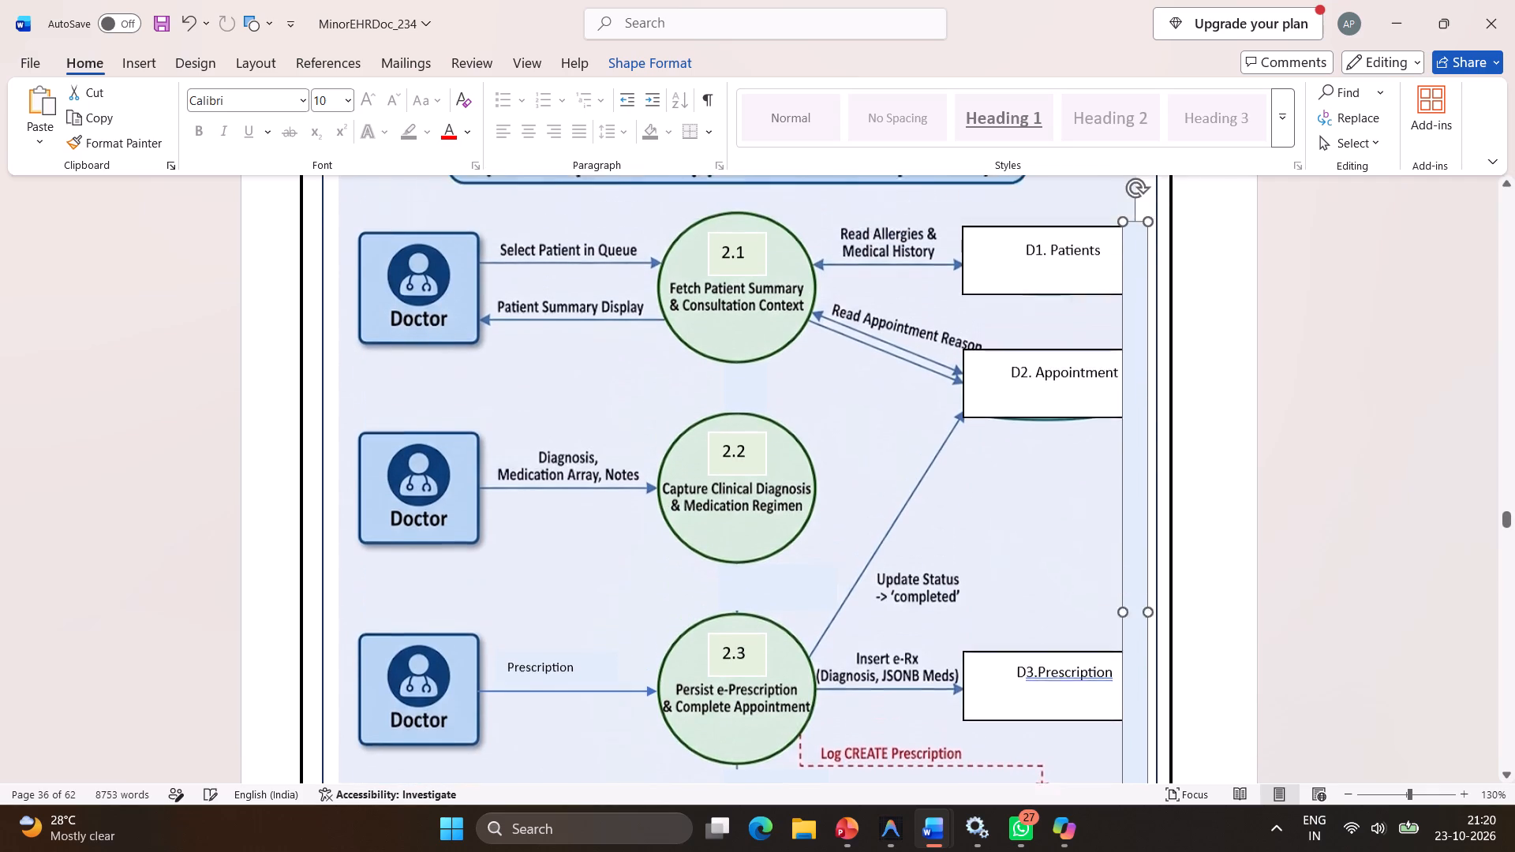
pyautogui.click(1057, 499)
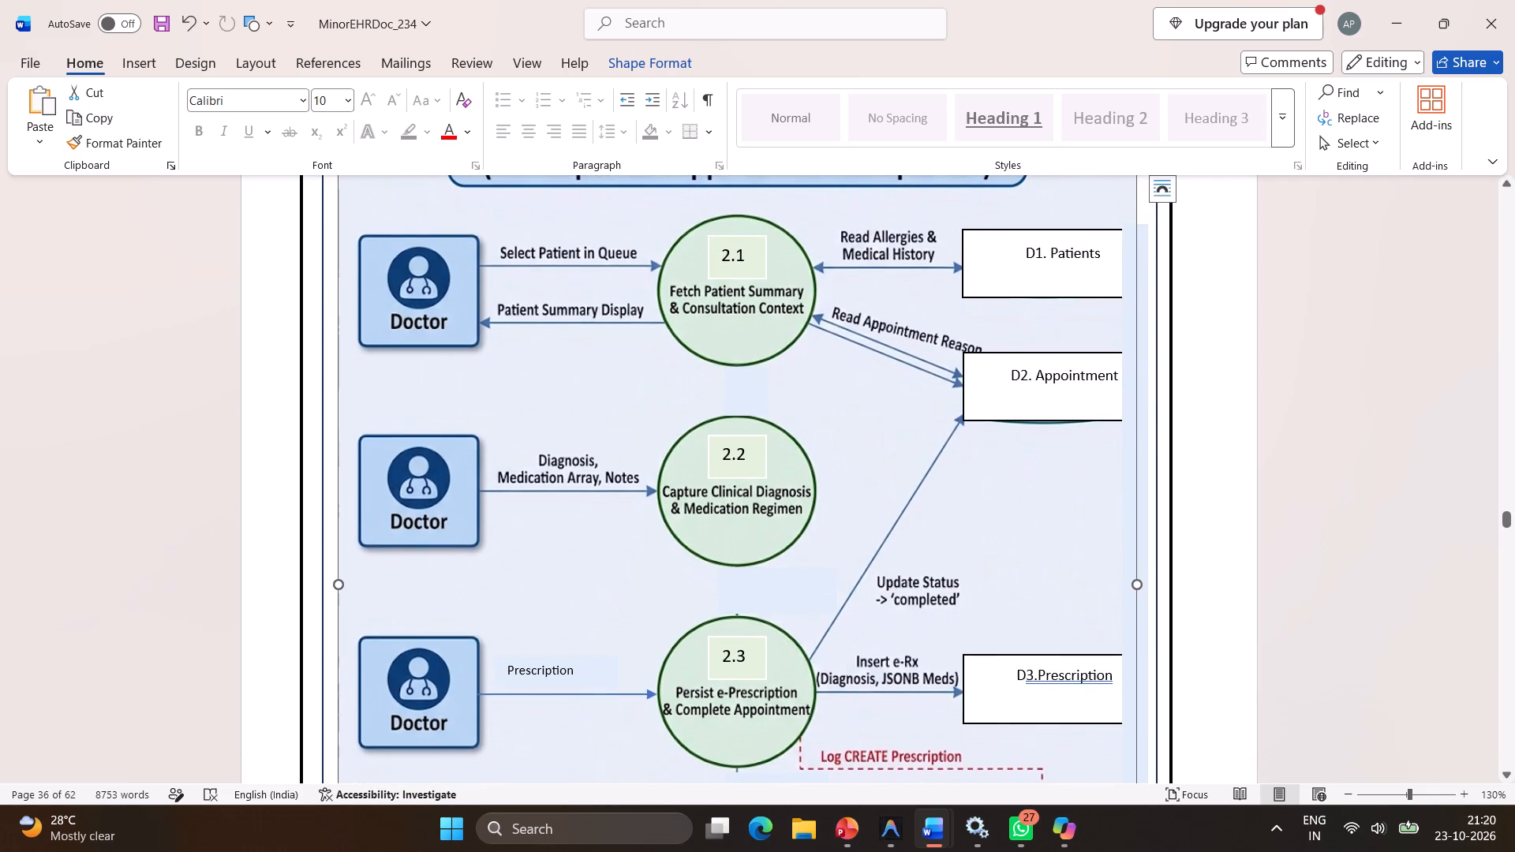
# Set the outline weight of the D5.Prescription box in the Fig 4.7 diagram to 1 pt and deselect it.
pyautogui.scroll(-2, 1057, 499)
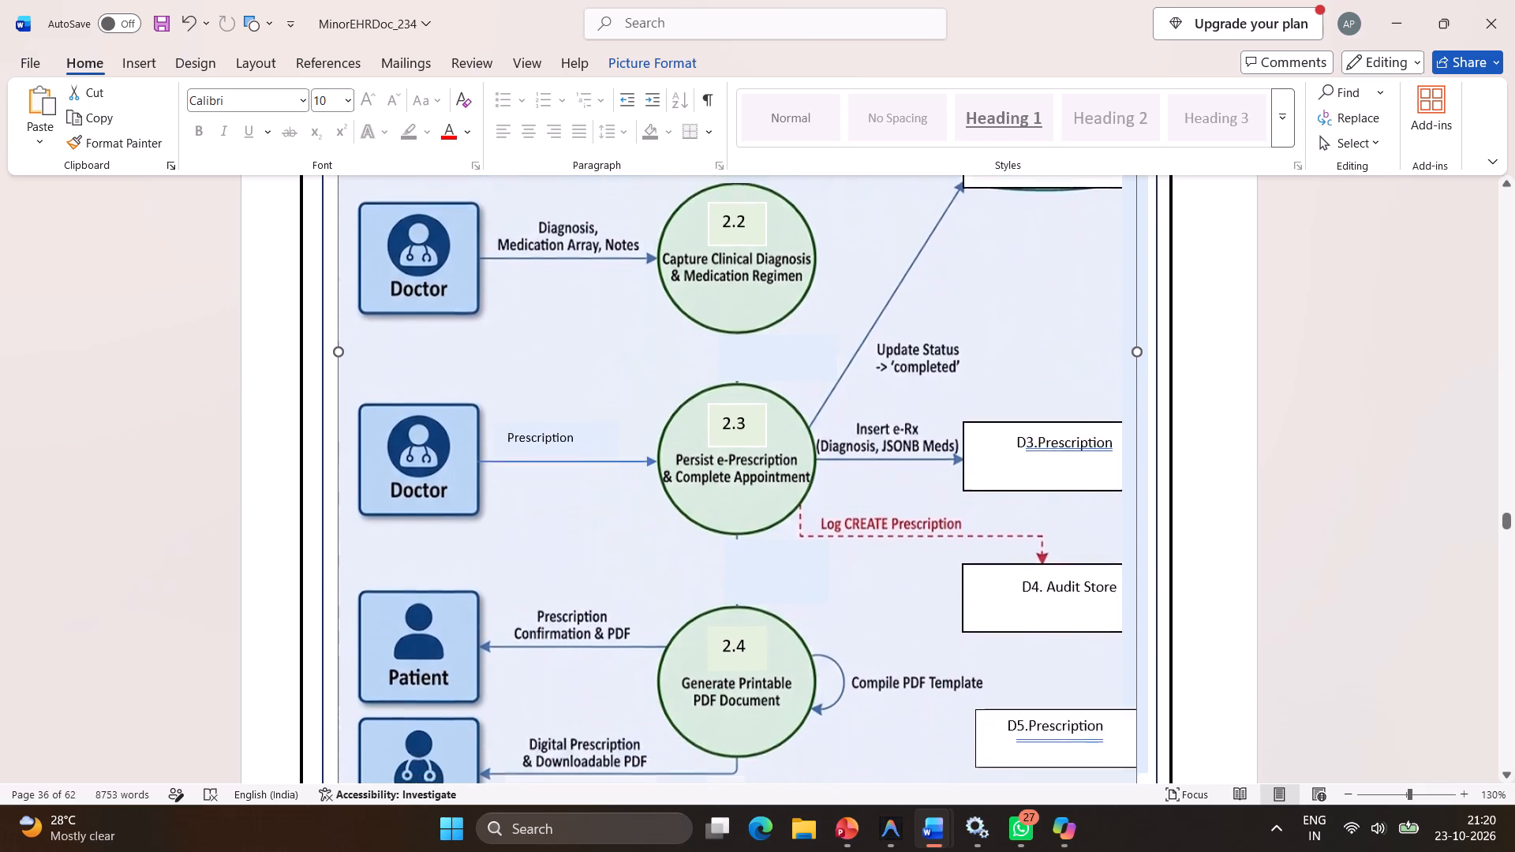
pyautogui.scroll(-2, 1057, 499)
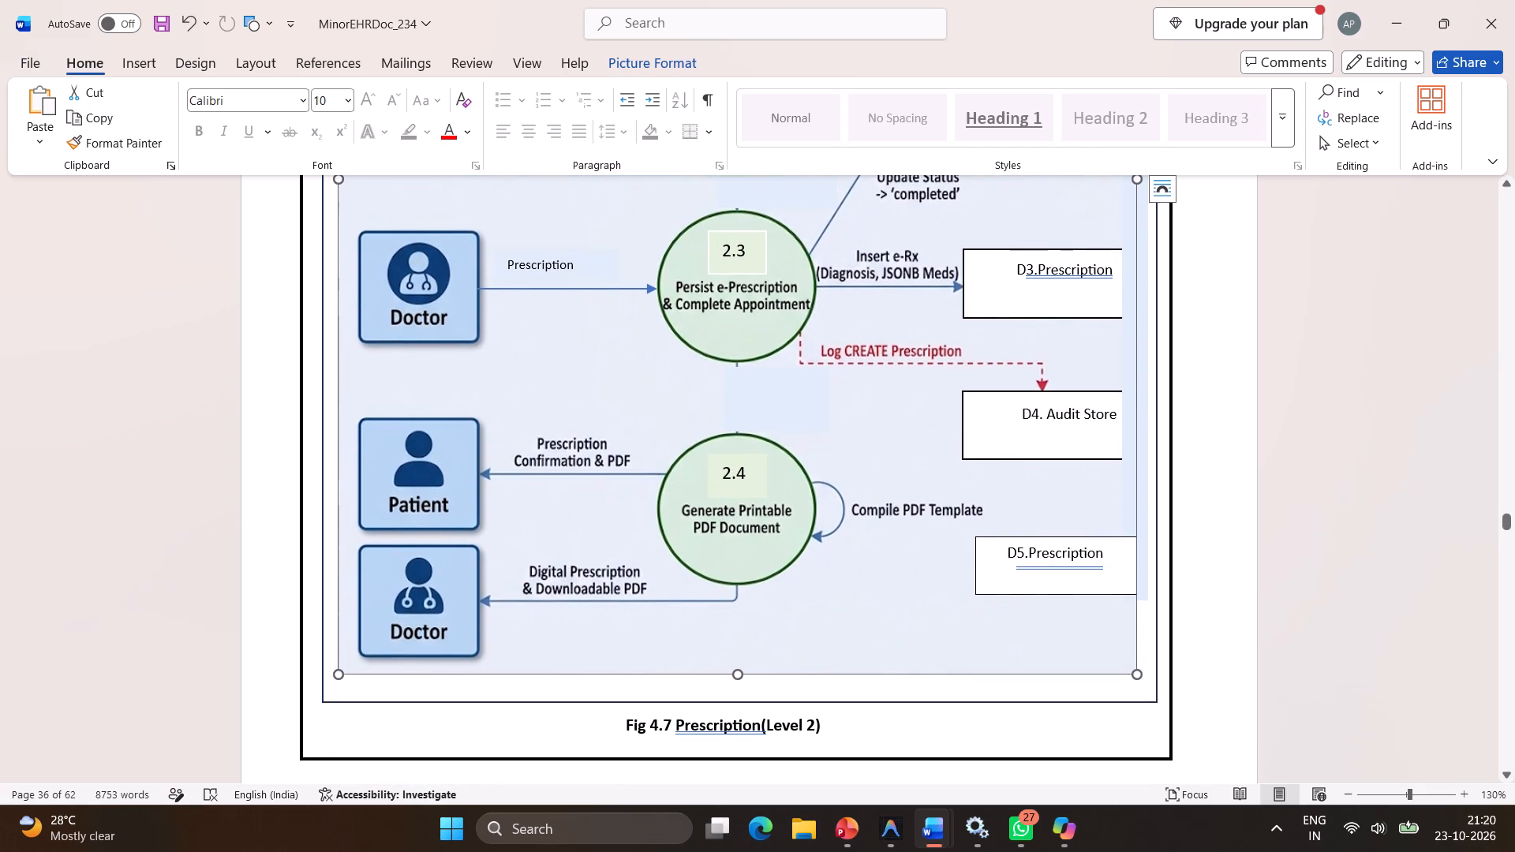
pyautogui.click(1027, 537)
pyautogui.rightClick(1027, 537)
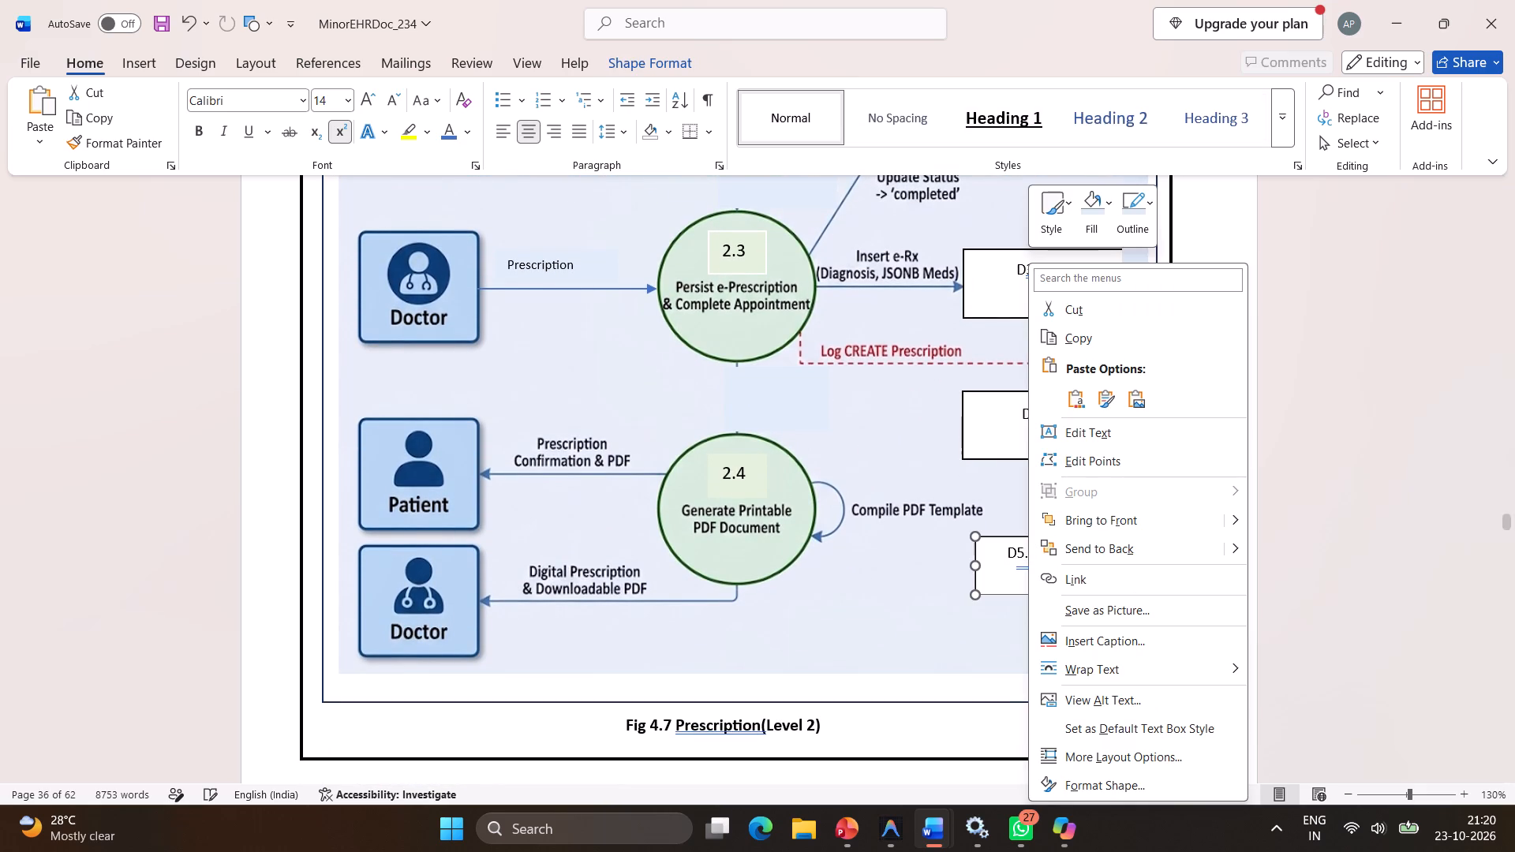
pyautogui.click(1147, 230)
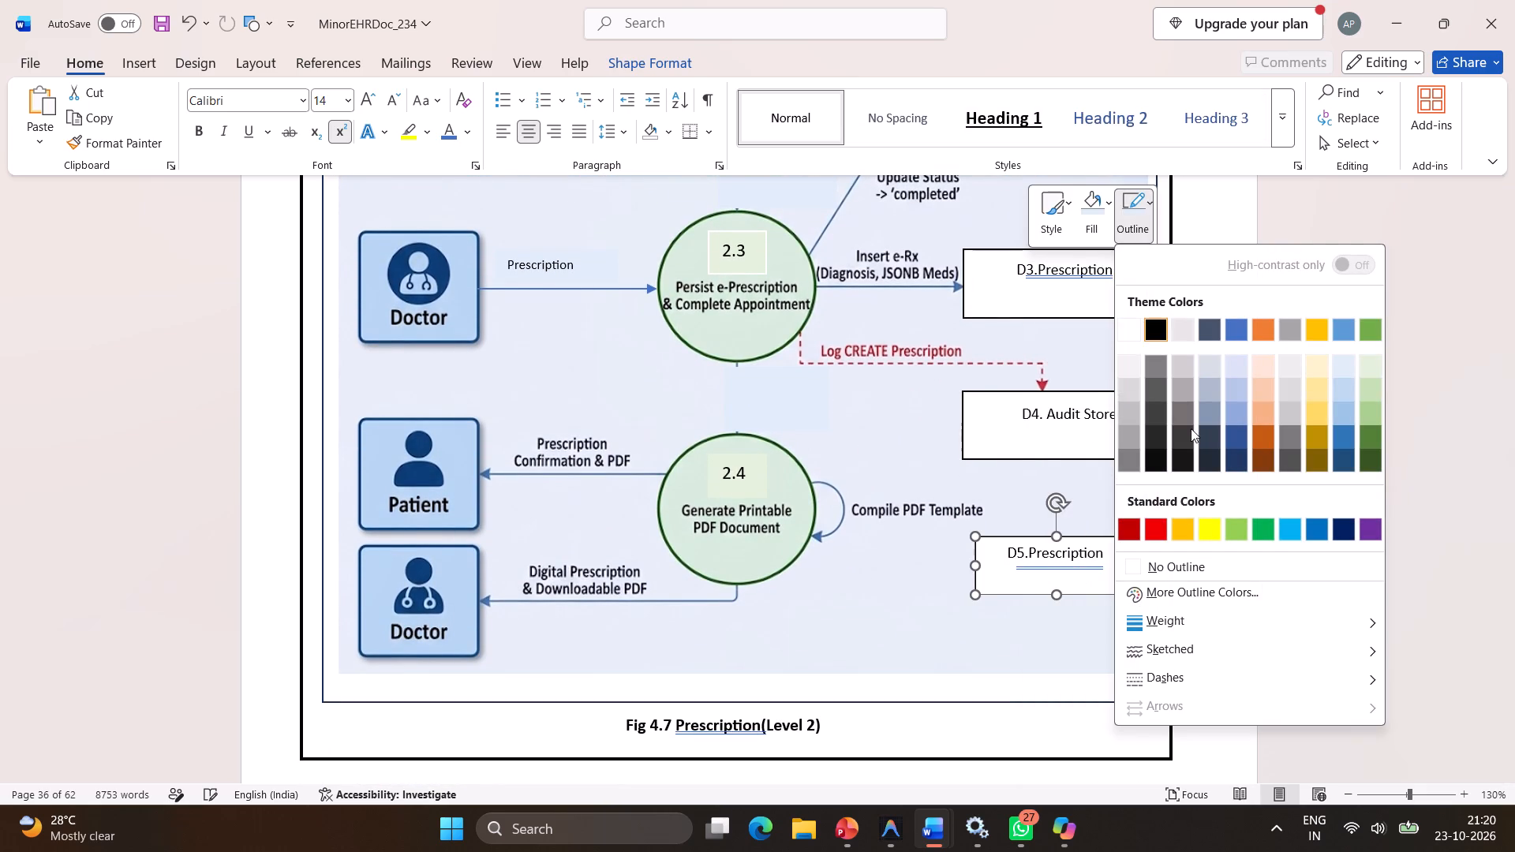
pyautogui.click(1195, 626)
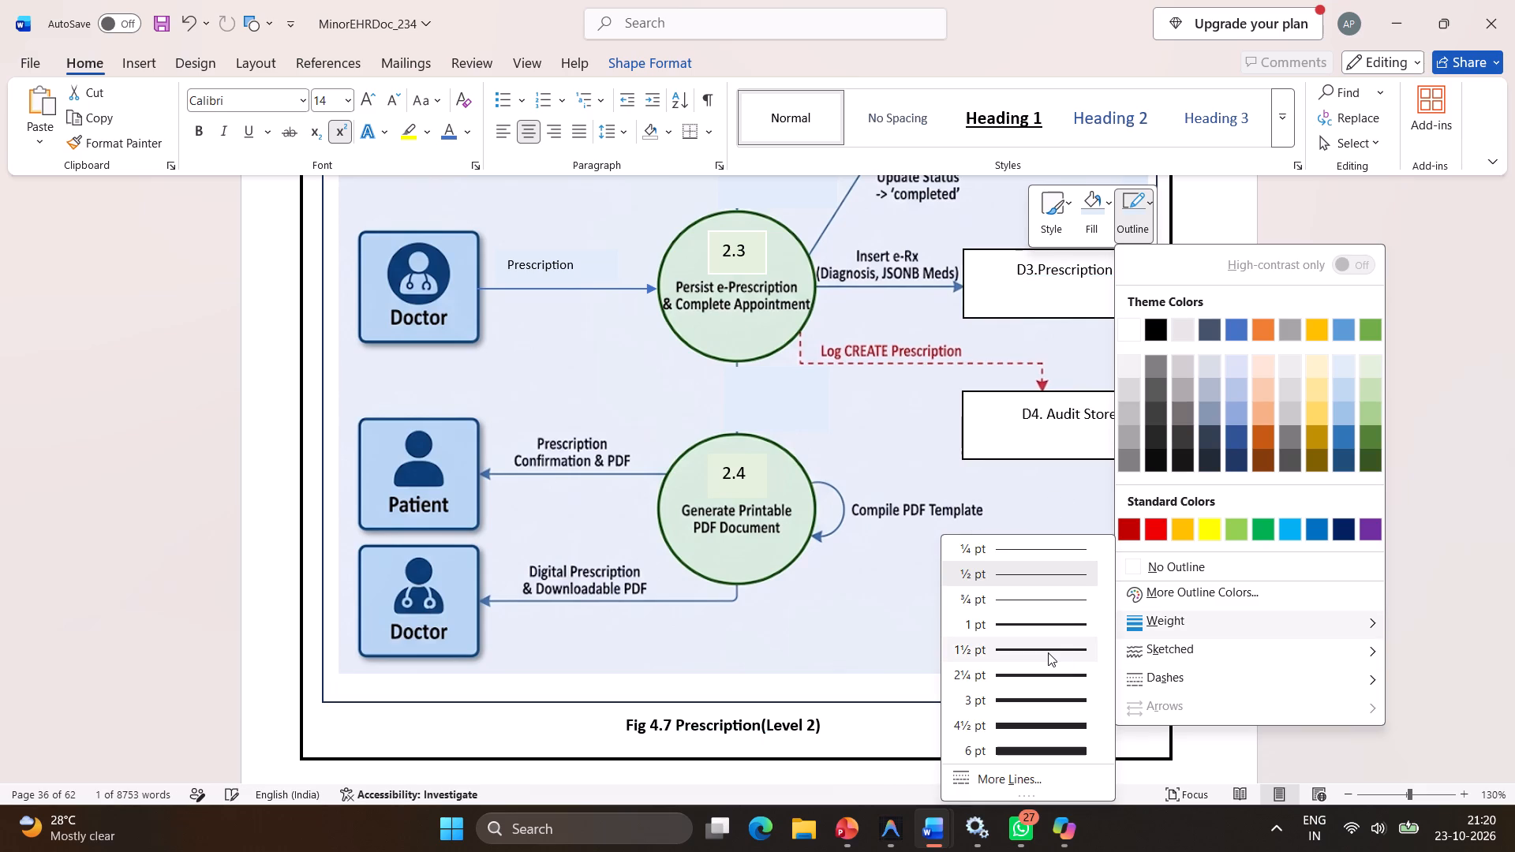
pyautogui.click(1044, 629)
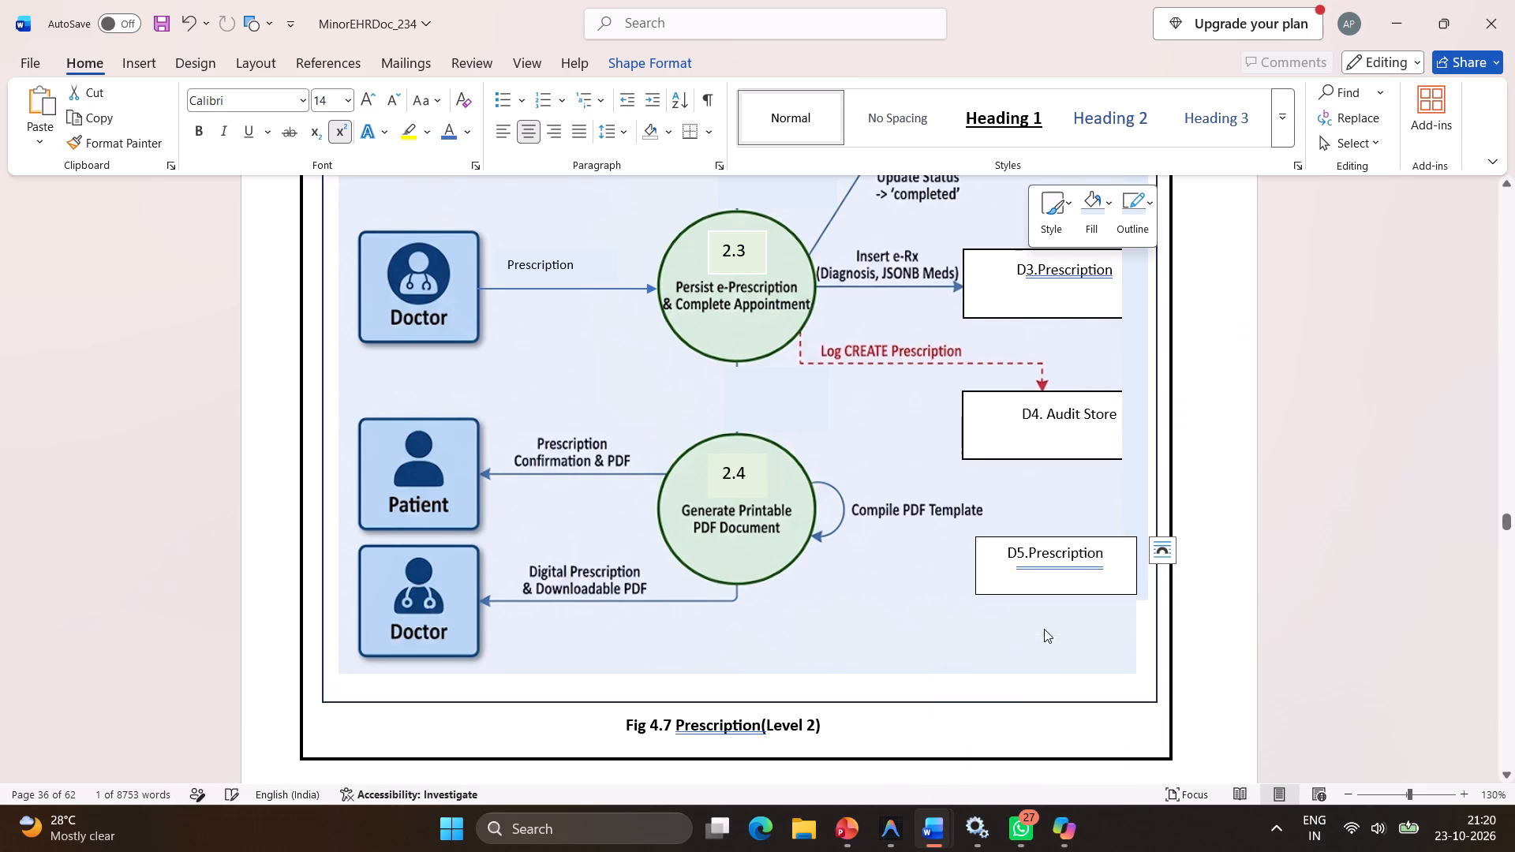
pyautogui.click(955, 615)
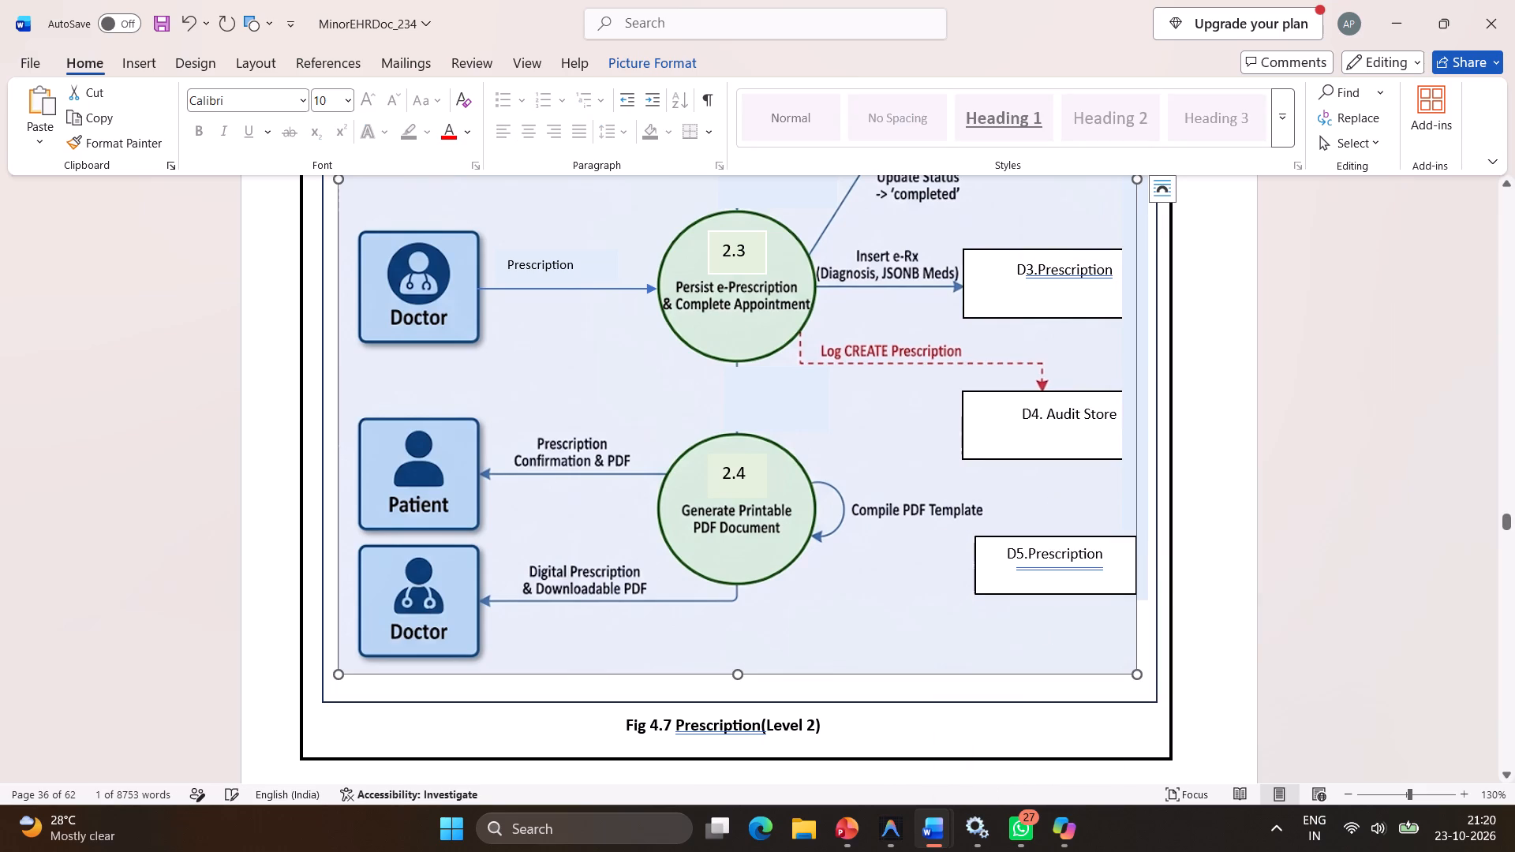
# Draw a horizontal arrow about 3.71 cm long from process 2.4 to the edge of the D5.Prescription box.
pyautogui.click(158, 62)
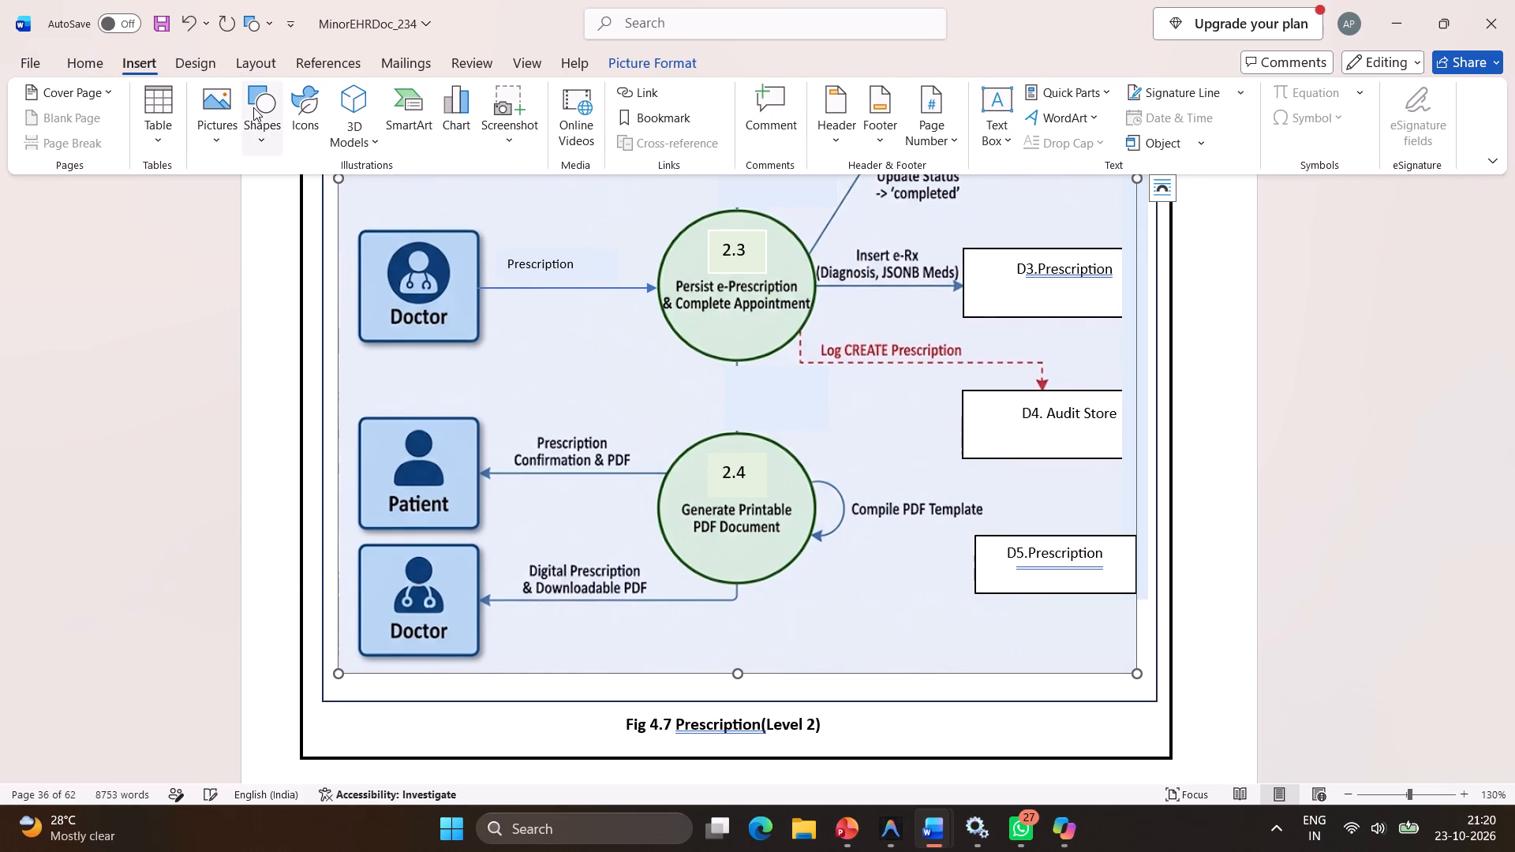
pyautogui.click(253, 107)
pyautogui.click(349, 201)
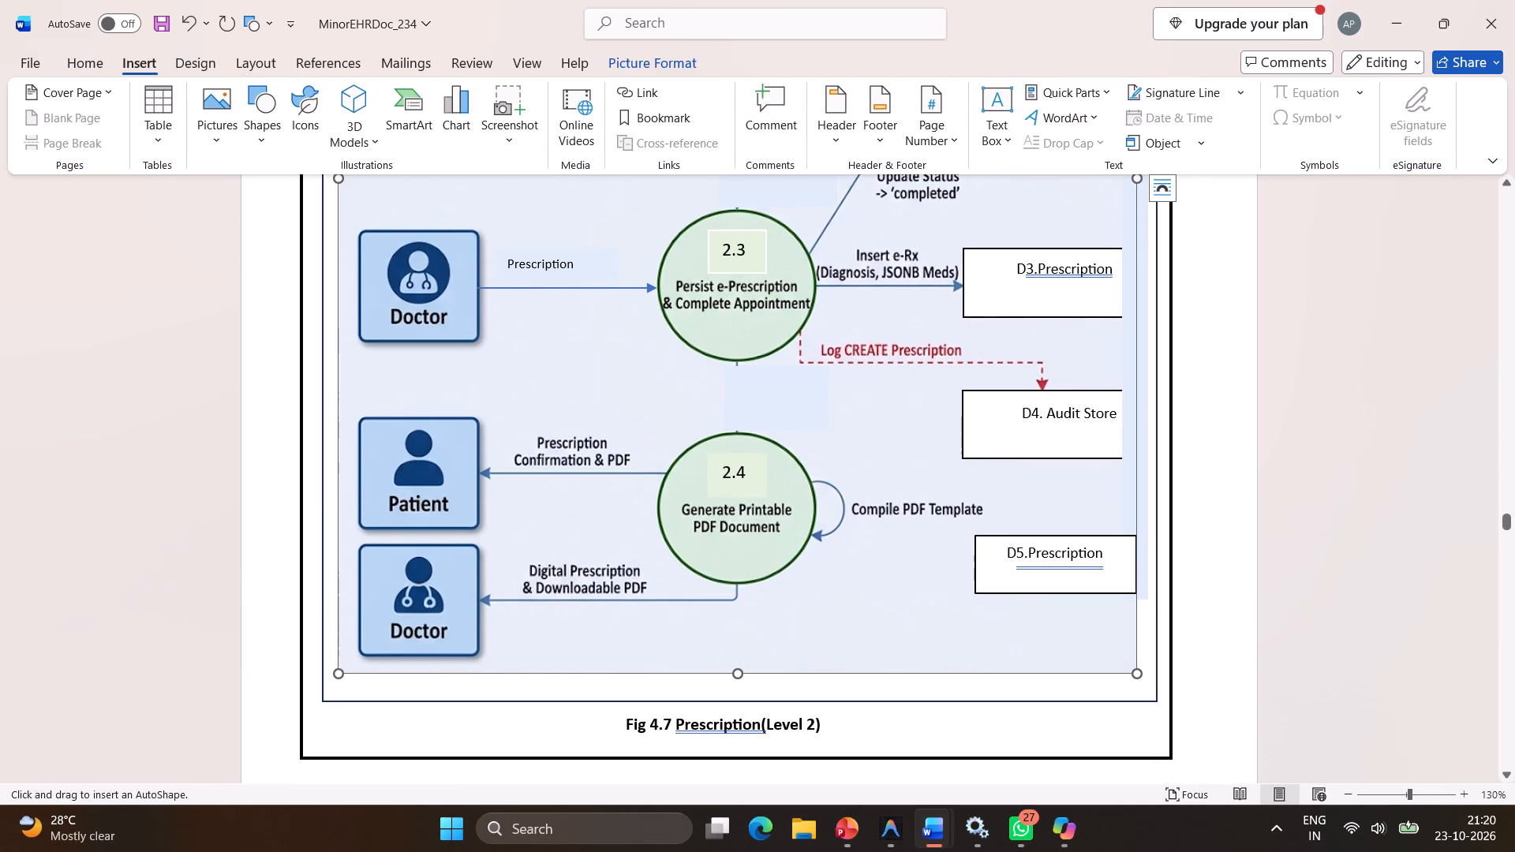
pyautogui.moveTo(795, 560); pyautogui.dragTo(967, 570)
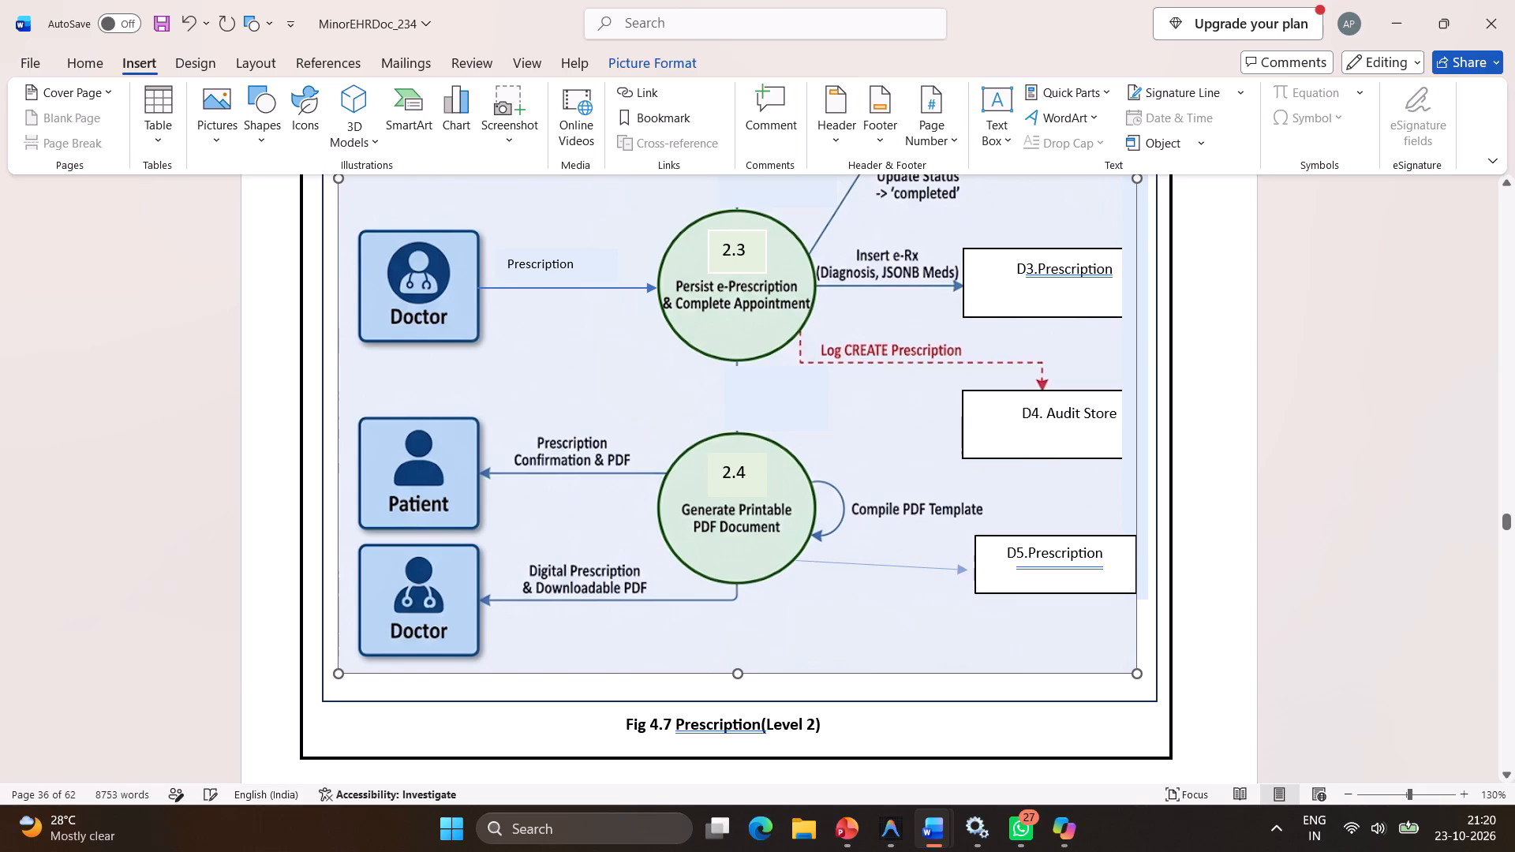
pyautogui.moveTo(967, 570); pyautogui.dragTo(975, 559)
pyautogui.moveTo(975, 559); pyautogui.dragTo(974, 562)
pyautogui.moveTo(974, 562); pyautogui.dragTo(974, 562)
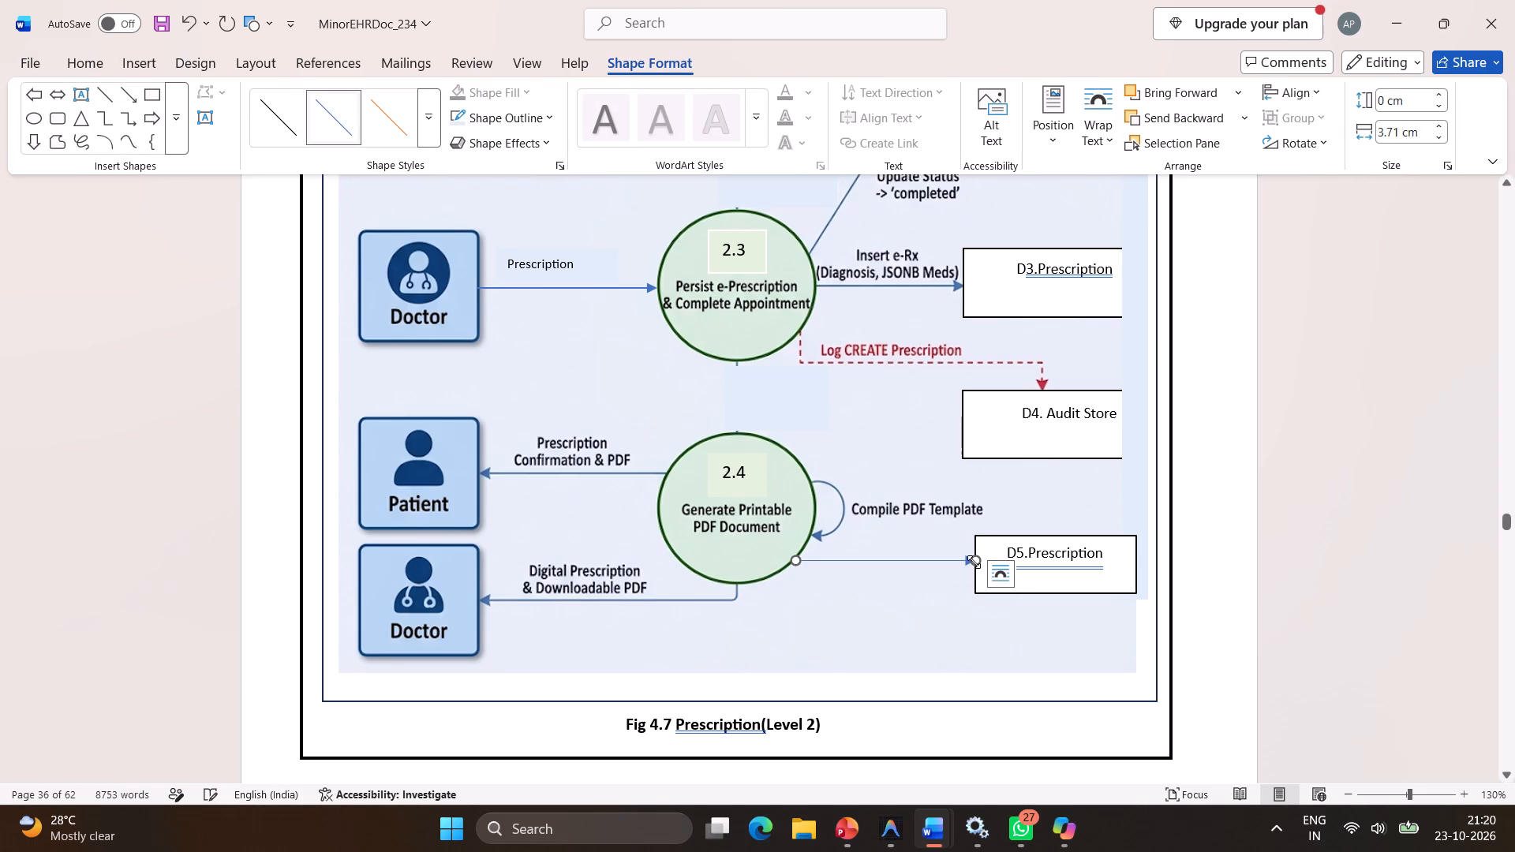
# Set the line weight of the new arrow between process 2.4 and D5.Prescription to 1 pt and deselect it.
pyautogui.rightClick(974, 562)
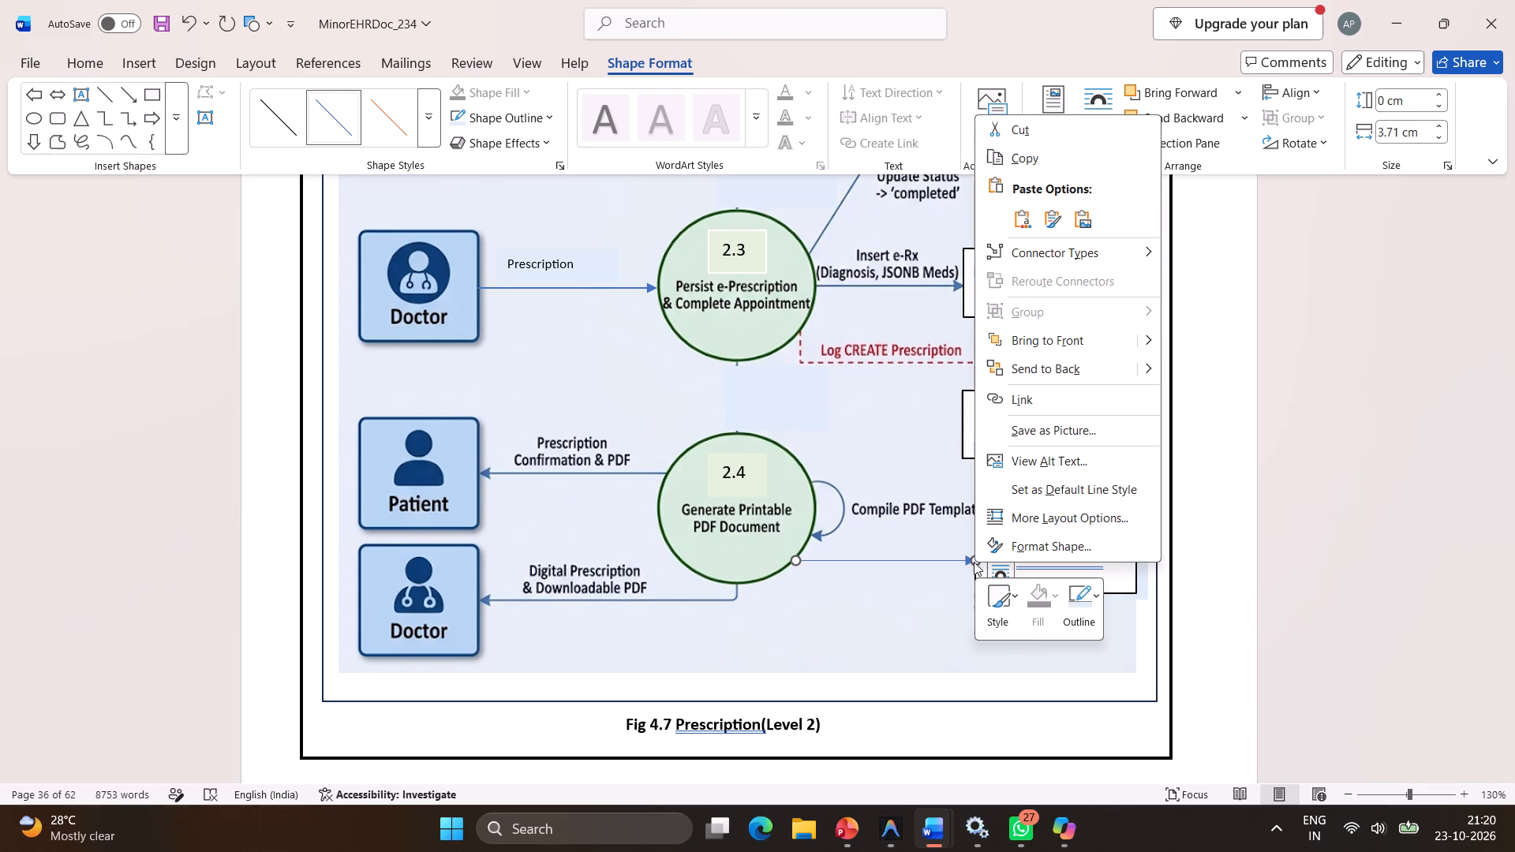
pyautogui.click(1066, 595)
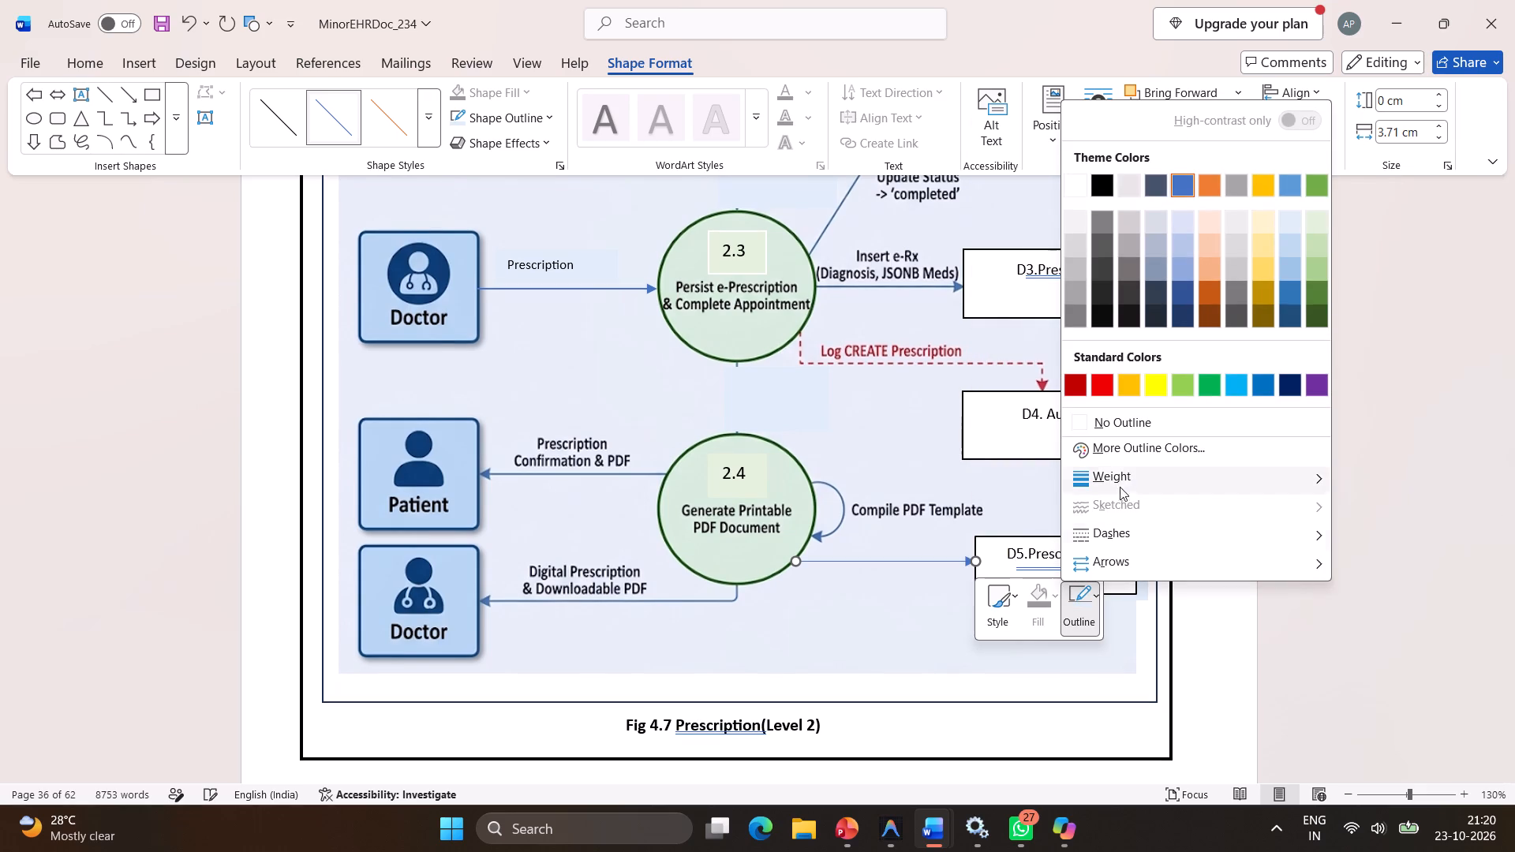
pyautogui.click(1127, 479)
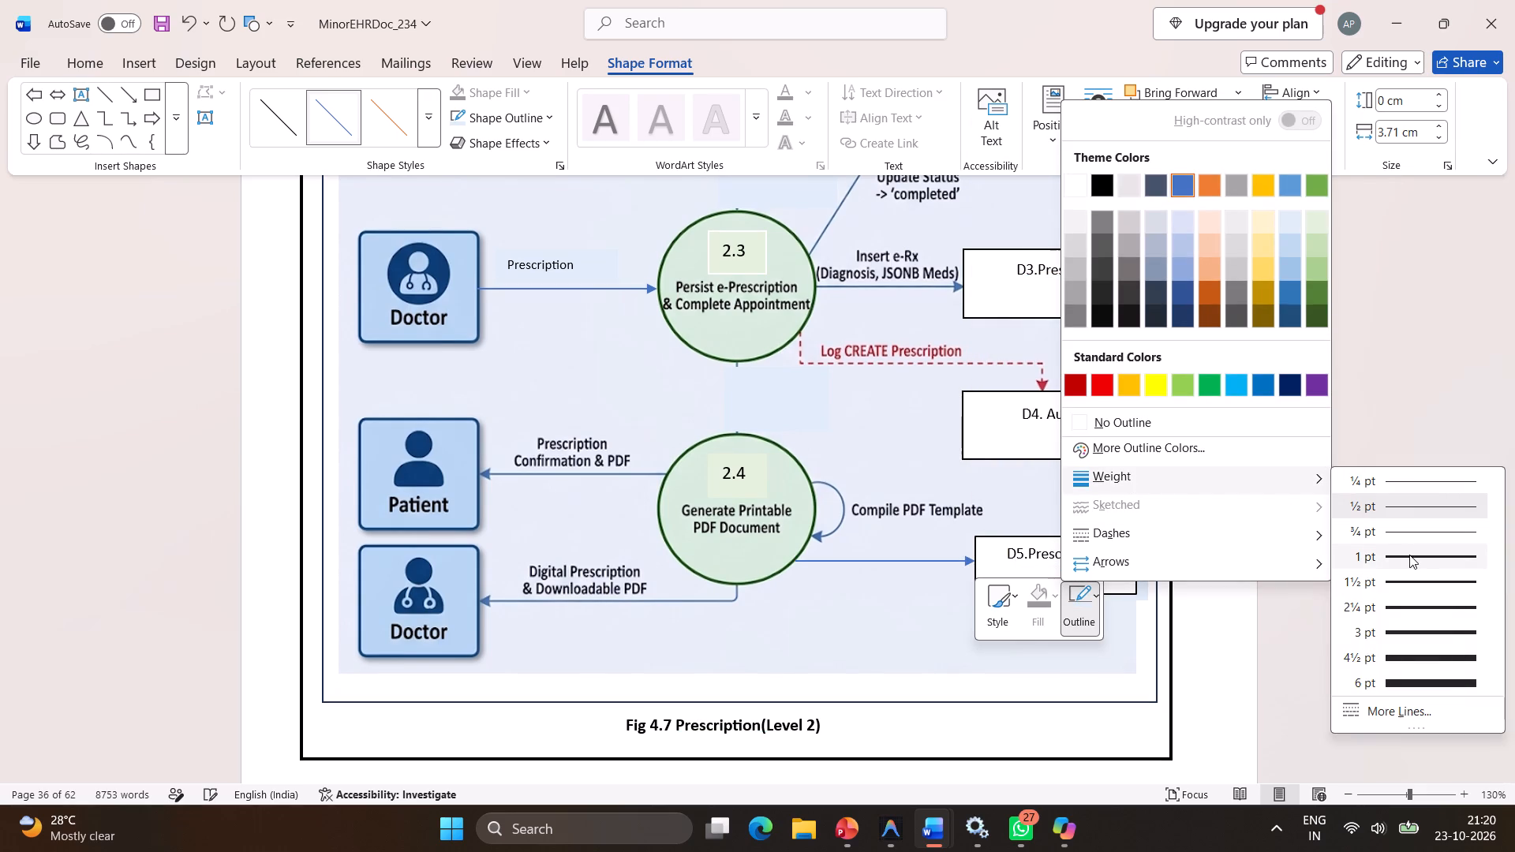
pyautogui.click(1409, 555)
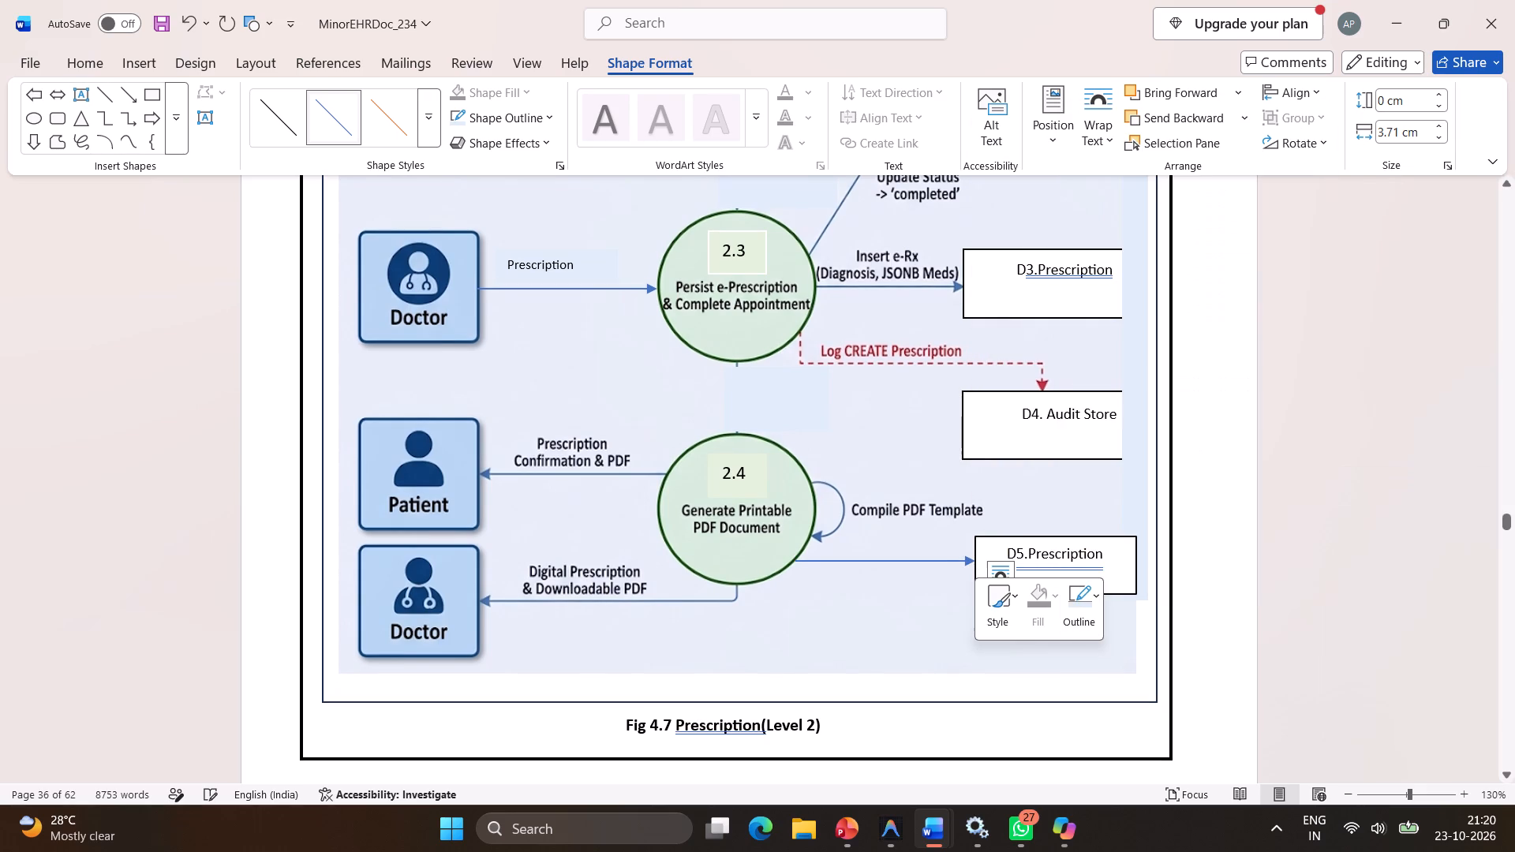
pyautogui.click(1111, 499)
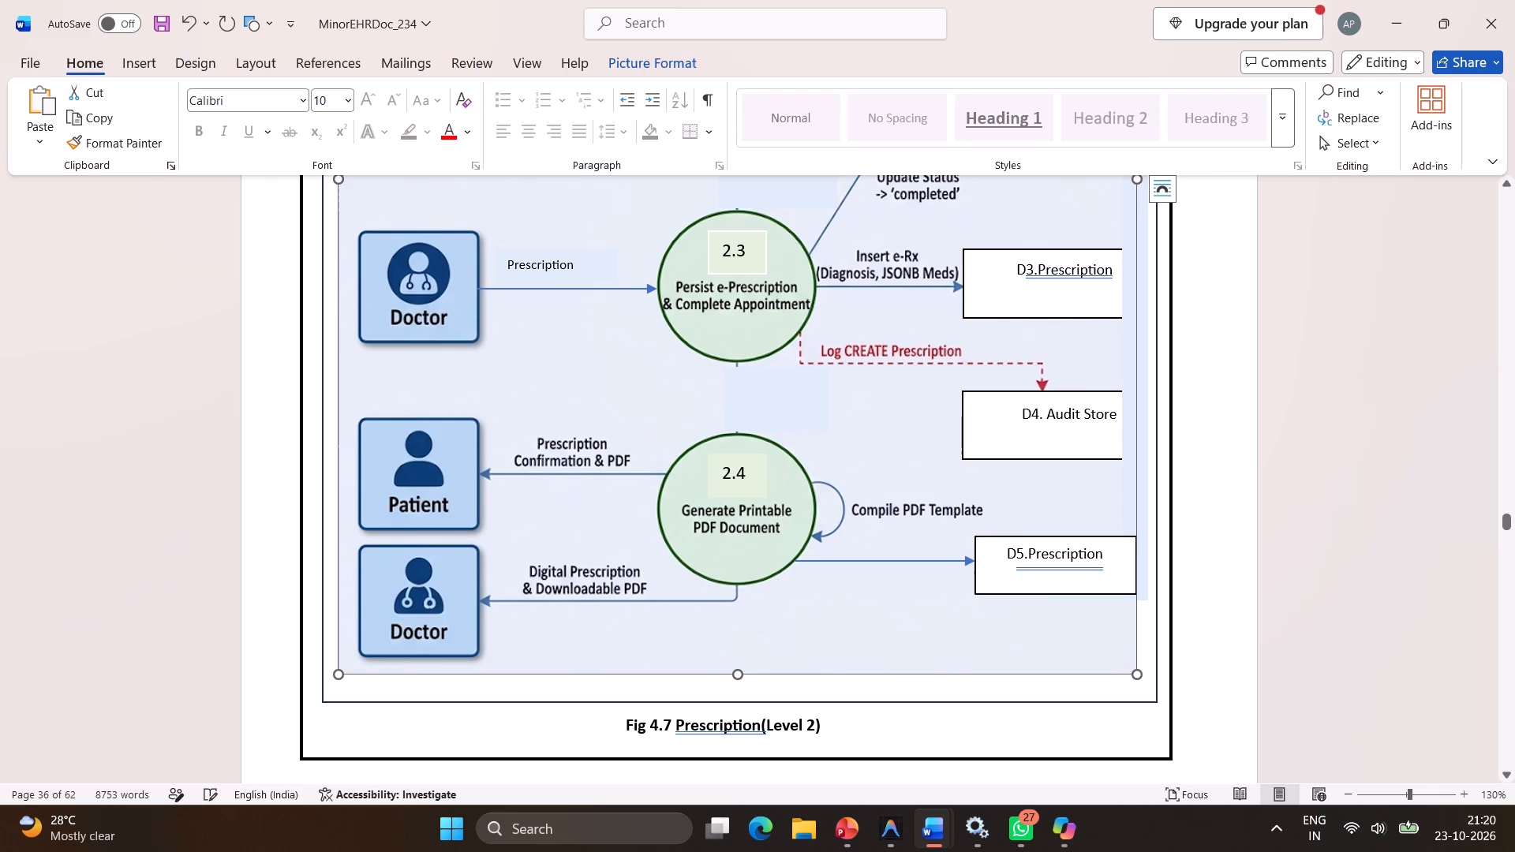
# Fill the rectangle behind the D4. Audit Store label with the lightest blue theme tint.
pyautogui.click(1049, 429)
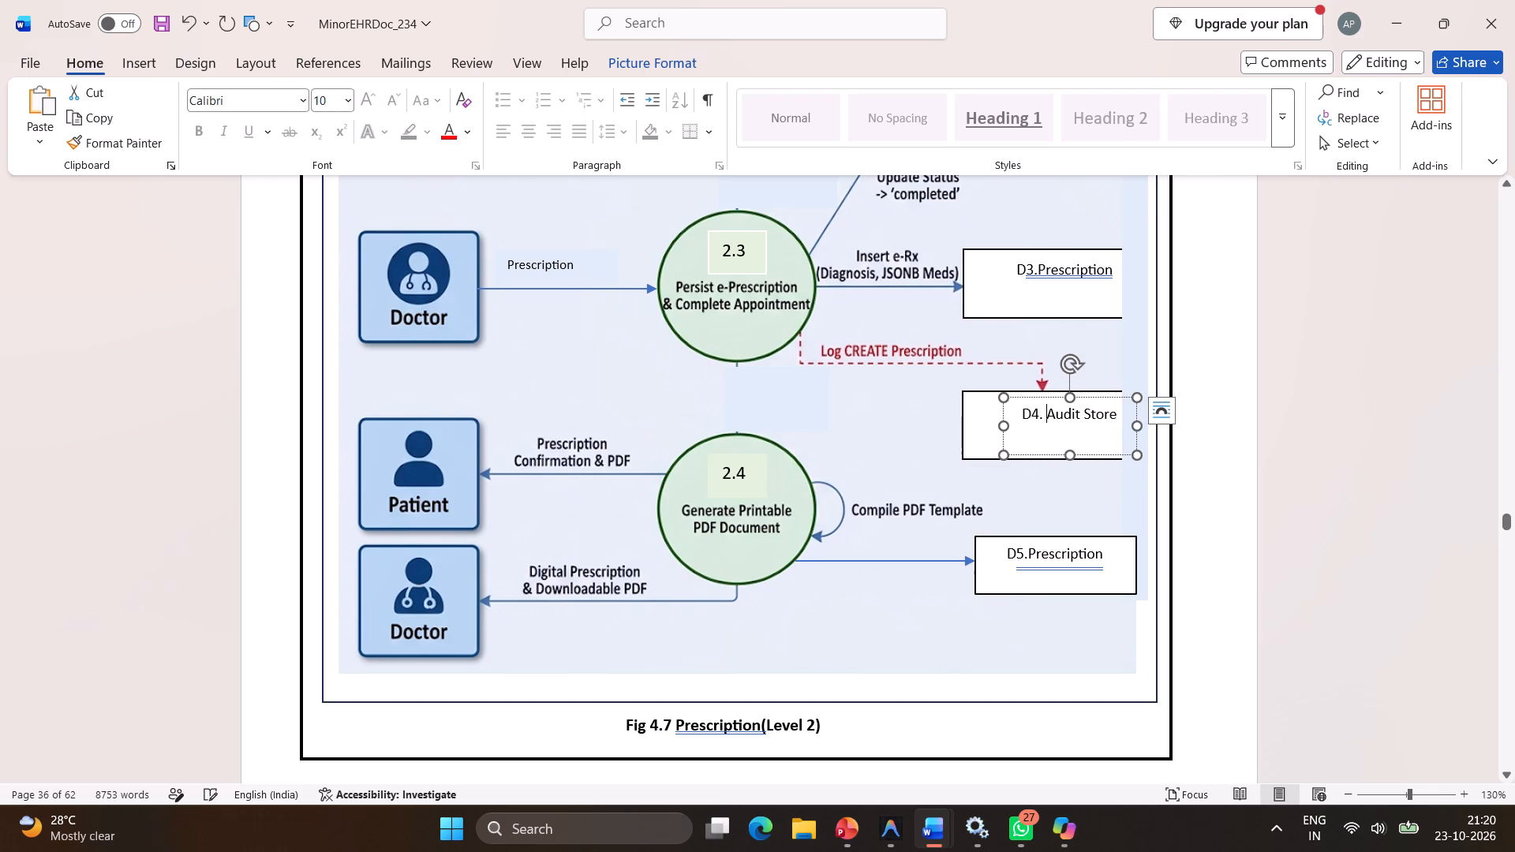
pyautogui.click(976, 423)
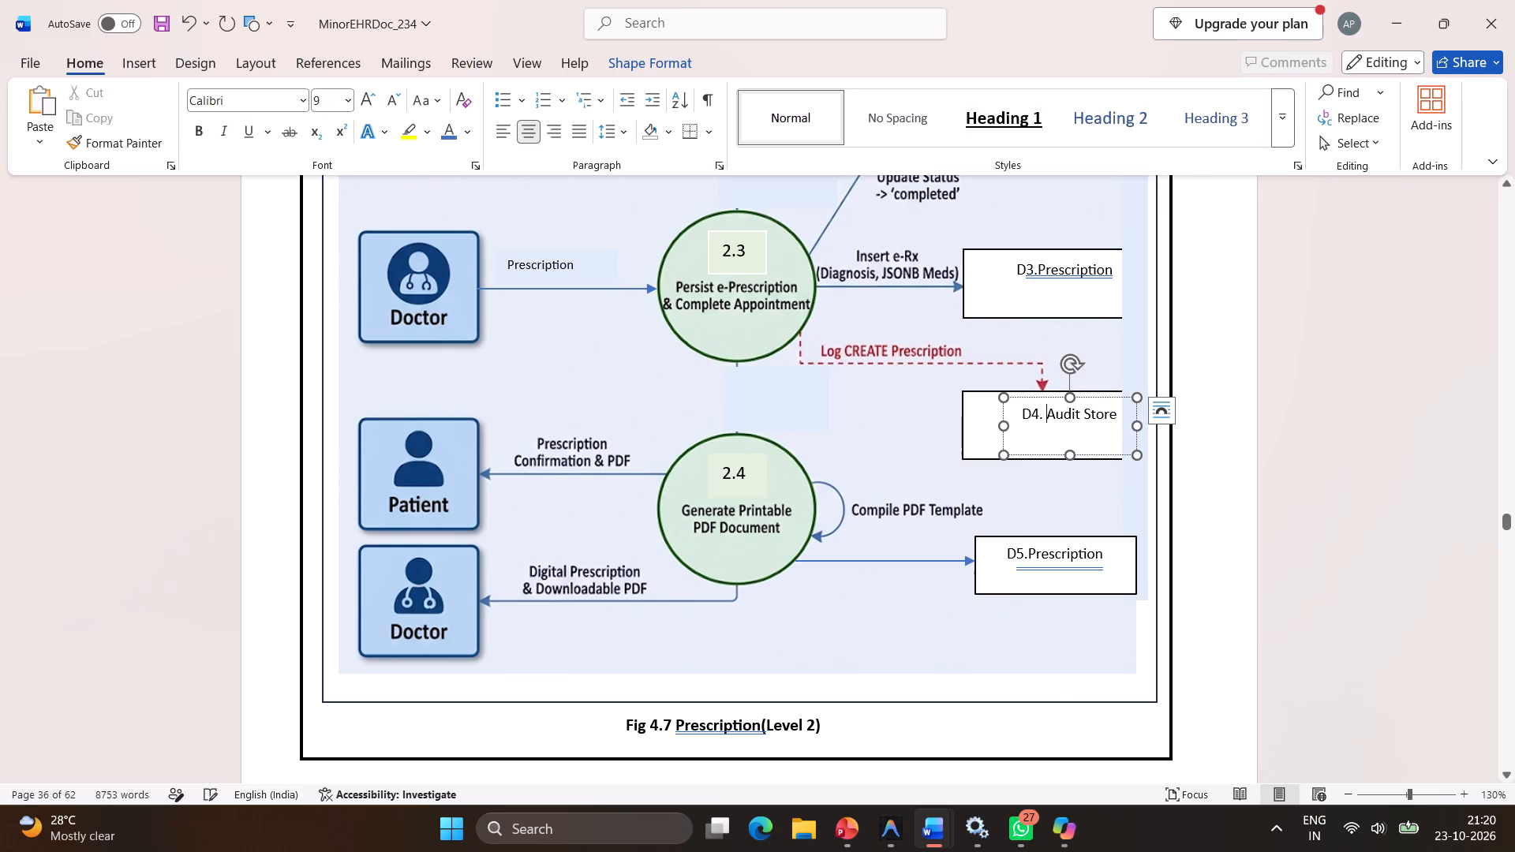
pyautogui.rightClick(976, 423)
pyautogui.click(1076, 207)
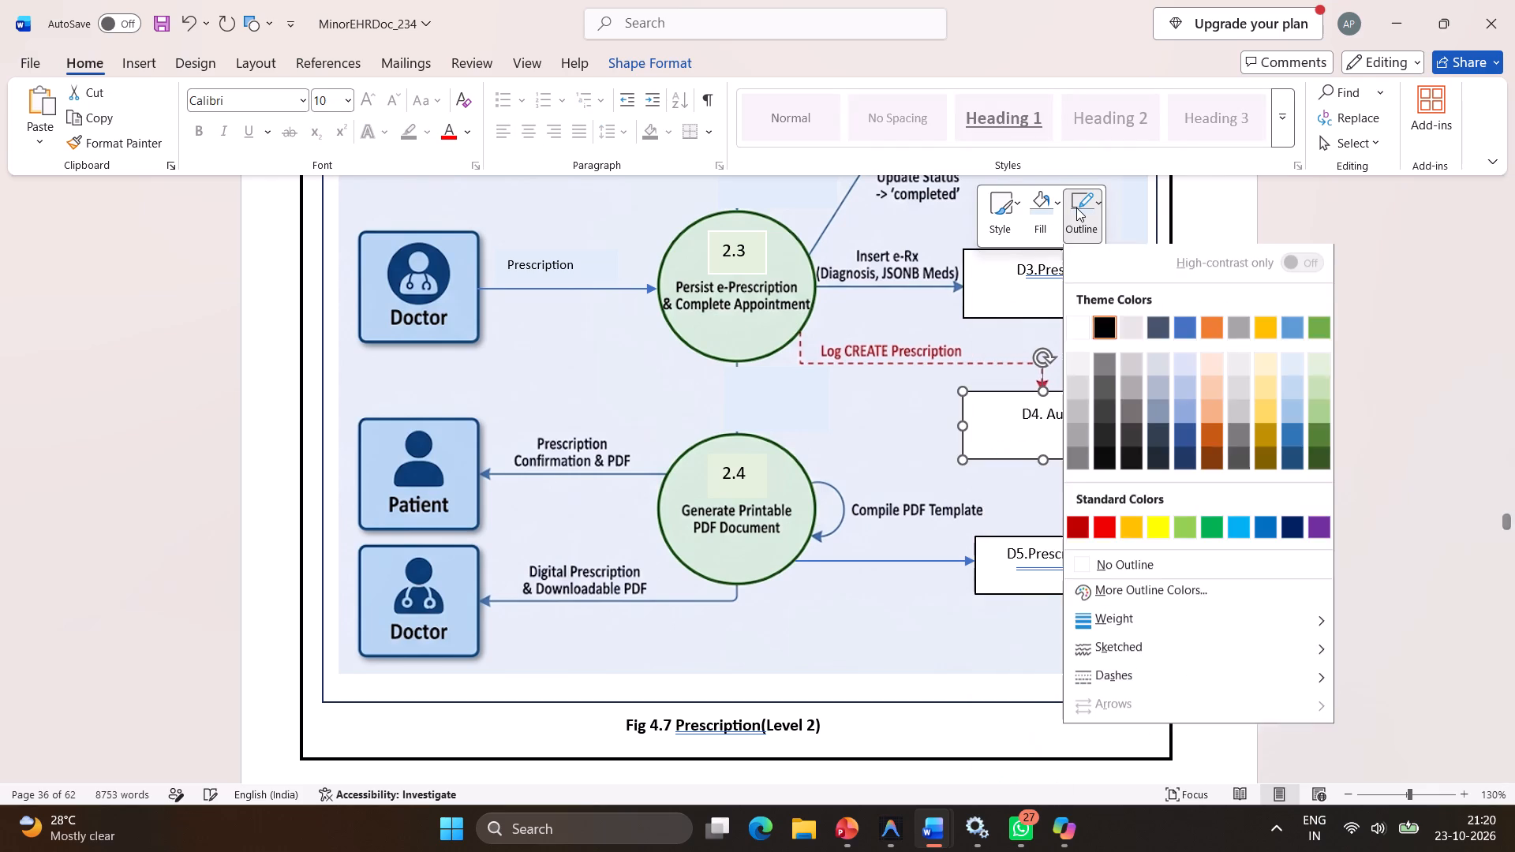
pyautogui.click(1046, 214)
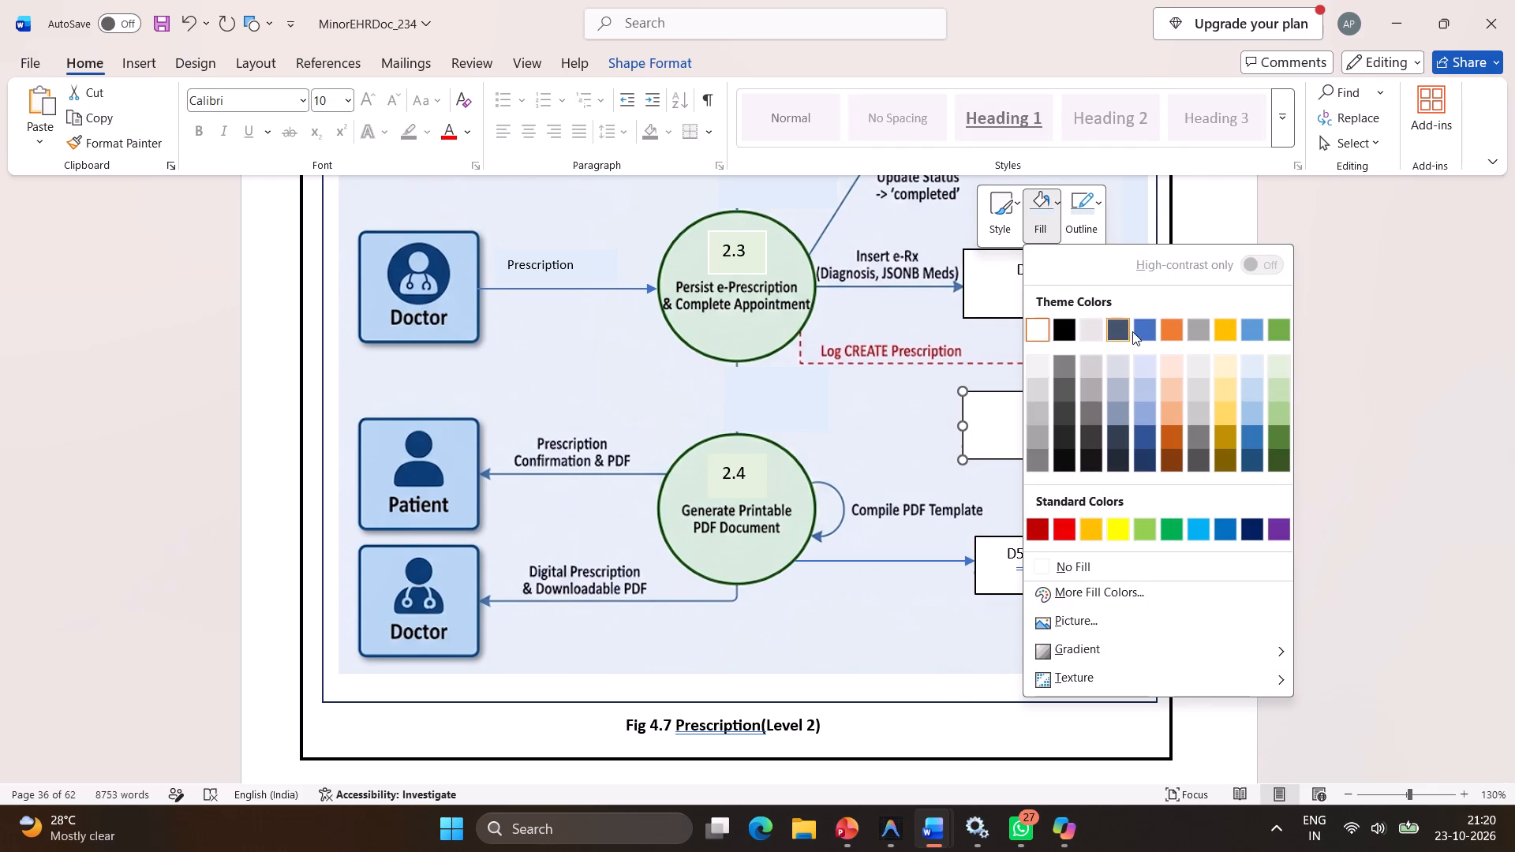
pyautogui.click(1255, 363)
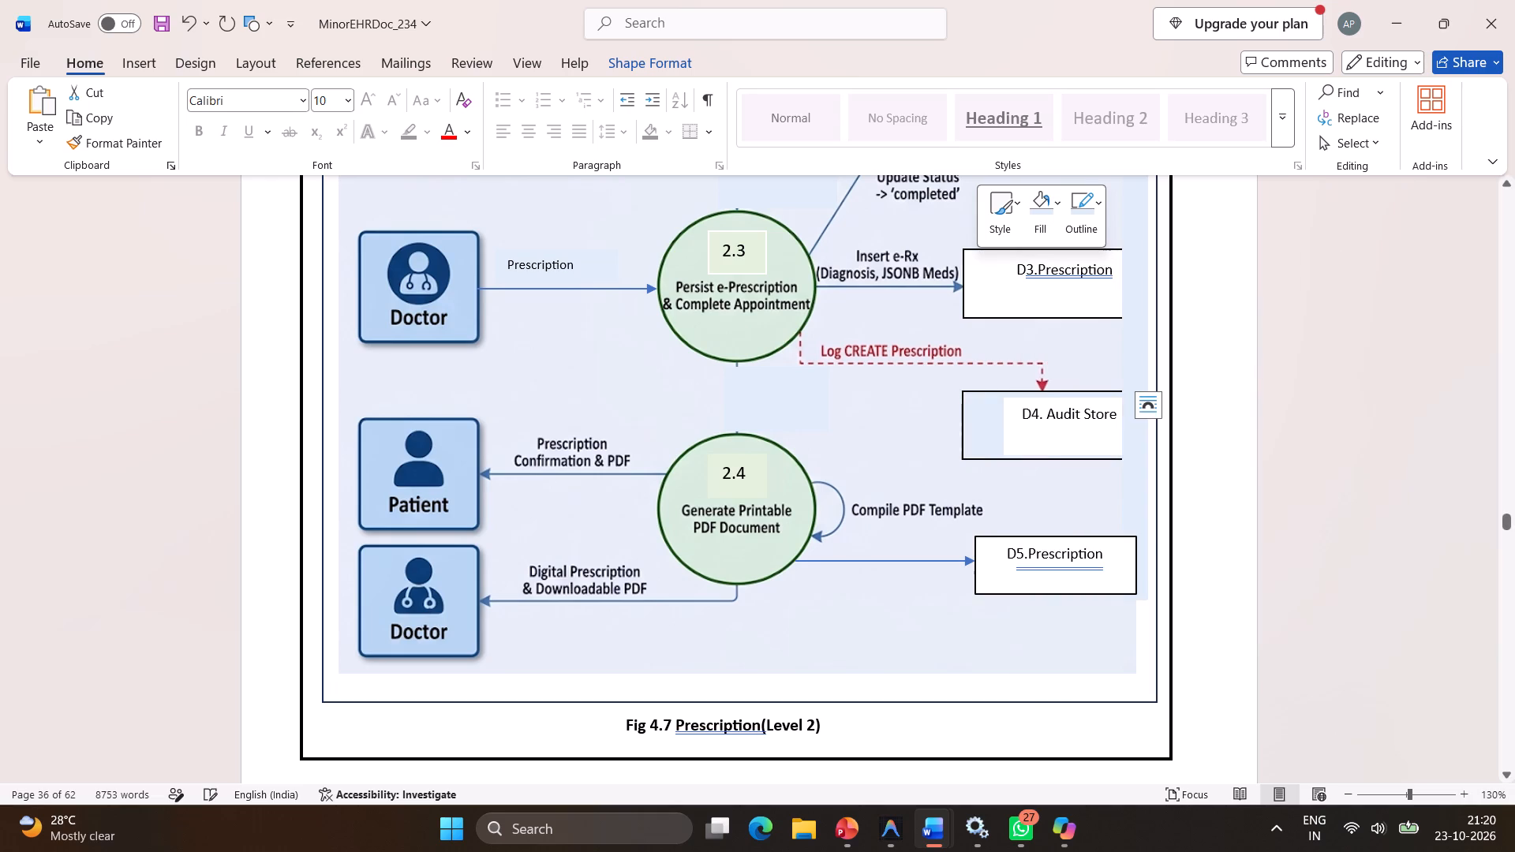
# Give the D4. Audit Store label's text box the same lightest blue theme tint for both fill and outline.
pyautogui.click(1061, 443)
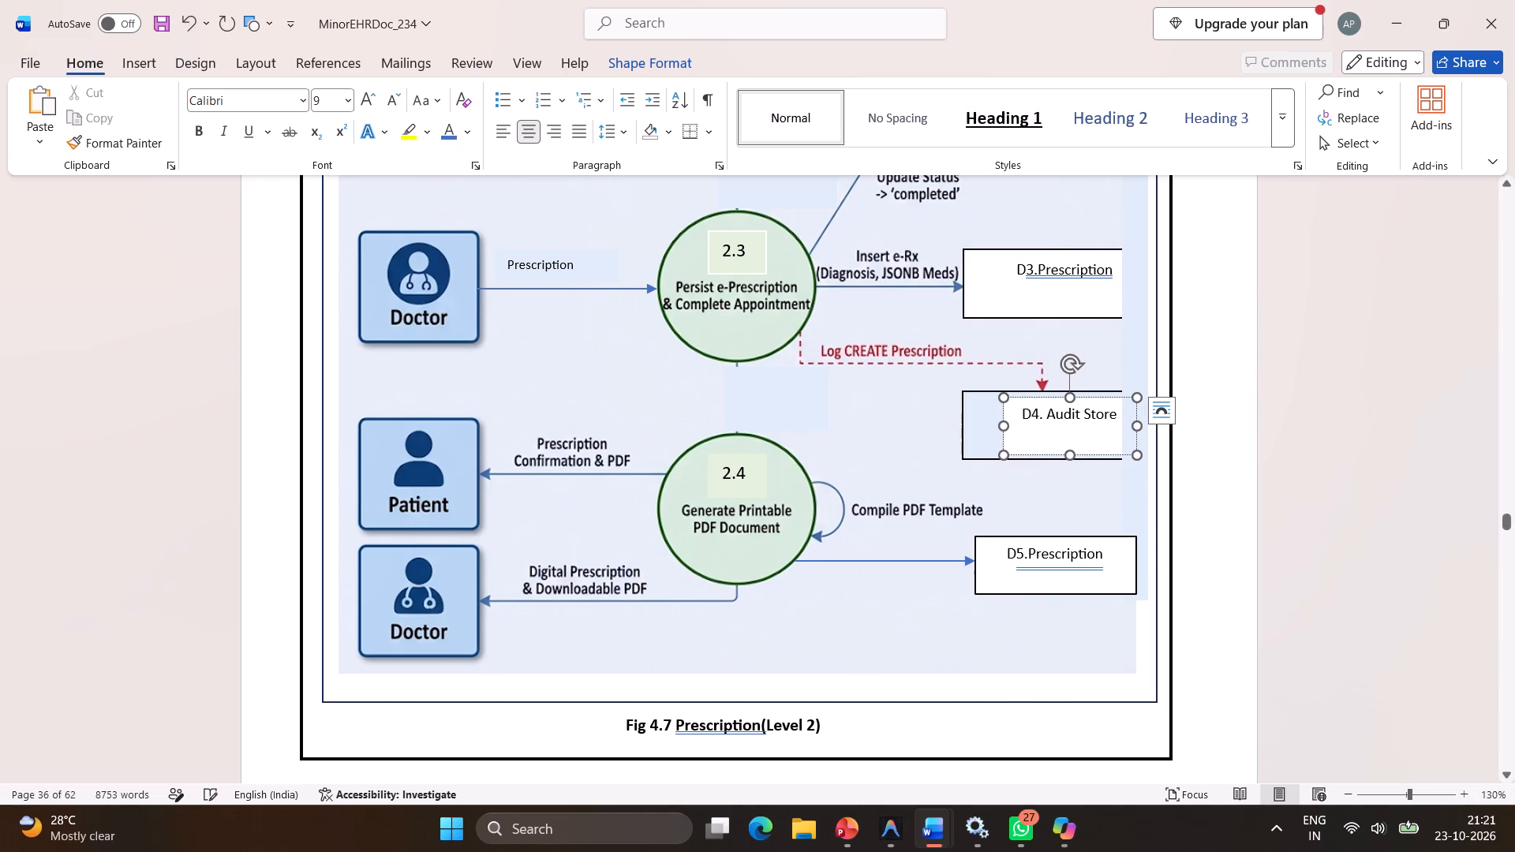
pyautogui.click(1056, 434)
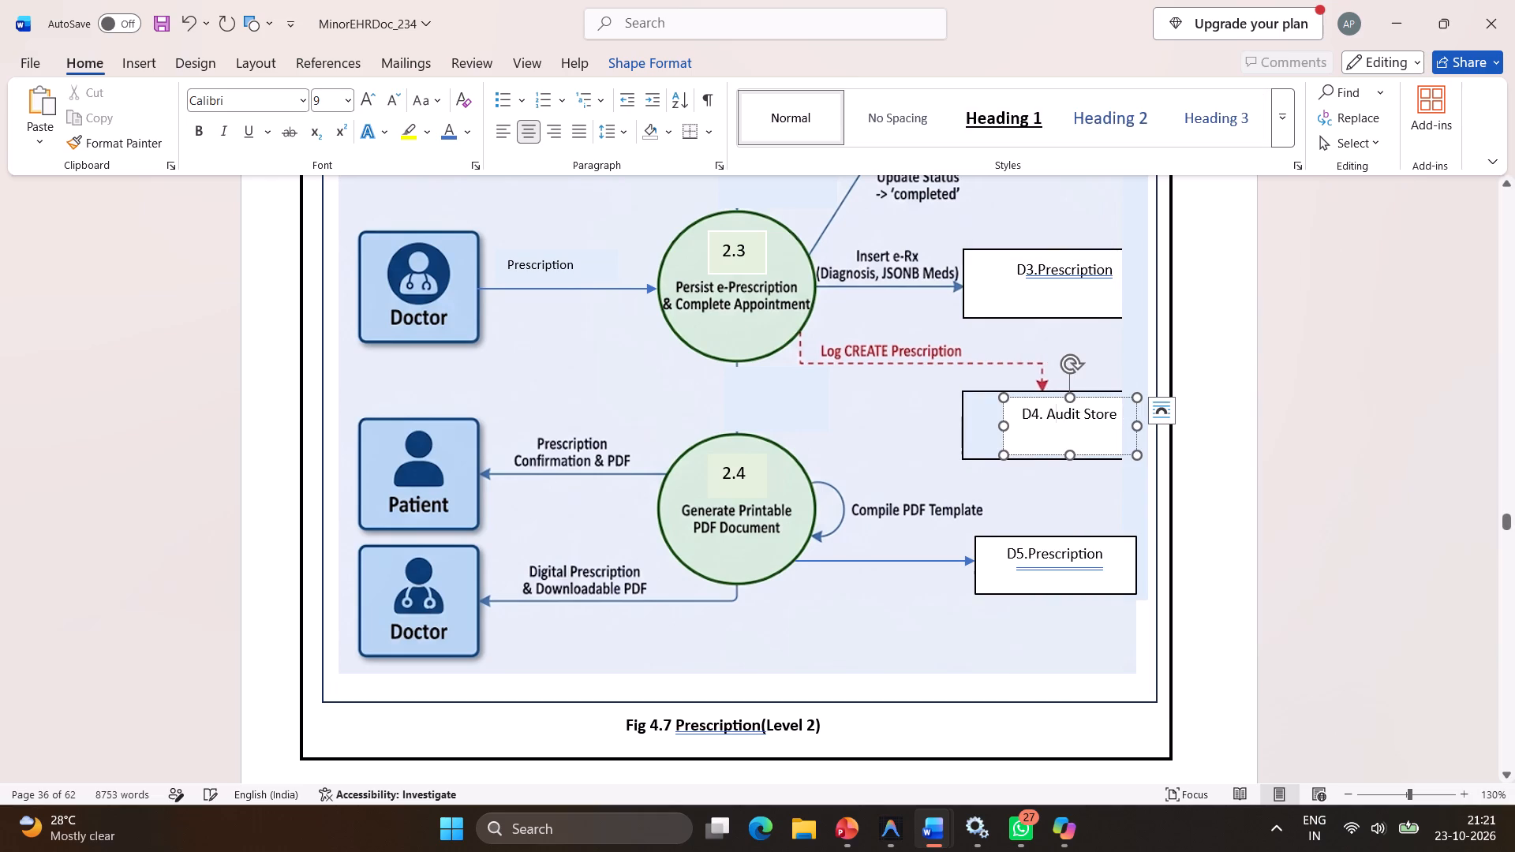
pyautogui.rightClick(1056, 434)
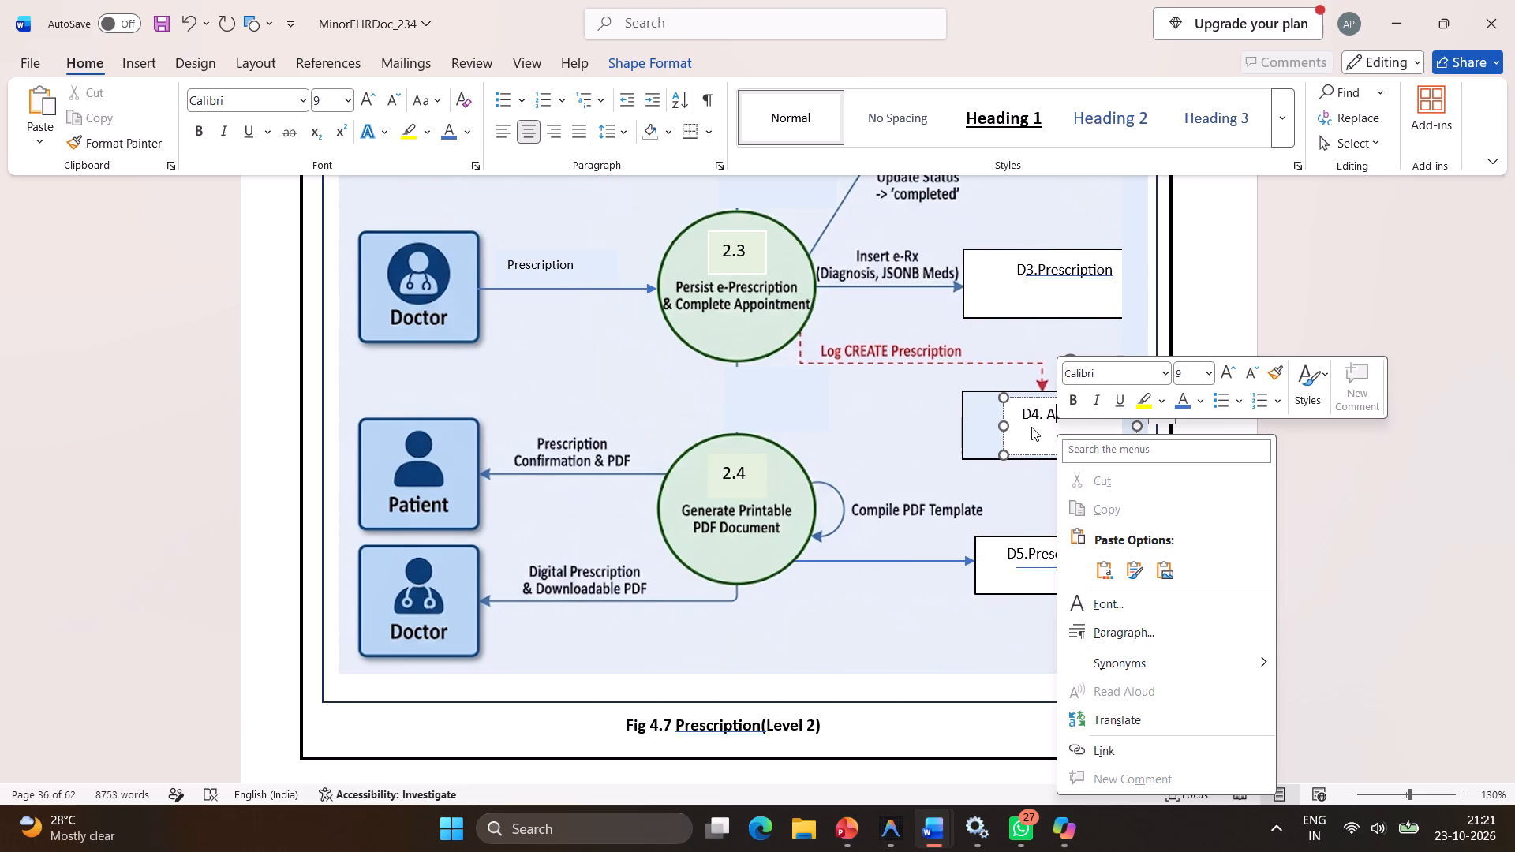
pyautogui.click(1031, 427)
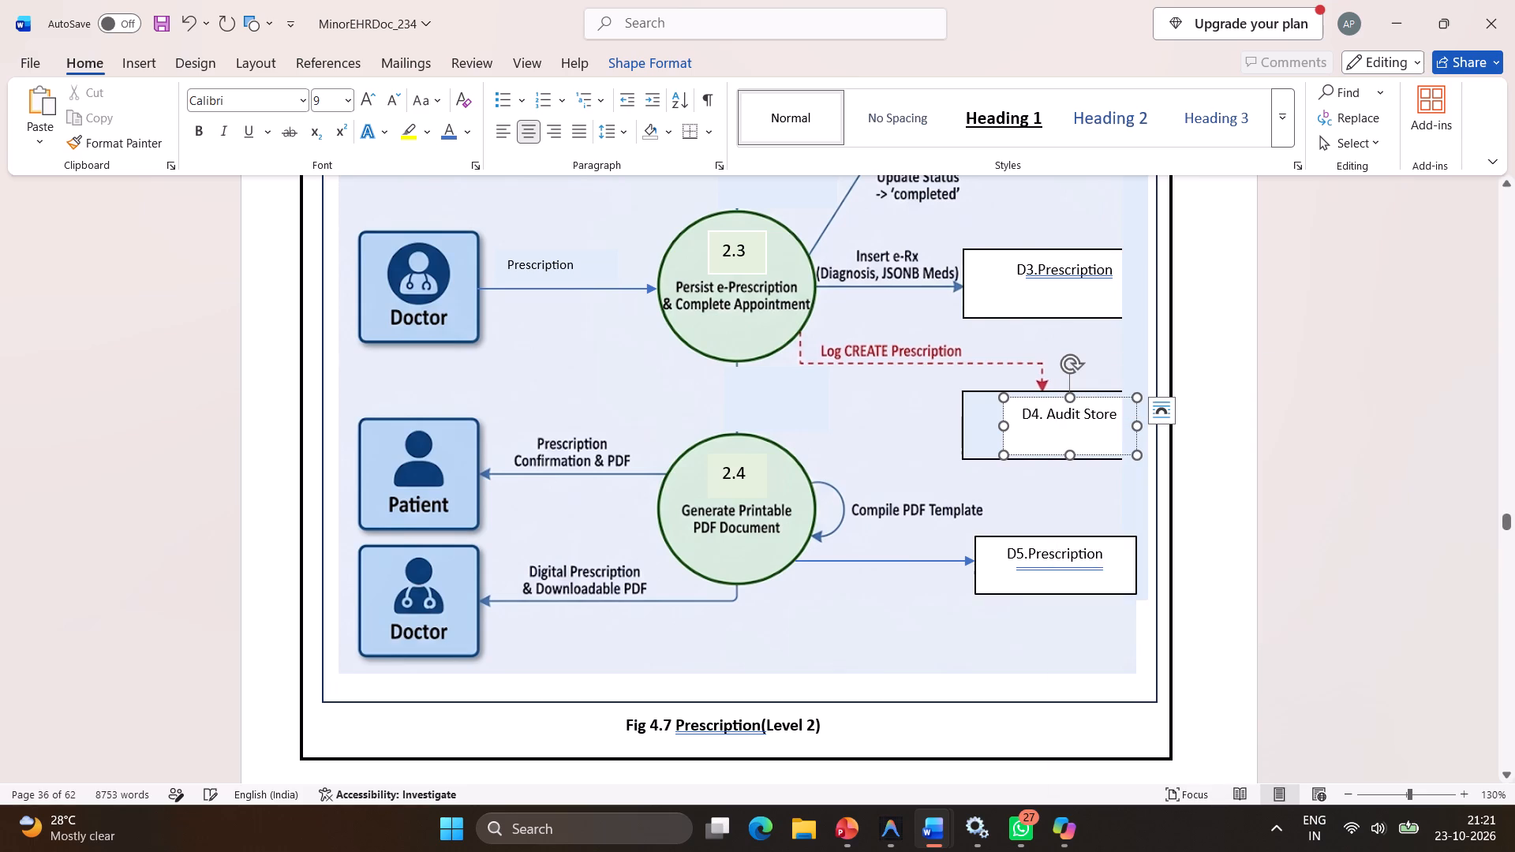
pyautogui.rightClick(1100, 395)
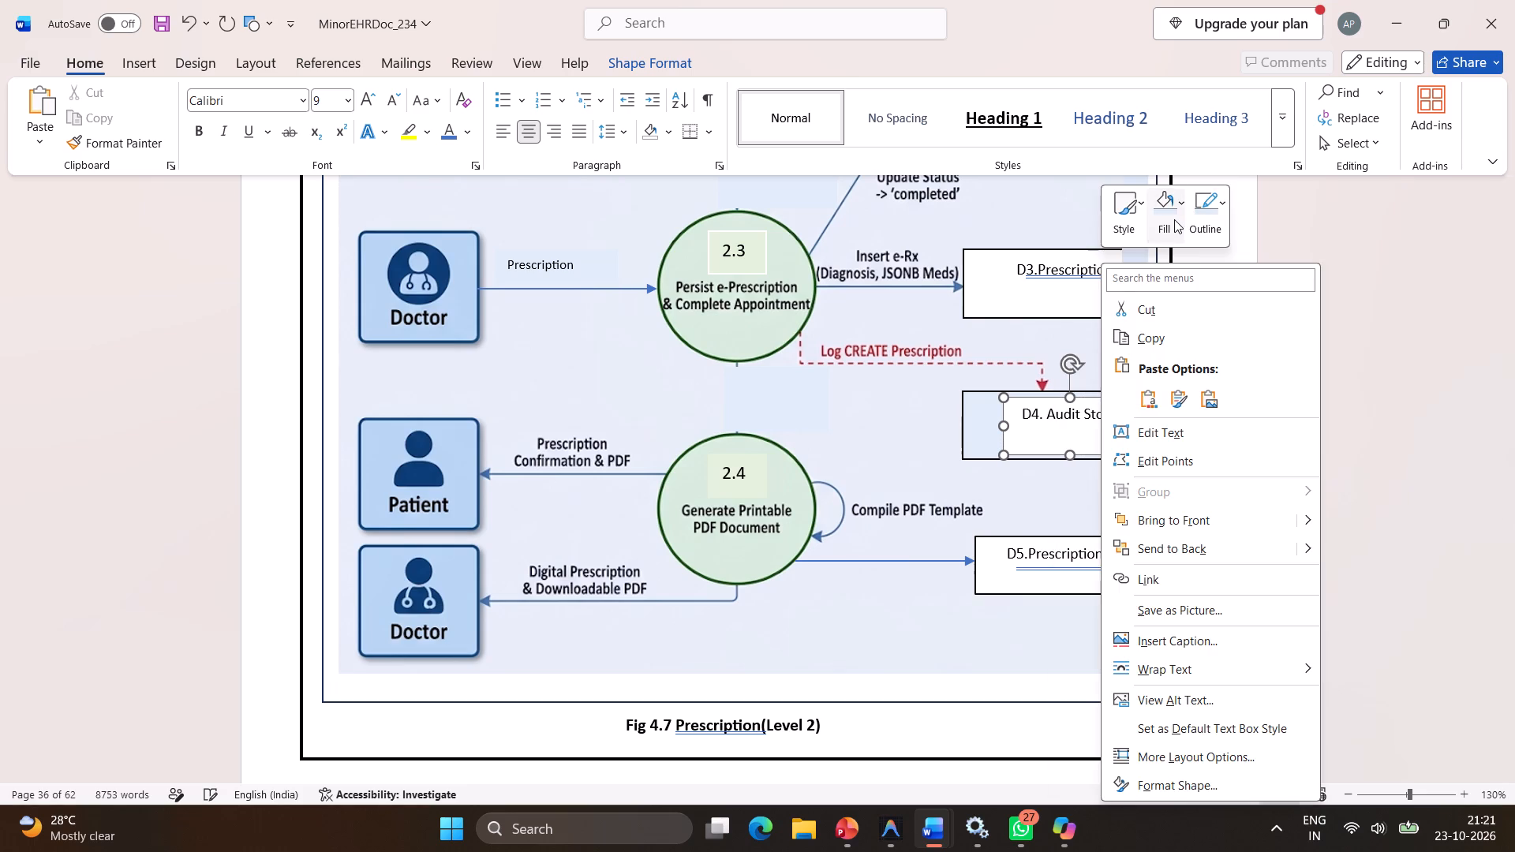
pyautogui.click(1174, 219)
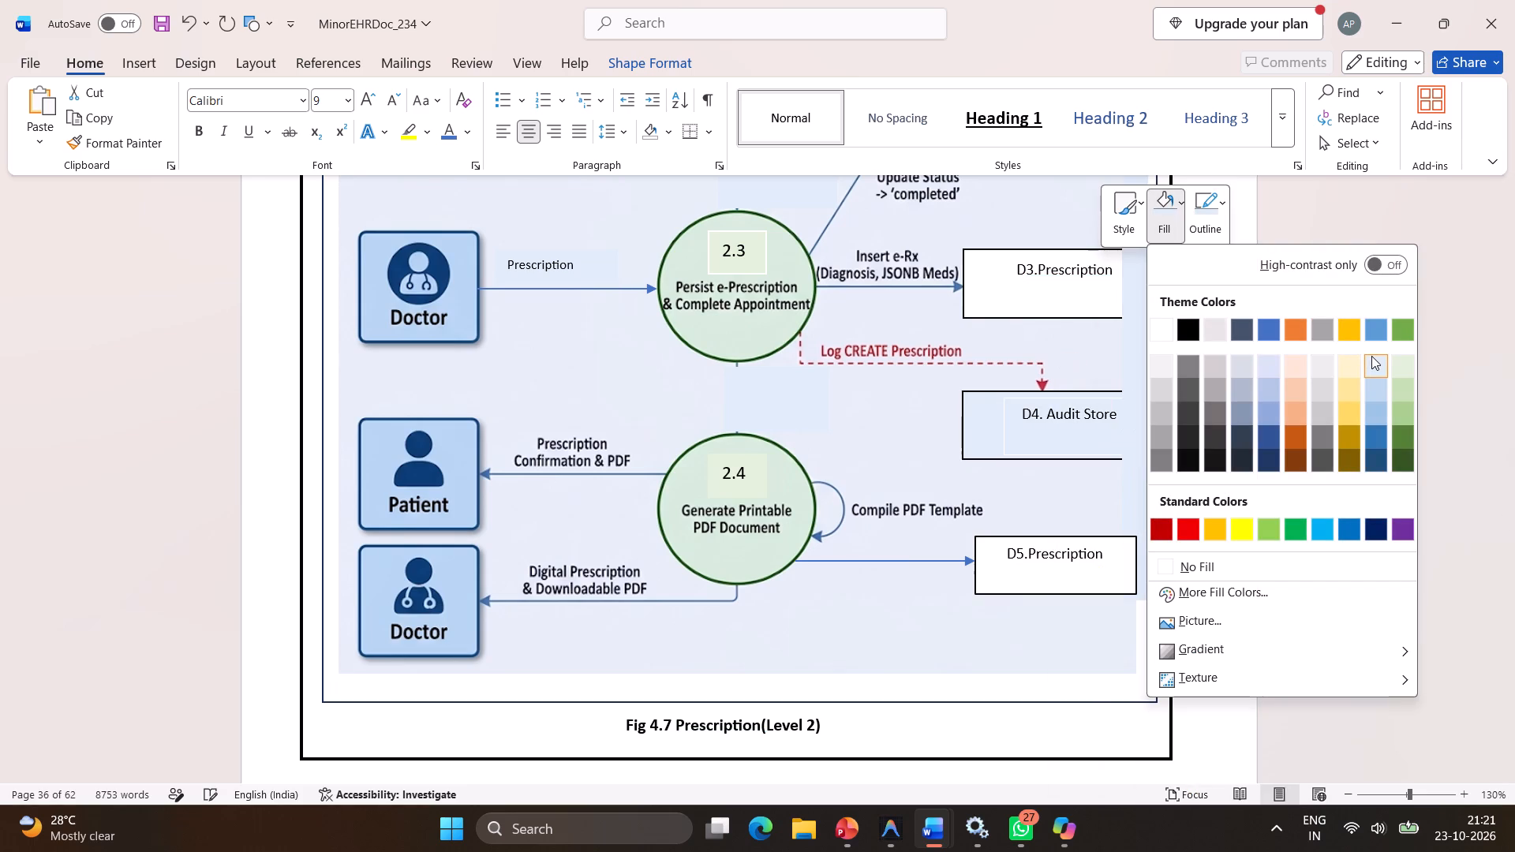
pyautogui.click(1371, 356)
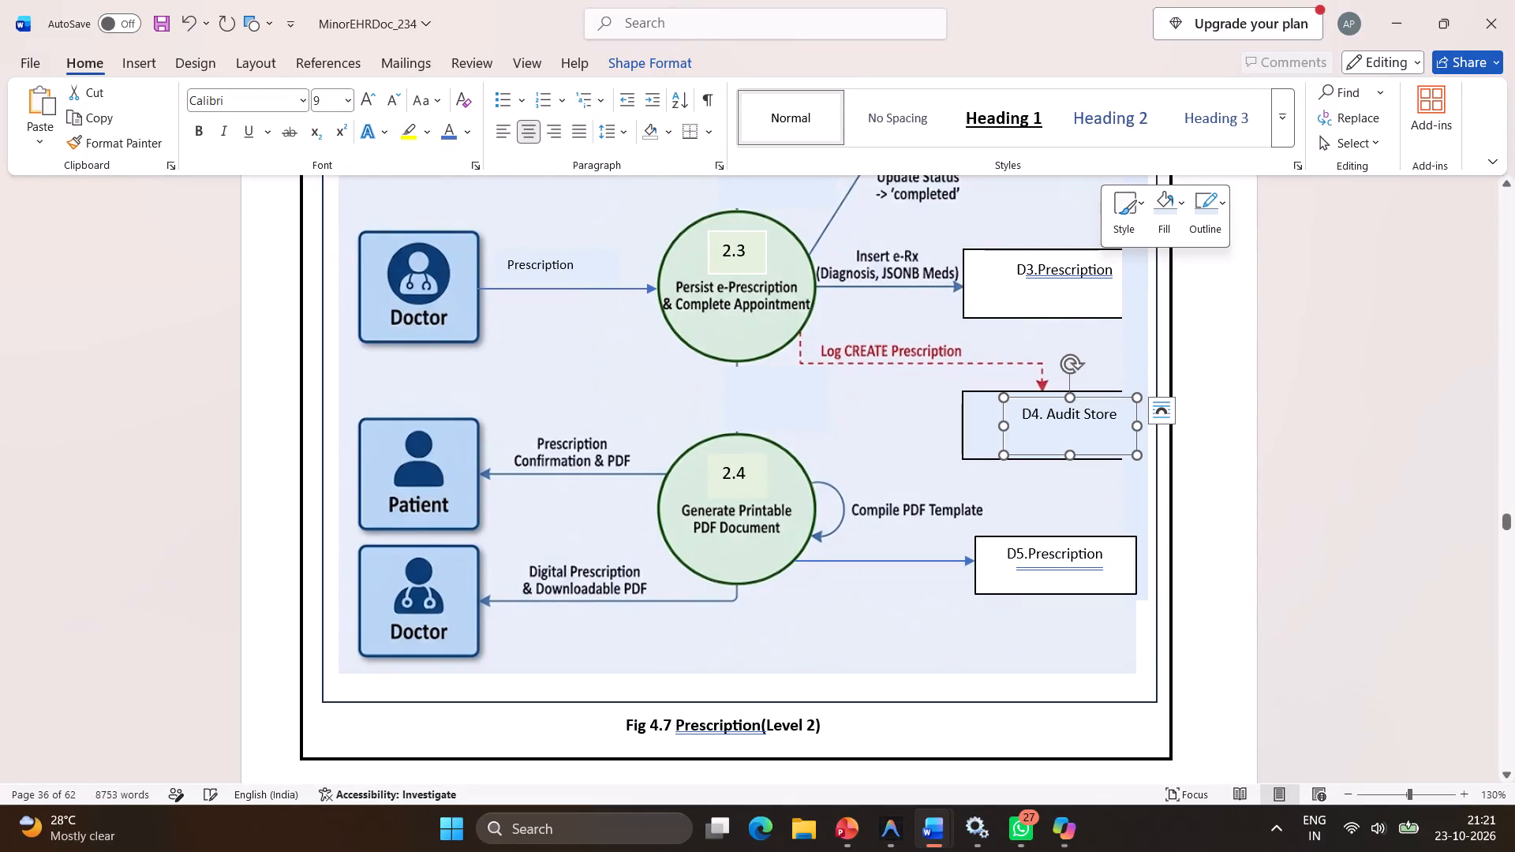
pyautogui.click(1202, 230)
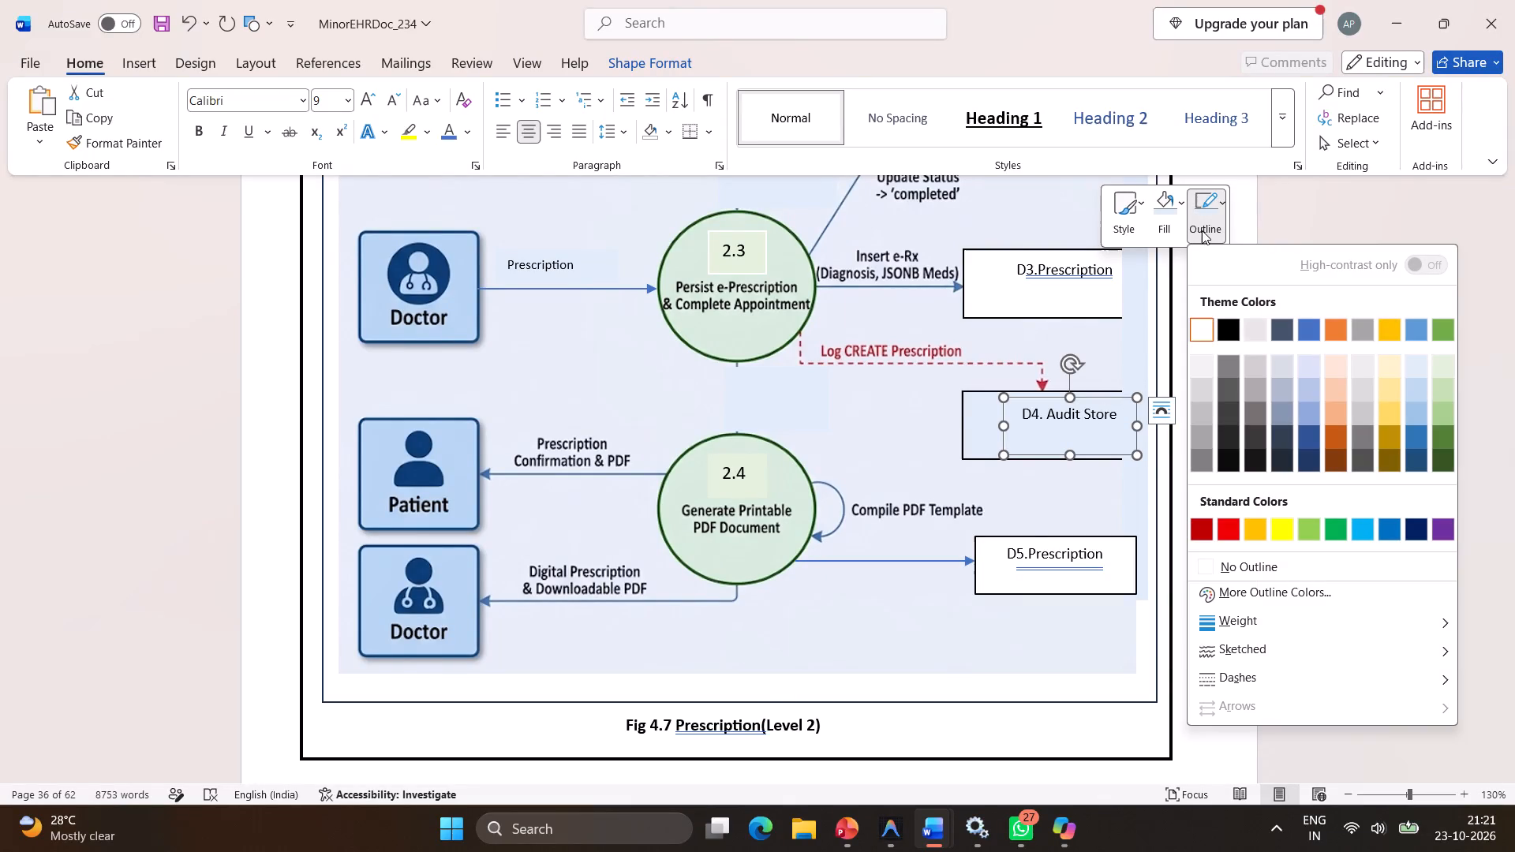
pyautogui.click(1412, 357)
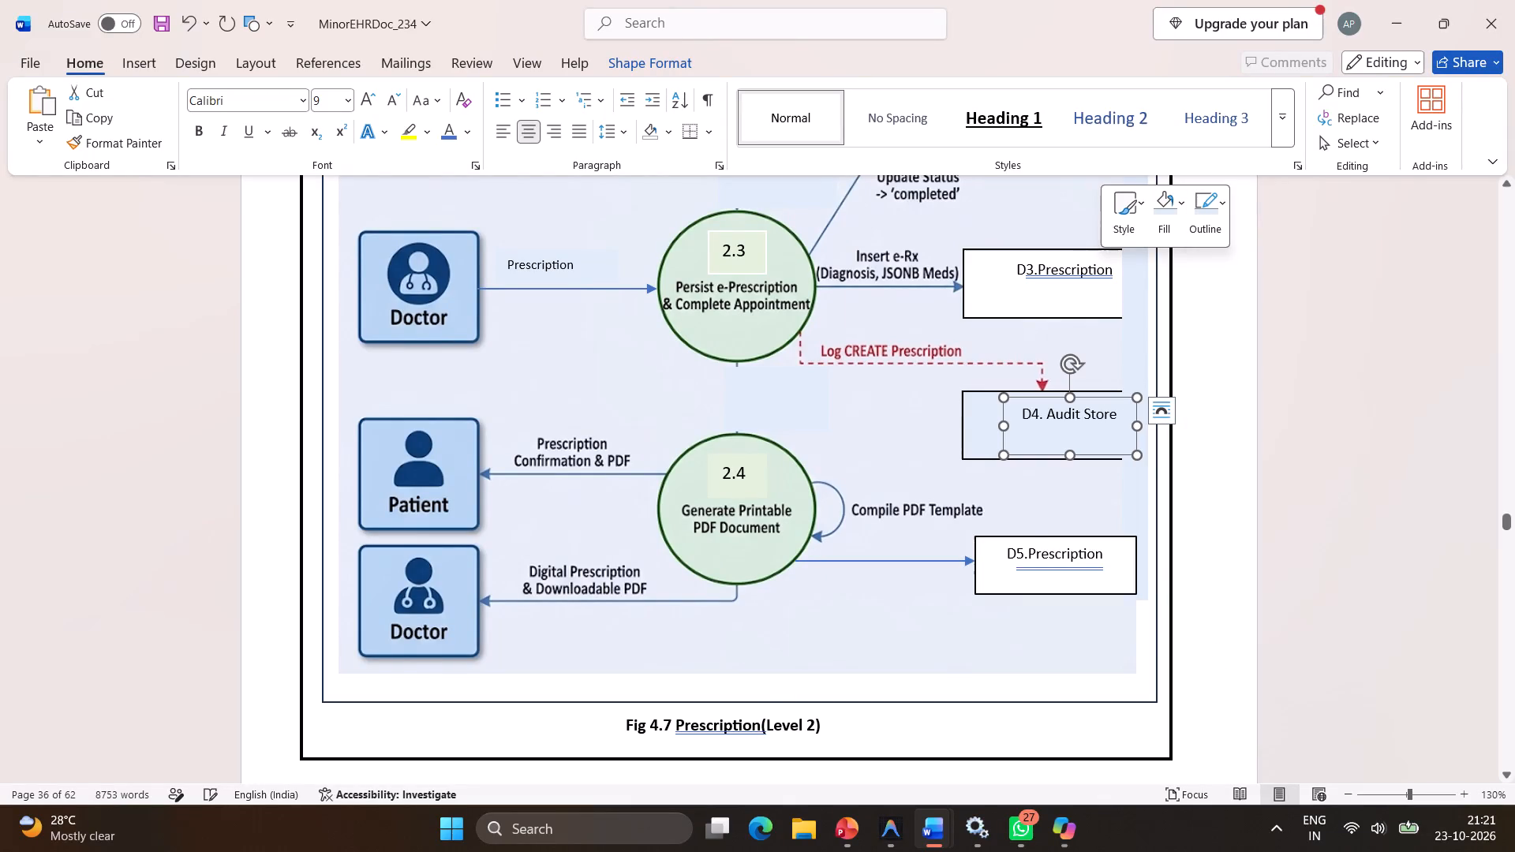
# Fill the D5.Prescription box with the lightest blue theme tint and deselect it.
pyautogui.click(1106, 577)
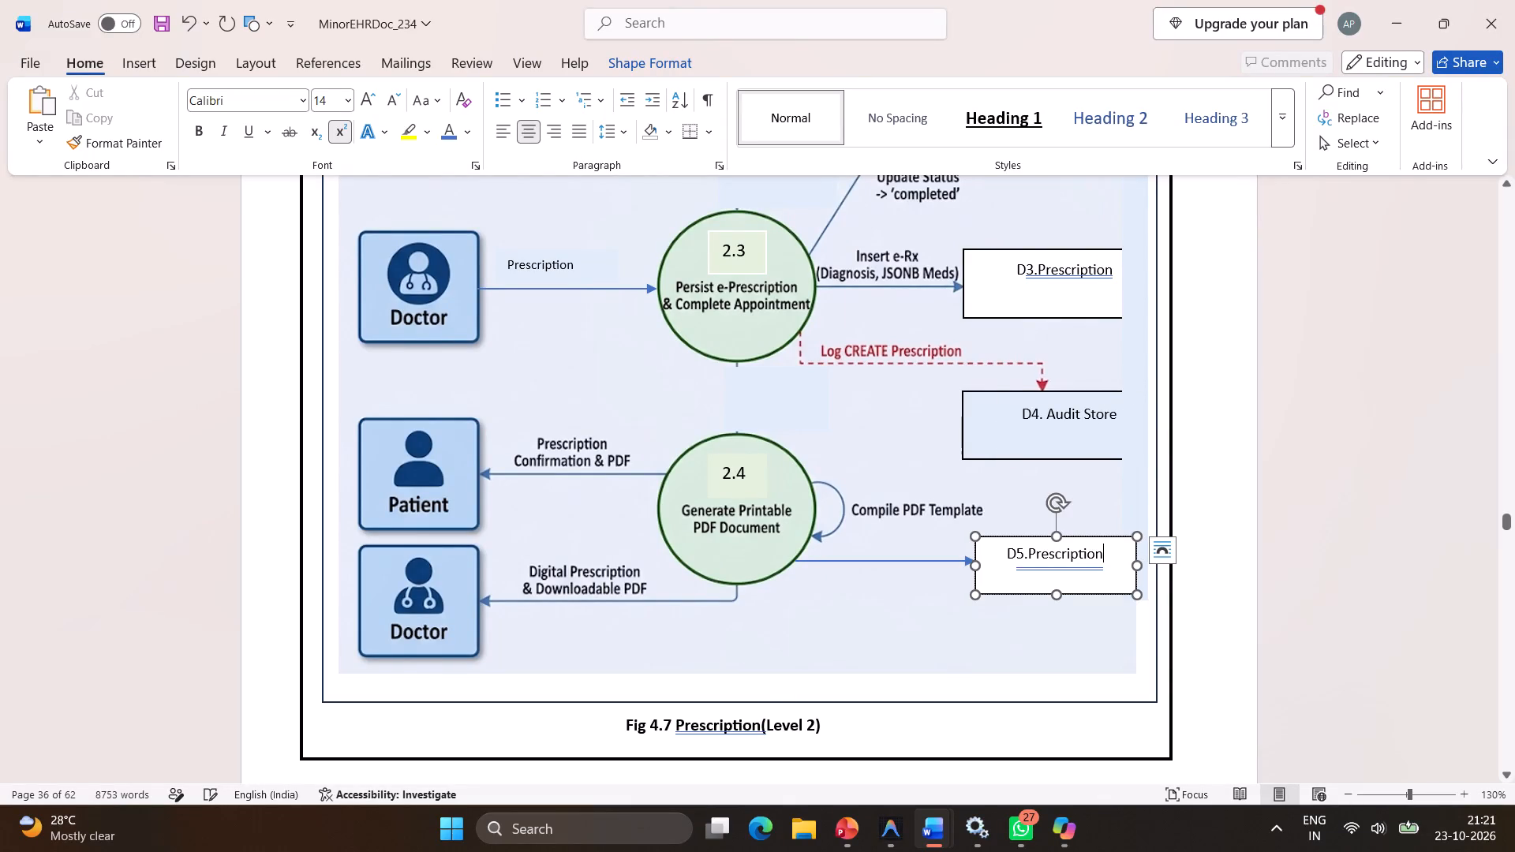
pyautogui.rightClick(1106, 577)
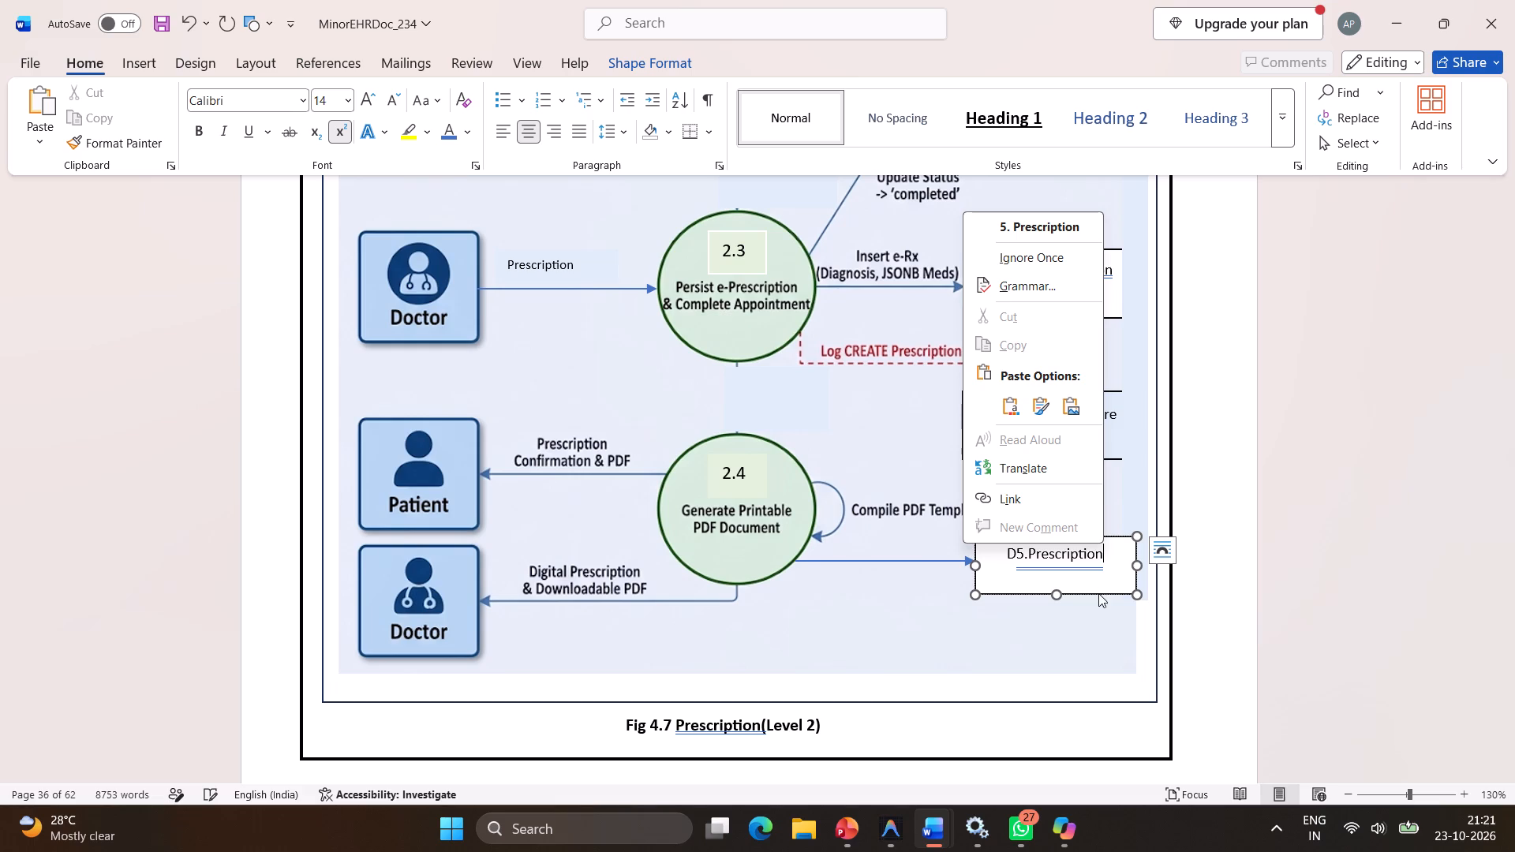
pyautogui.click(1099, 591)
pyautogui.rightClick(1099, 591)
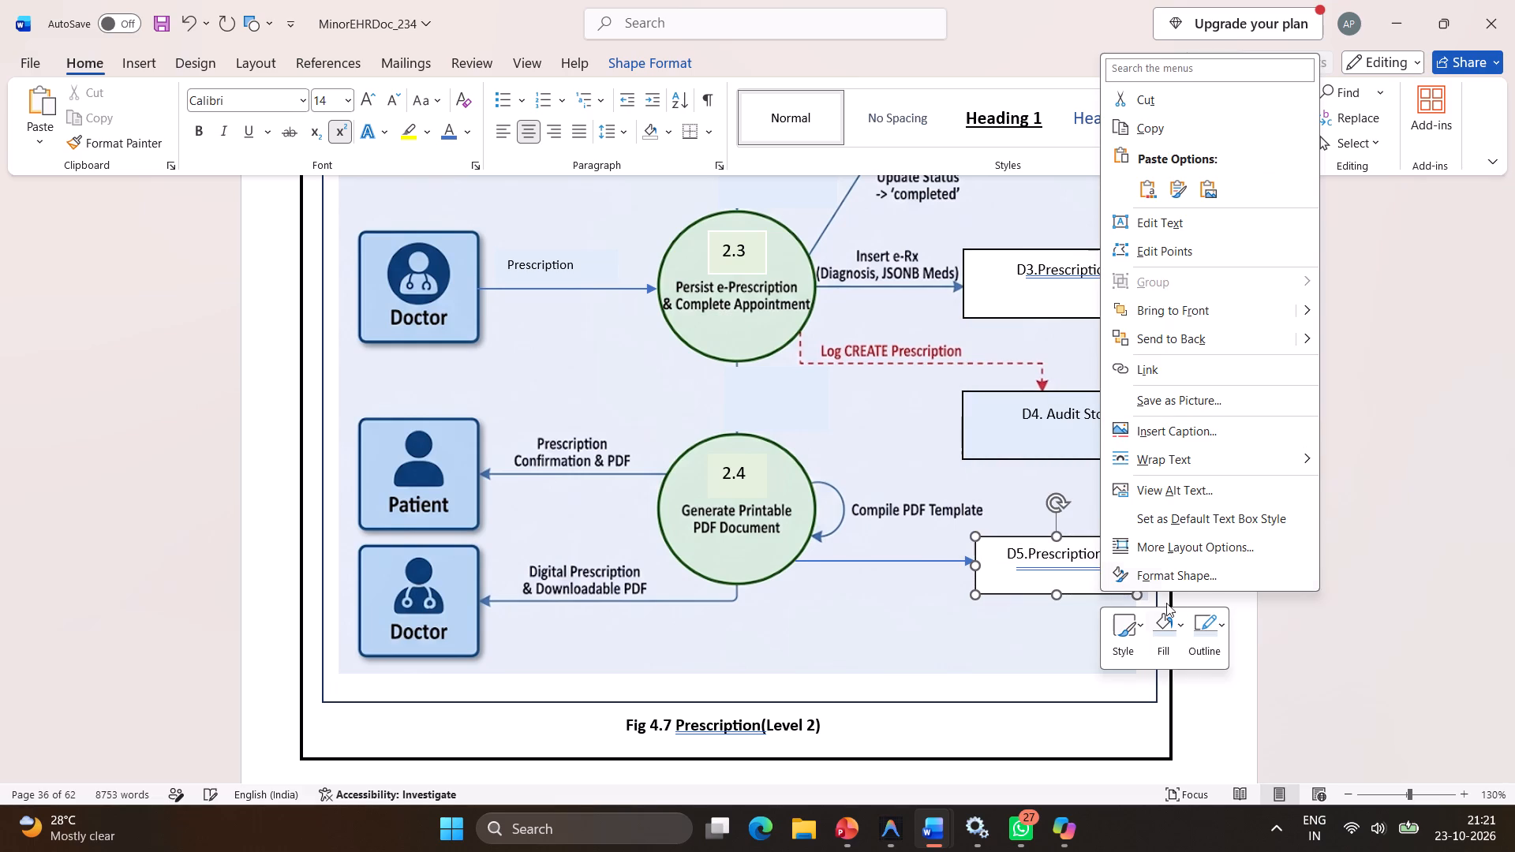
pyautogui.click(1169, 641)
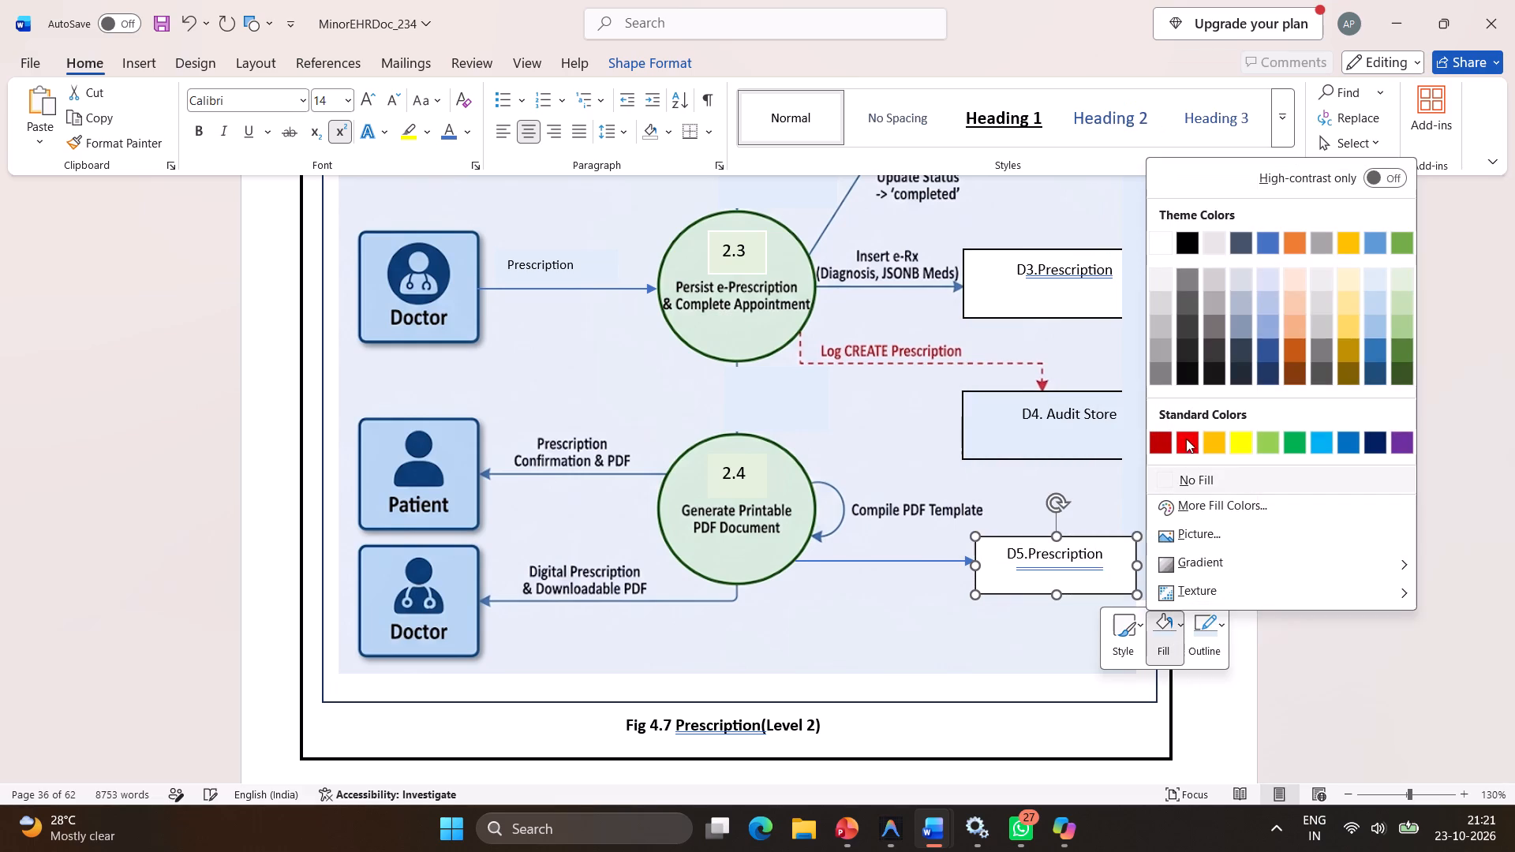
pyautogui.click(1377, 280)
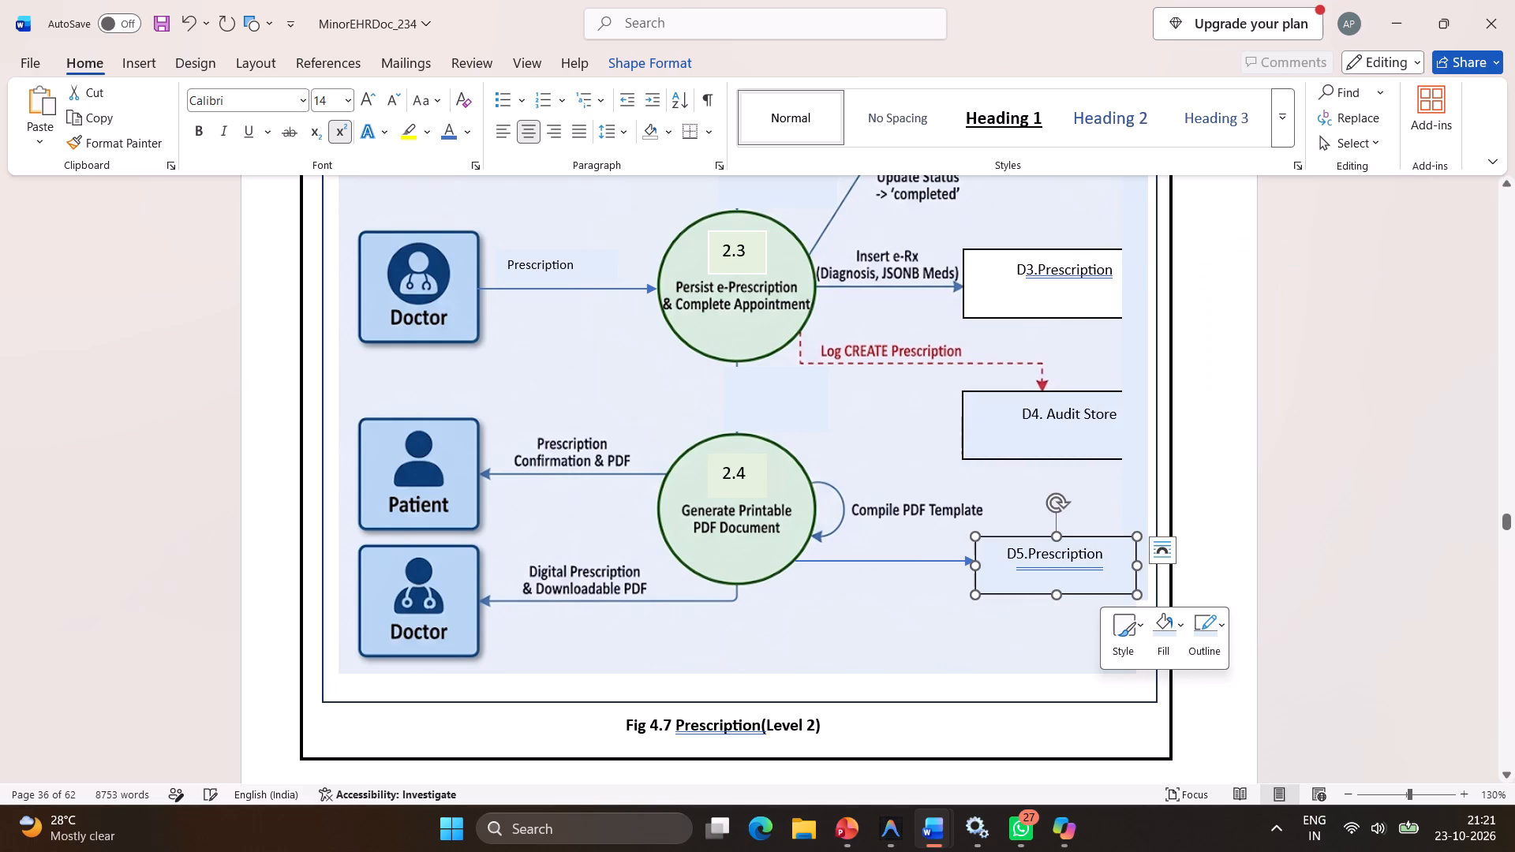
pyautogui.click(1105, 491)
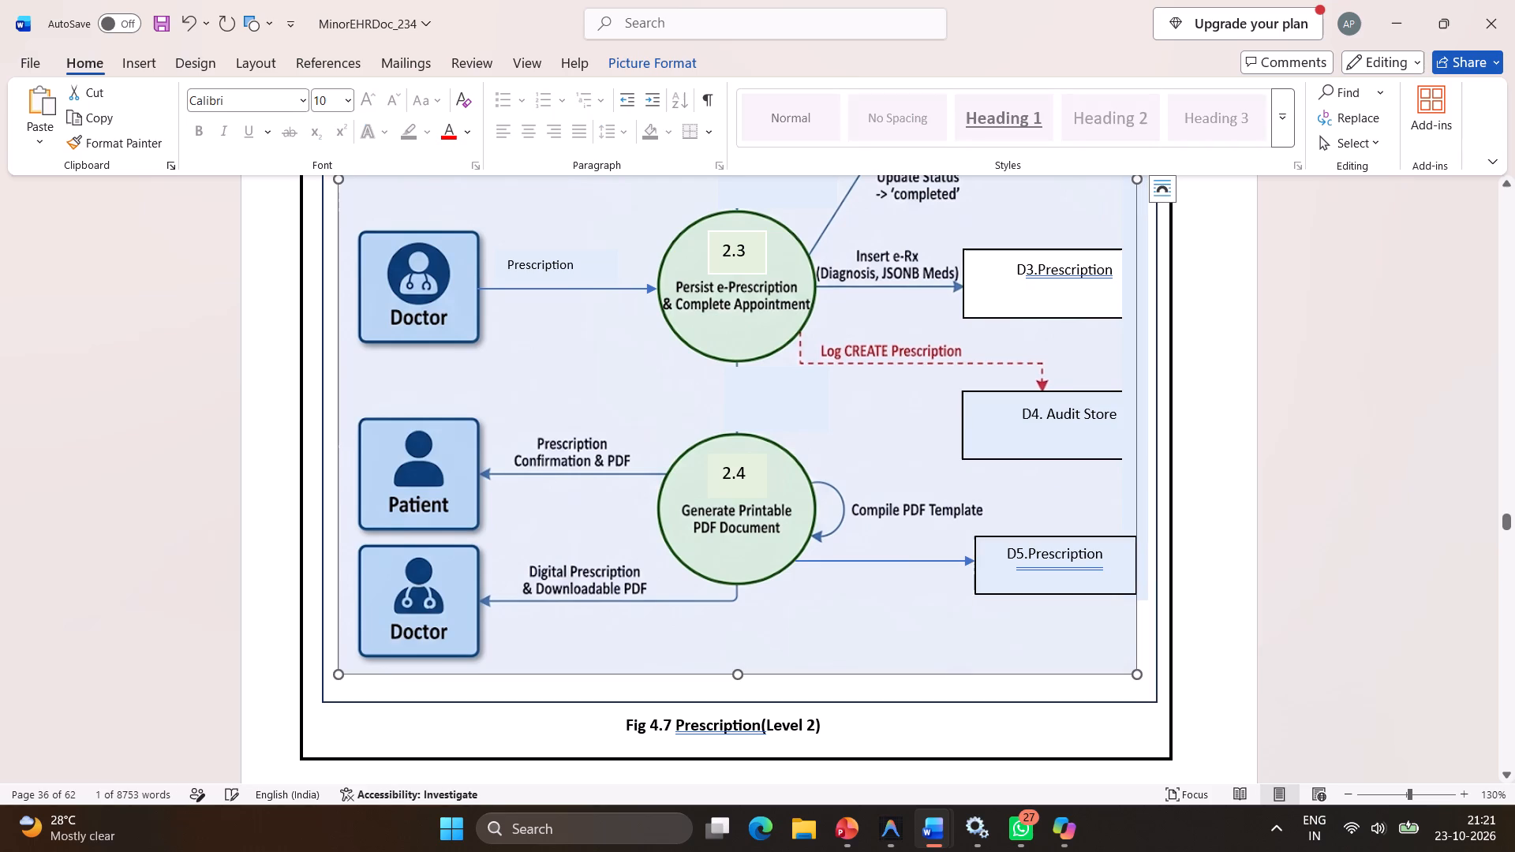
pyautogui.click(1231, 477)
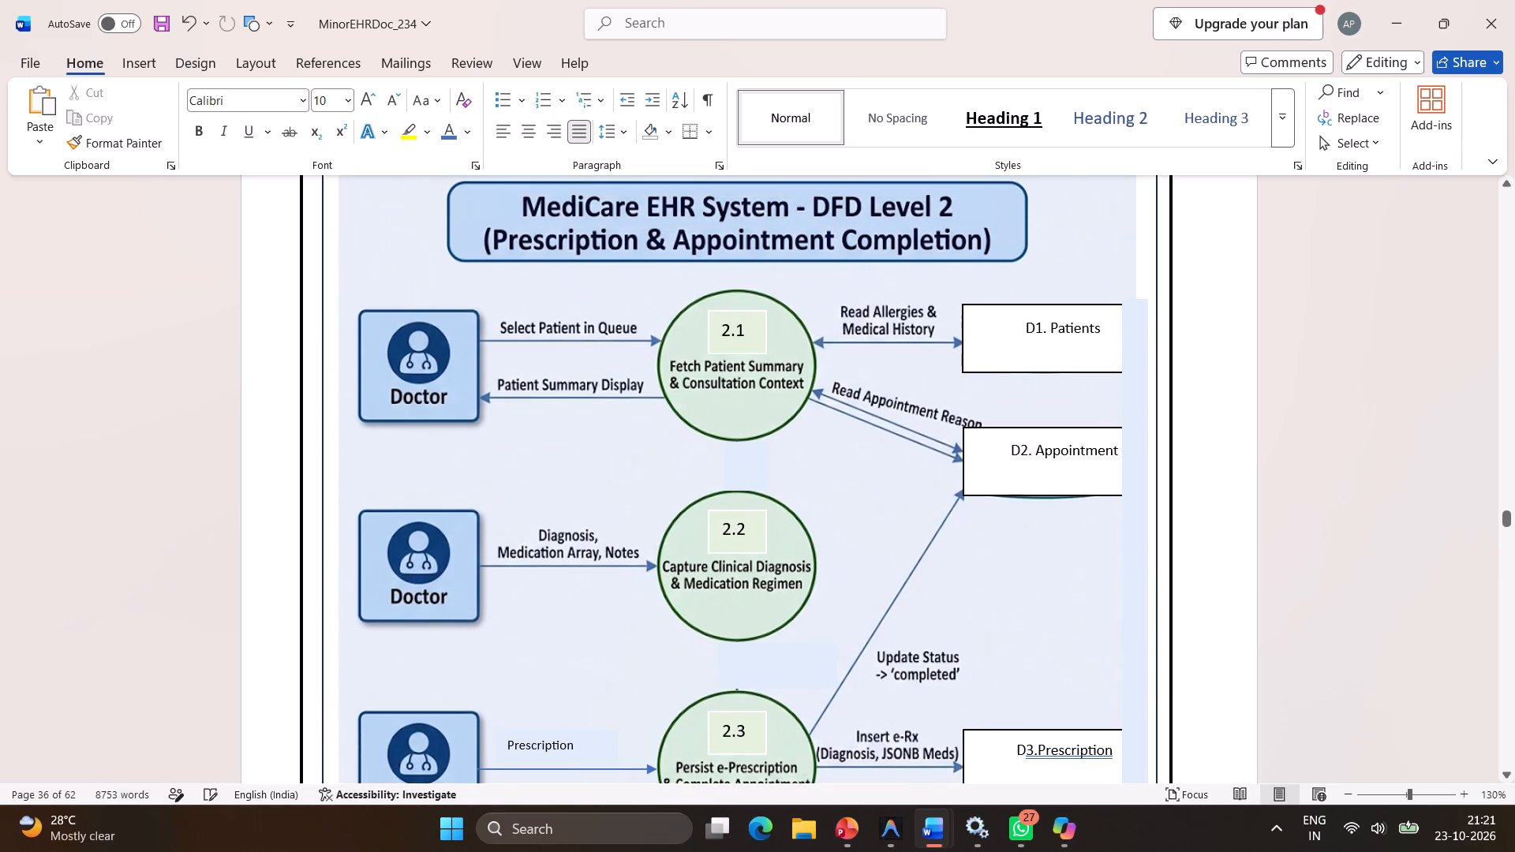
# Narrow the D5.Prescription box slightly by pulling its right edge inward.
pyautogui.scroll(-3, 1008, 633)
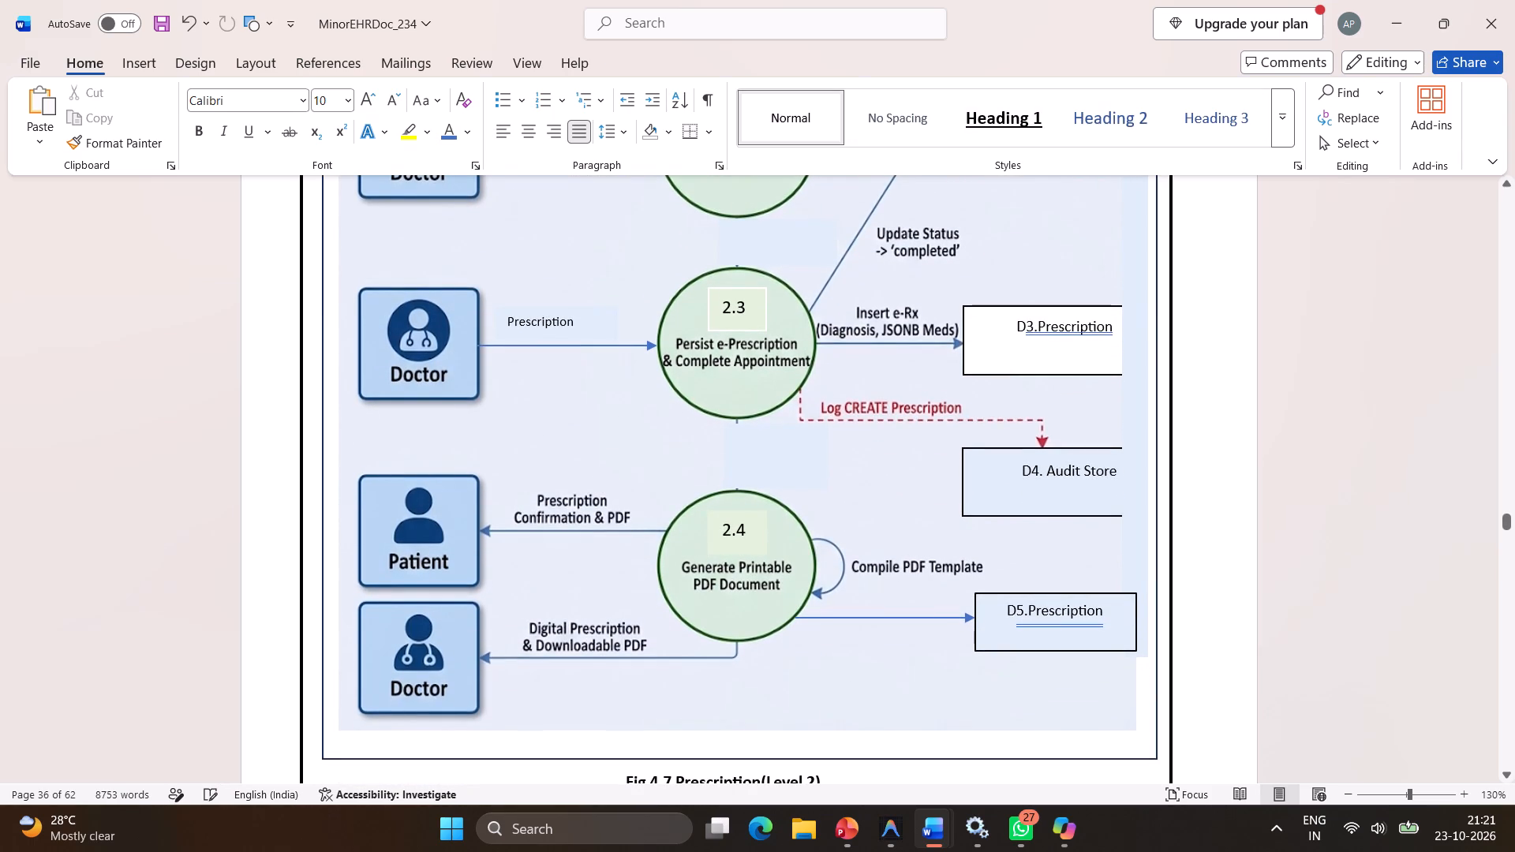
pyautogui.click(1135, 580)
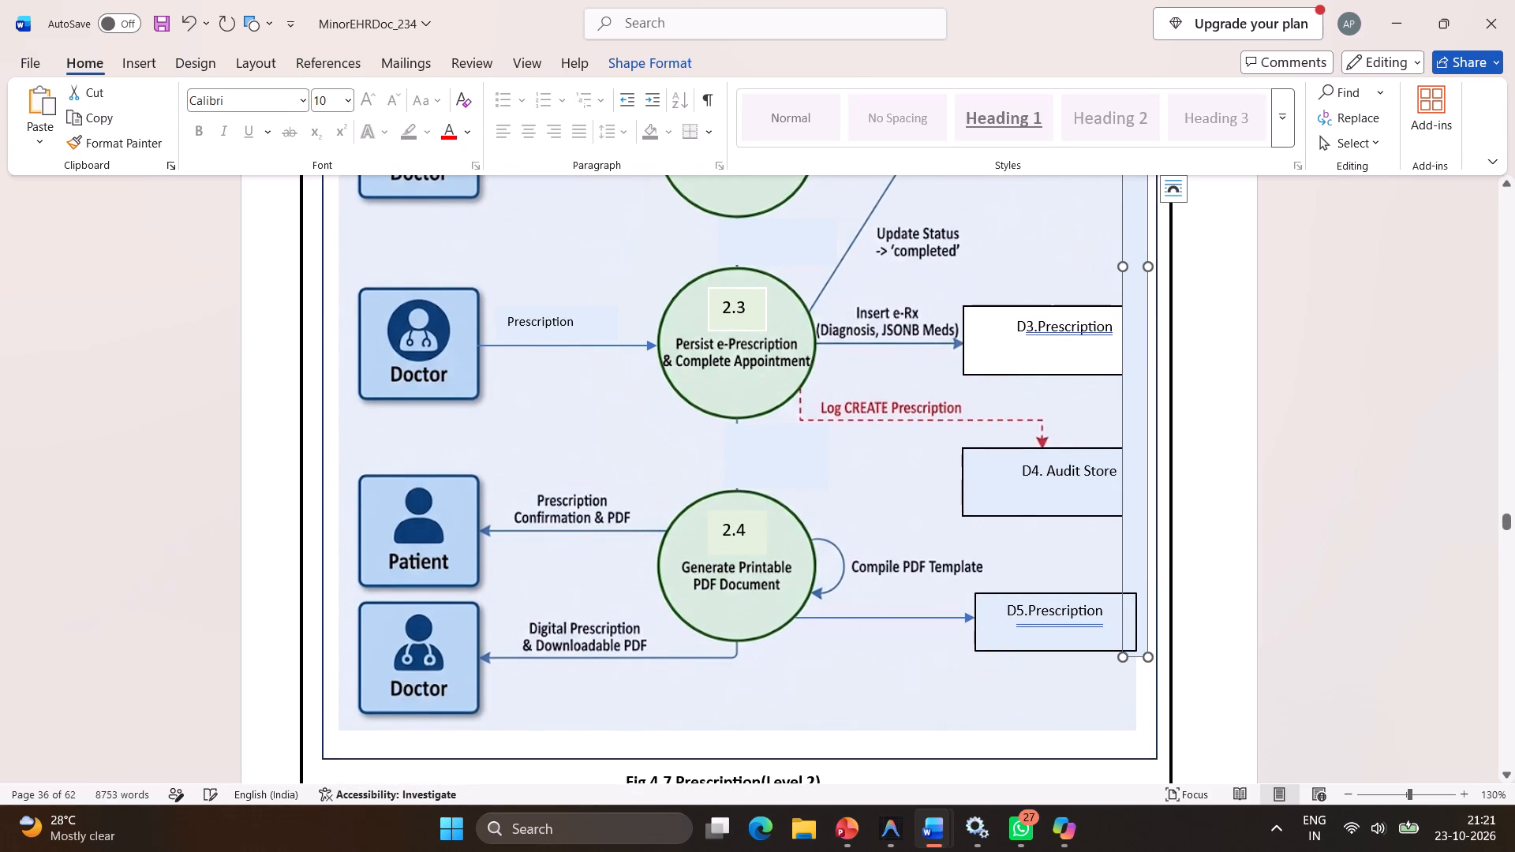
pyautogui.click(1097, 596)
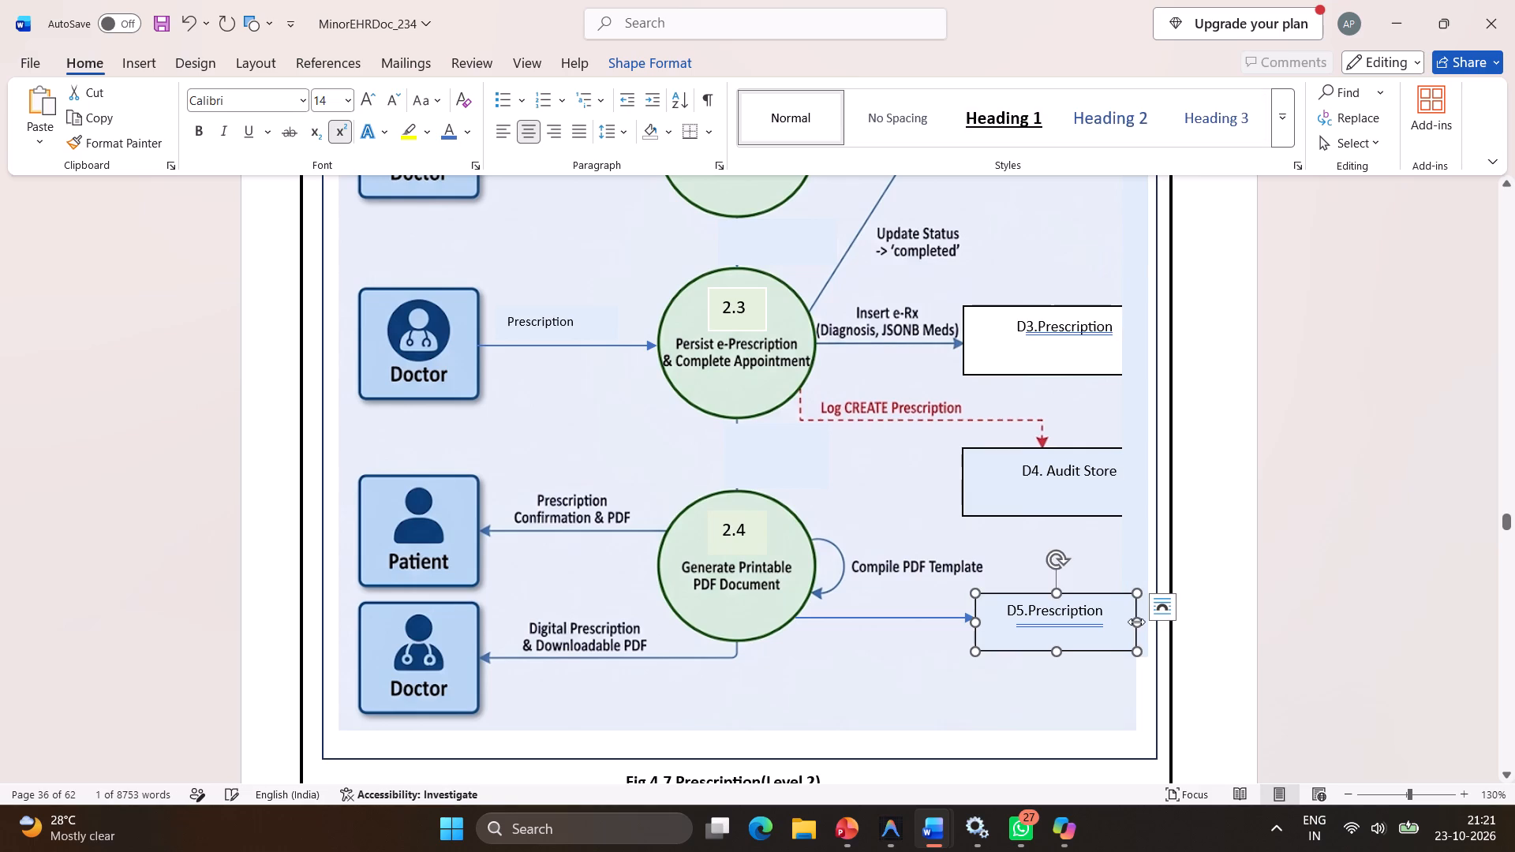
pyautogui.click(1136, 621)
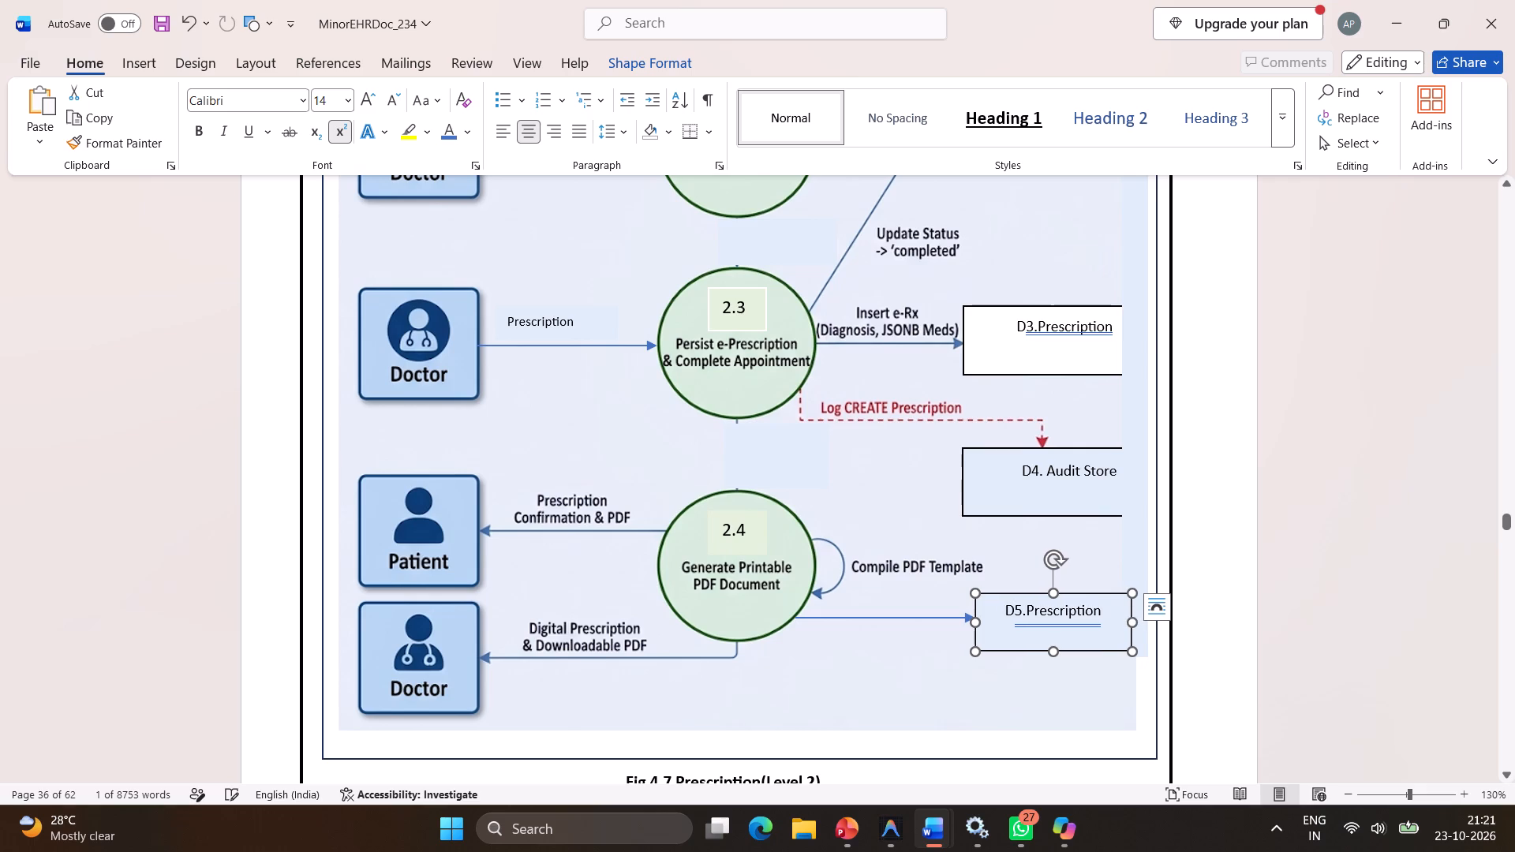
pyautogui.rightClick(1131, 611)
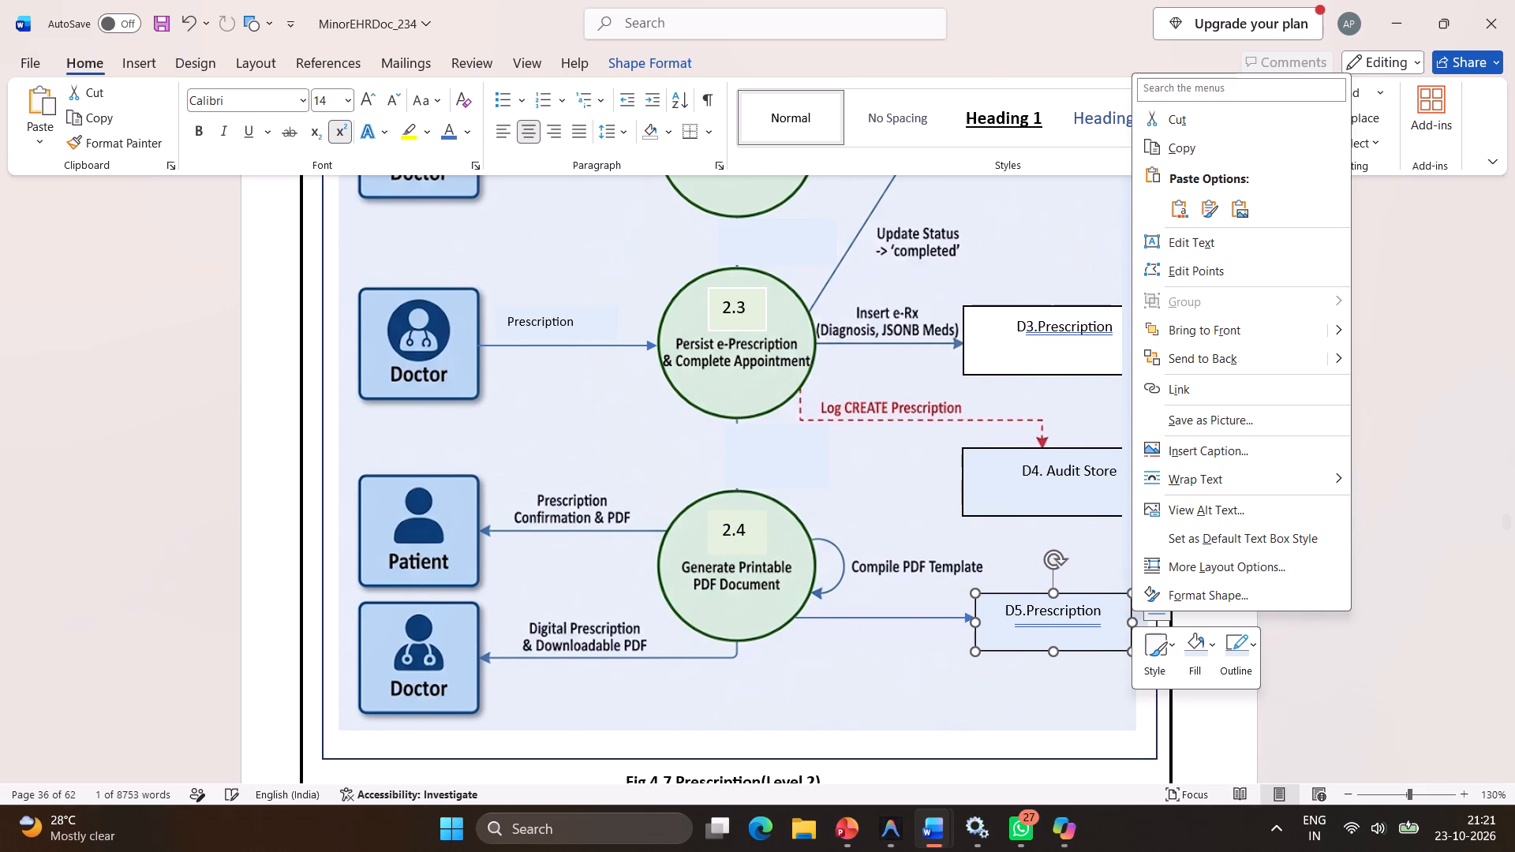
pyautogui.click(1121, 606)
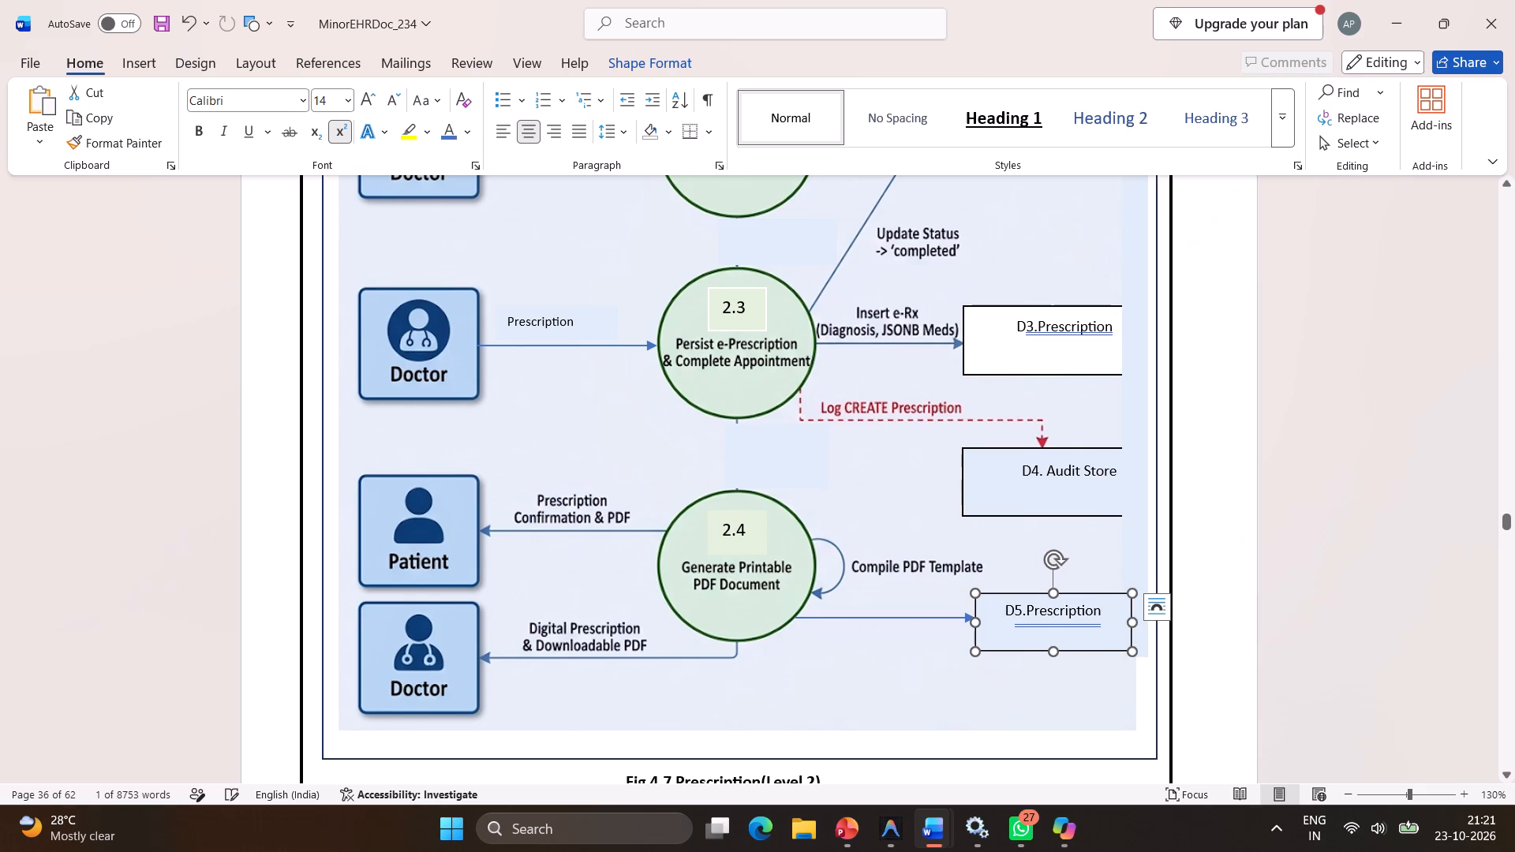
# Set the D5.Prescription box's text wrapping to Top and Bottom and deselect it.
pyautogui.click(1149, 600)
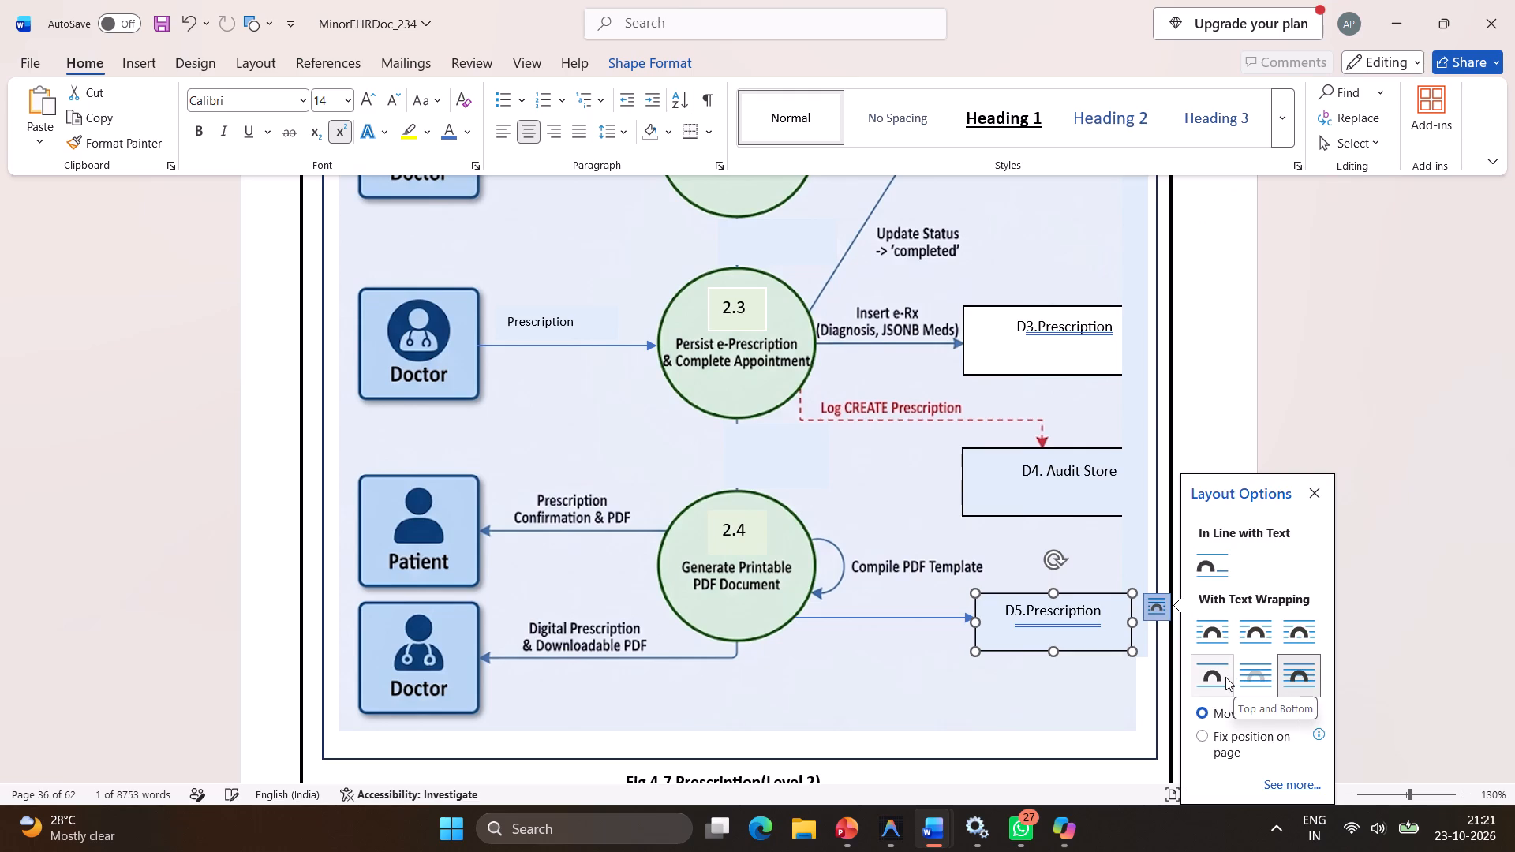
pyautogui.click(1227, 674)
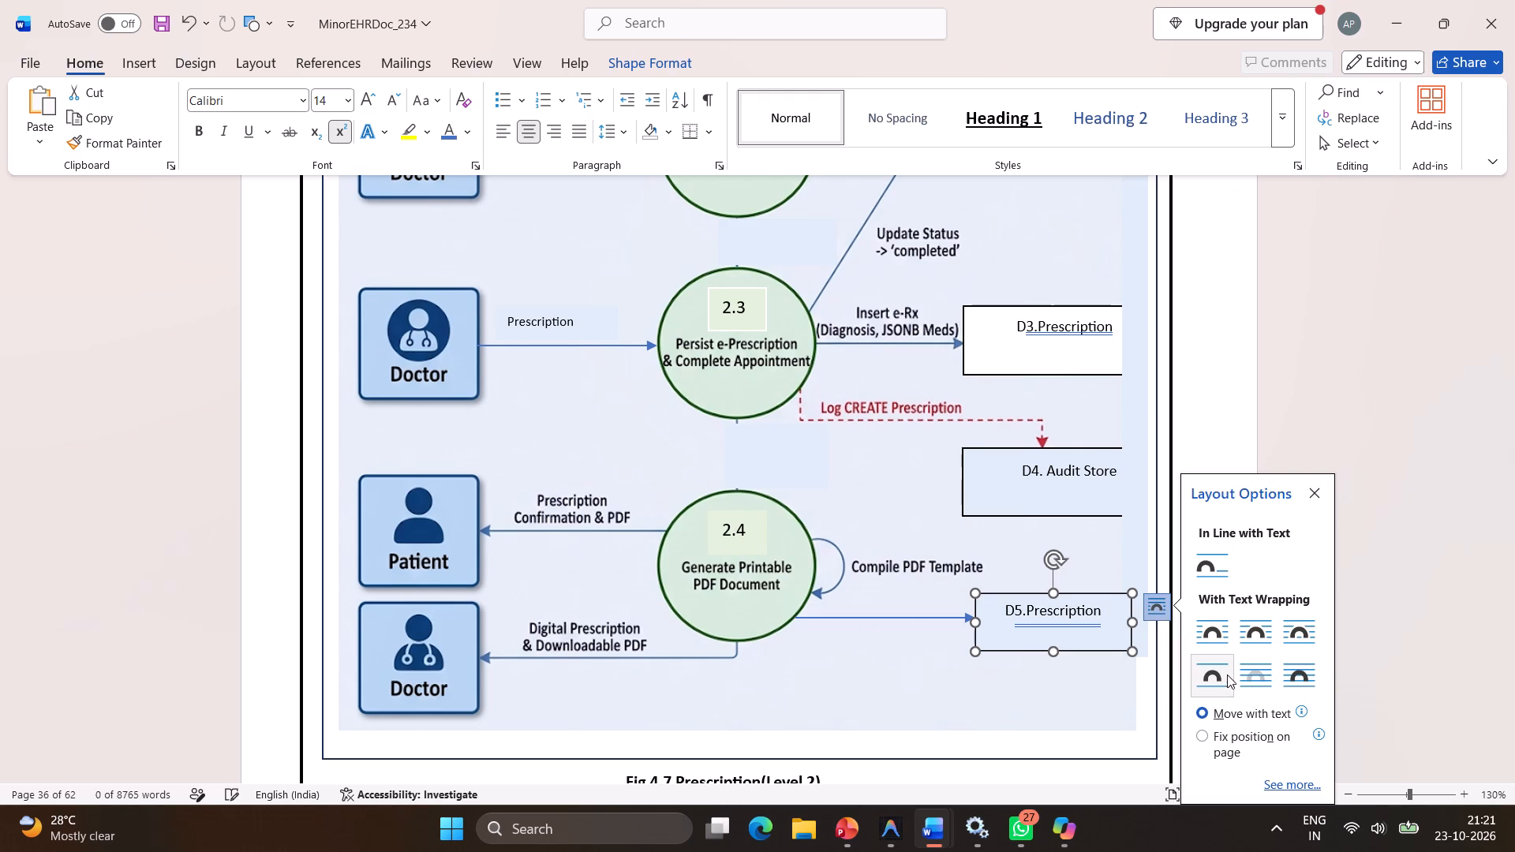
pyautogui.click(1116, 686)
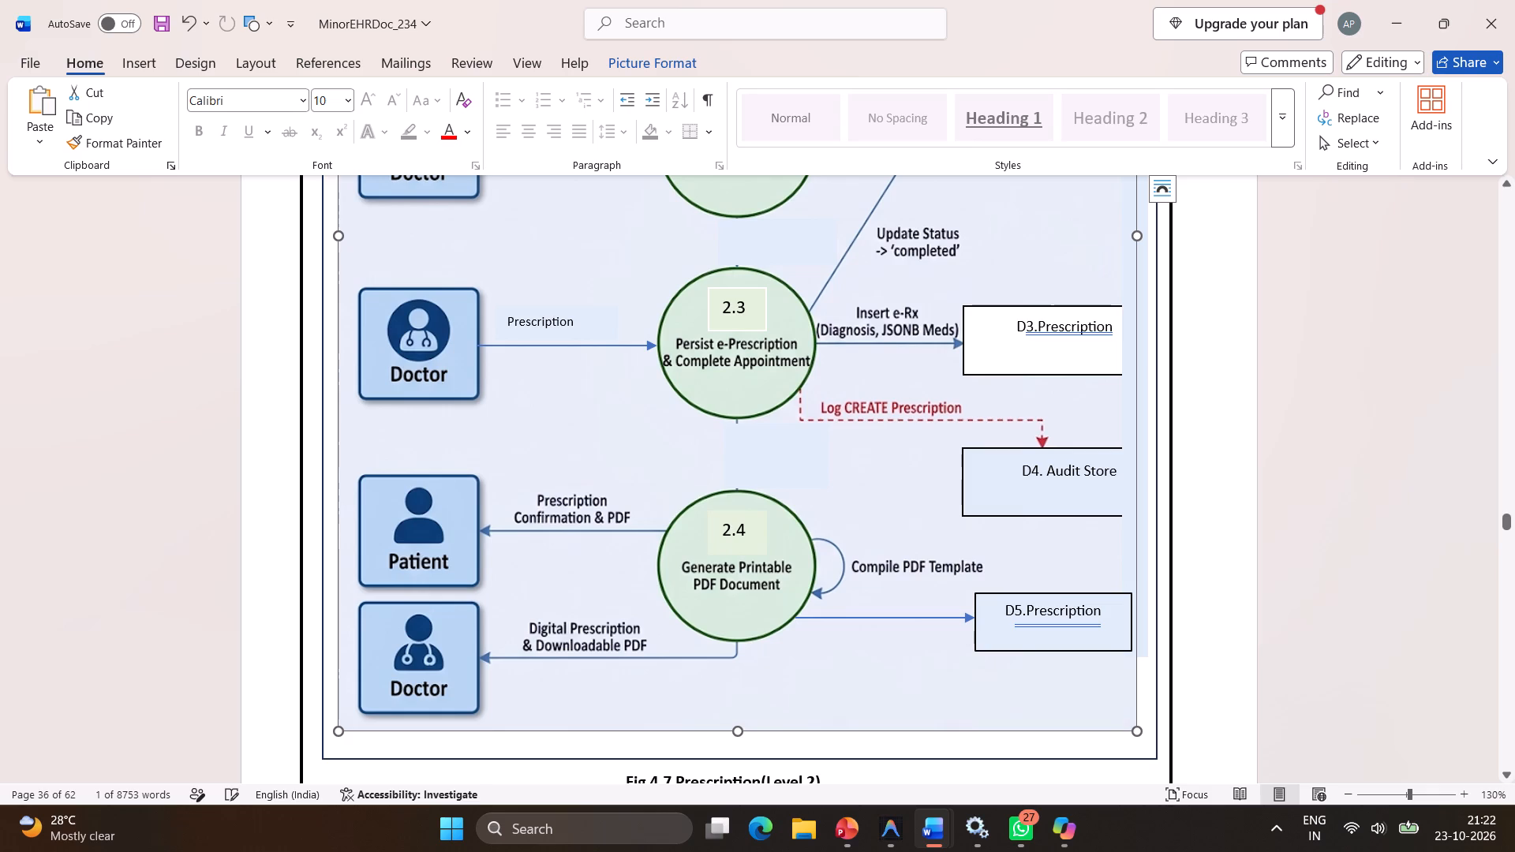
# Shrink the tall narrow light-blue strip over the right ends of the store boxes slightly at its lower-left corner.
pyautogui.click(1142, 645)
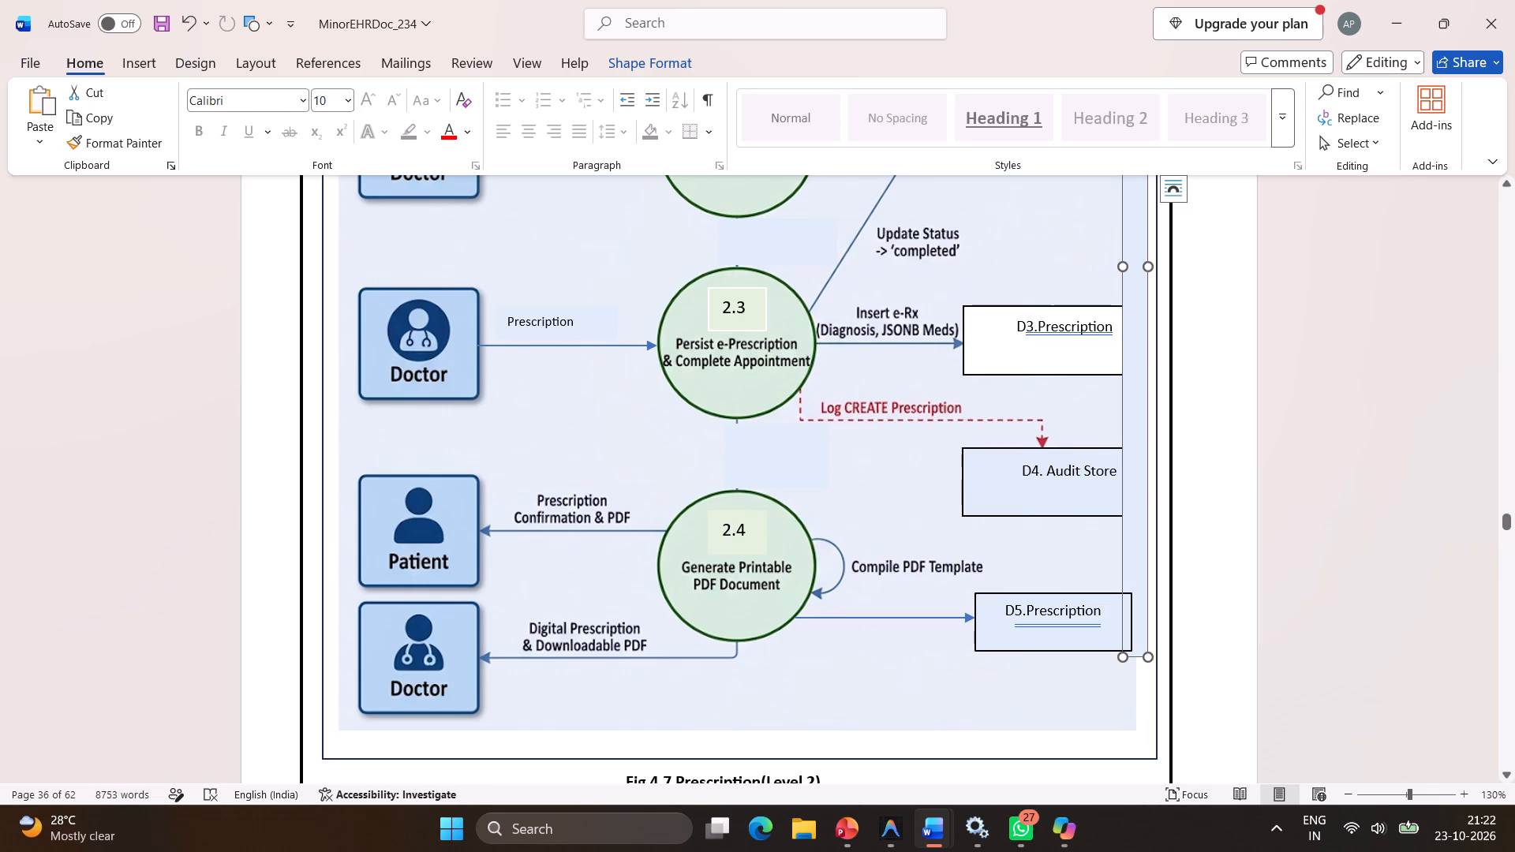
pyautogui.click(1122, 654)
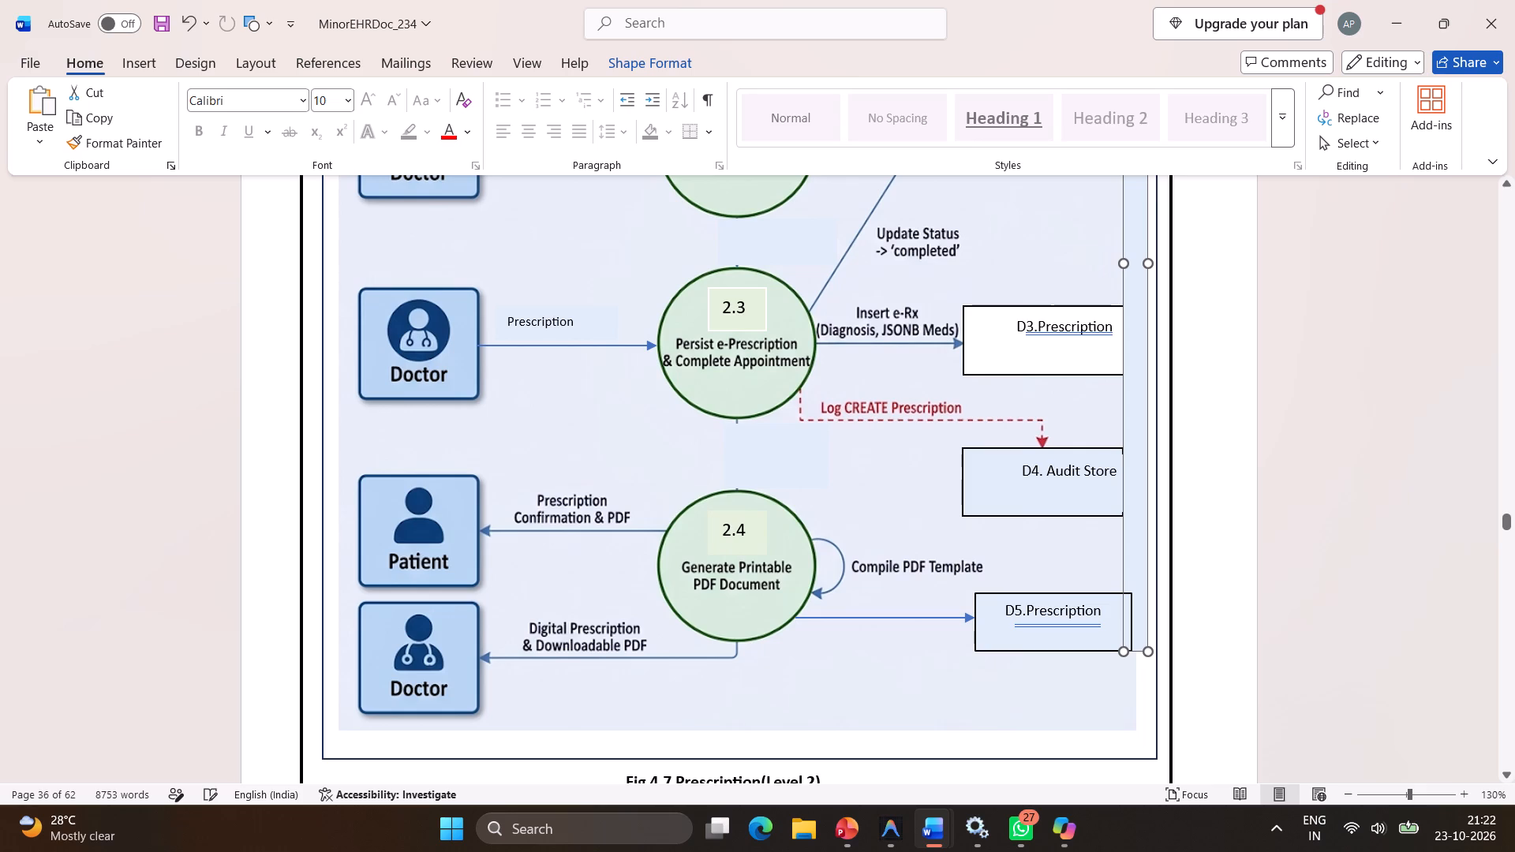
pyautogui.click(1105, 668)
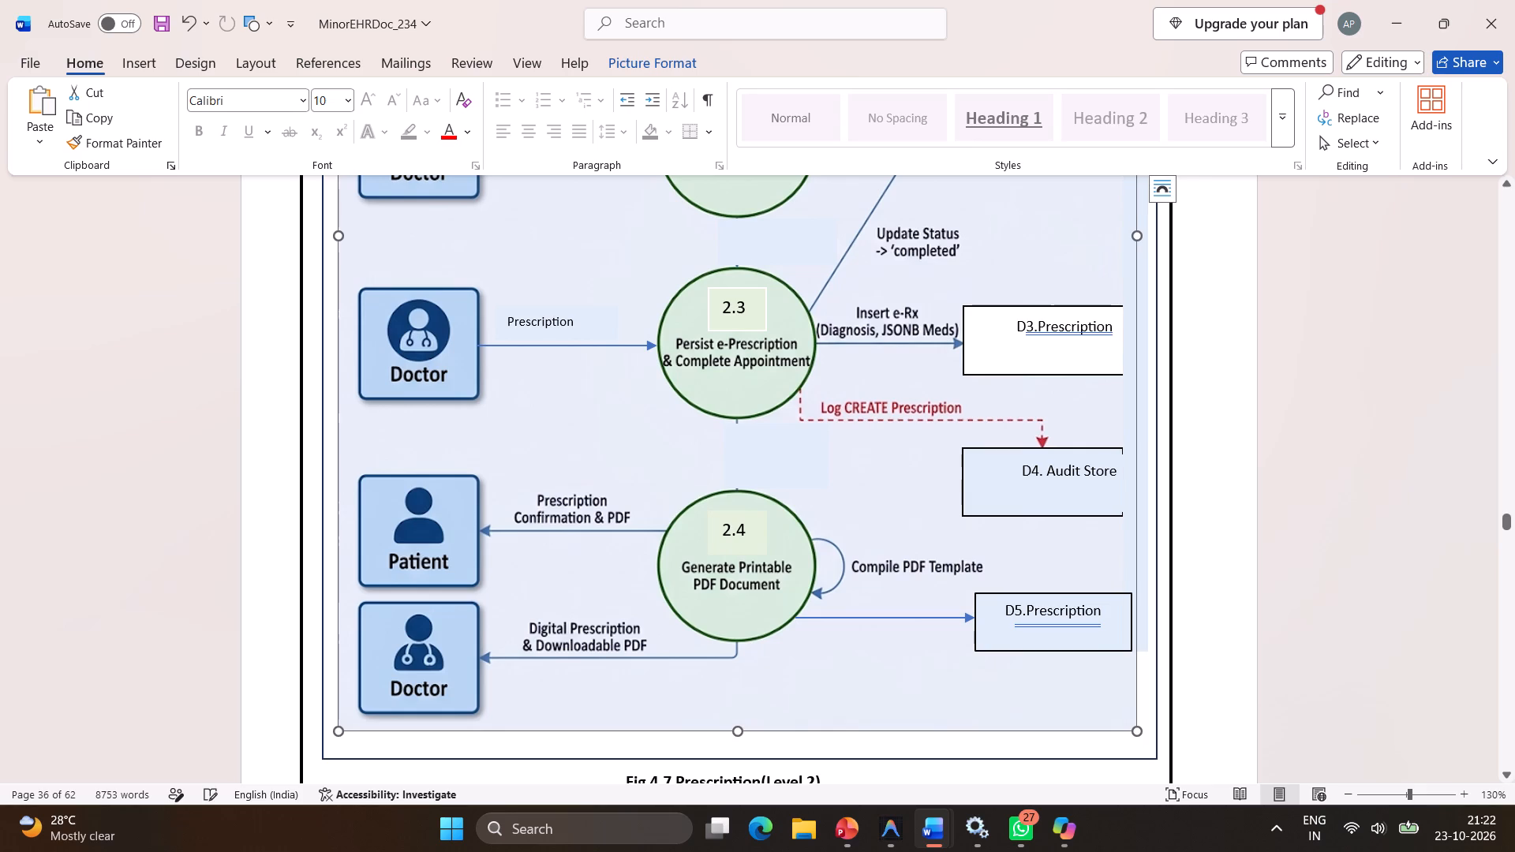
# Cut the tall narrow light-blue strip that masks the right ends of the store boxes from the diagram.
pyautogui.click(1143, 624)
pyautogui.rightClick(1143, 624)
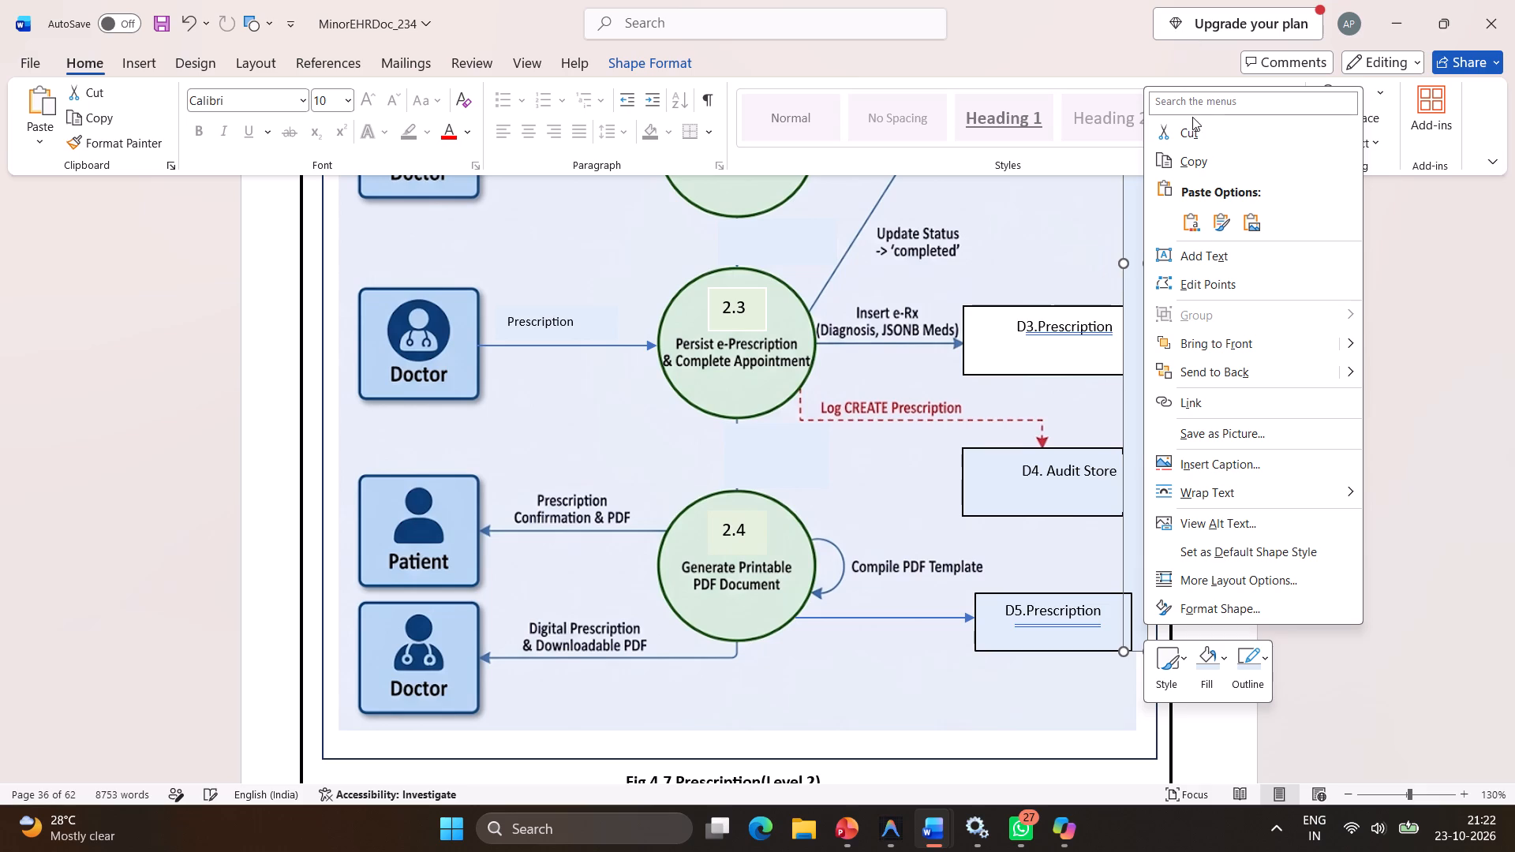
pyautogui.click(1191, 126)
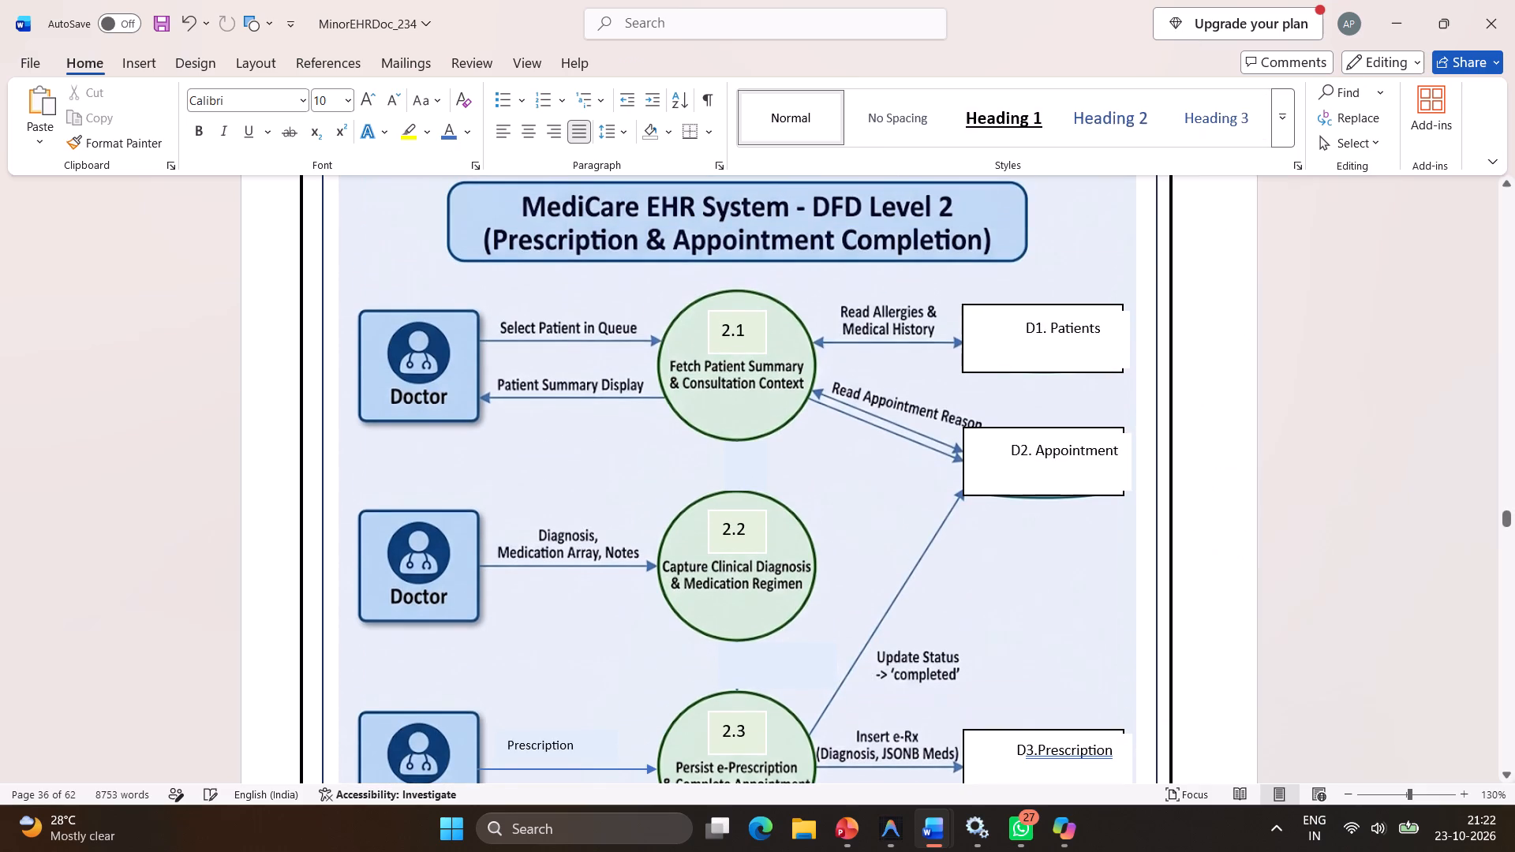
# Fill the rectangle behind the D1. Patients label with the lightest blue theme tint.
pyautogui.click(996, 357)
pyautogui.rightClick(996, 357)
pyautogui.click(996, 357)
pyautogui.rightClick(996, 357)
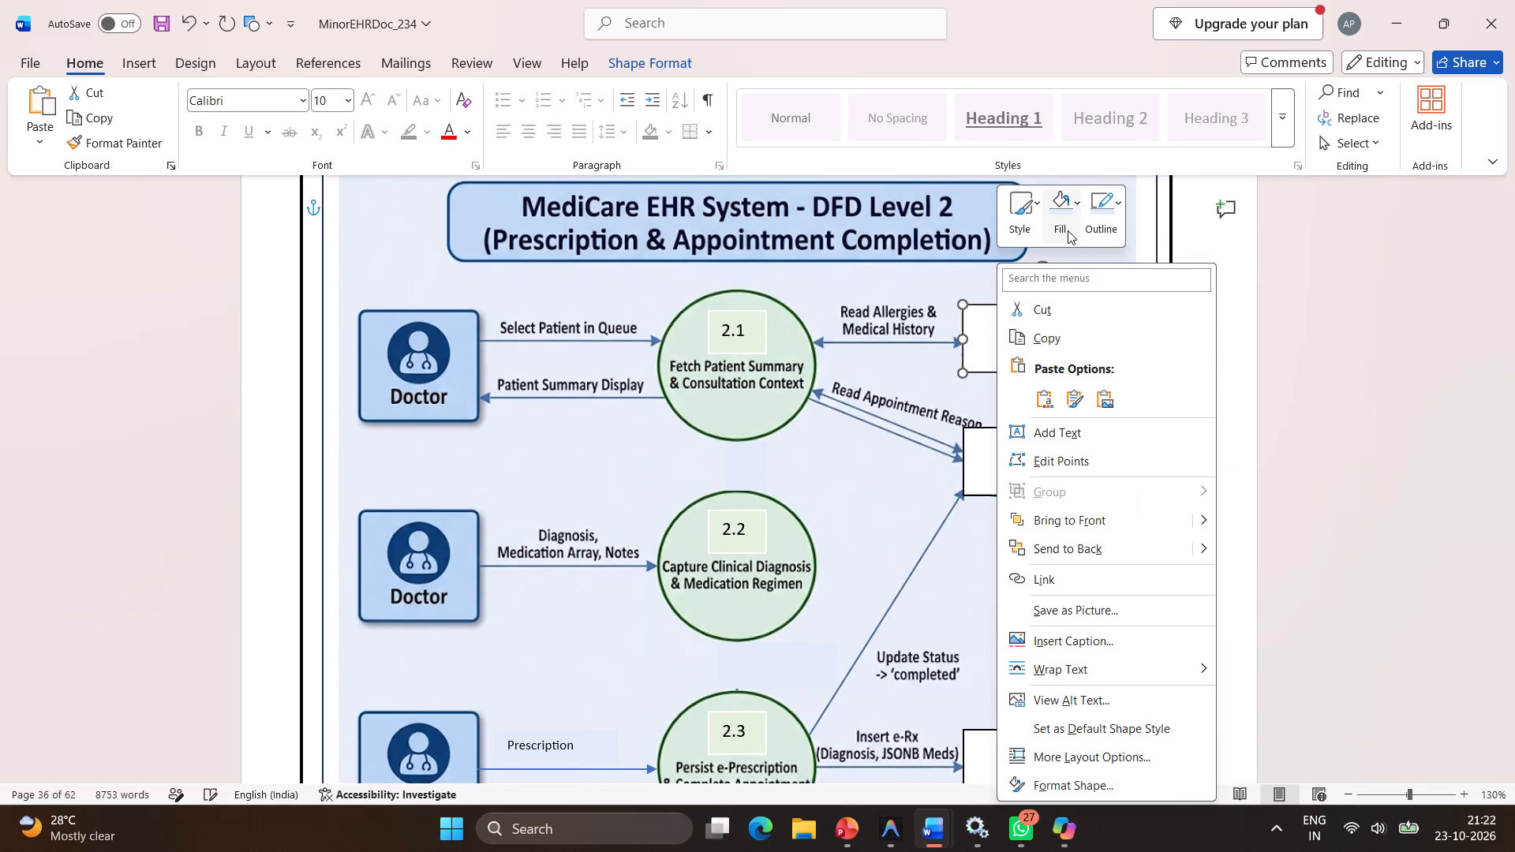
pyautogui.click(1068, 230)
pyautogui.click(1275, 361)
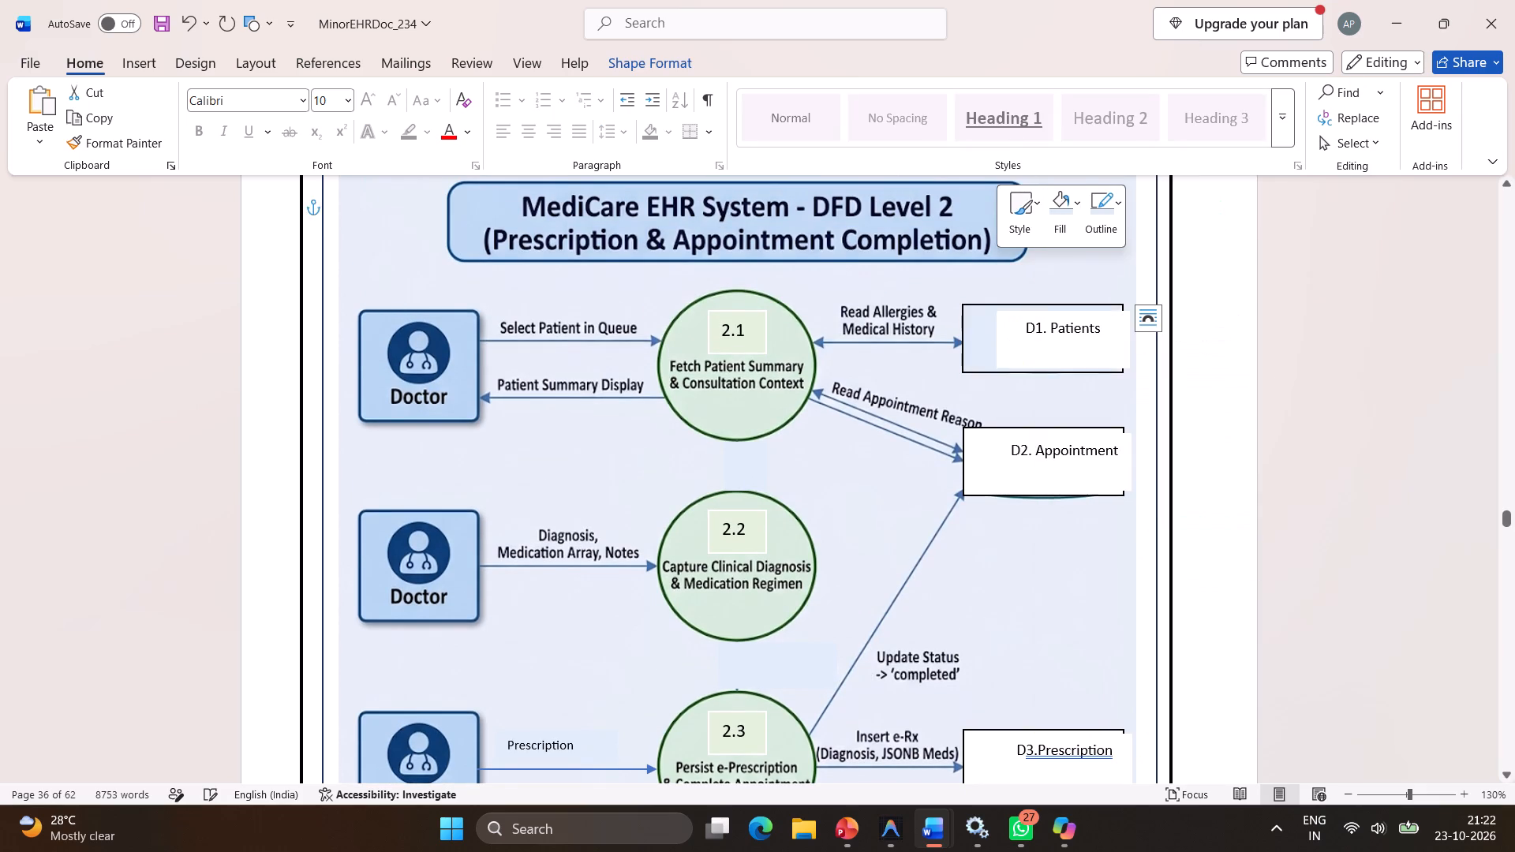
# Give the D1. Patients label's text box the lightest blue theme tint for both outline and fill.
pyautogui.click(1072, 347)
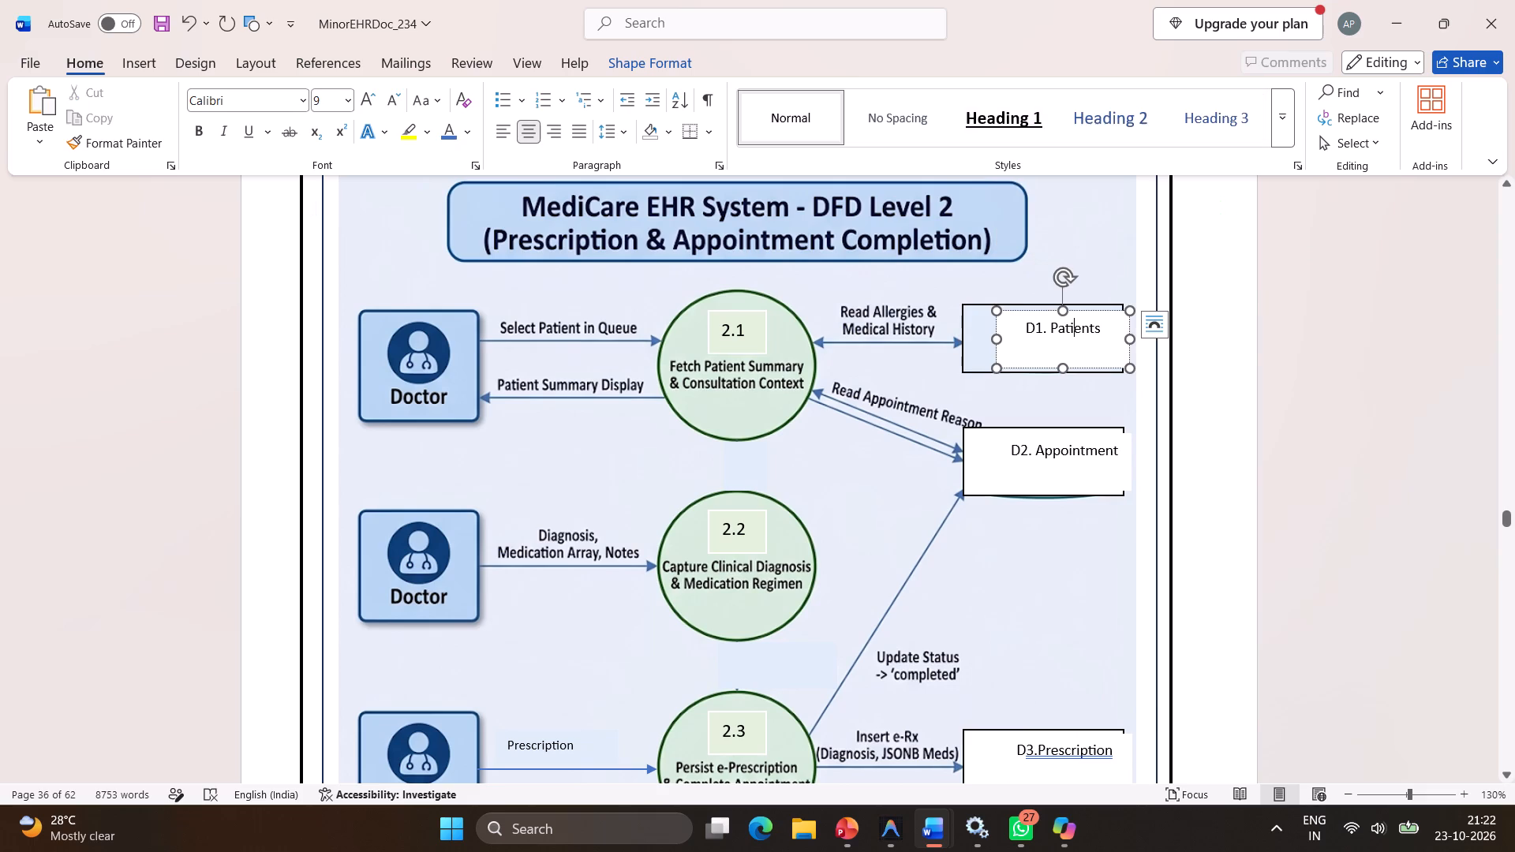
pyautogui.rightClick(1072, 347)
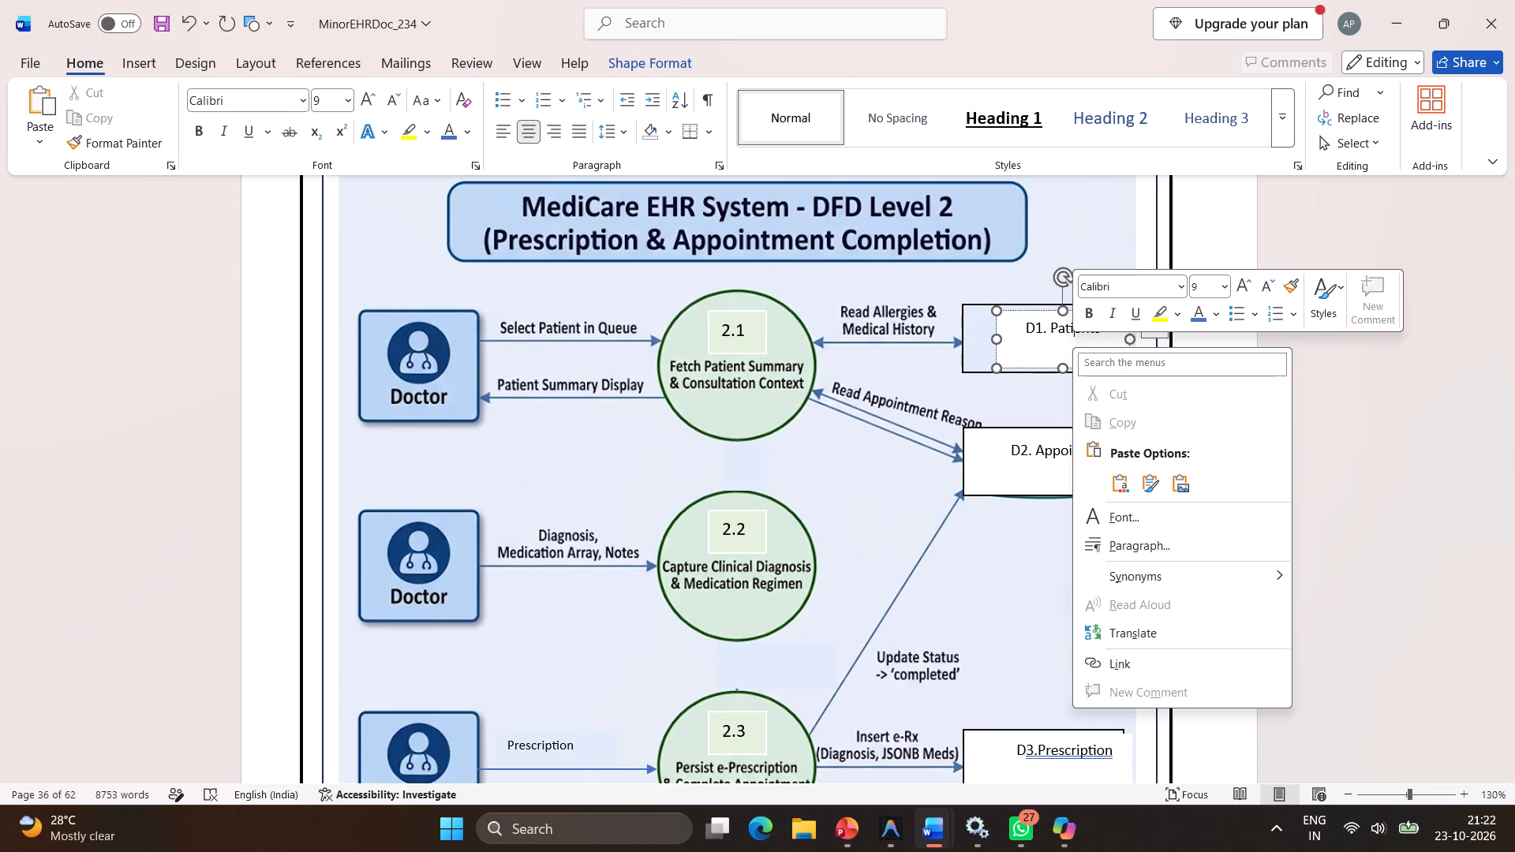
pyautogui.rightClick(1030, 364)
pyautogui.click(1130, 208)
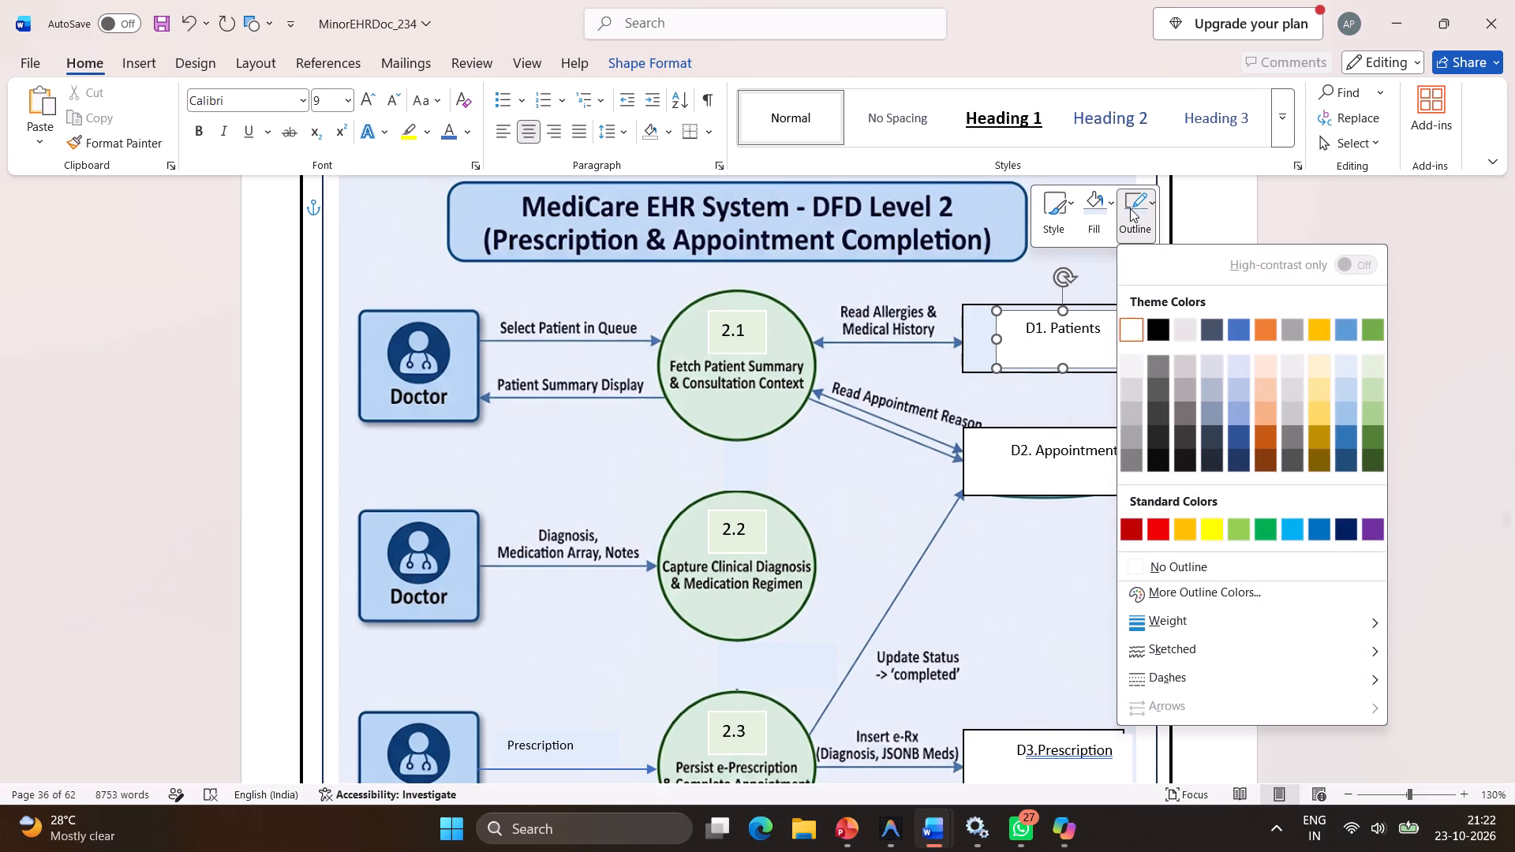
pyautogui.click(1340, 363)
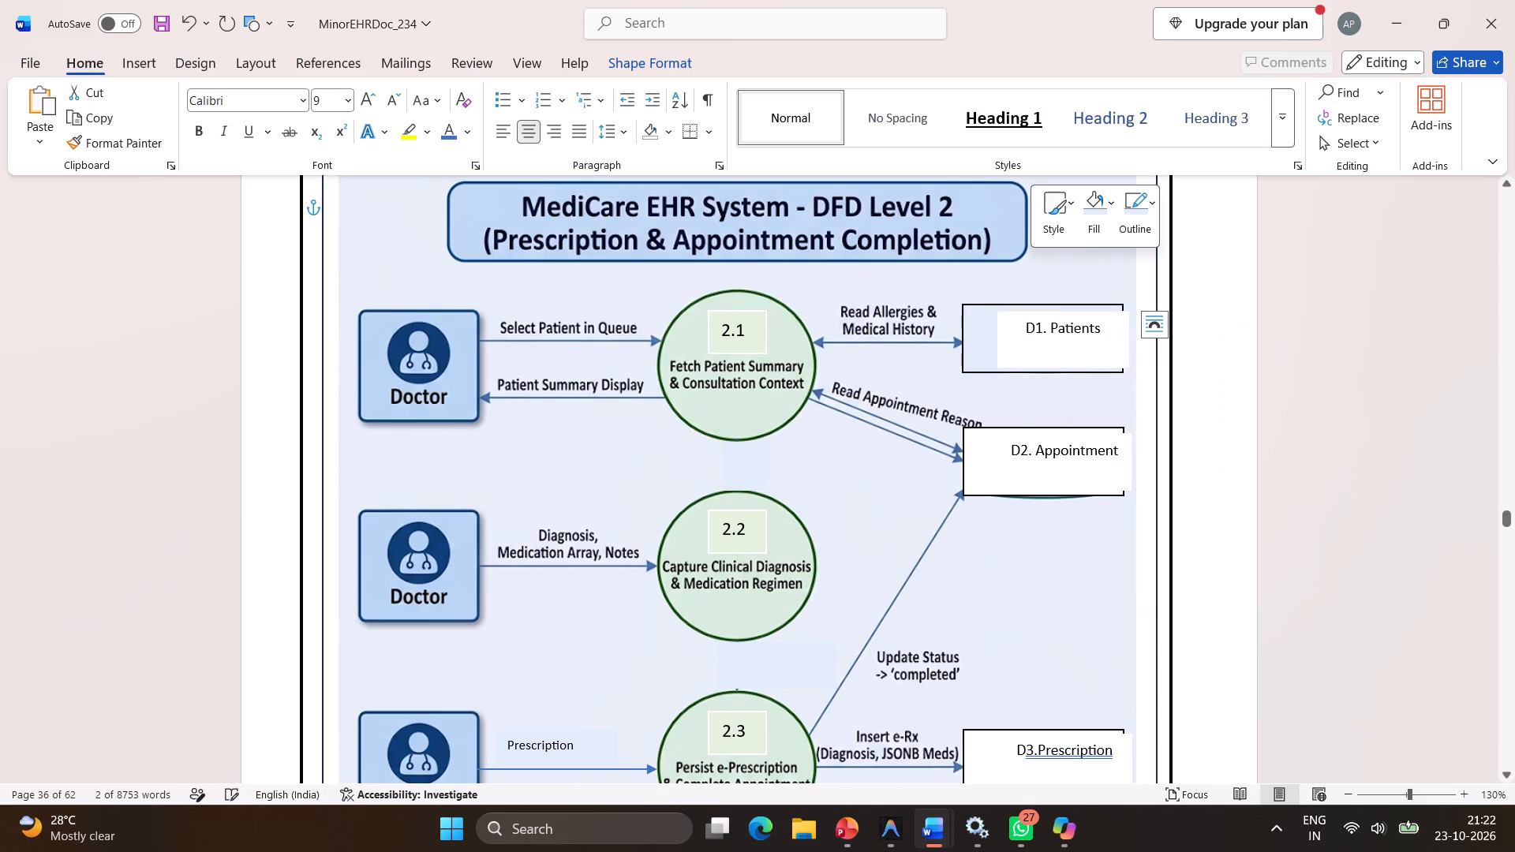
pyautogui.click(1138, 223)
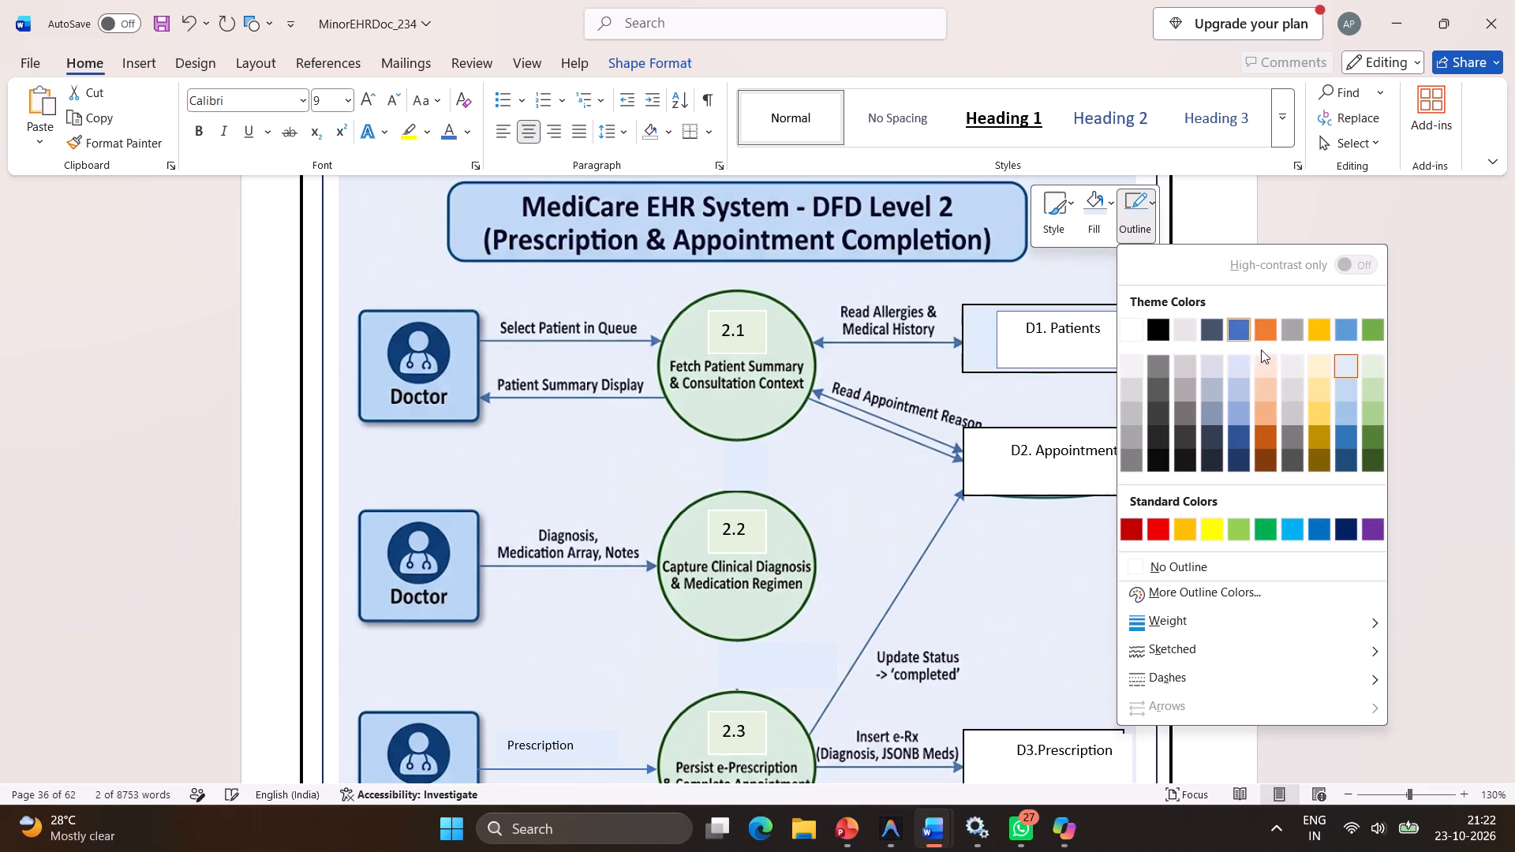
pyautogui.click(1341, 364)
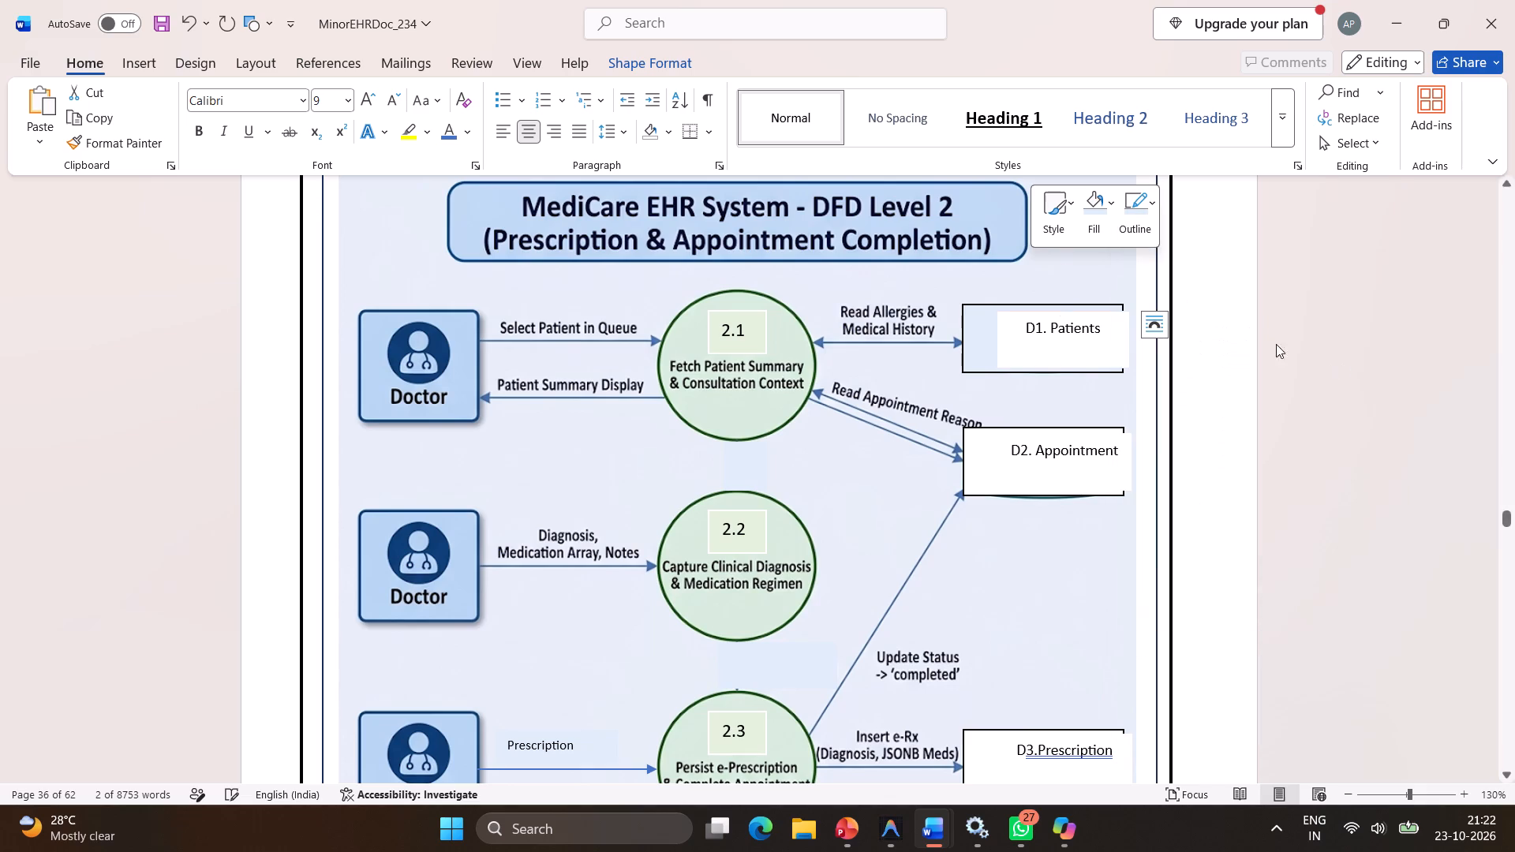
pyautogui.click(1096, 222)
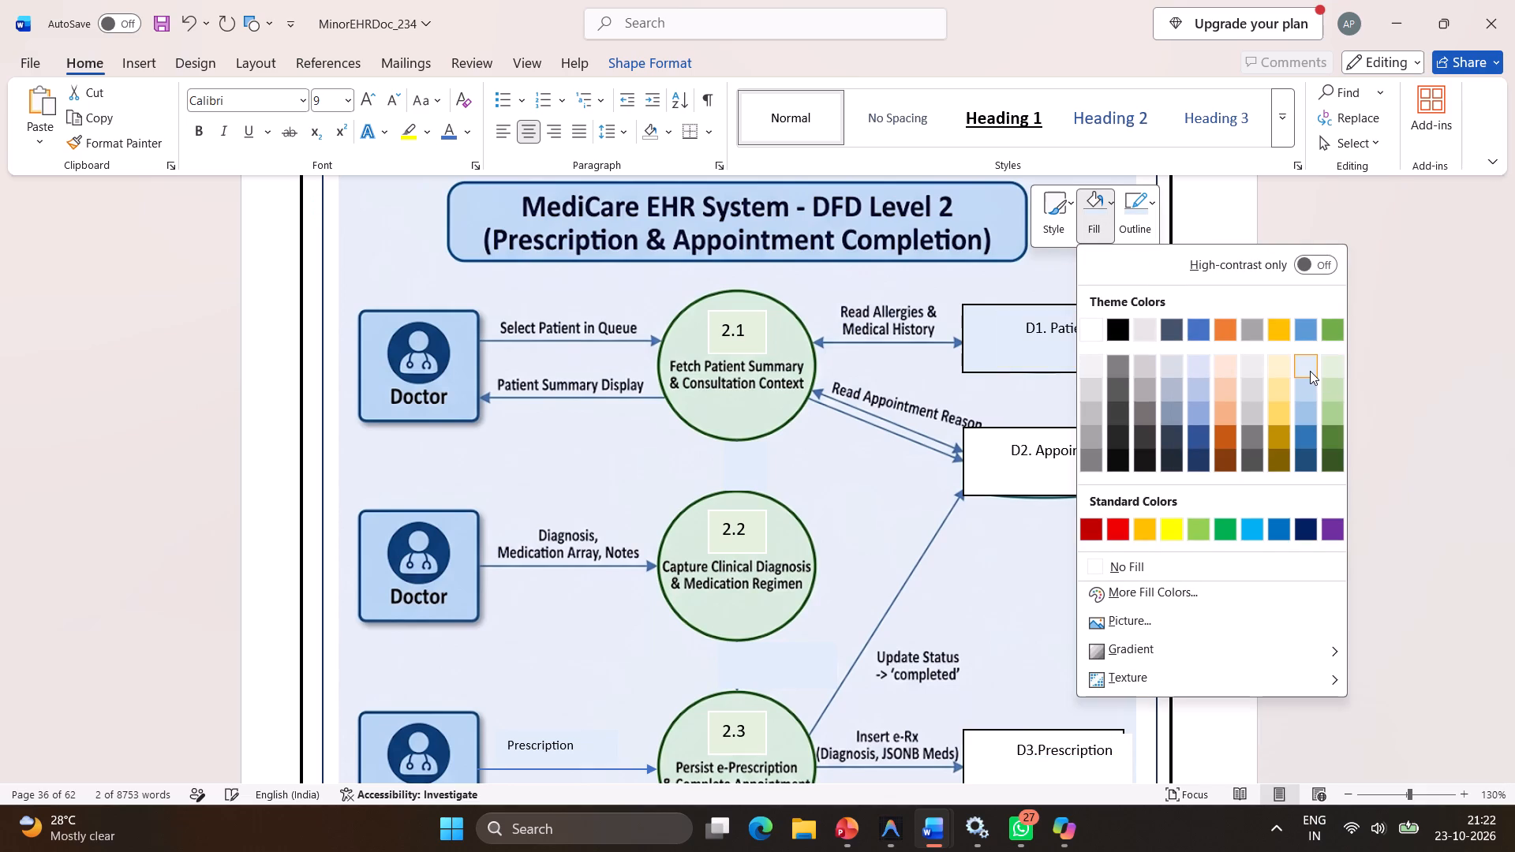
pyautogui.click(1310, 371)
# Give the D2. Appointment label's text box the lightest blue theme tint for both outline and fill.
pyautogui.click(1069, 465)
pyautogui.rightClick(1069, 465)
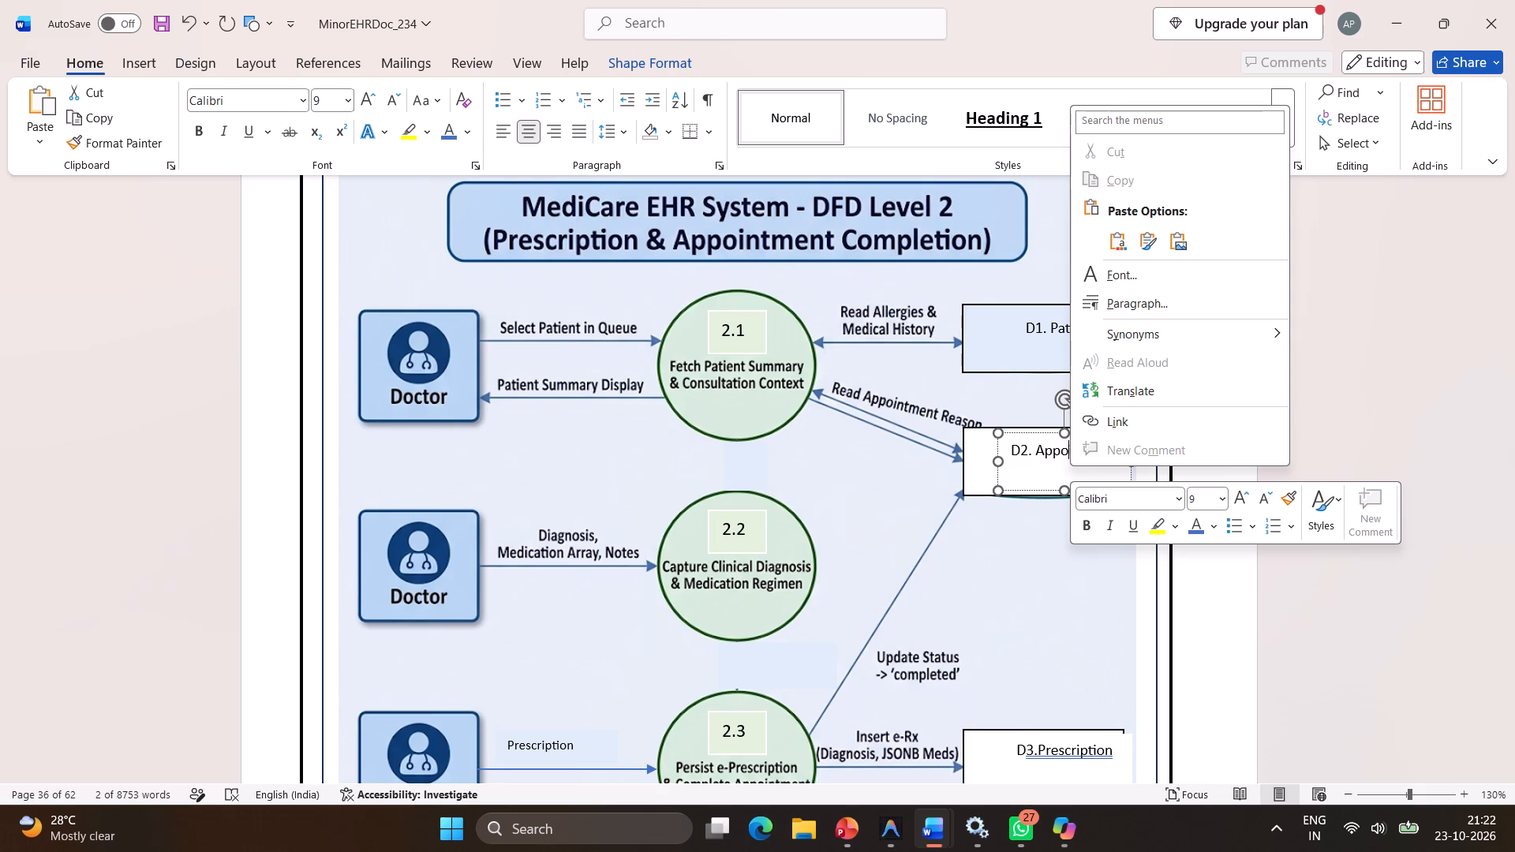
pyautogui.rightClick(1046, 434)
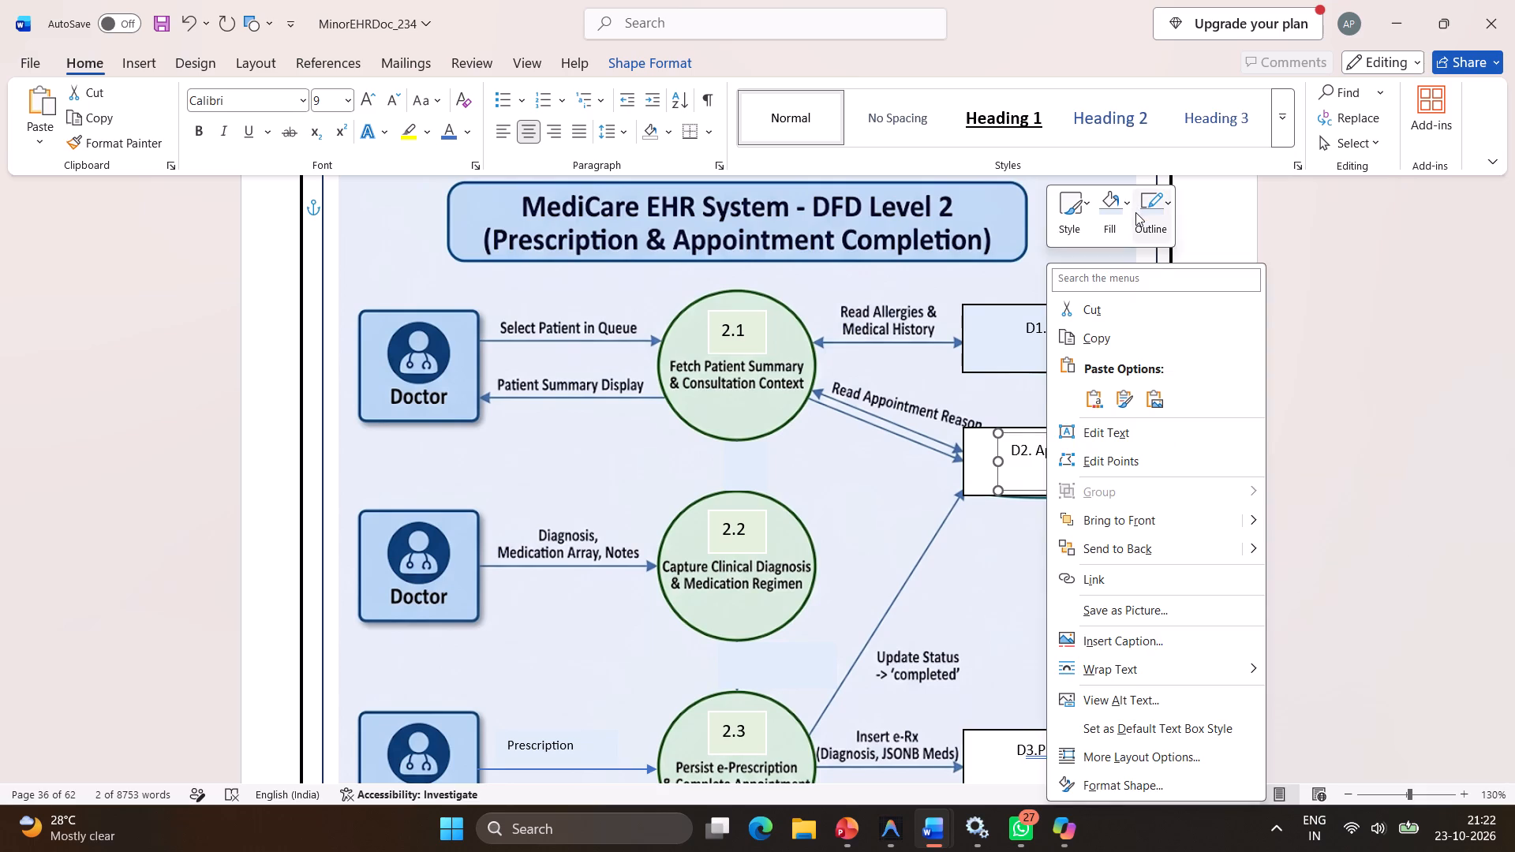
pyautogui.click(1137, 211)
pyautogui.click(1352, 367)
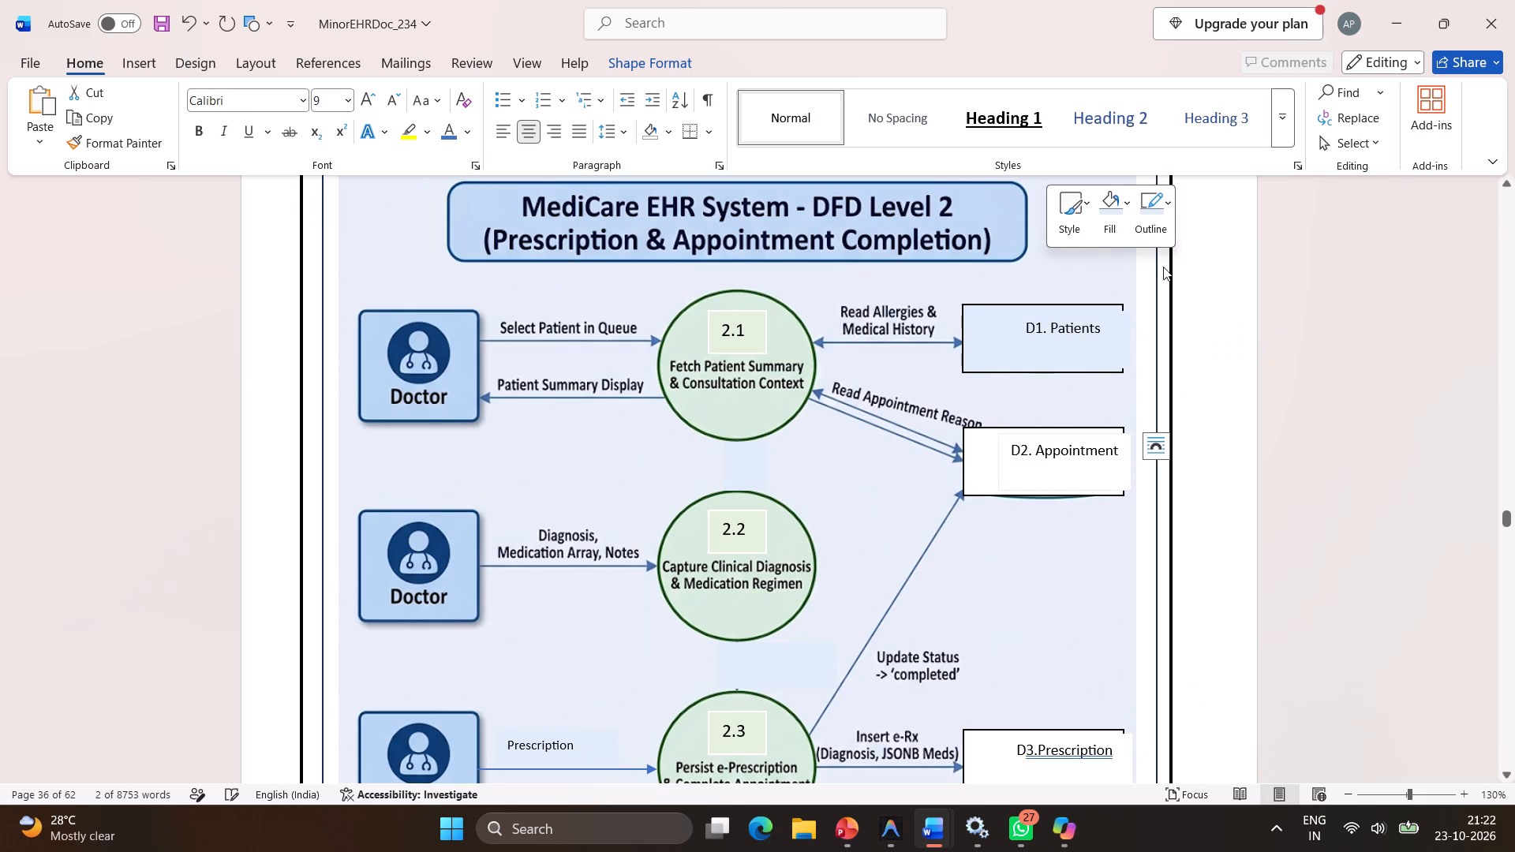
pyautogui.click(1111, 226)
pyautogui.click(1321, 356)
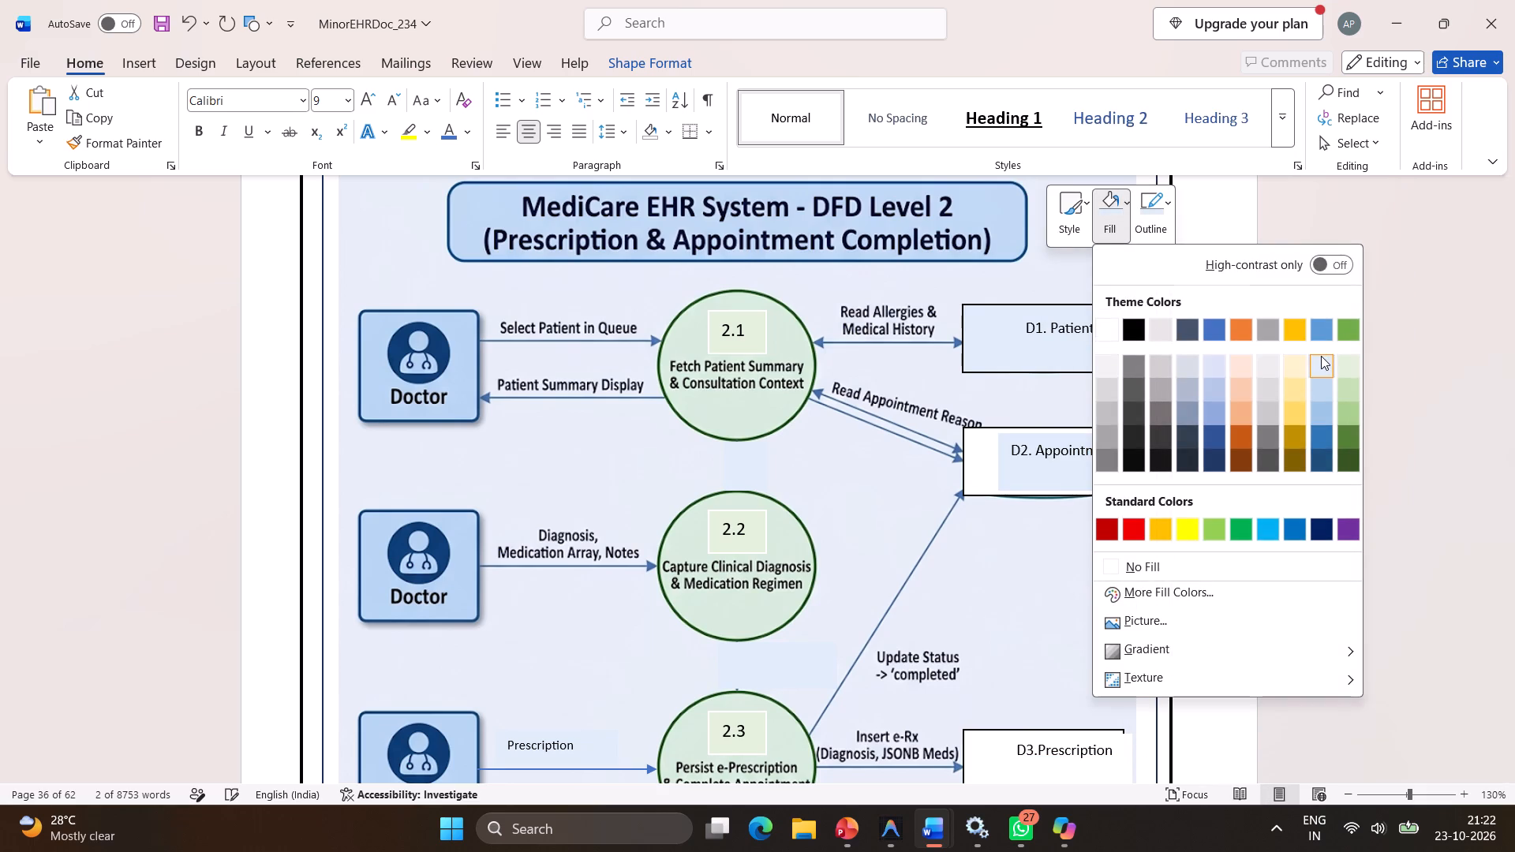
# Fill the rectangle behind the D2. Appointment label with the lightest blue theme tint.
pyautogui.click(982, 468)
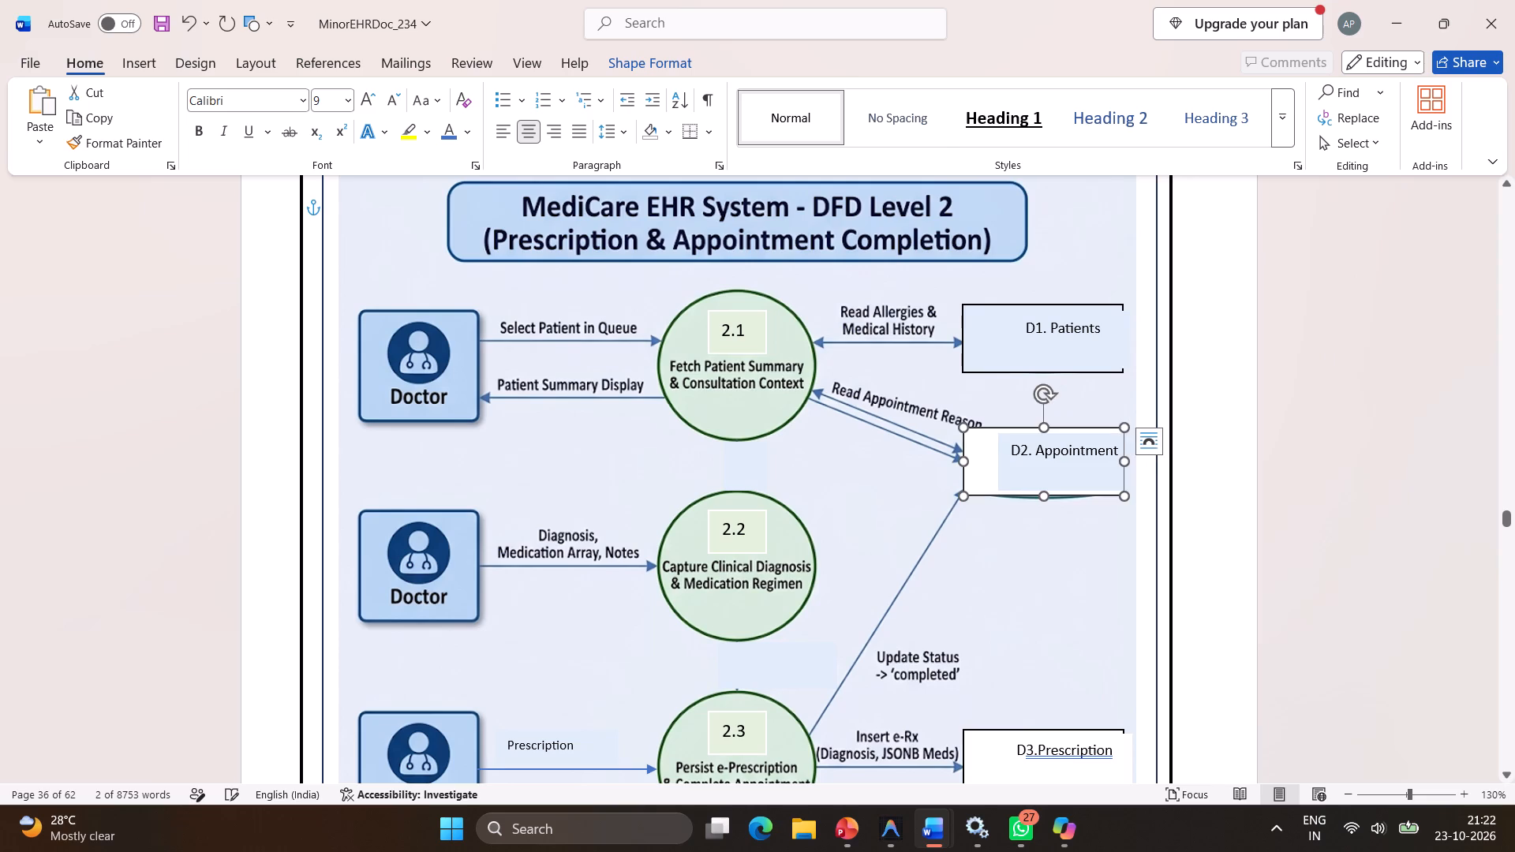
pyautogui.rightClick(982, 468)
pyautogui.click(1040, 216)
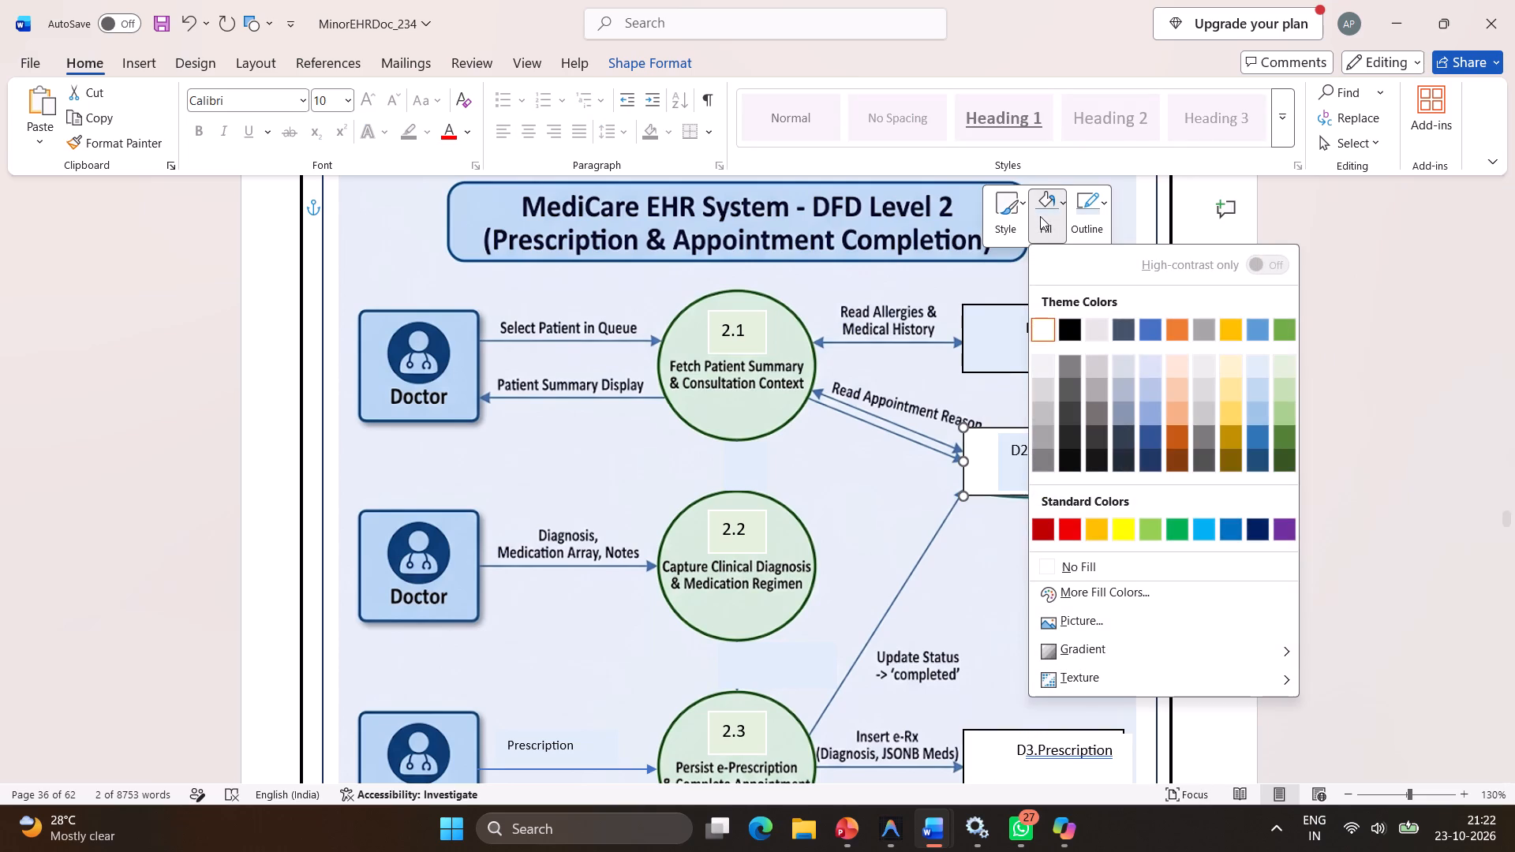
pyautogui.click(1245, 363)
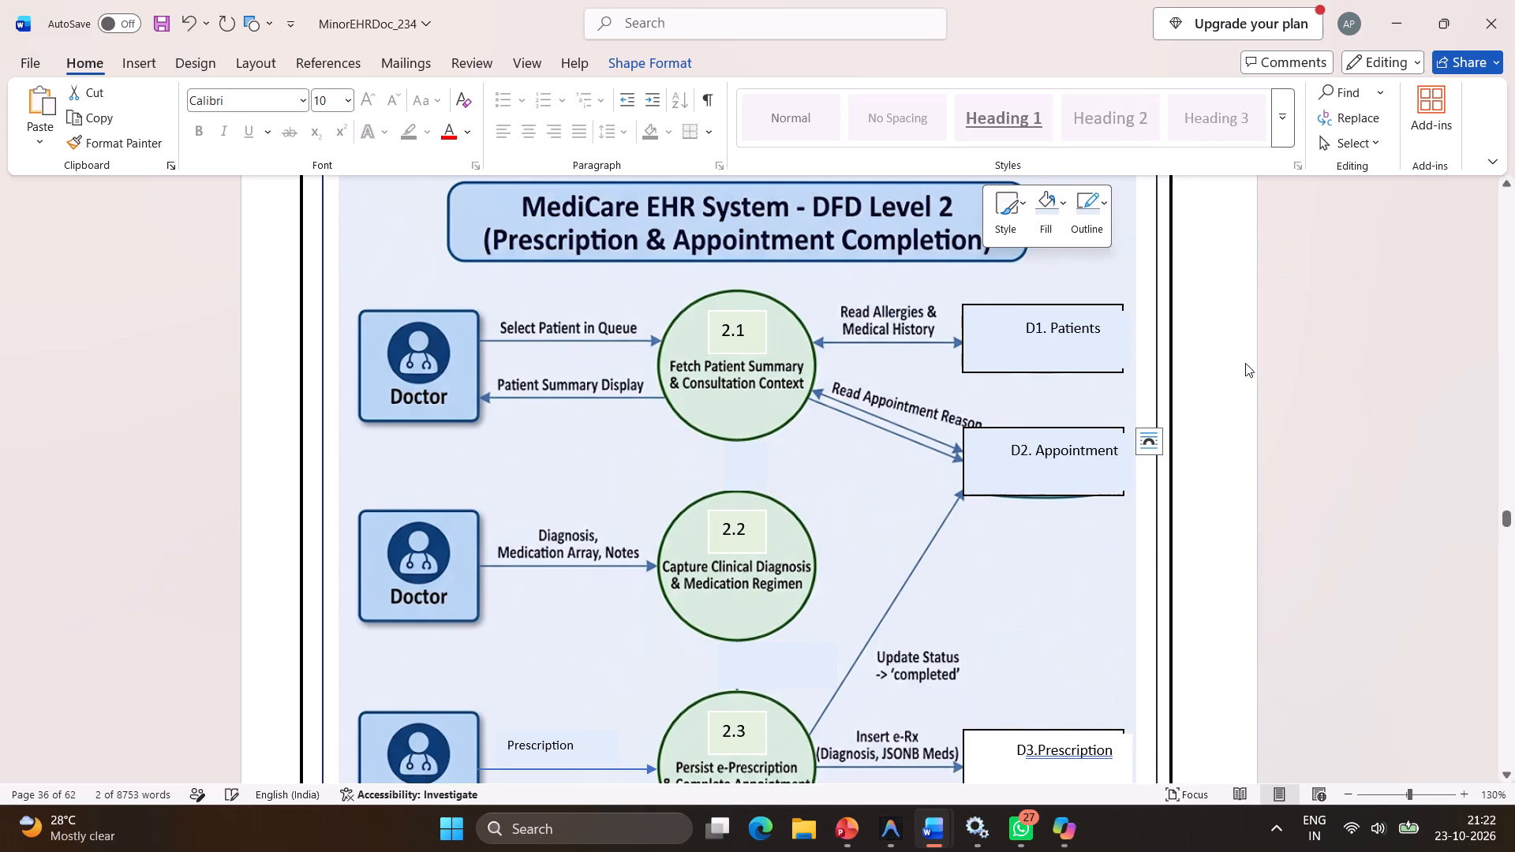
# Give the D3.Prescription label's text box the lightest blue theme tint for both fill and outline.
pyautogui.scroll(-1, 1080, 645)
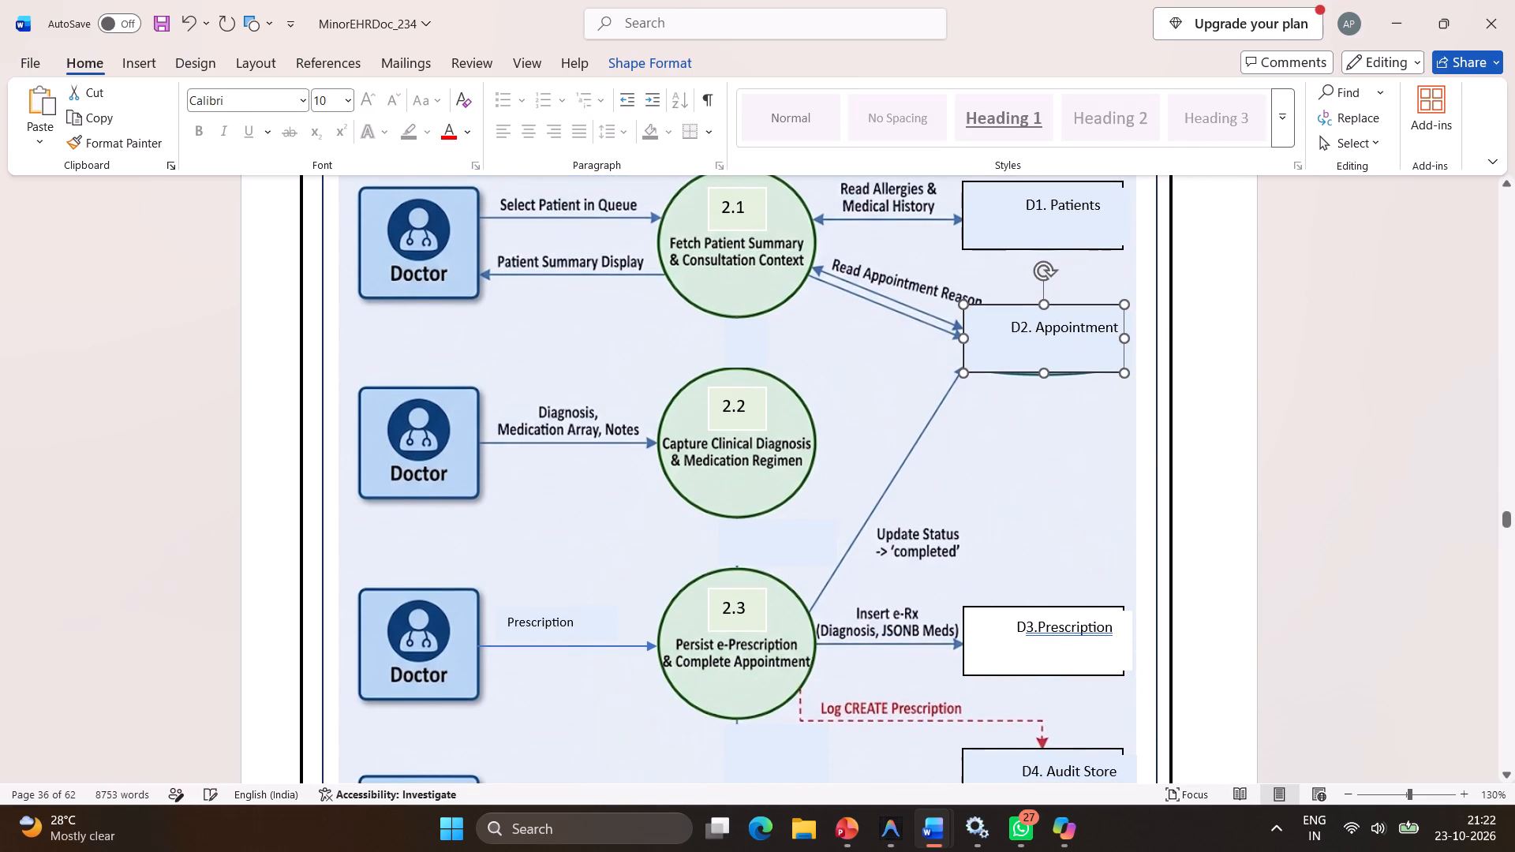
pyautogui.click(1064, 649)
pyautogui.rightClick(1064, 649)
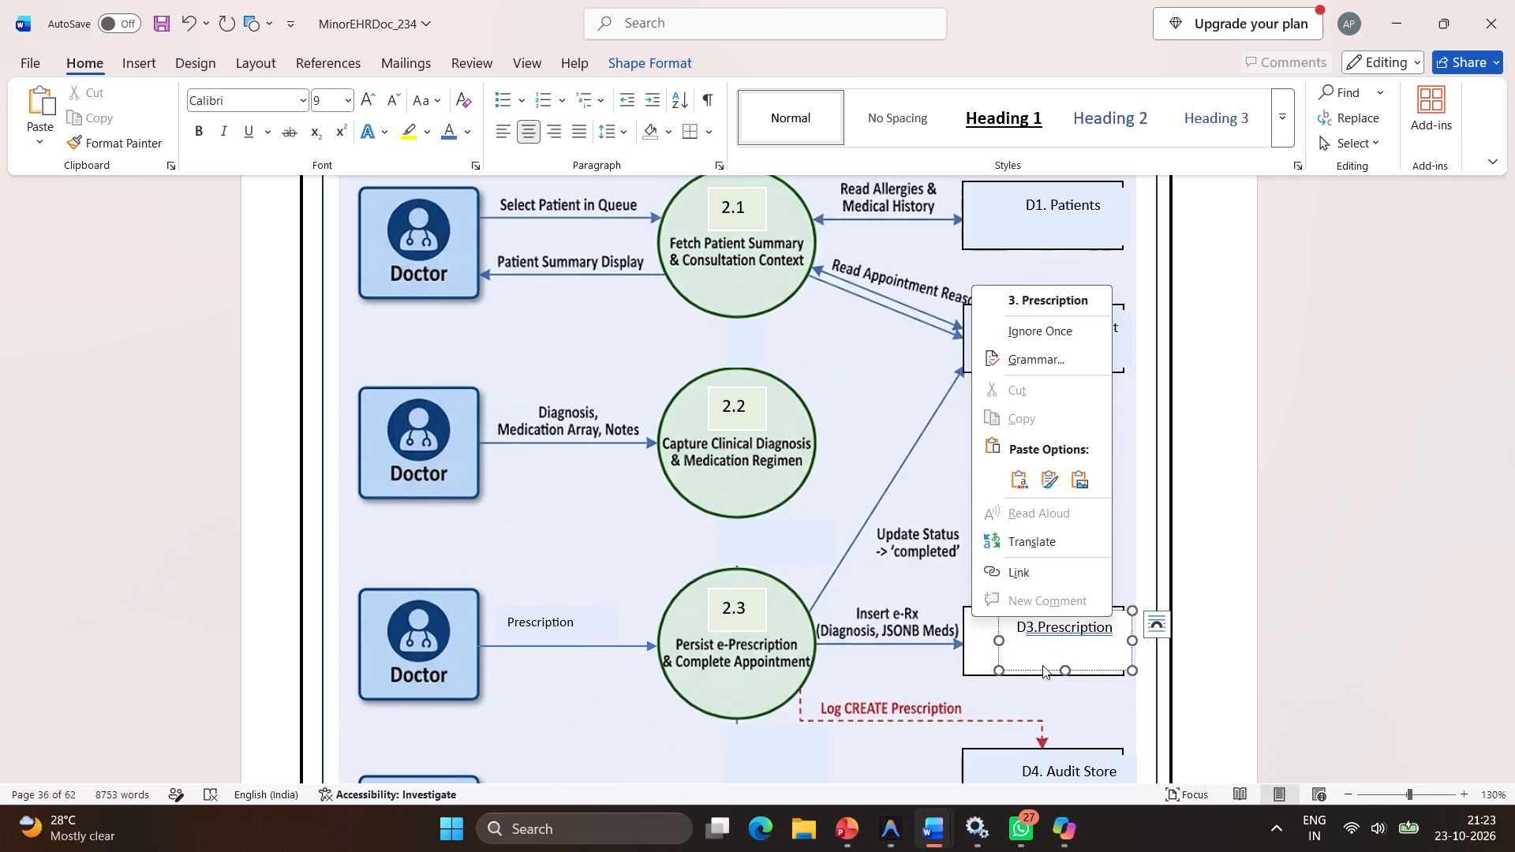
pyautogui.rightClick(1043, 665)
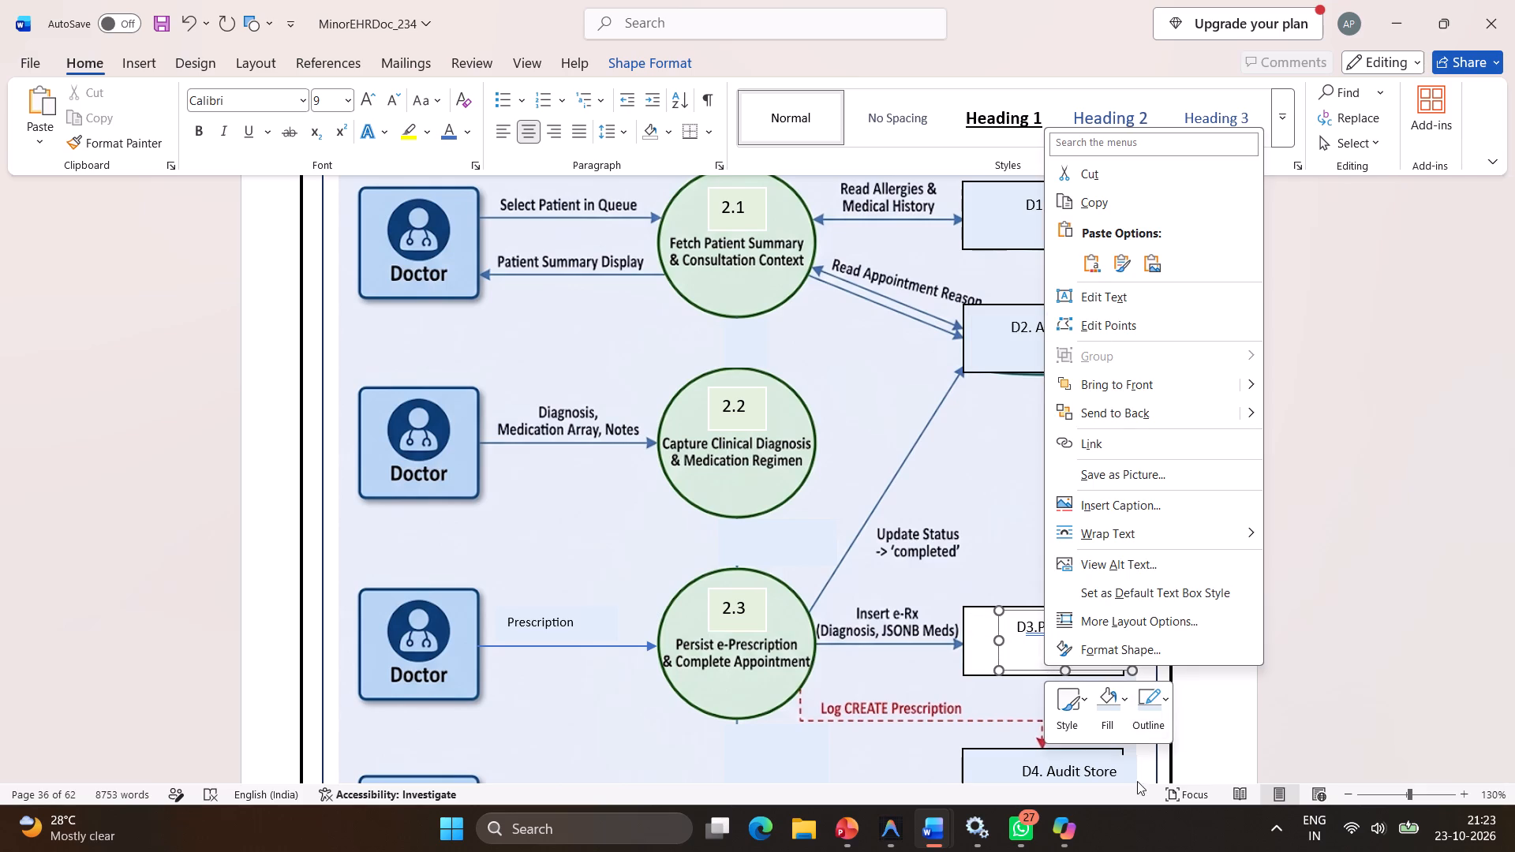
pyautogui.click(1109, 716)
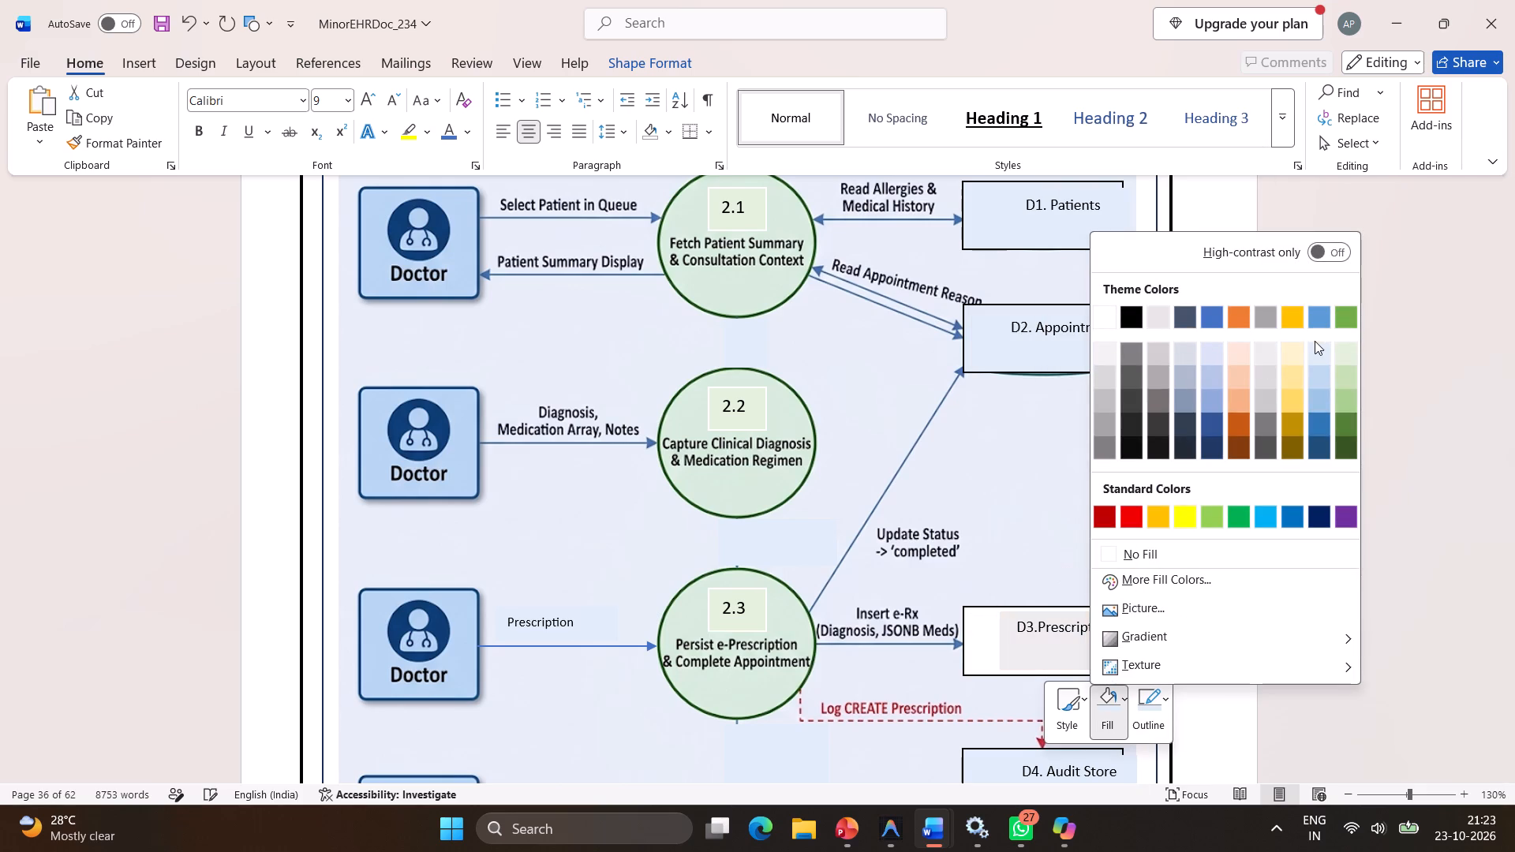
pyautogui.click(1314, 345)
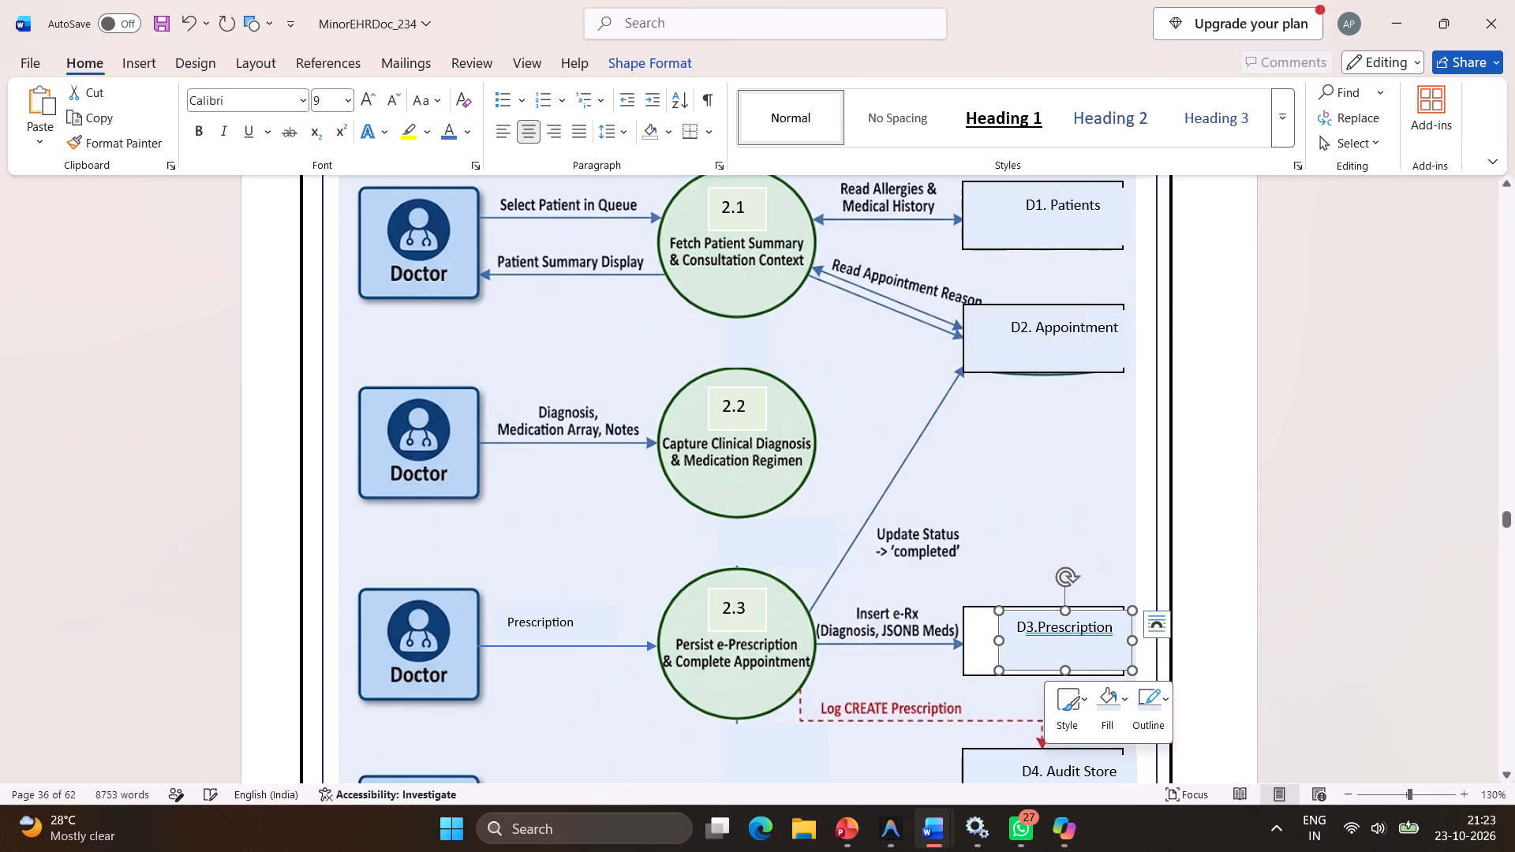
pyautogui.click(1149, 688)
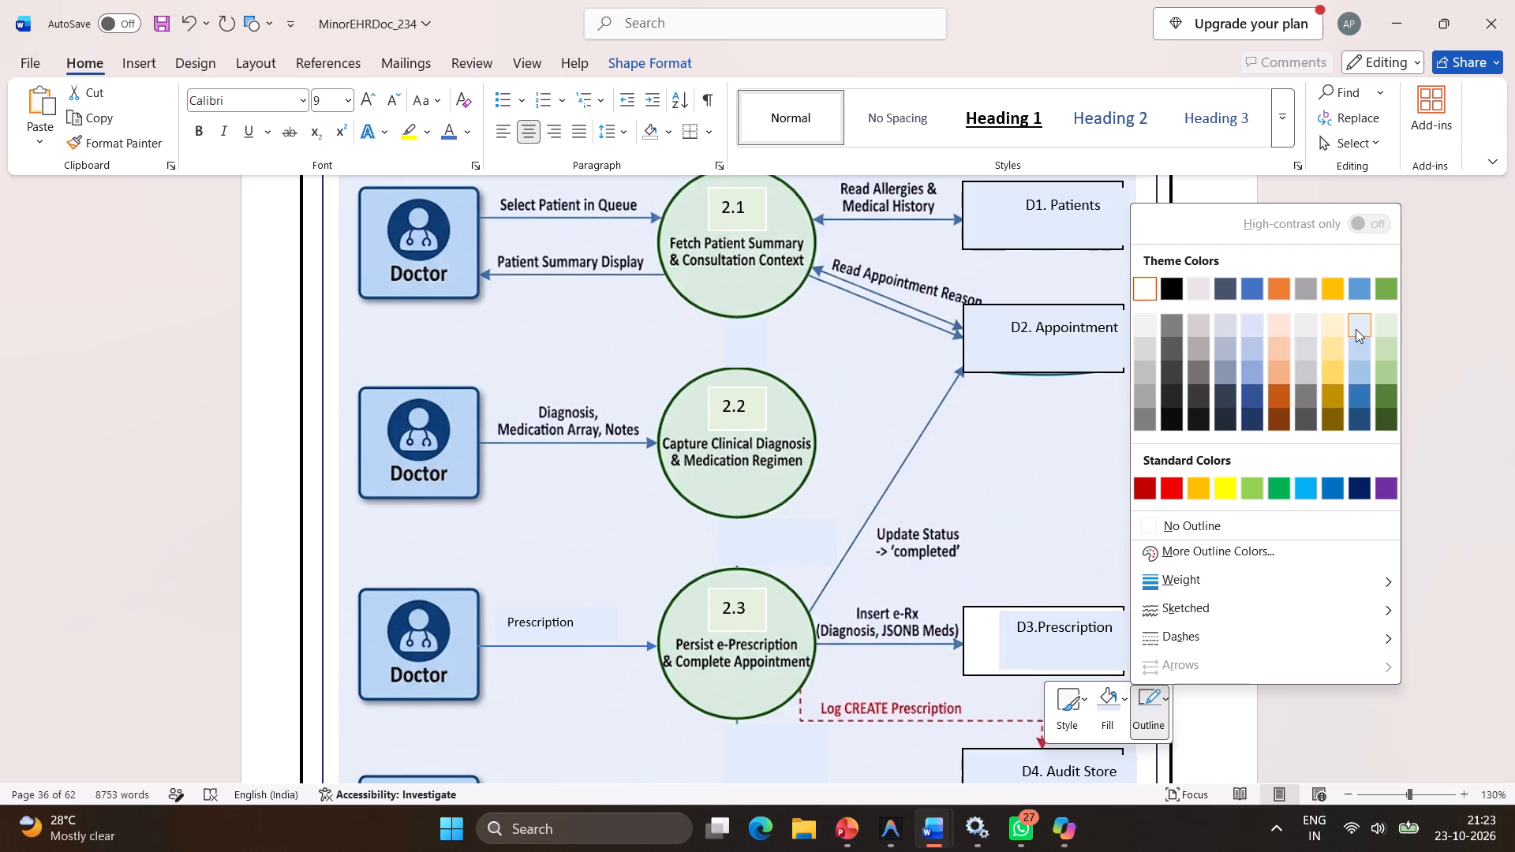
pyautogui.click(1355, 329)
# Fill the rectangle behind the D3.Prescription label with the lightest blue theme tint.
pyautogui.click(979, 641)
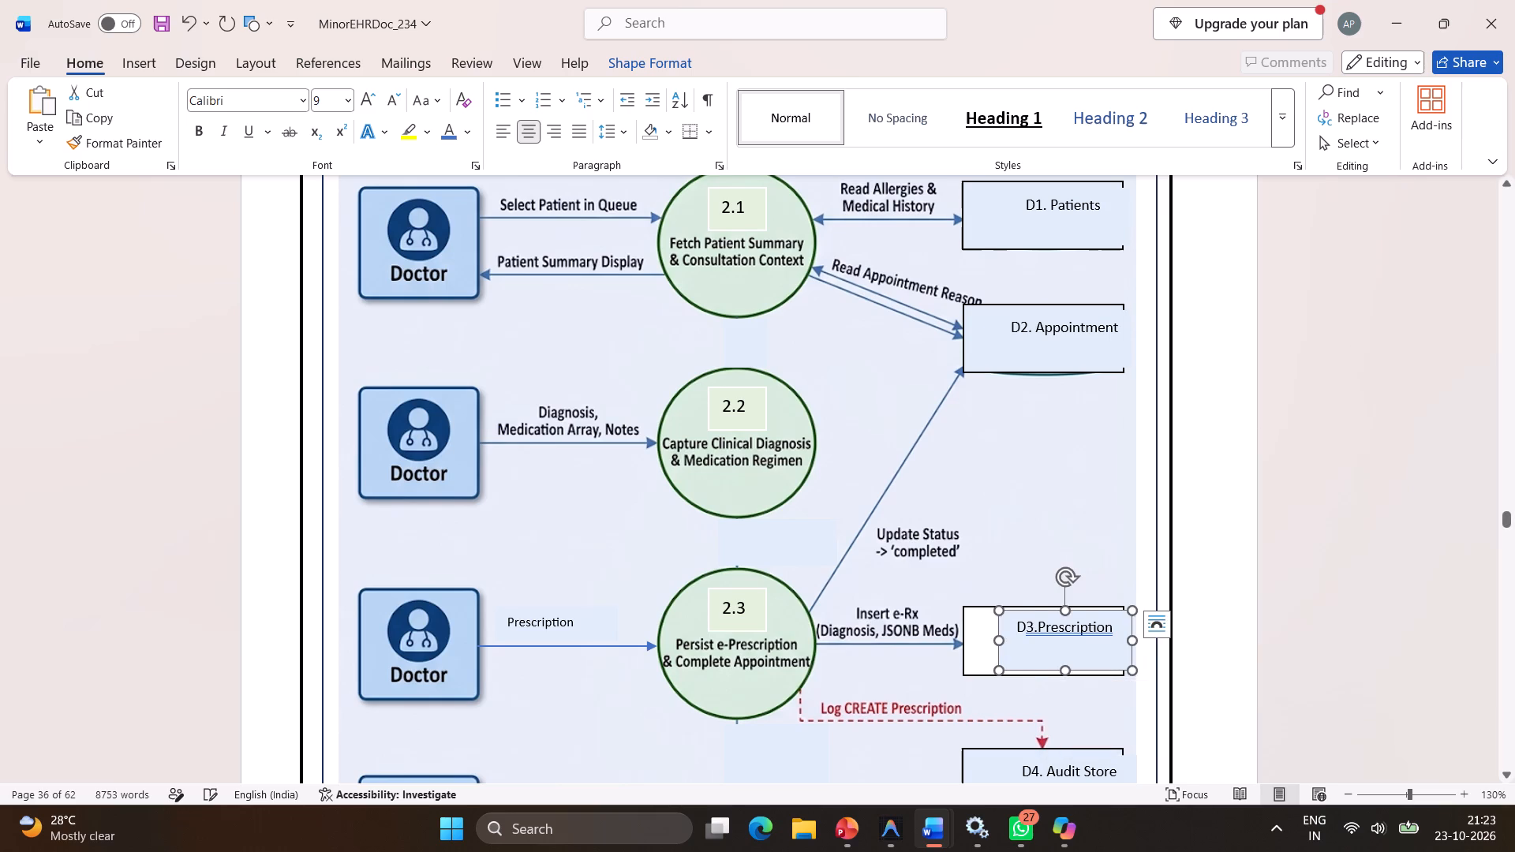
pyautogui.rightClick(979, 641)
pyautogui.click(1047, 685)
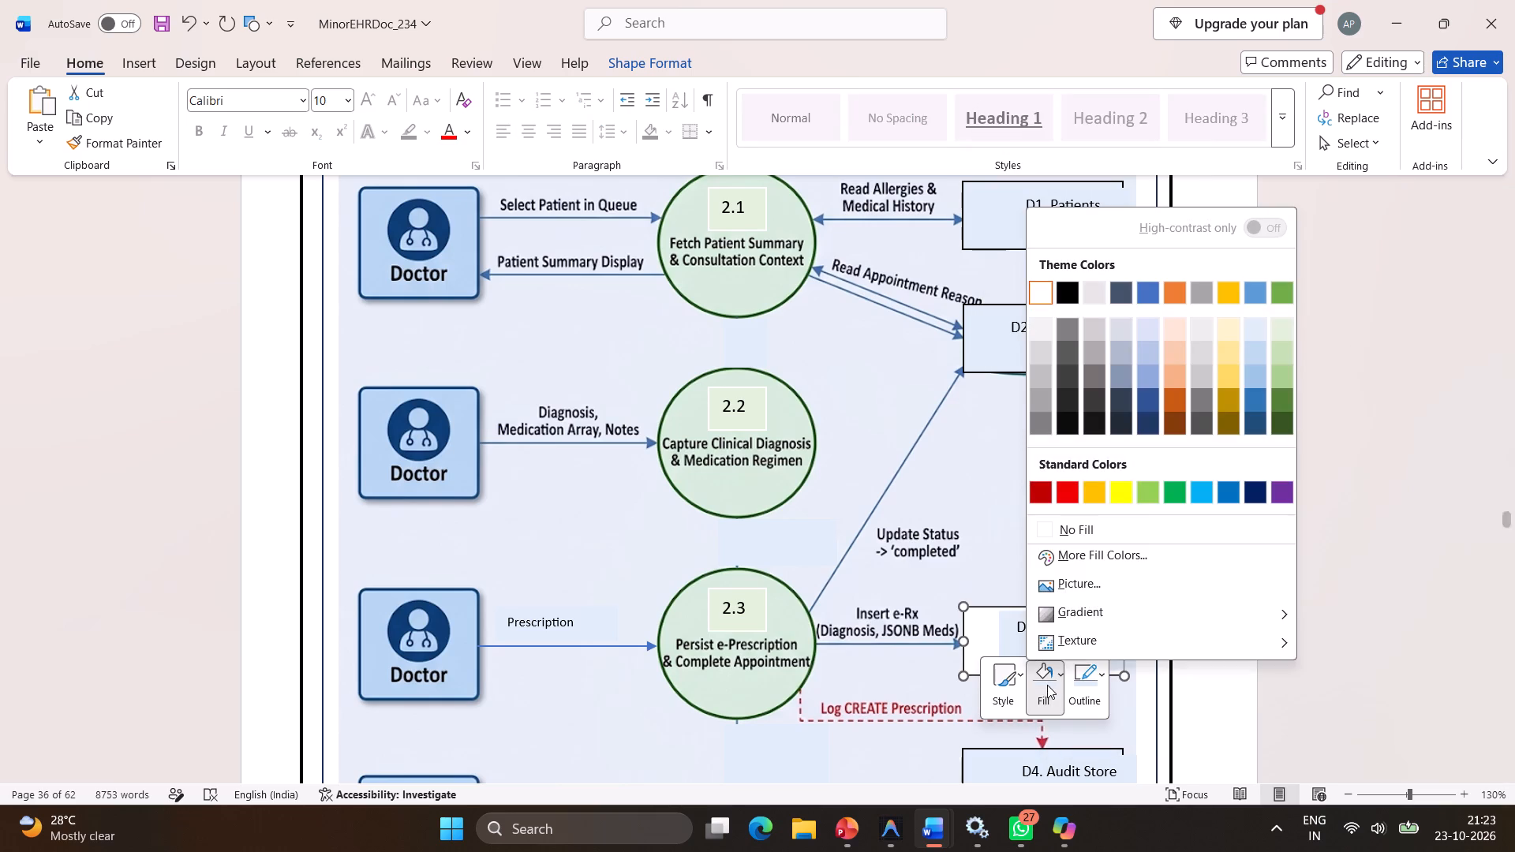
pyautogui.click(1251, 331)
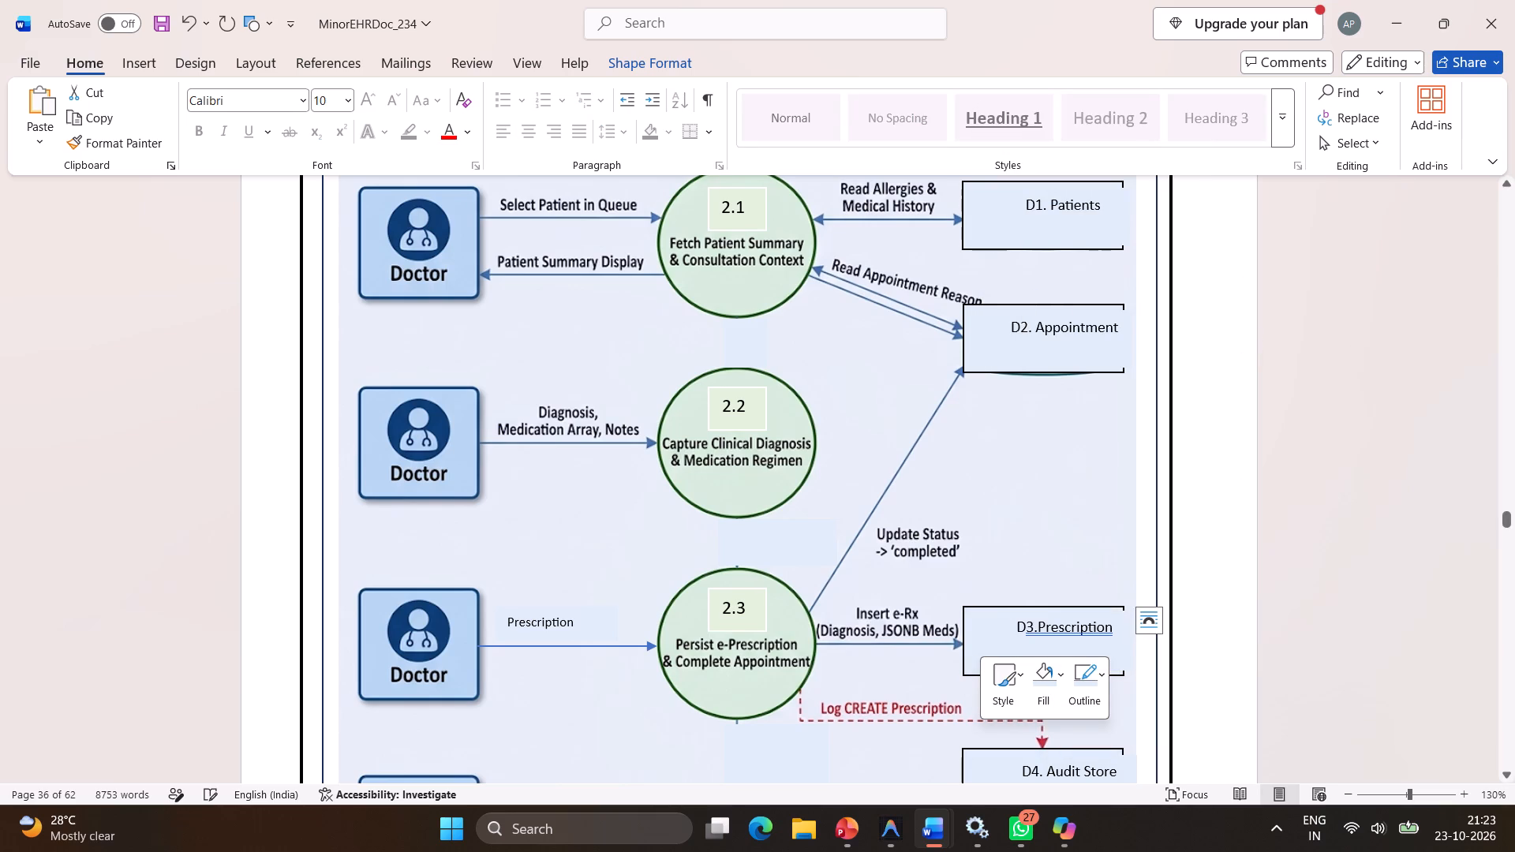
# Draw a rectangle about 16.4 cm tall and 0.7 cm wide over the right ends of the D1 to D5 store boxes in Fig 4.7.
pyautogui.scroll(-2, 1069, 476)
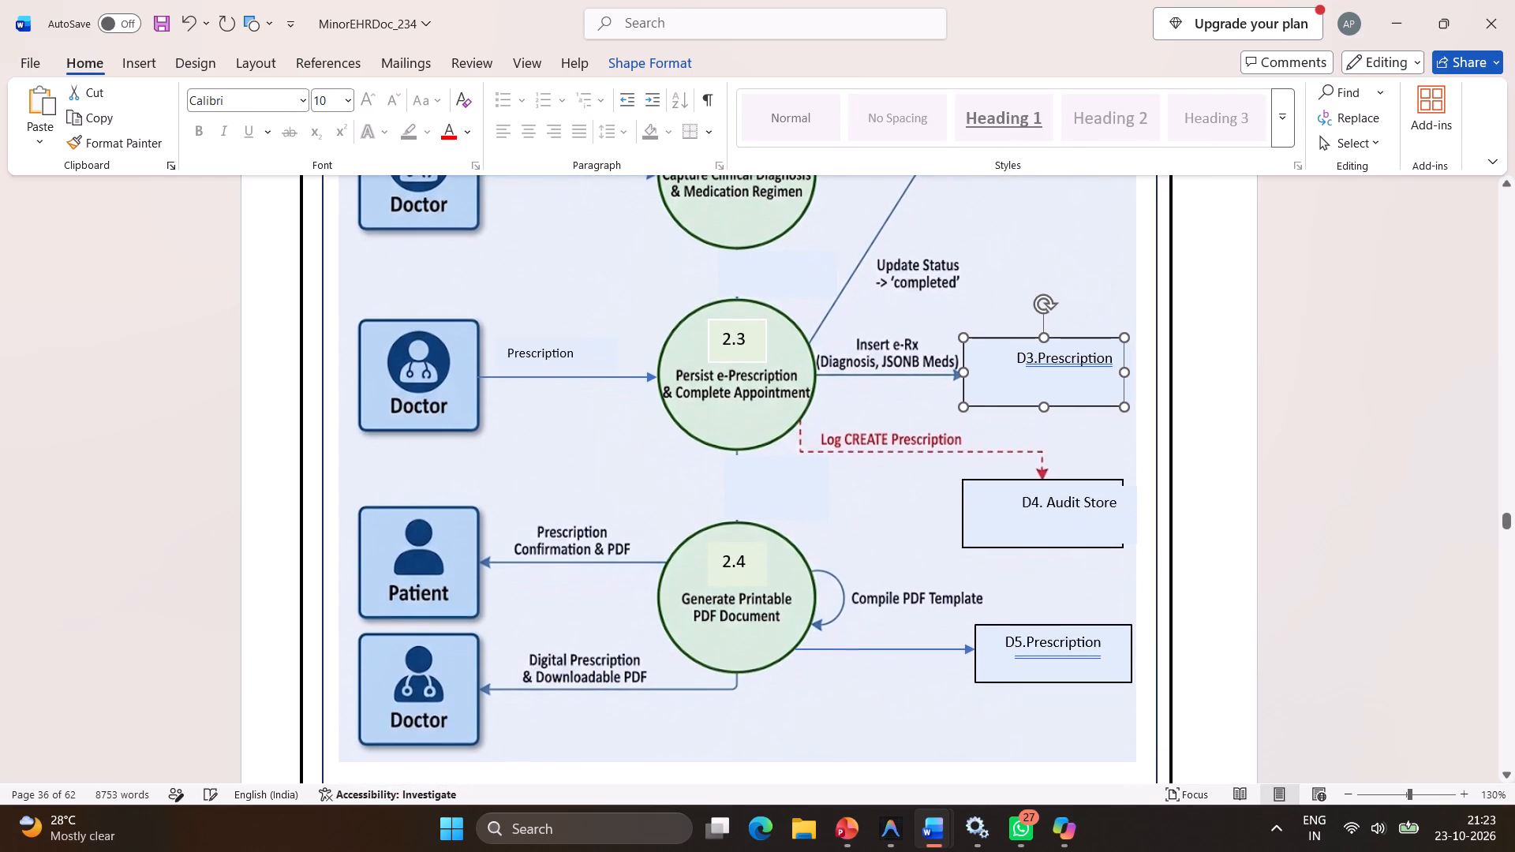
pyautogui.click(1091, 451)
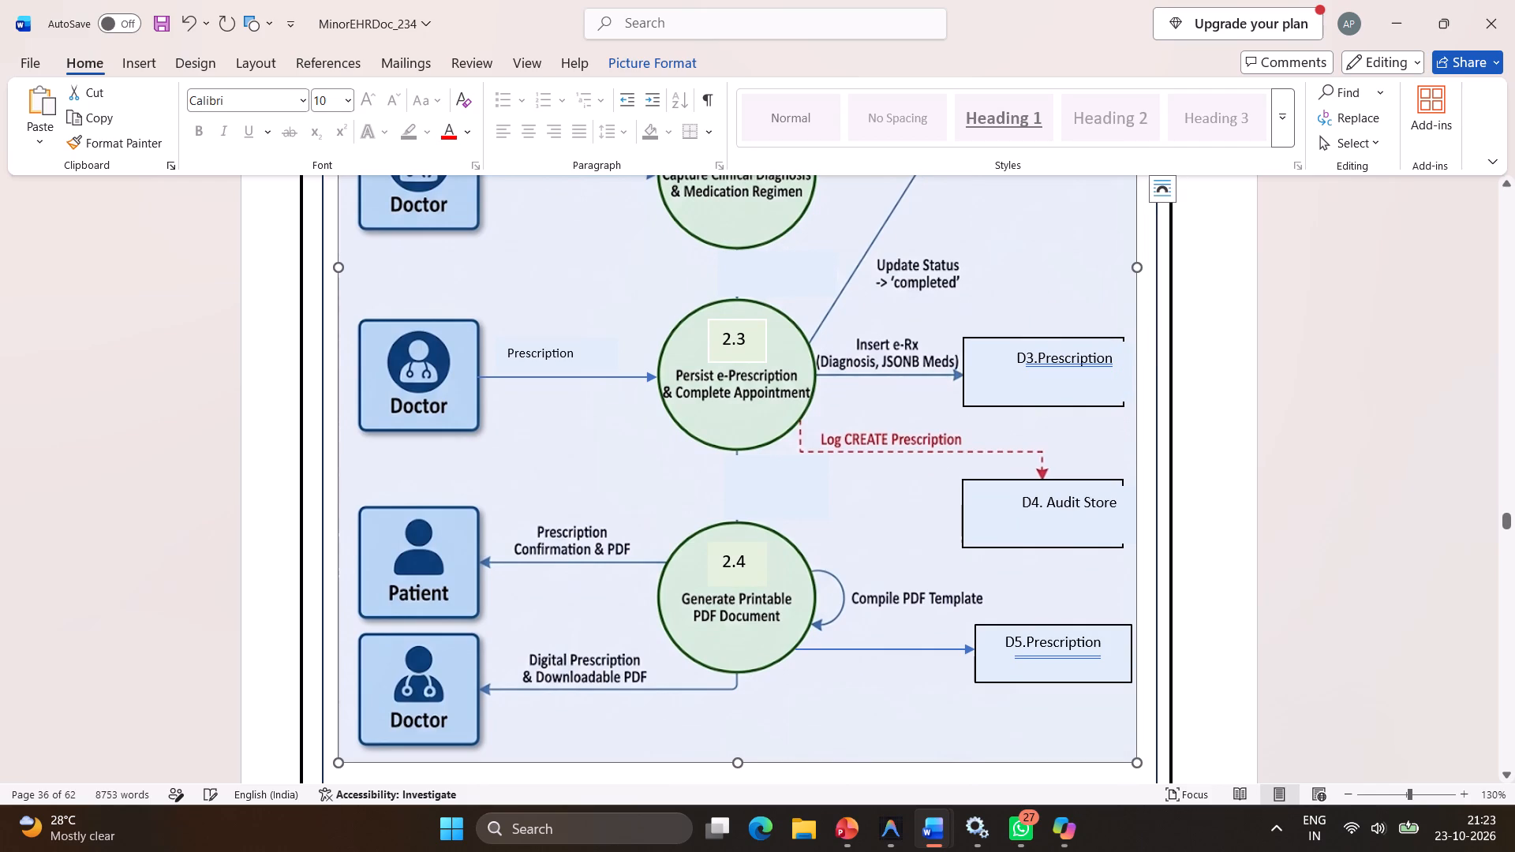
pyautogui.keyDown('ctrl'); pyautogui.scroll(-6, 1091, 451); pyautogui.keyUp('ctrl')
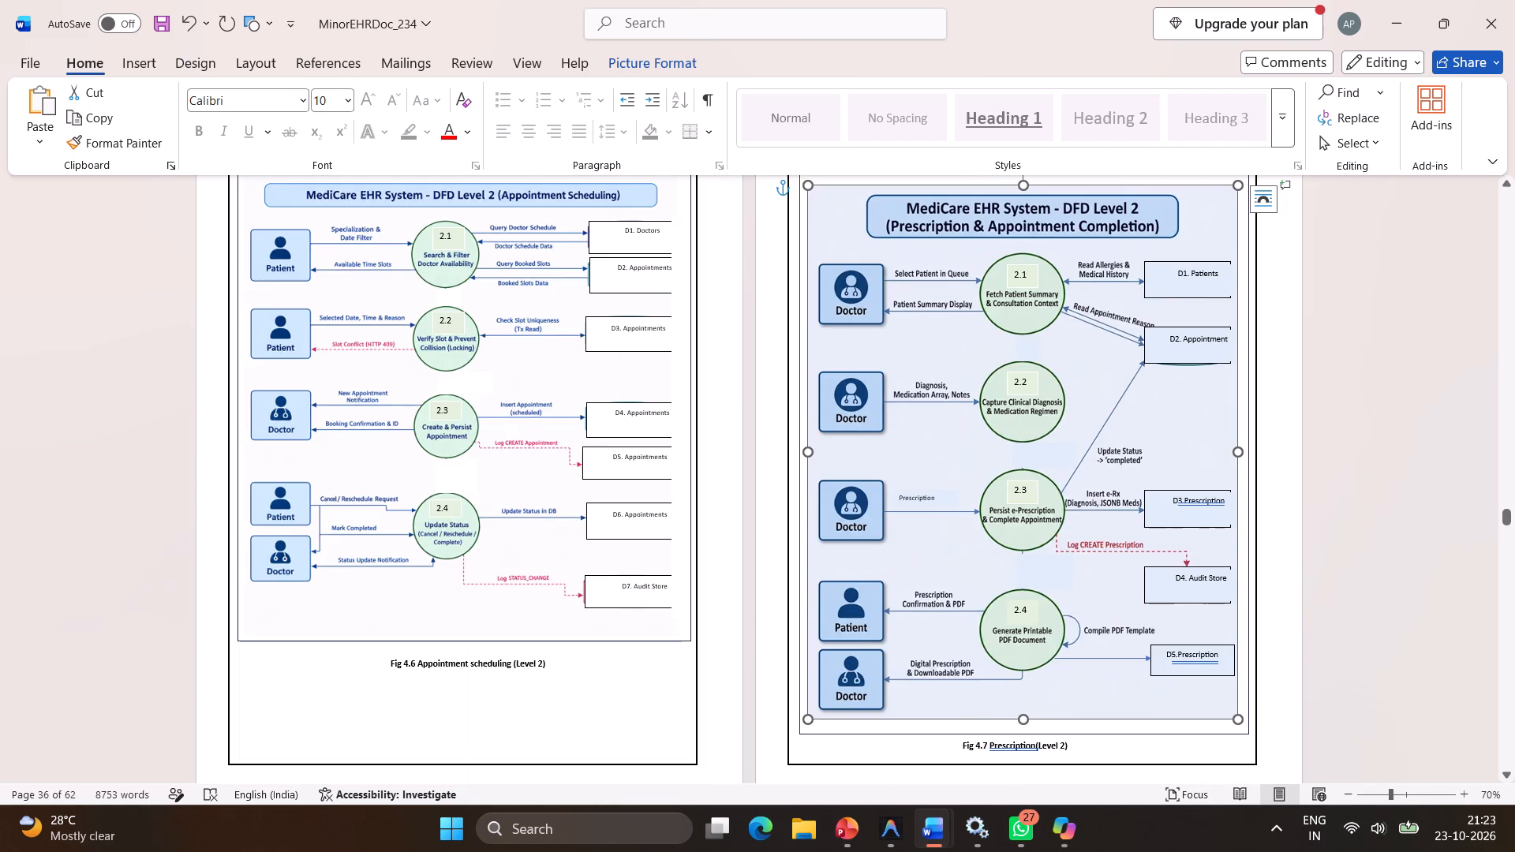
pyautogui.click(142, 53)
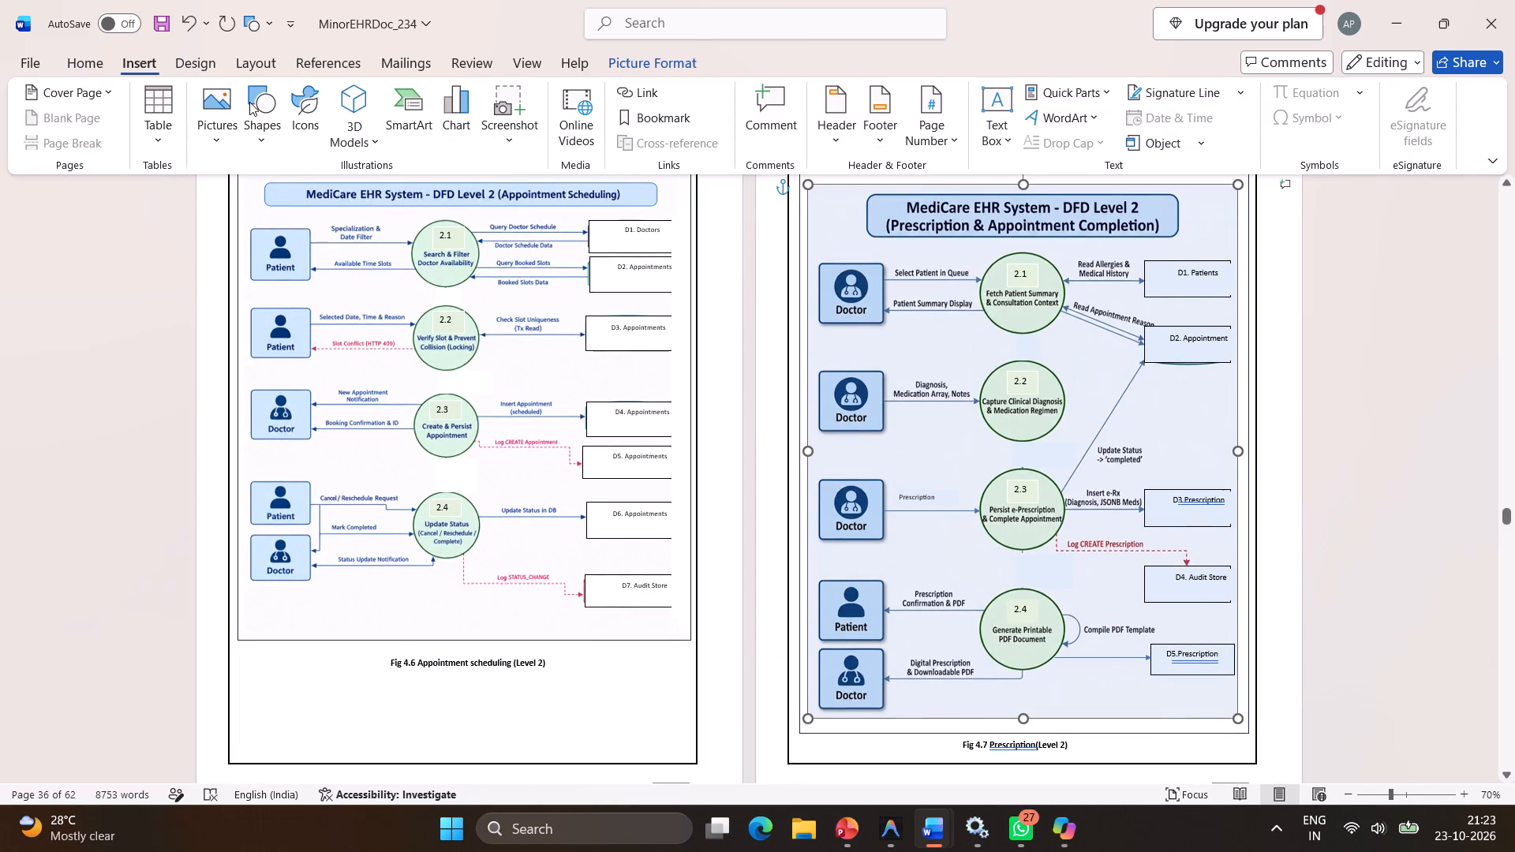
pyautogui.click(257, 110)
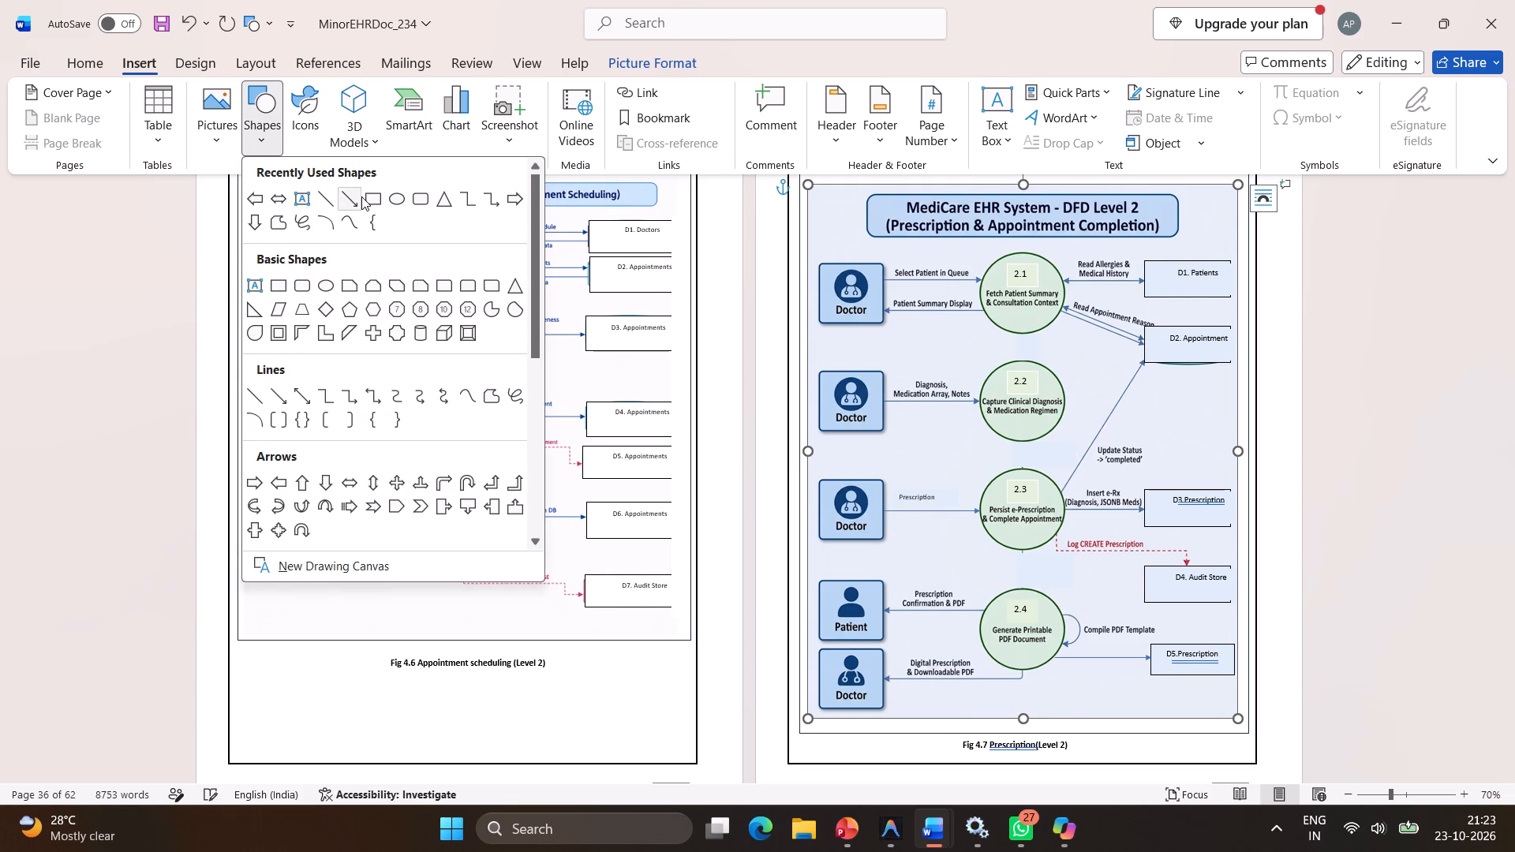
pyautogui.click(361, 196)
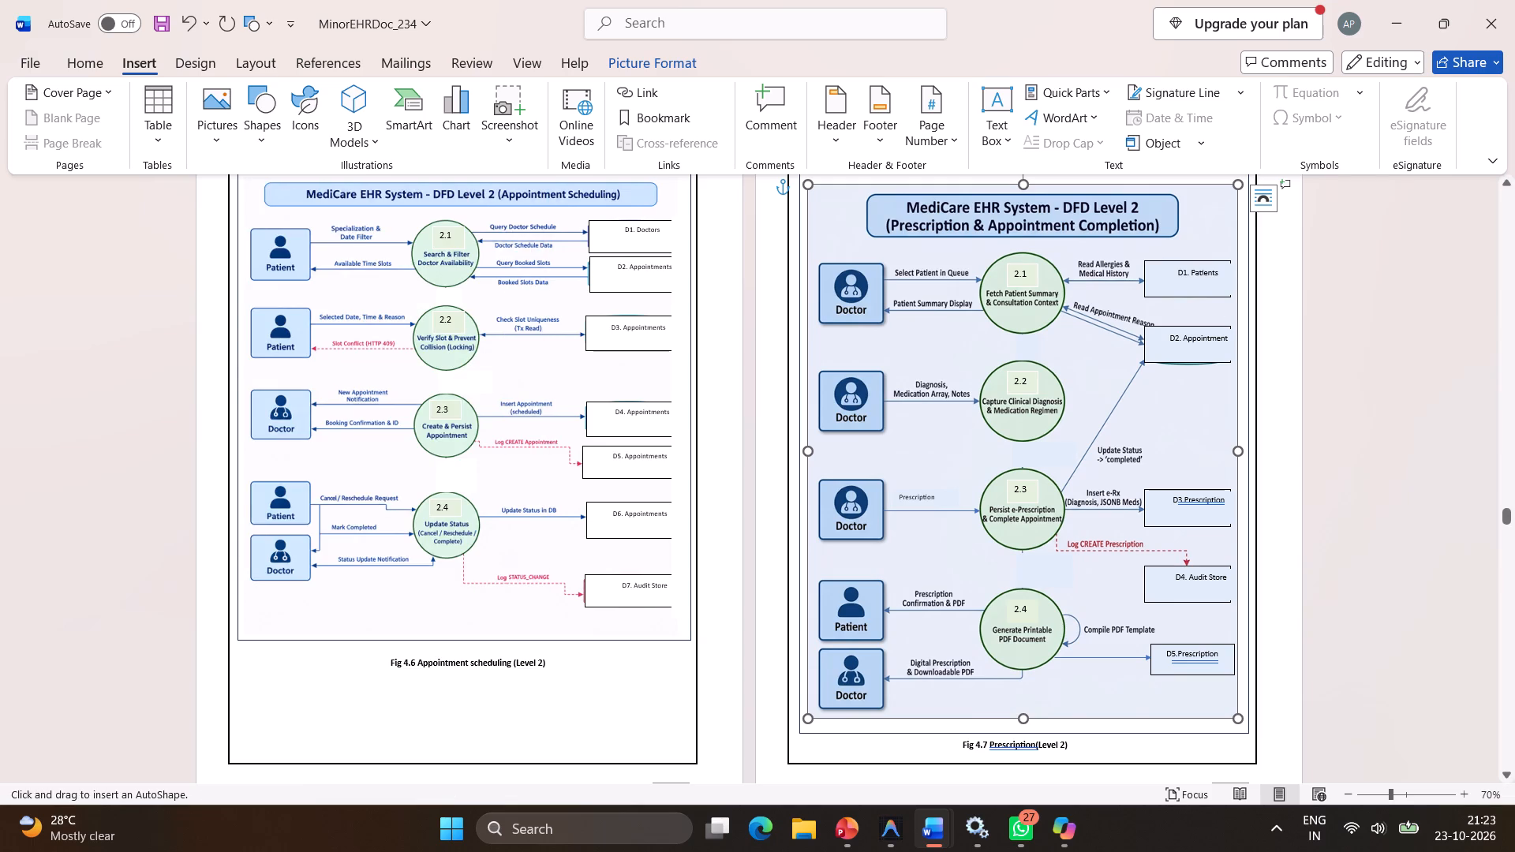
pyautogui.moveTo(1225, 256); pyautogui.dragTo(1261, 603)
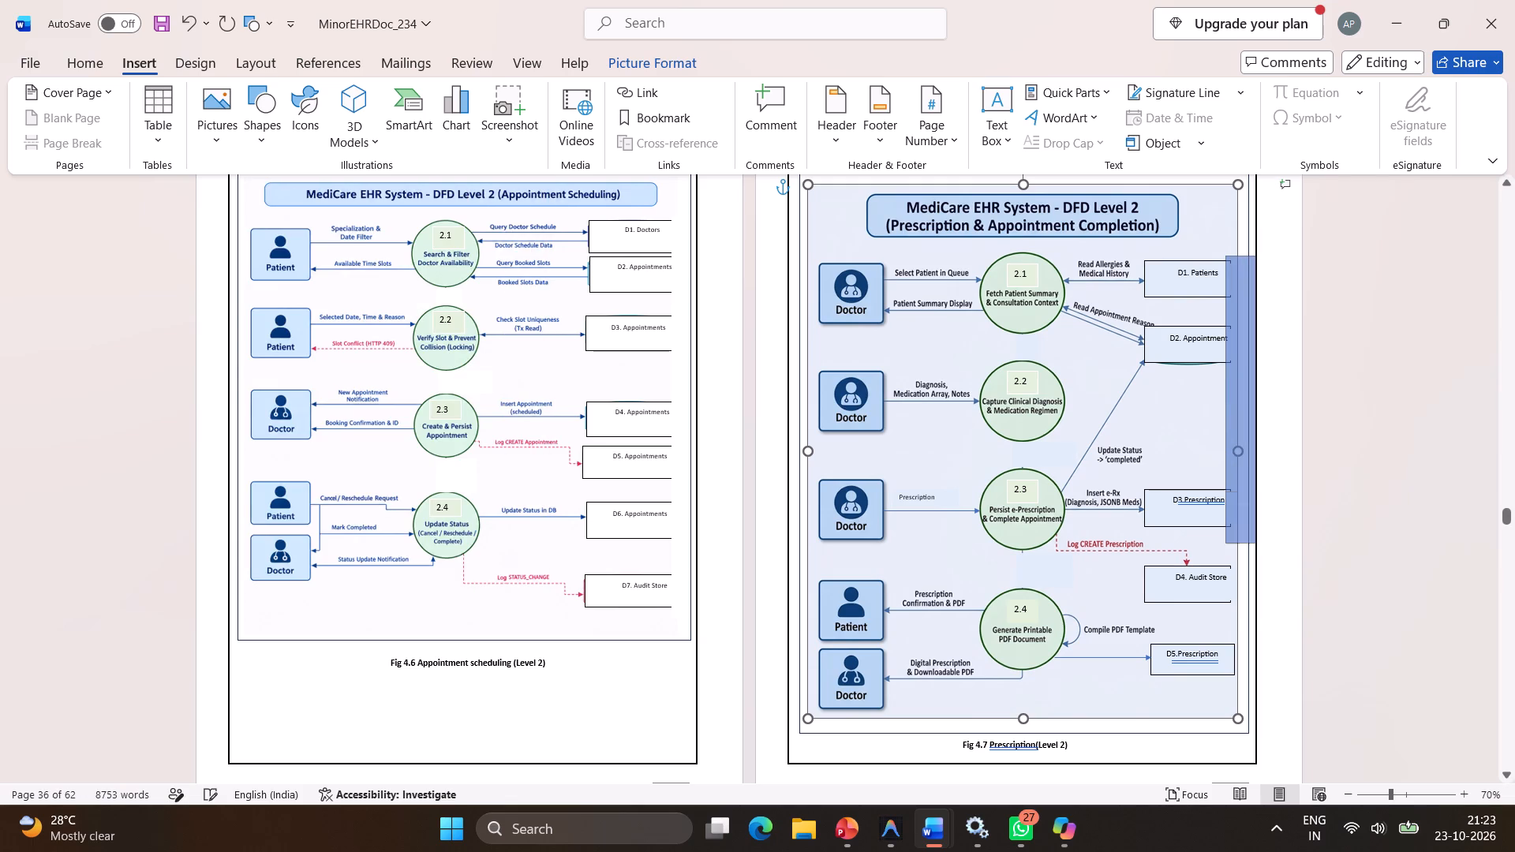
pyautogui.moveTo(1261, 603); pyautogui.dragTo(1253, 693)
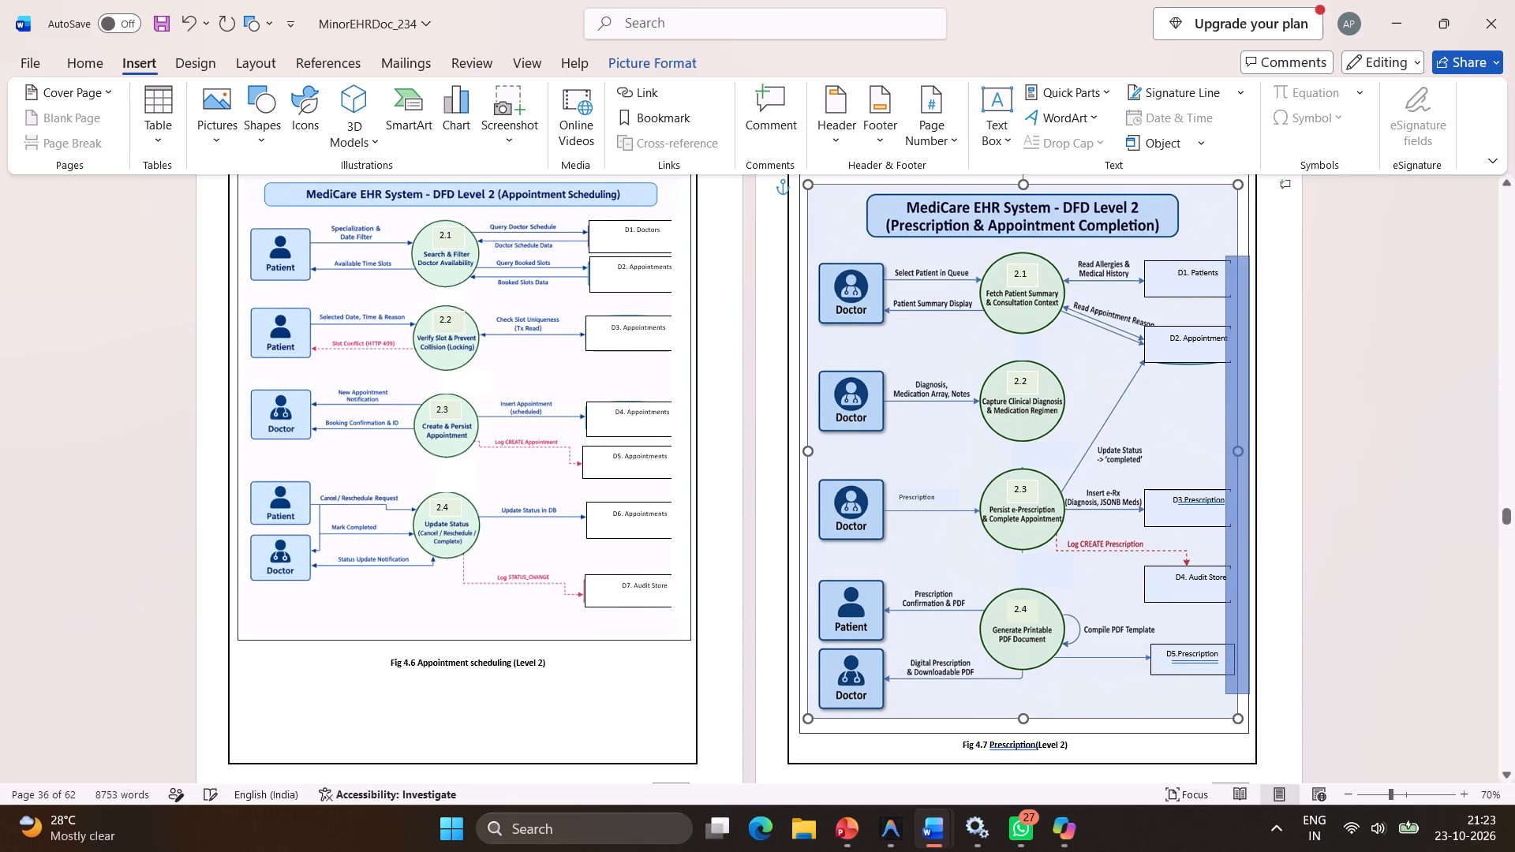
pyautogui.moveTo(1253, 693); pyautogui.dragTo(1244, 685)
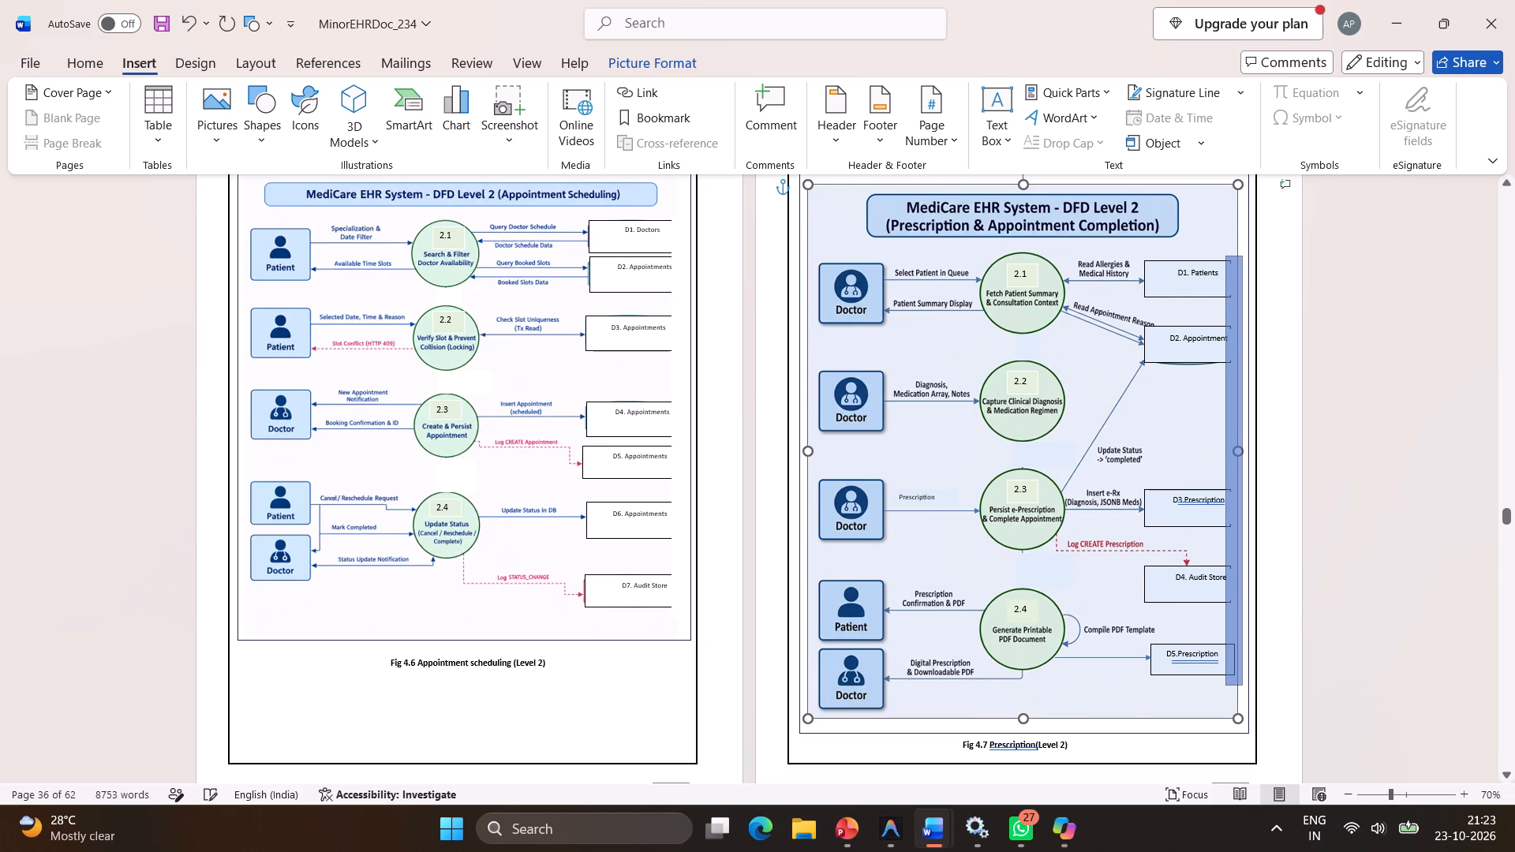
pyautogui.moveTo(1244, 685); pyautogui.dragTo(1243, 685)
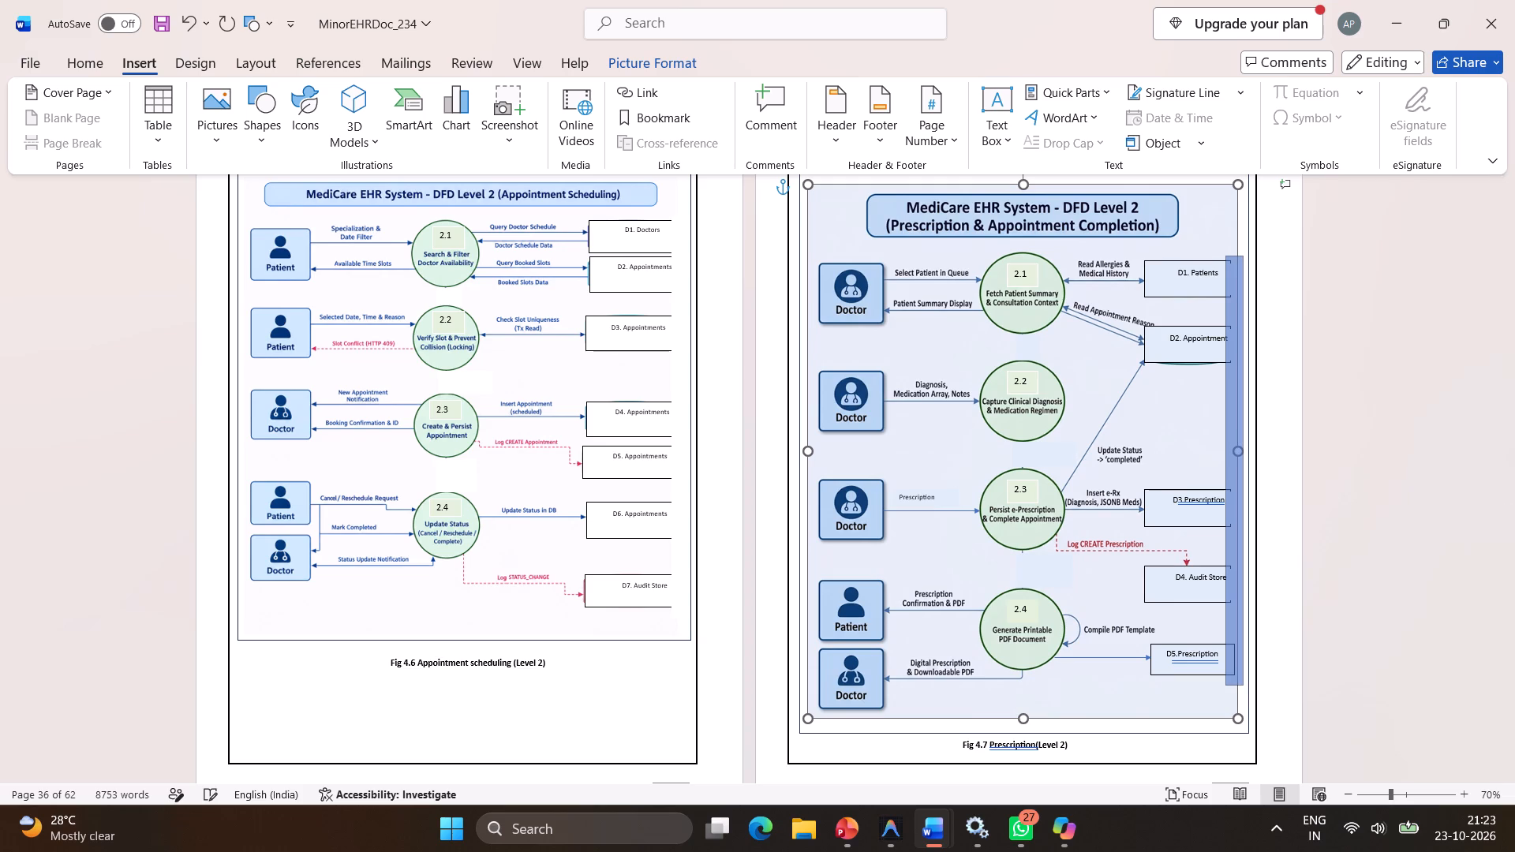
pyautogui.moveTo(1243, 685); pyautogui.dragTo(1244, 683)
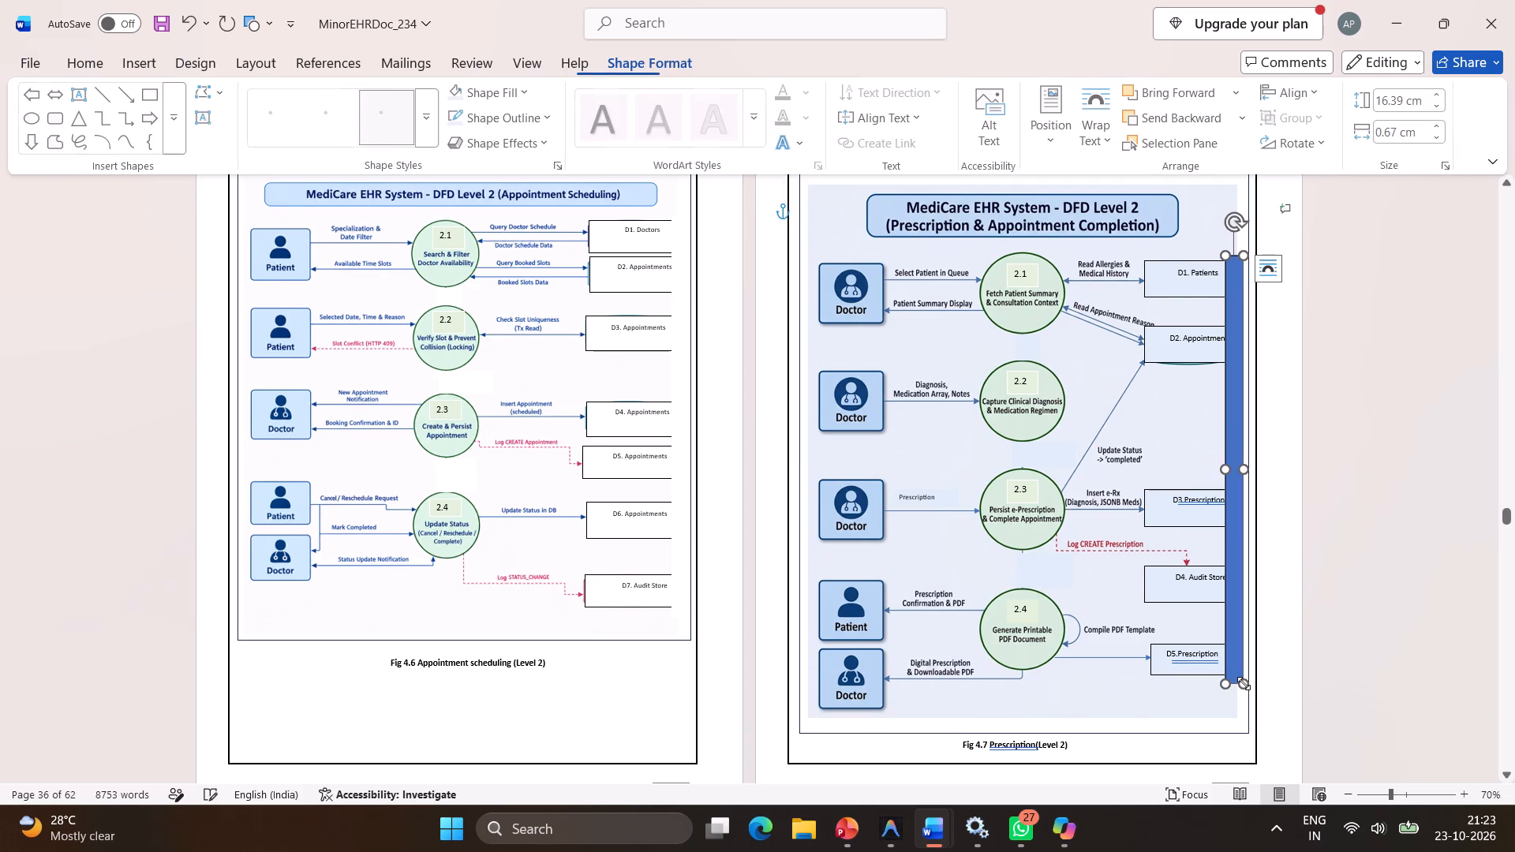
# Give the new tall strip the lightest blue theme tint for both fill and outline.
pyautogui.rightClick(1236, 537)
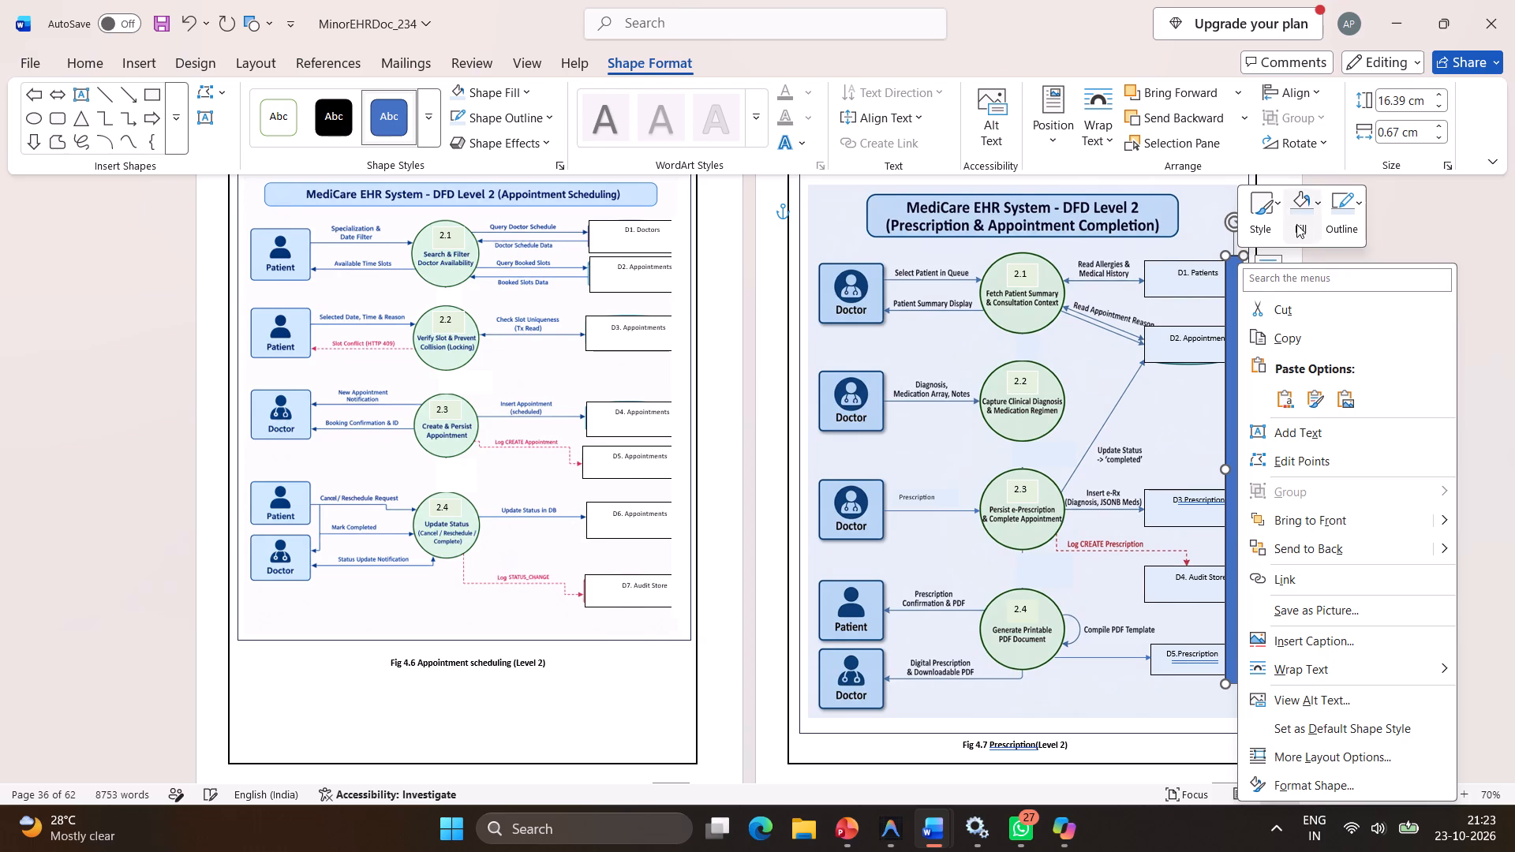
pyautogui.click(1297, 224)
pyautogui.click(1473, 367)
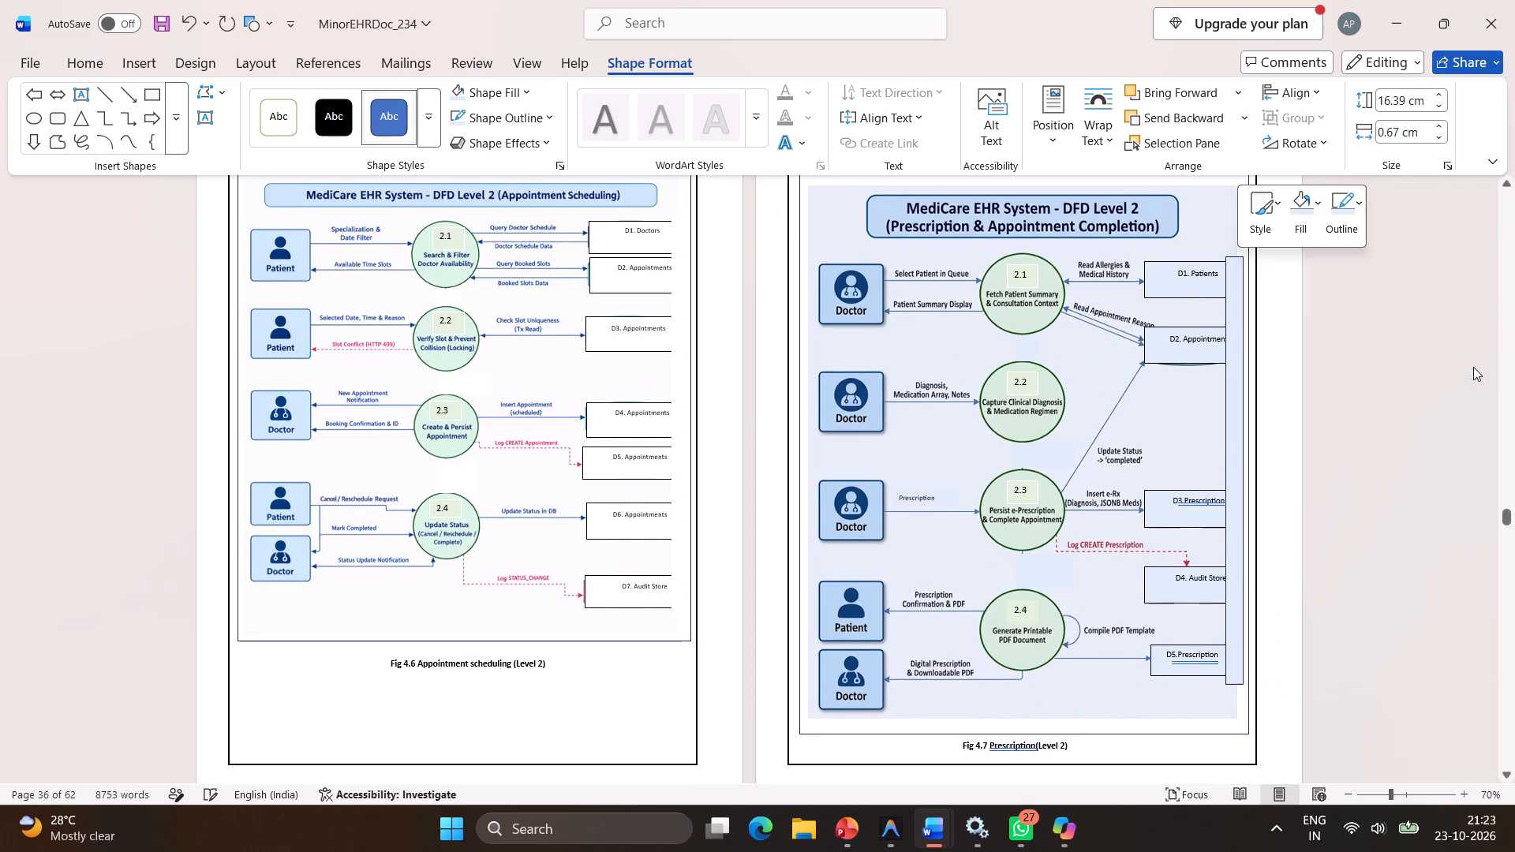
pyautogui.click(1343, 227)
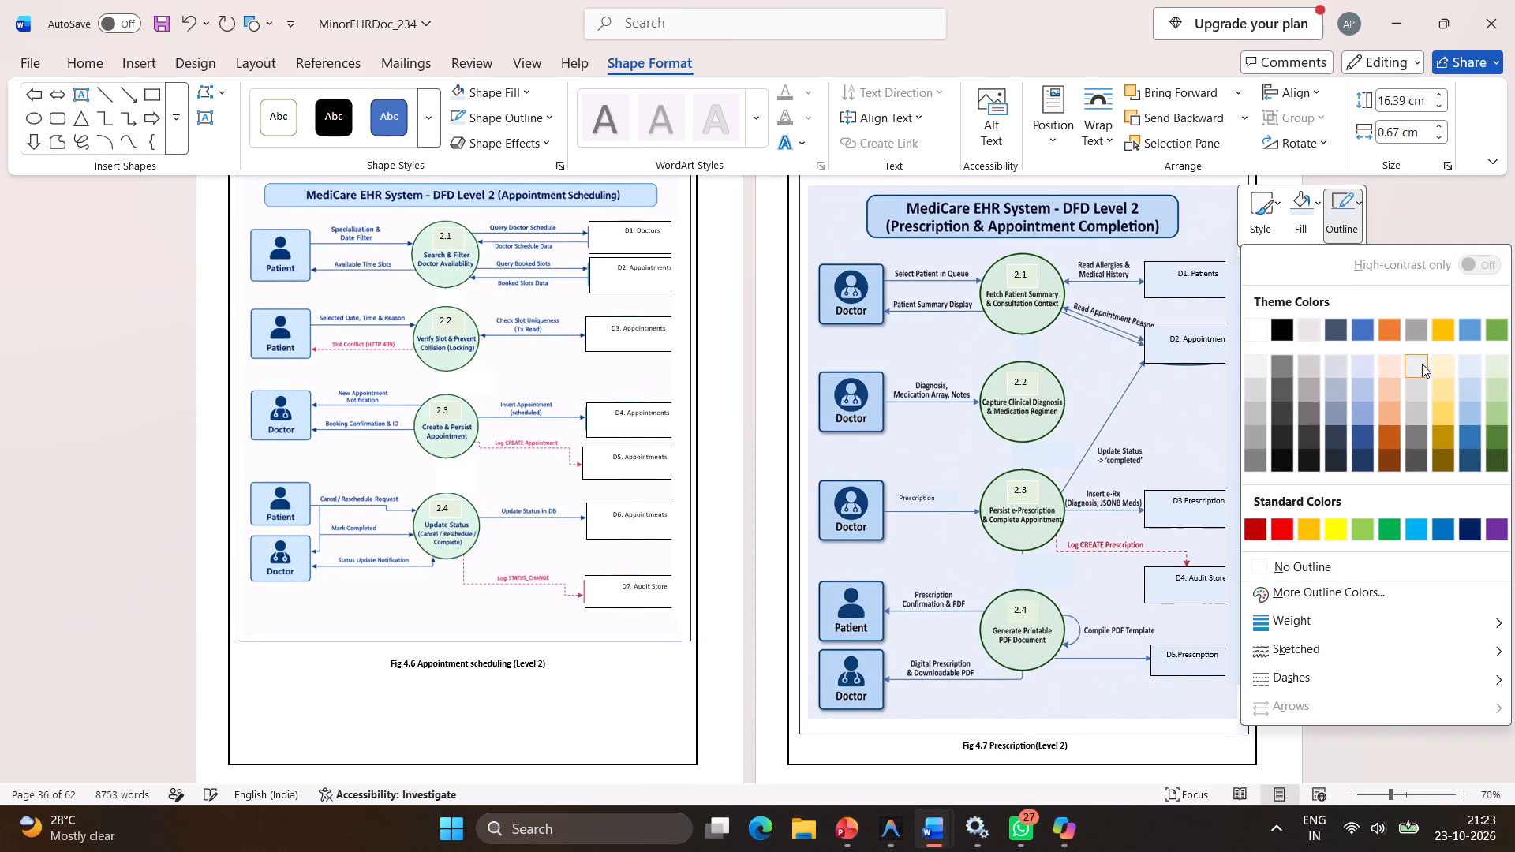
pyautogui.click(1462, 362)
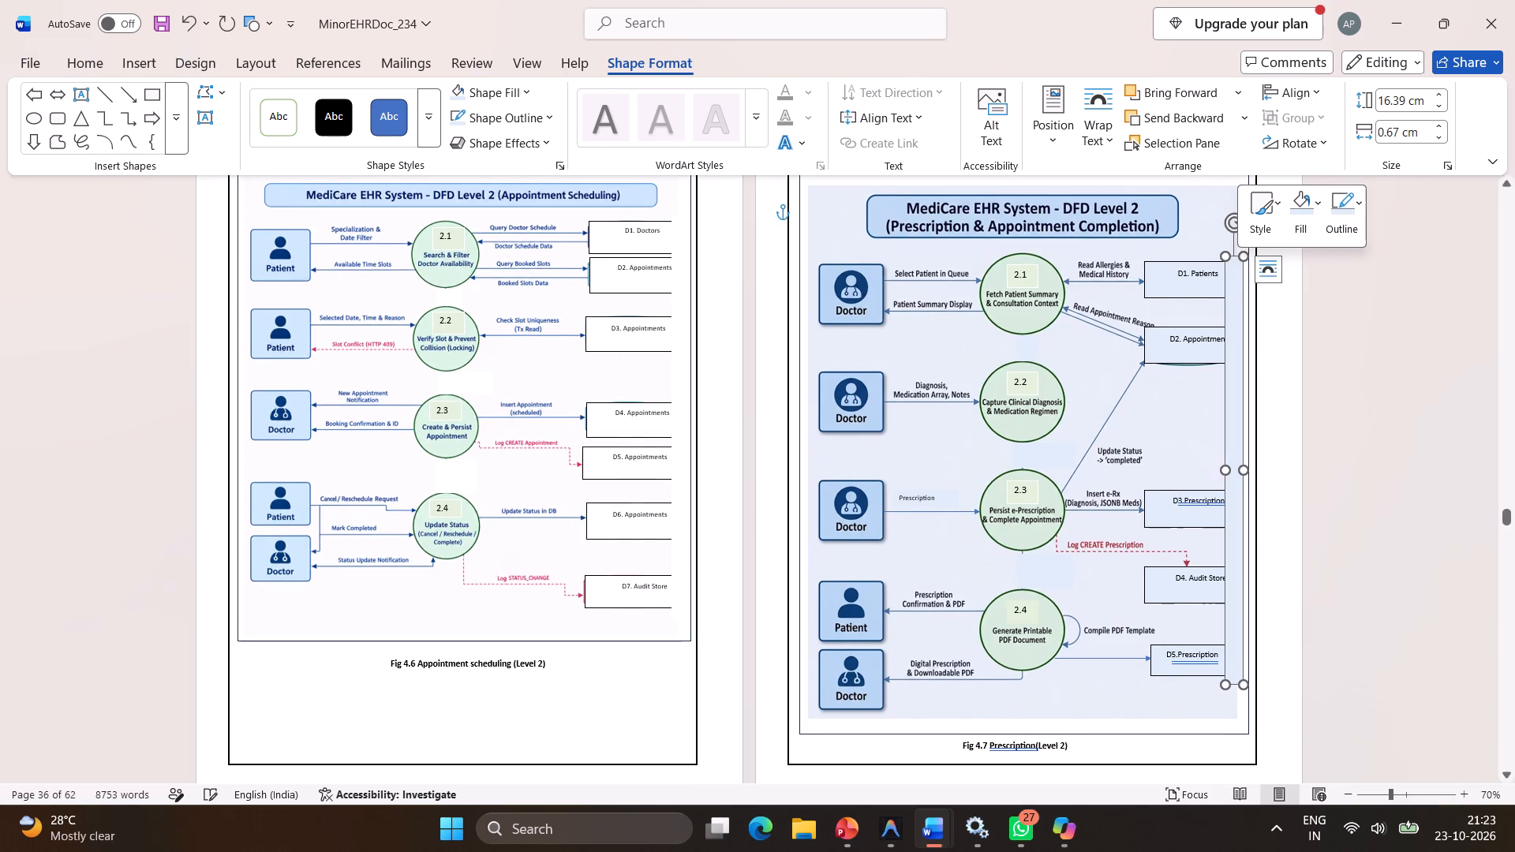
# Narrow the light-blue strip to about 0.49 cm by moving its left edge away from the store labels, and deselect it.
pyautogui.keyDown('ctrl'); pyautogui.scroll(5, 1236, 482); pyautogui.keyUp('ctrl')
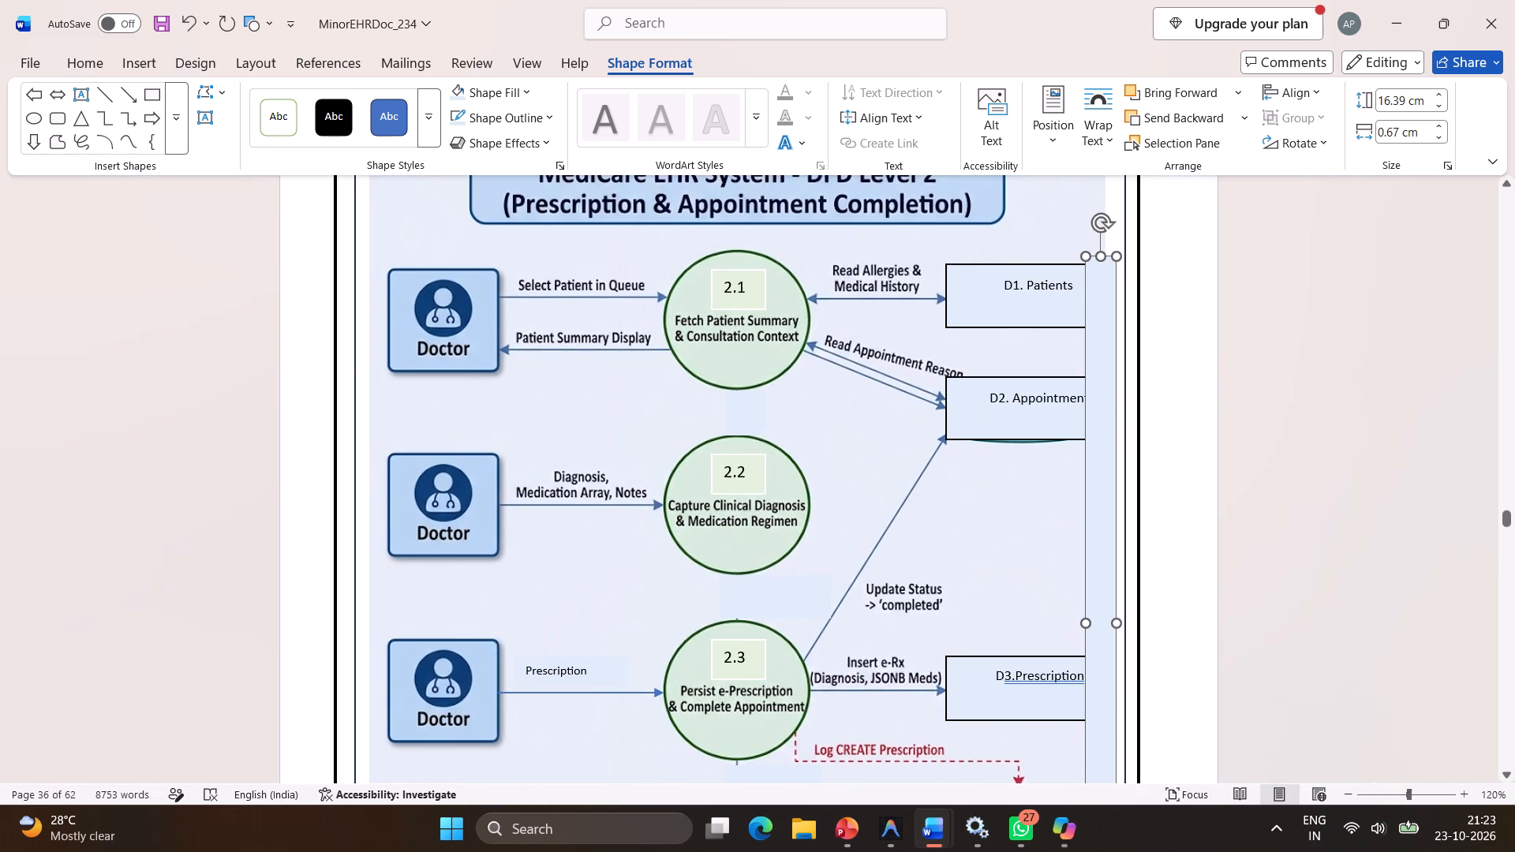
pyautogui.click(1097, 495)
pyautogui.moveTo(1086, 618); pyautogui.dragTo(1093, 616)
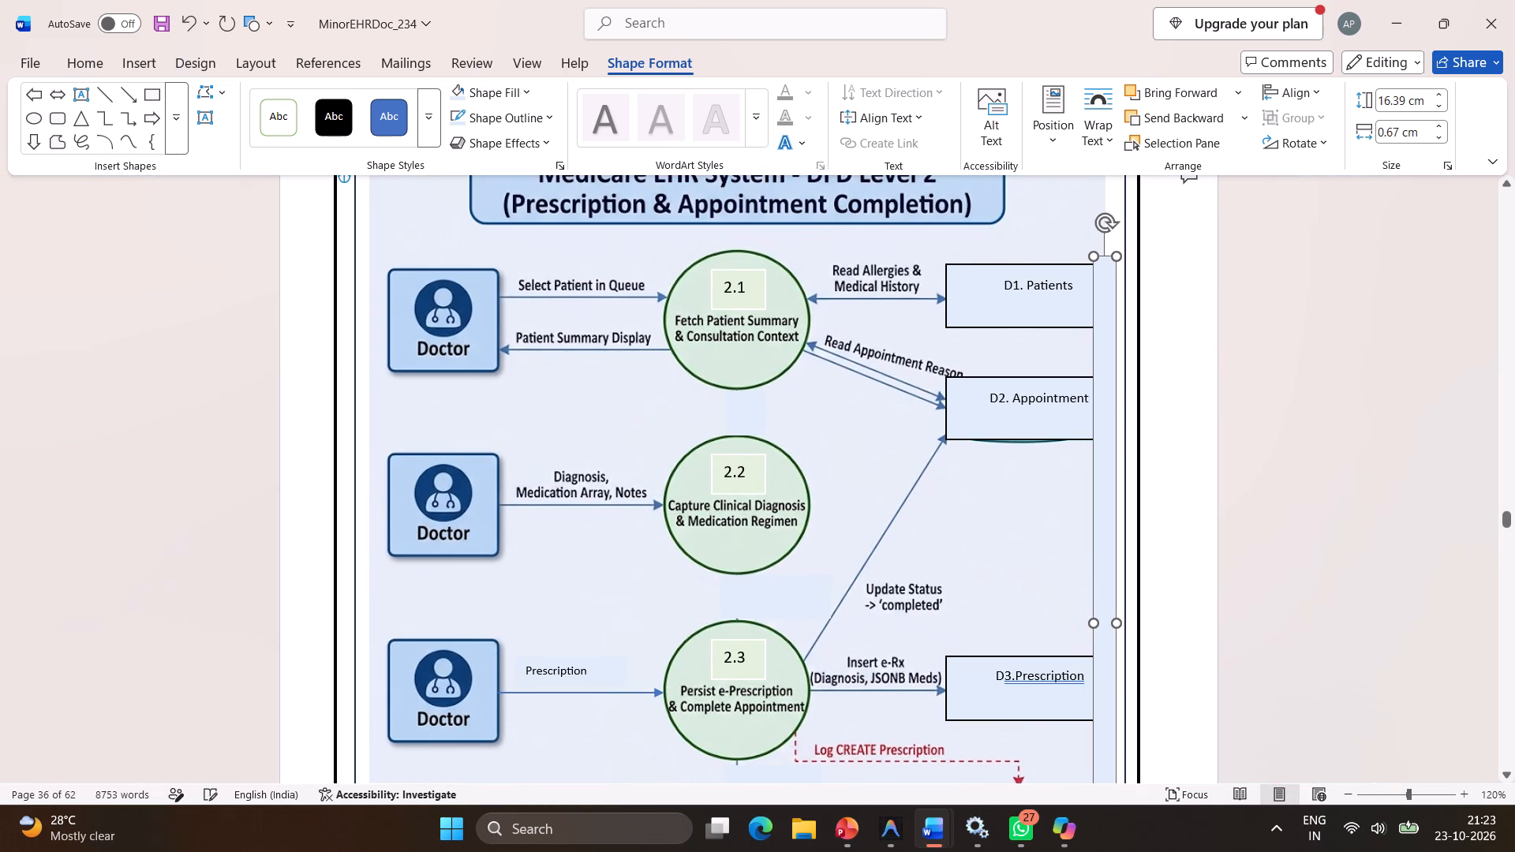
pyautogui.moveTo(1093, 616); pyautogui.dragTo(1094, 616)
pyautogui.scroll(-1, 1094, 616)
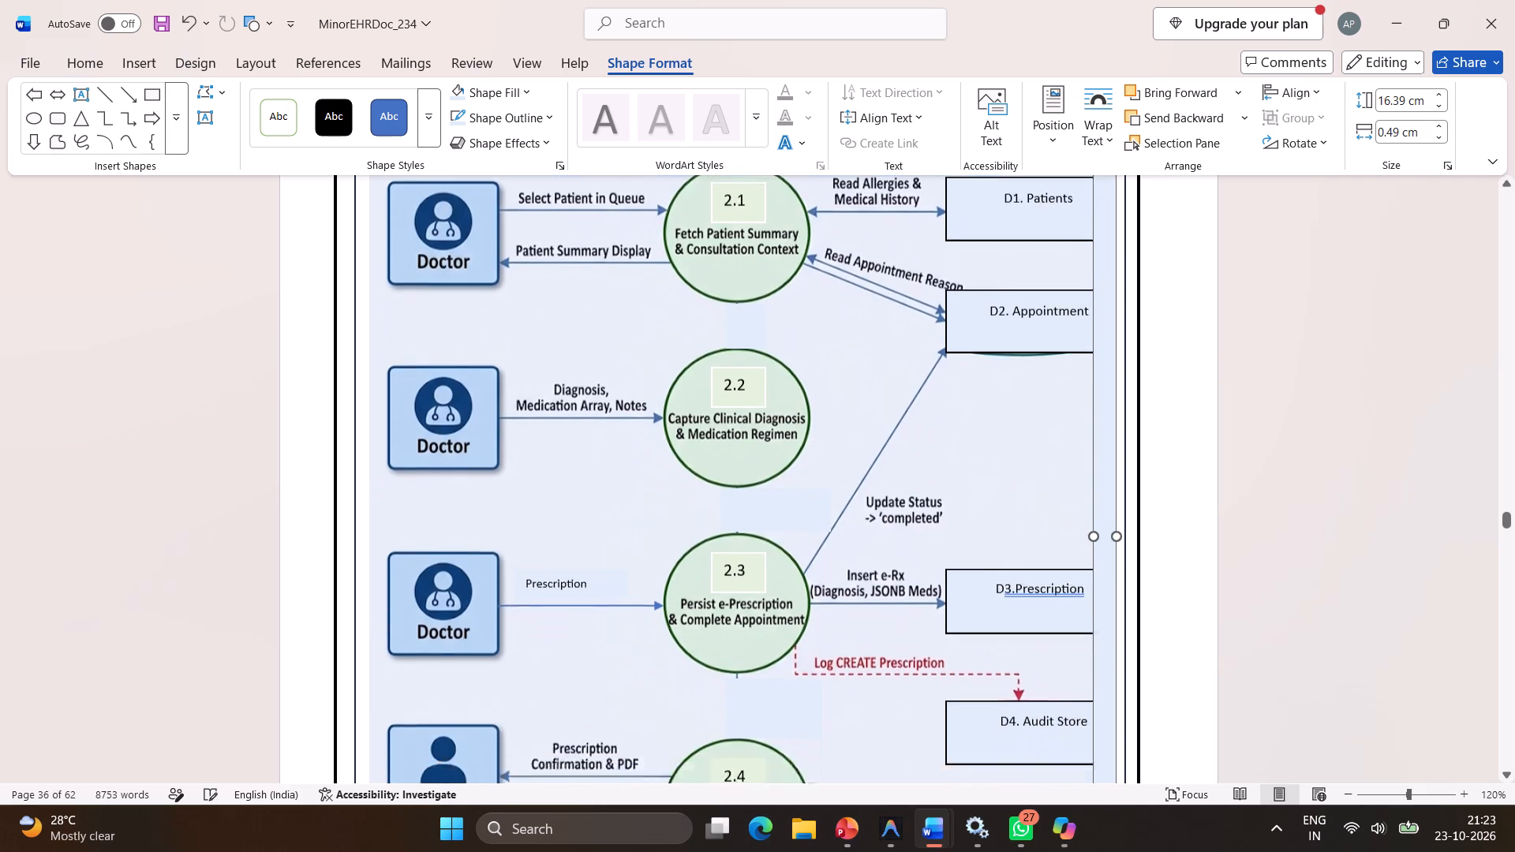
pyautogui.scroll(-1, 1094, 616)
pyautogui.click(1022, 637)
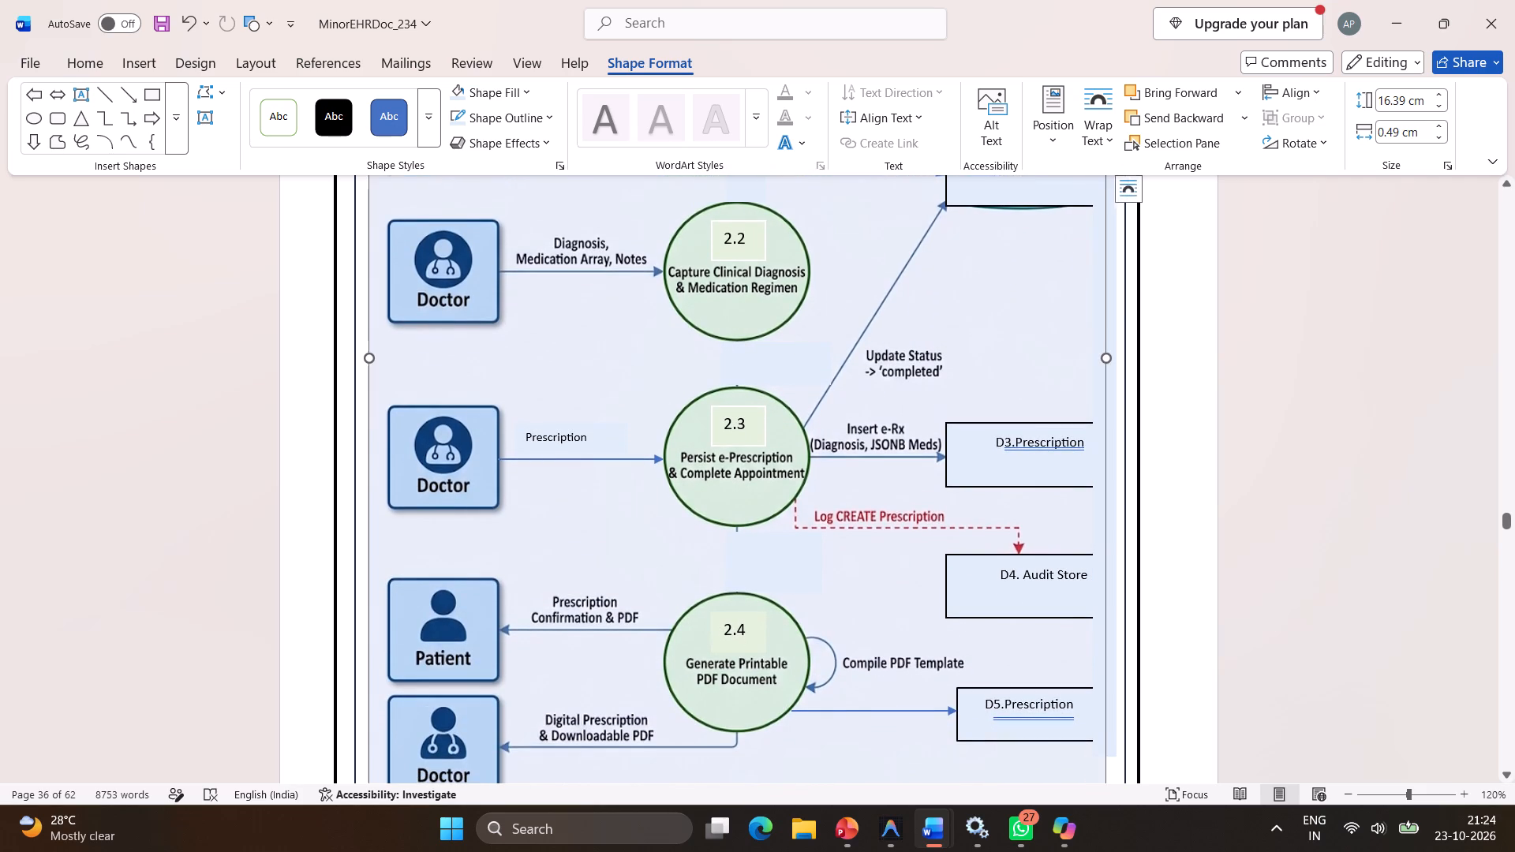
pyautogui.keyDown('ctrl'); pyautogui.scroll(-5, 1022, 637); pyautogui.keyUp('ctrl')
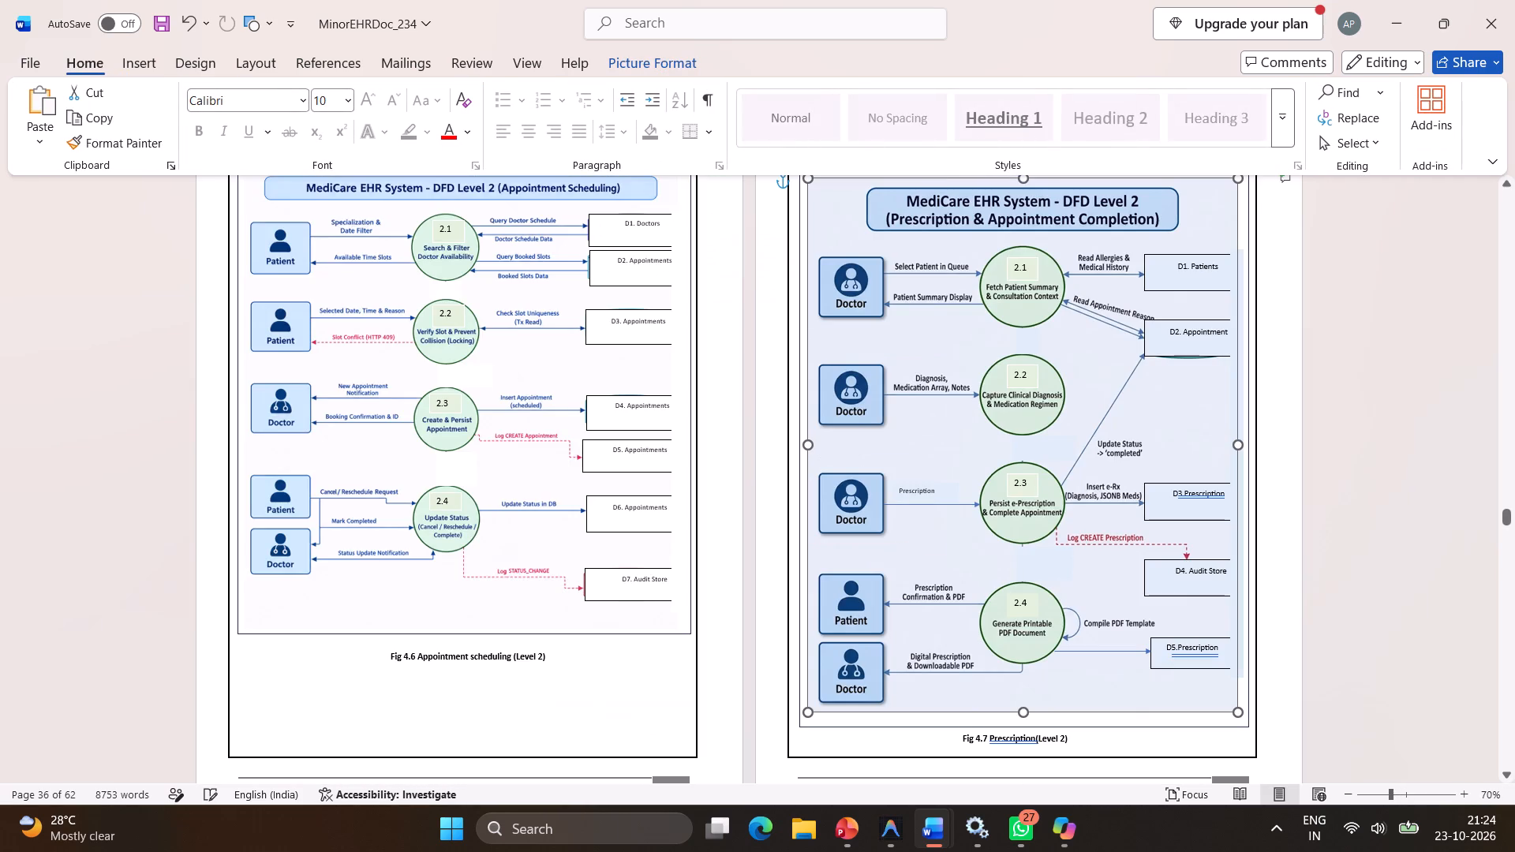
# Extend the lower edge of the D2. Appointment store box in Fig 4.7 slightly downward over the remaining teal sliver.
pyautogui.click(1188, 341)
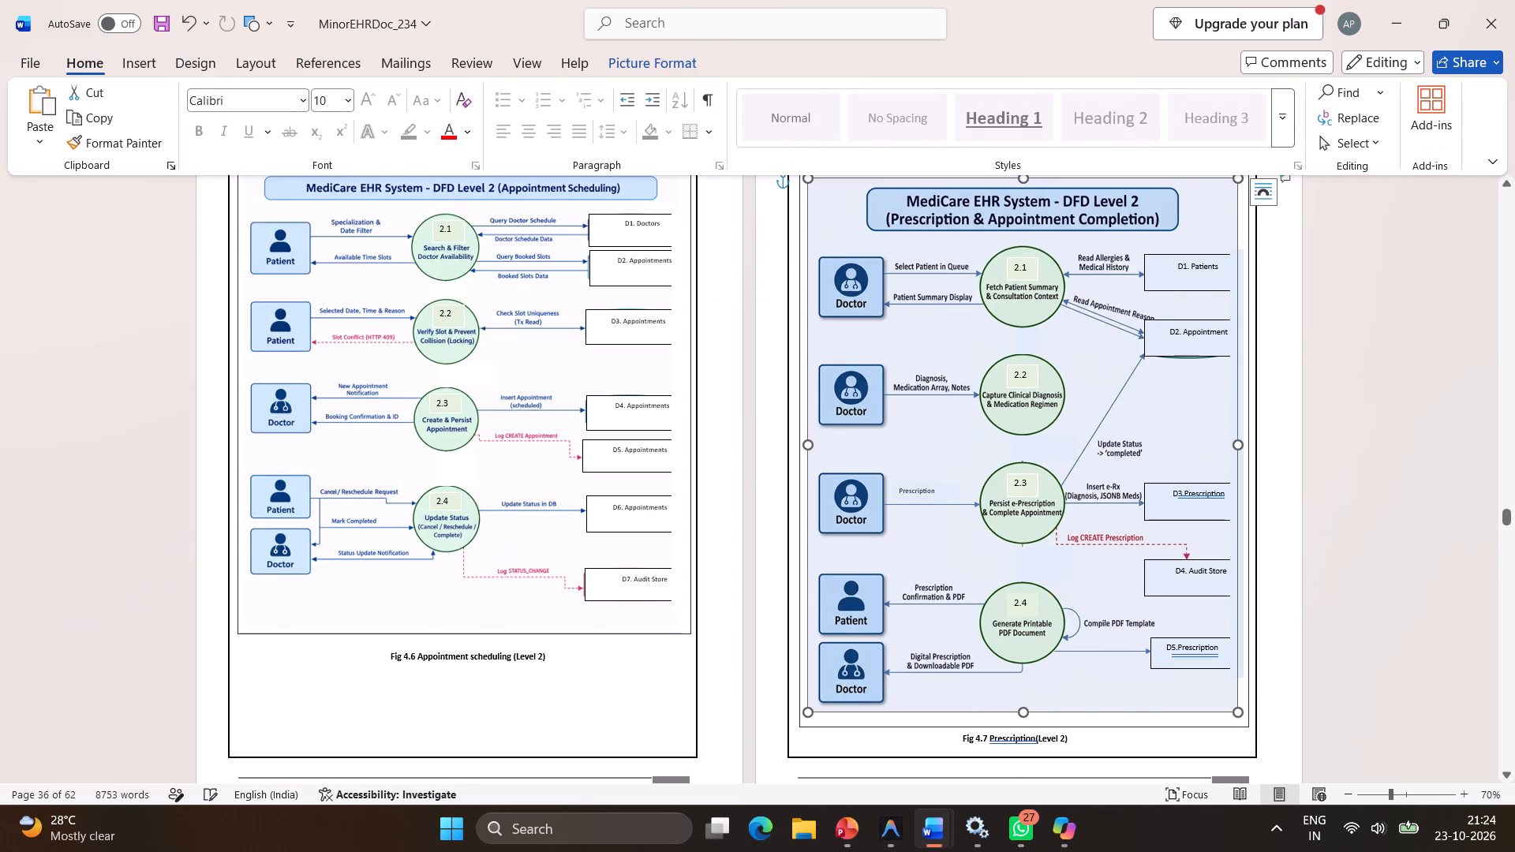
pyautogui.keyDown('ctrl'); pyautogui.scroll(5, 1188, 341); pyautogui.keyUp('ctrl')
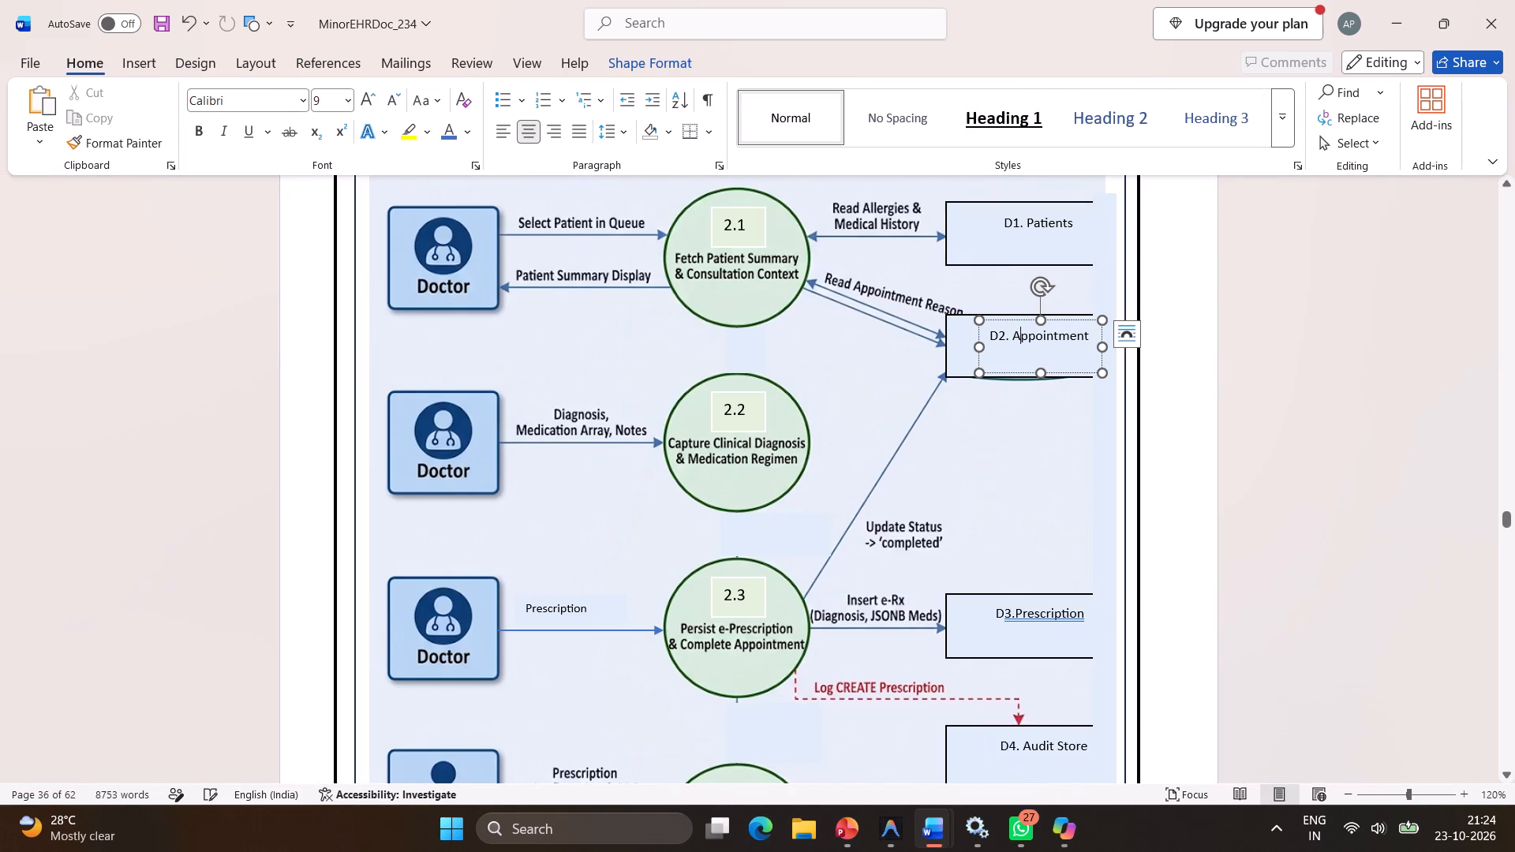
pyautogui.click(959, 371)
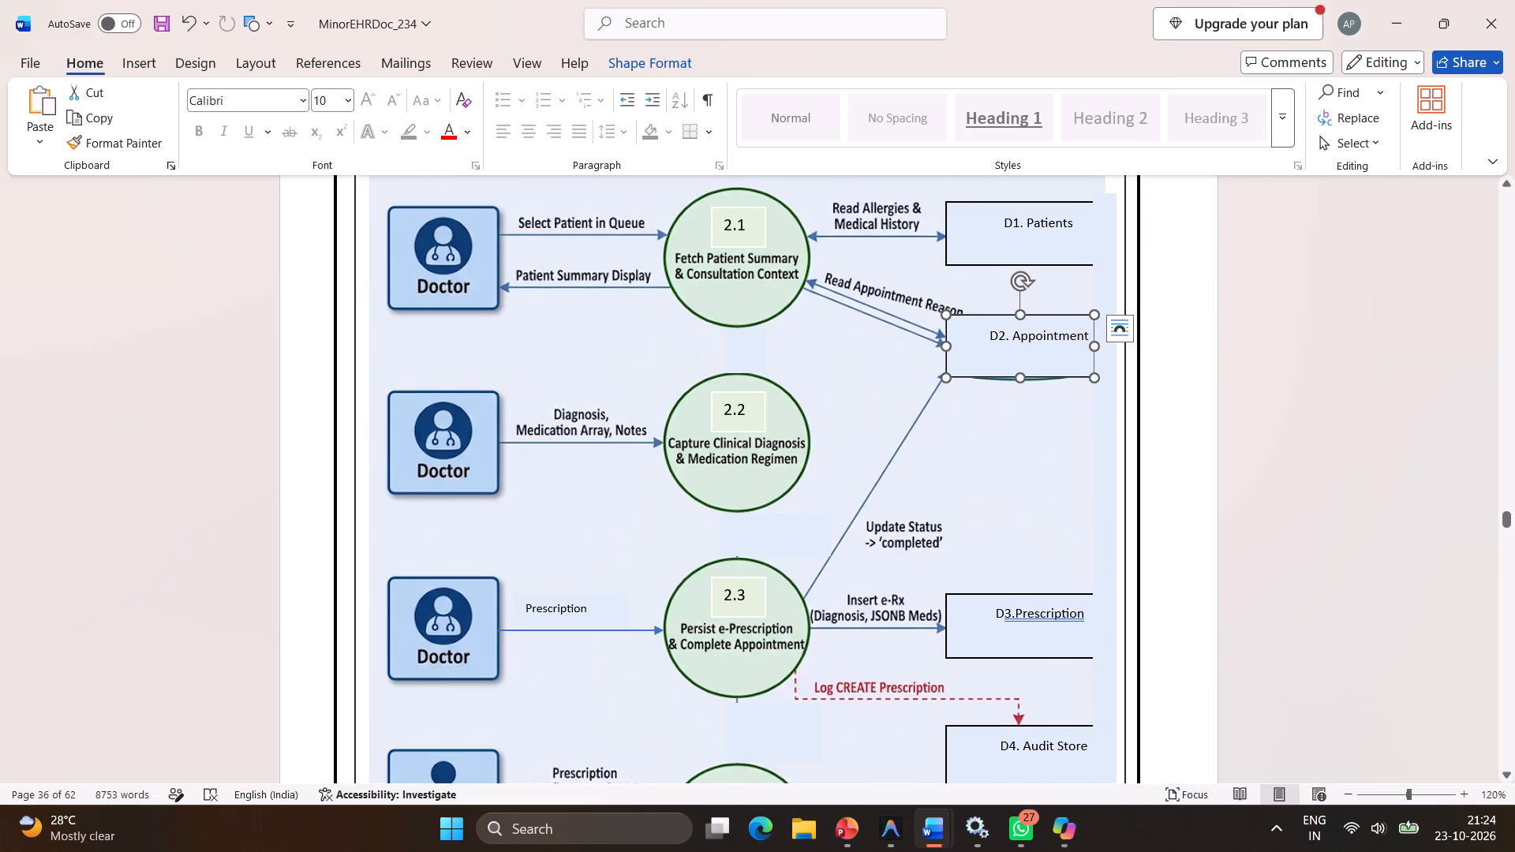
pyautogui.click(1019, 376)
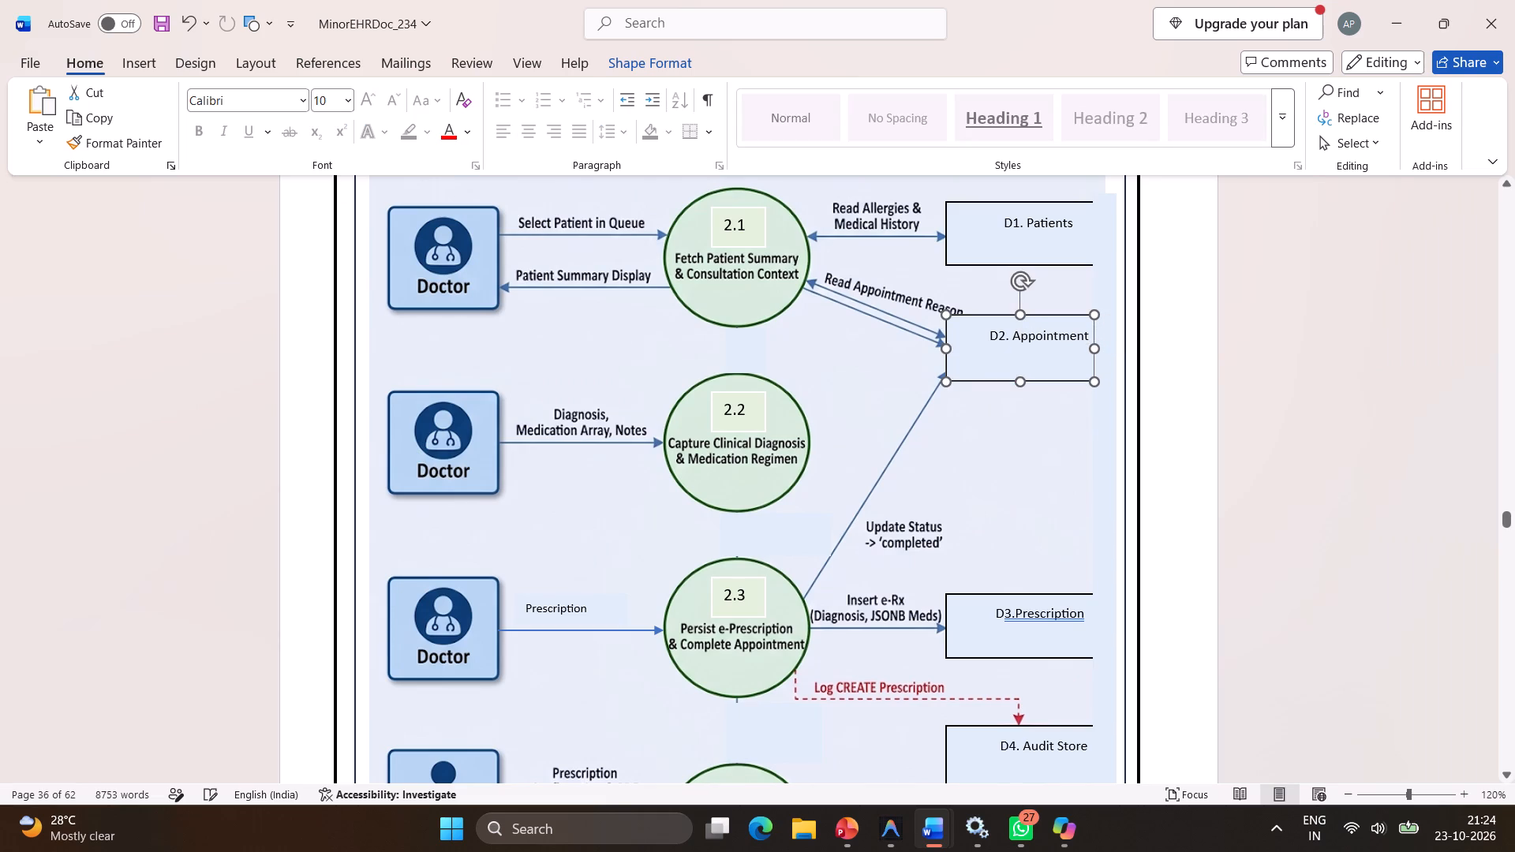
# Nudge the D2. Appointment label slightly left and down within its store box, and deselect it.
pyautogui.click(1039, 346)
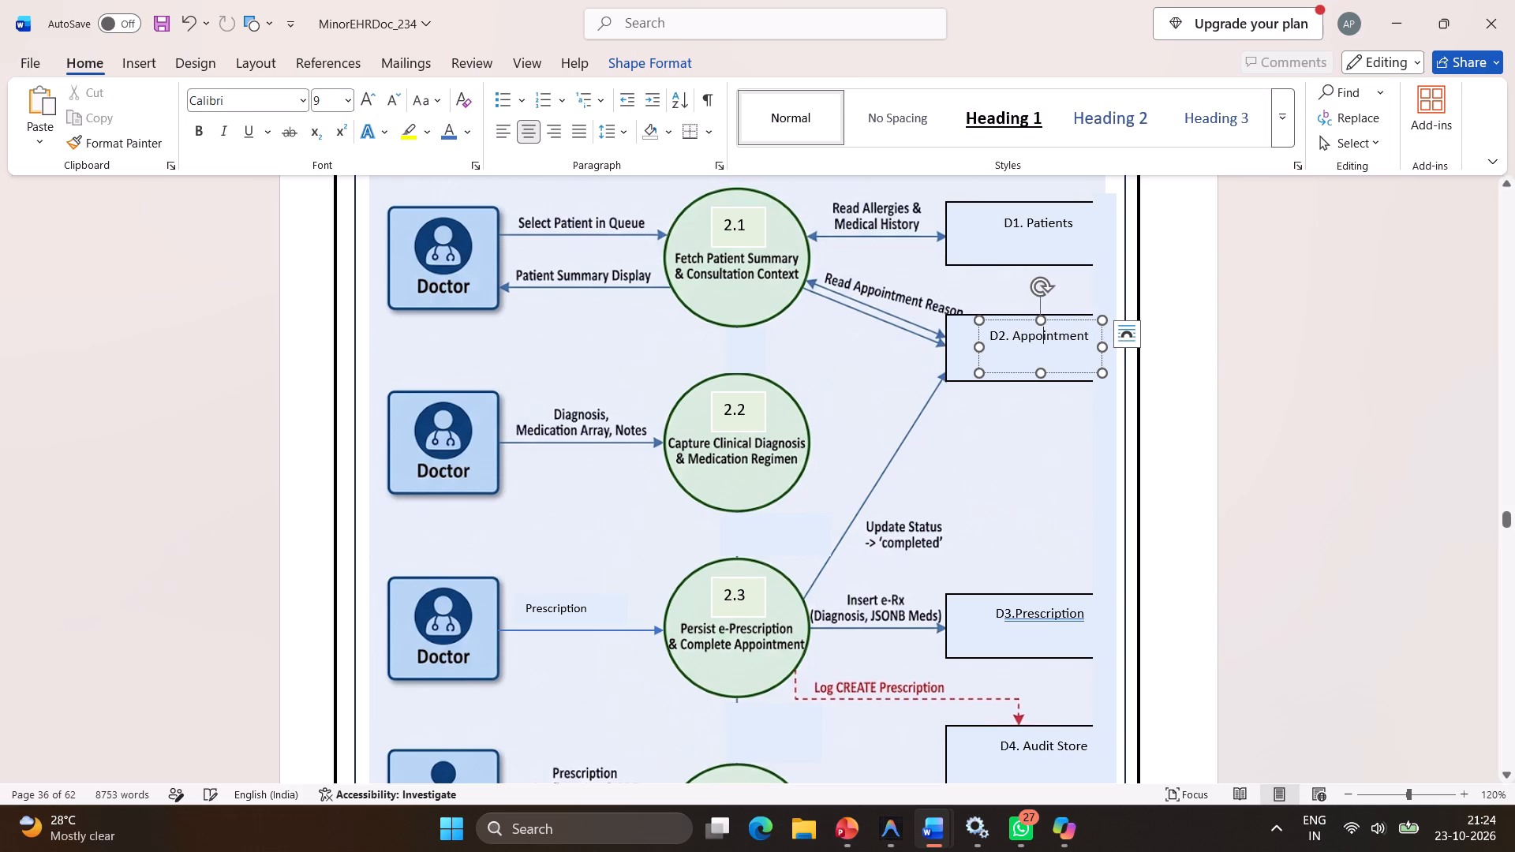
pyautogui.click(1067, 324)
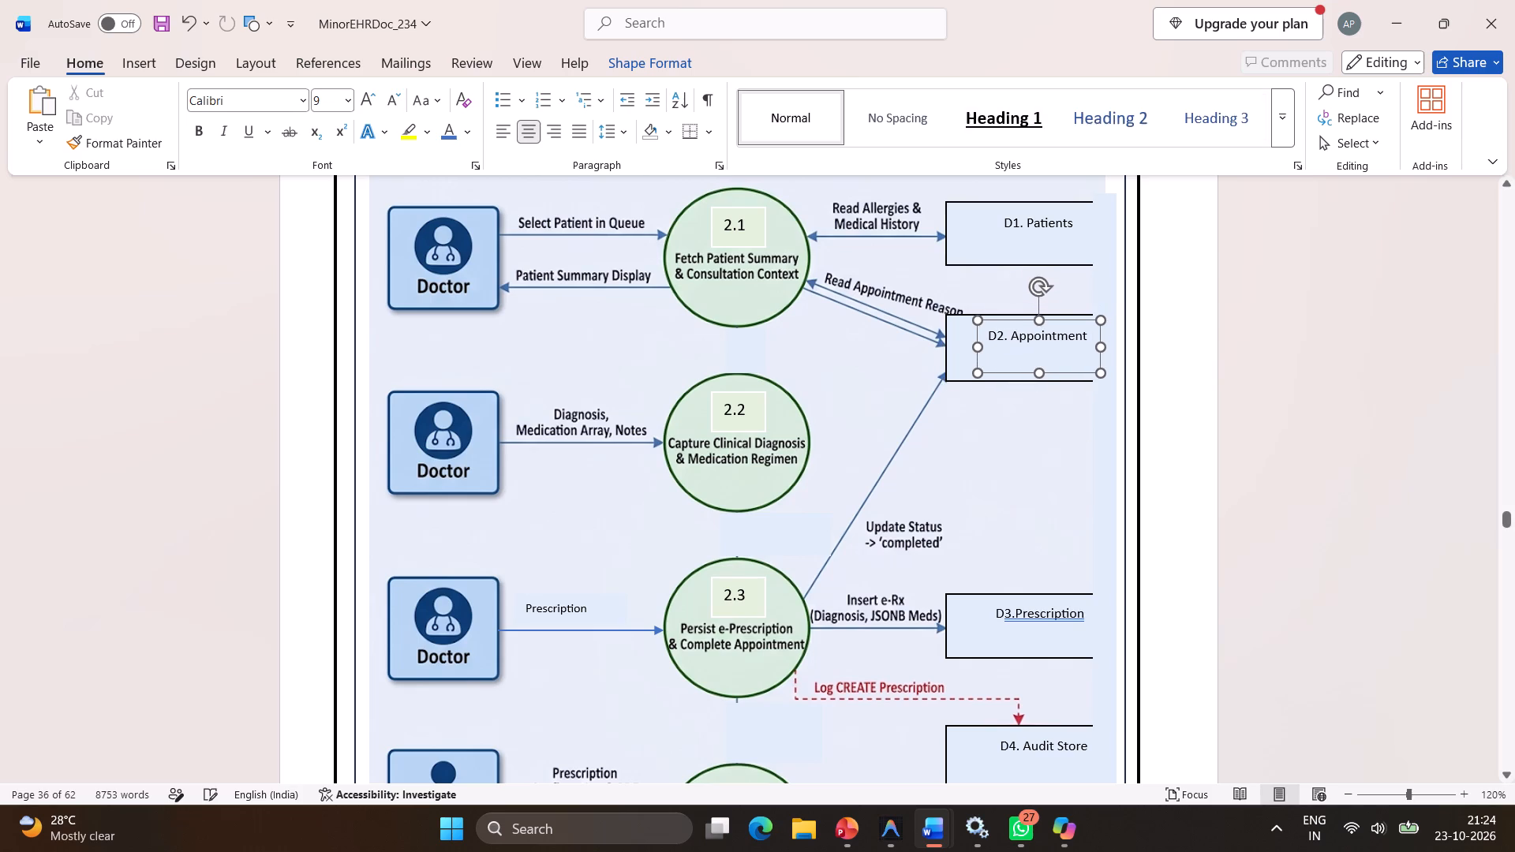
pyautogui.click(1046, 444)
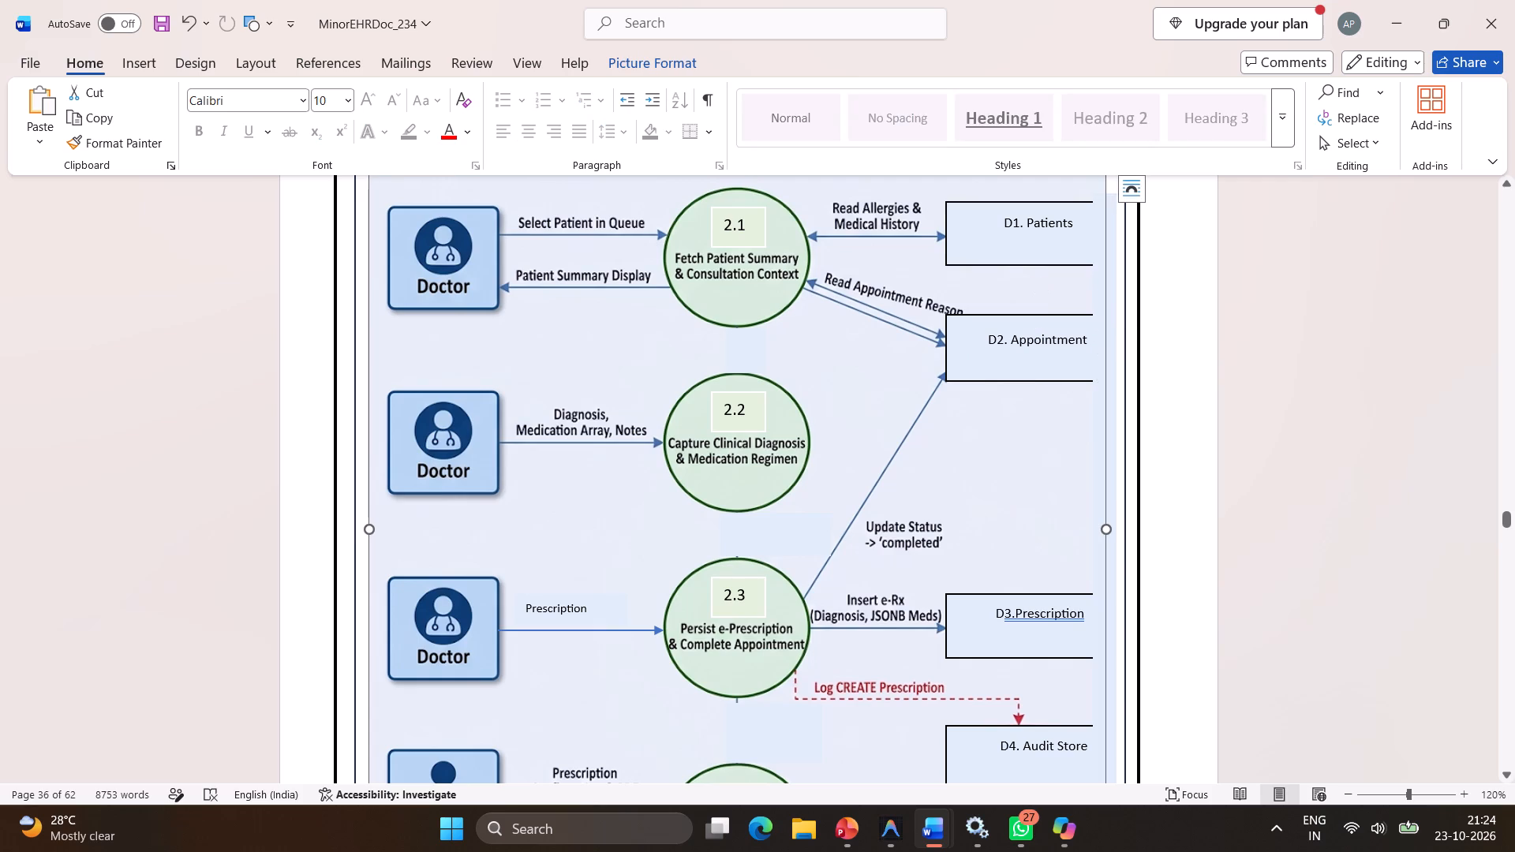
# Check the rest of Fig 4.7 and go on to the Level 2 Patient Profiles & Clinical History diagram.
pyautogui.scroll(-3, 1046, 444)
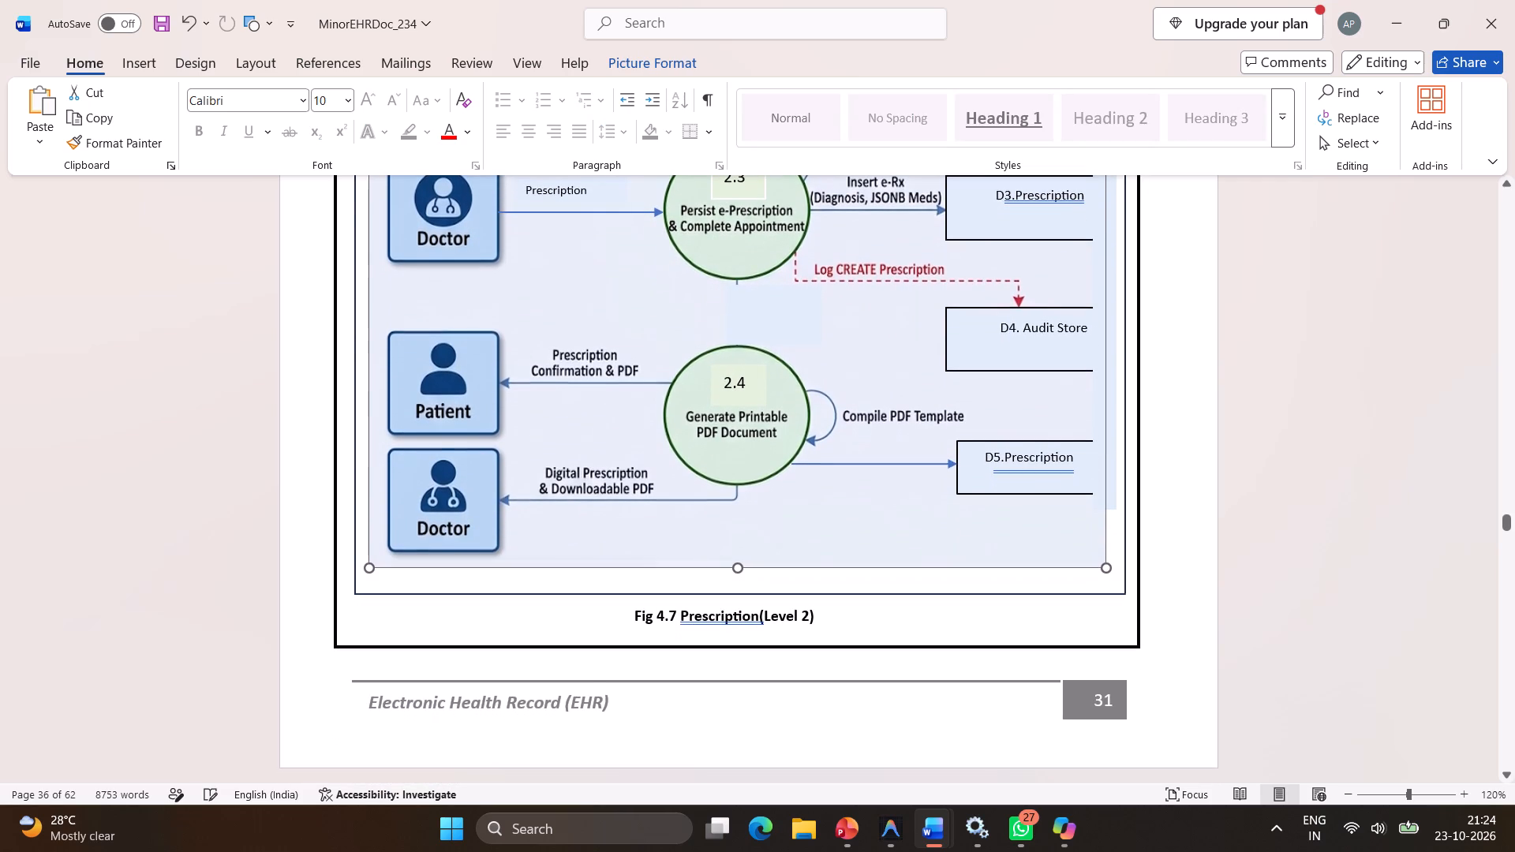
pyautogui.click(981, 523)
pyautogui.scroll(-5, 981, 523)
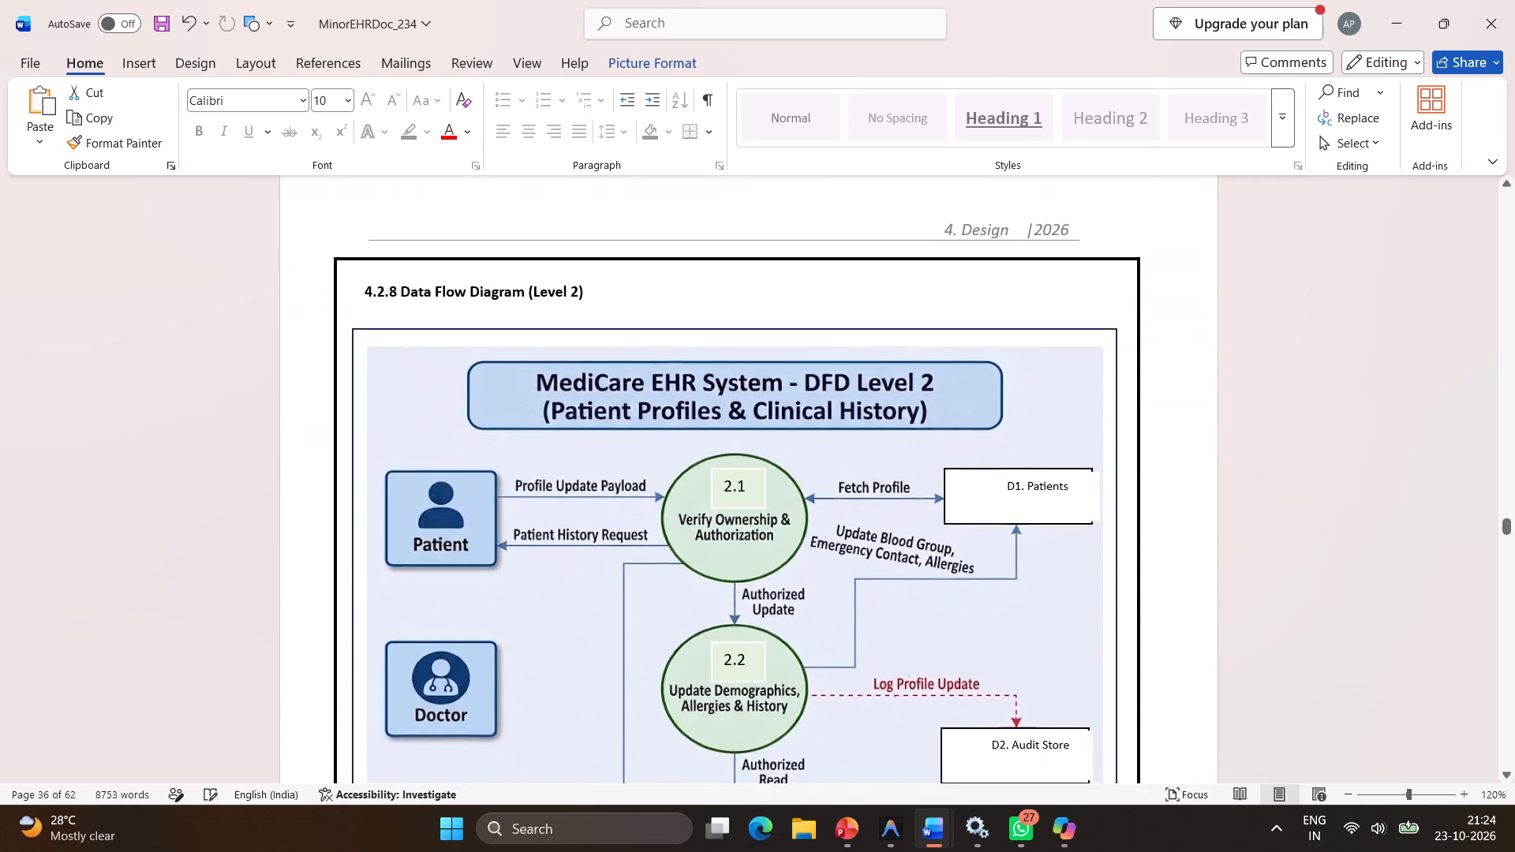
pyautogui.scroll(-2, 981, 523)
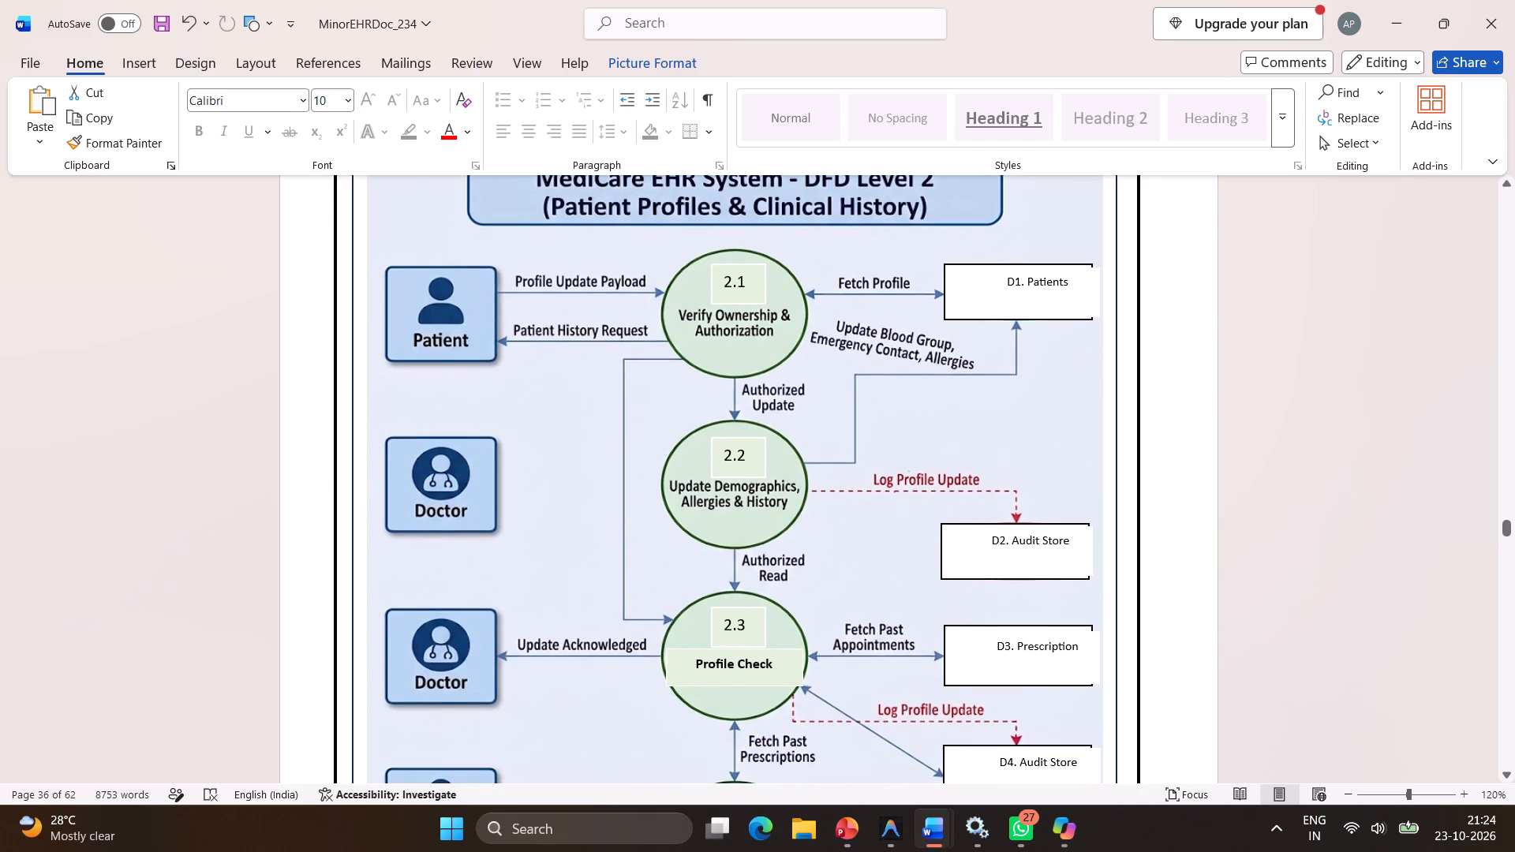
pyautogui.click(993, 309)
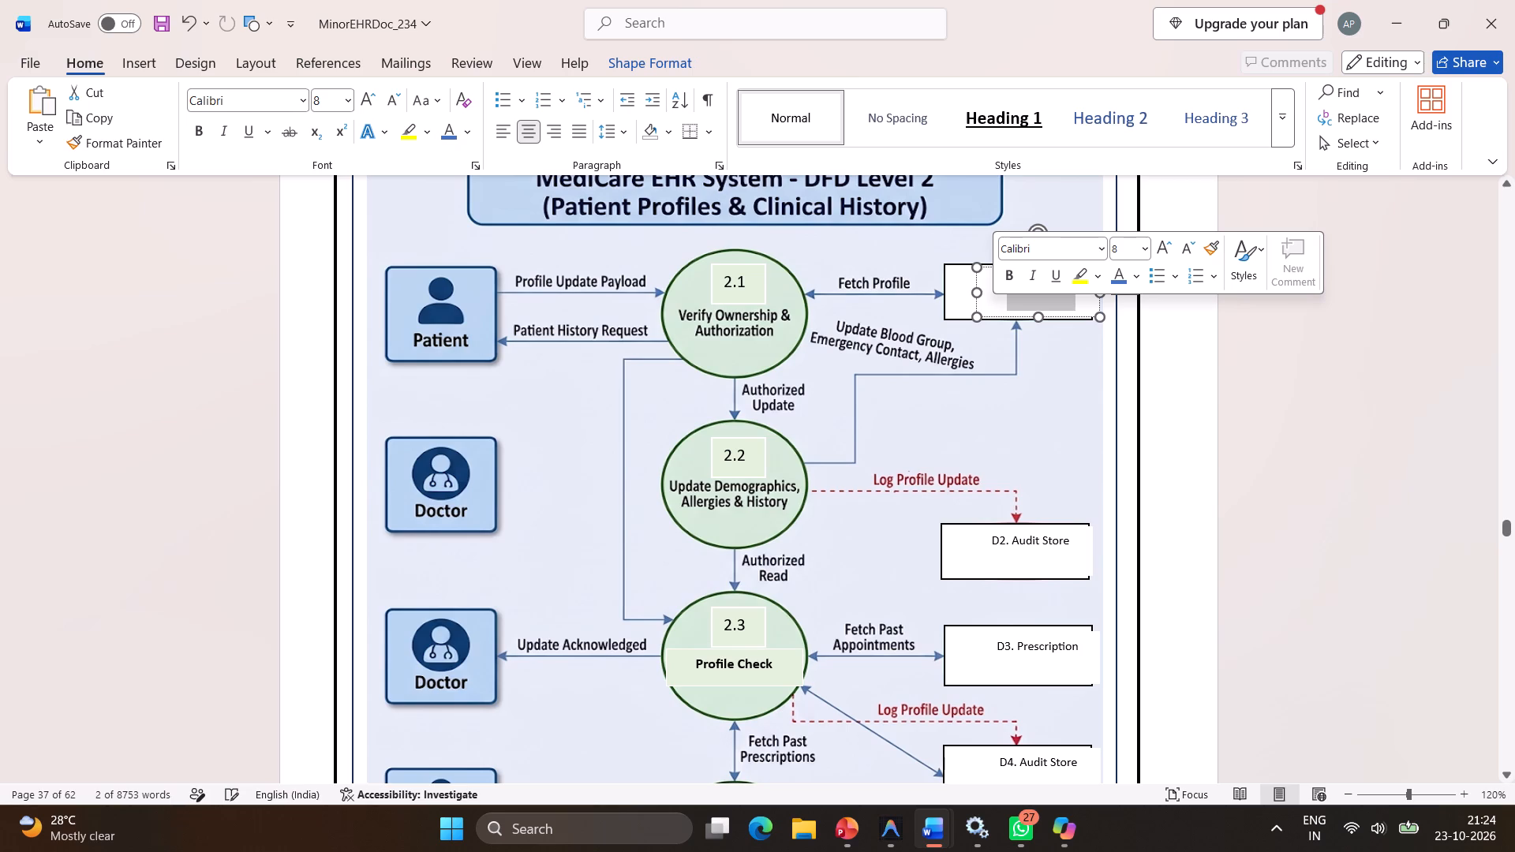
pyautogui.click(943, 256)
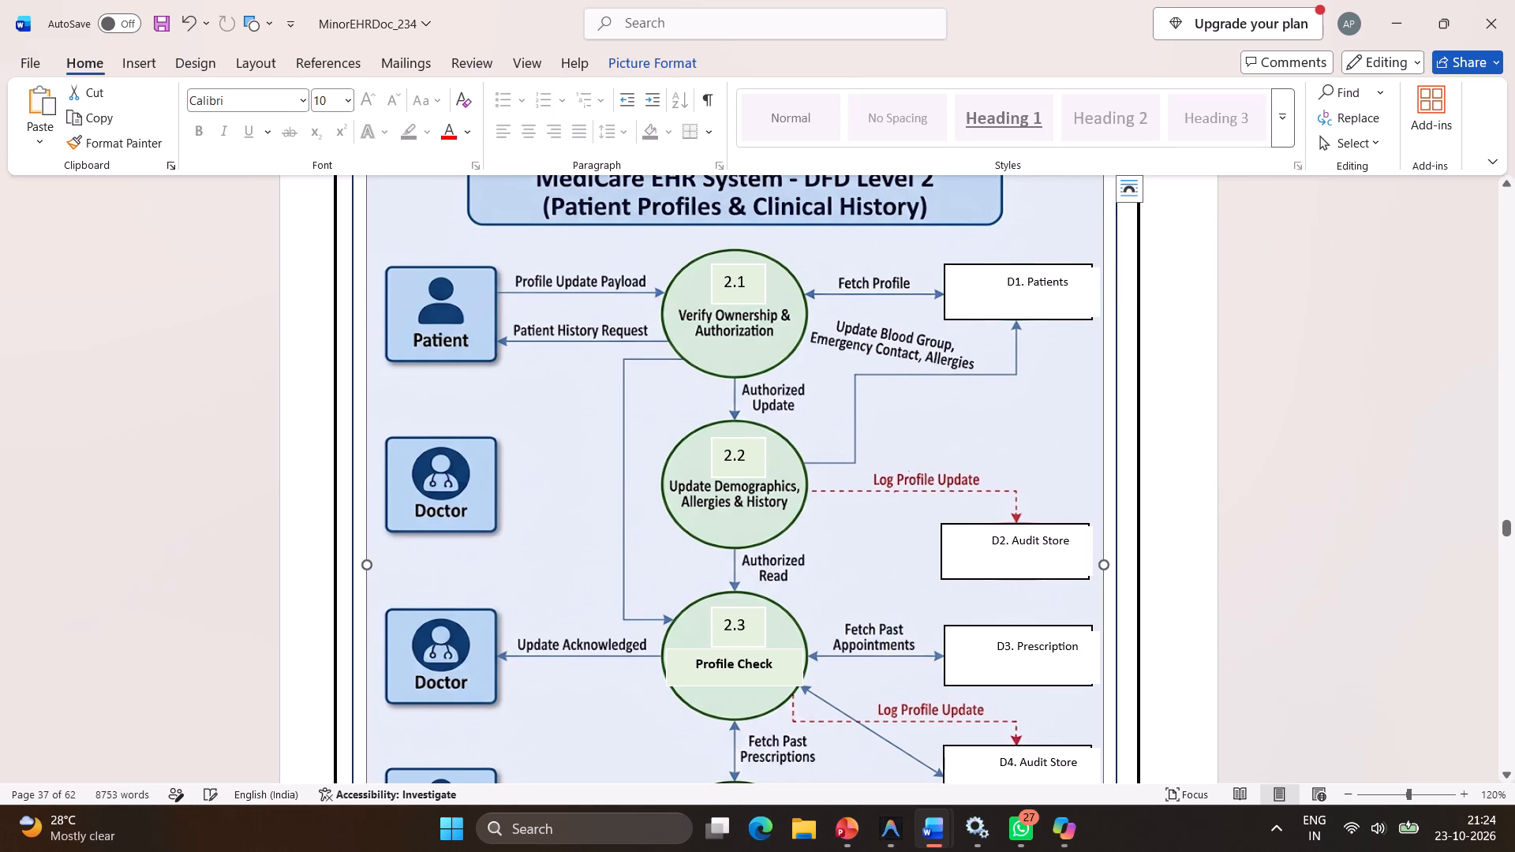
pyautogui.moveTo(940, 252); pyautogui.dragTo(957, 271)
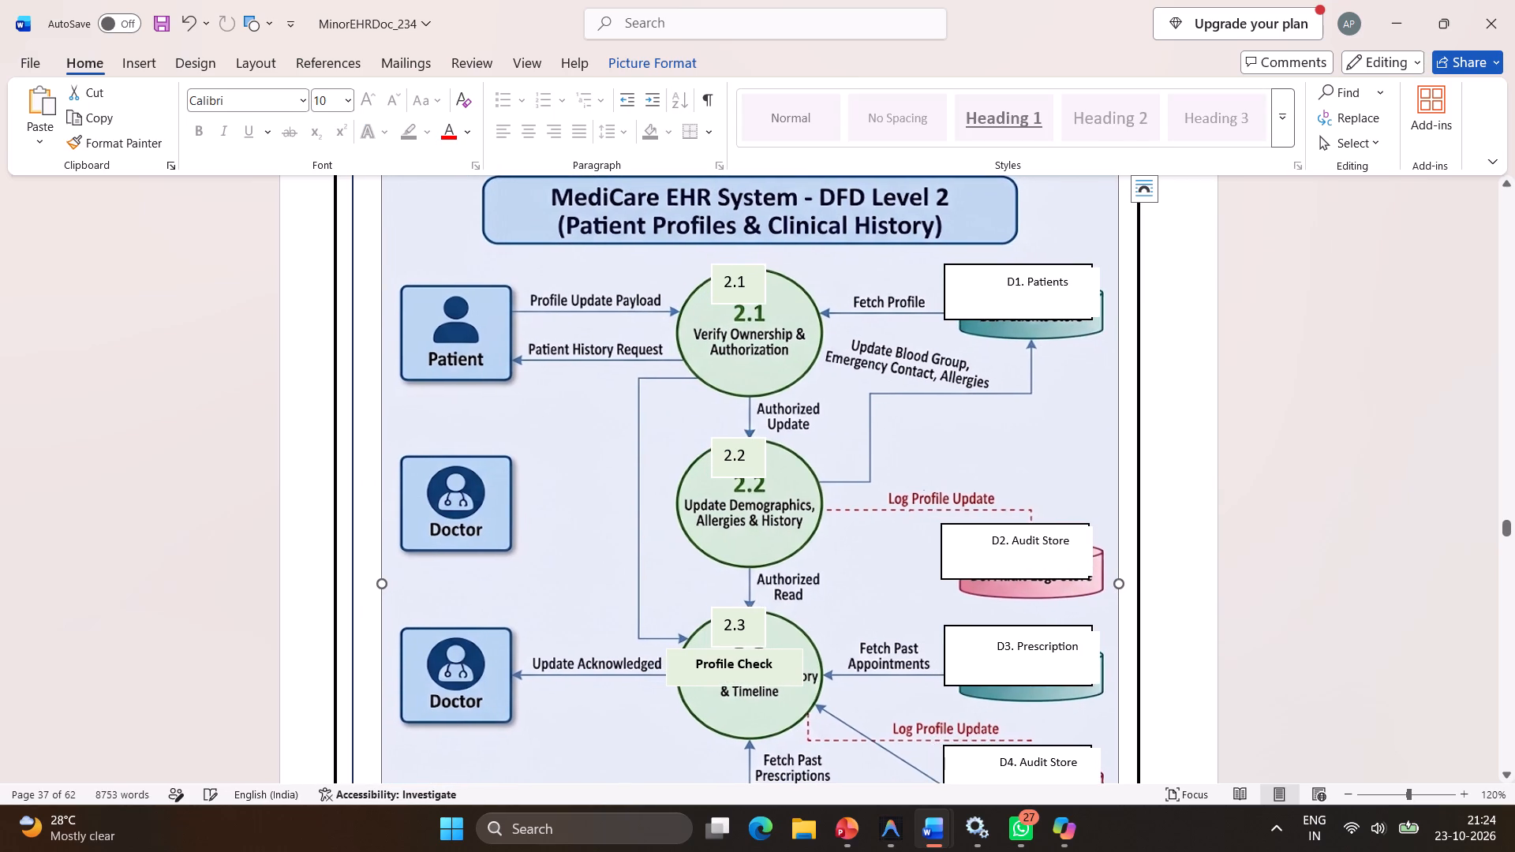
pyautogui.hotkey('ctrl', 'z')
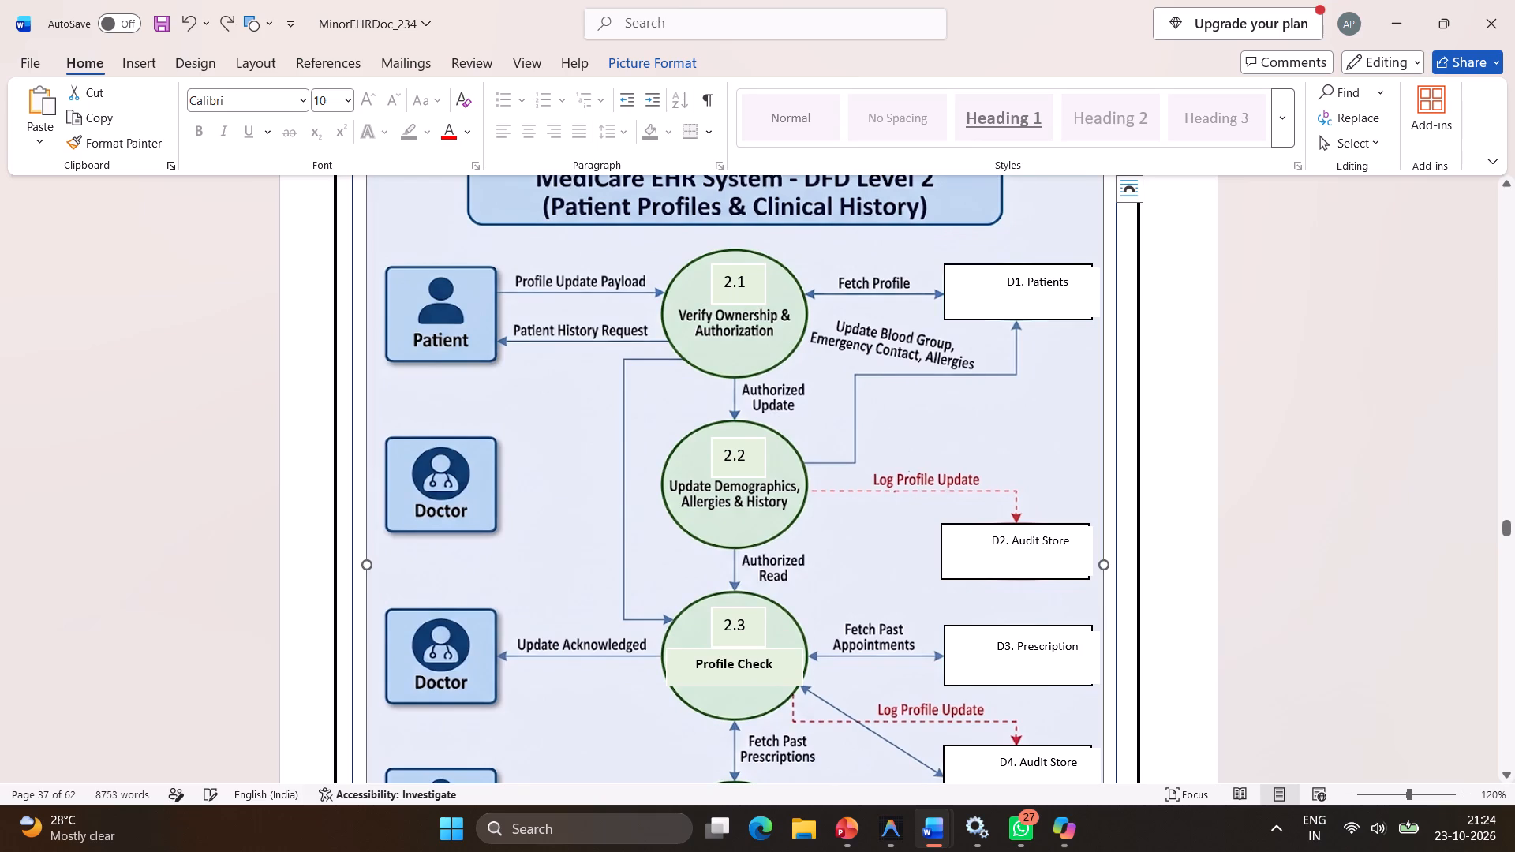
# Give the D1. Patients store box in the Patient Profiles diagram a black outline and the lightest blue theme tint as fill.
pyautogui.click(962, 293)
pyautogui.rightClick(962, 293)
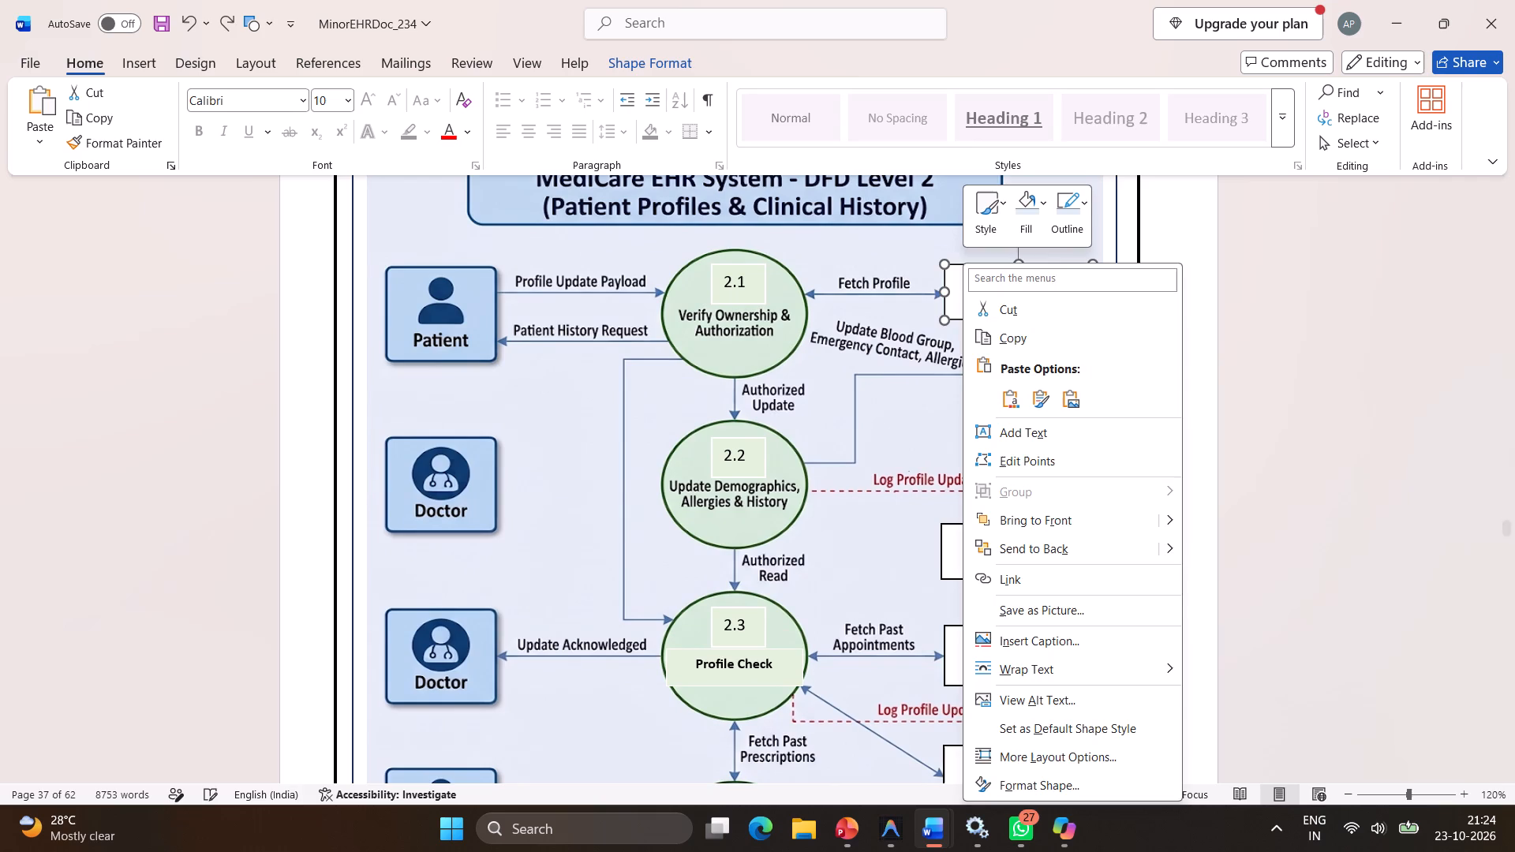
pyautogui.click(1058, 224)
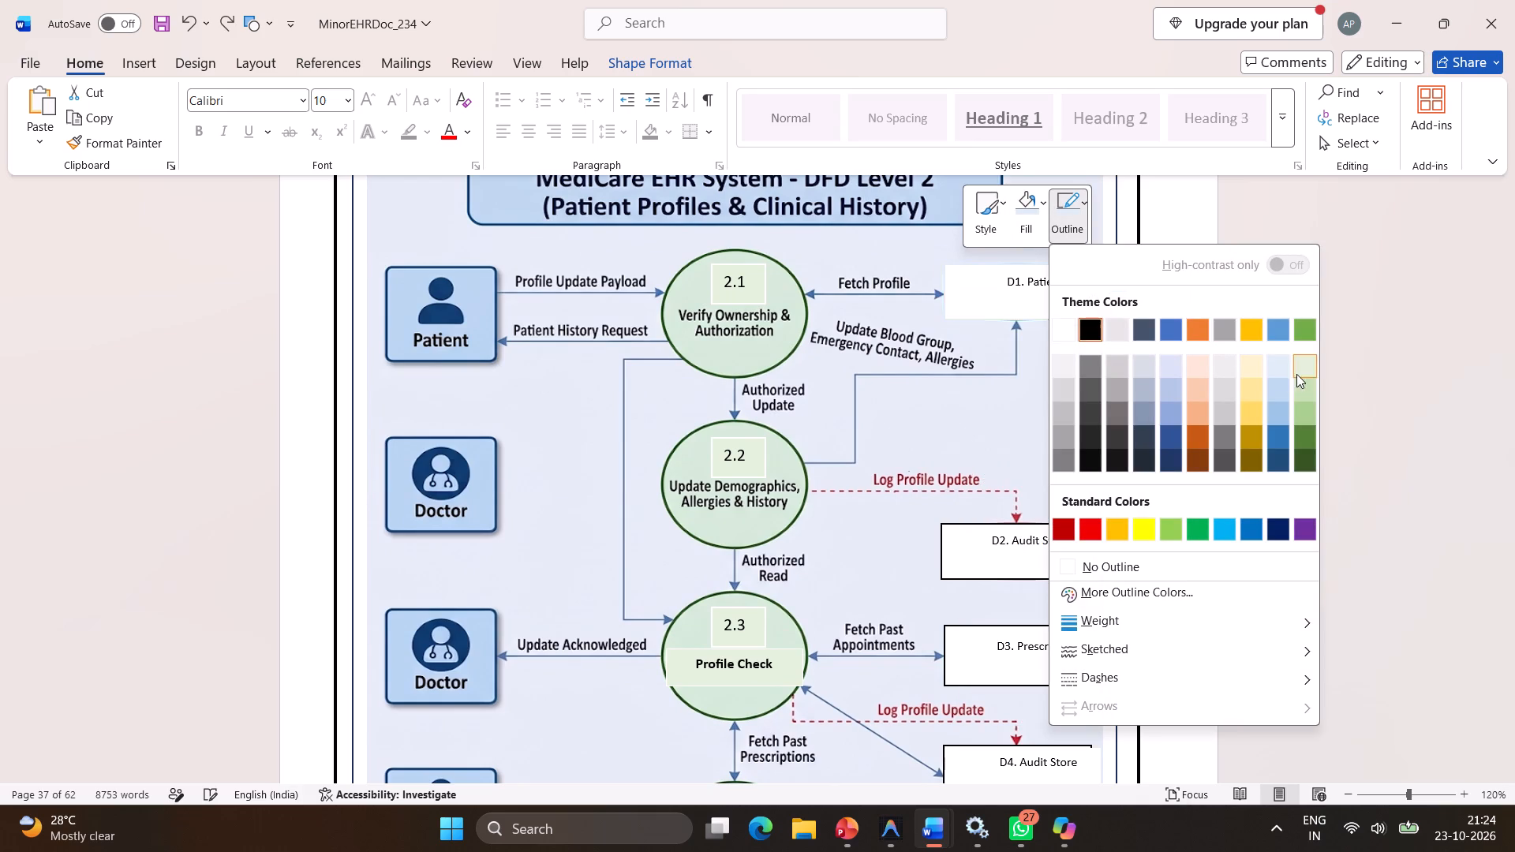
pyautogui.click(1283, 375)
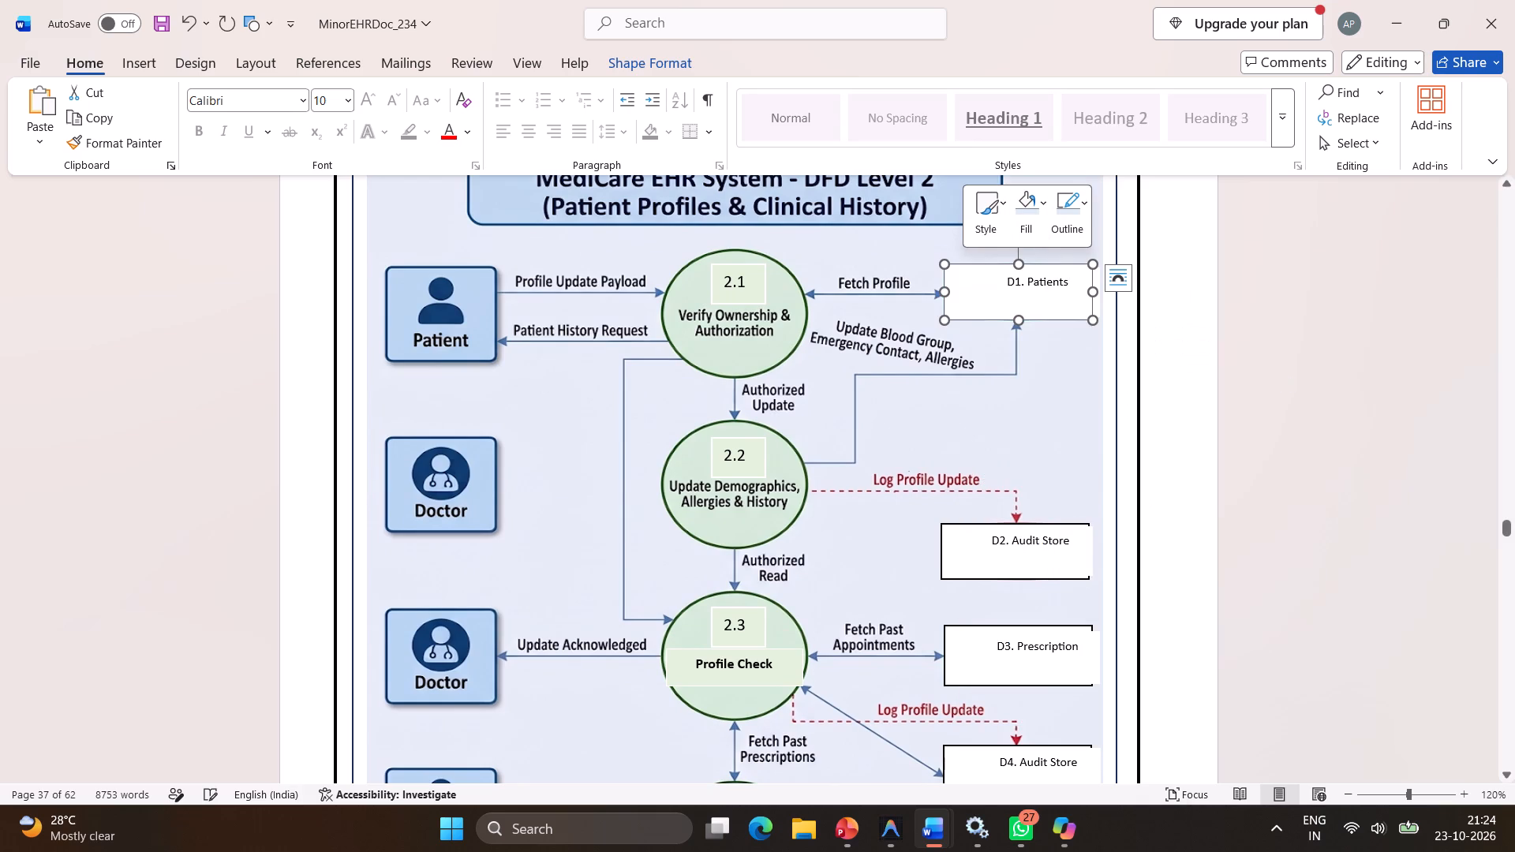
pyautogui.click(1056, 213)
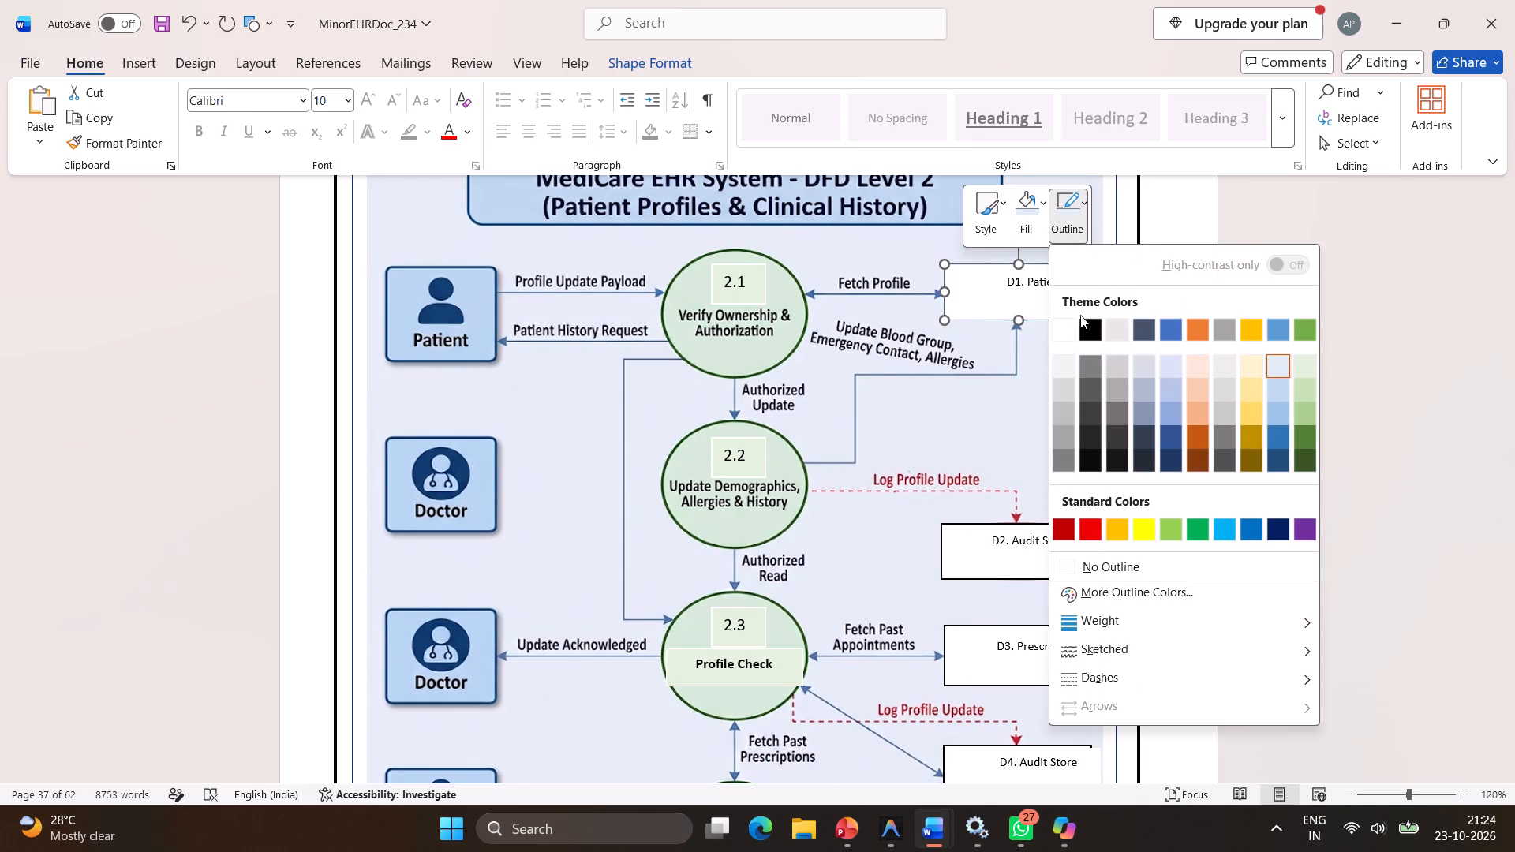
pyautogui.click(1086, 328)
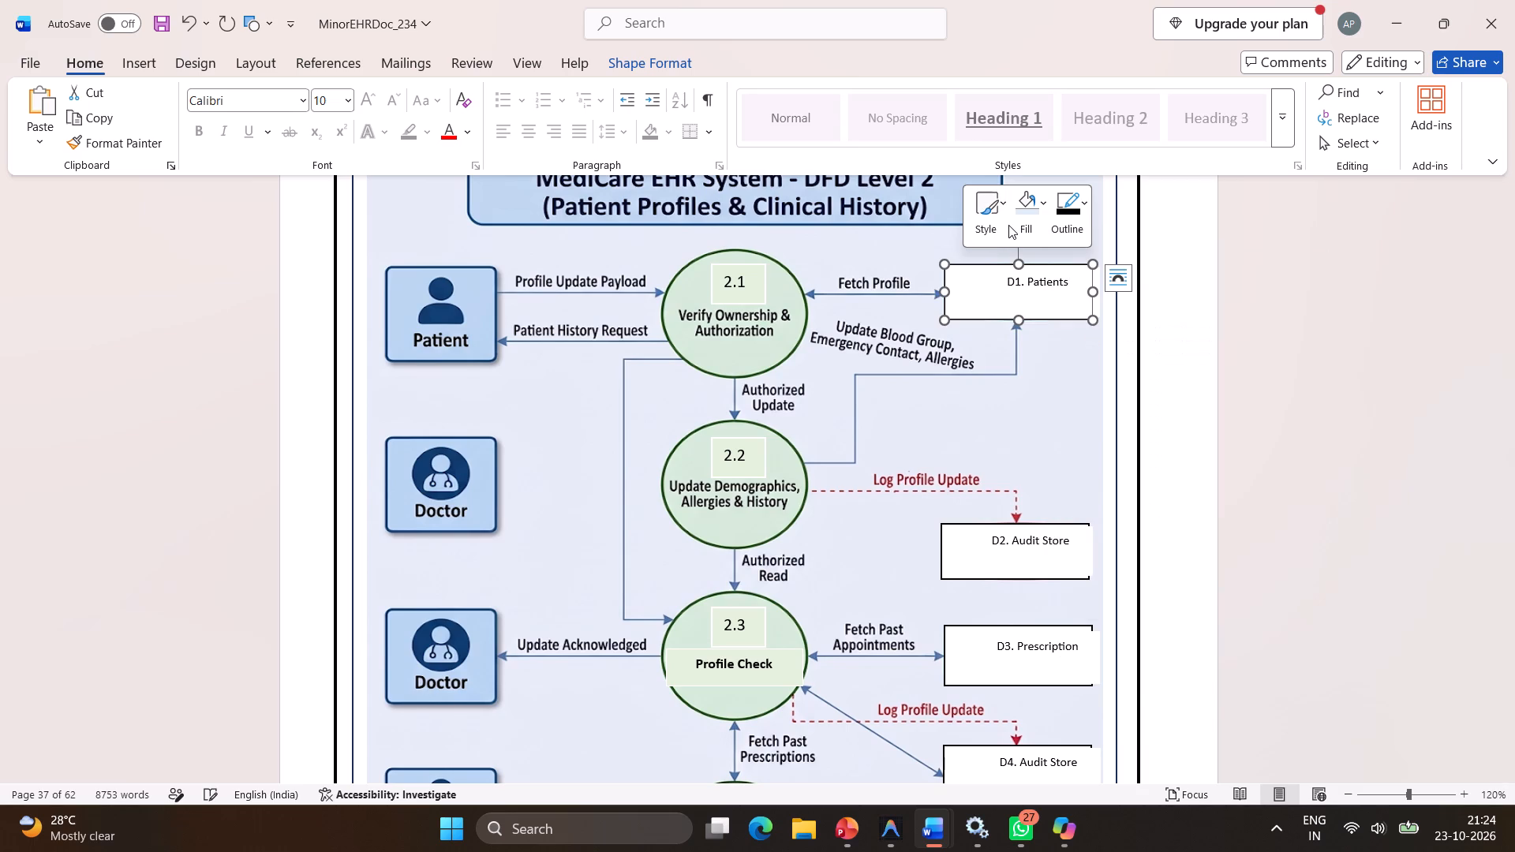
pyautogui.click(1008, 225)
pyautogui.click(1232, 368)
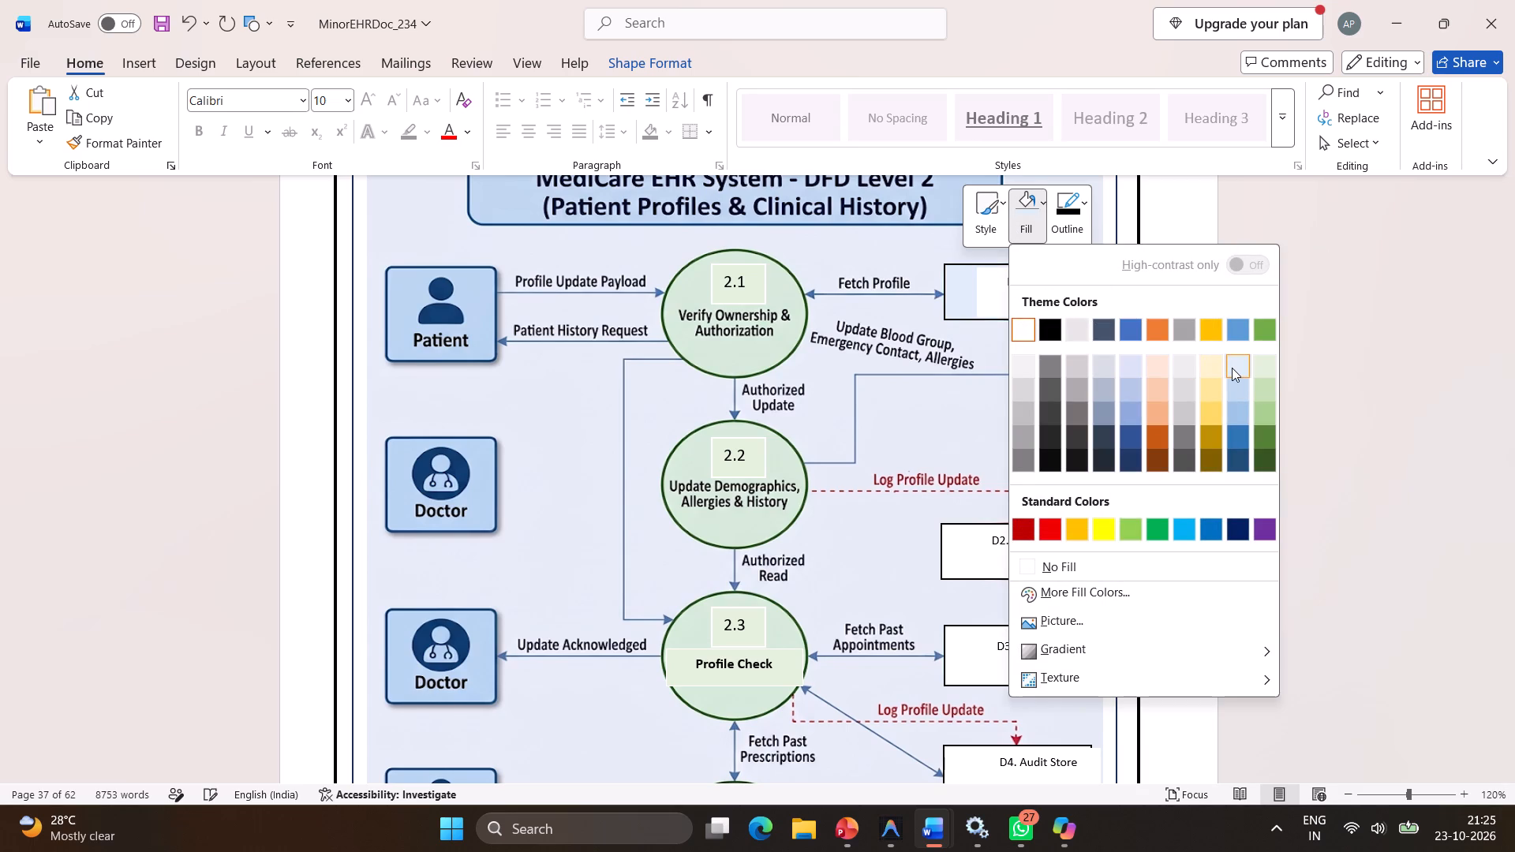
# Set both the fill and outline of the D1. Patients label text box to the lightest blue theme tint.
pyautogui.click(1018, 296)
pyautogui.rightClick(1018, 296)
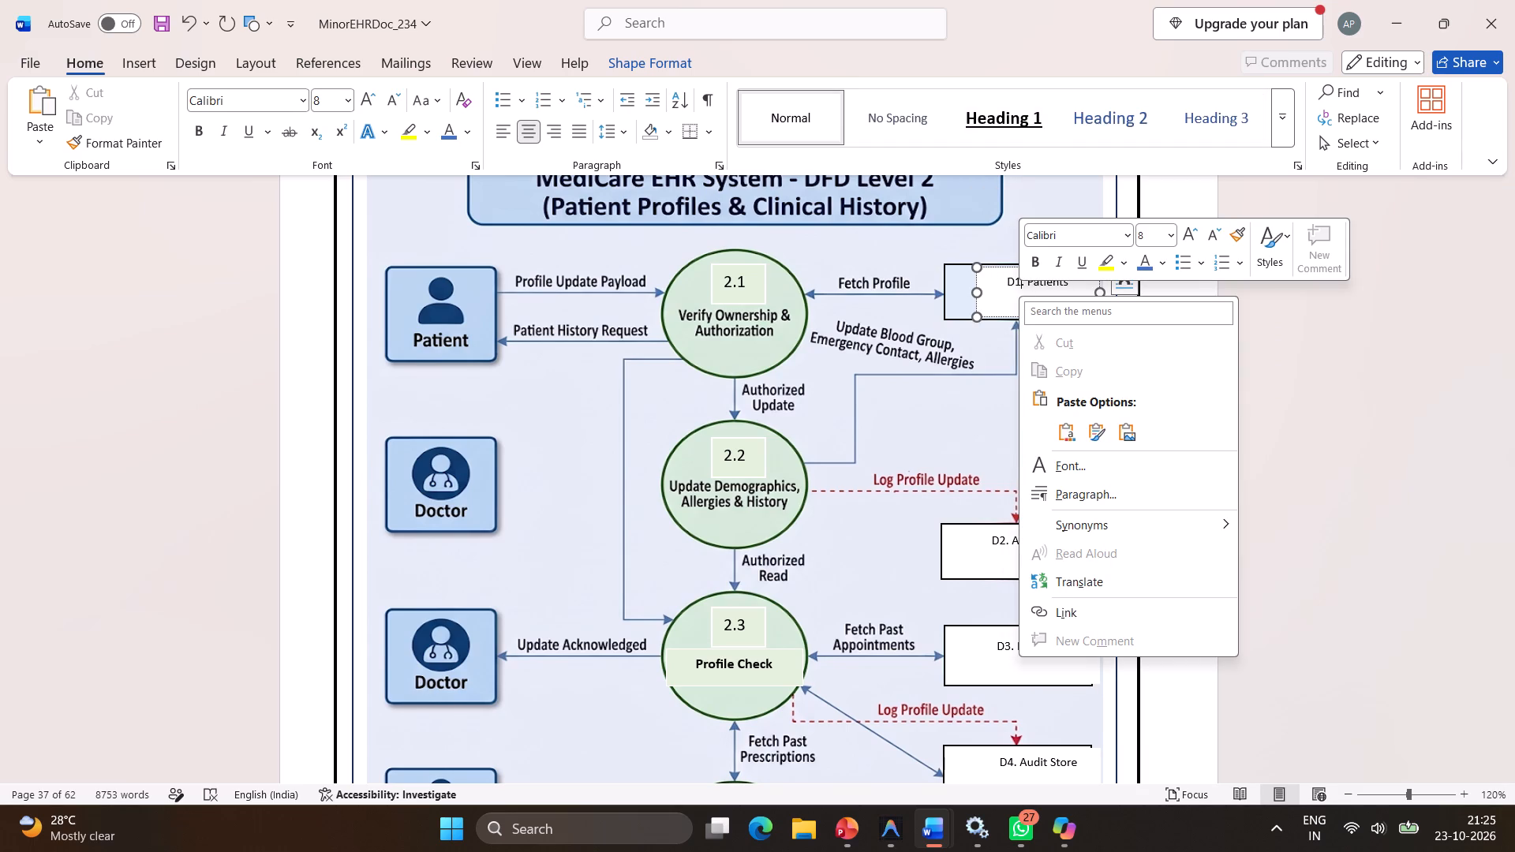
pyautogui.rightClick(992, 267)
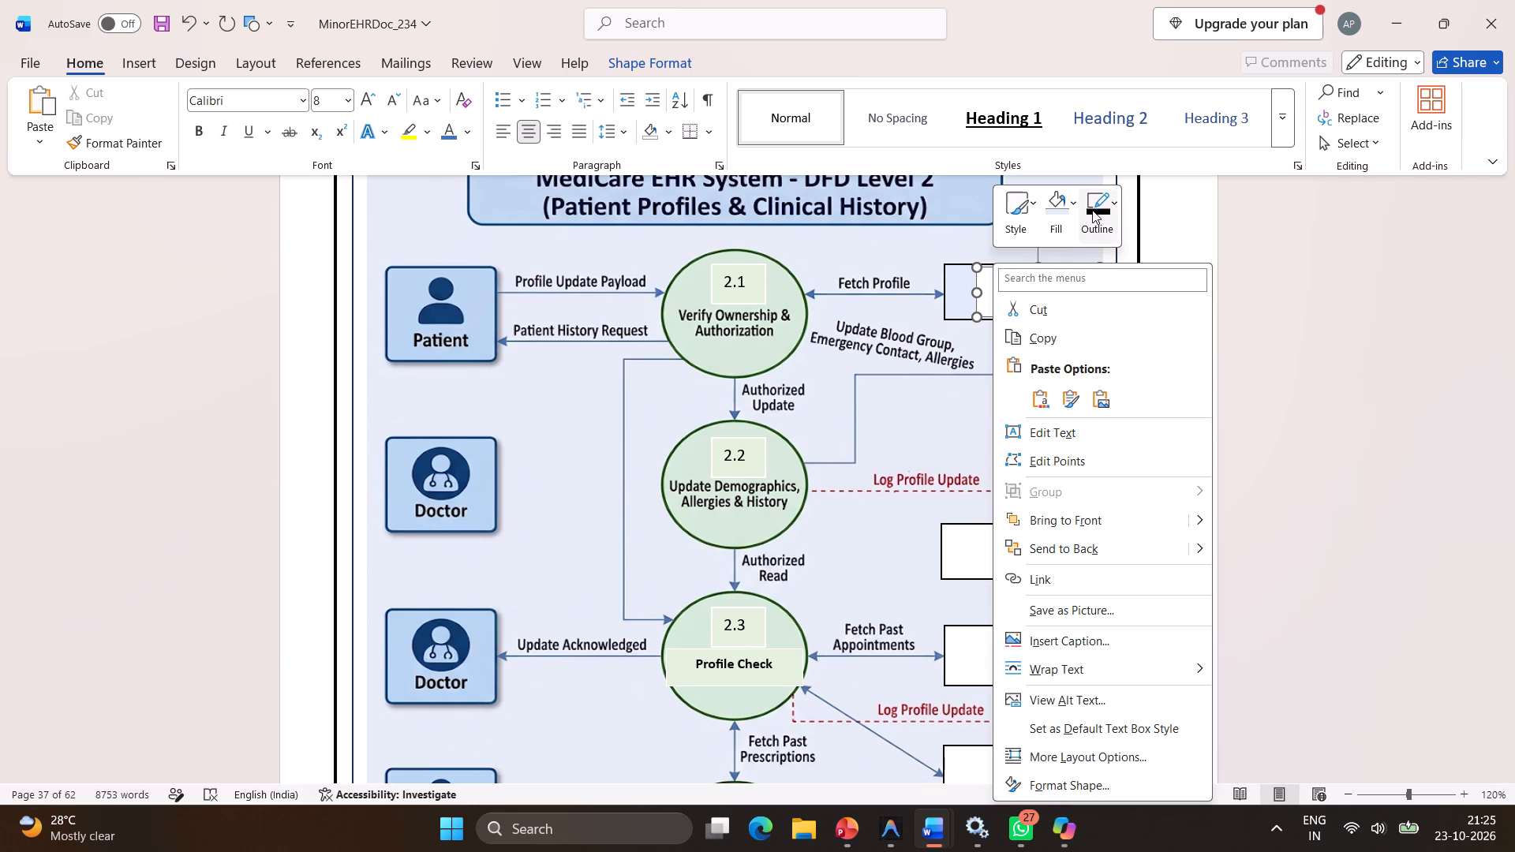
pyautogui.click(1057, 222)
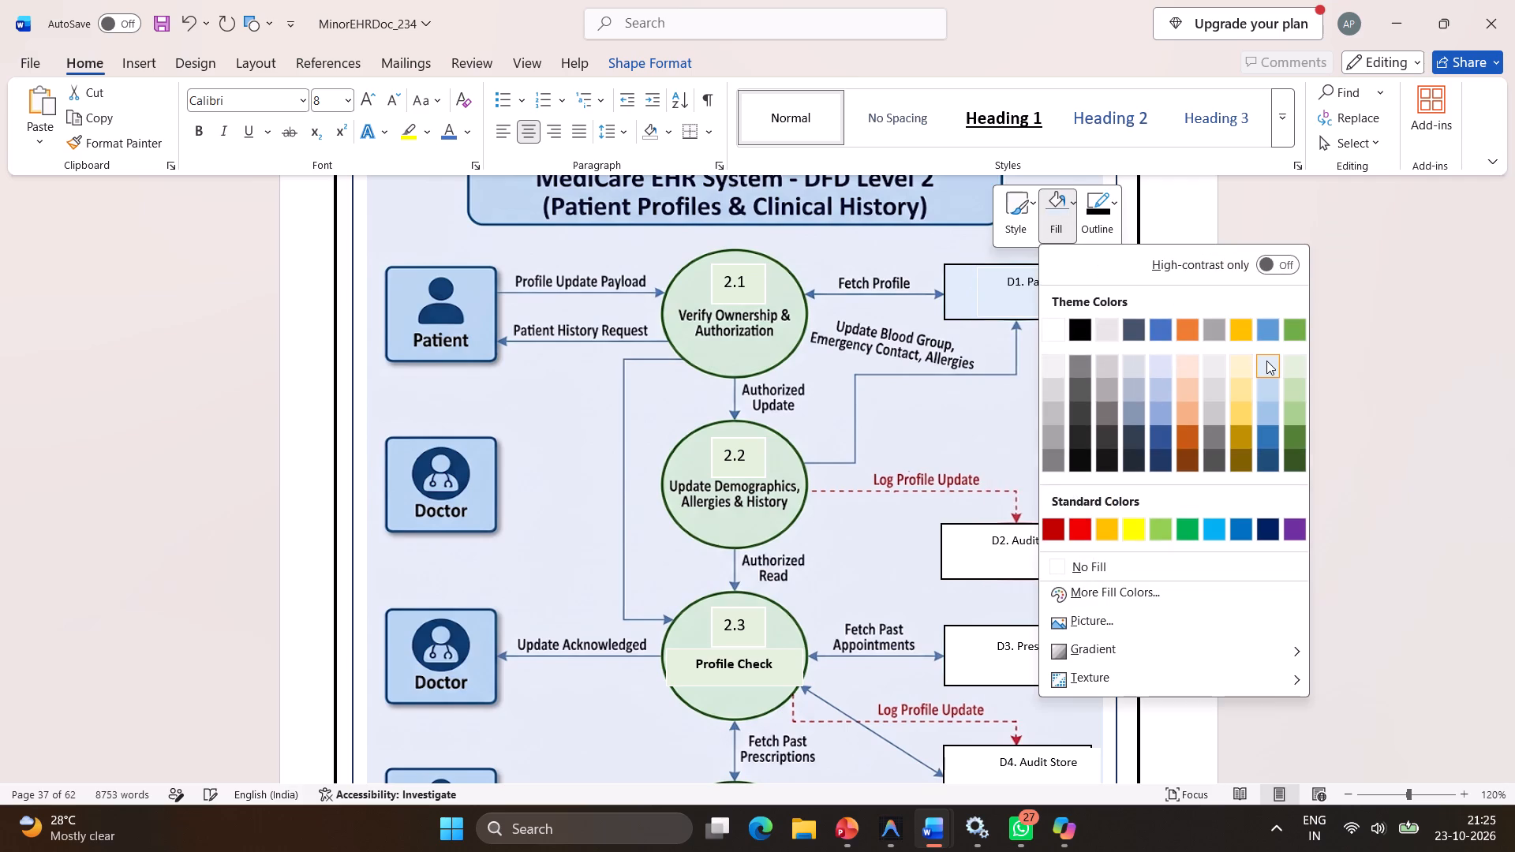
pyautogui.click(1266, 361)
pyautogui.click(1098, 222)
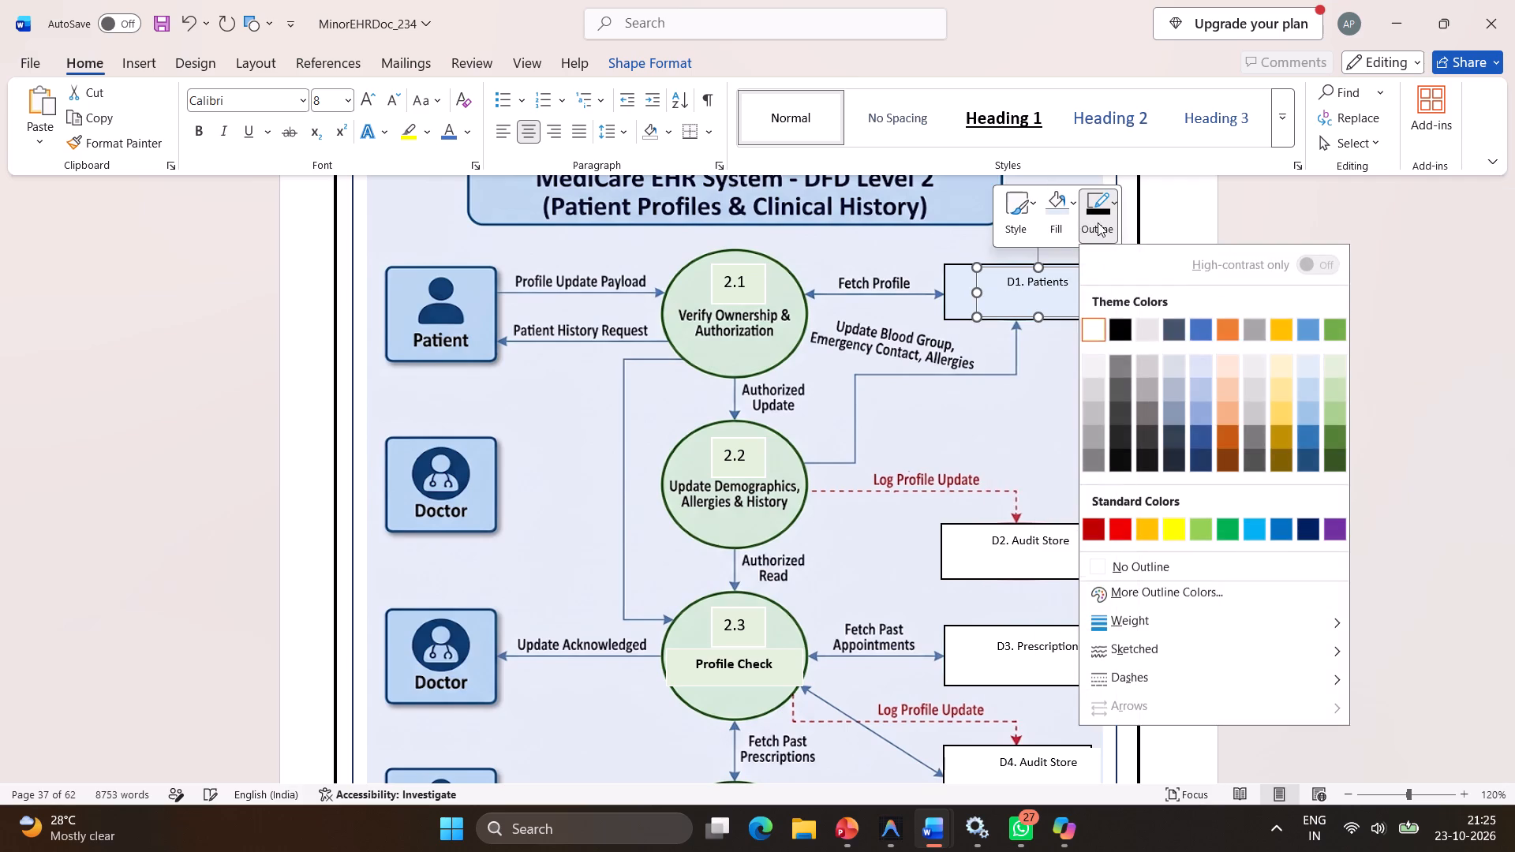
pyautogui.click(1307, 367)
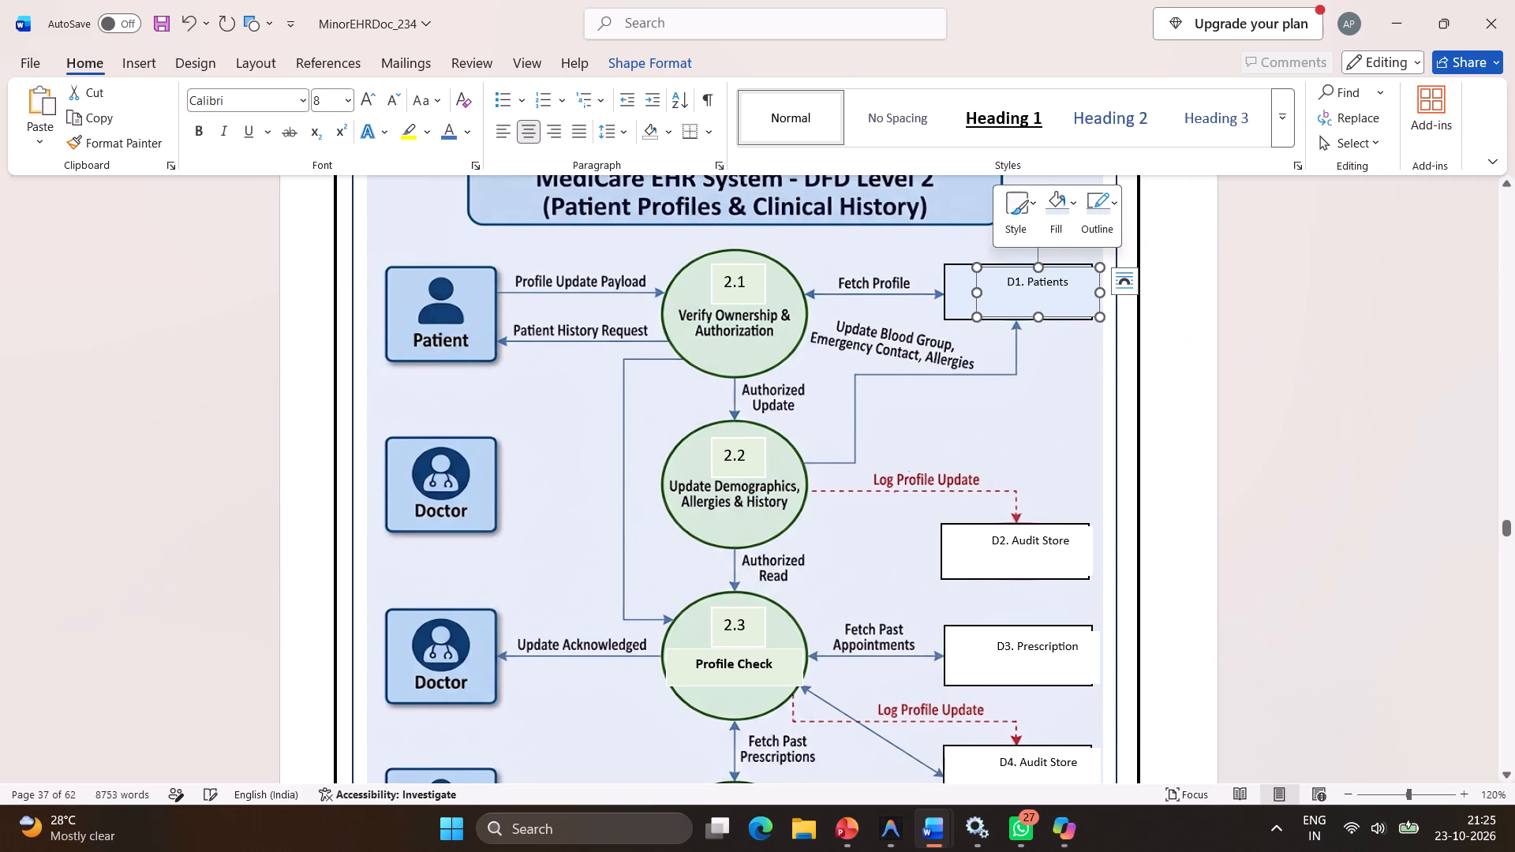
# Set both the outline and fill of the D2. Audit Store label text box to the lightest blue theme tint.
pyautogui.click(1038, 558)
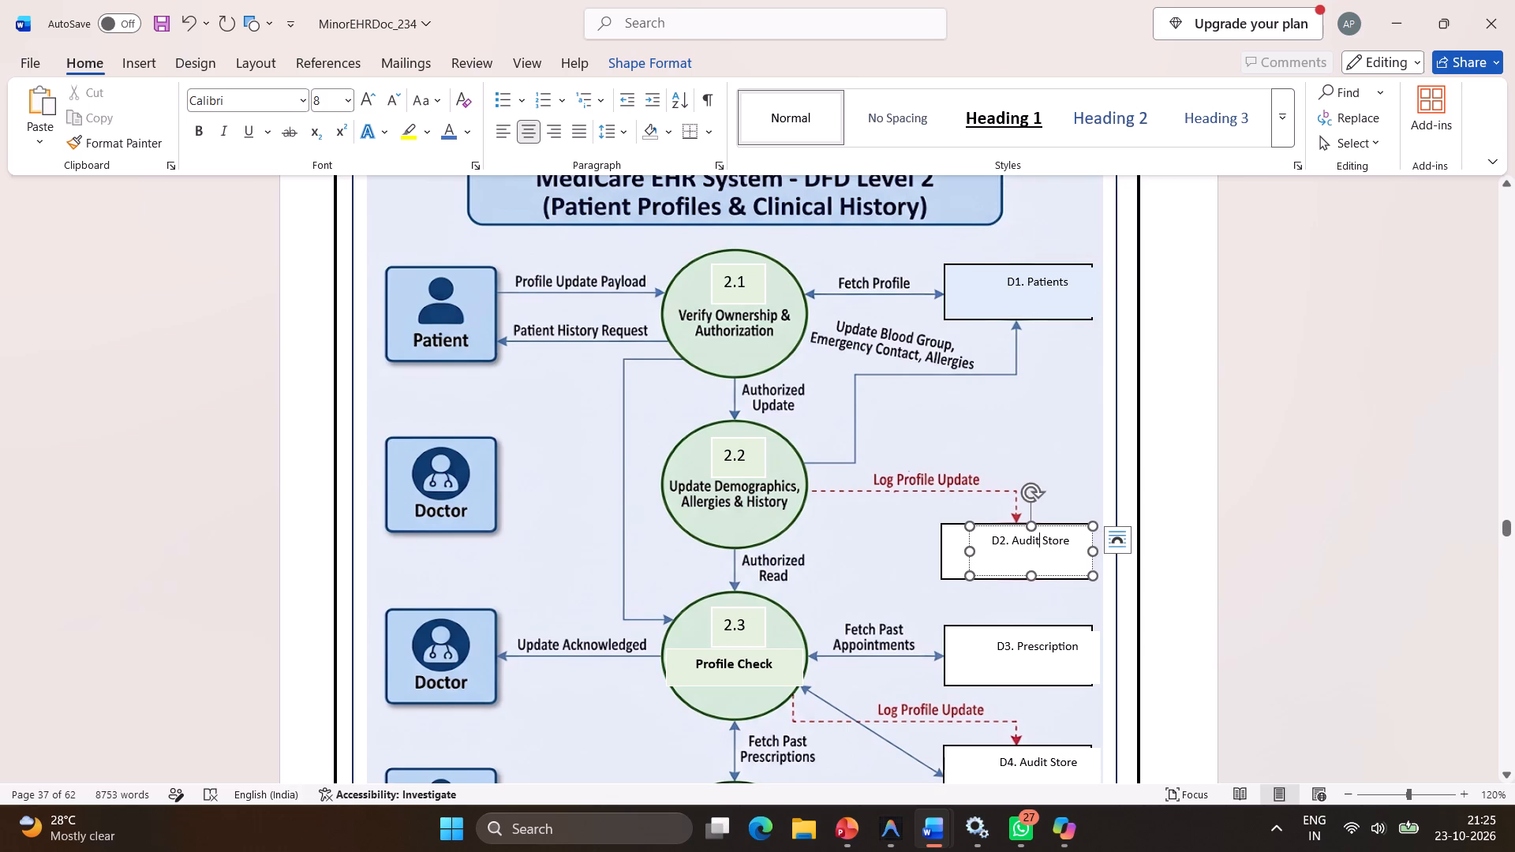
pyautogui.rightClick(1064, 525)
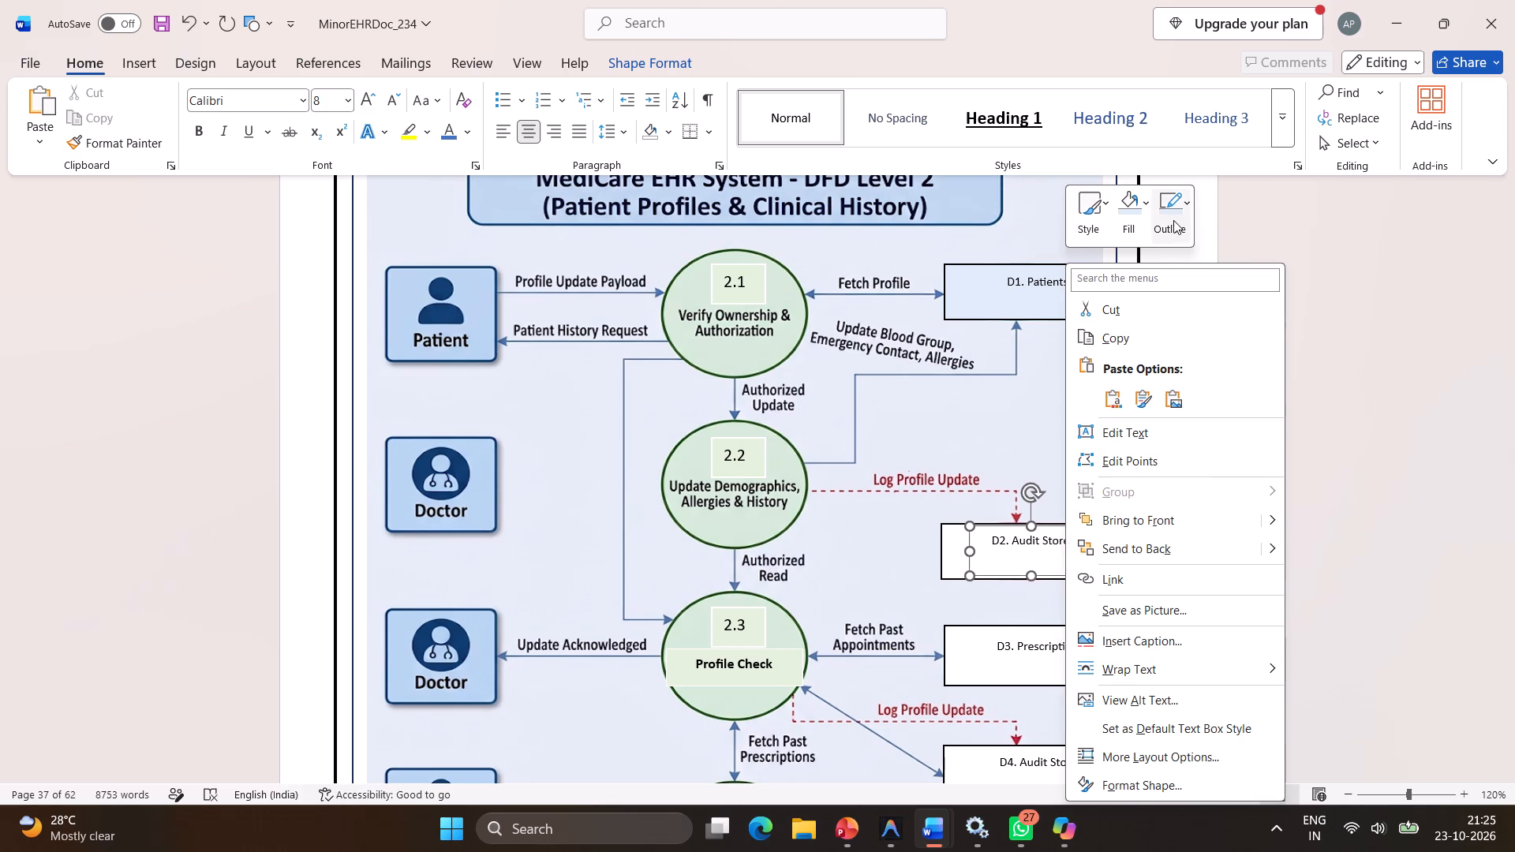
pyautogui.click(1171, 201)
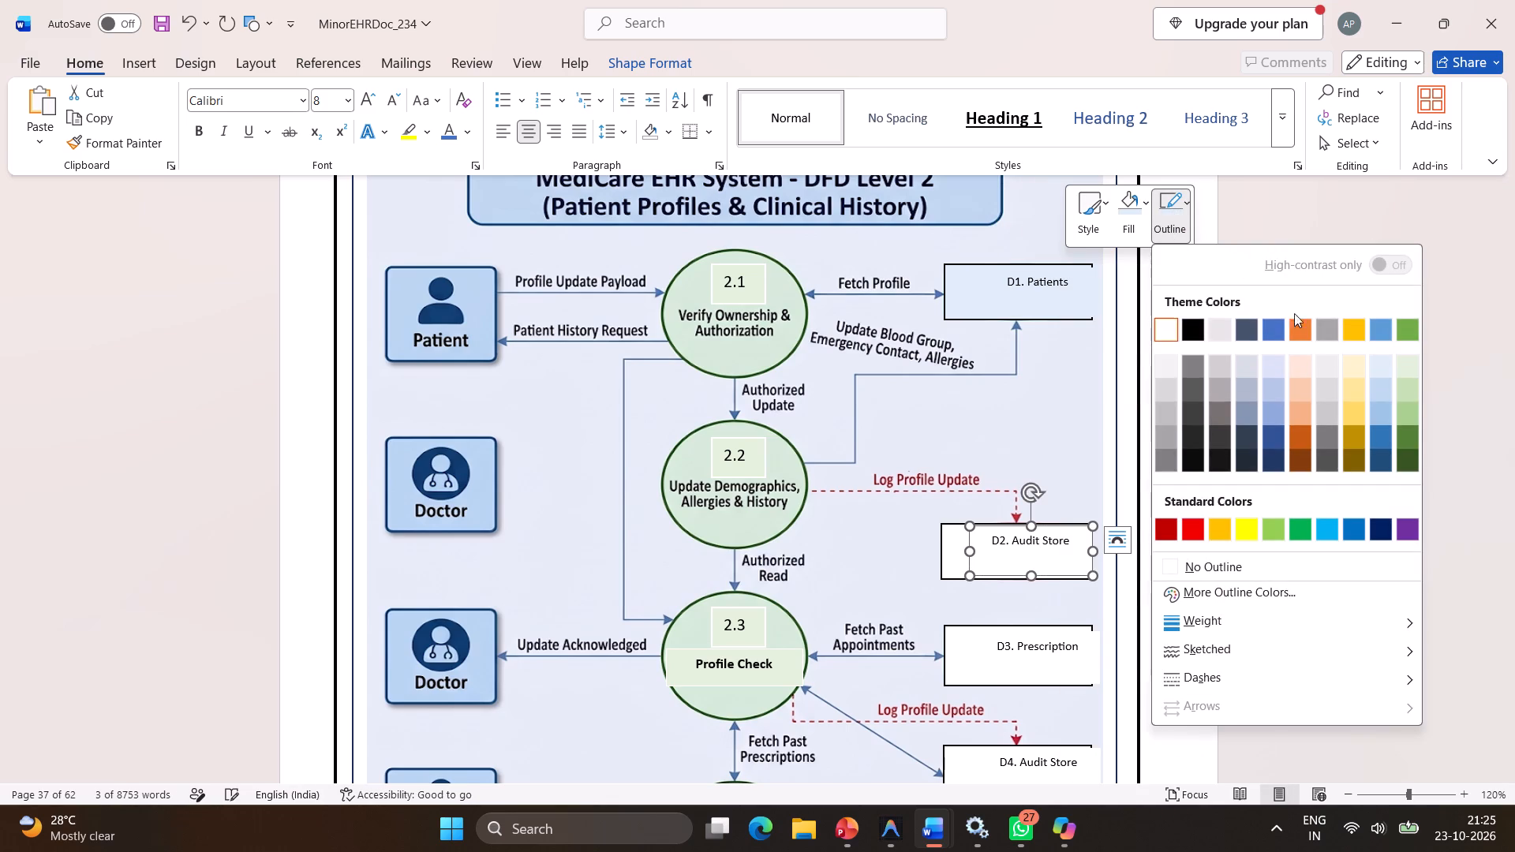
pyautogui.click(1372, 361)
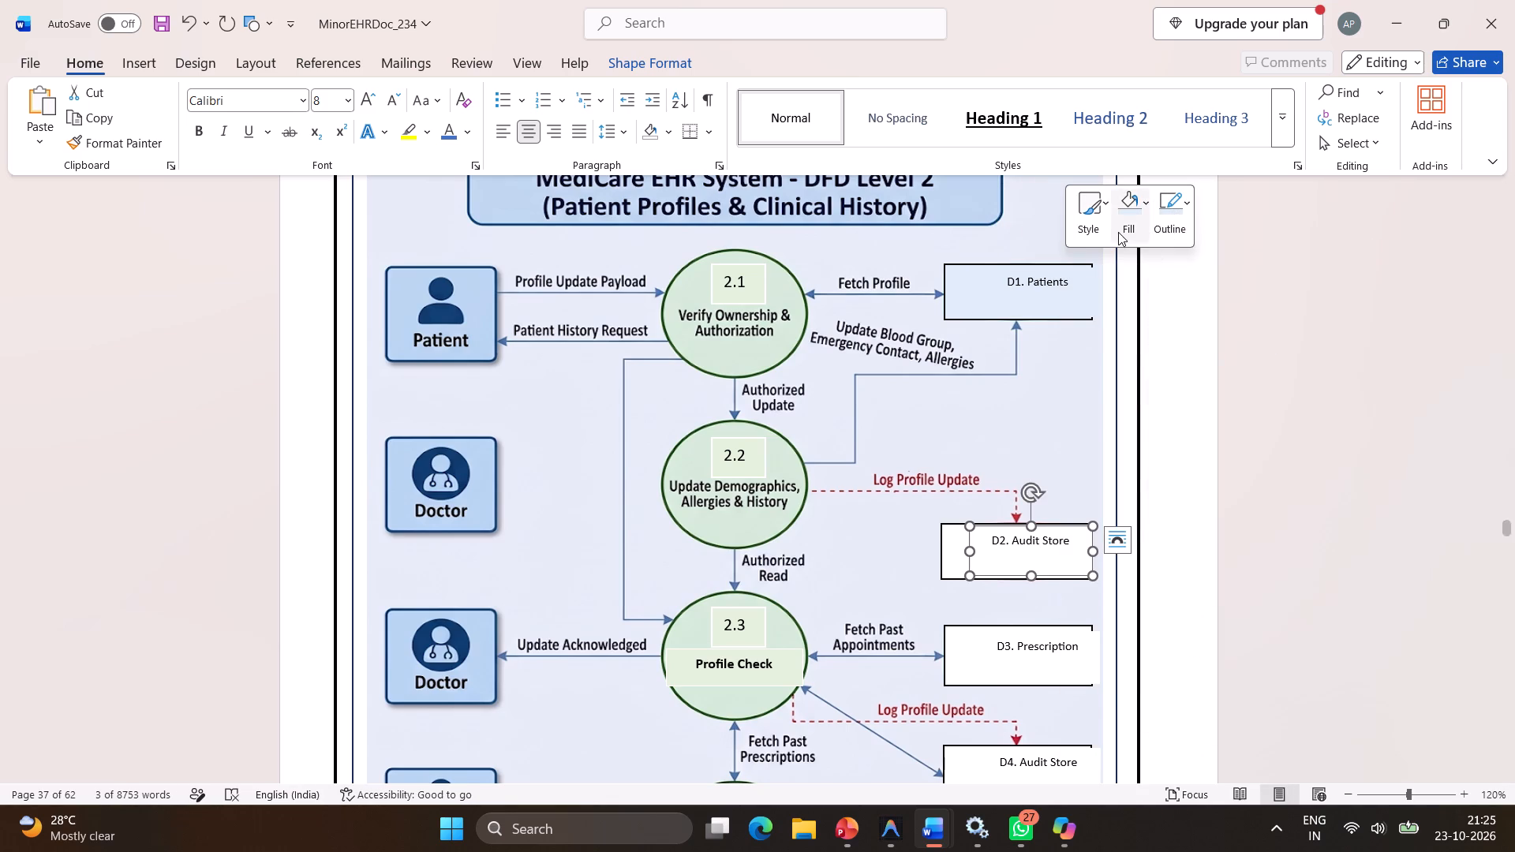
pyautogui.click(1118, 232)
pyautogui.click(1332, 364)
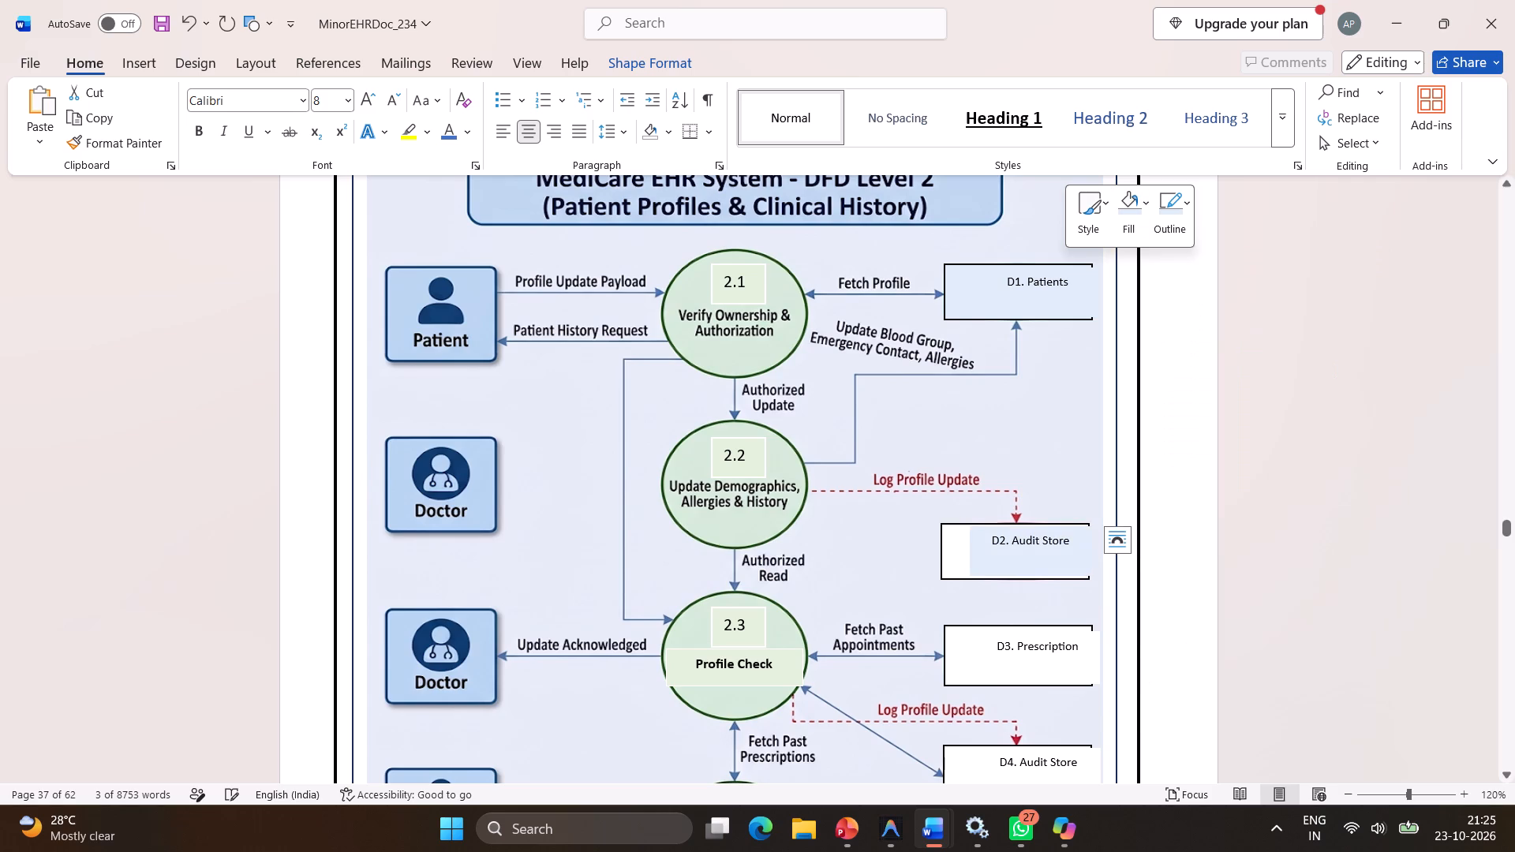
# Fill the store box behind the D2. Audit Store label with the lightest blue theme tint.
pyautogui.click(957, 561)
pyautogui.rightClick(957, 561)
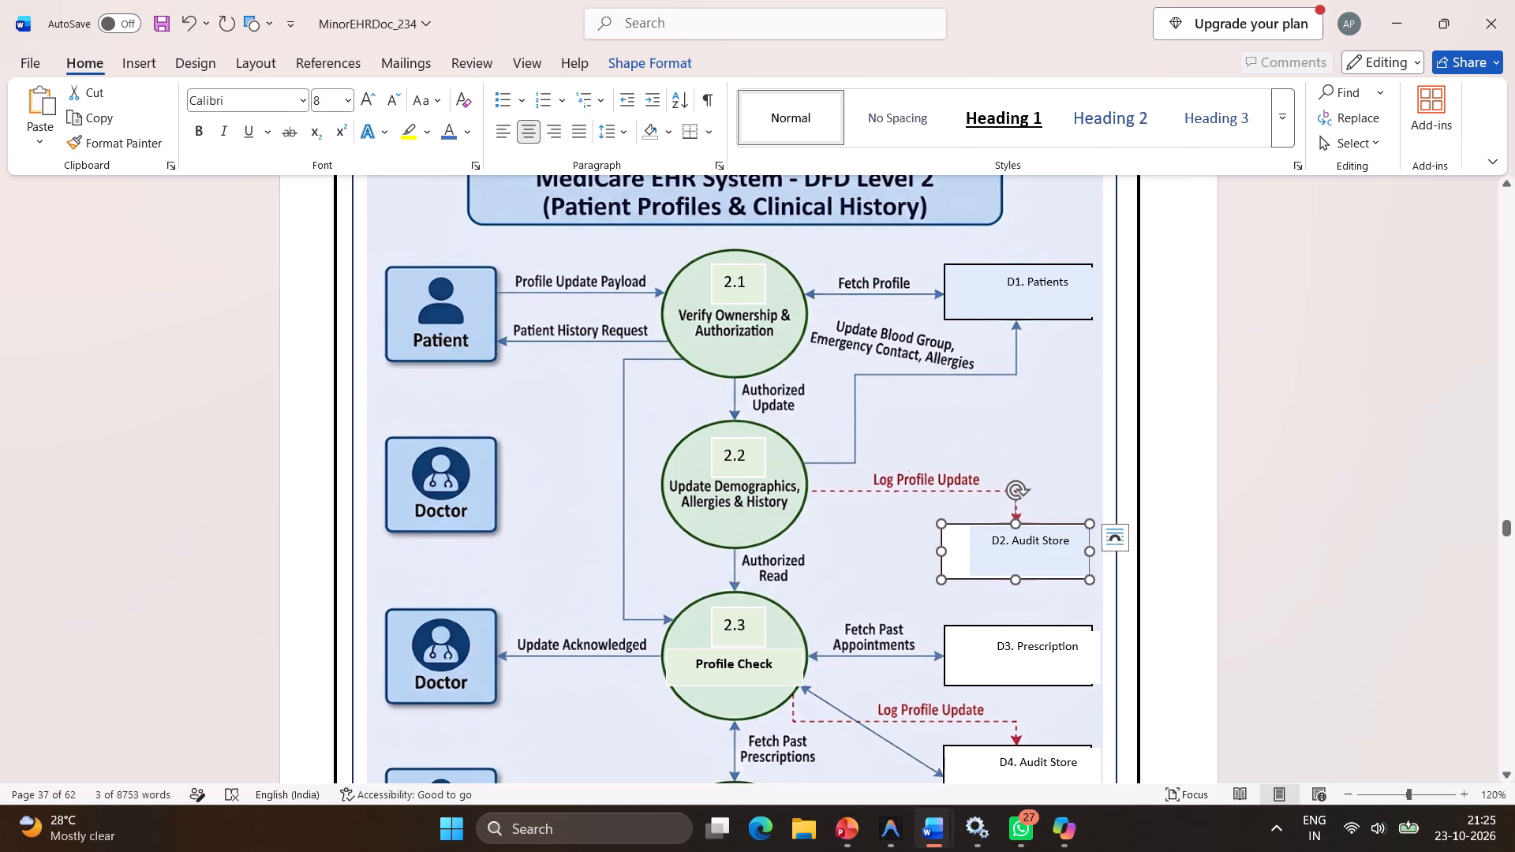
pyautogui.click(1013, 599)
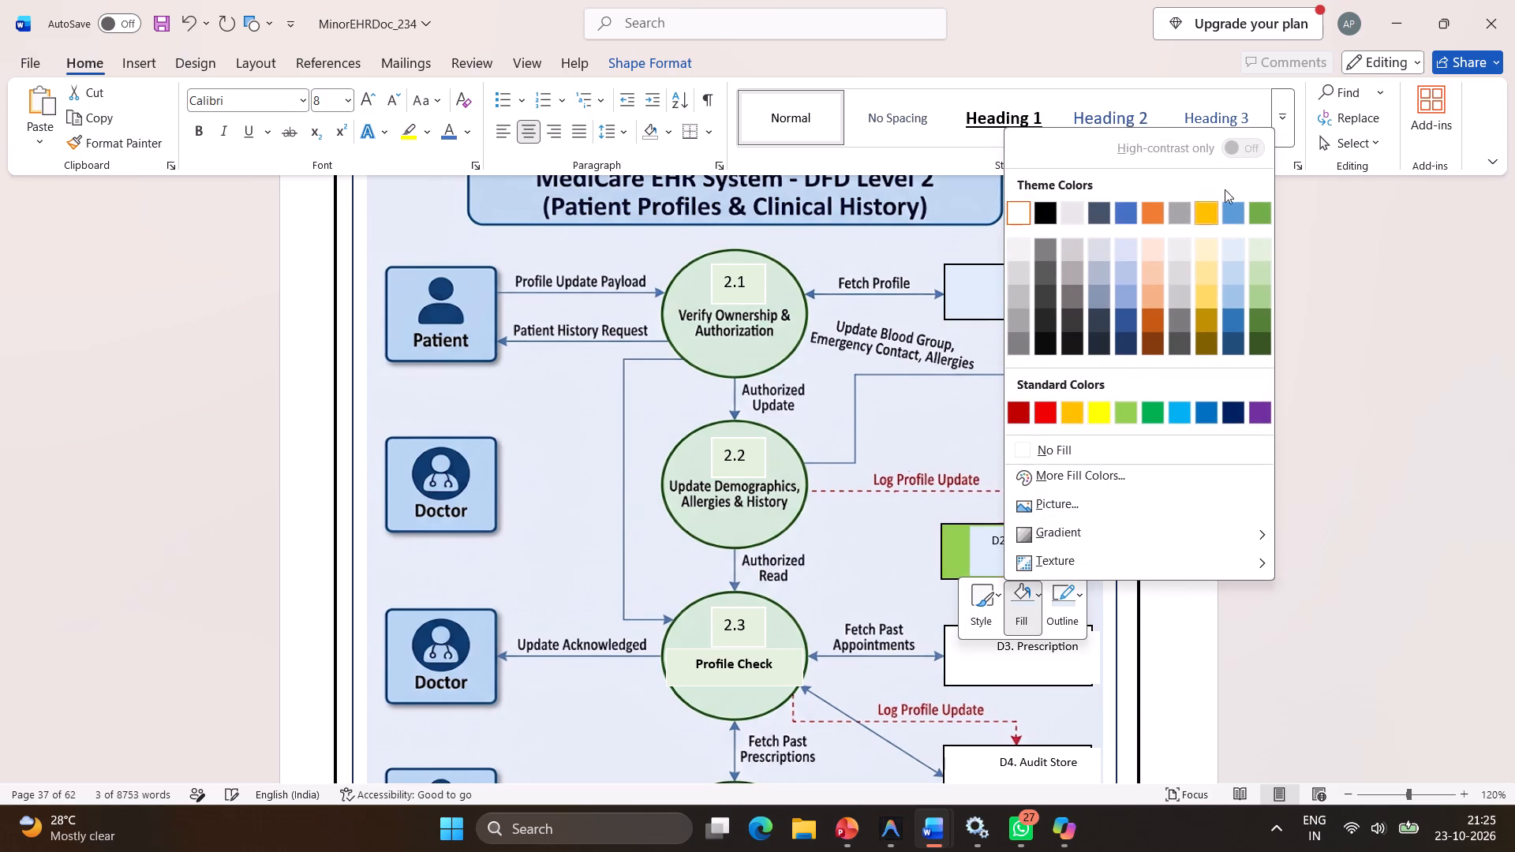
pyautogui.click(1230, 258)
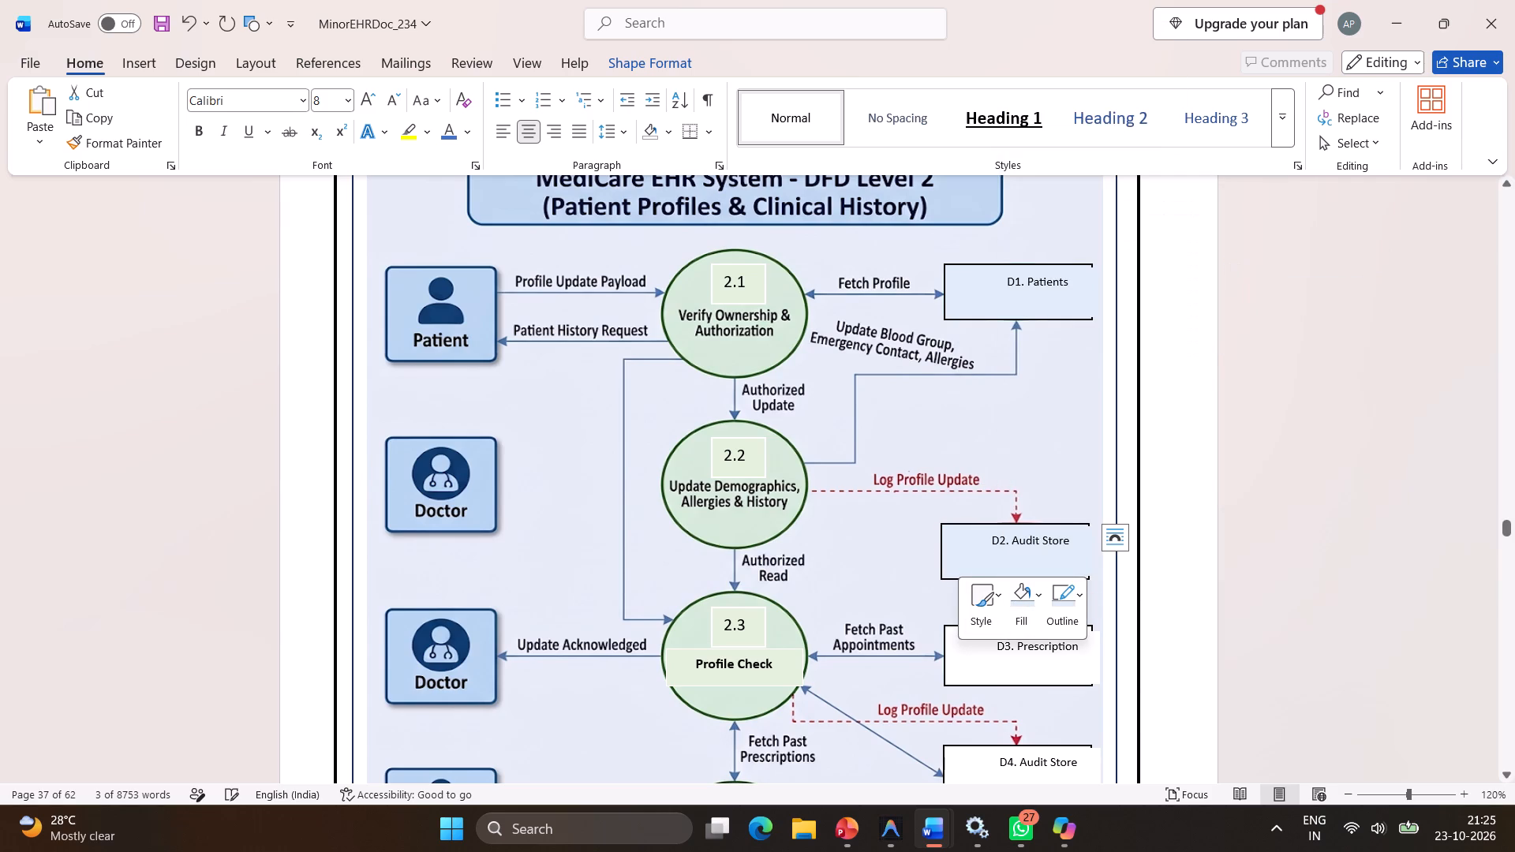
# Set both the fill and outline of the D3. Prescription label text box to the lightest blue theme tint.
pyautogui.scroll(-1, 1088, 490)
pyautogui.click(1054, 476)
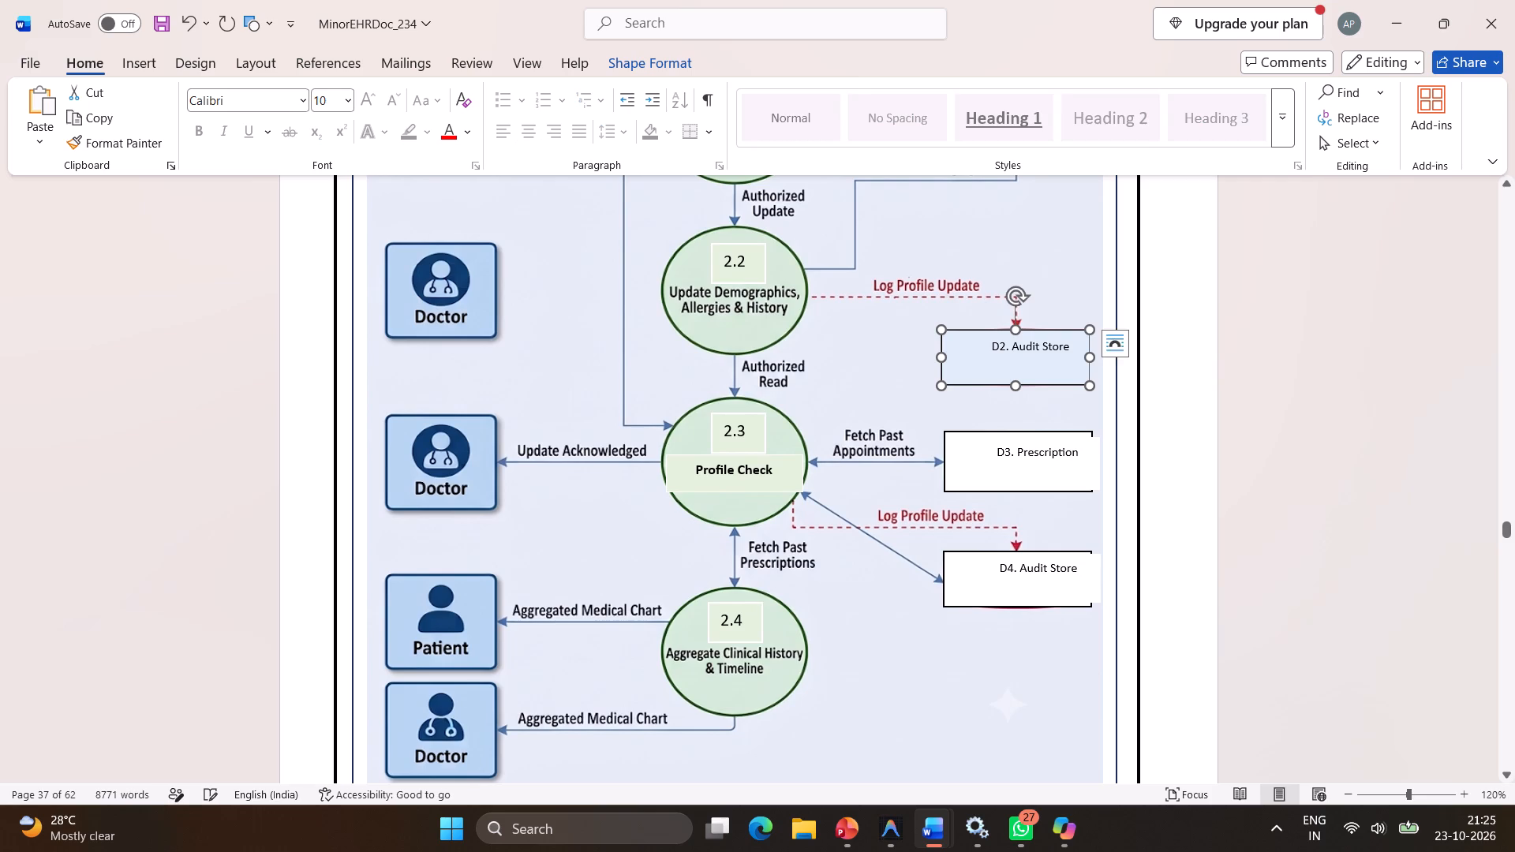
pyautogui.rightClick(1072, 435)
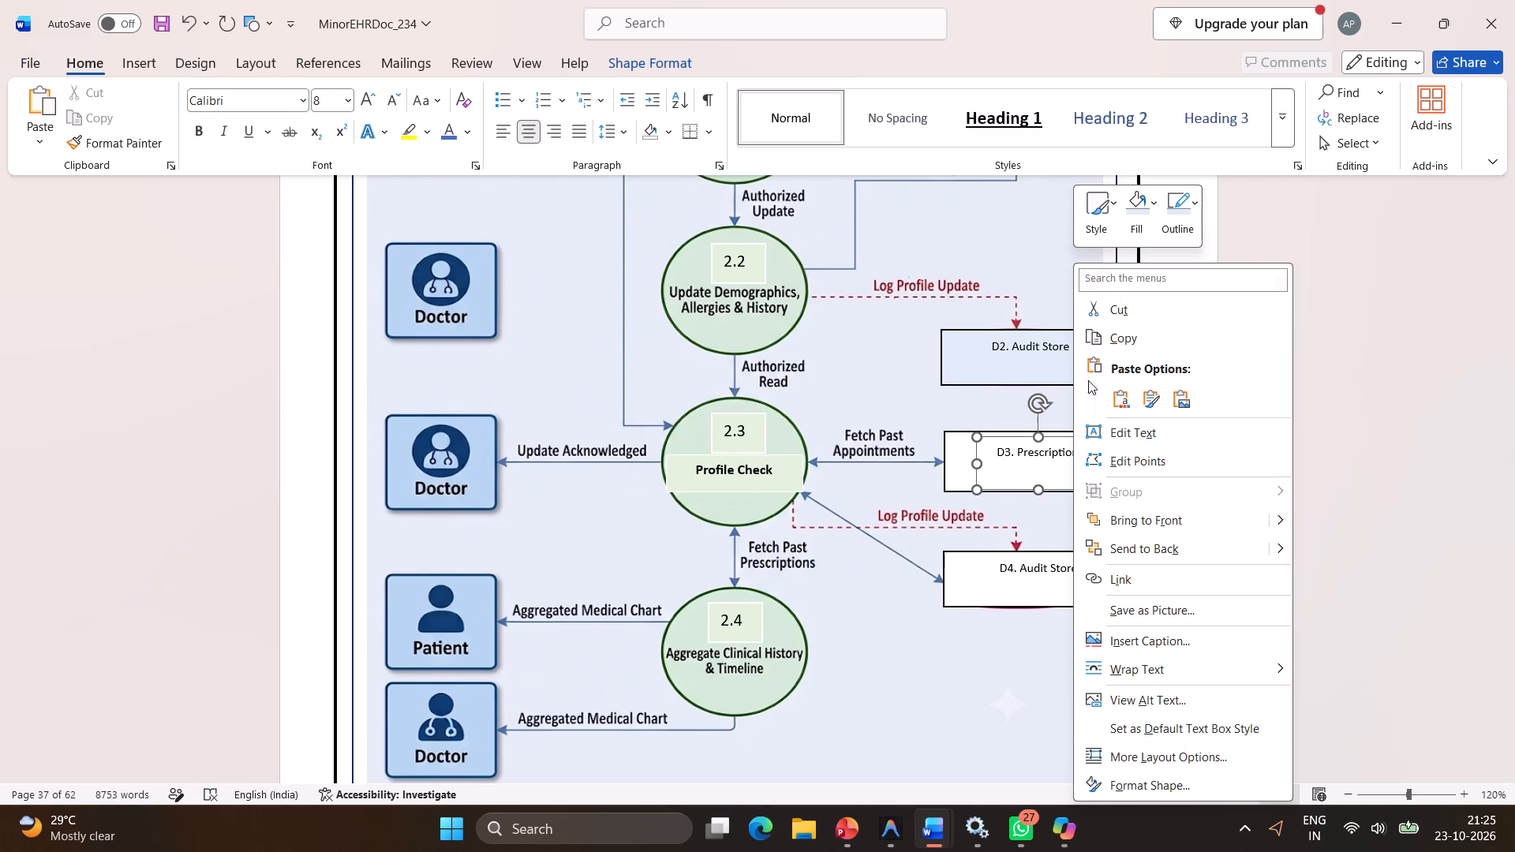
pyautogui.click(1147, 227)
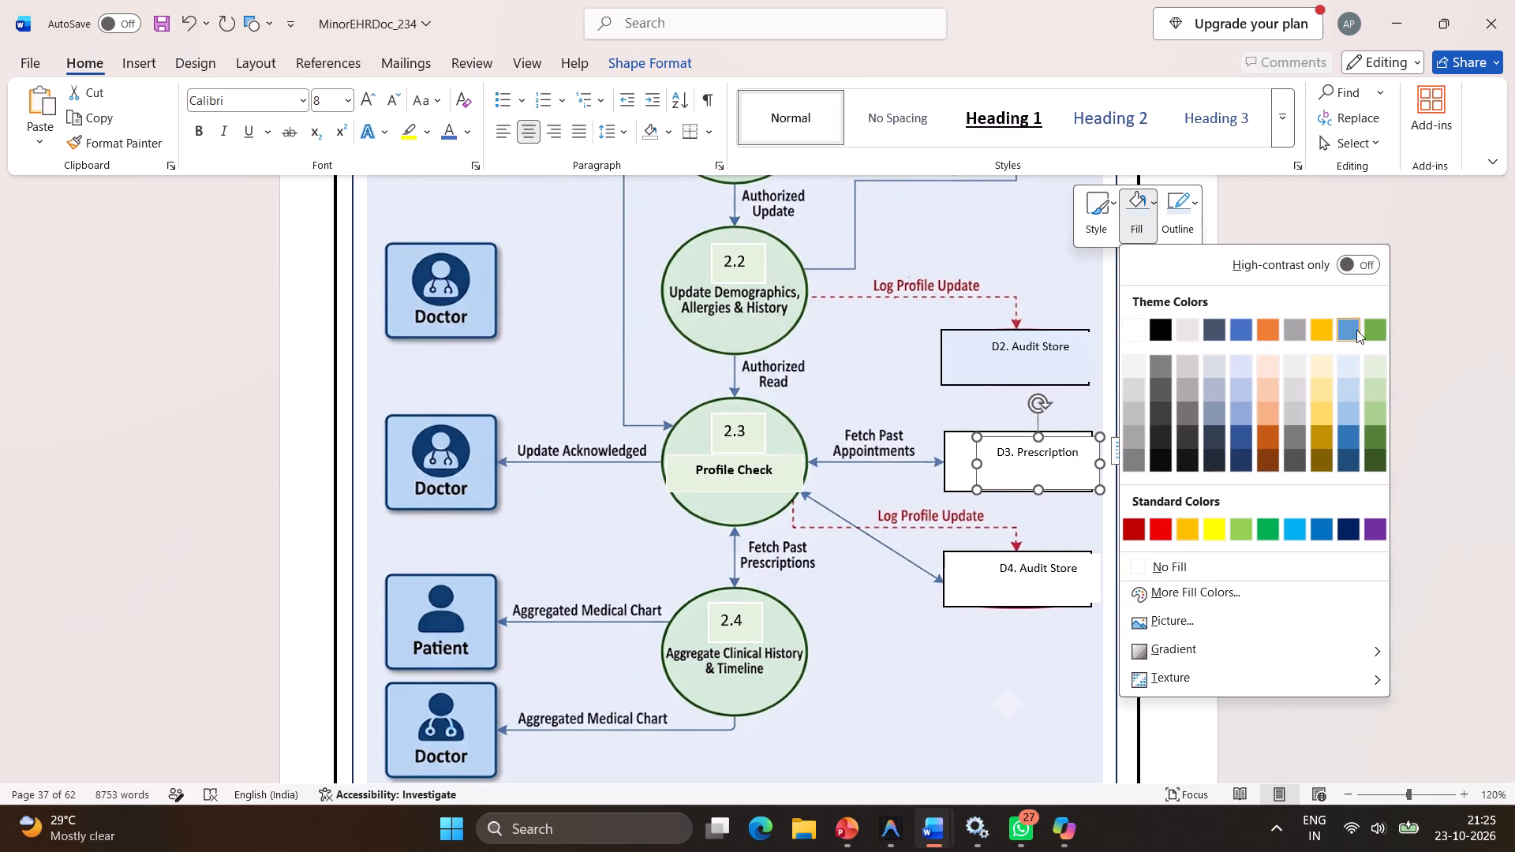
pyautogui.click(1349, 361)
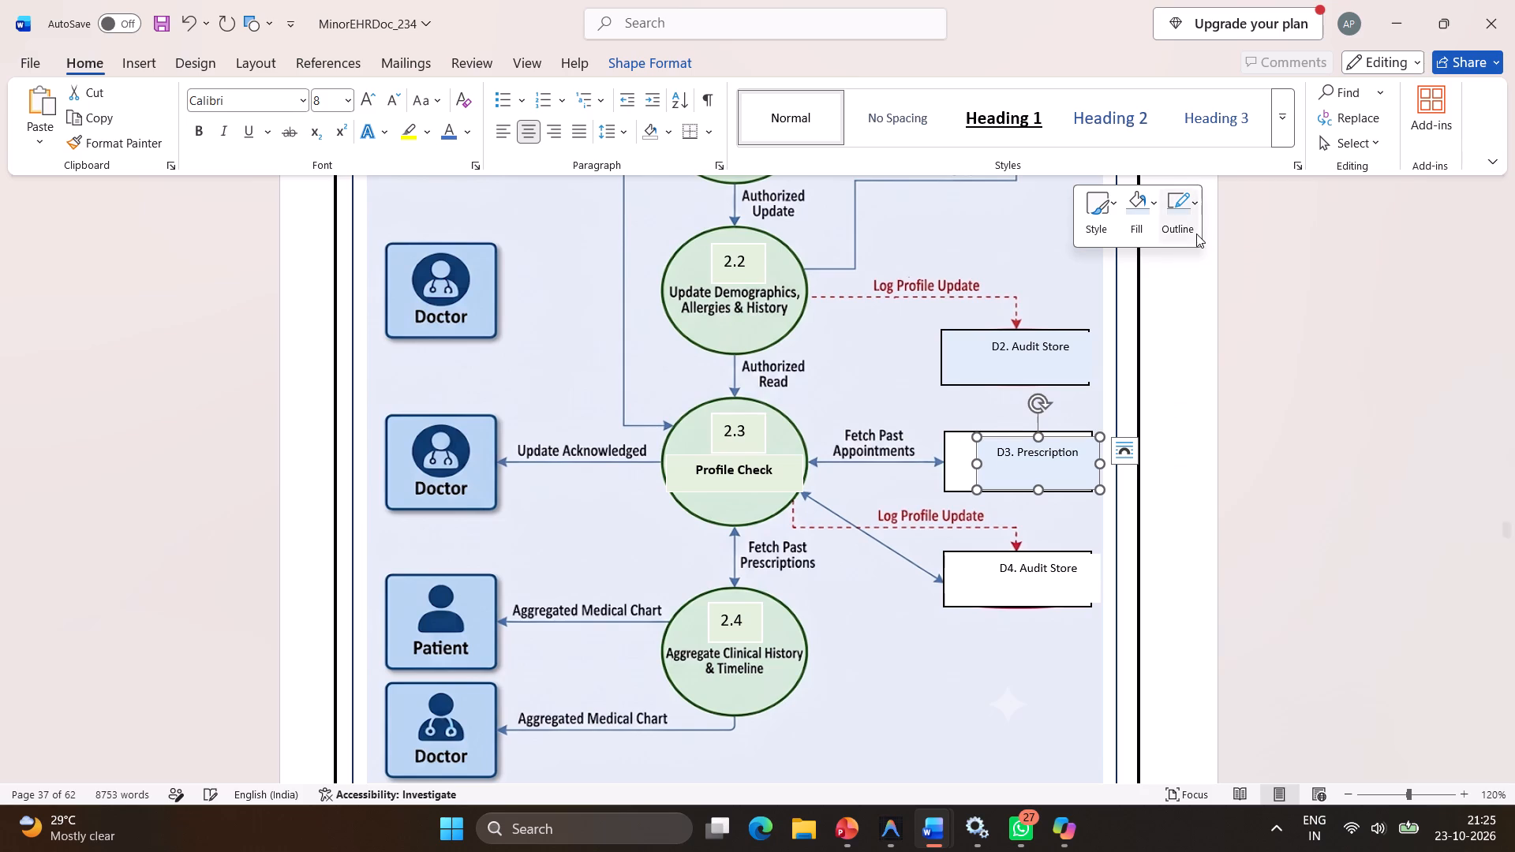
pyautogui.click(1196, 234)
pyautogui.click(1390, 372)
# Fill the store box behind the D3. Prescription label with the lightest blue theme tint.
pyautogui.click(958, 471)
pyautogui.rightClick(958, 471)
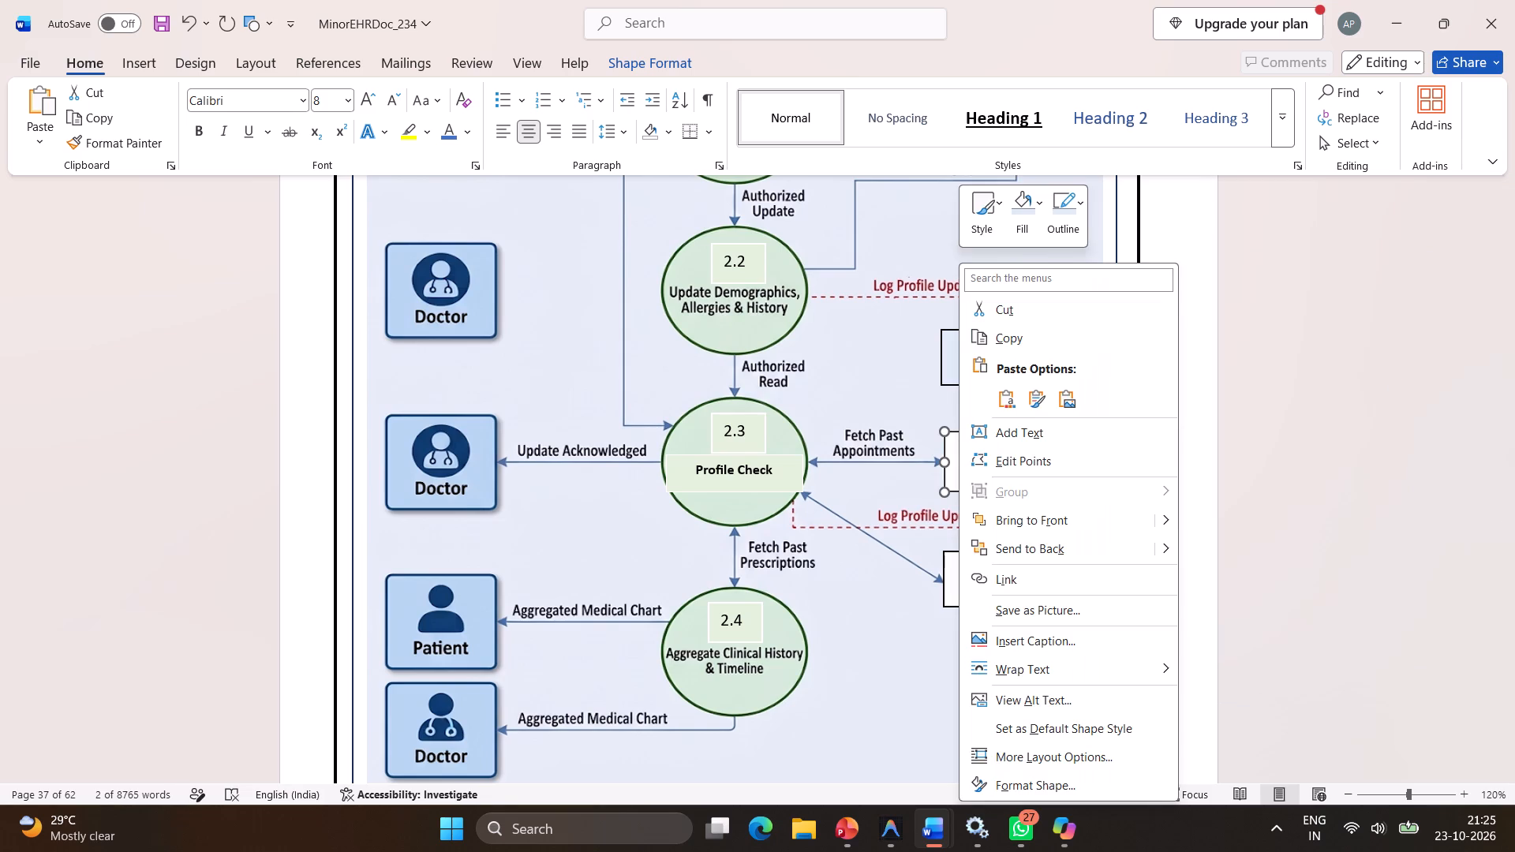
pyautogui.click(1023, 238)
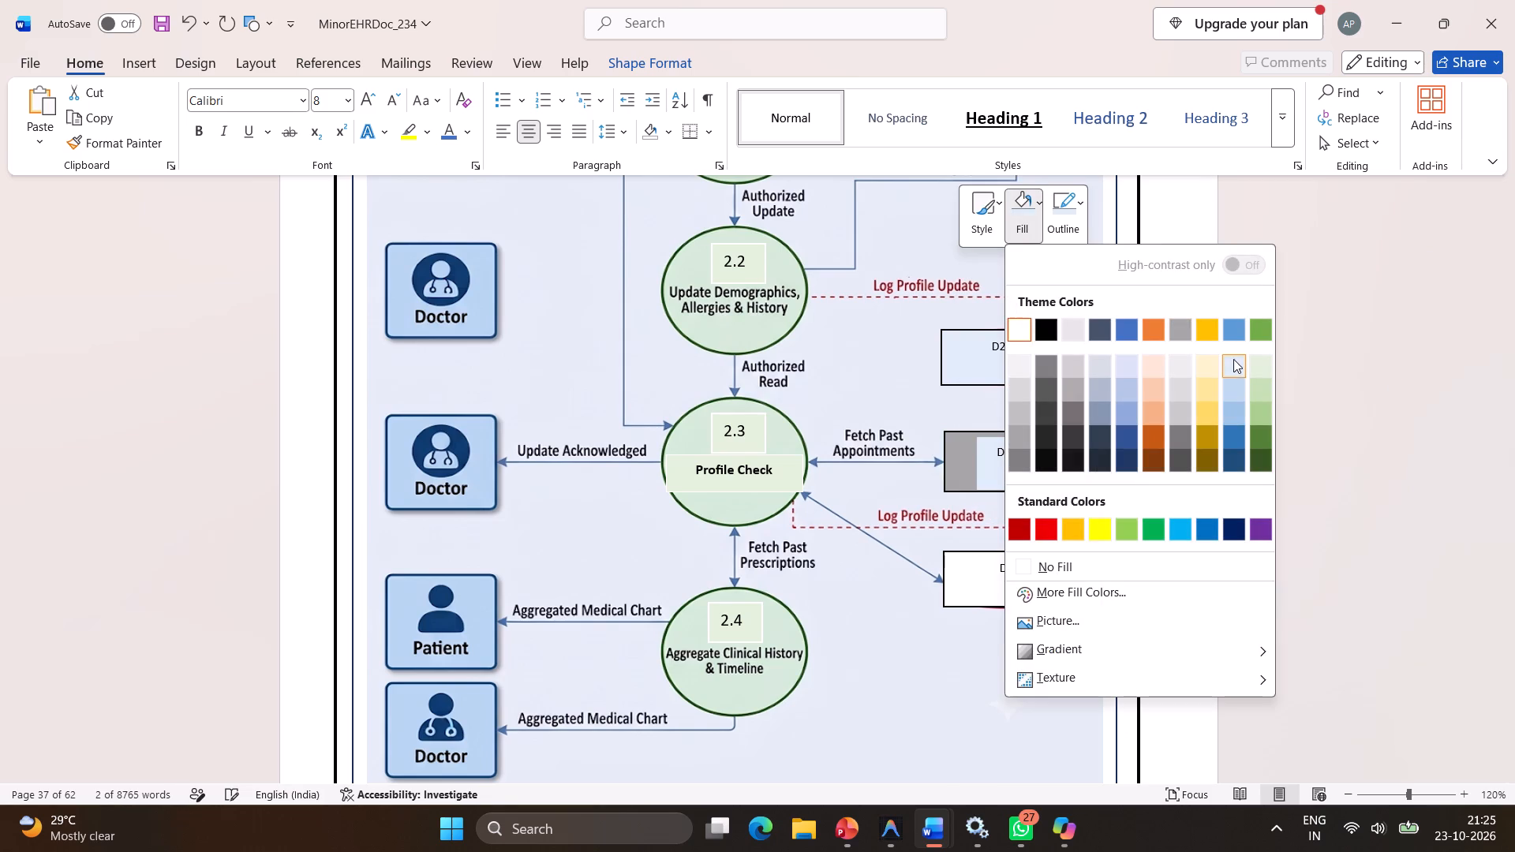
pyautogui.click(1233, 360)
# Set both the fill and outline of the D4. Audit Store label text box to the lightest blue theme tint.
pyautogui.click(1058, 592)
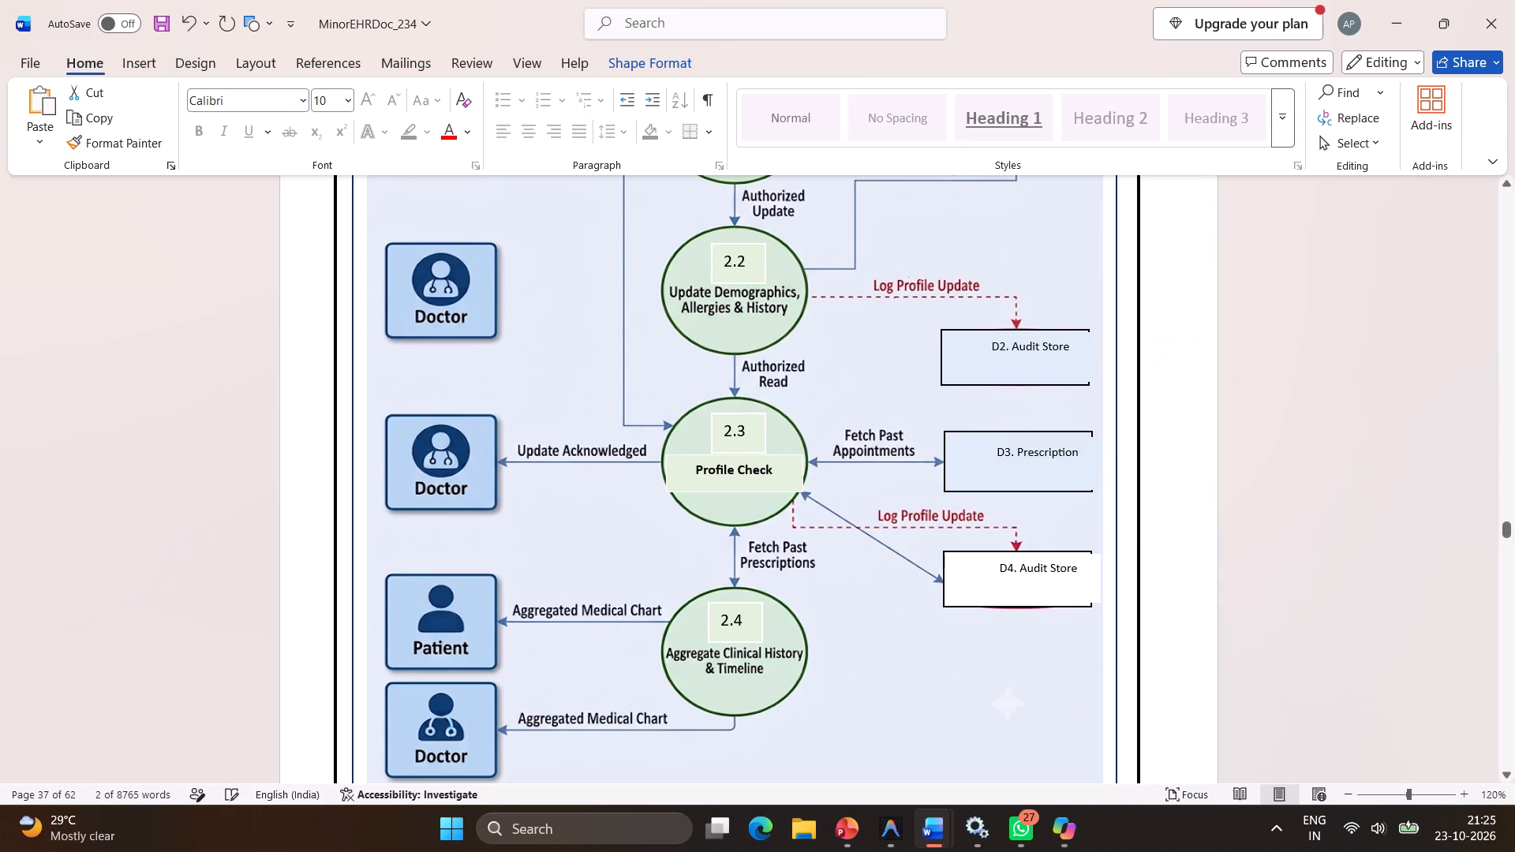
pyautogui.rightClick(1061, 597)
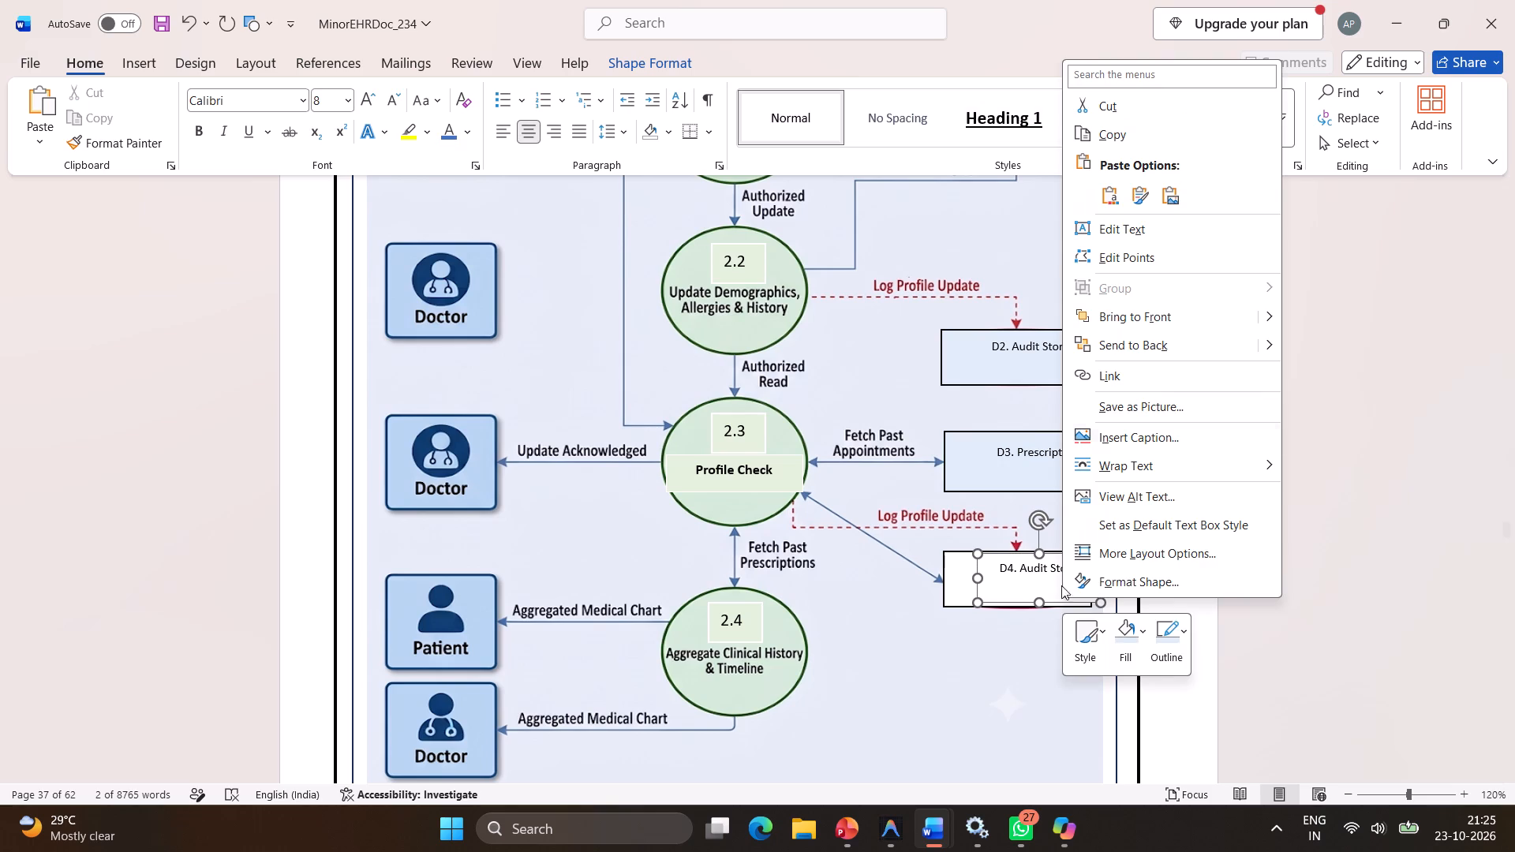
pyautogui.click(1140, 660)
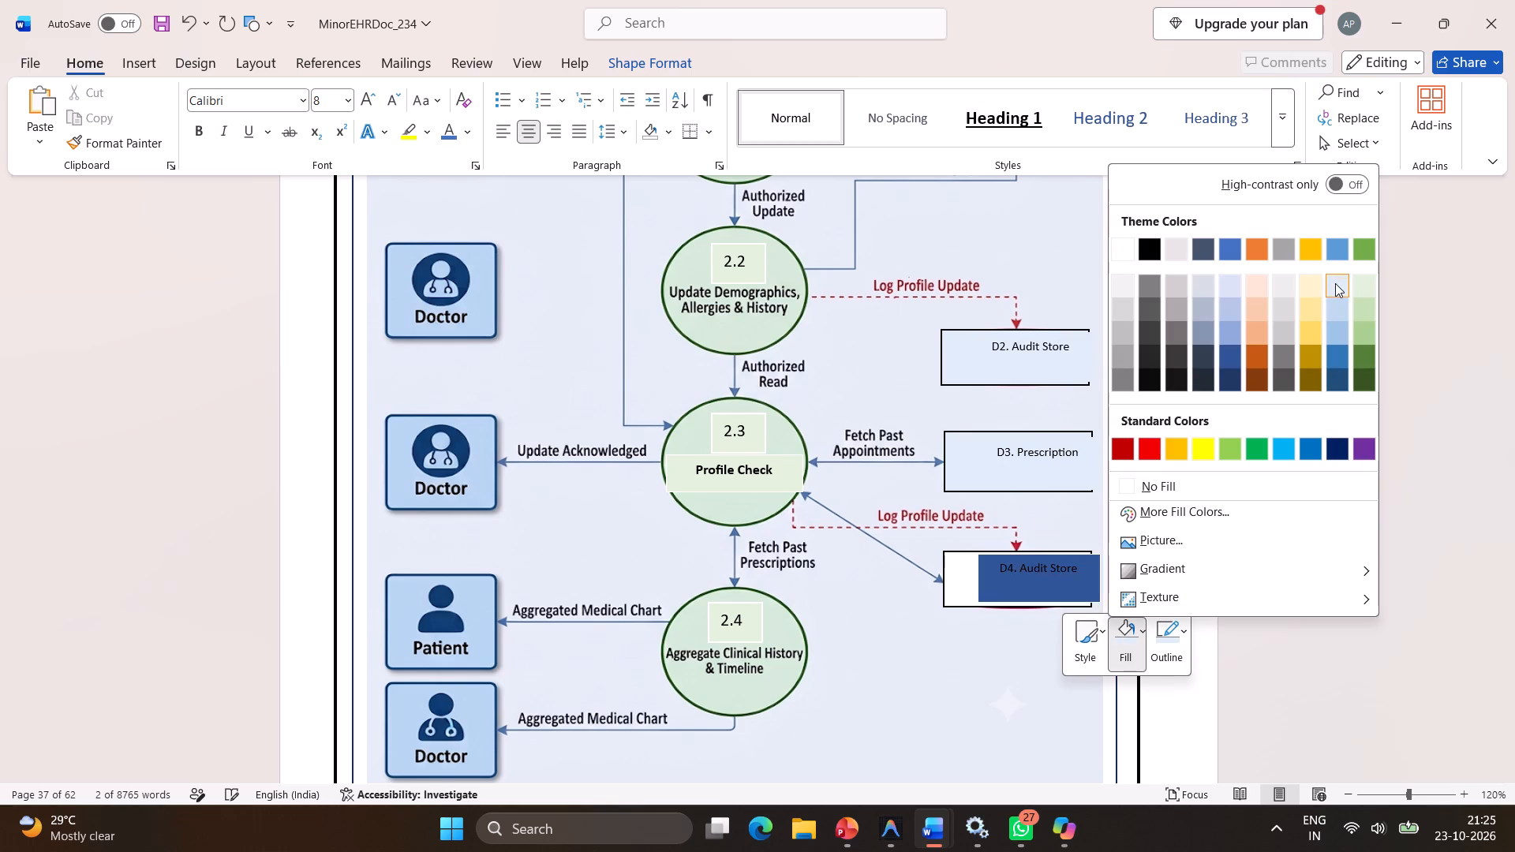
pyautogui.click(1337, 283)
pyautogui.click(1184, 652)
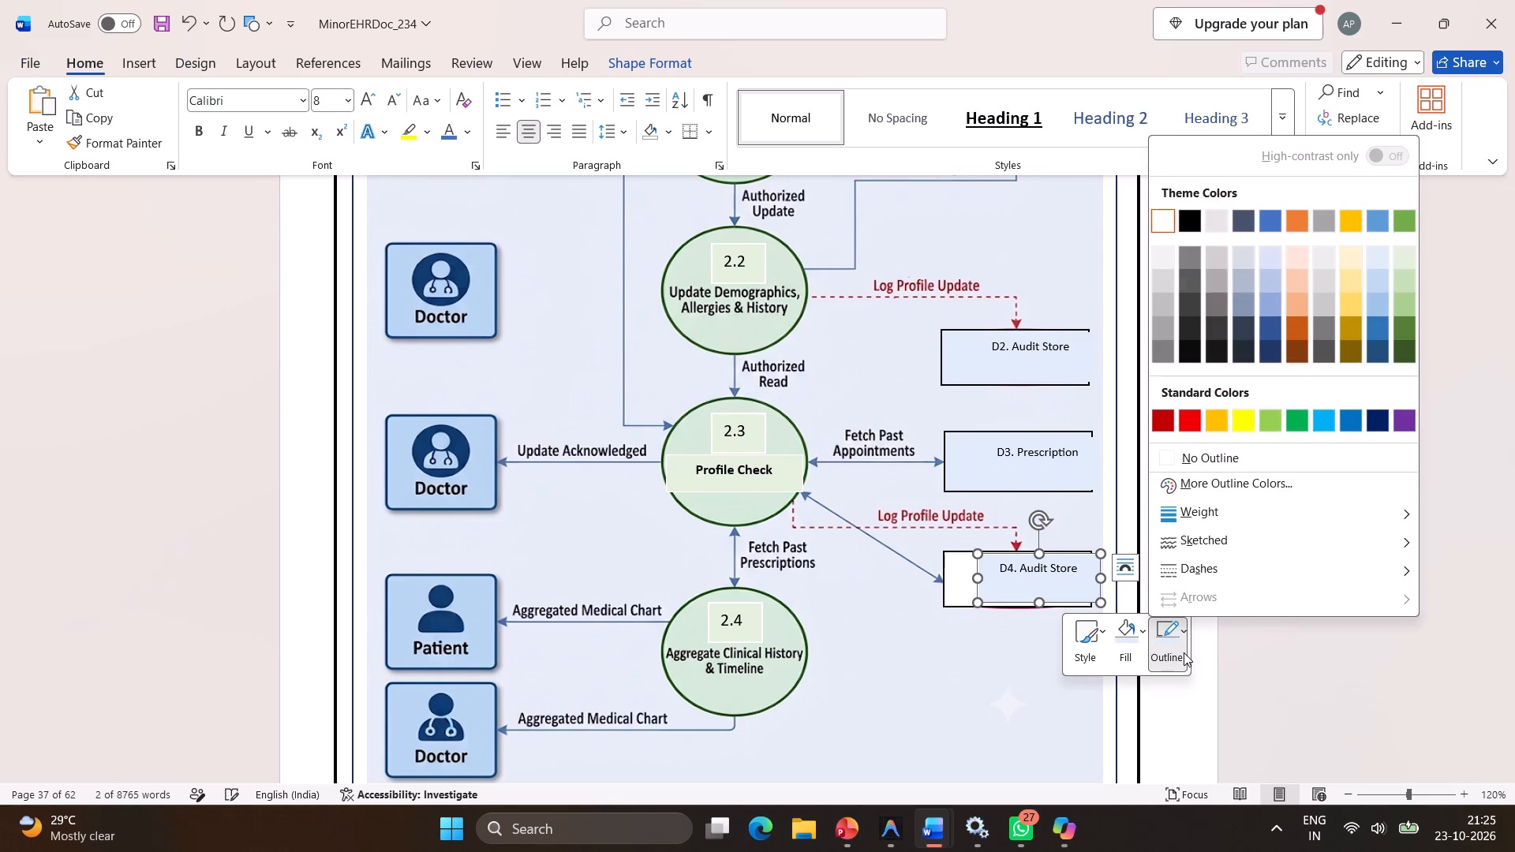
pyautogui.click(1371, 256)
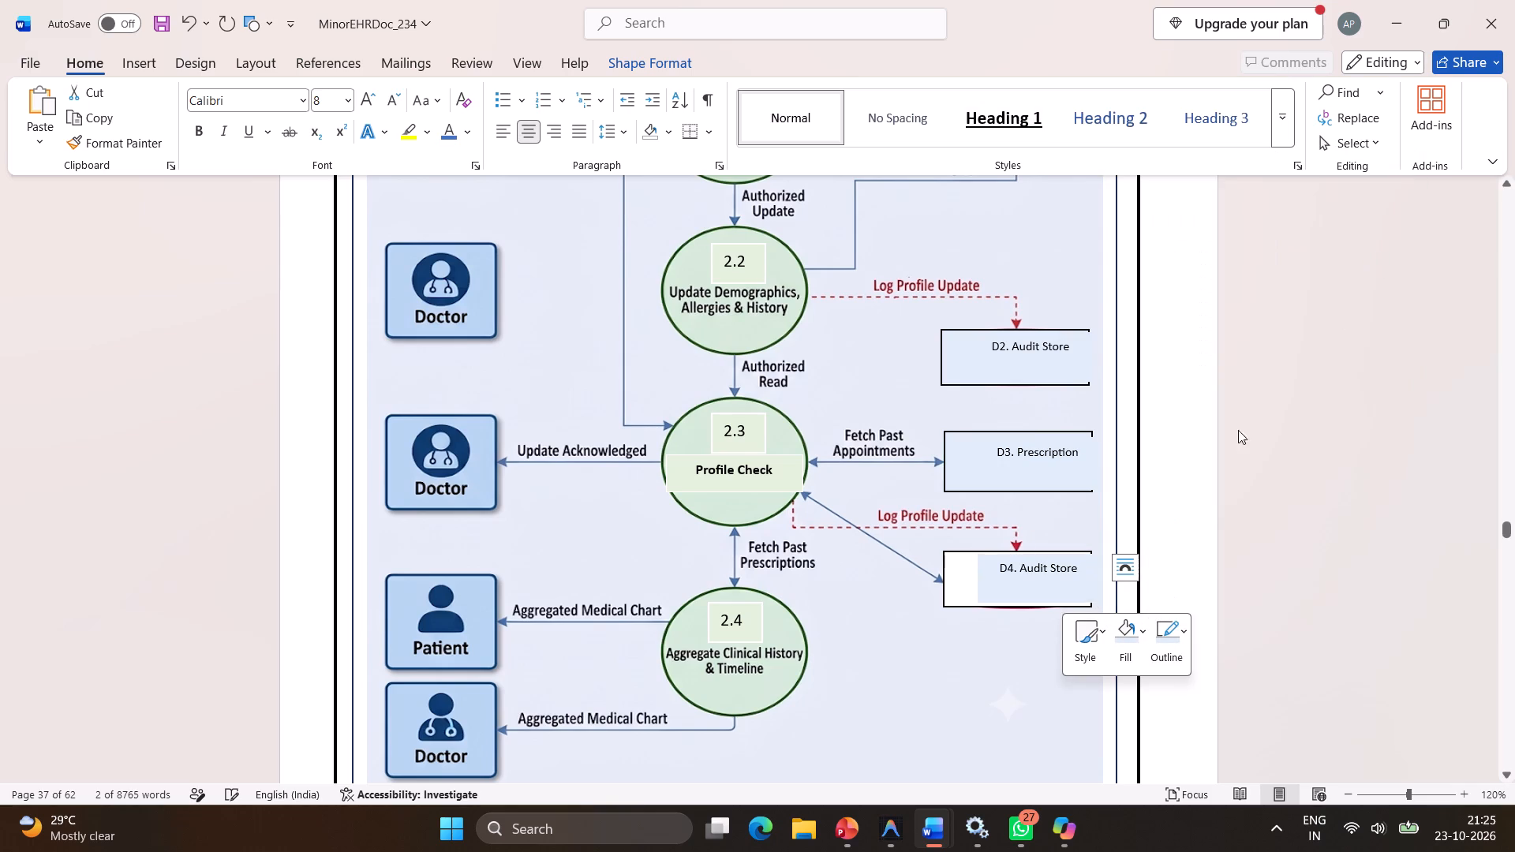
# Fill the store box behind the D4. Audit Store label with the lightest blue theme tint.
pyautogui.click(952, 571)
pyautogui.rightClick(952, 571)
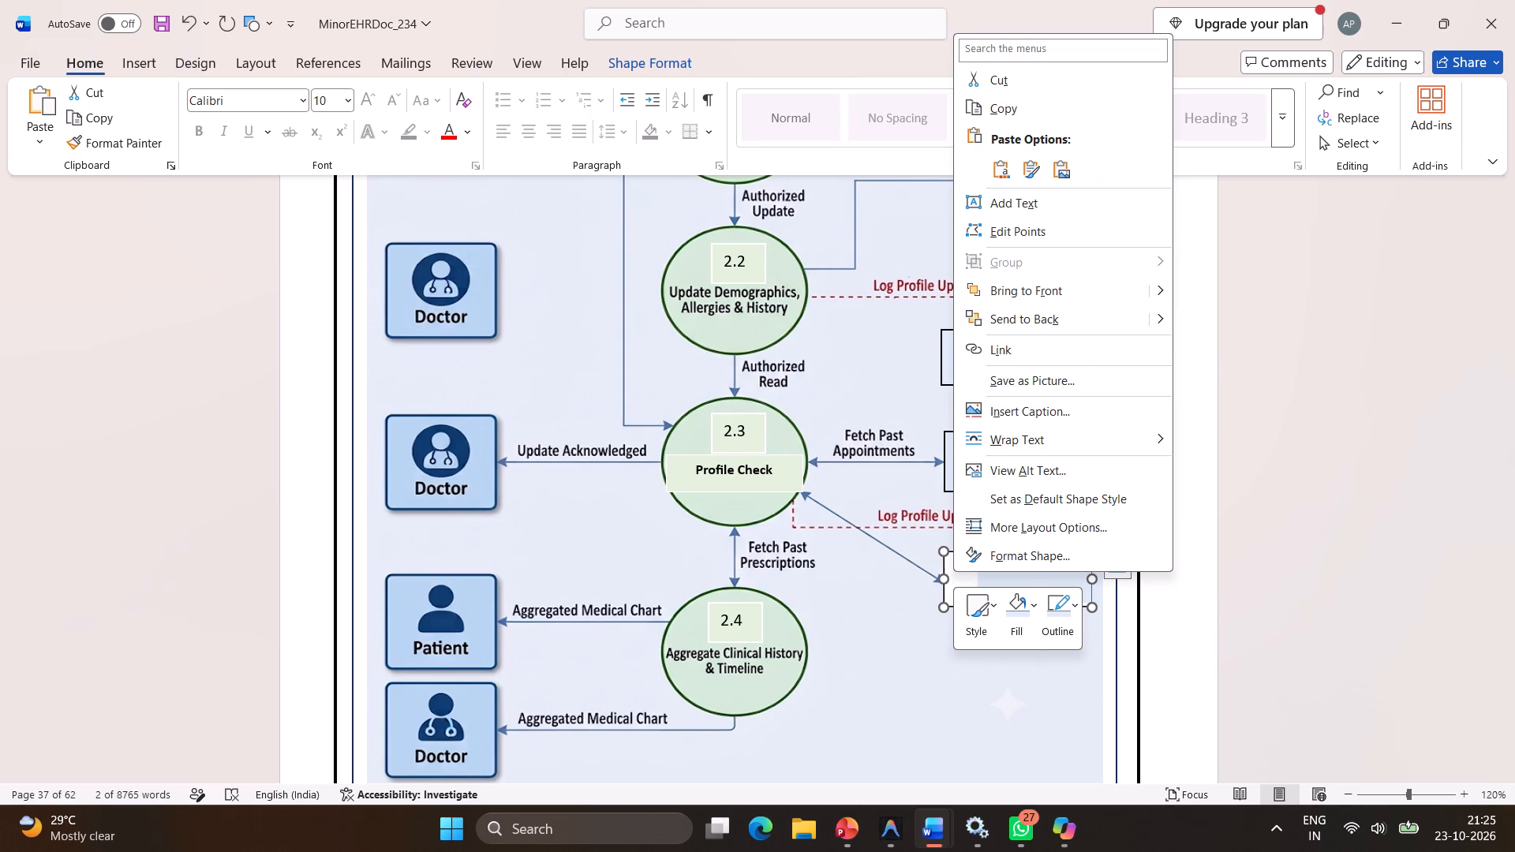
pyautogui.click(1030, 610)
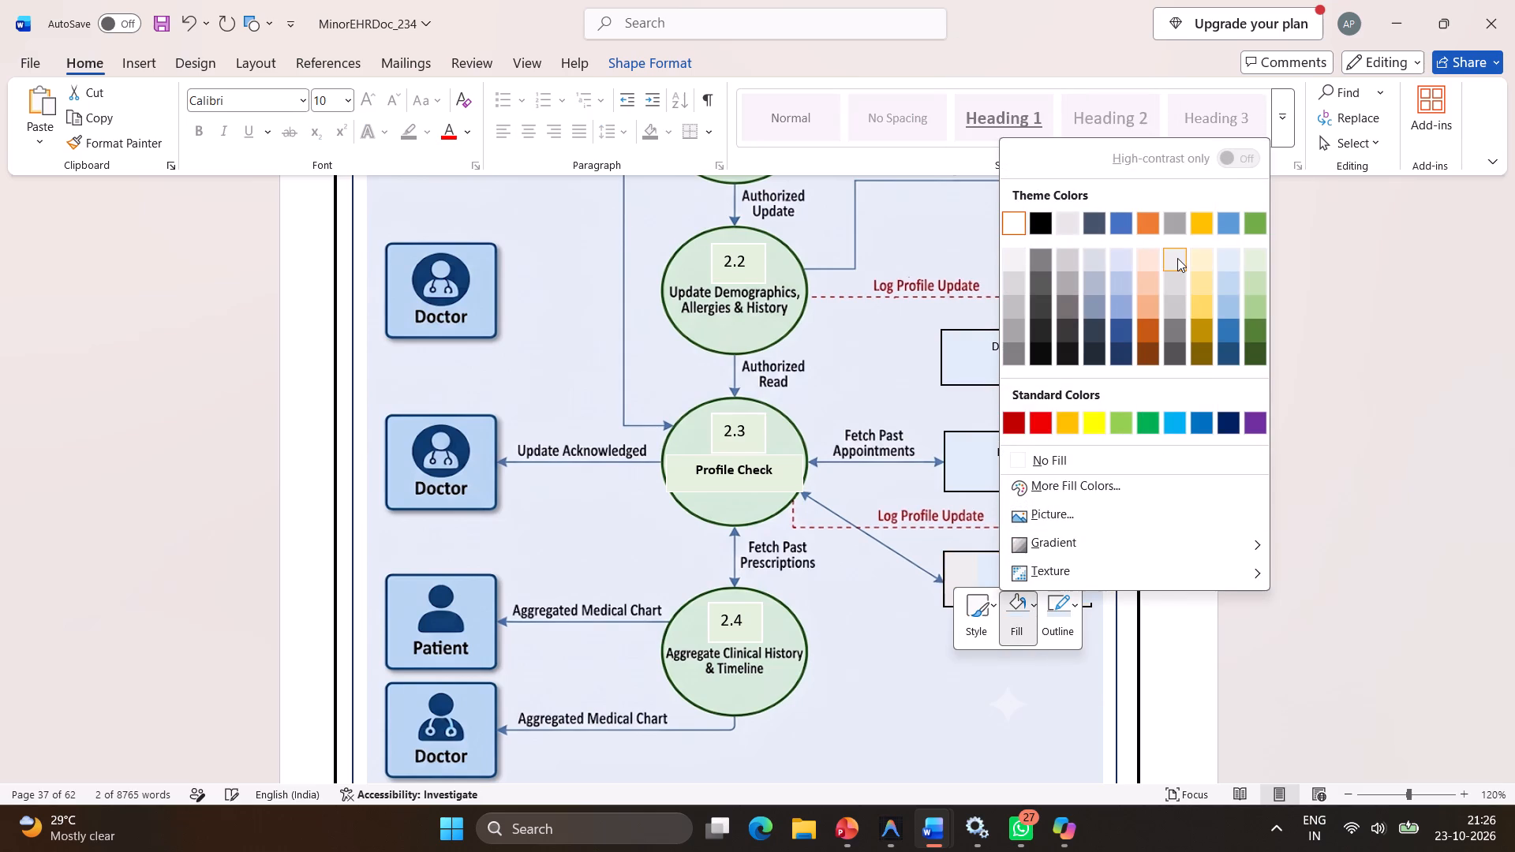
pyautogui.click(1221, 250)
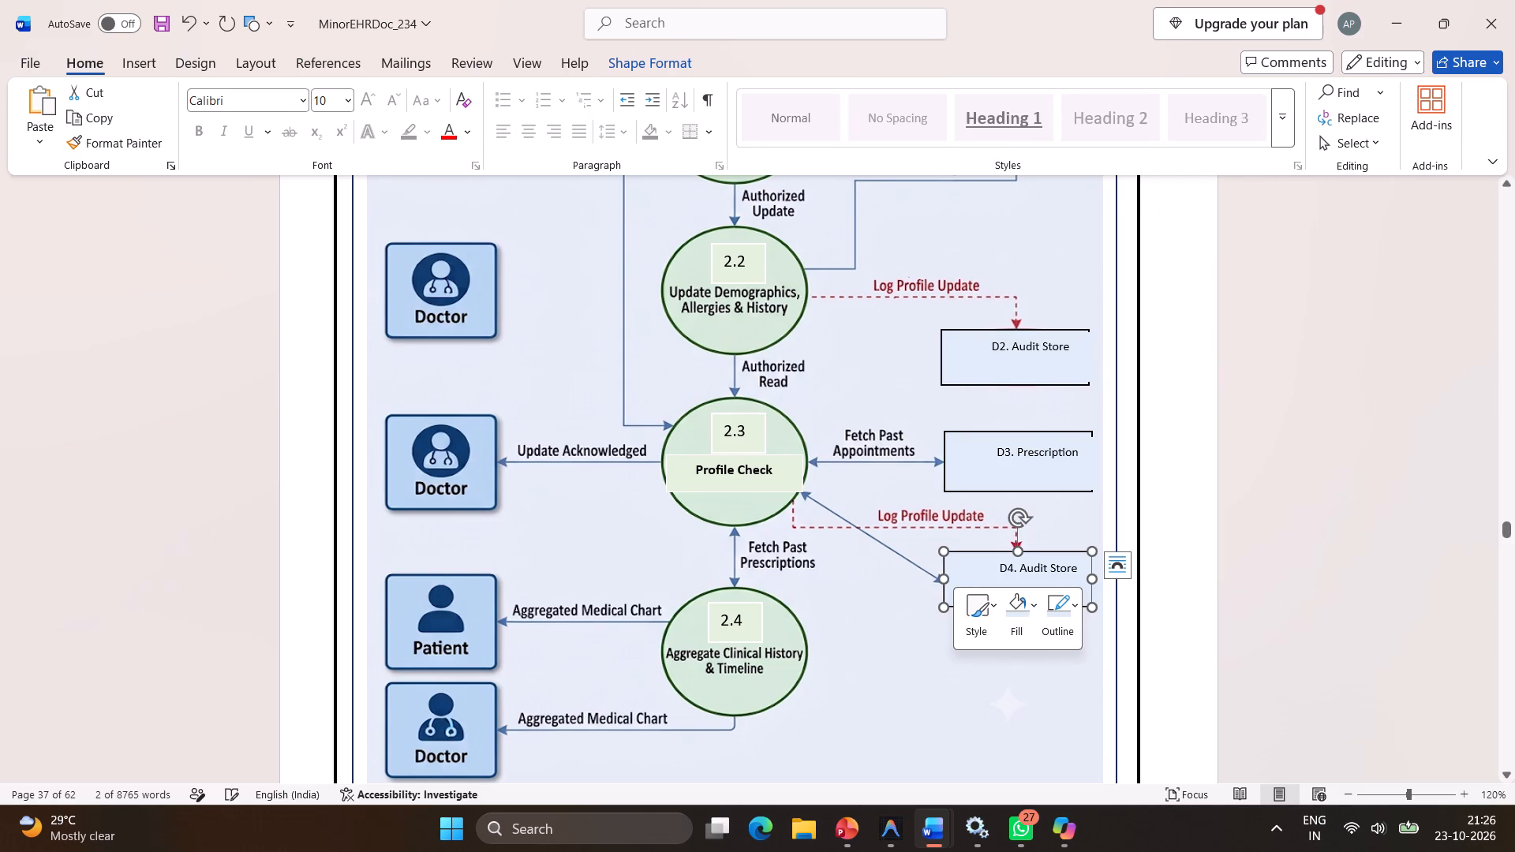
pyautogui.click(967, 696)
# Outline the Profile Check and 2.3 text boxes in the process circle with Green, Accent 6, Lighter 80%.
pyautogui.scroll(-1, 967, 696)
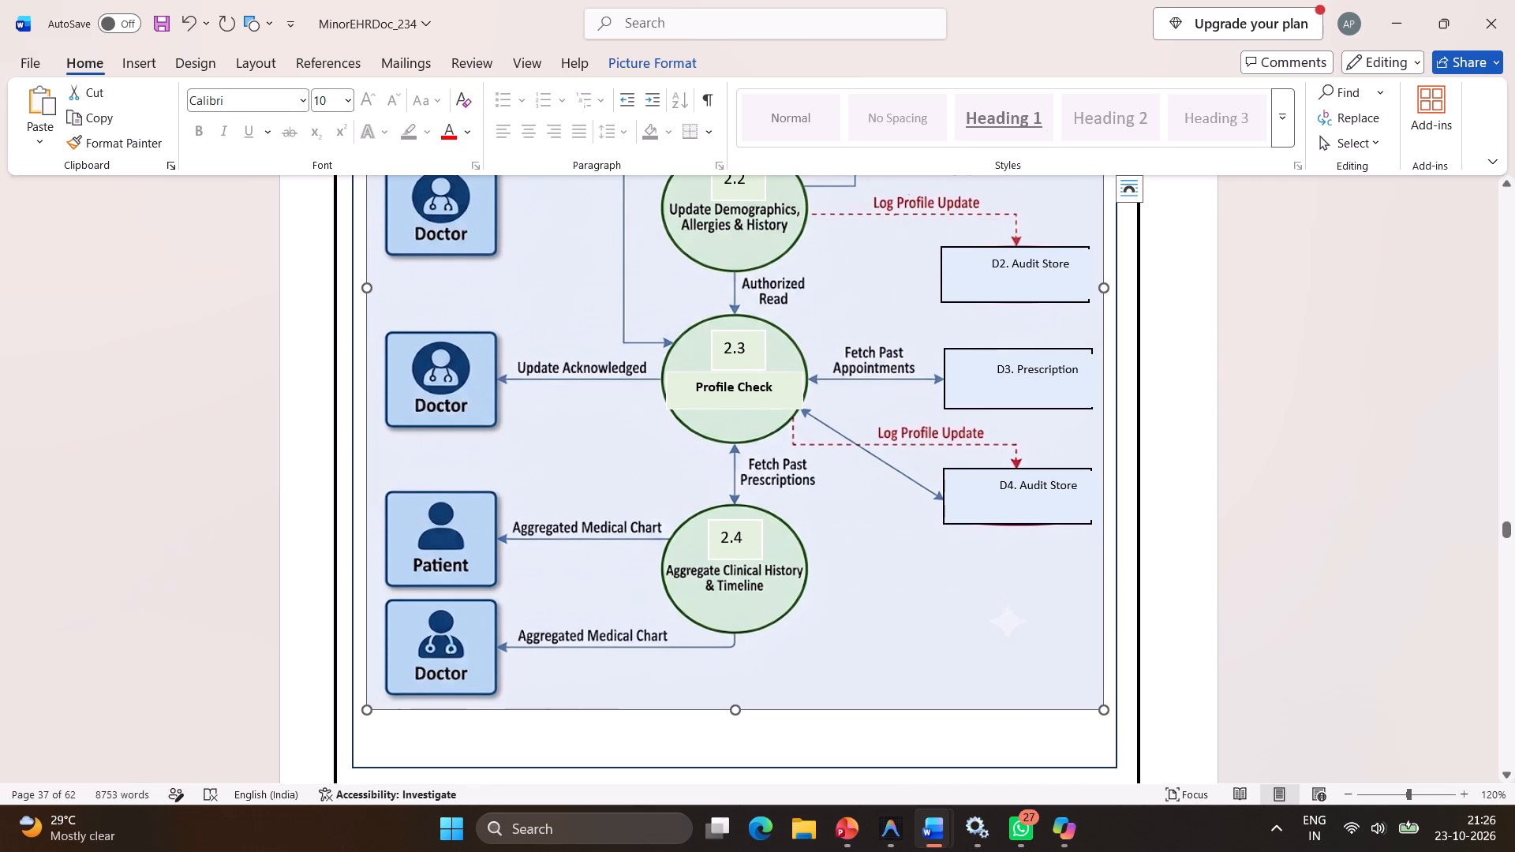
pyautogui.click(750, 404)
pyautogui.rightClick(750, 404)
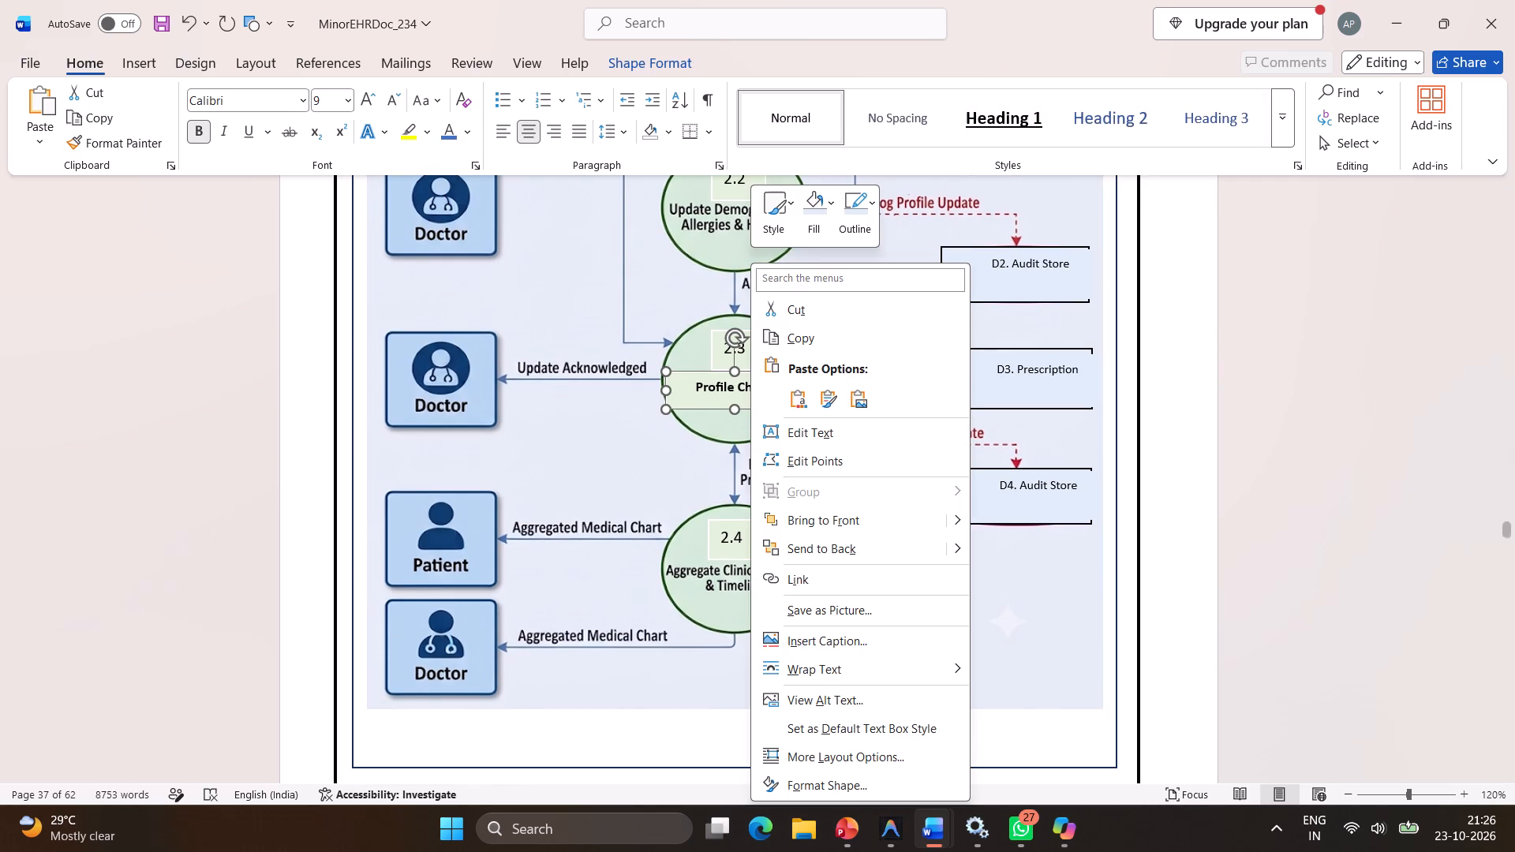
pyautogui.click(851, 219)
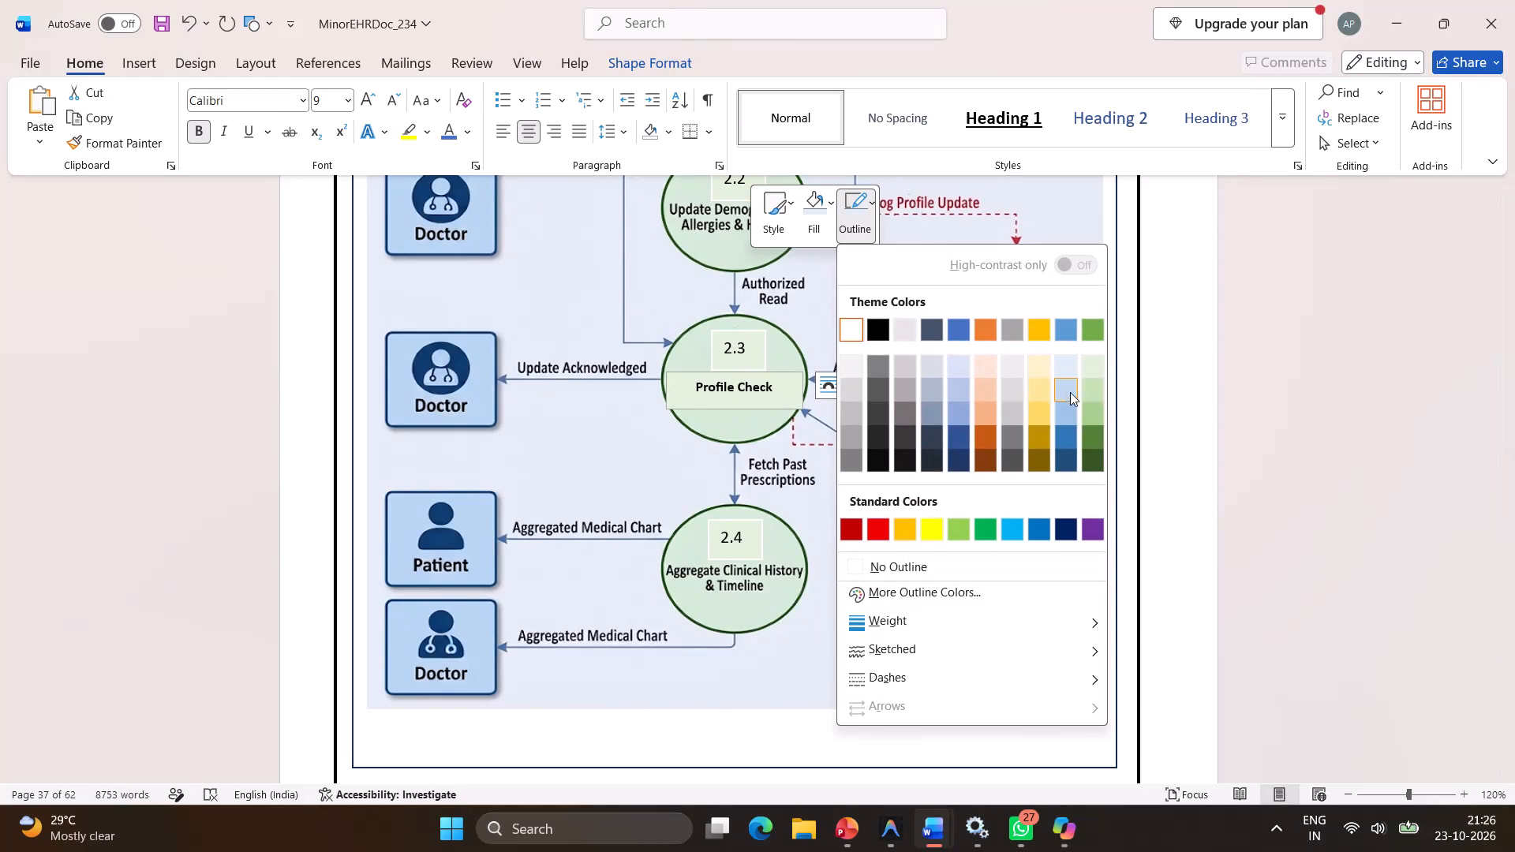
pyautogui.click(1098, 370)
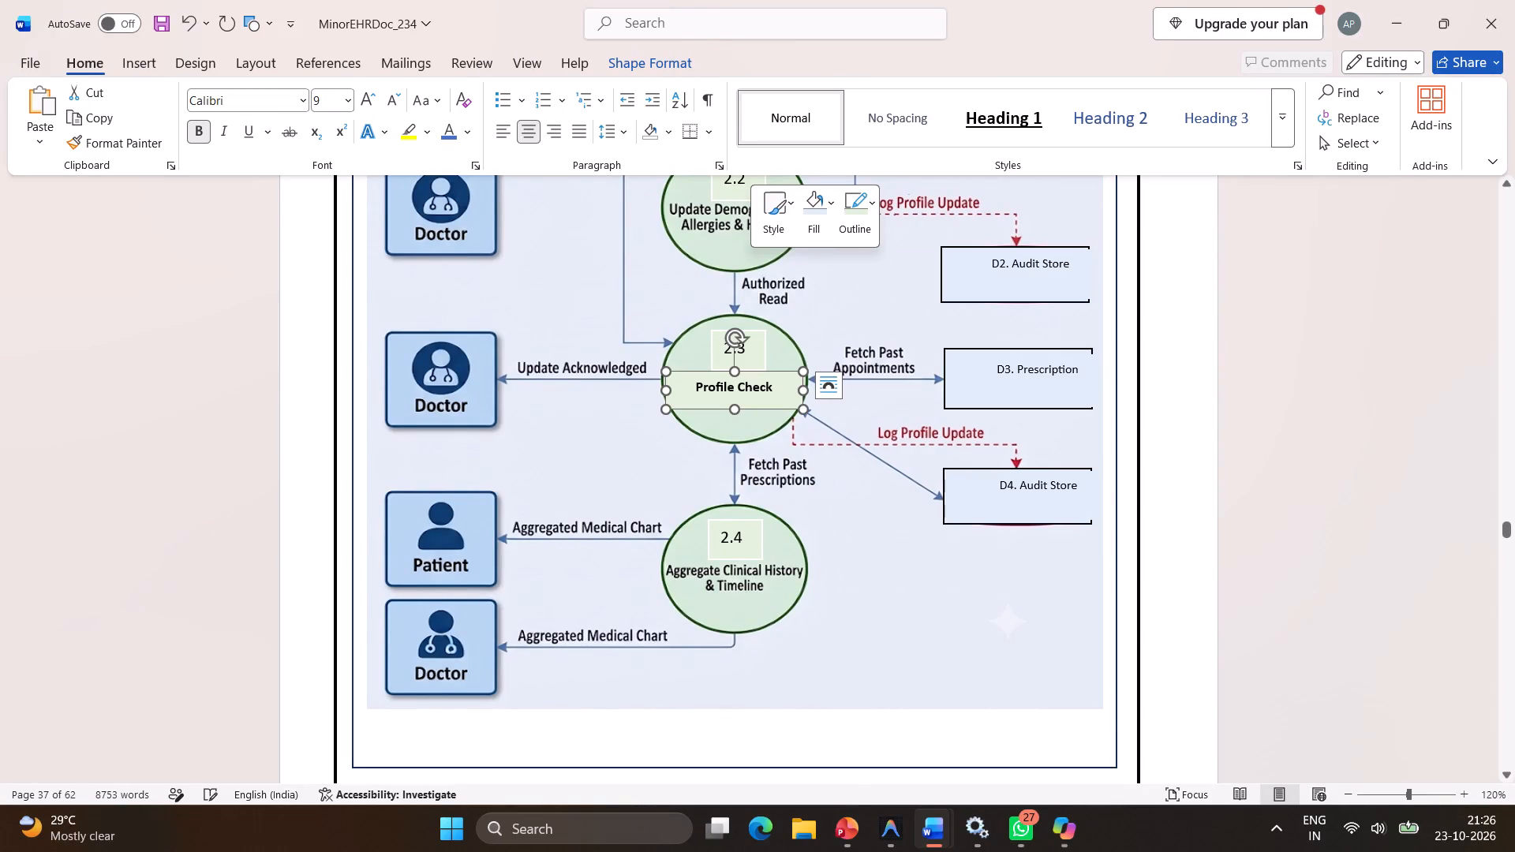
pyautogui.click(753, 351)
pyautogui.click(747, 353)
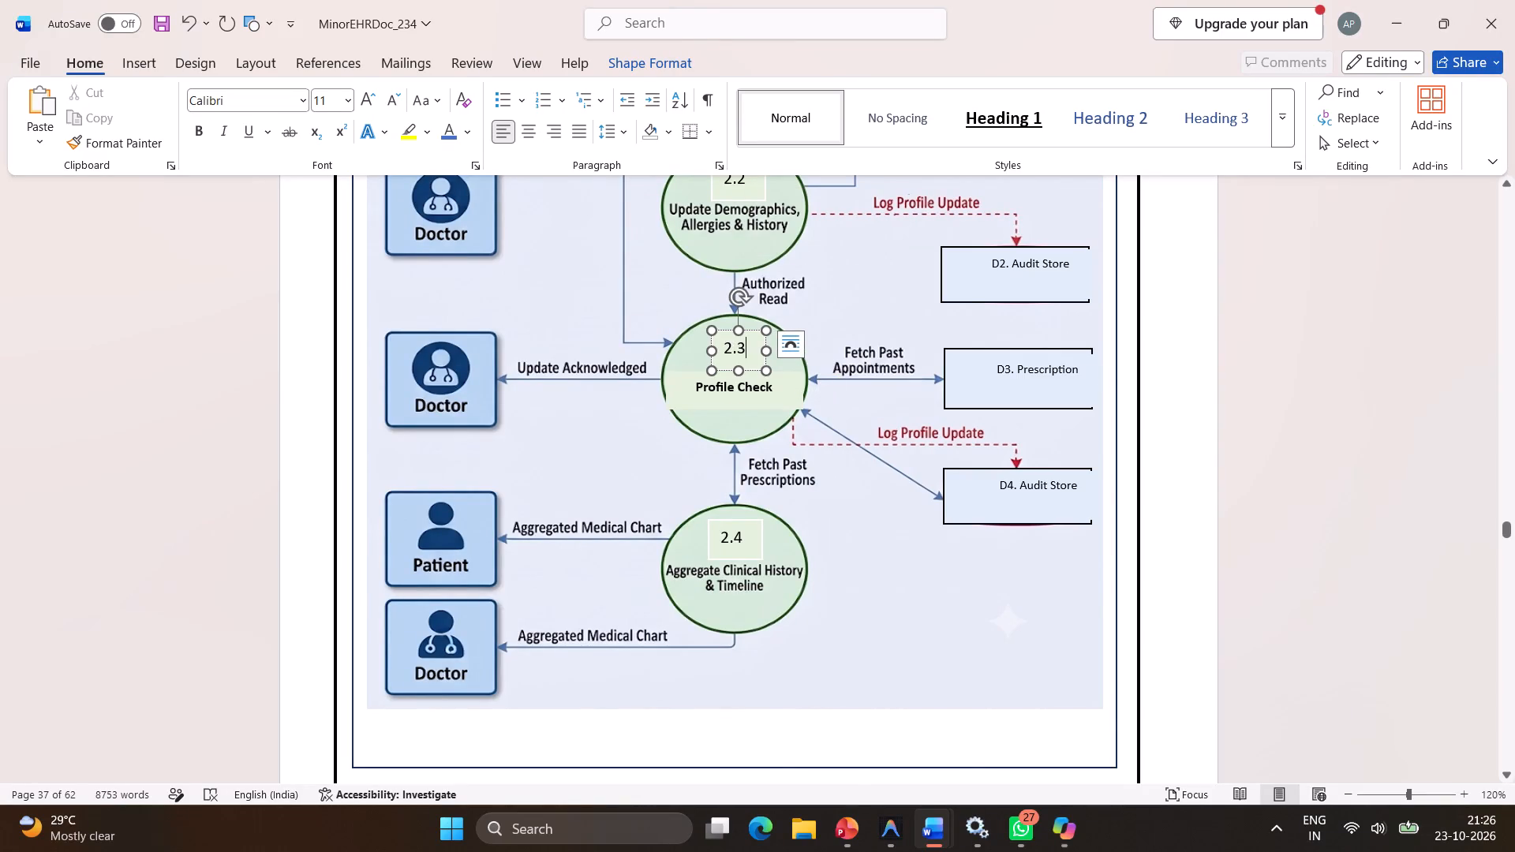
pyautogui.rightClick(754, 334)
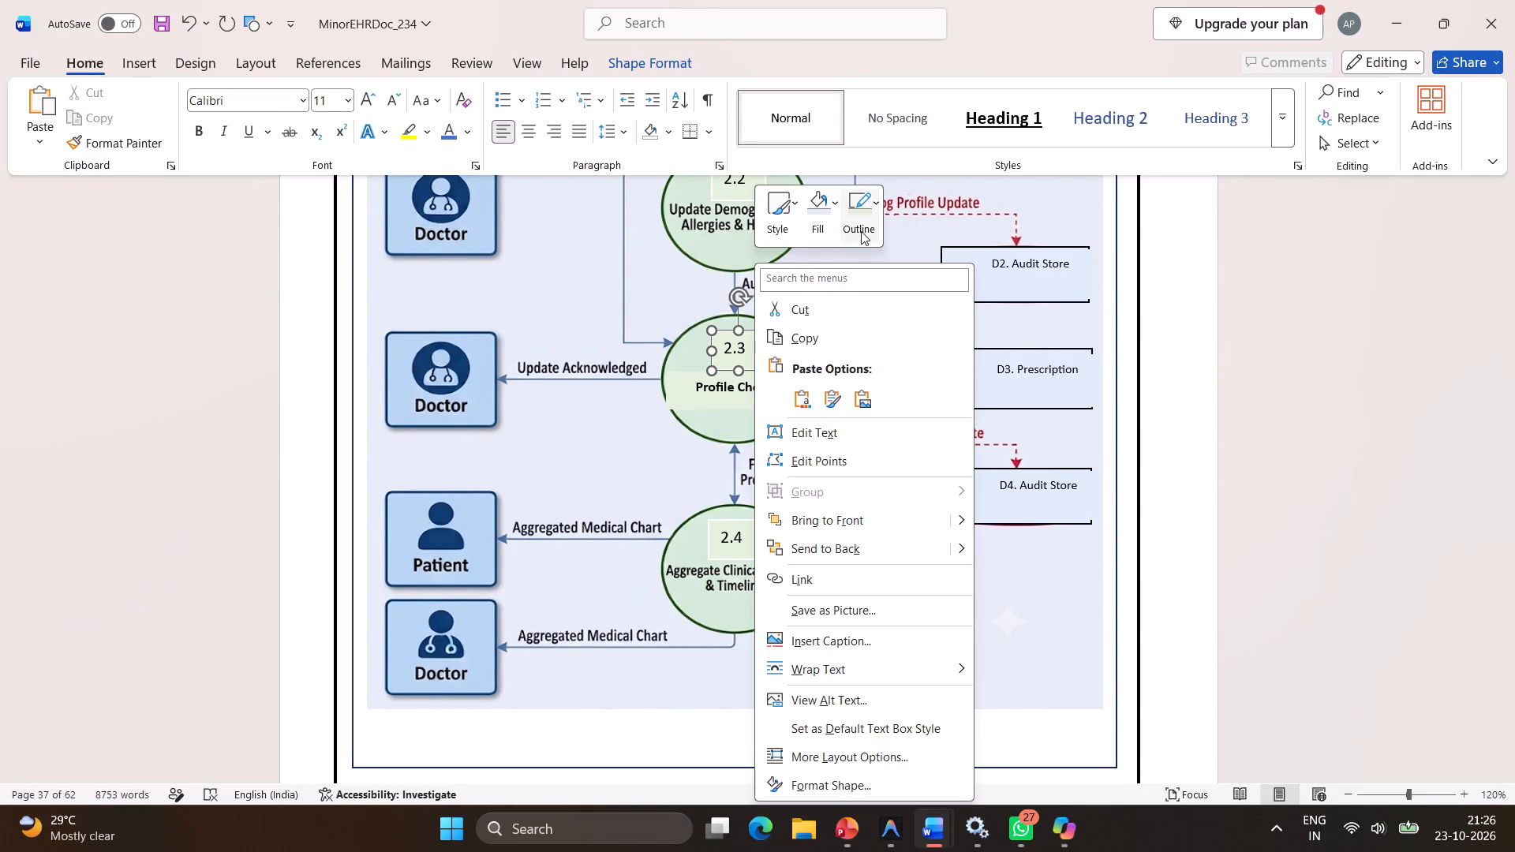
pyautogui.click(861, 231)
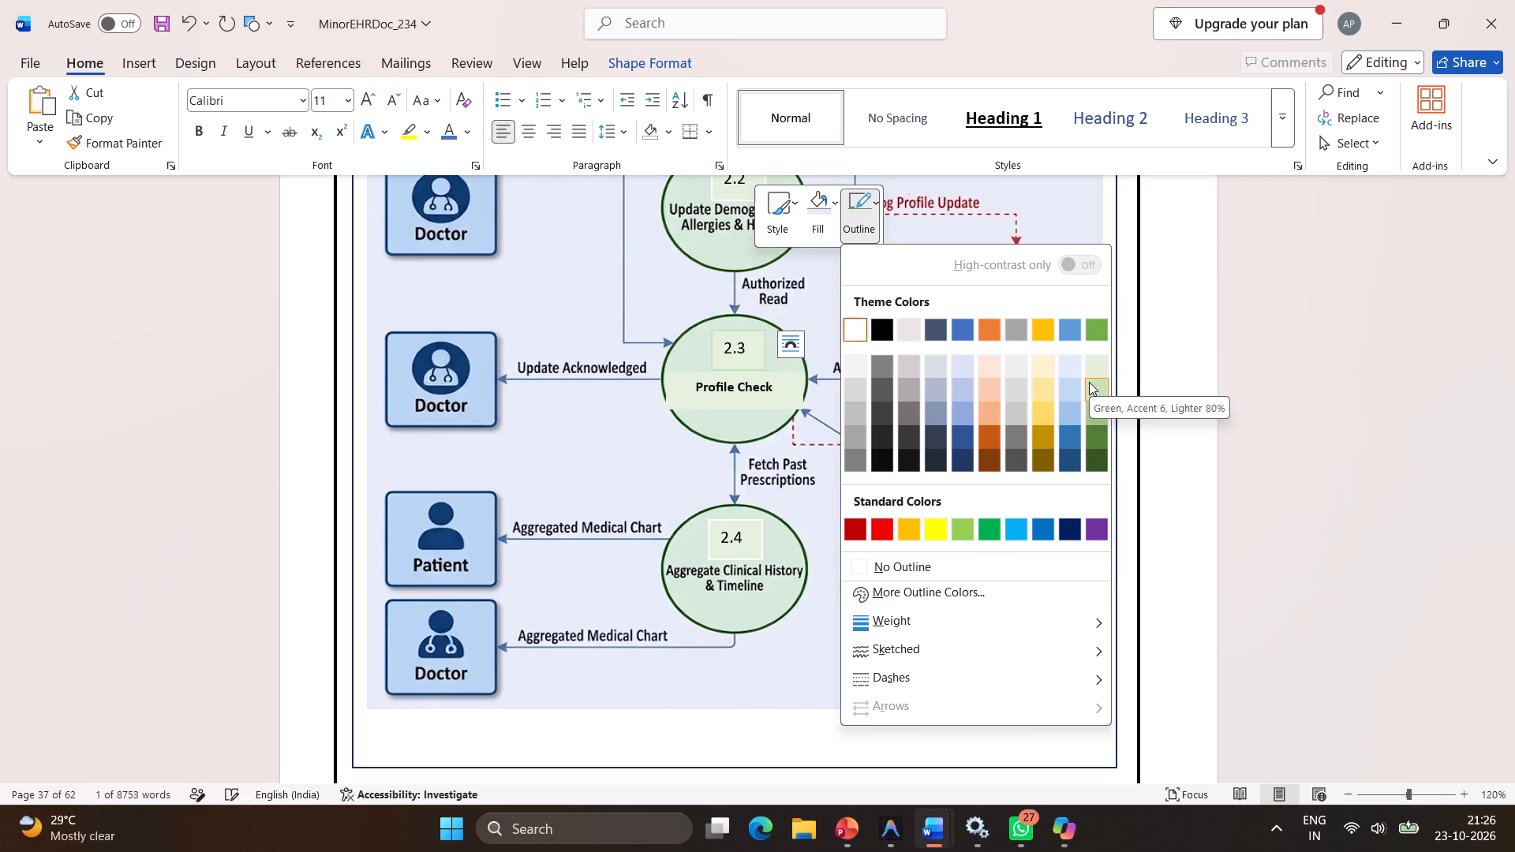
pyautogui.click(1094, 369)
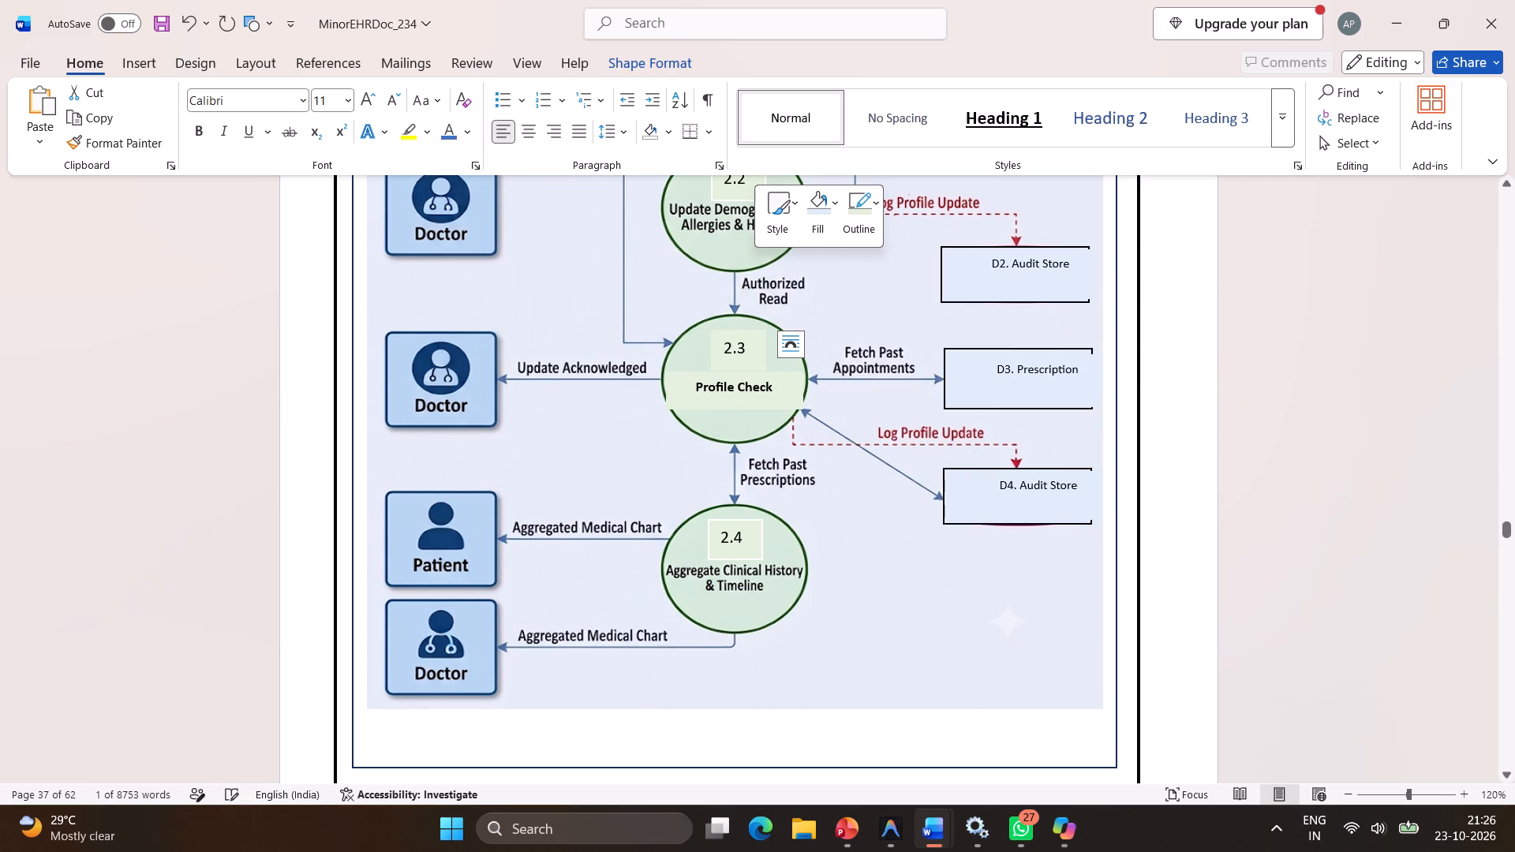
# Outline the 2.4 number text box in the Aggregate Clinical History circle with Green, Accent 6, Lighter 80%.
pyautogui.click(757, 551)
pyautogui.rightClick(757, 551)
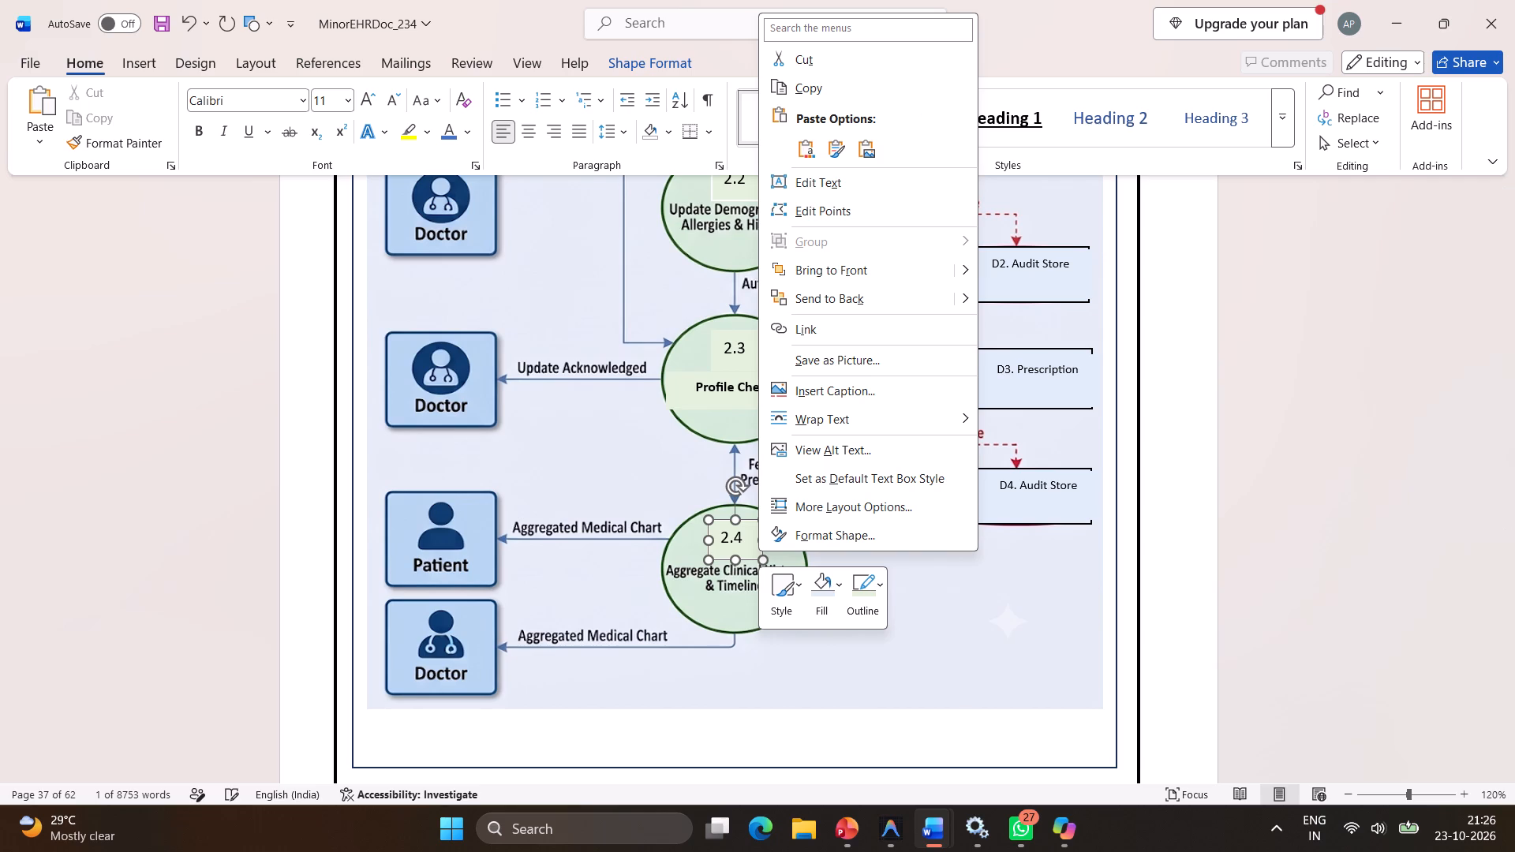
pyautogui.click(856, 584)
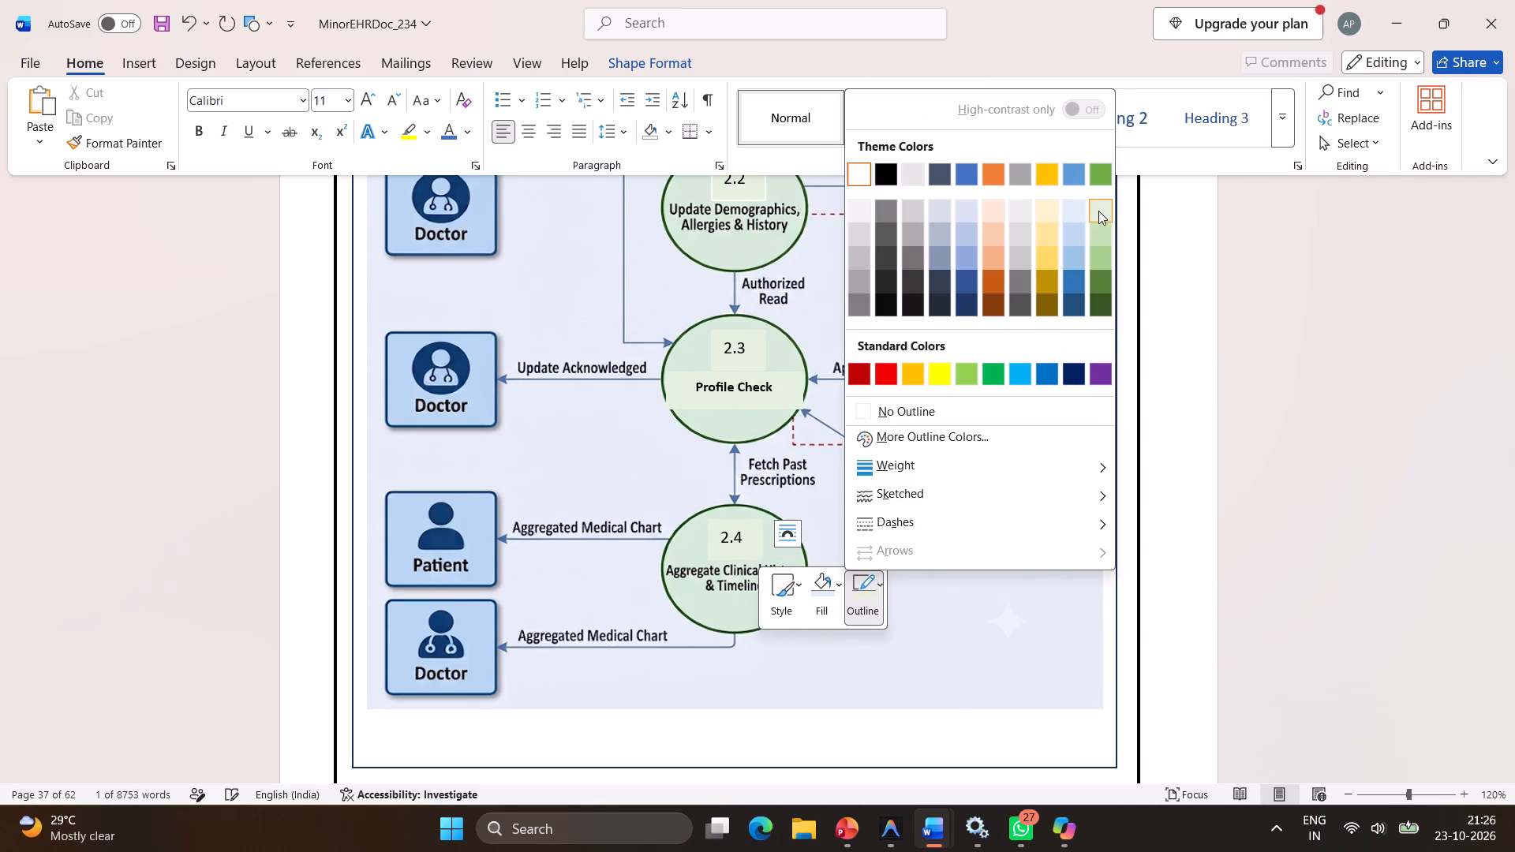
pyautogui.click(1098, 211)
# Draw a rectangle about 2.5 cm wide and 1.3 cm high over the Fetch Past Prescriptions arrow and label between circles 2.3 and 2.4.
pyautogui.scroll(1, 818, 470)
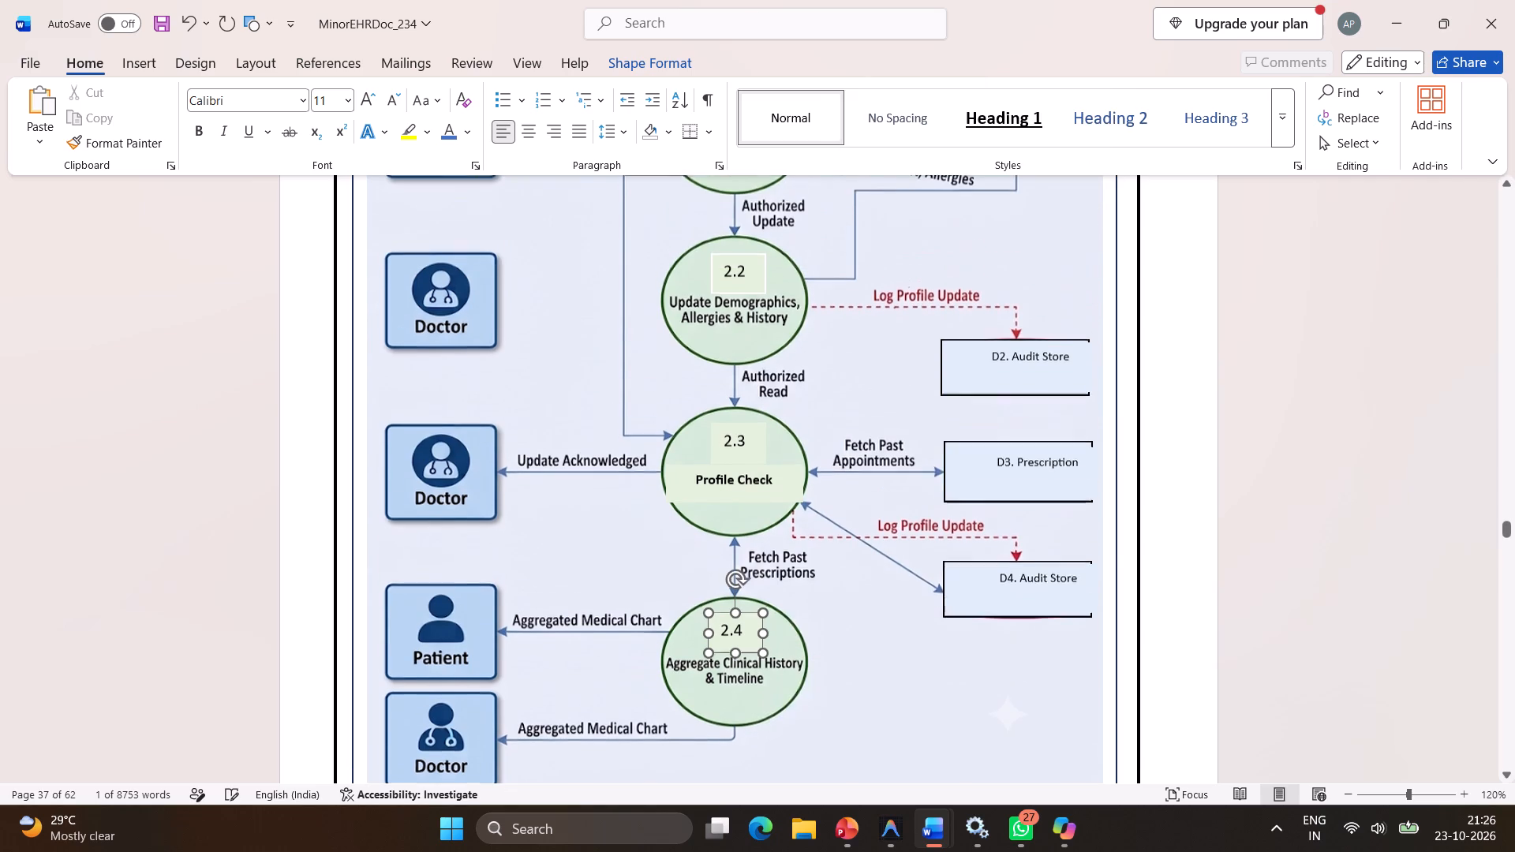
pyautogui.scroll(2, 818, 470)
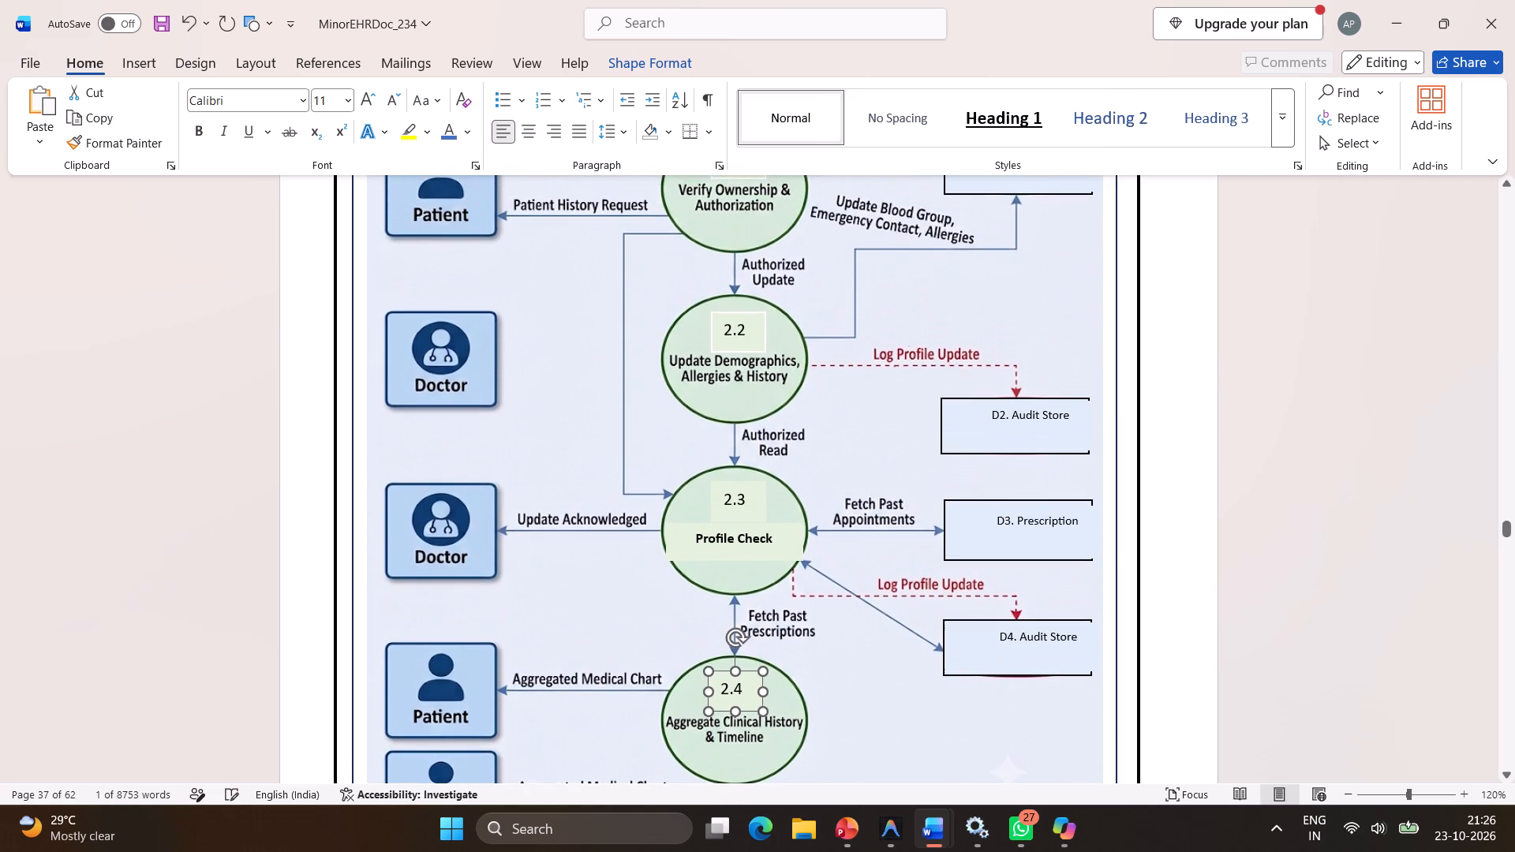
pyautogui.scroll(-1, 762, 338)
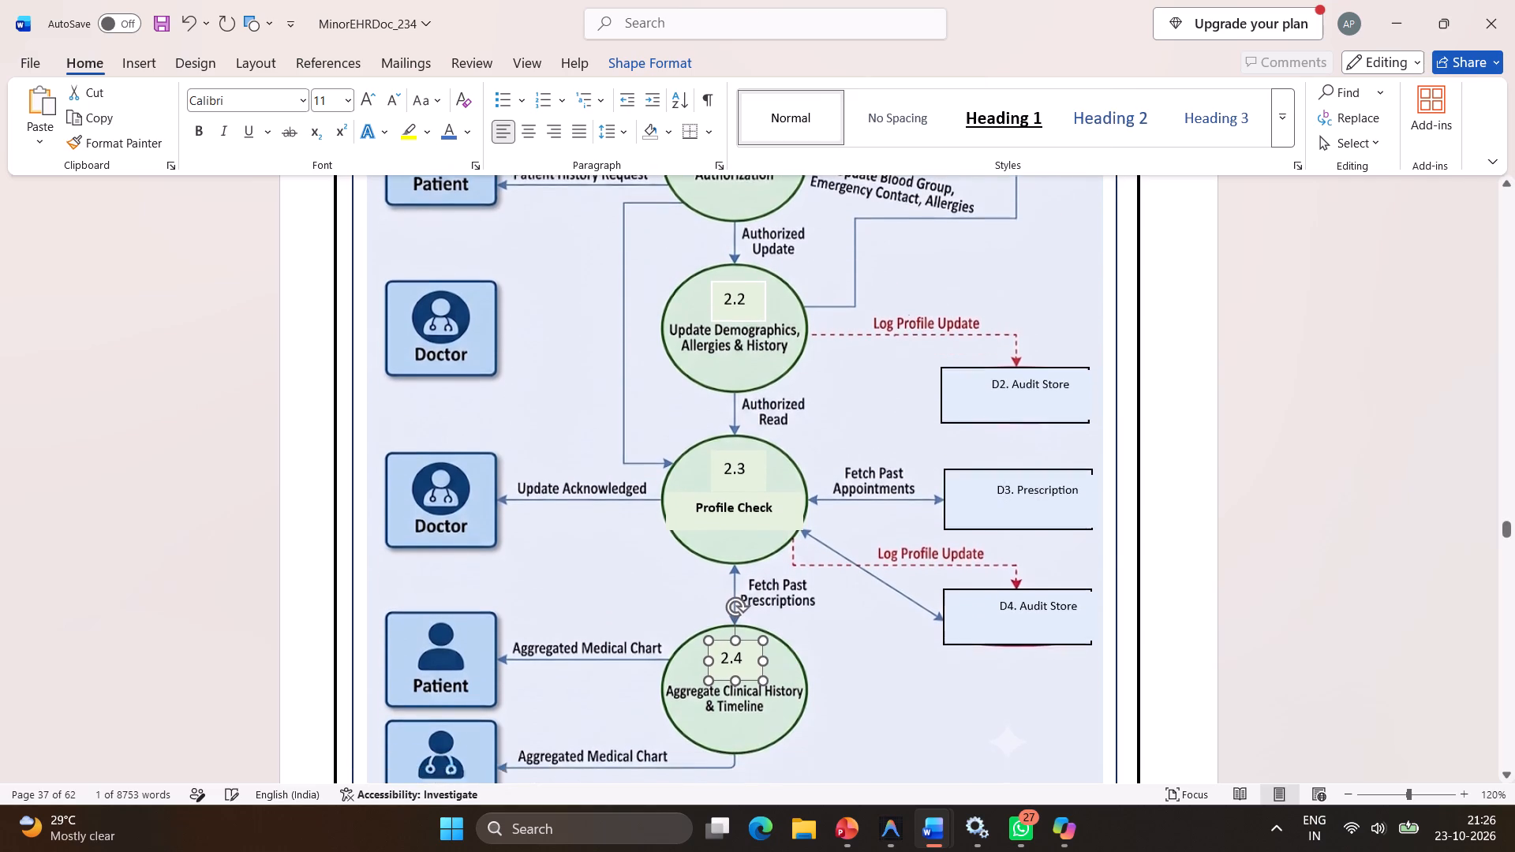
pyautogui.scroll(-1, 762, 338)
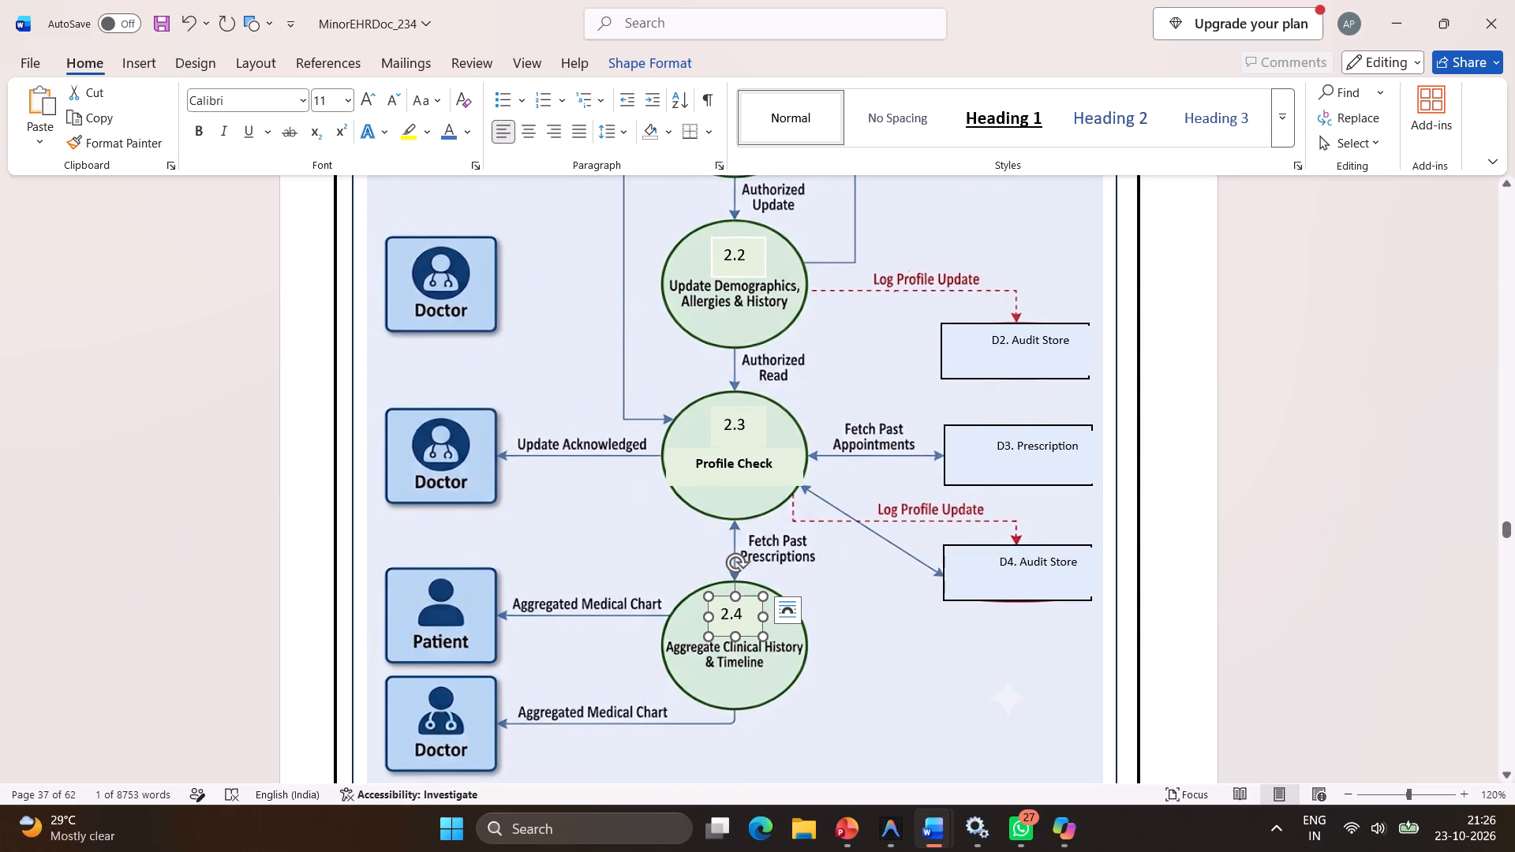
pyautogui.click(155, 56)
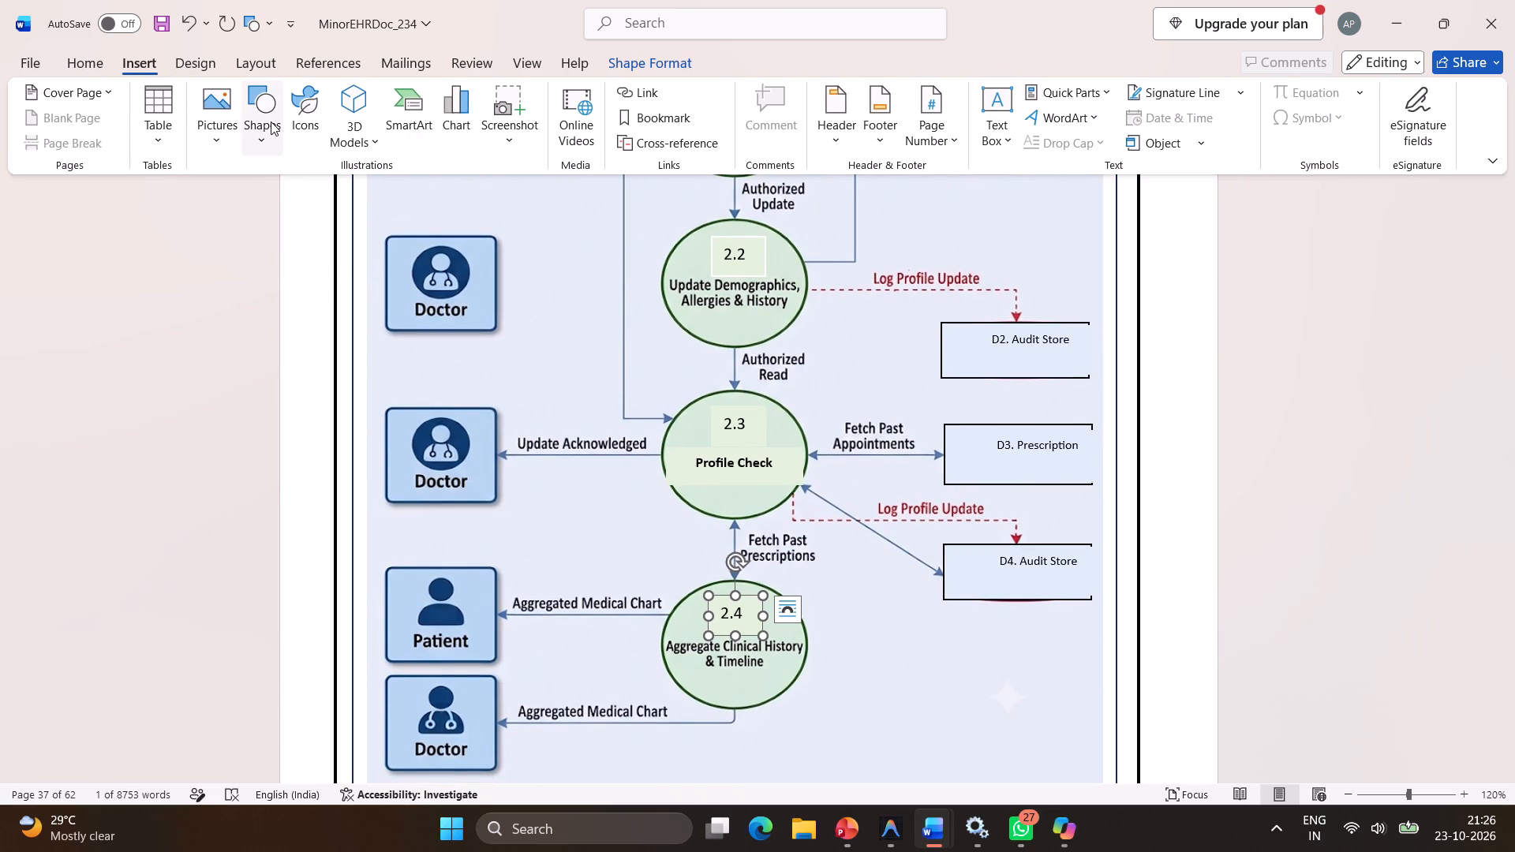
pyautogui.click(270, 121)
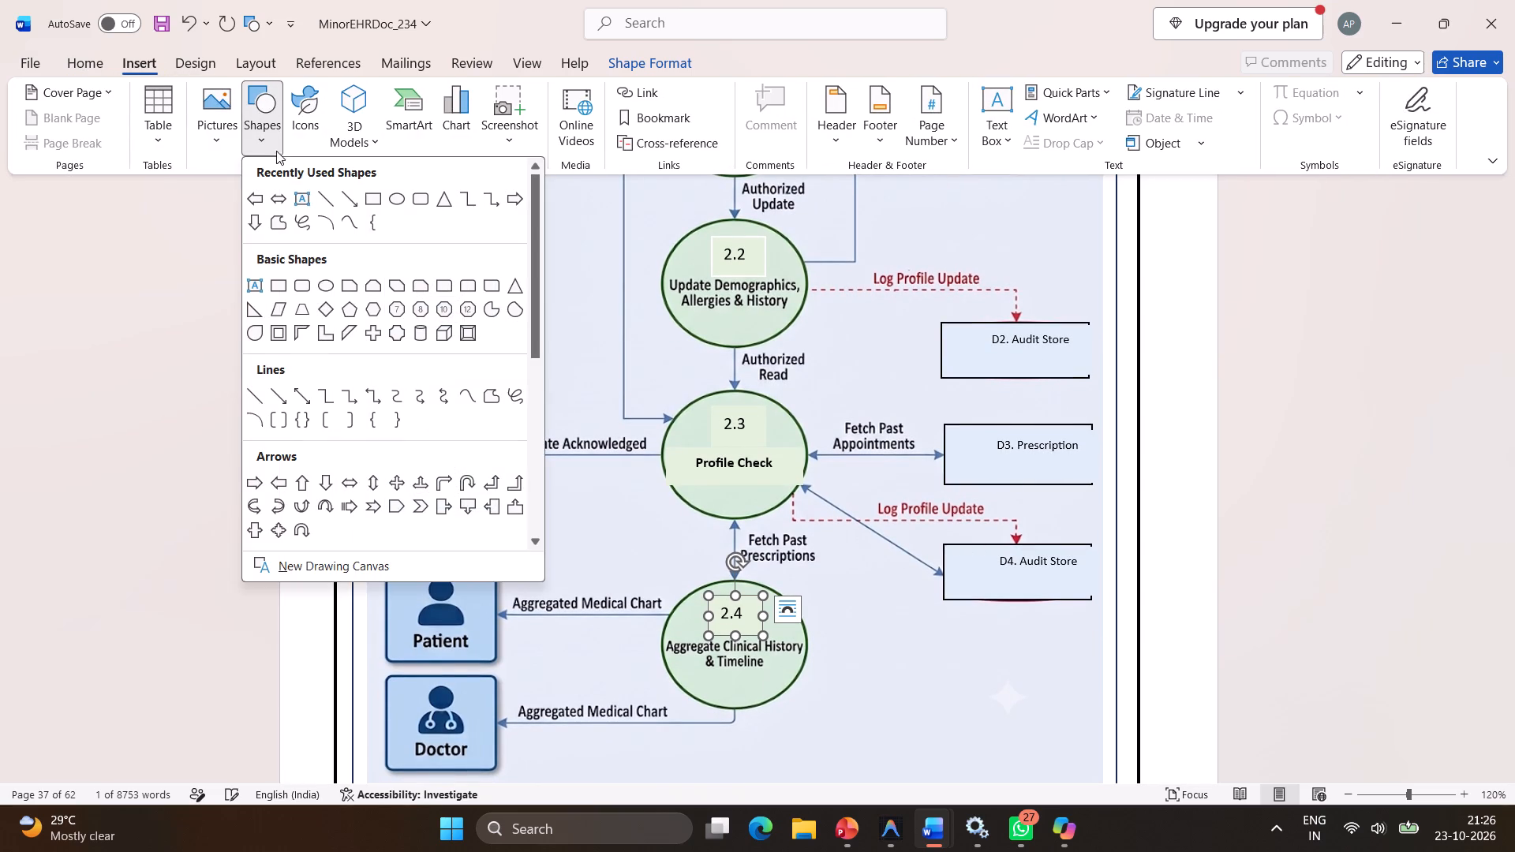
pyautogui.click(375, 199)
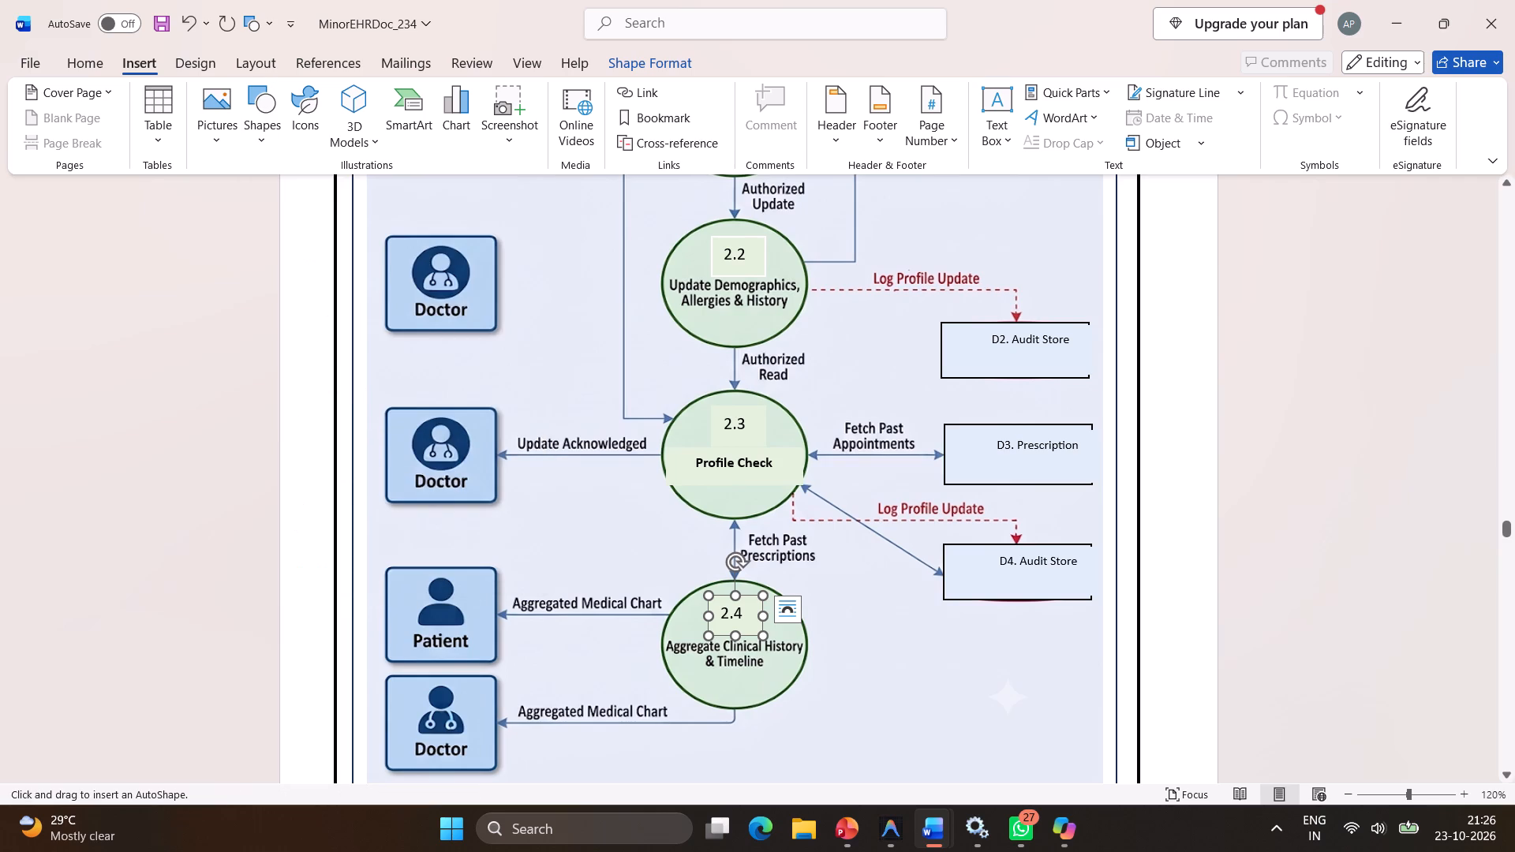
pyautogui.moveTo(703, 518); pyautogui.dragTo(771, 567)
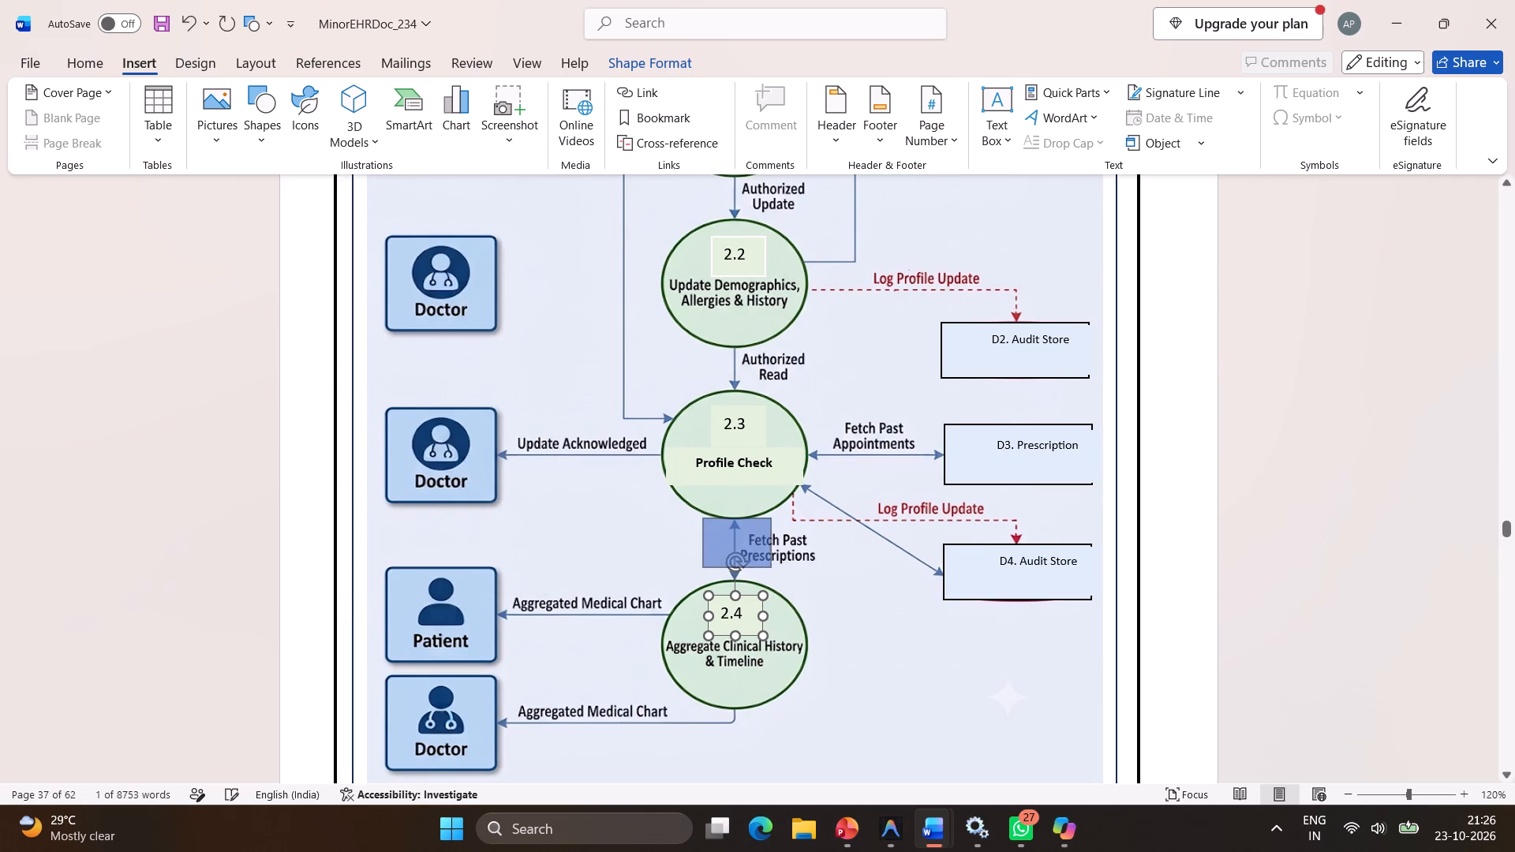
pyautogui.moveTo(771, 567); pyautogui.dragTo(784, 576)
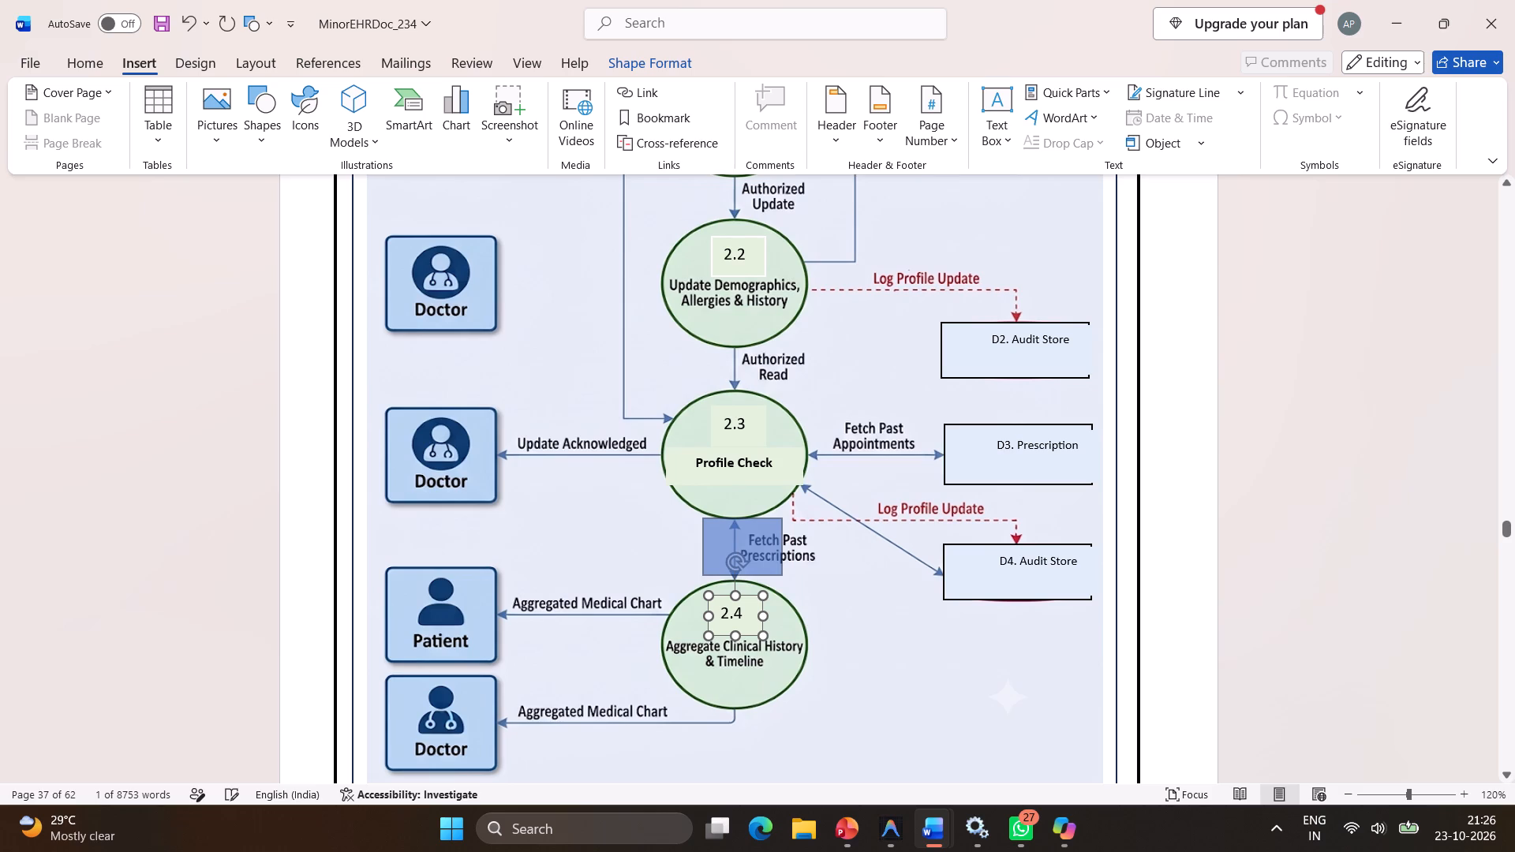
pyautogui.moveTo(784, 576); pyautogui.dragTo(817, 577)
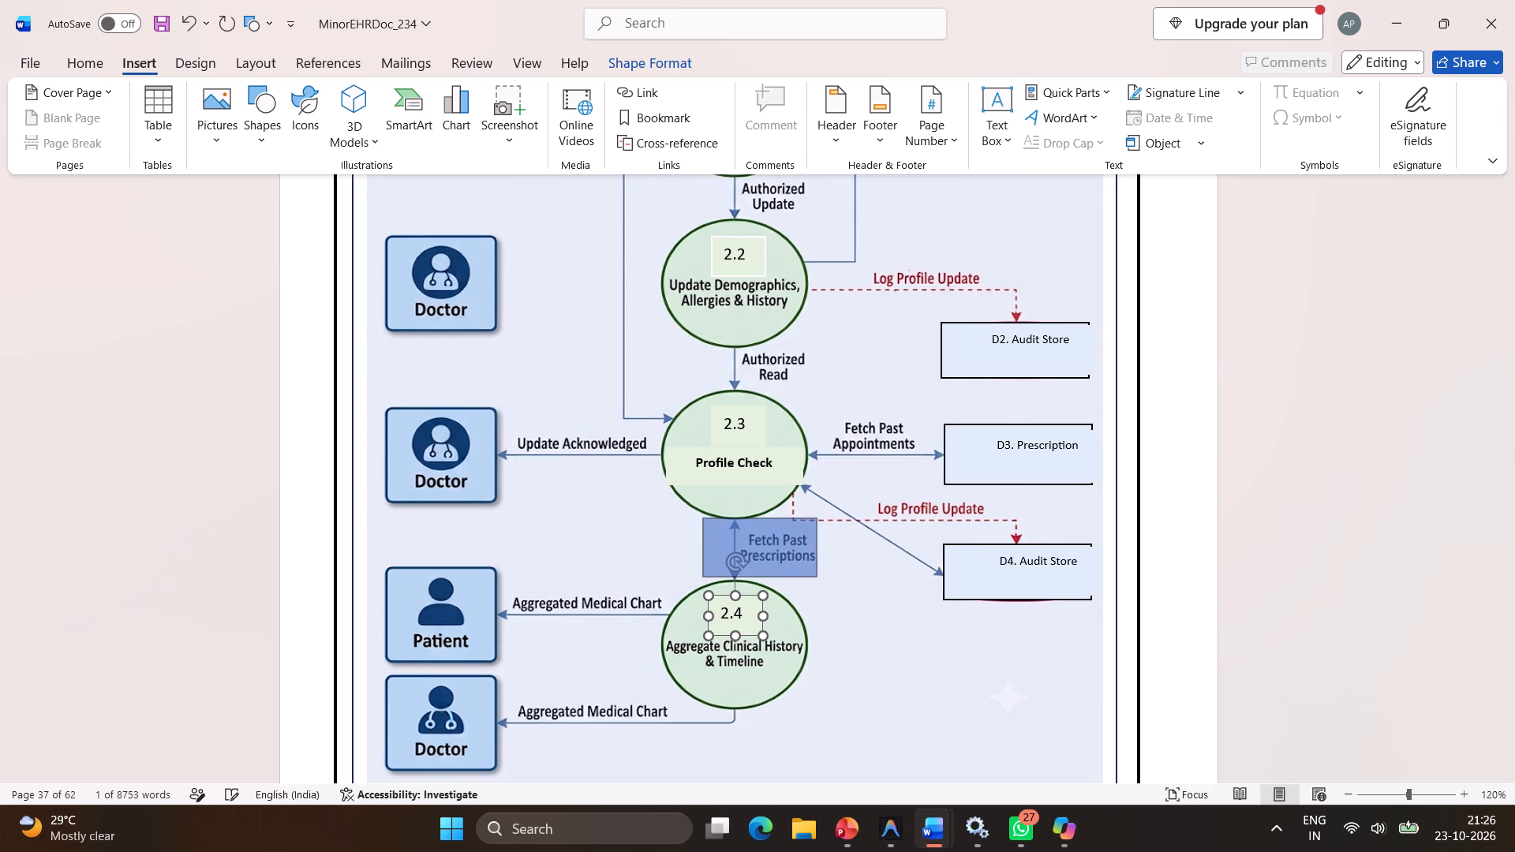
pyautogui.moveTo(817, 577); pyautogui.dragTo(811, 577)
pyautogui.moveTo(811, 577); pyautogui.dragTo(817, 577)
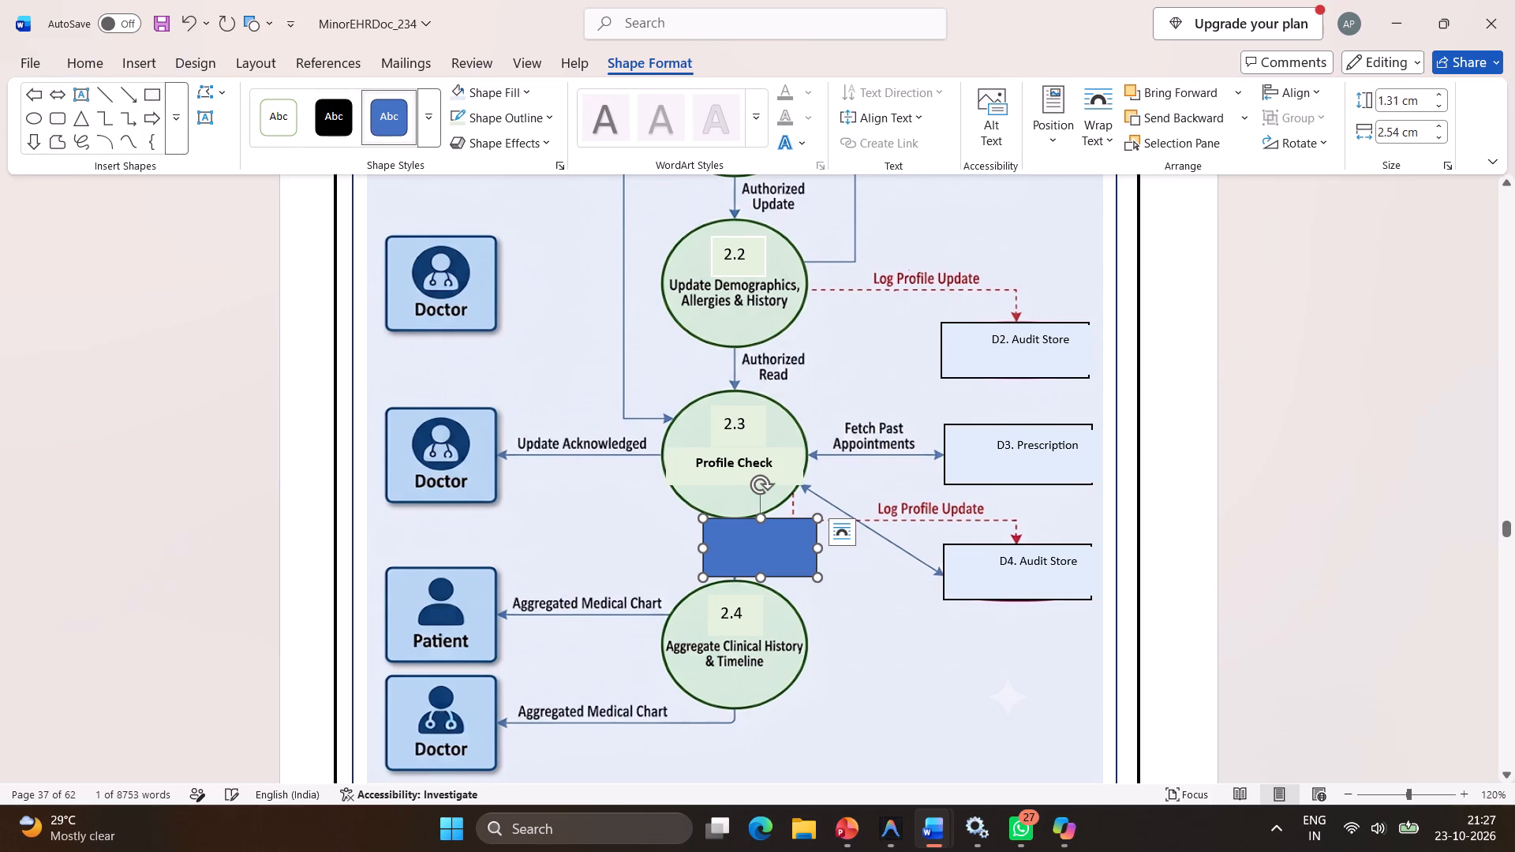
# Resize the rectangle between circles 2.3 and 2.4 to about 1.4 by 1.4 cm over the vertical arrow.
pyautogui.click(760, 519)
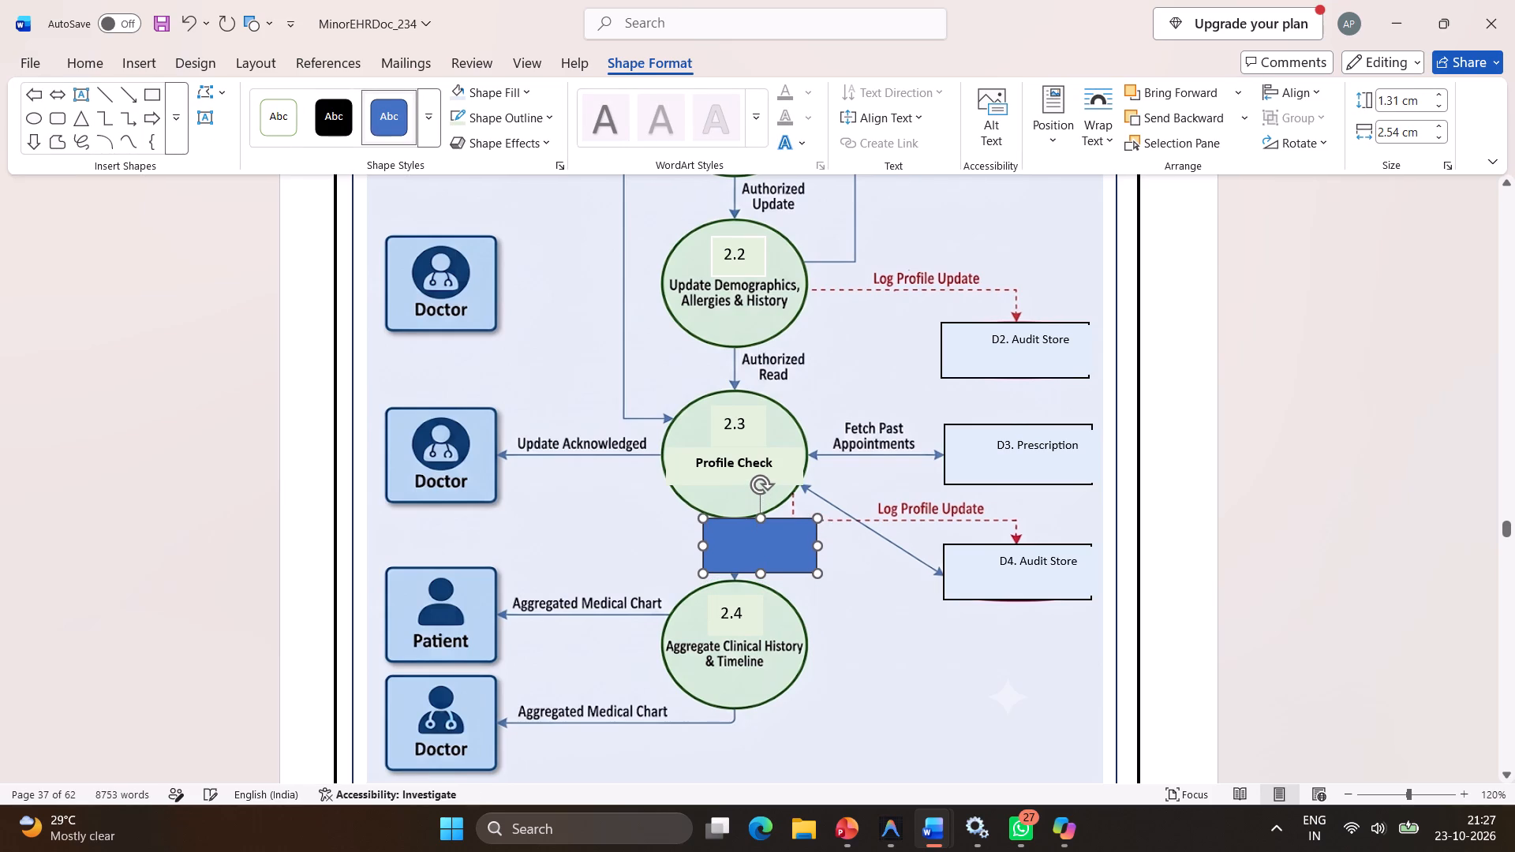
pyautogui.moveTo(817, 550); pyautogui.dragTo(765, 554)
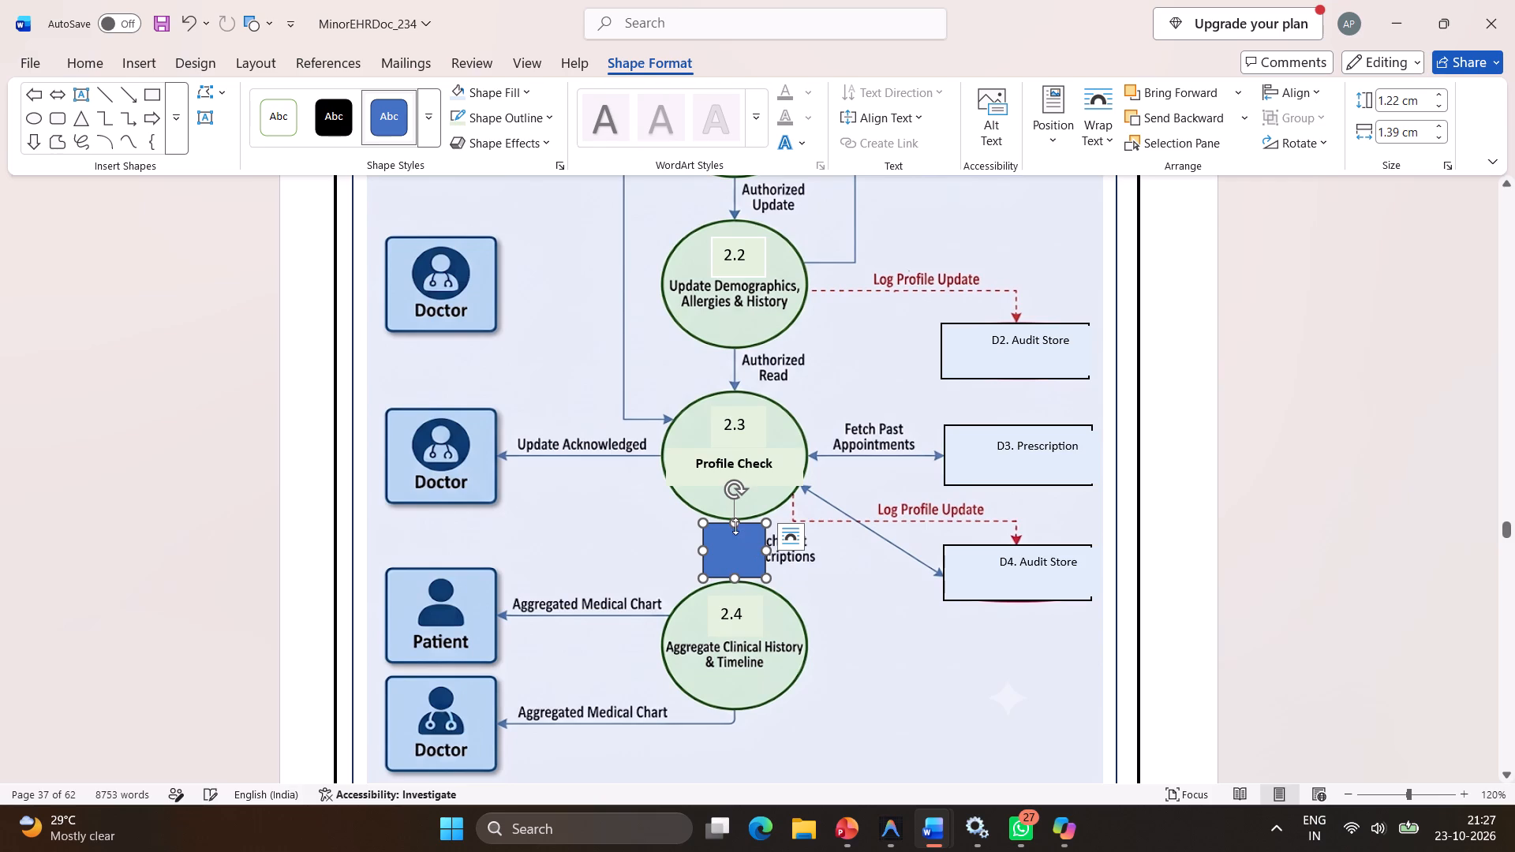
pyautogui.click(734, 520)
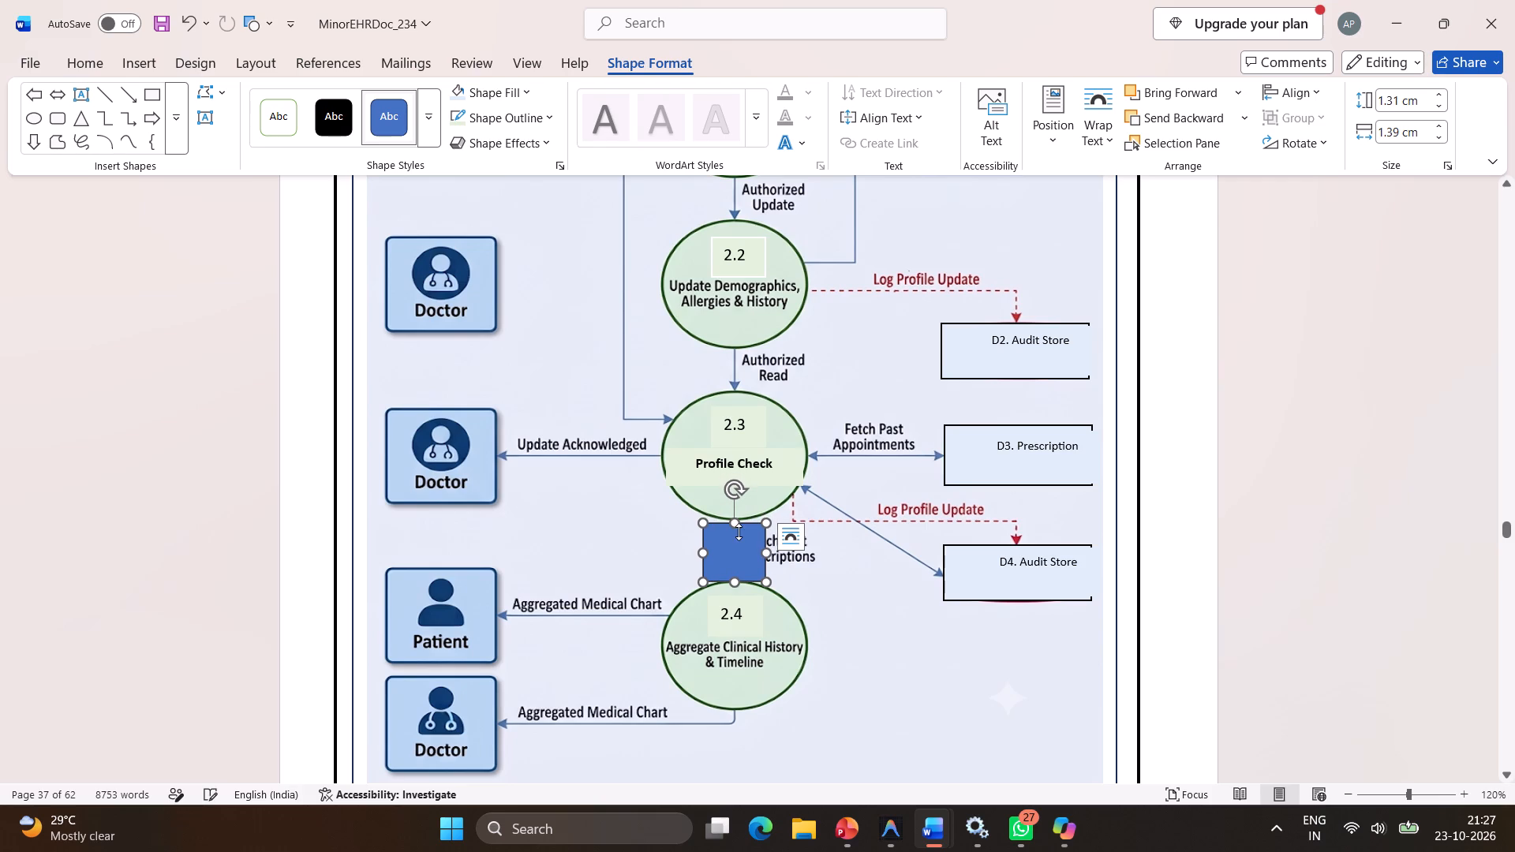
pyautogui.click(735, 523)
pyautogui.click(746, 540)
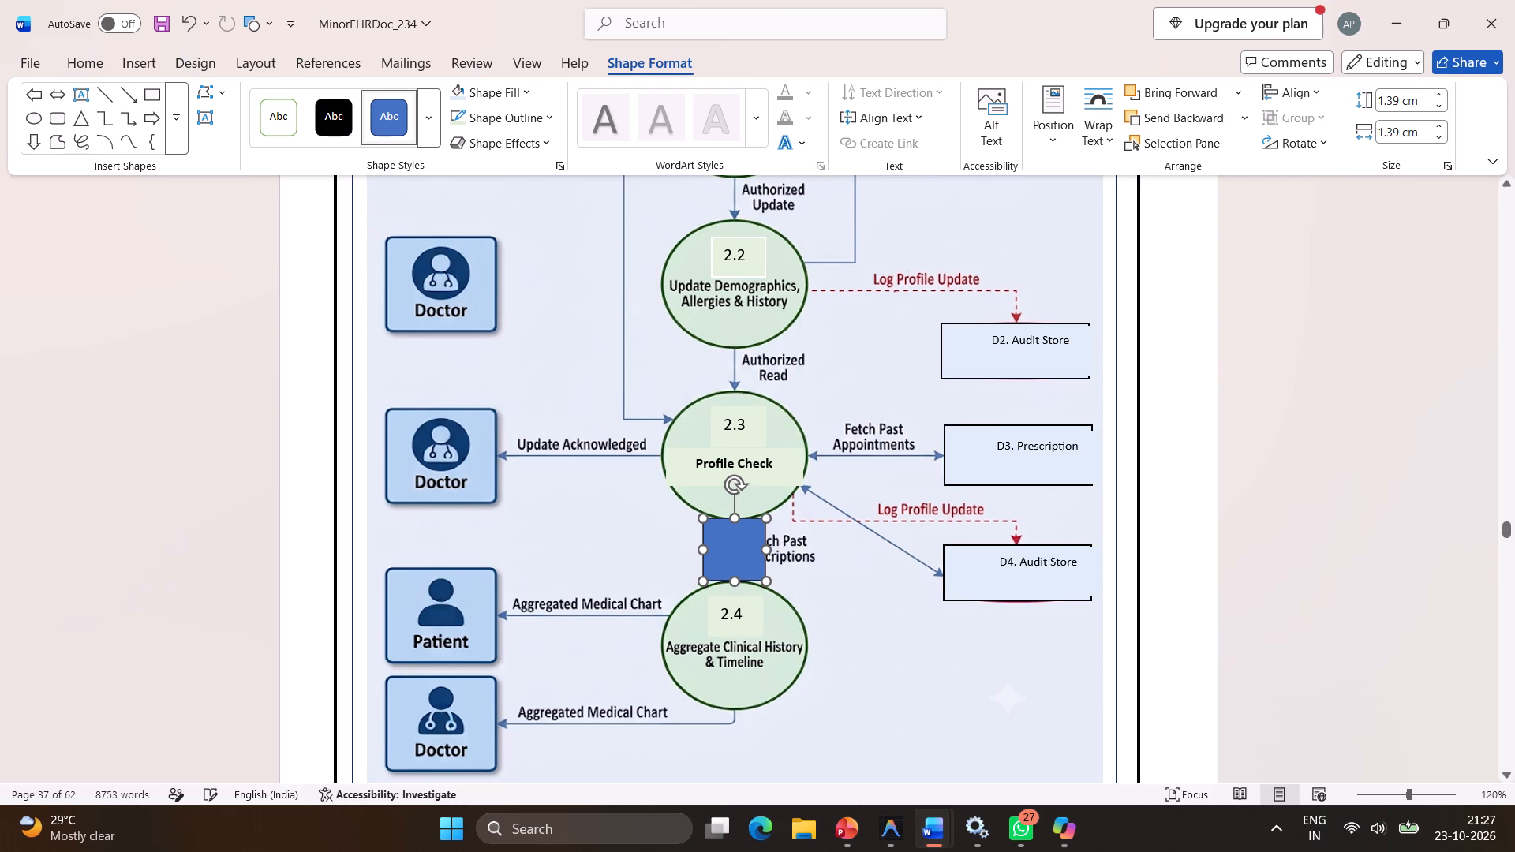
# Set both the fill and outline of the rectangle covering the arrow to the lightest blue theme tint.
pyautogui.rightClick(747, 536)
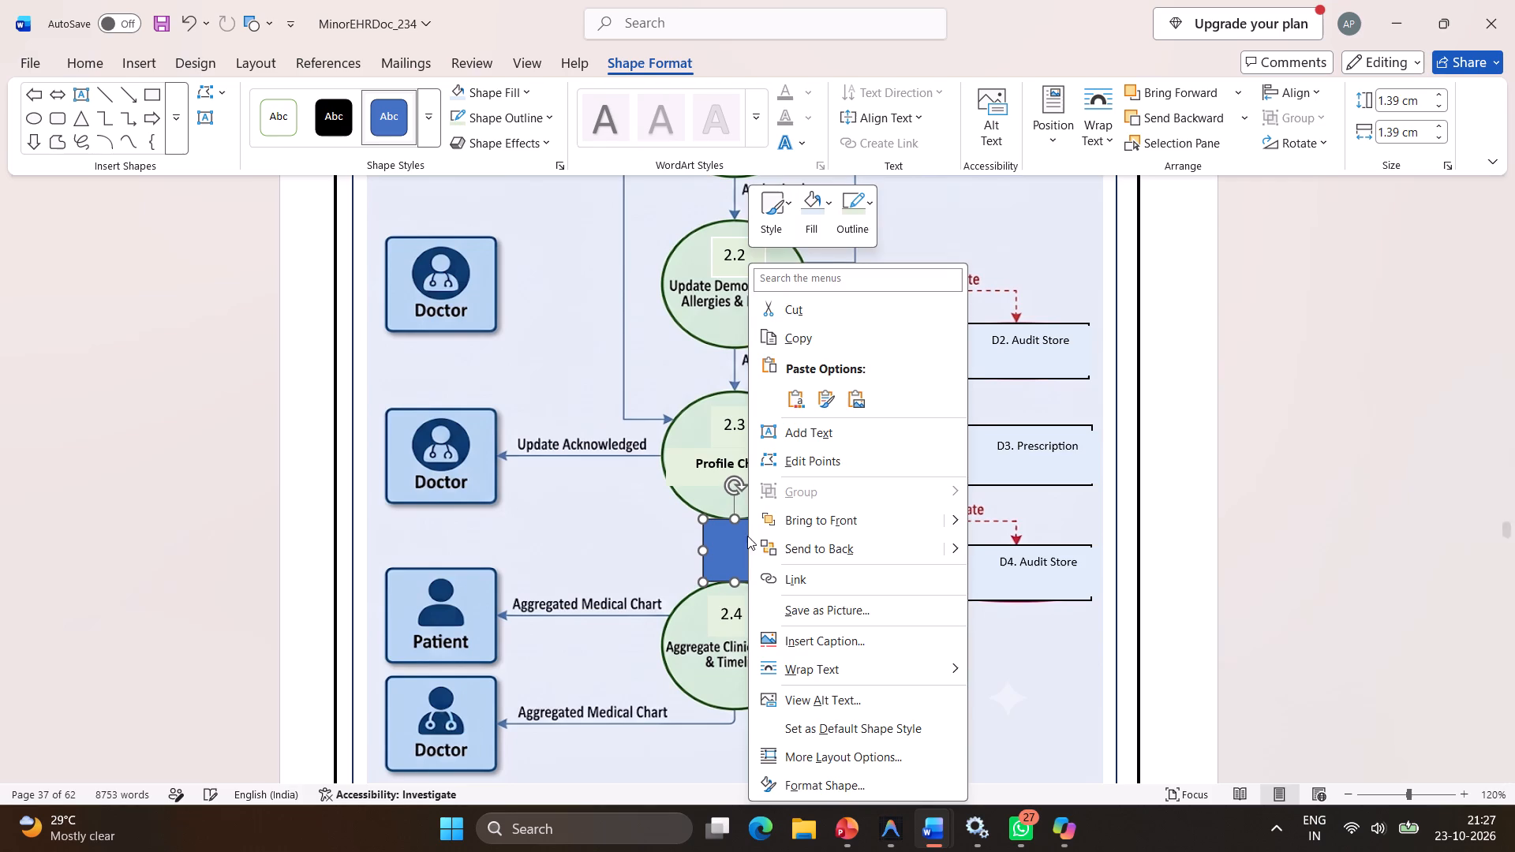
pyautogui.click(825, 210)
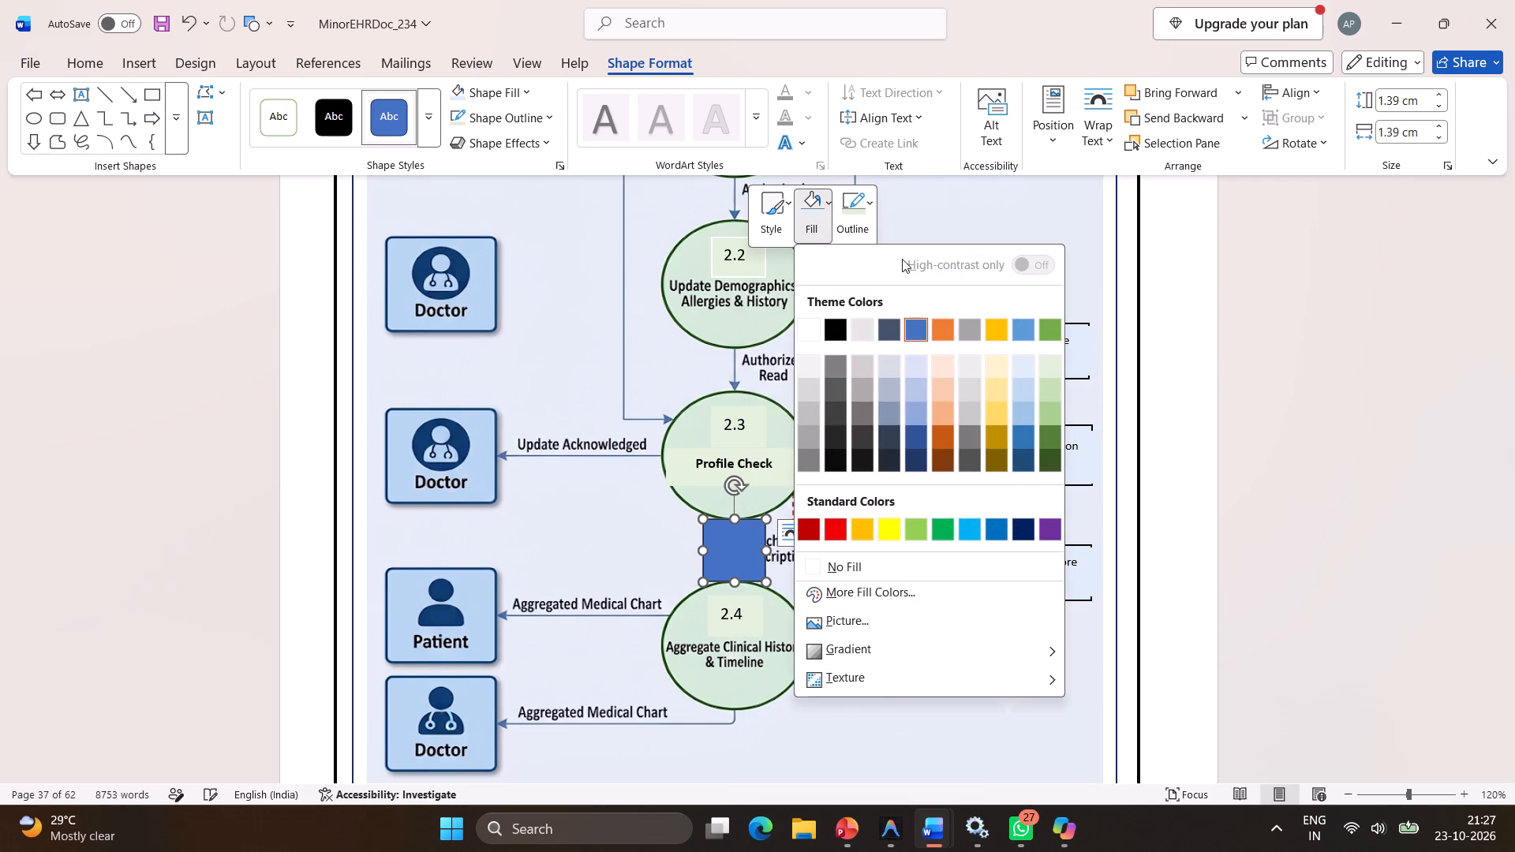
pyautogui.click(1024, 359)
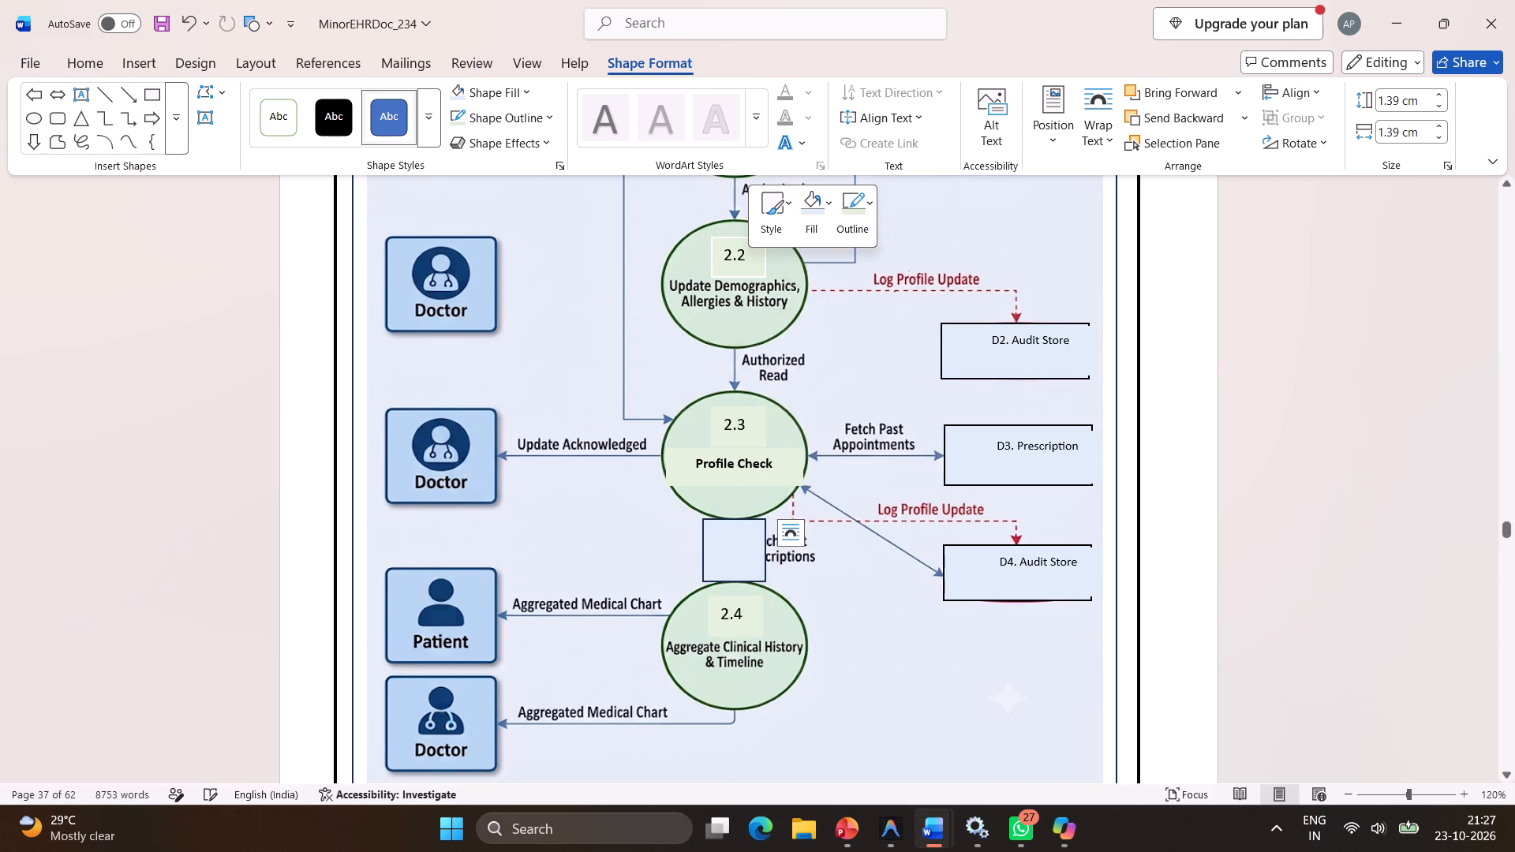
pyautogui.click(858, 230)
pyautogui.click(1072, 367)
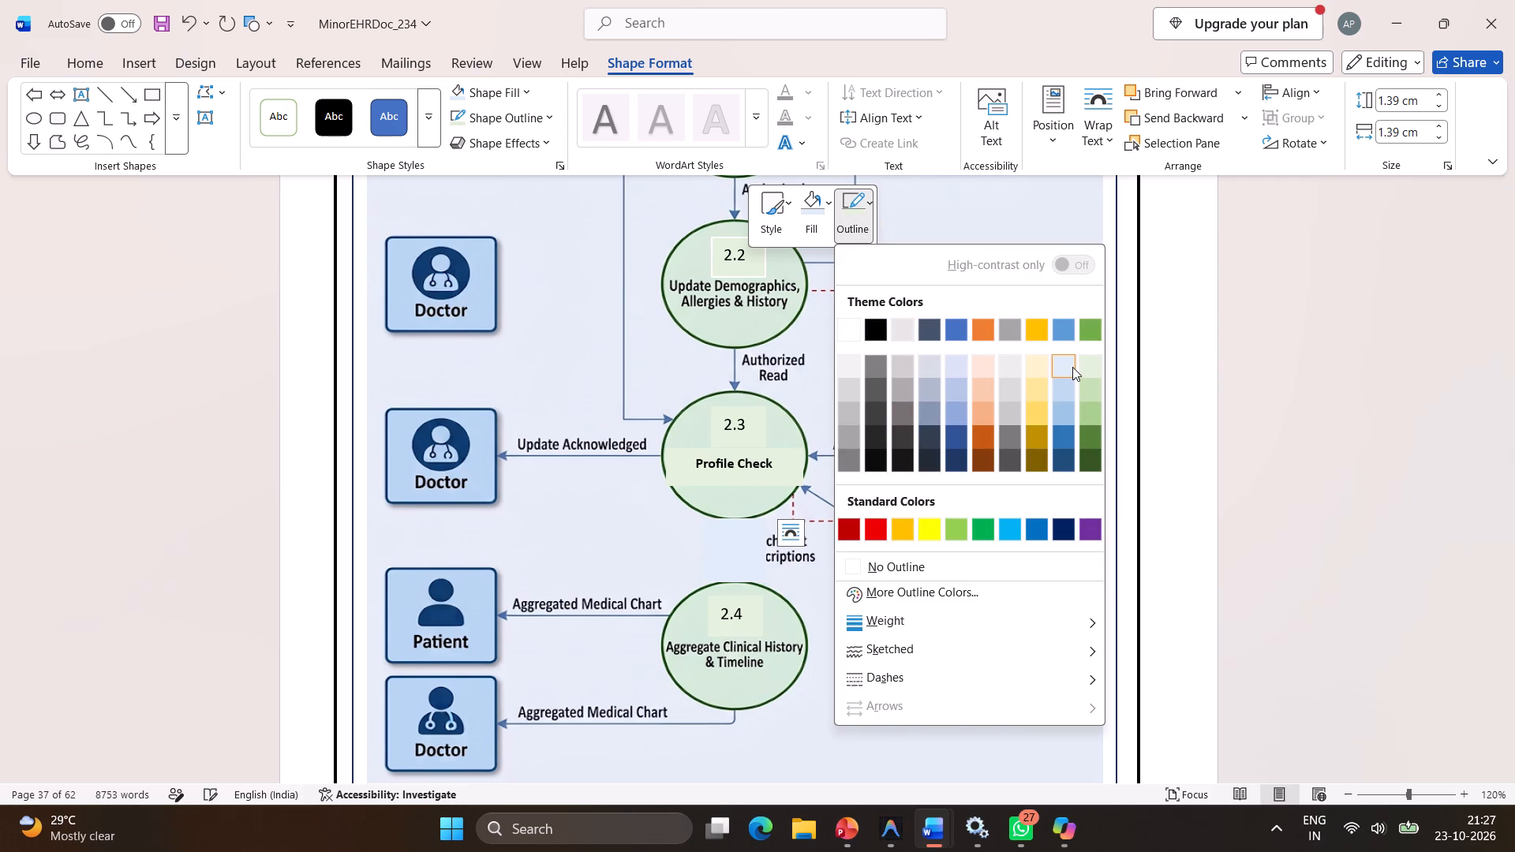
pyautogui.click(746, 549)
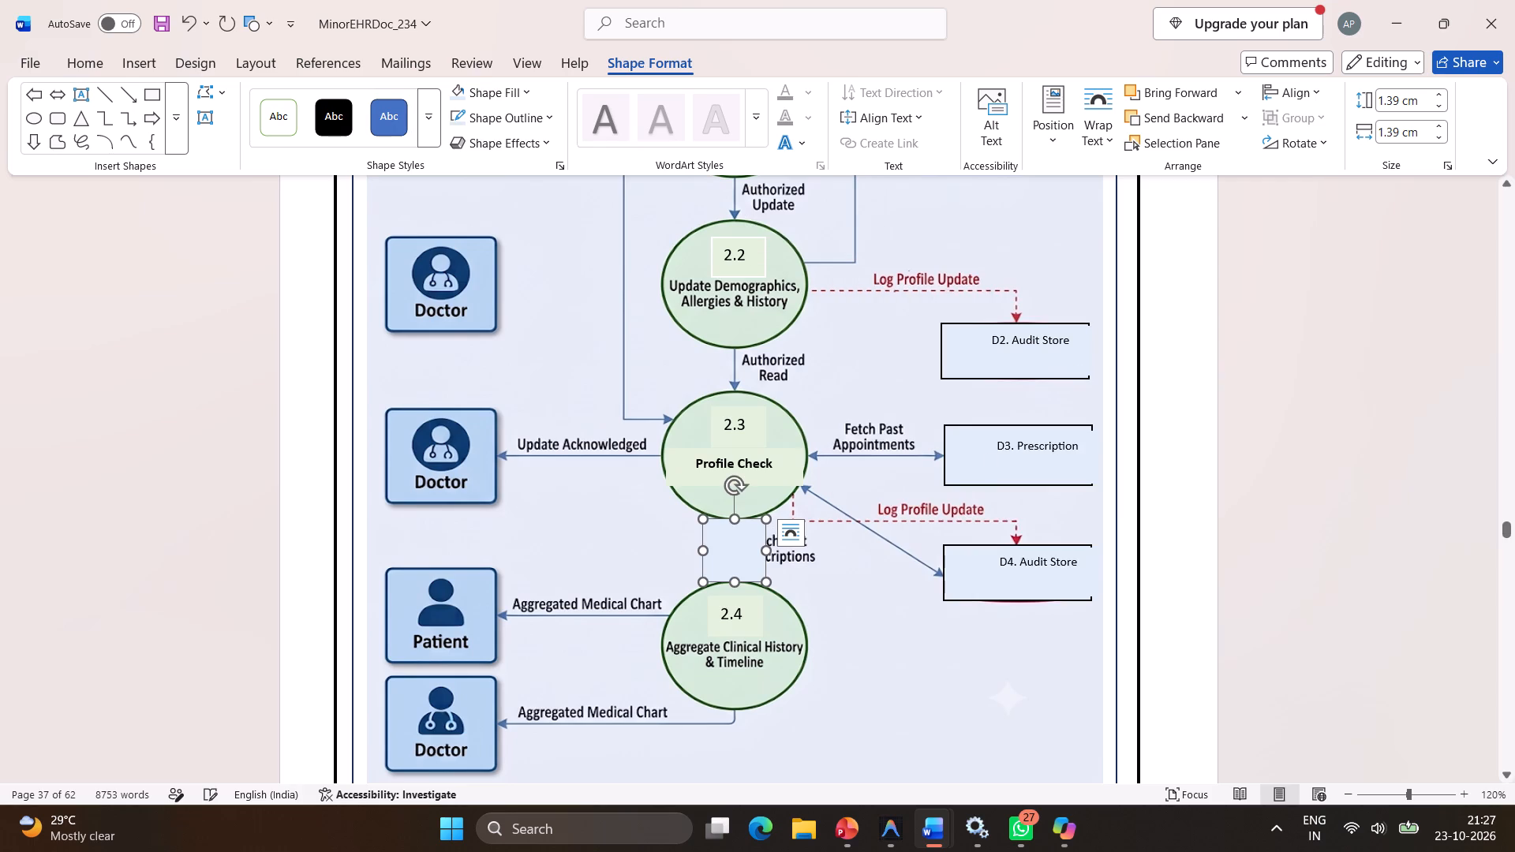
# Adjust the masking rectangle's top and bottom edges to fit the gap between the Profile Check and Aggregate Clinical History circles.
pyautogui.click(736, 518)
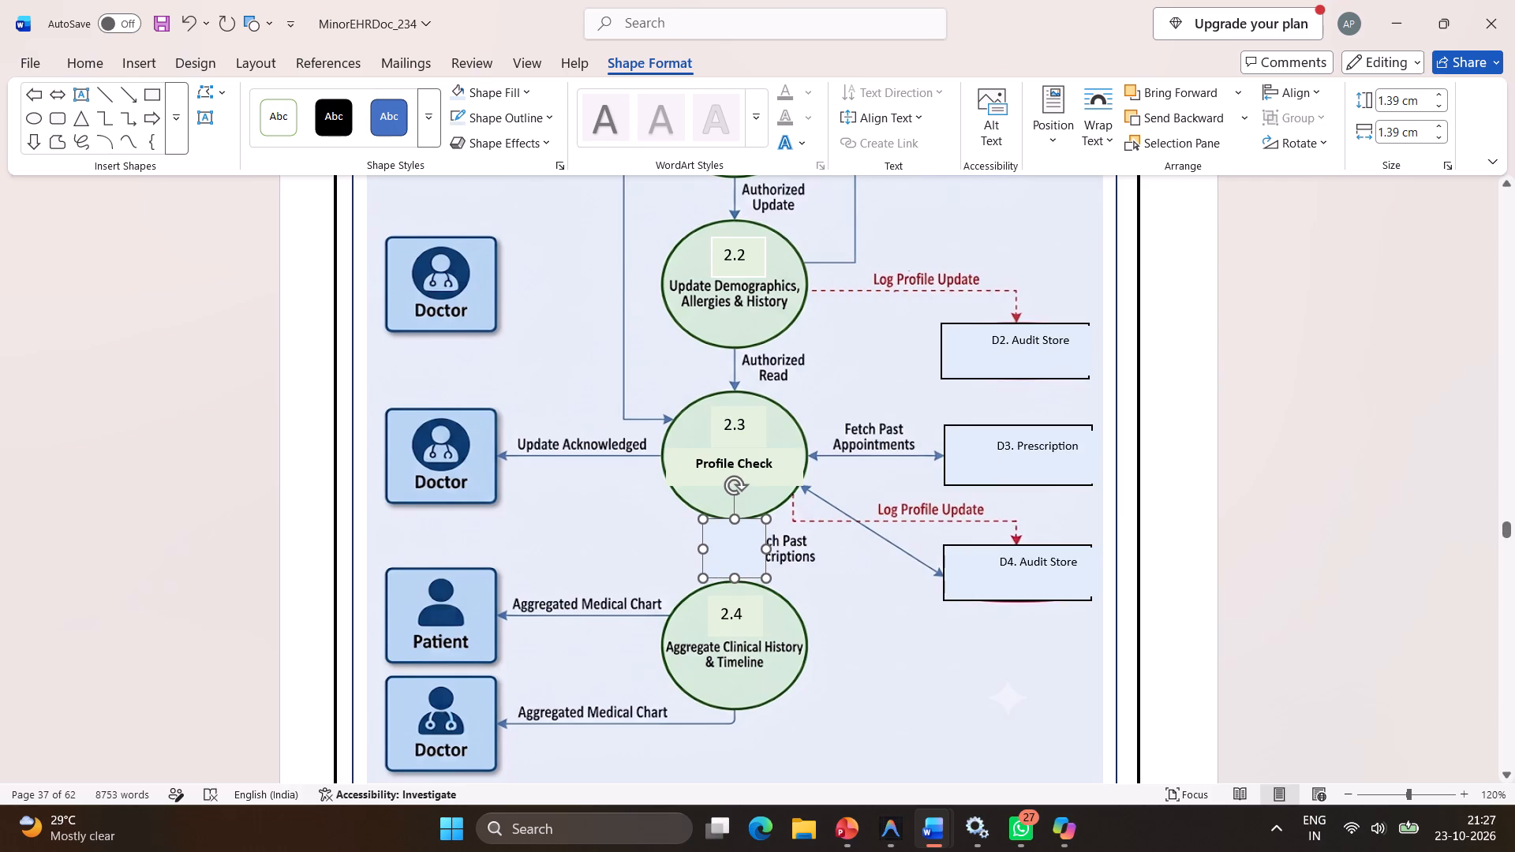
pyautogui.click(824, 588)
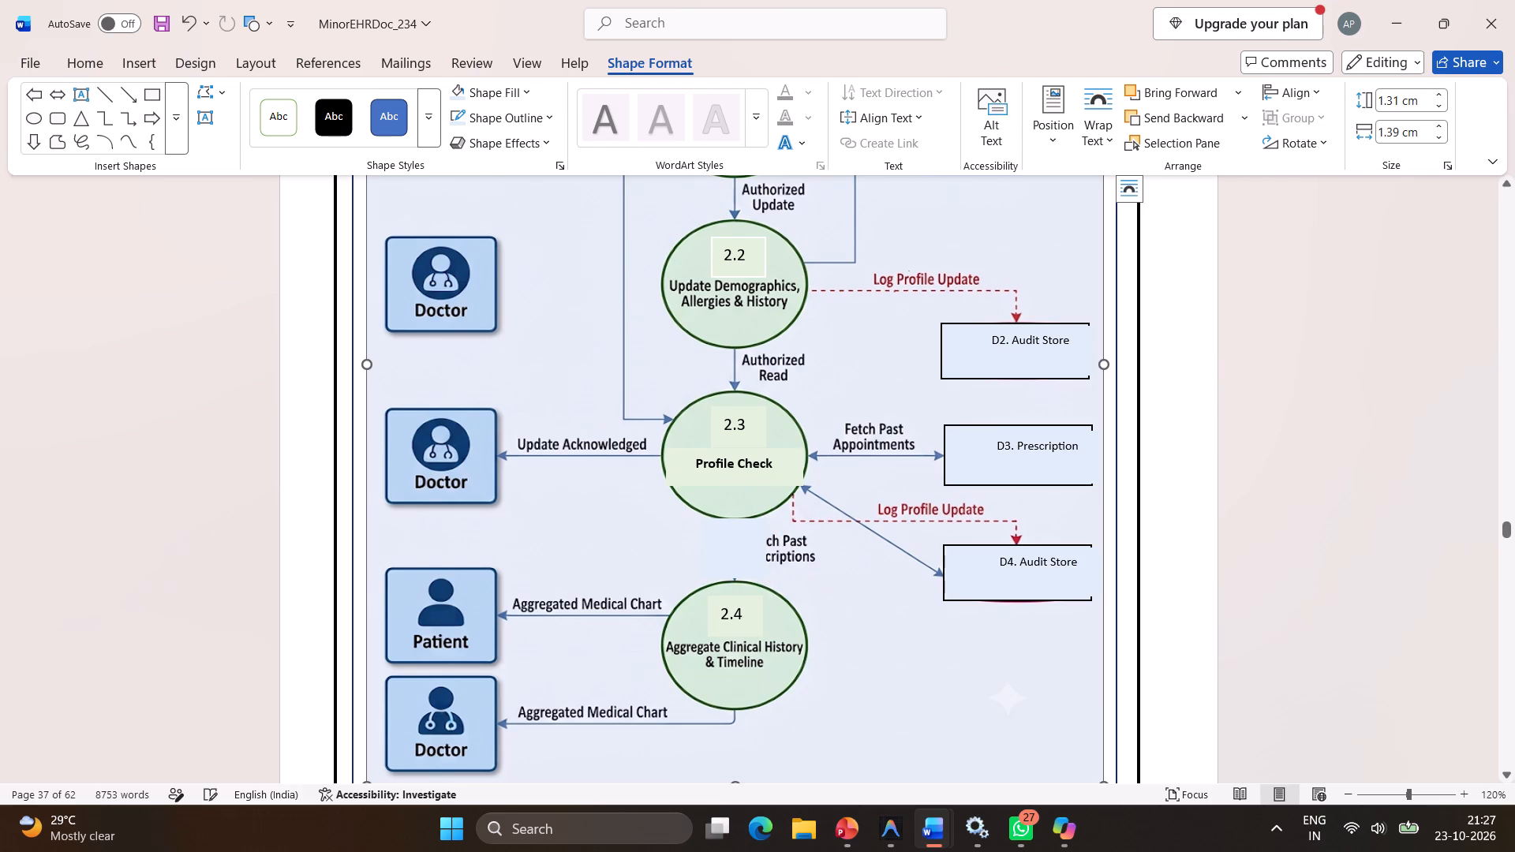
pyautogui.click(738, 542)
pyautogui.click(750, 566)
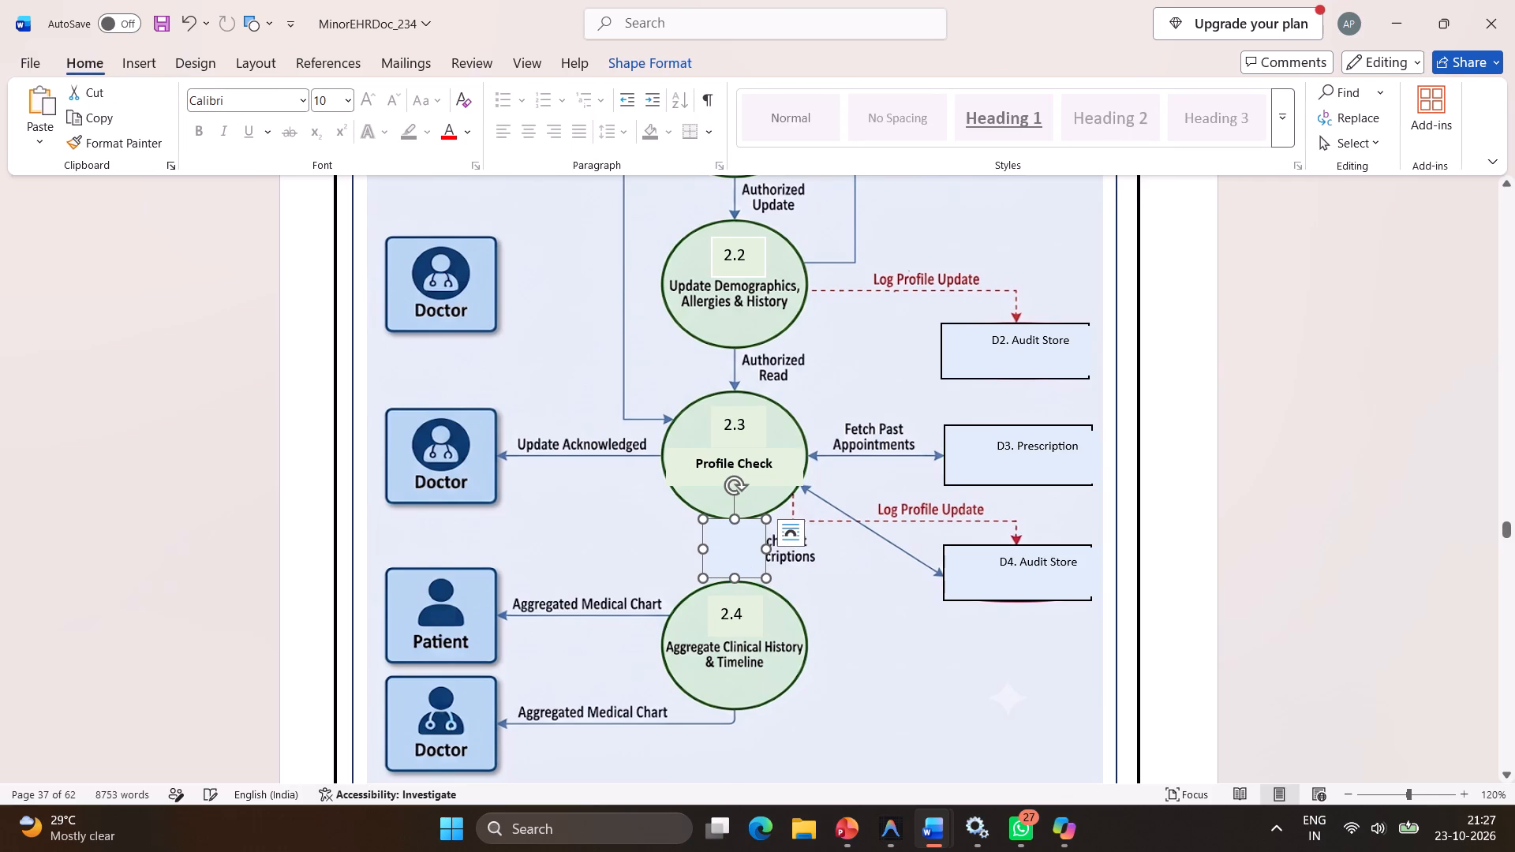
pyautogui.keyDown('ctrl'); pyautogui.scroll(5, 752, 566); pyautogui.keyUp('ctrl')
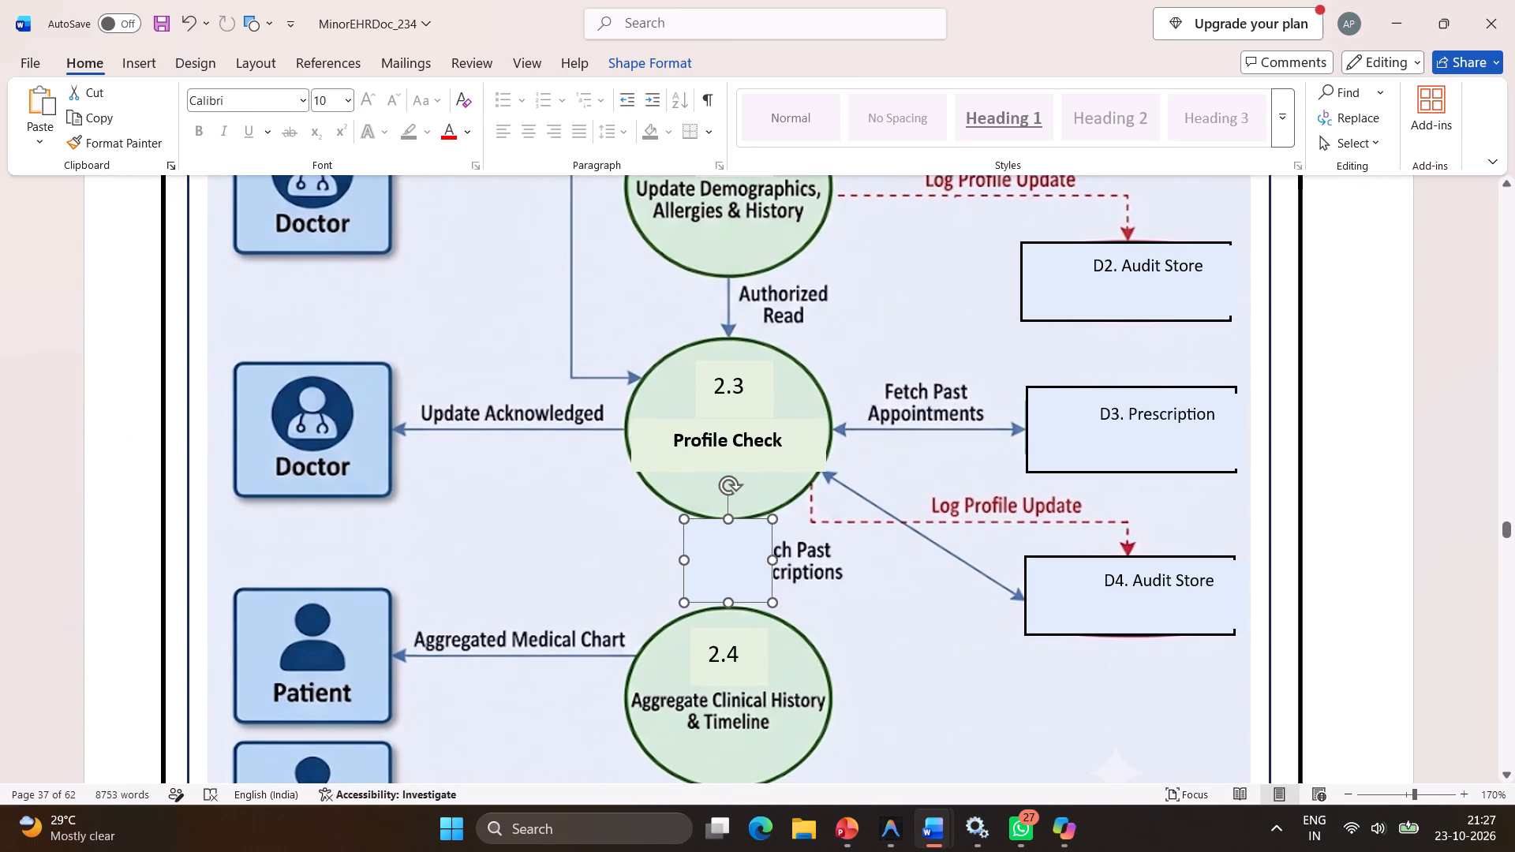
pyautogui.click(752, 590)
pyautogui.click(728, 520)
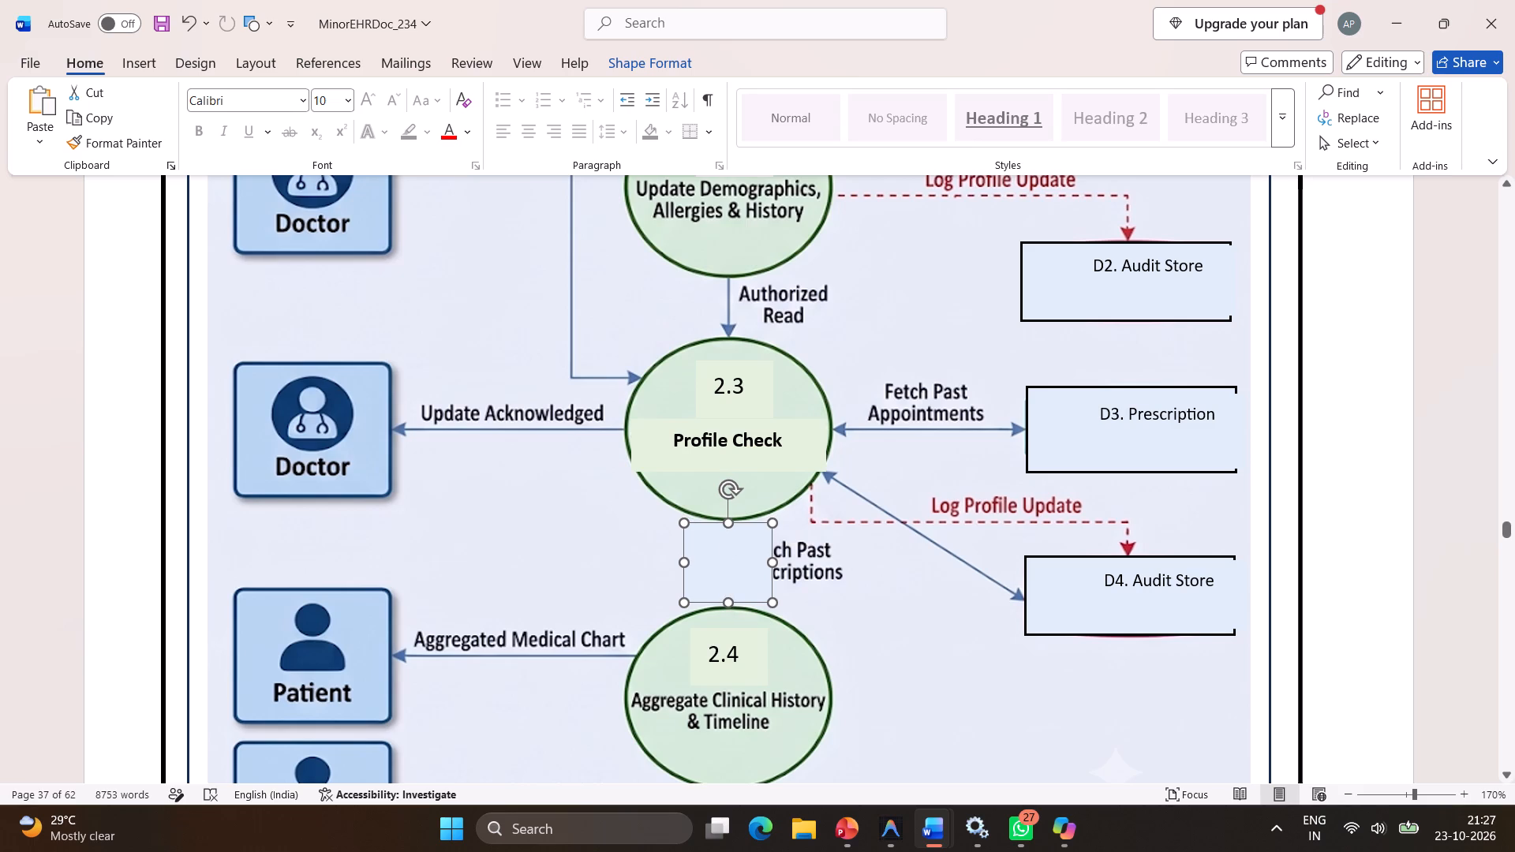
pyautogui.moveTo(732, 597); pyautogui.dragTo(734, 605)
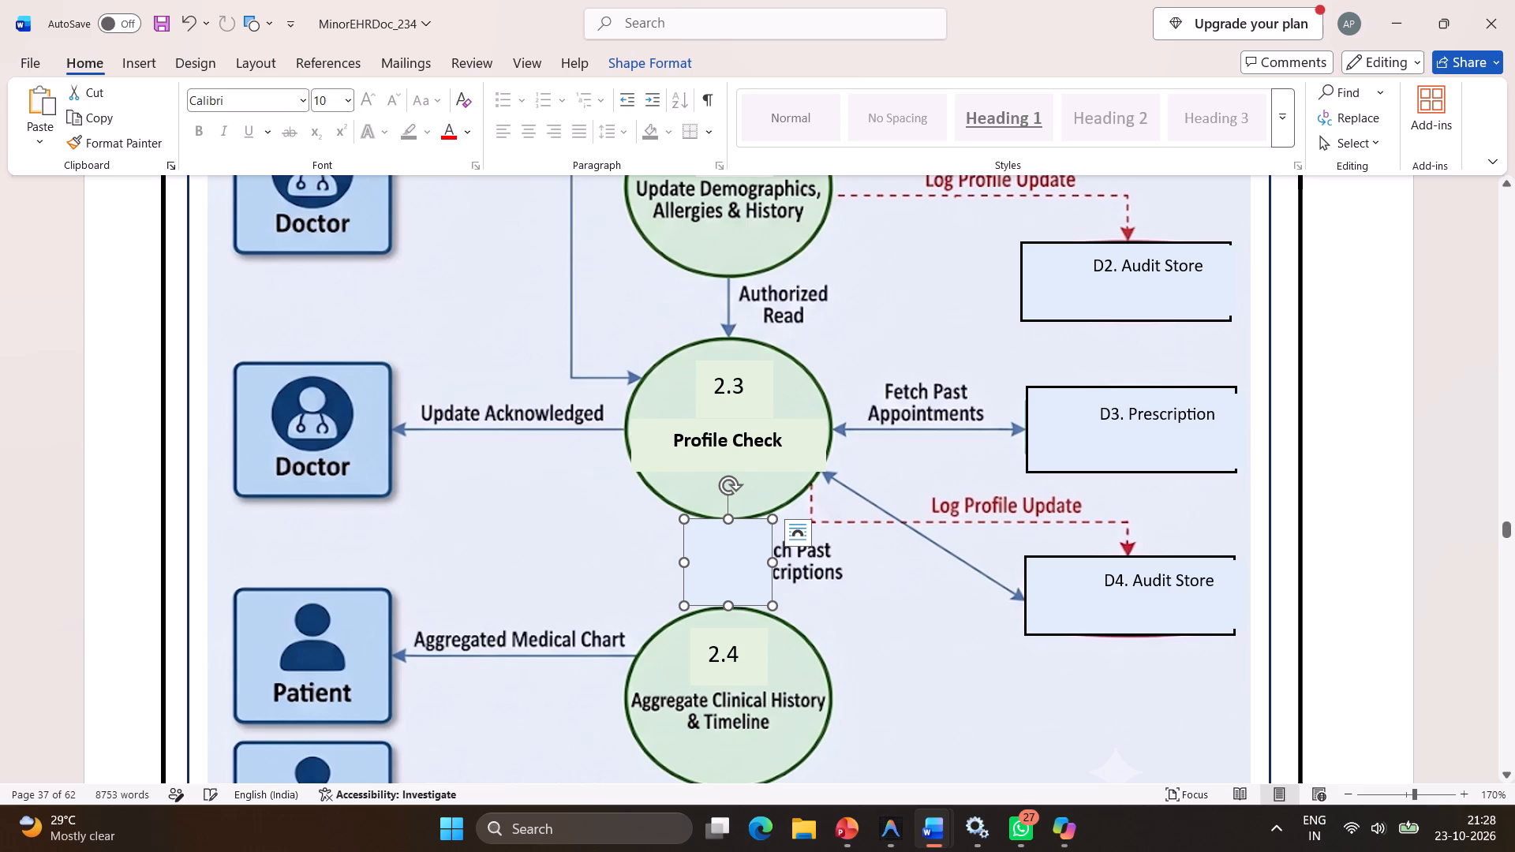
pyautogui.click(729, 521)
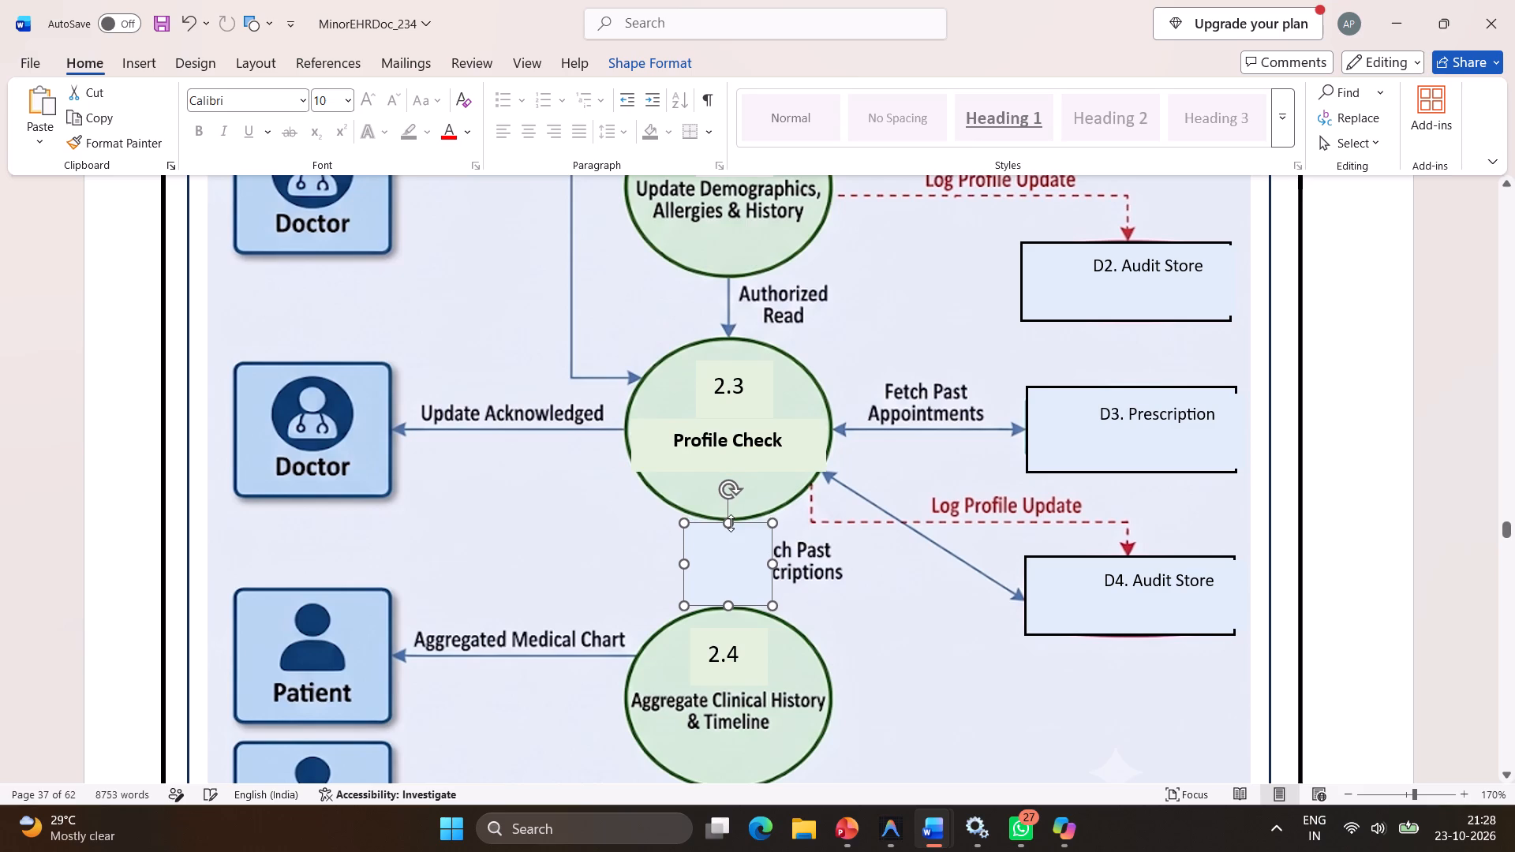
pyautogui.click(731, 524)
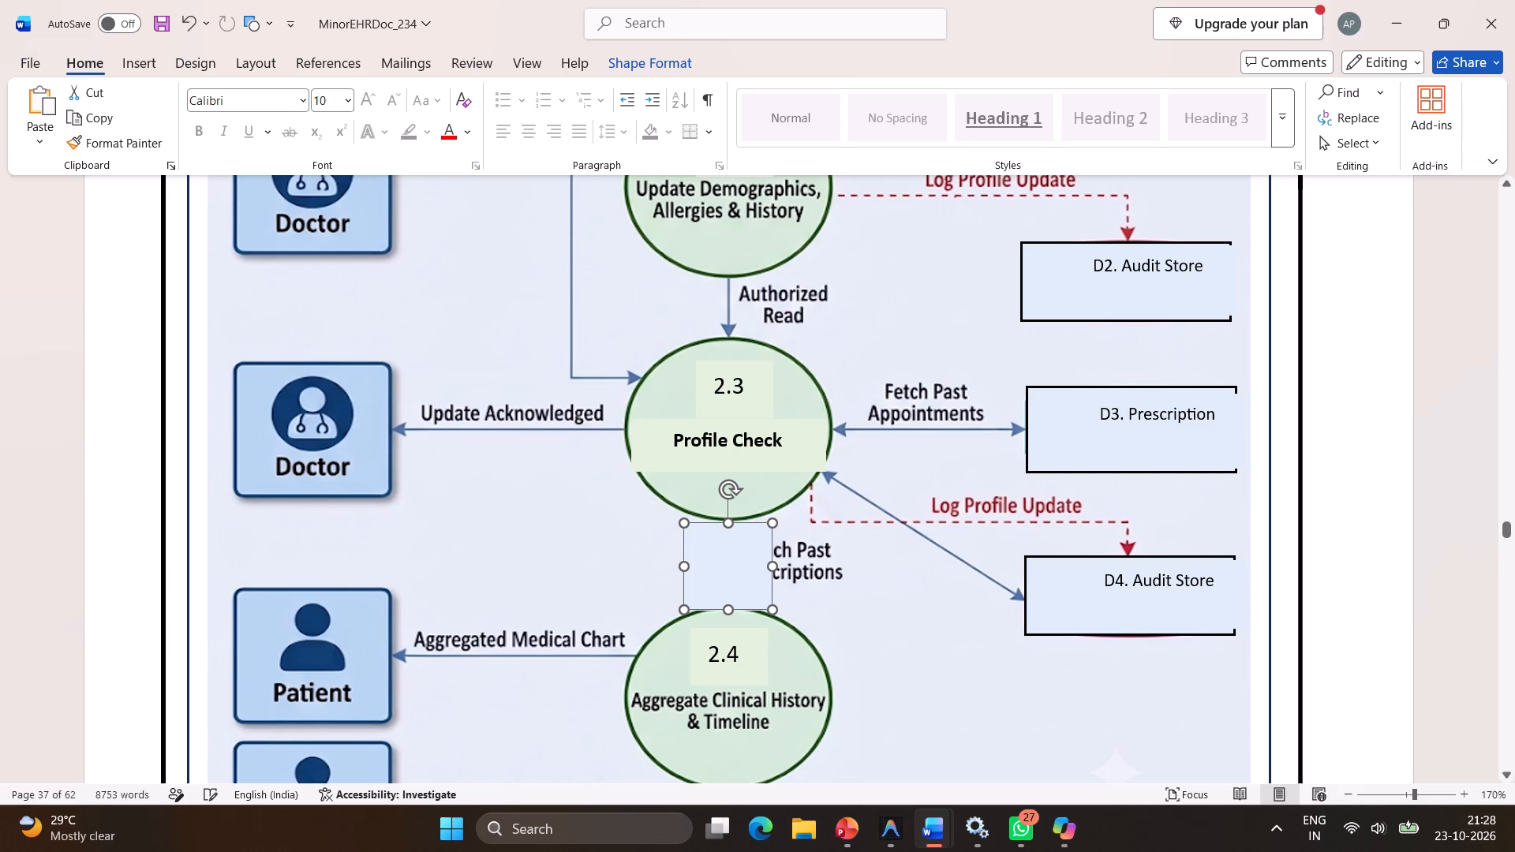
pyautogui.click(728, 522)
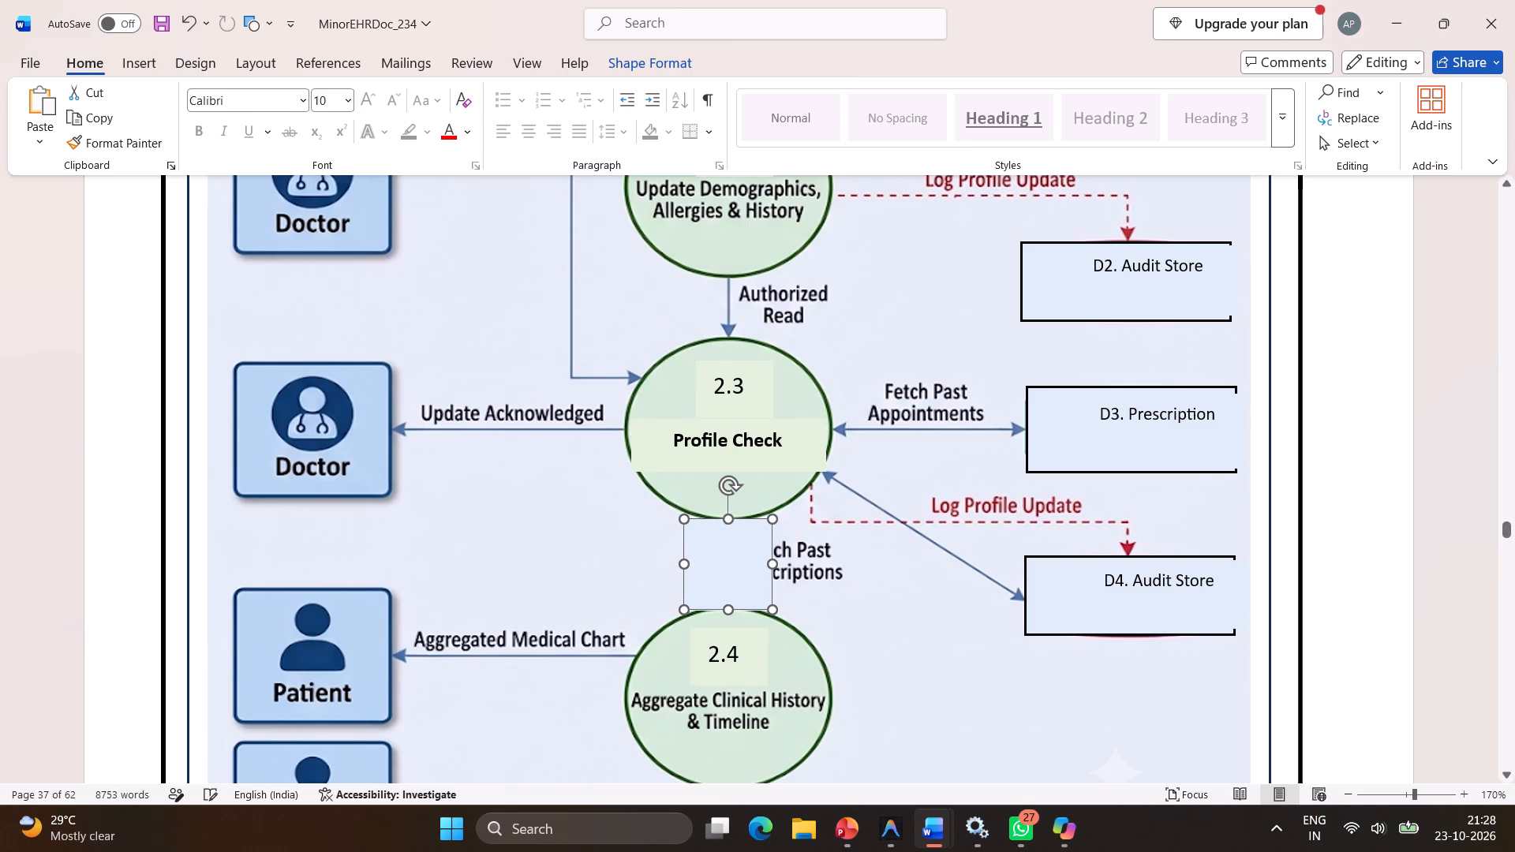
pyautogui.click(628, 522)
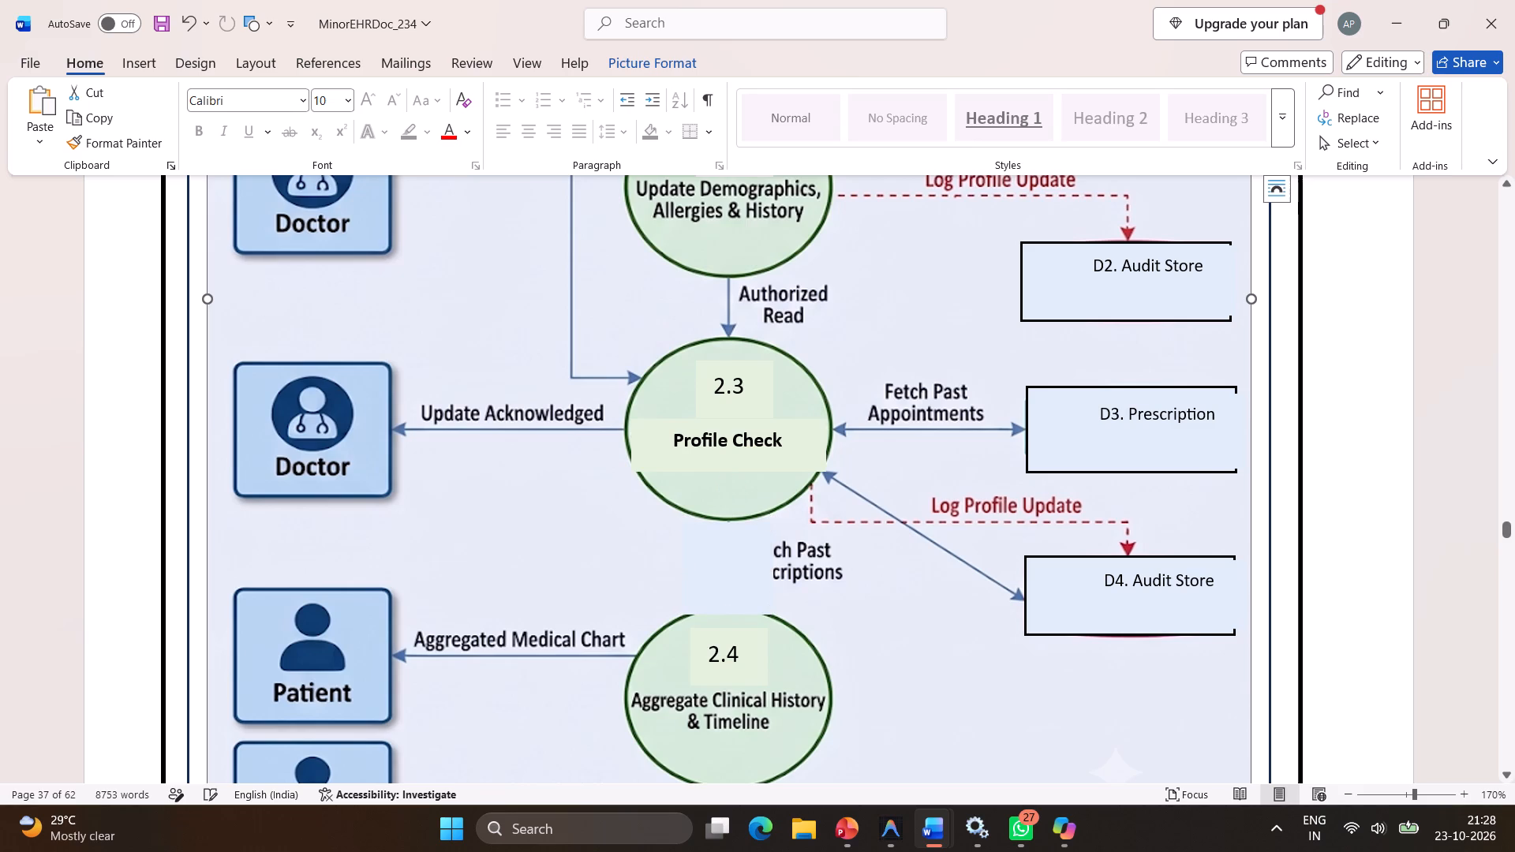
pyautogui.click(697, 551)
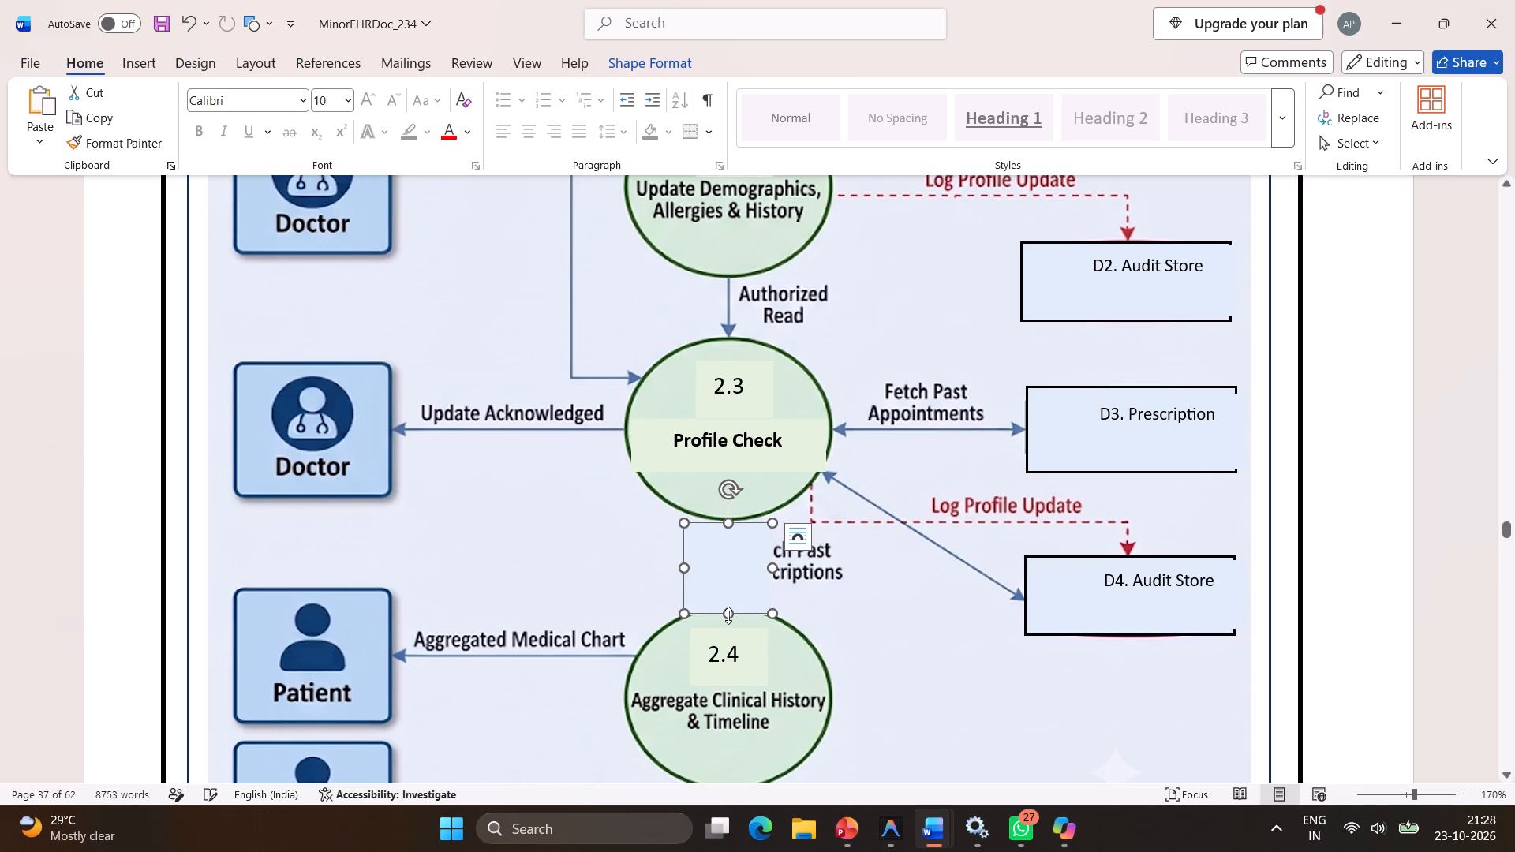
pyautogui.moveTo(729, 615); pyautogui.dragTo(731, 604)
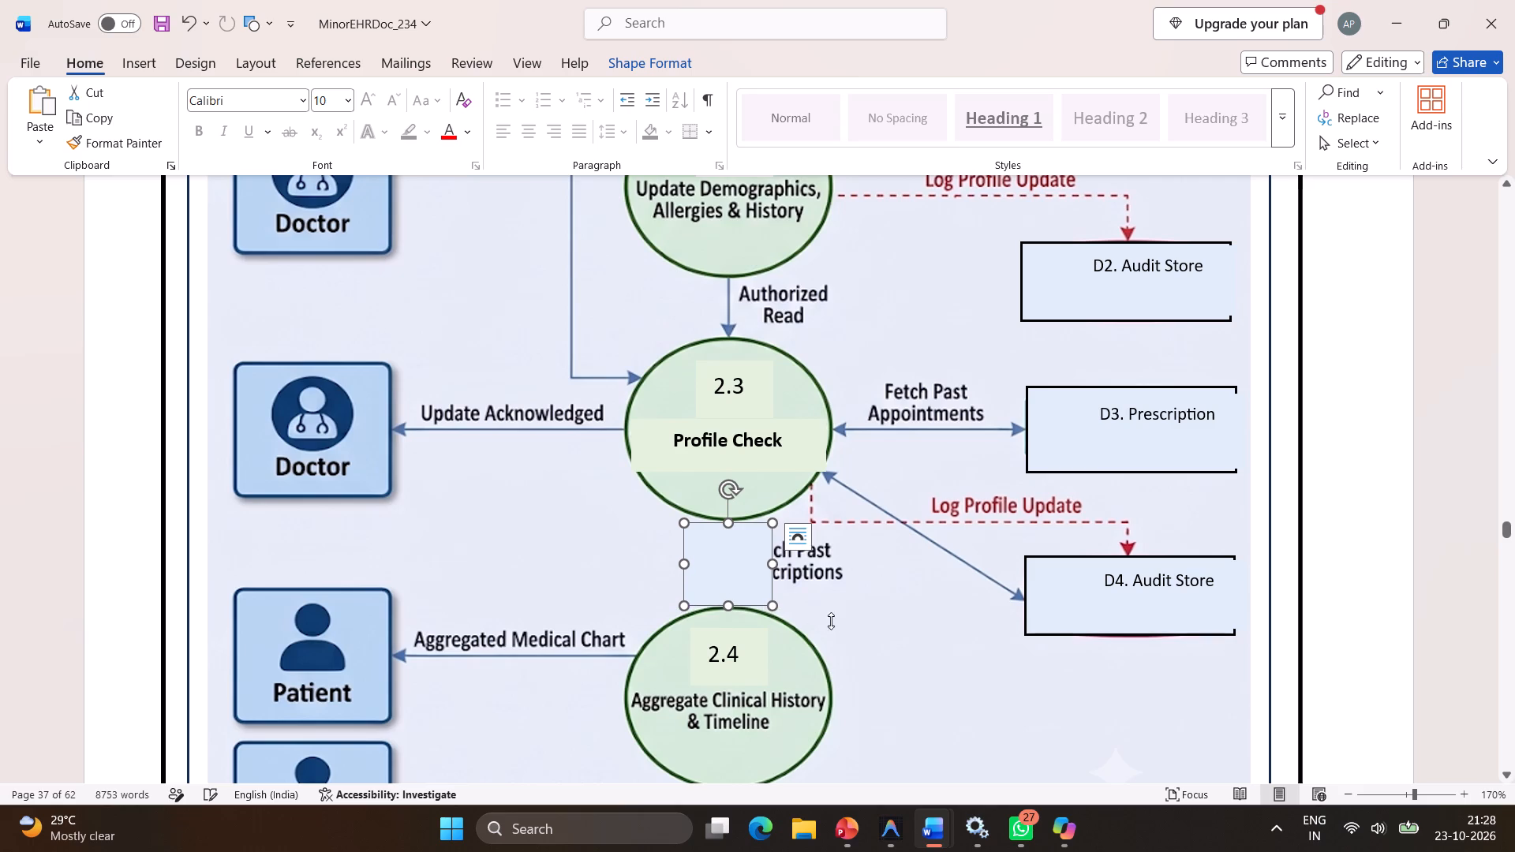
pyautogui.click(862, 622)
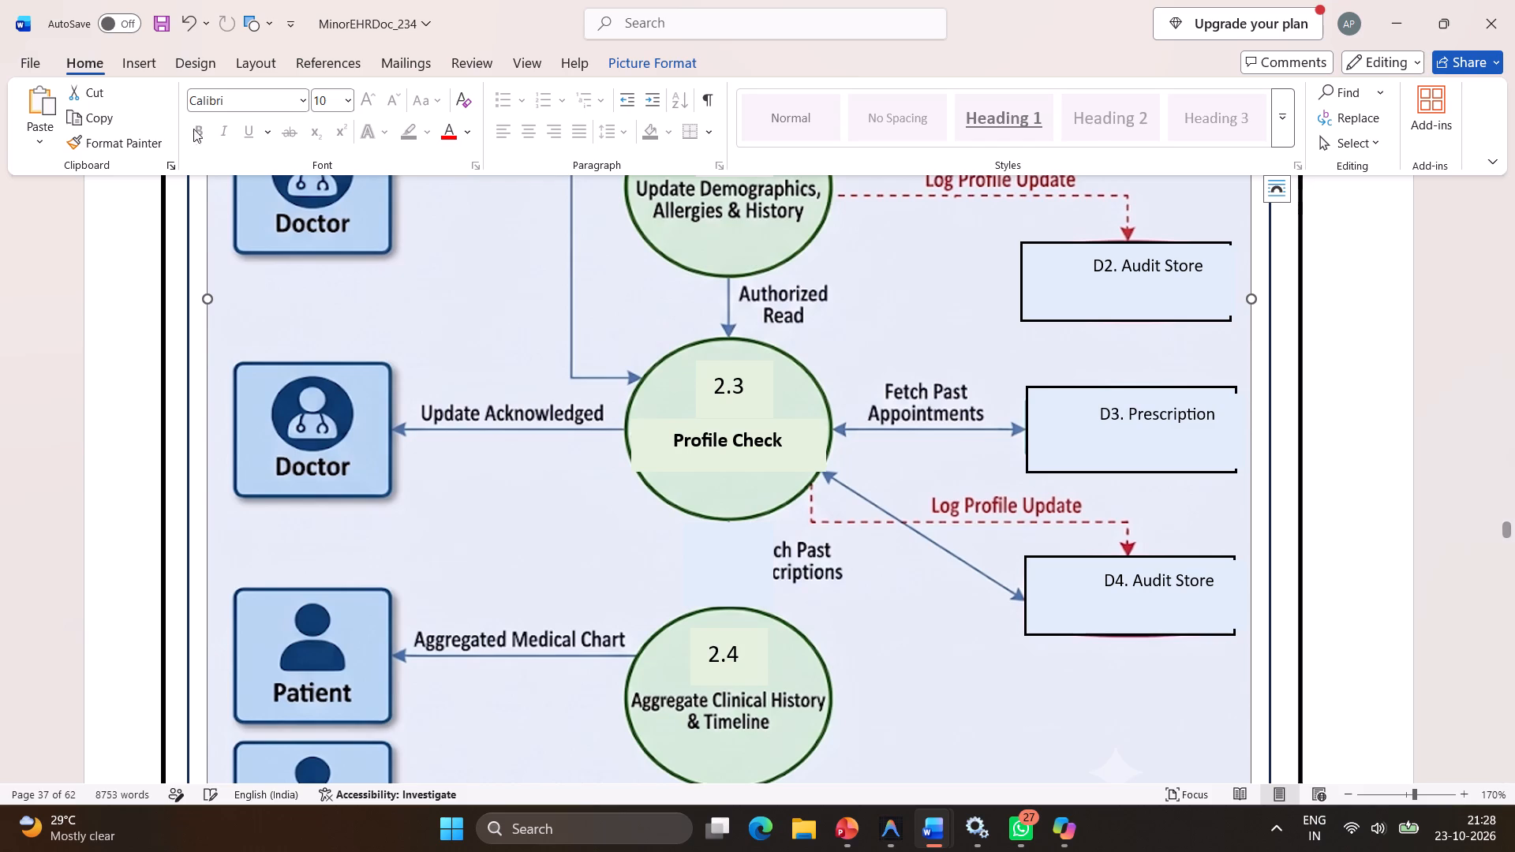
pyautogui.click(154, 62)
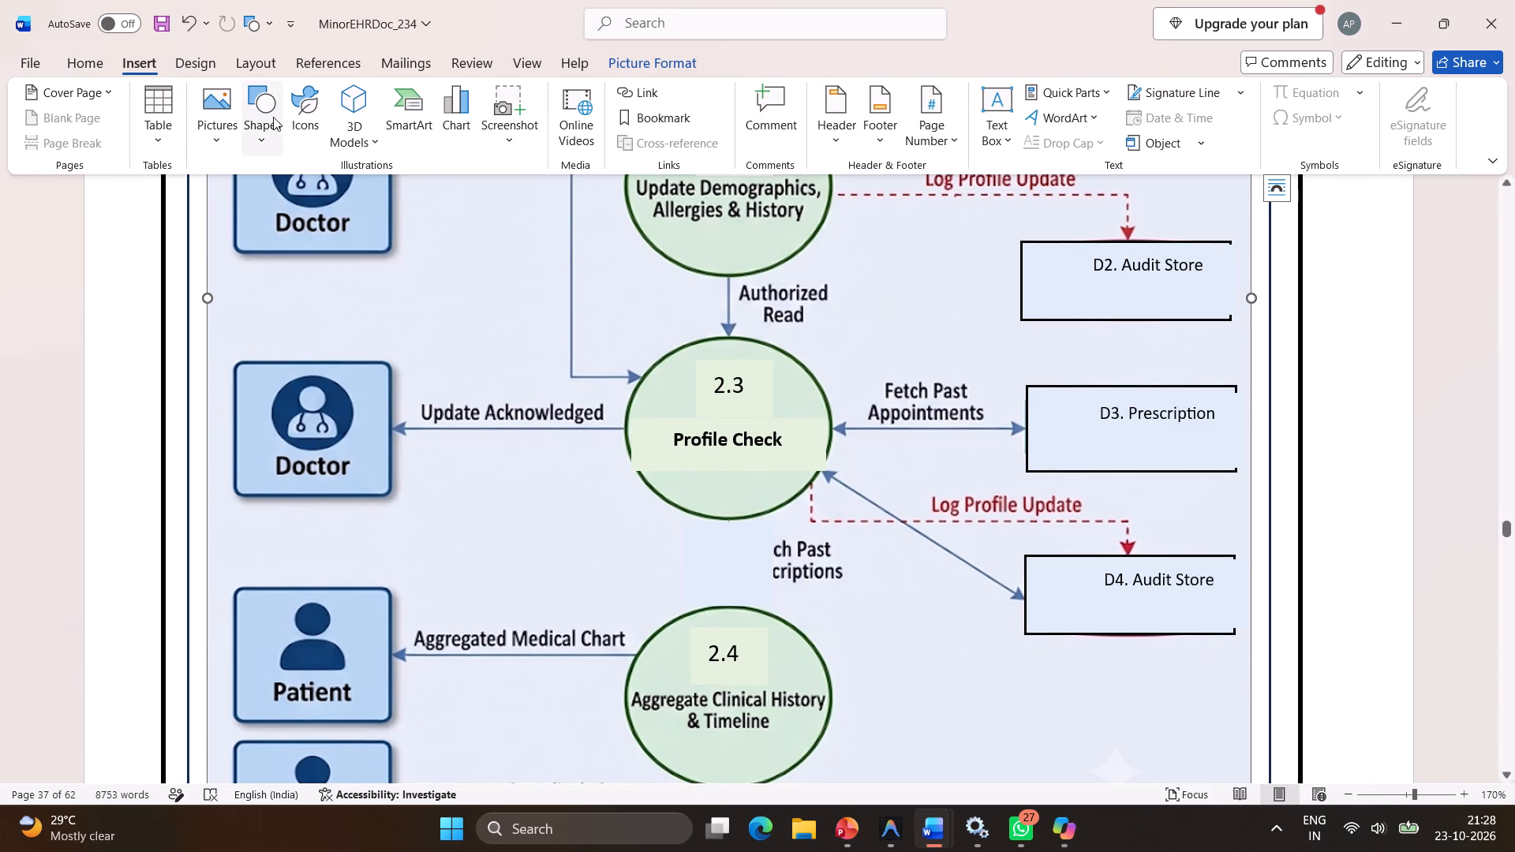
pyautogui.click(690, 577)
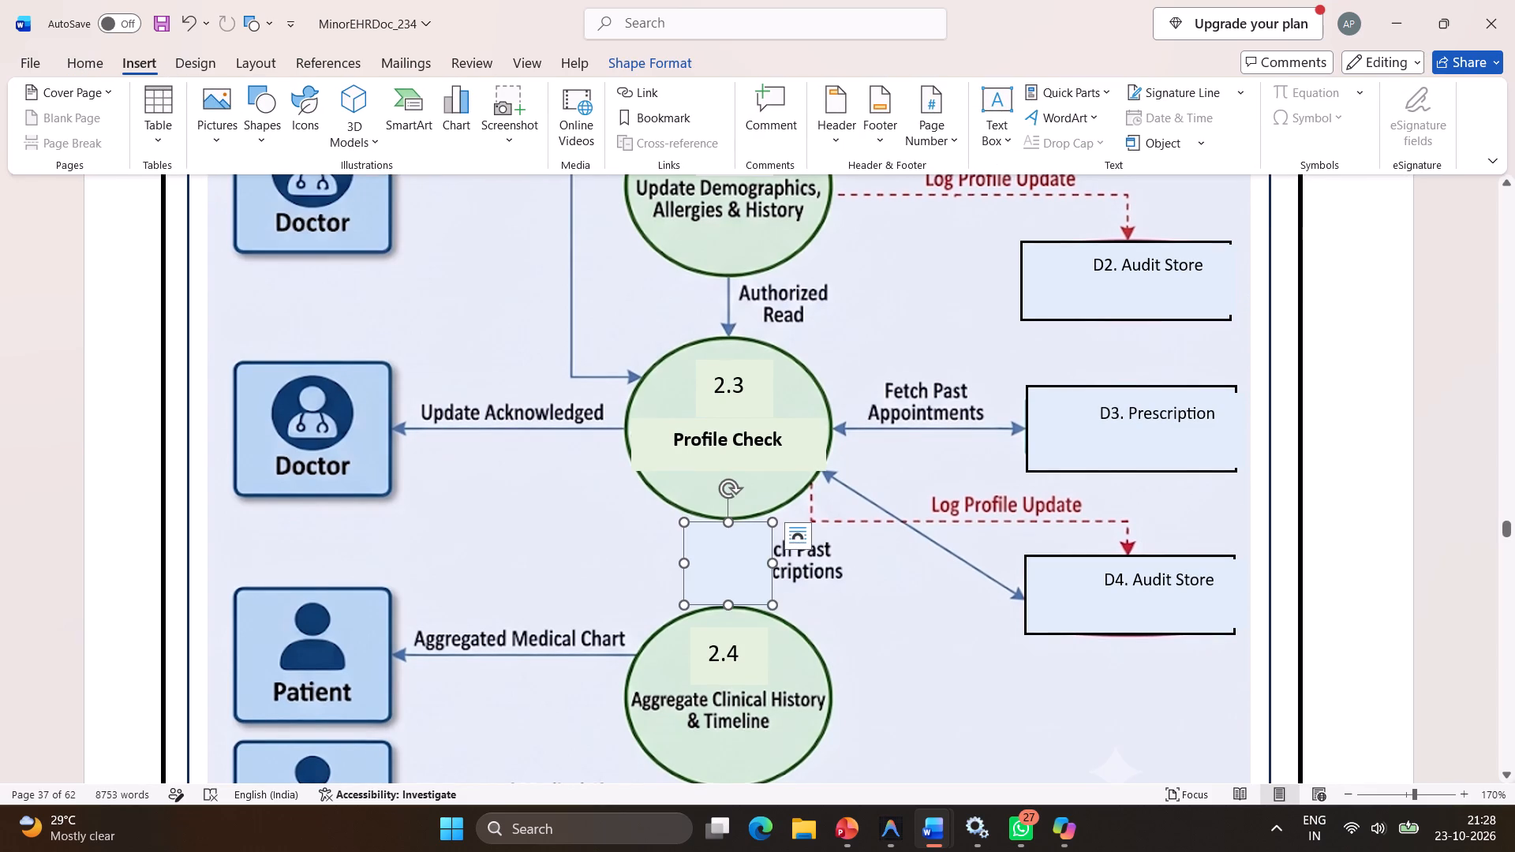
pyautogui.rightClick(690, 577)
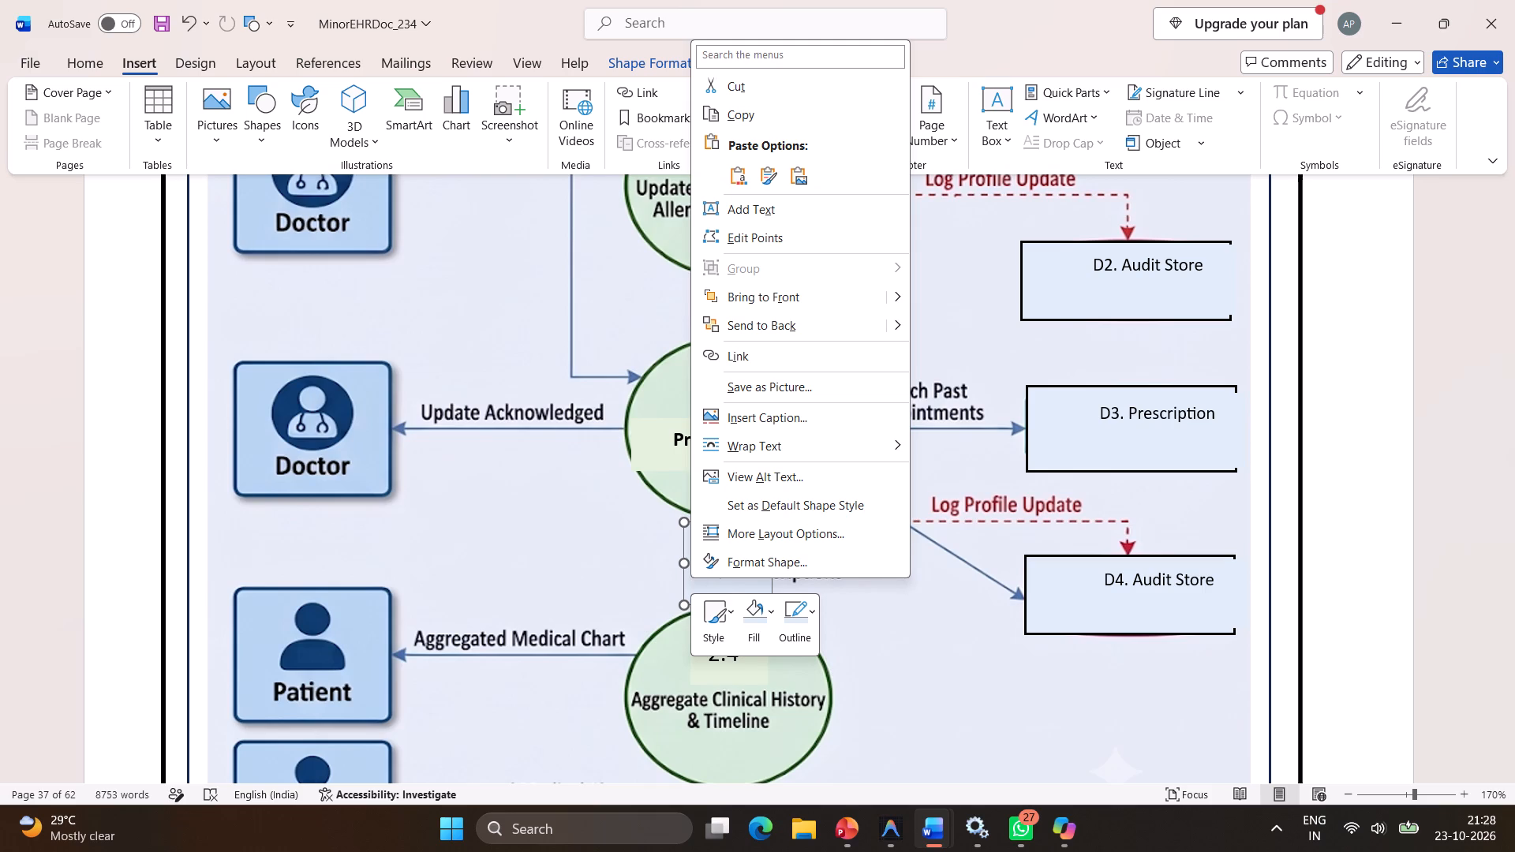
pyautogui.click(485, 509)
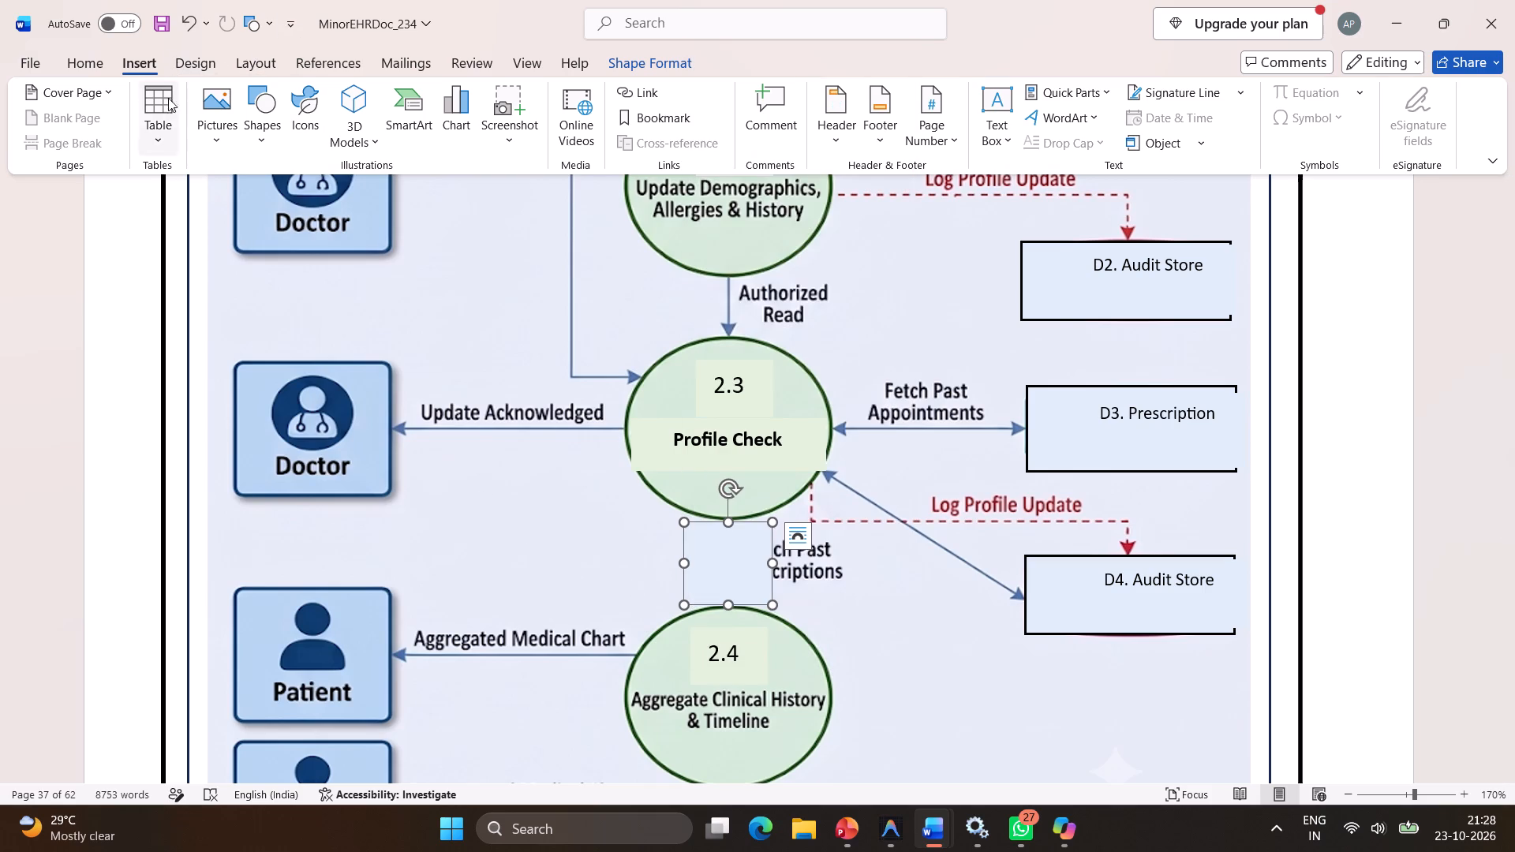
# Draw a rectangle about 2.15 cm wide and 0.9 cm high over the Authorized Read arrow and label between circles 2.2 and 2.3.
pyautogui.click(261, 125)
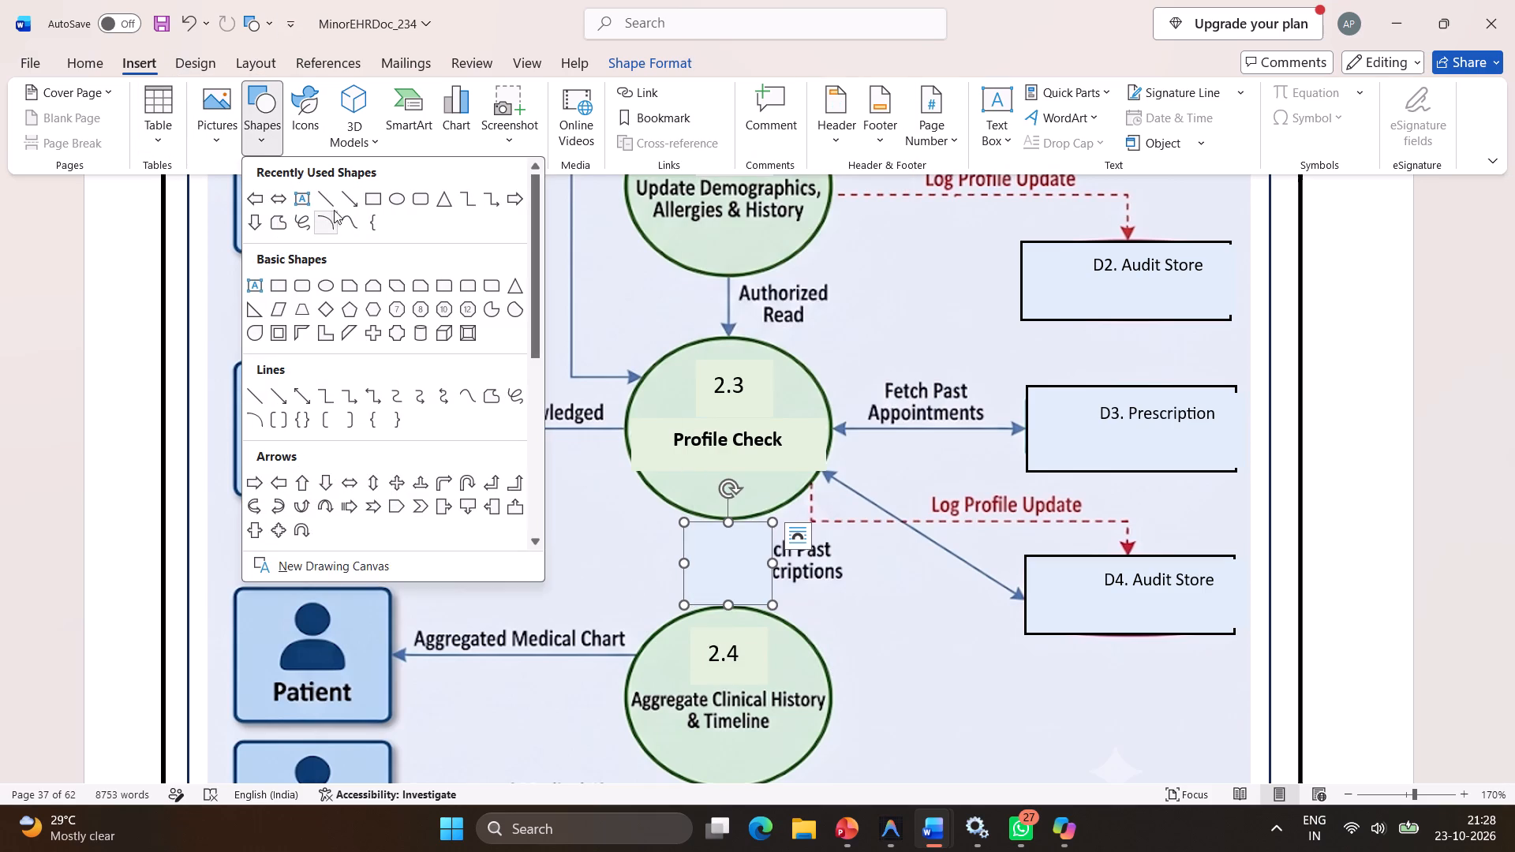
pyautogui.click(368, 200)
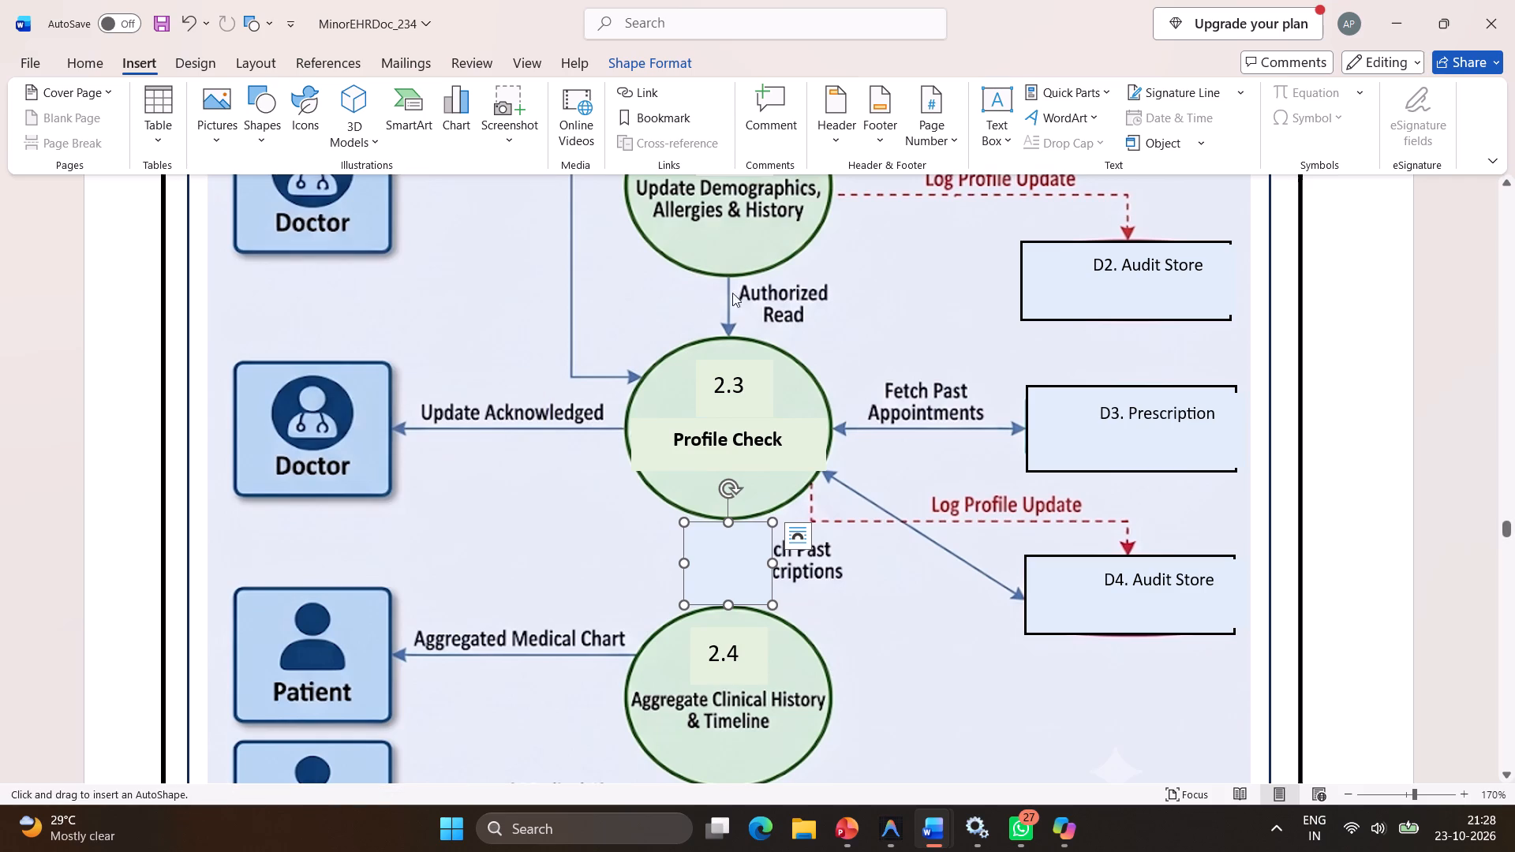
pyautogui.moveTo(710, 282); pyautogui.dragTo(814, 331)
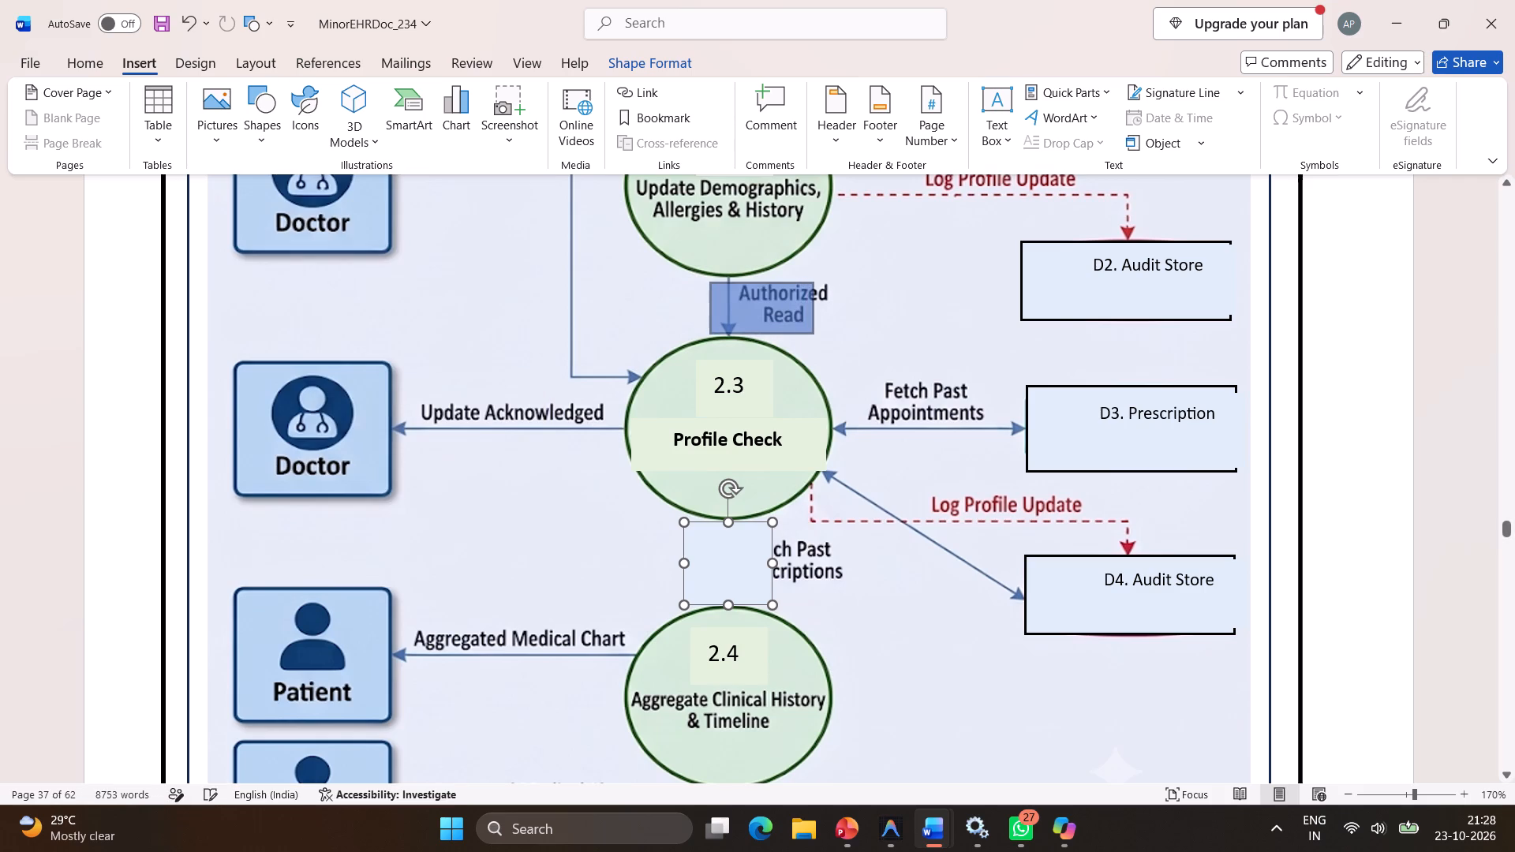
pyautogui.moveTo(814, 331); pyautogui.dragTo(847, 335)
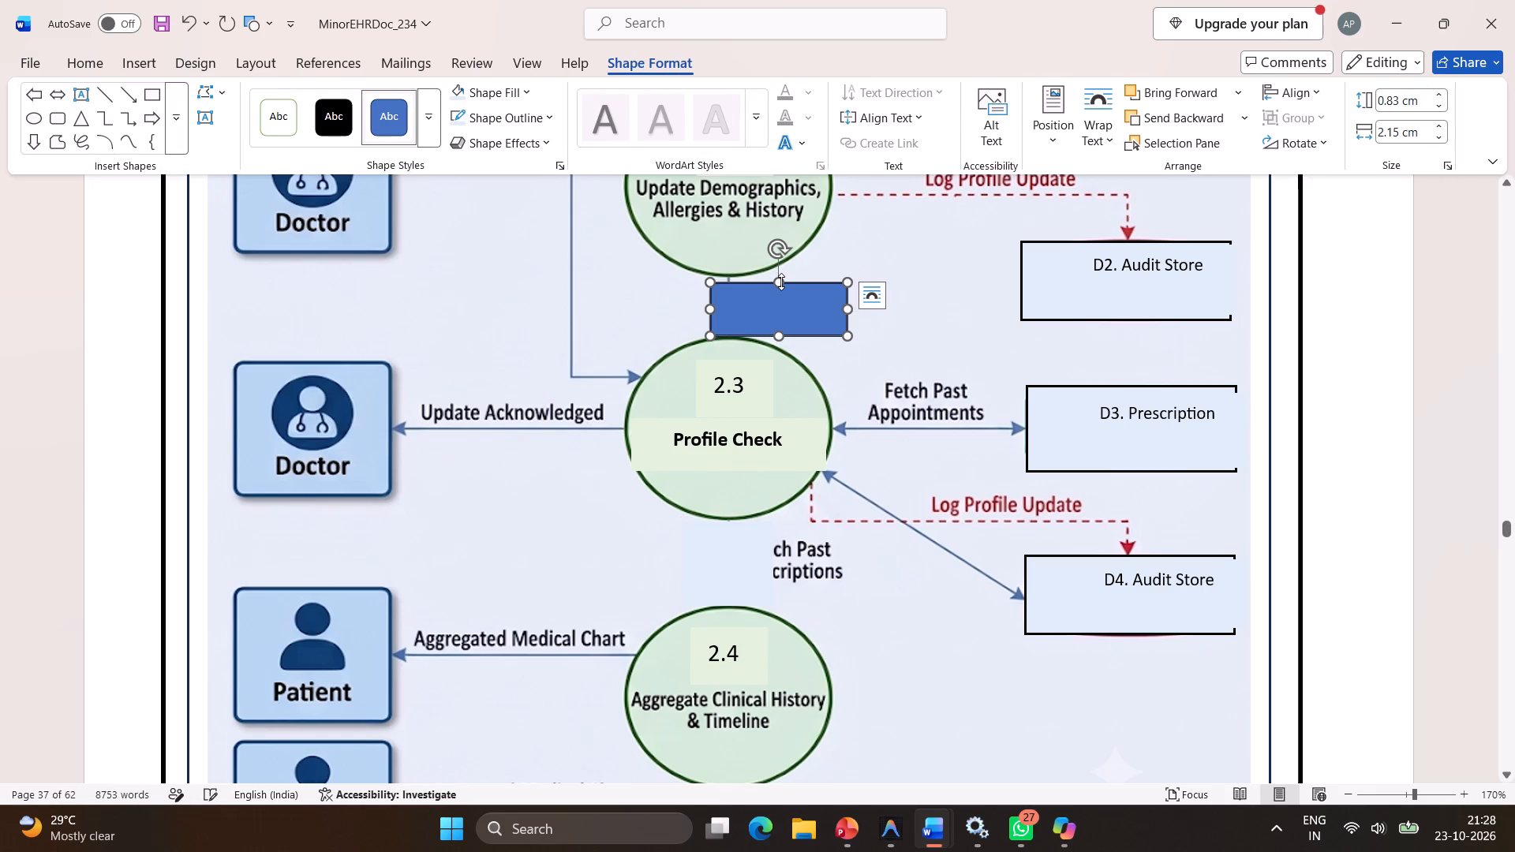
pyautogui.click(781, 282)
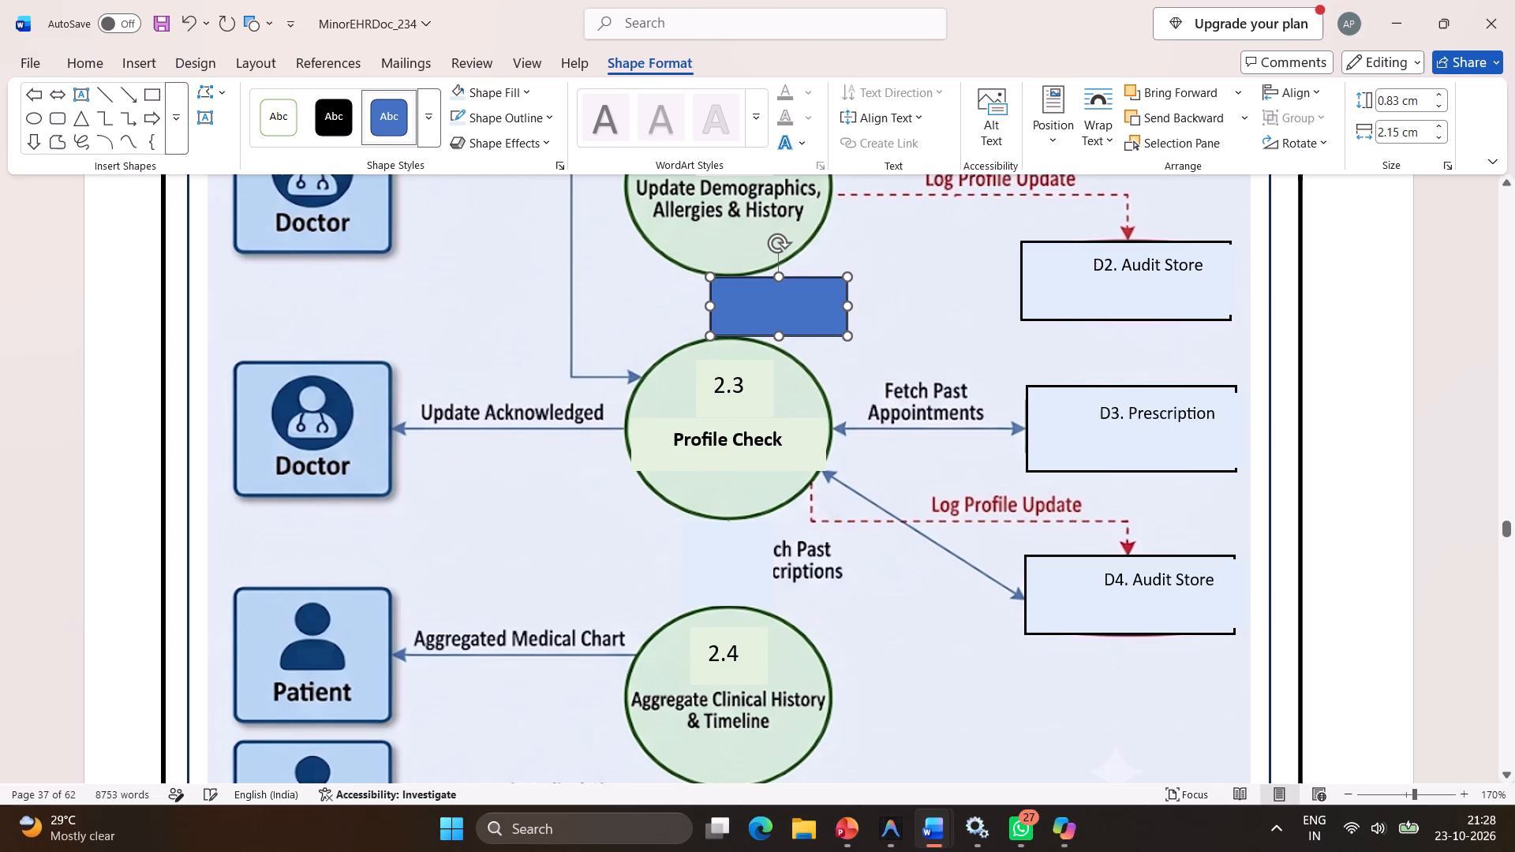
# Set both the fill and outline of the rectangle covering Authorized Read to the lightest blue theme tint.
pyautogui.click(796, 308)
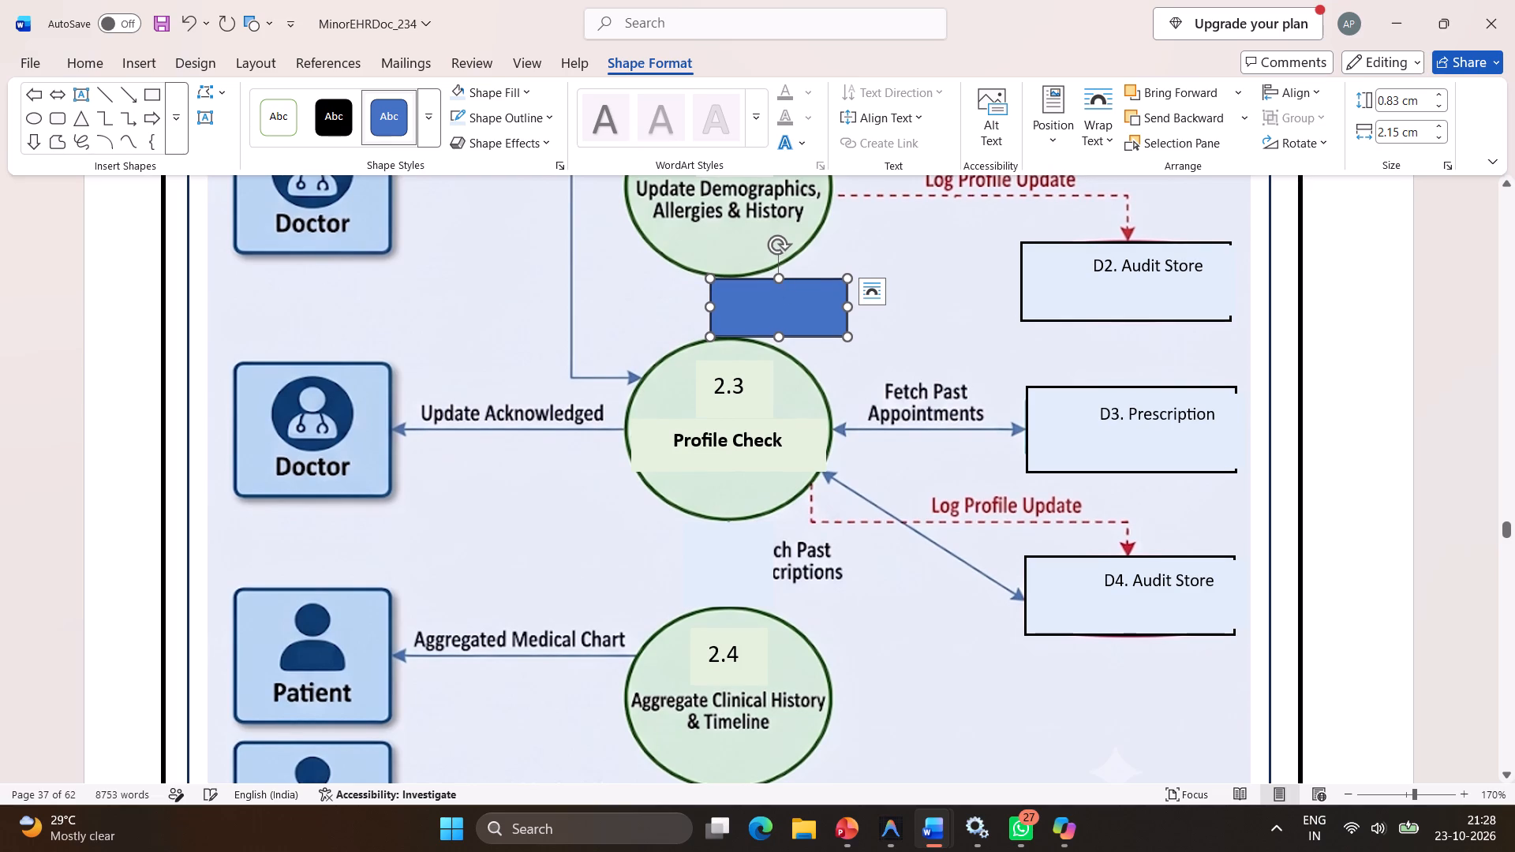
pyautogui.rightClick(796, 308)
pyautogui.click(874, 225)
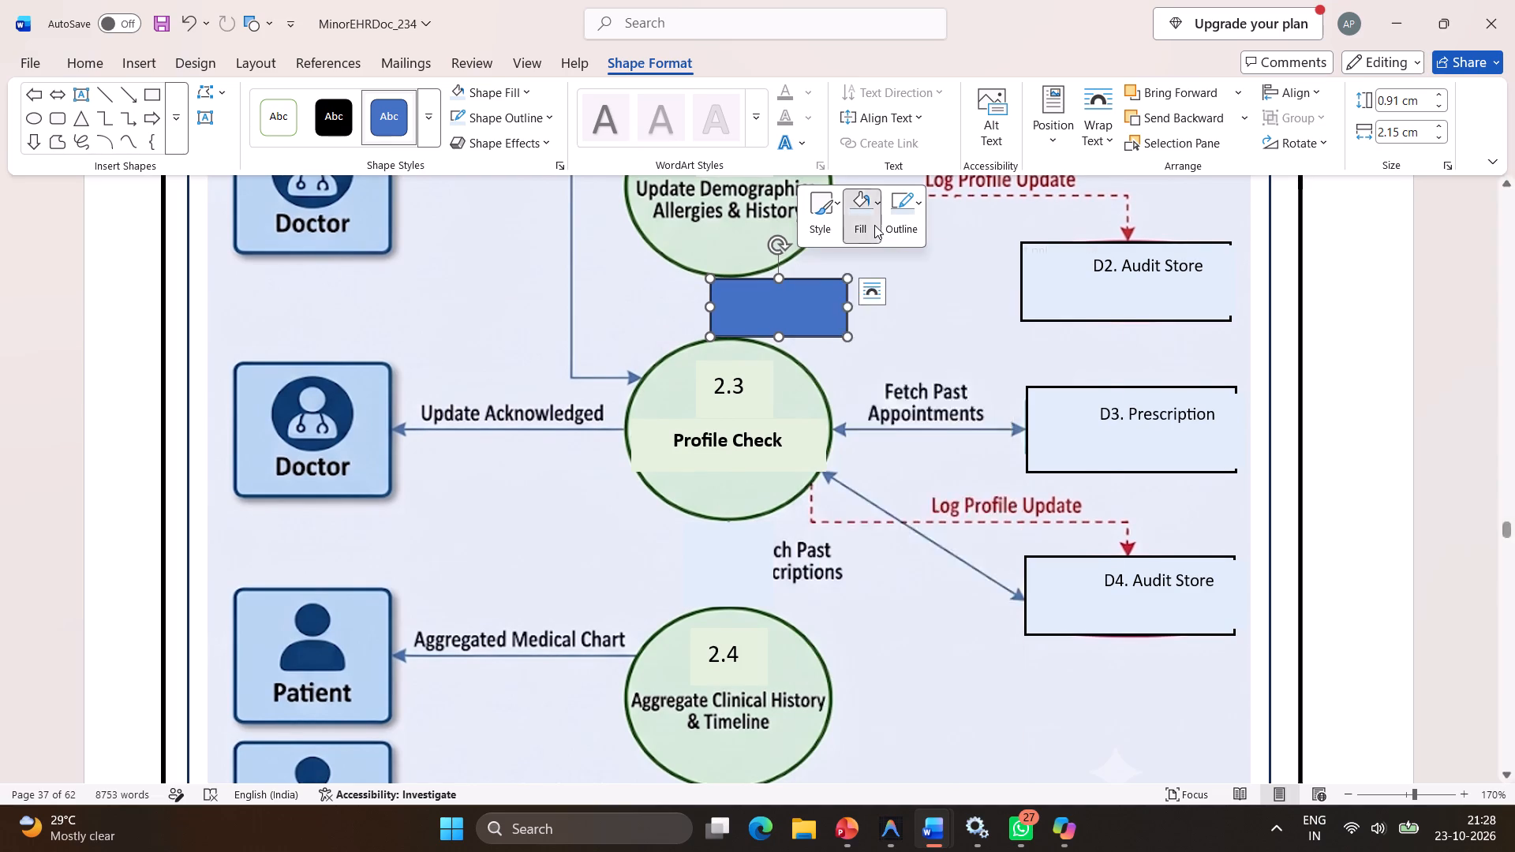
pyautogui.click(1066, 361)
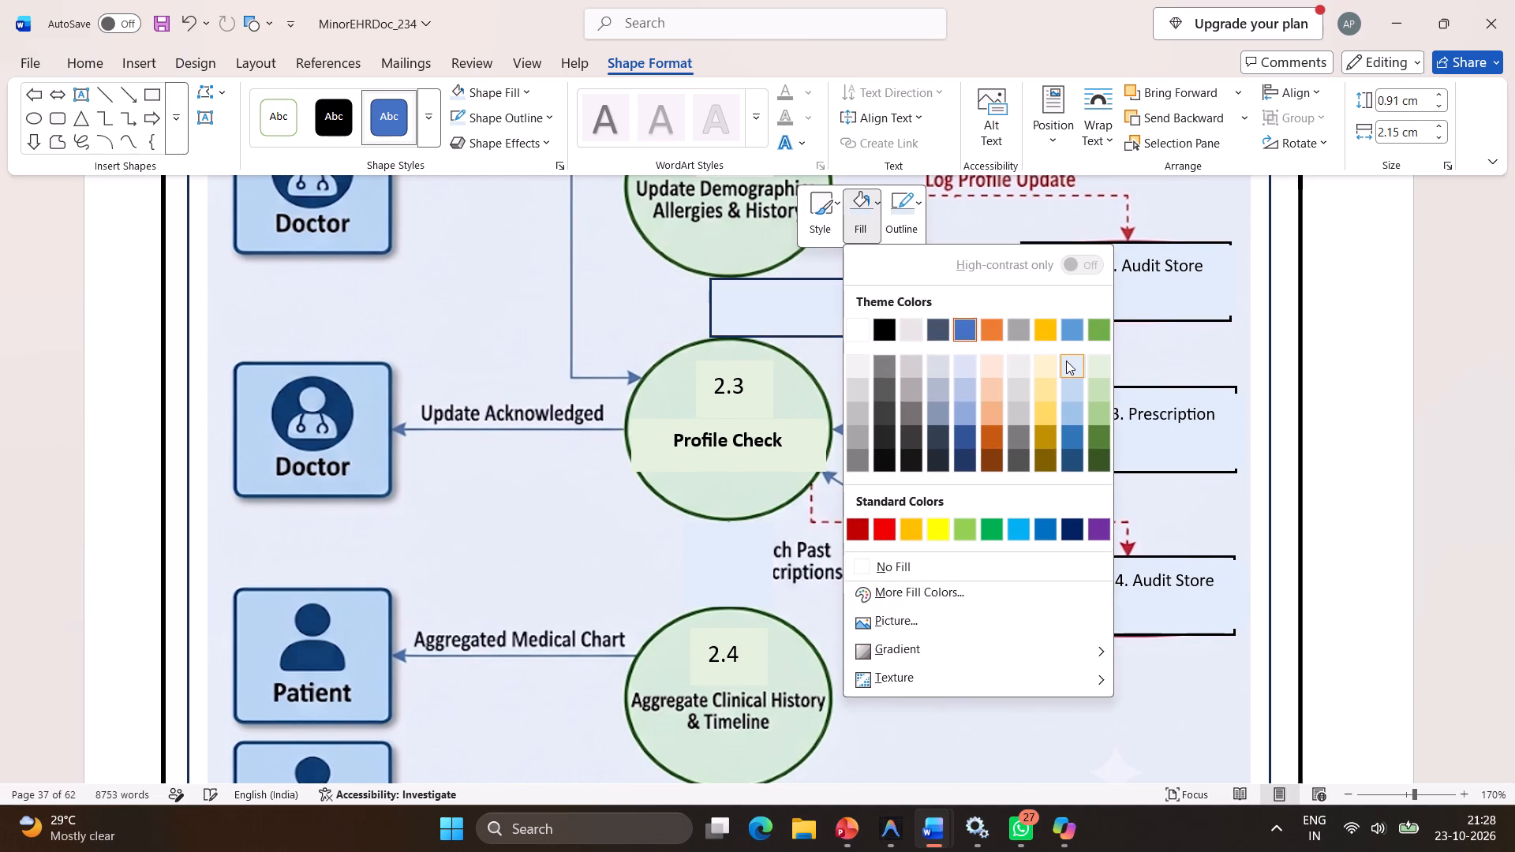
pyautogui.click(910, 215)
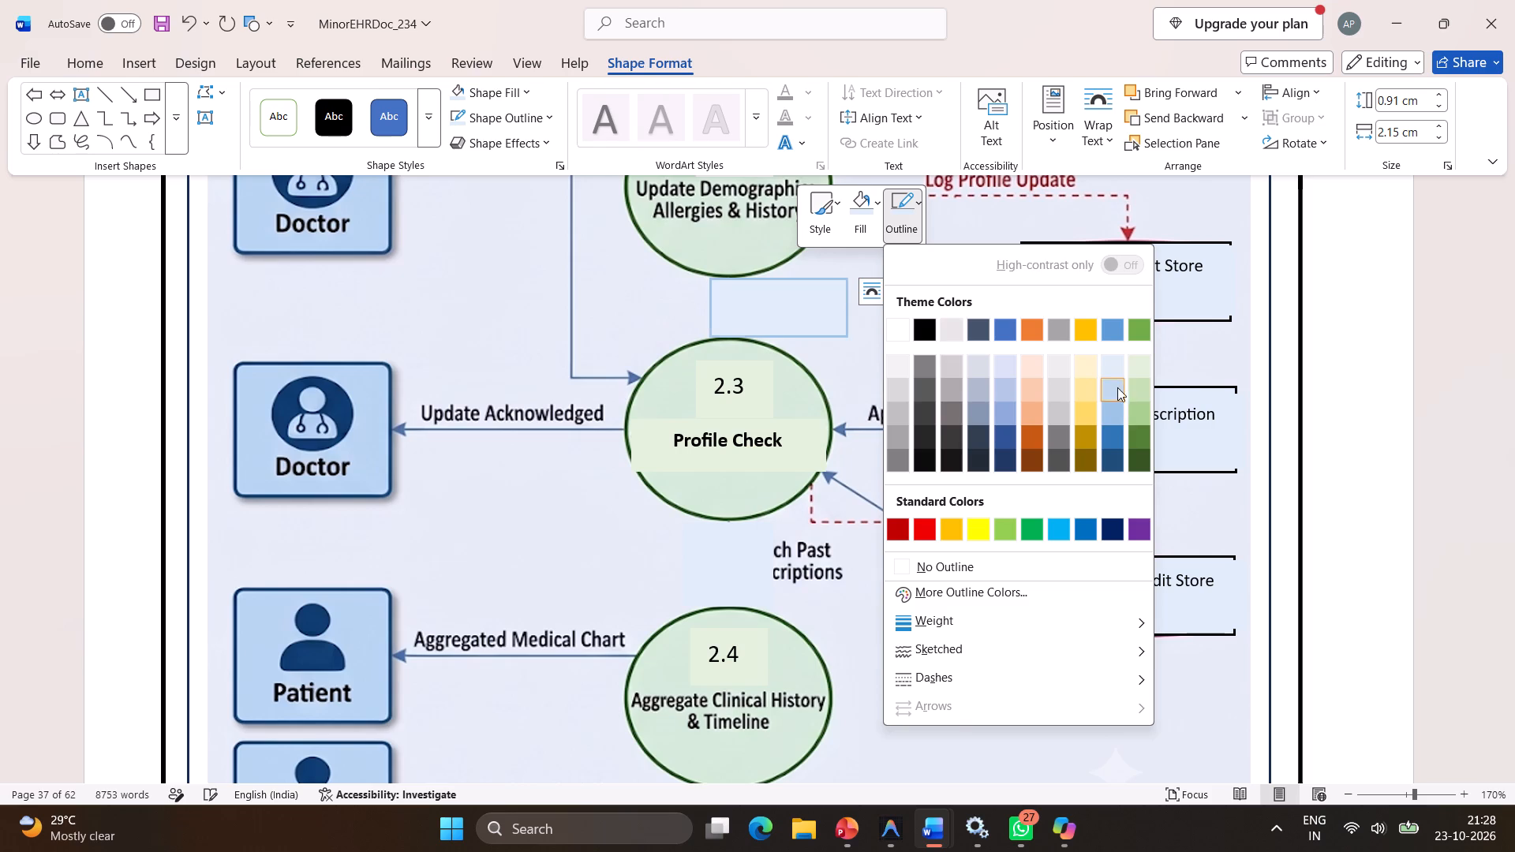
pyautogui.click(1109, 364)
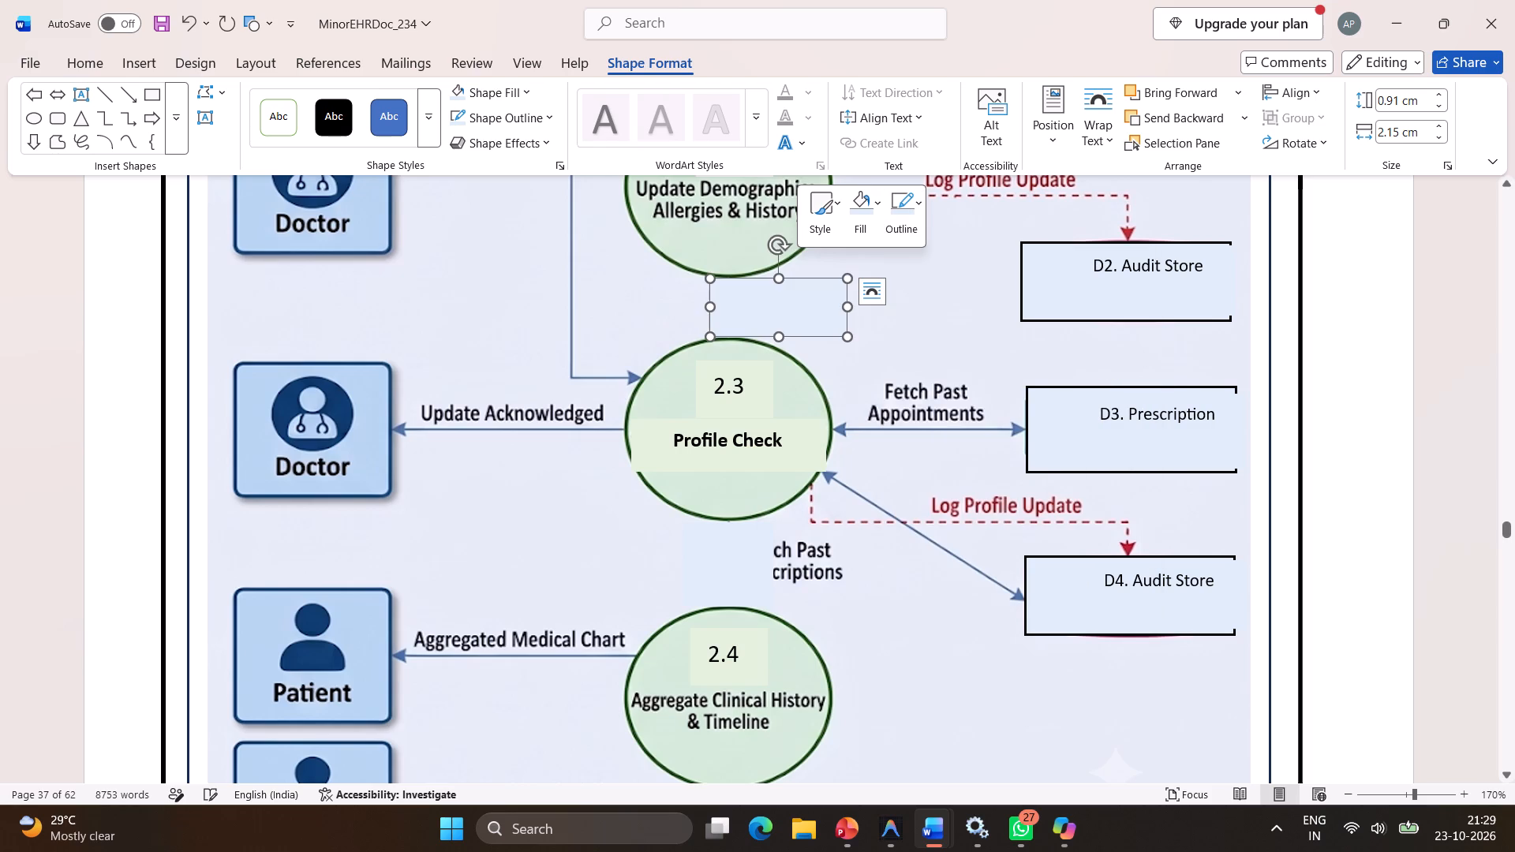
pyautogui.click(967, 340)
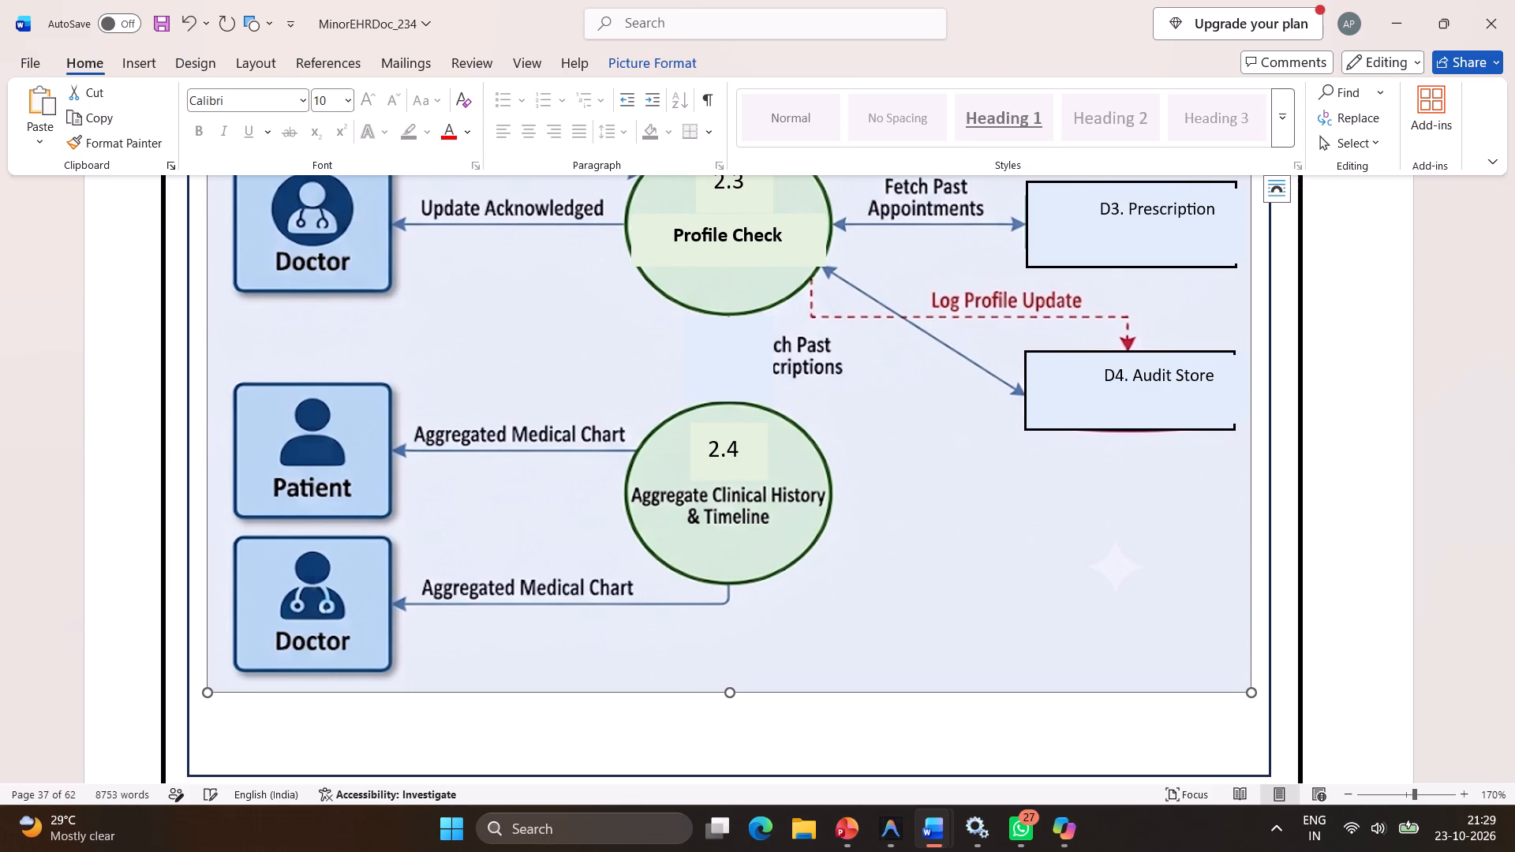
# Draw a rectangle about 2.2 cm wide and 0.9 cm high over the Authorized Update arrow and label between circles 2.1 and 2.2.
pyautogui.scroll(3, 967, 340)
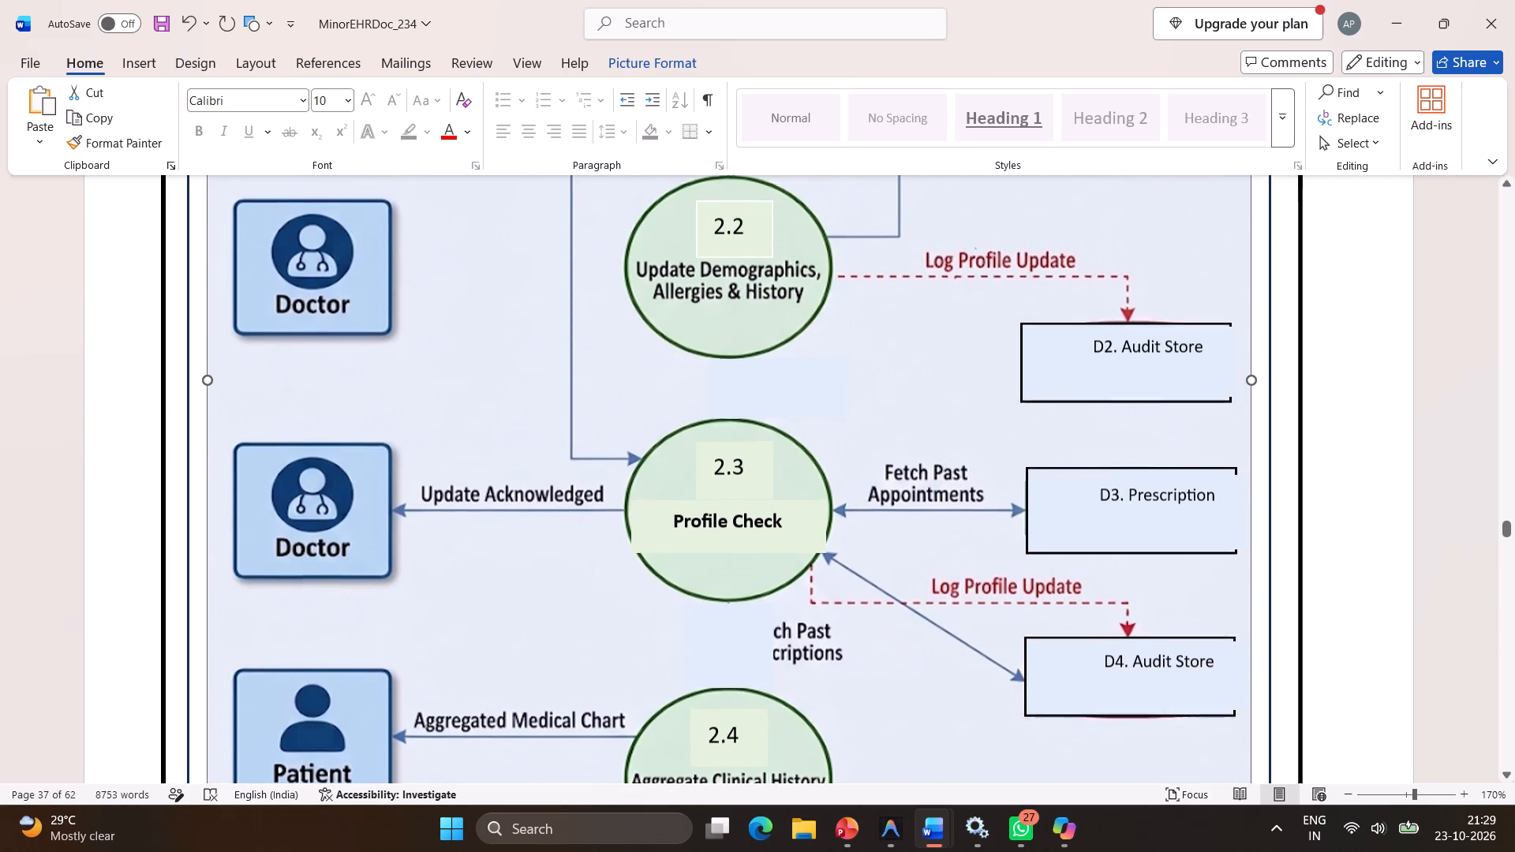
pyautogui.scroll(2, 967, 340)
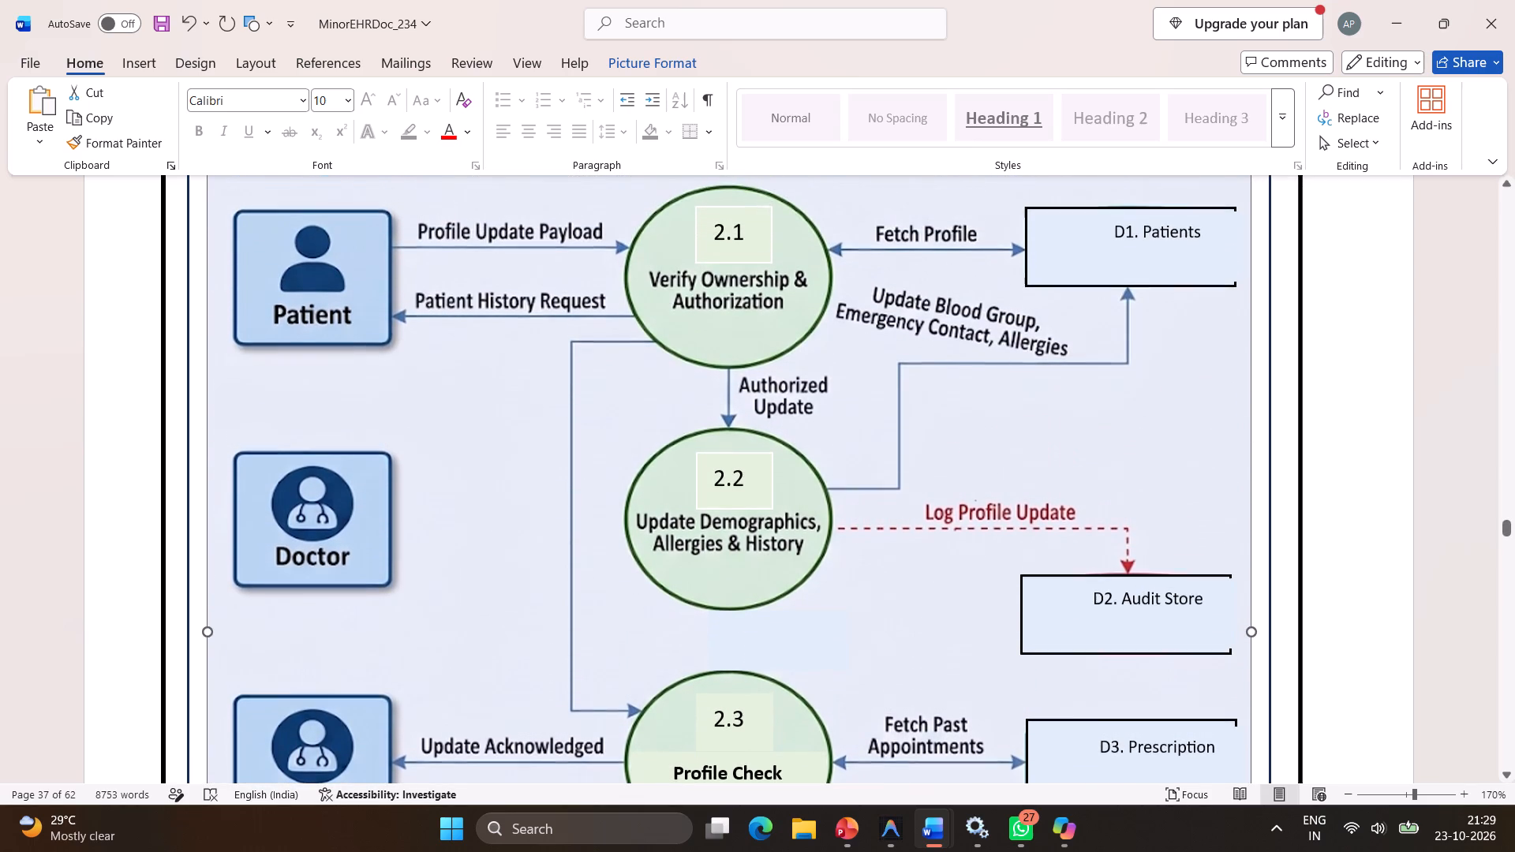
pyautogui.scroll(2, 967, 340)
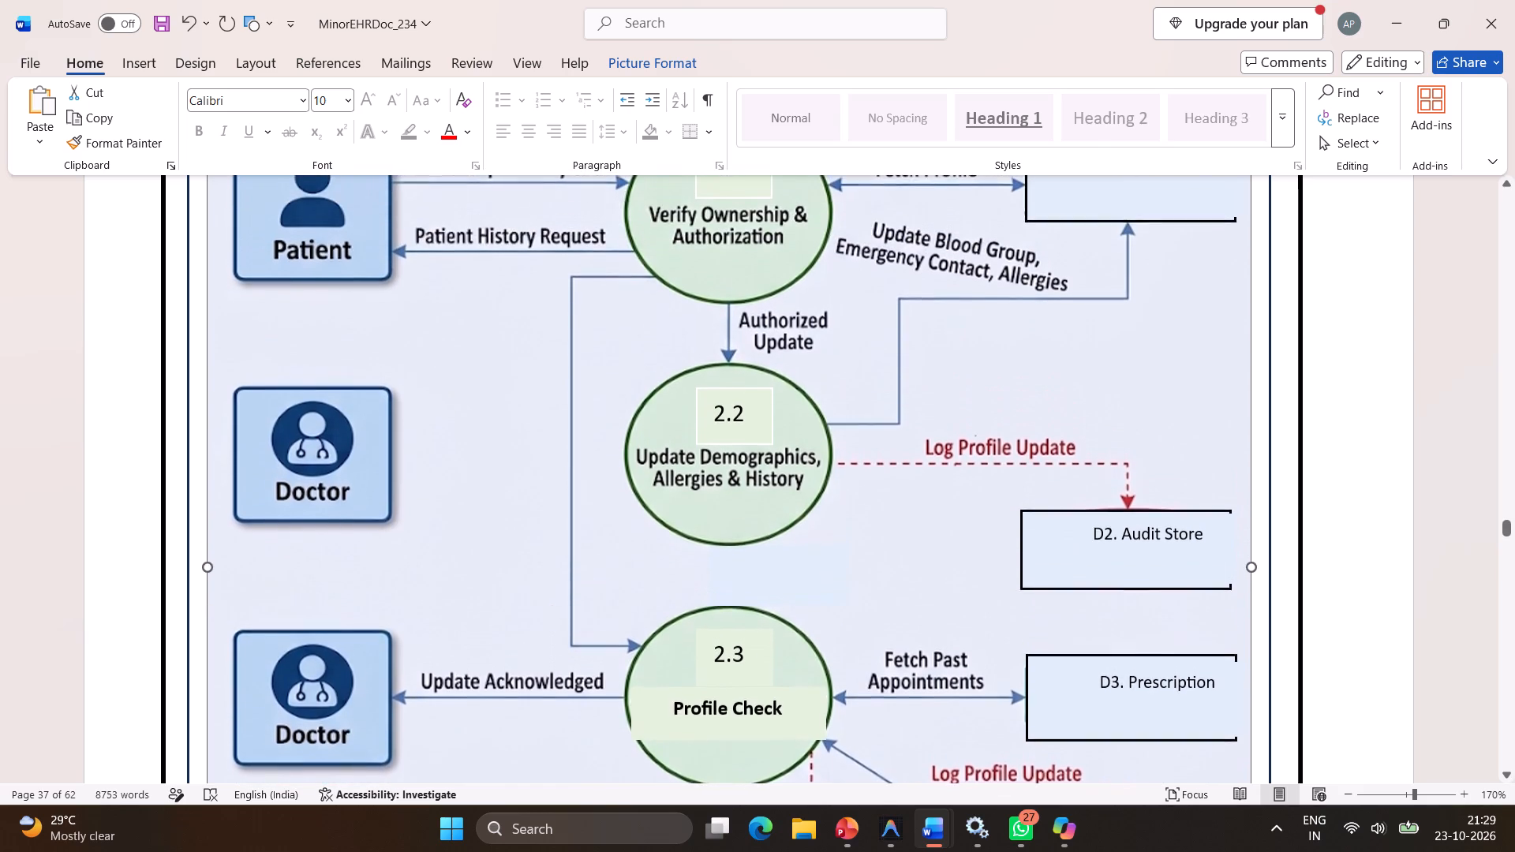
pyautogui.scroll(2, 967, 340)
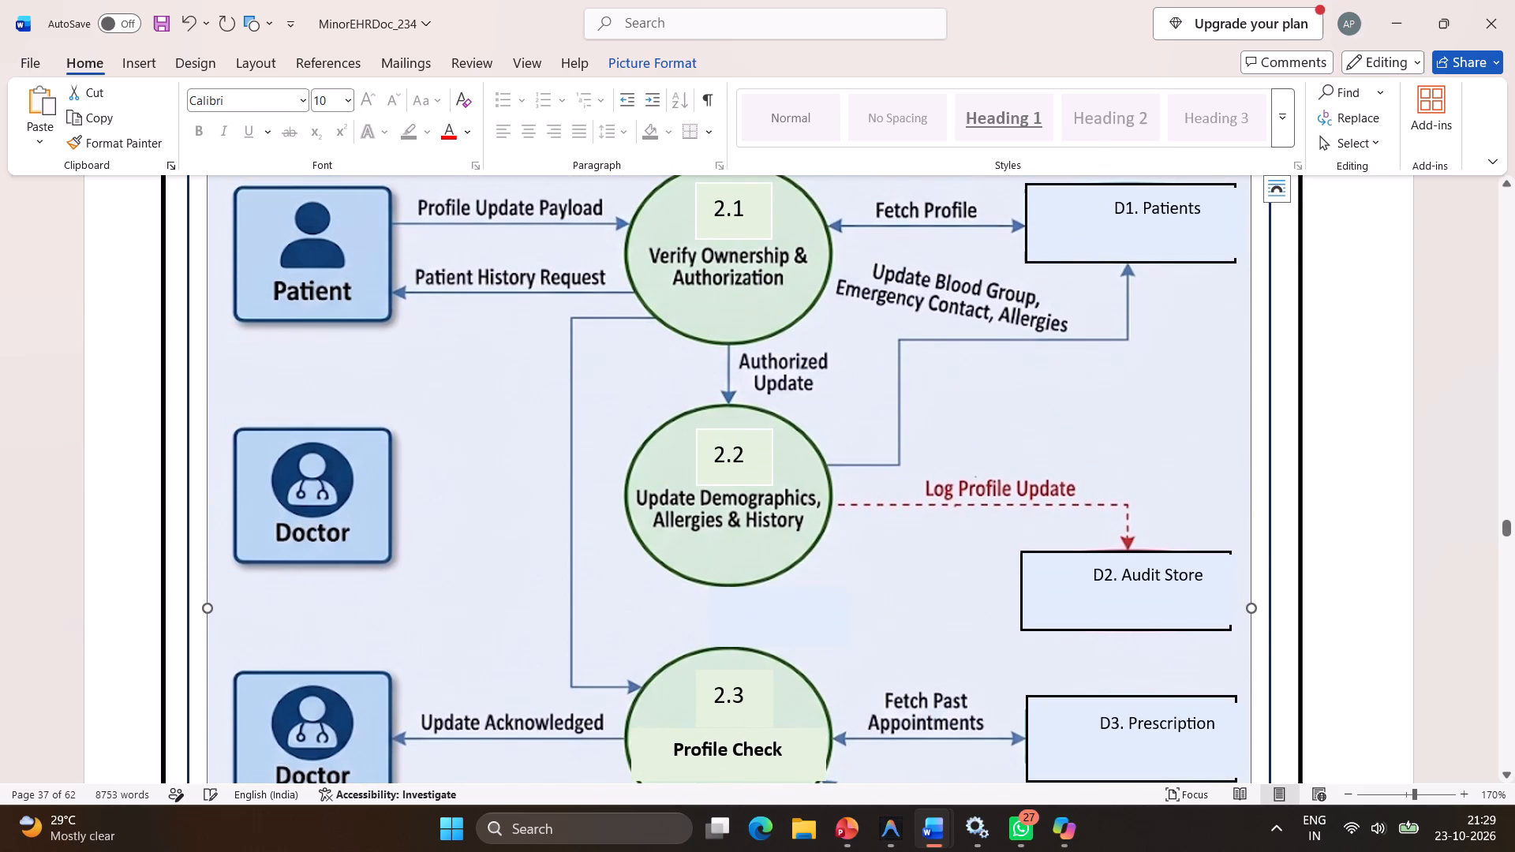
pyautogui.click(122, 73)
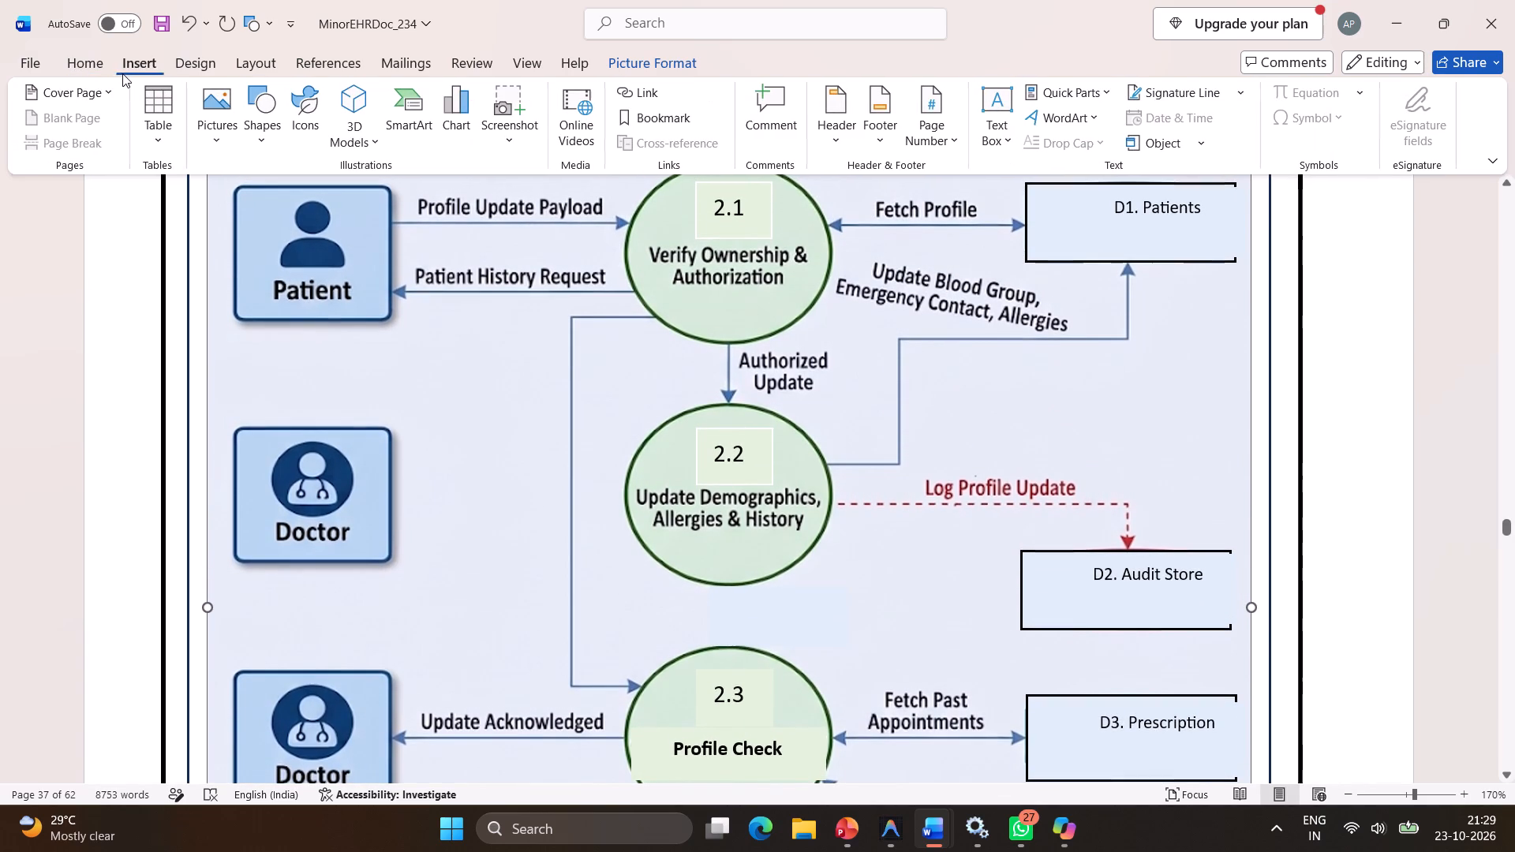
pyautogui.click(252, 117)
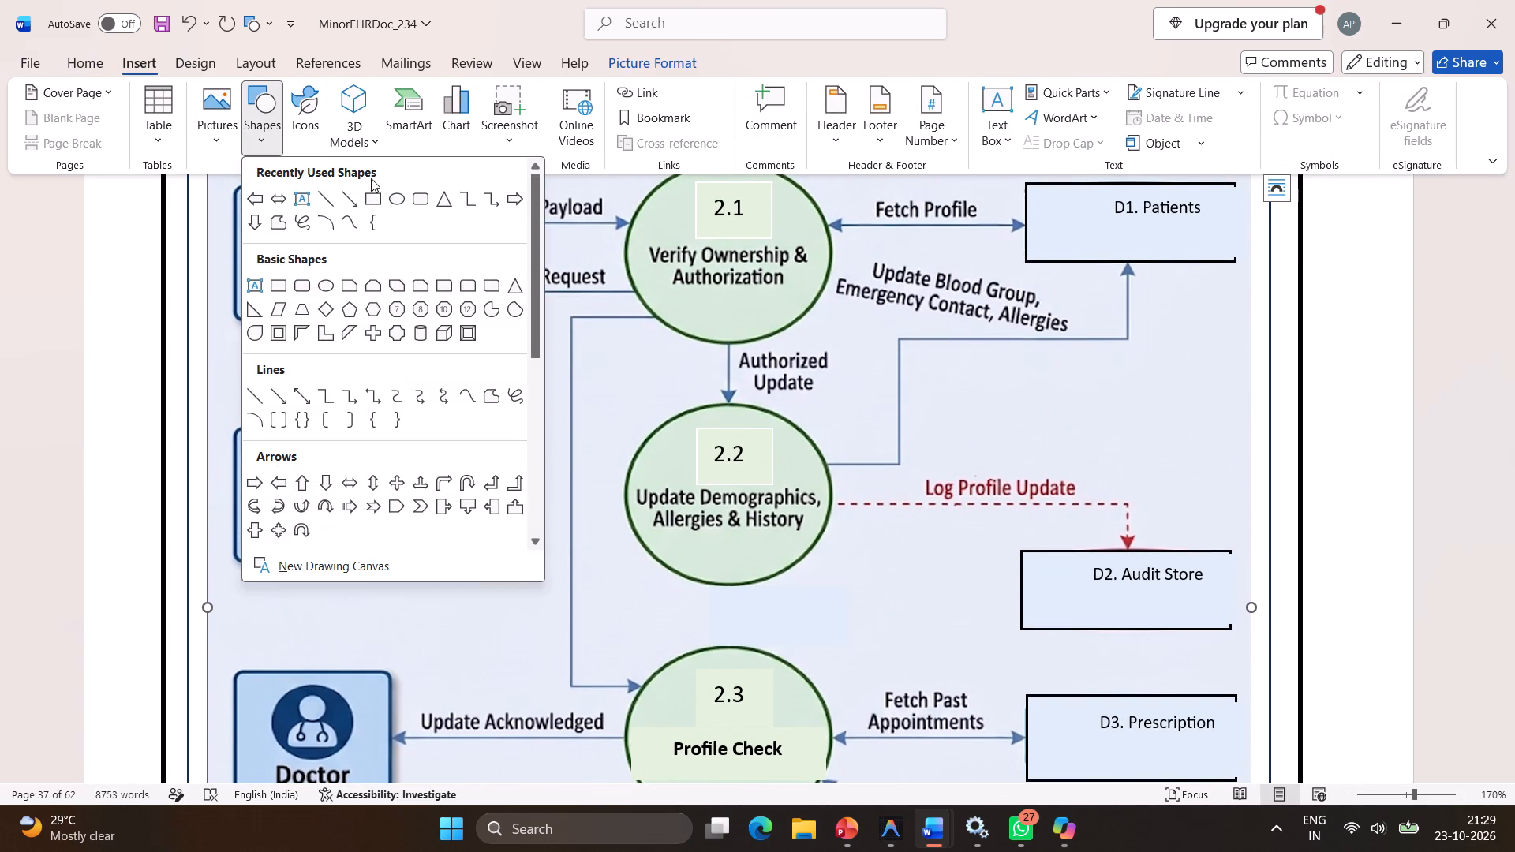
pyautogui.click(373, 195)
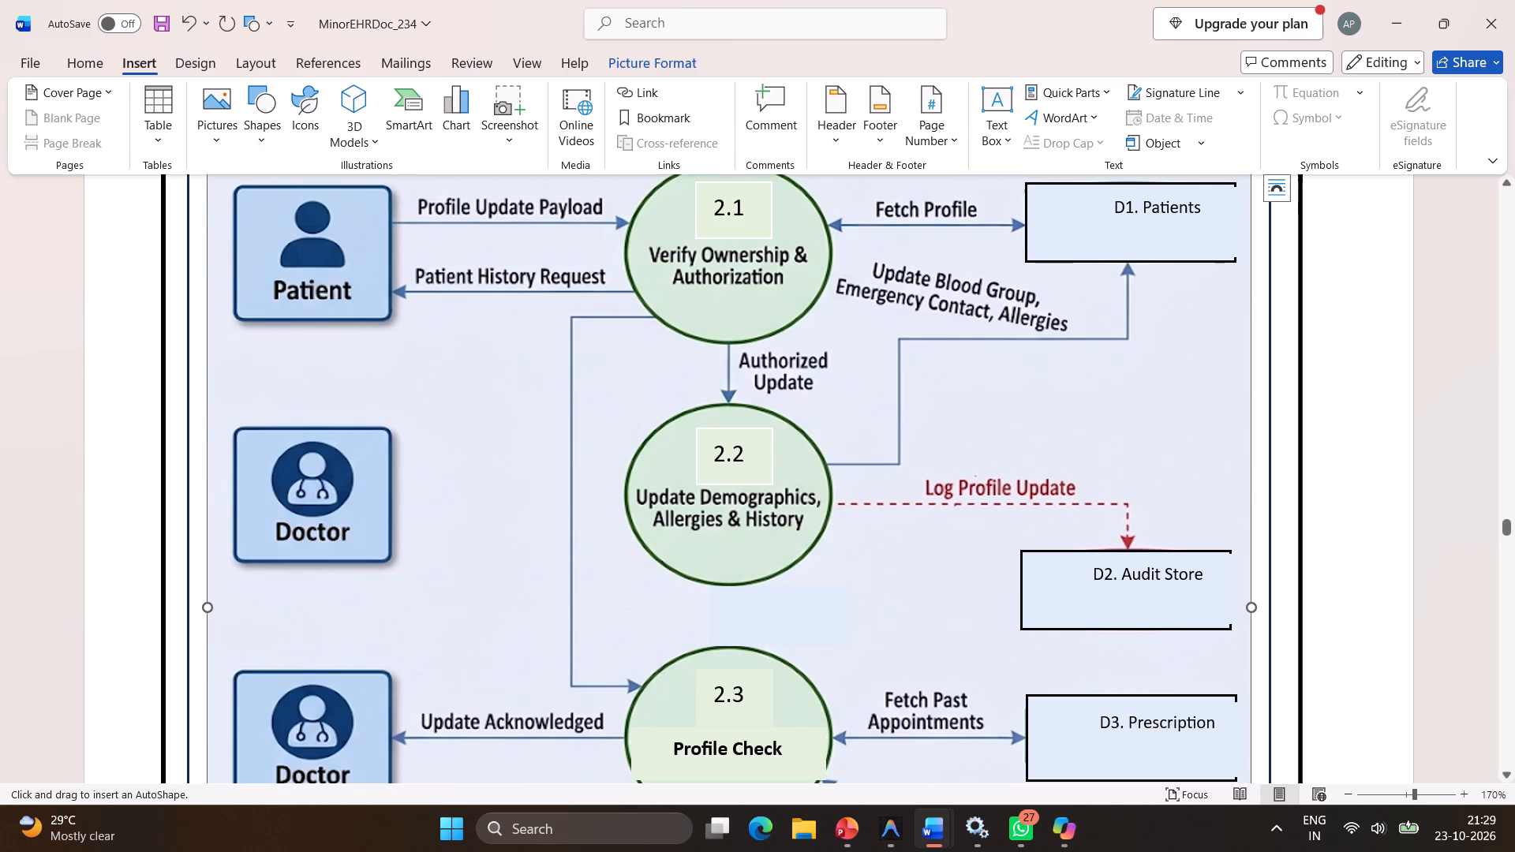
pyautogui.moveTo(696, 344); pyautogui.dragTo(768, 396)
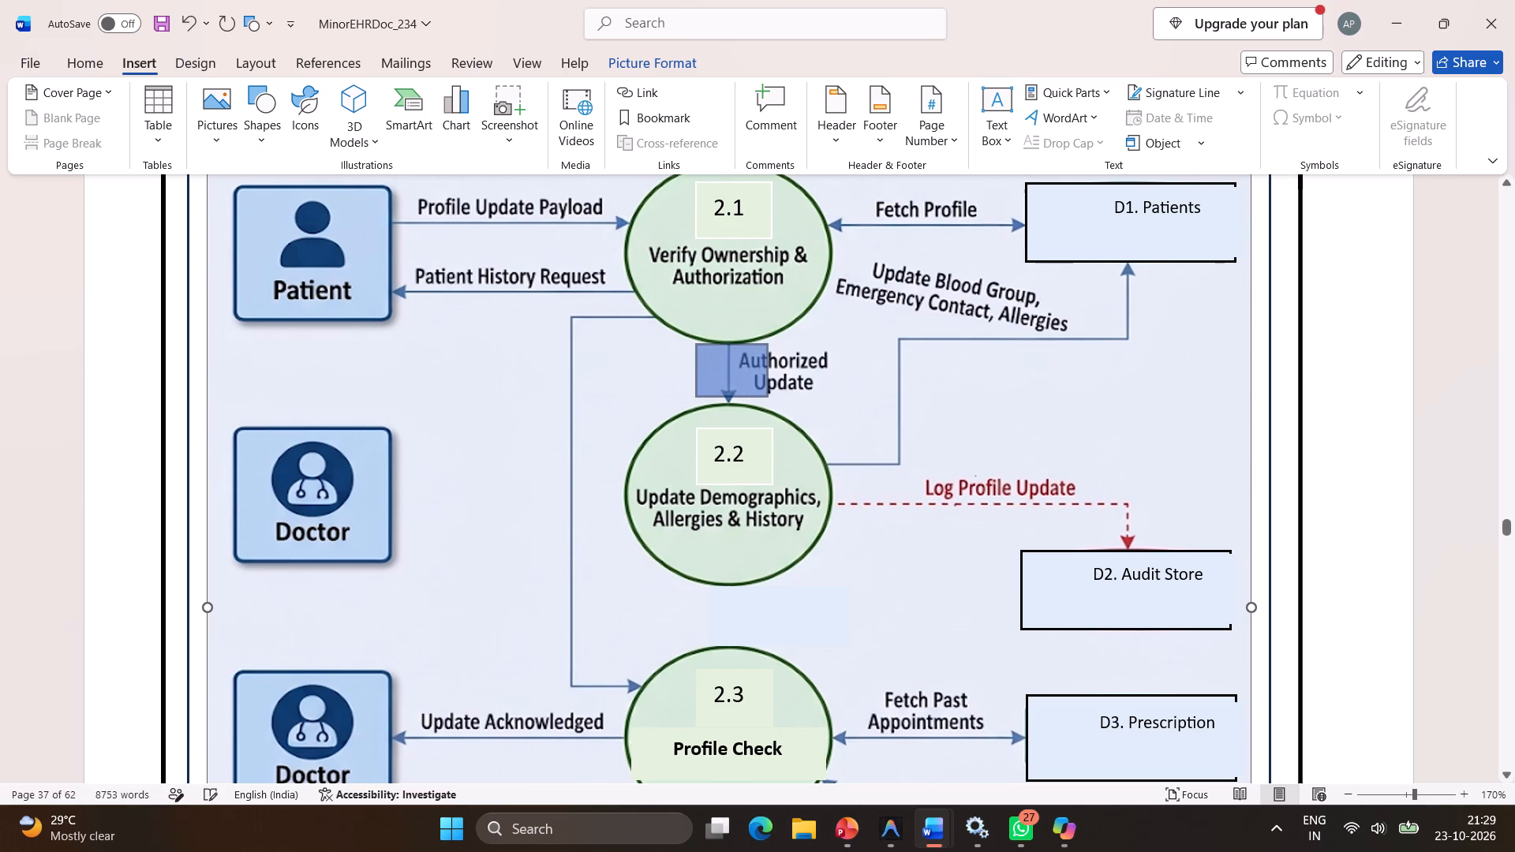
pyautogui.moveTo(768, 396); pyautogui.dragTo(828, 401)
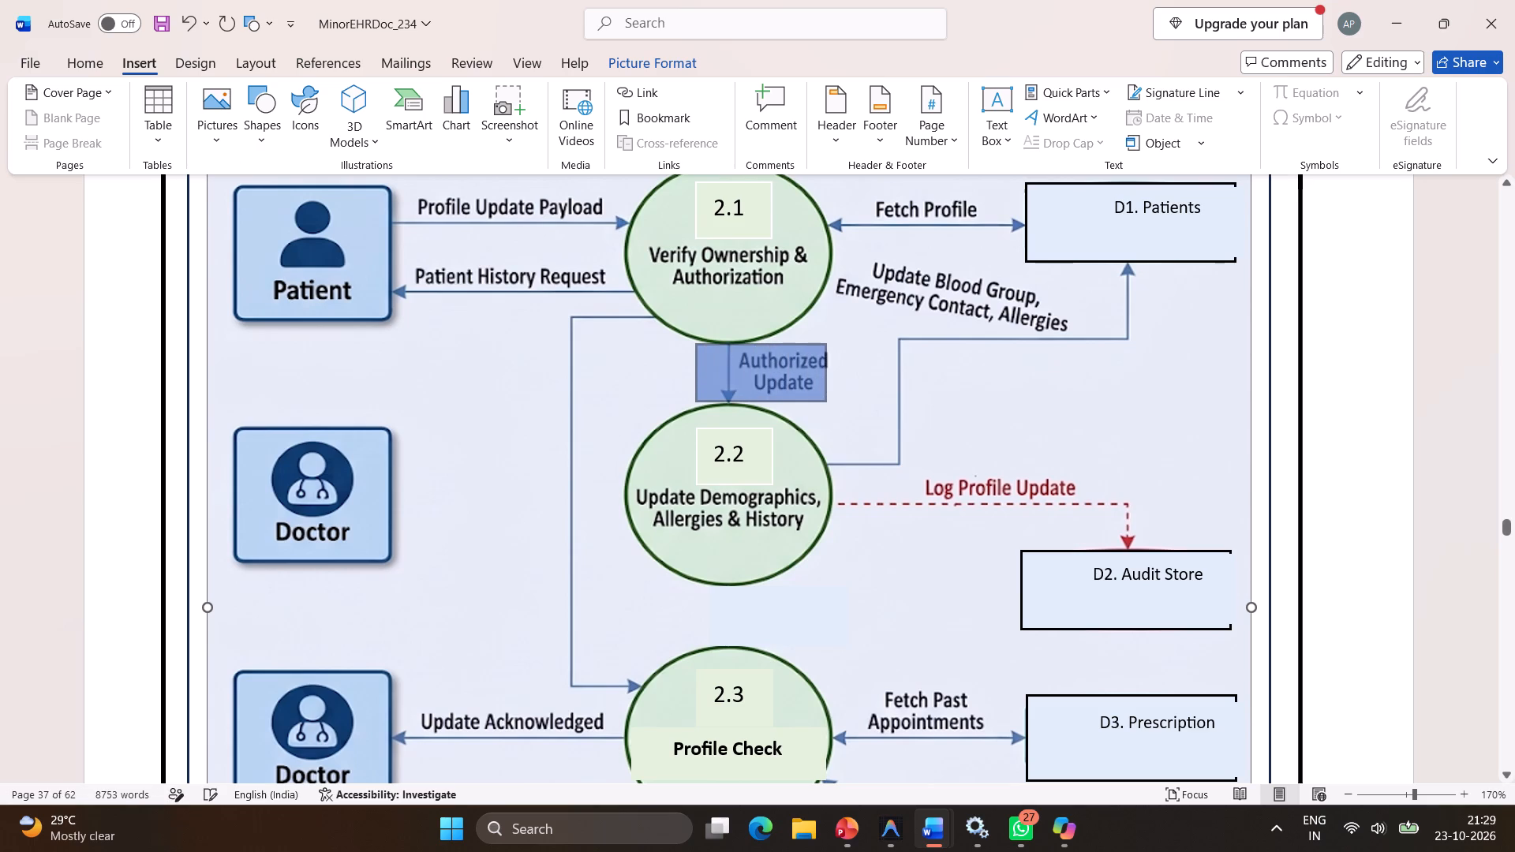
pyautogui.moveTo(828, 401); pyautogui.dragTo(837, 401)
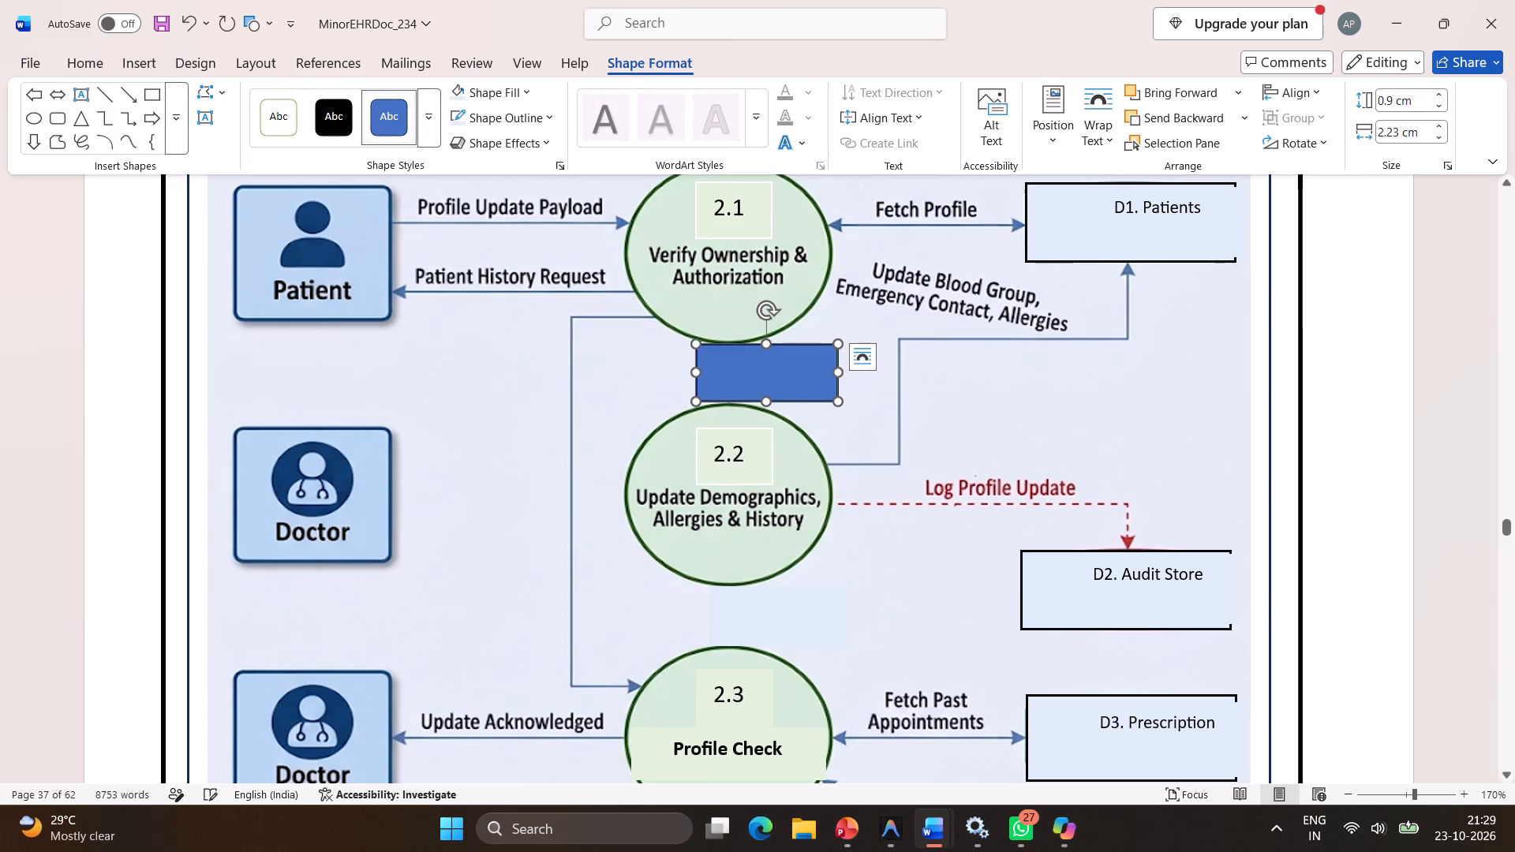
# Set both the outline and fill of the rectangle covering Authorized Update to the lightest blue theme tint.
pyautogui.rightClick(821, 389)
pyautogui.click(918, 218)
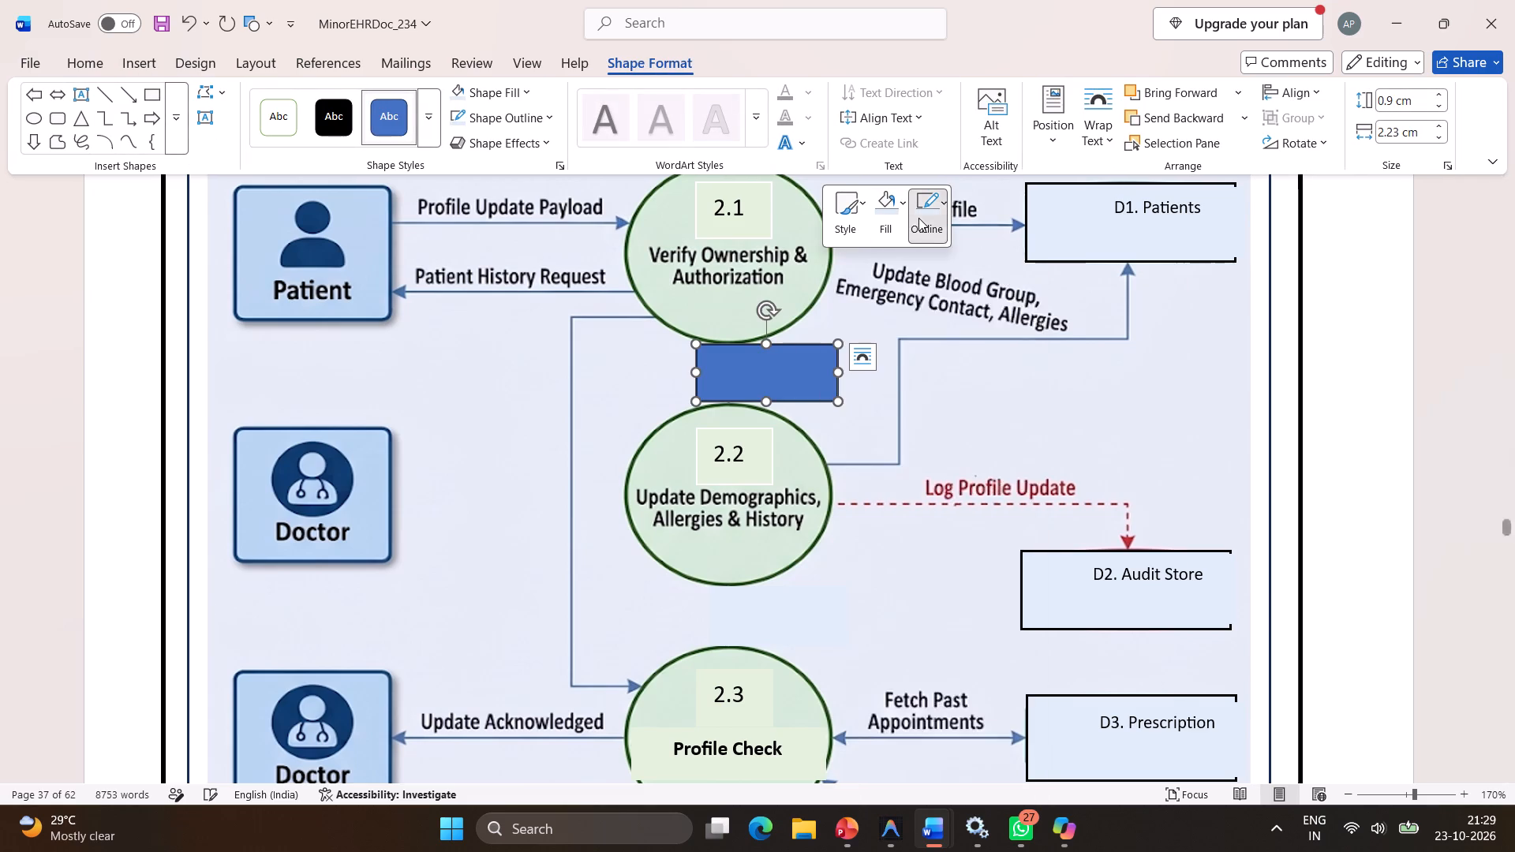
pyautogui.click(1147, 361)
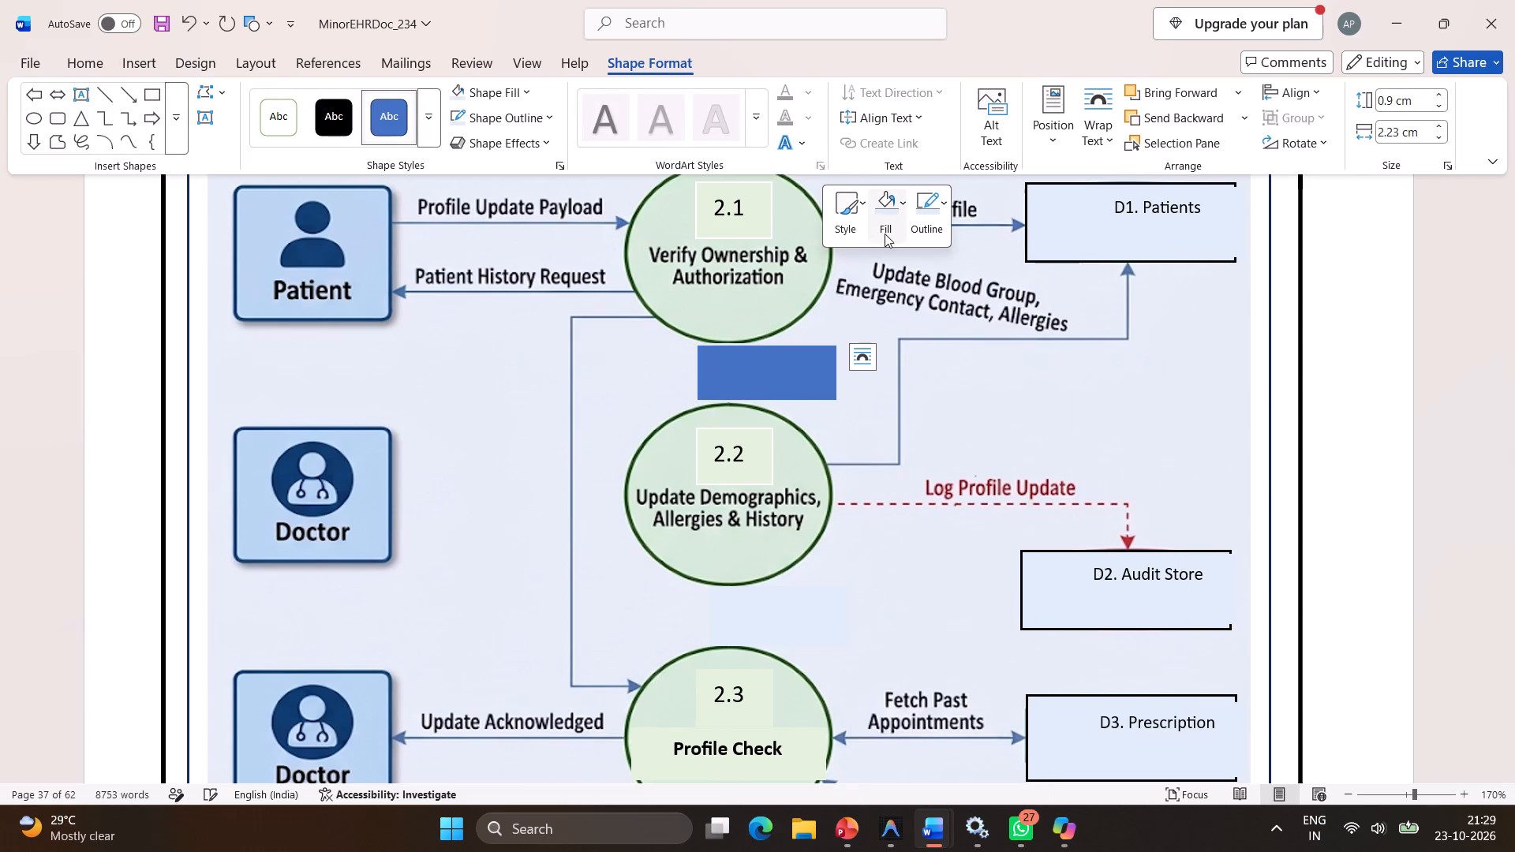
pyautogui.click(886, 232)
pyautogui.click(1099, 369)
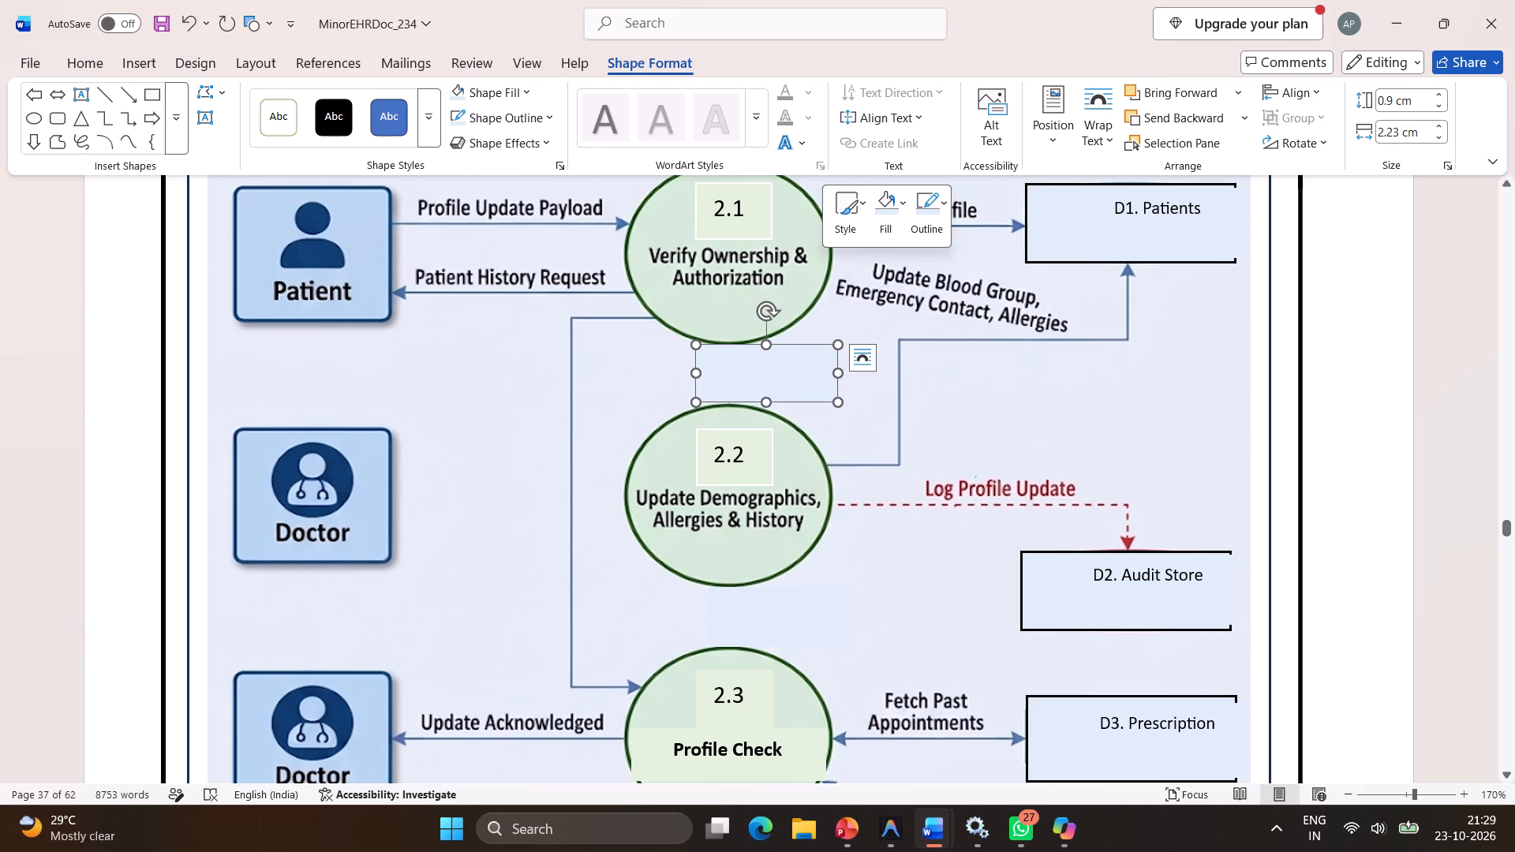
pyautogui.click(514, 419)
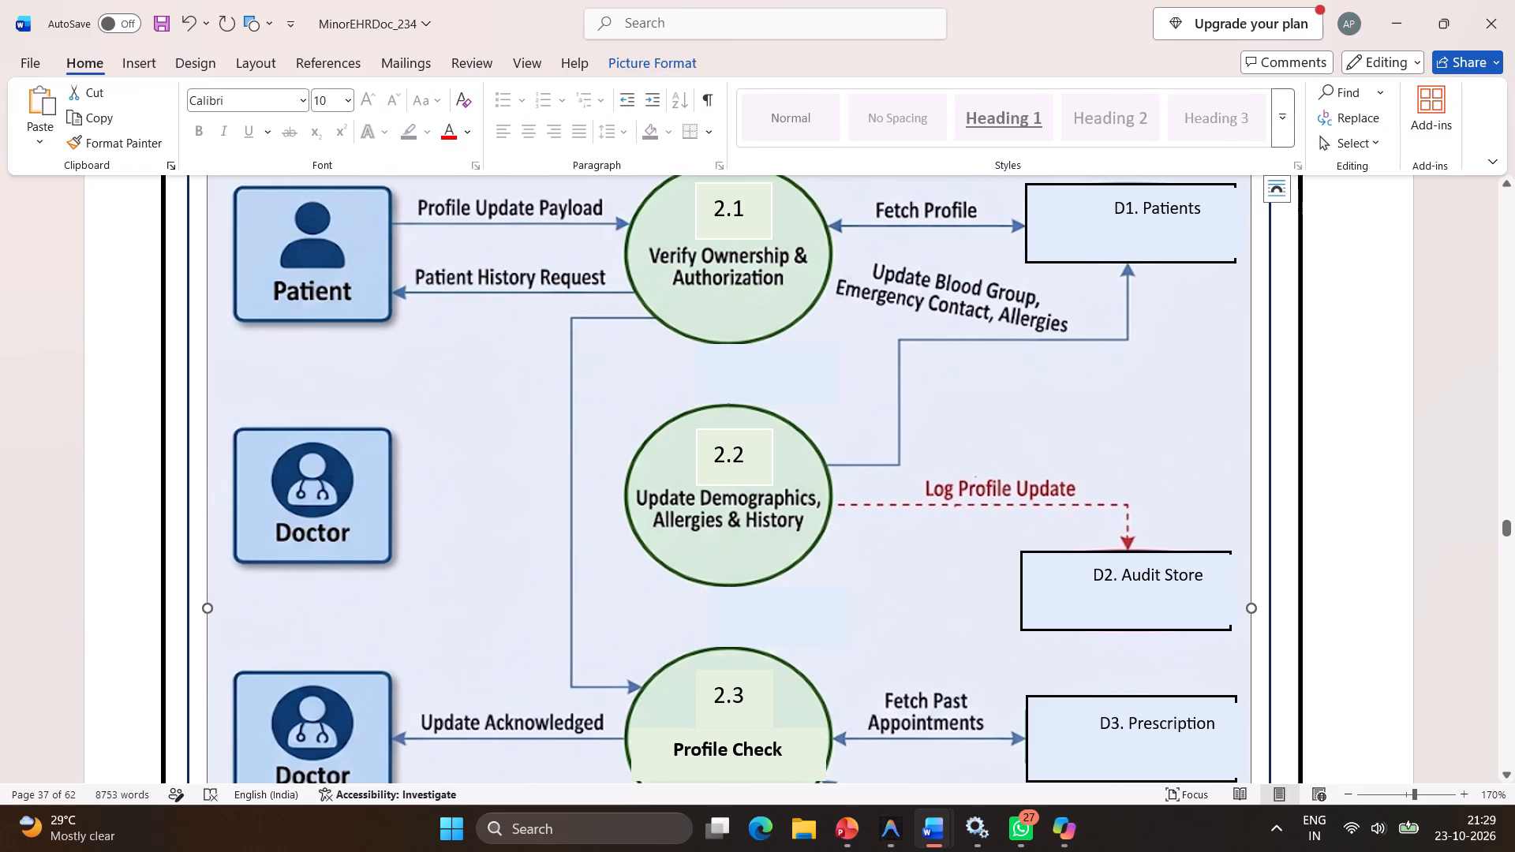
# Draw a rectangle about 0.95 cm wide and 6 cm high over the vertical connector running from circle 2.1 to 2.3.
pyautogui.click(148, 60)
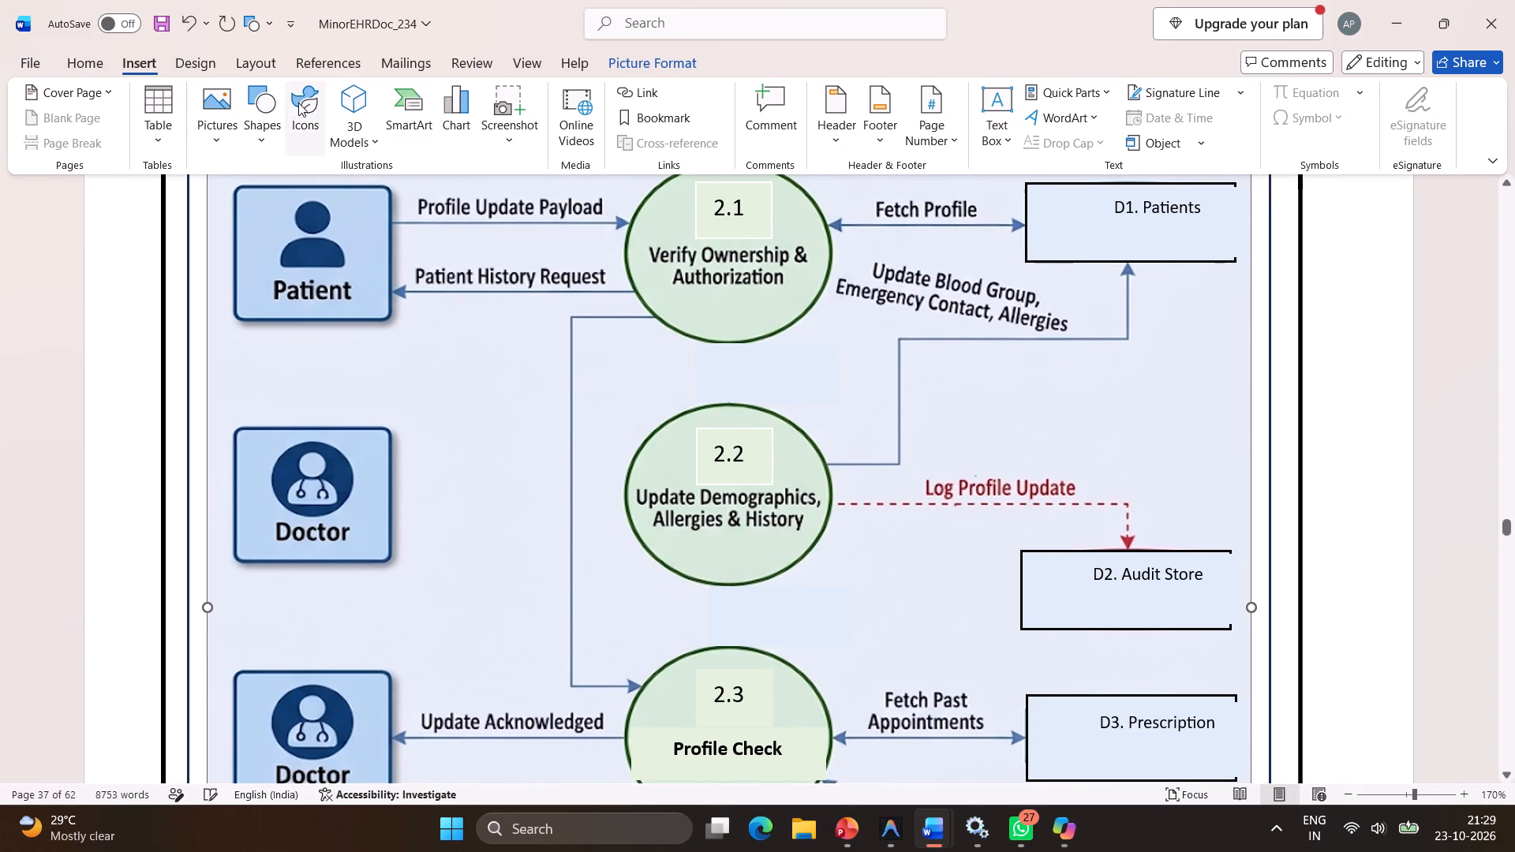
pyautogui.click(275, 110)
pyautogui.click(366, 196)
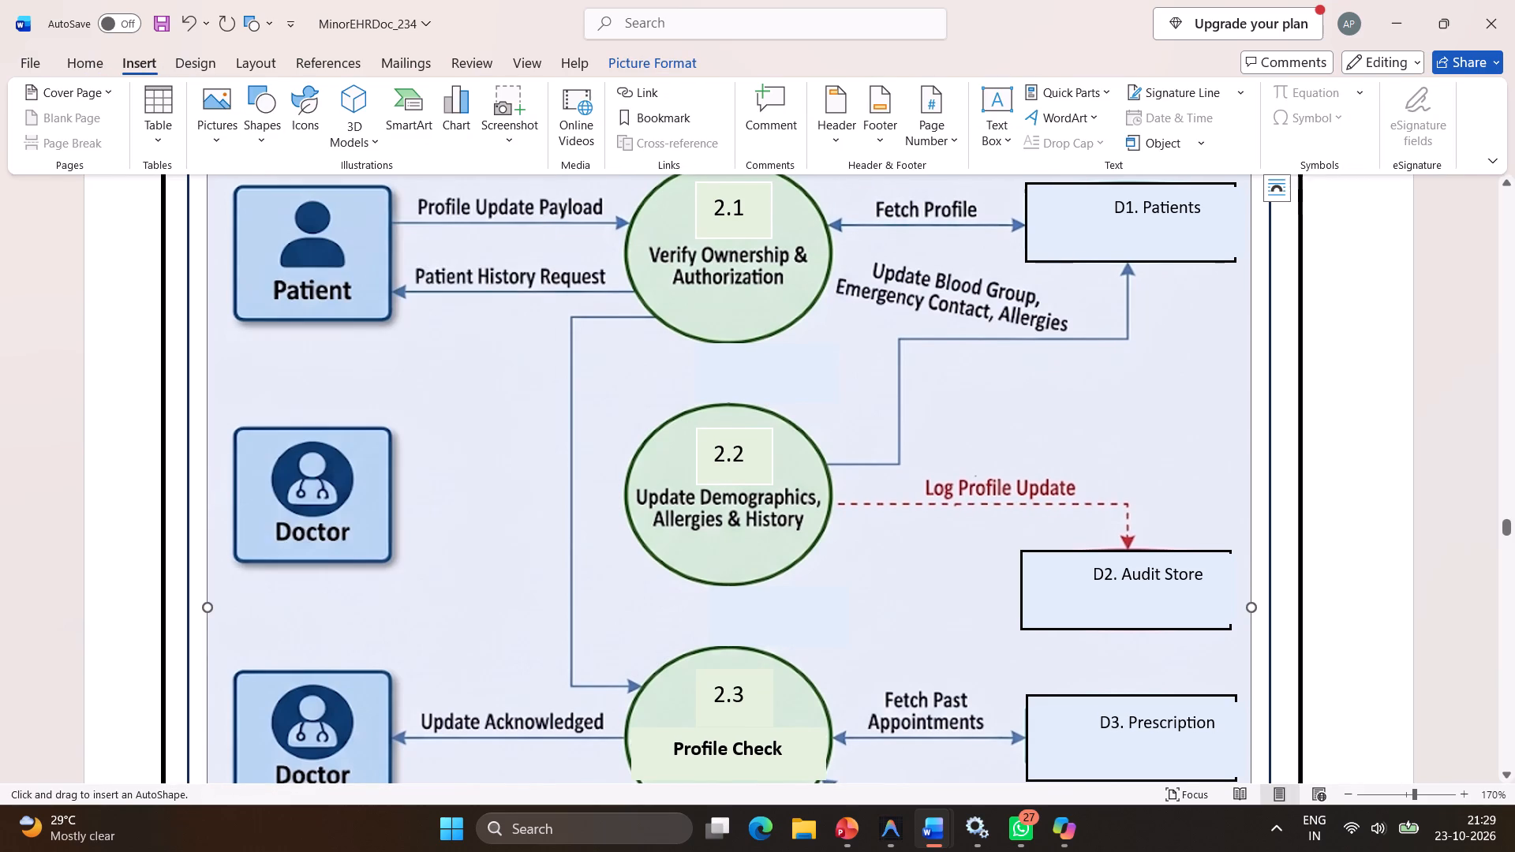
pyautogui.moveTo(555, 314); pyautogui.dragTo(585, 340)
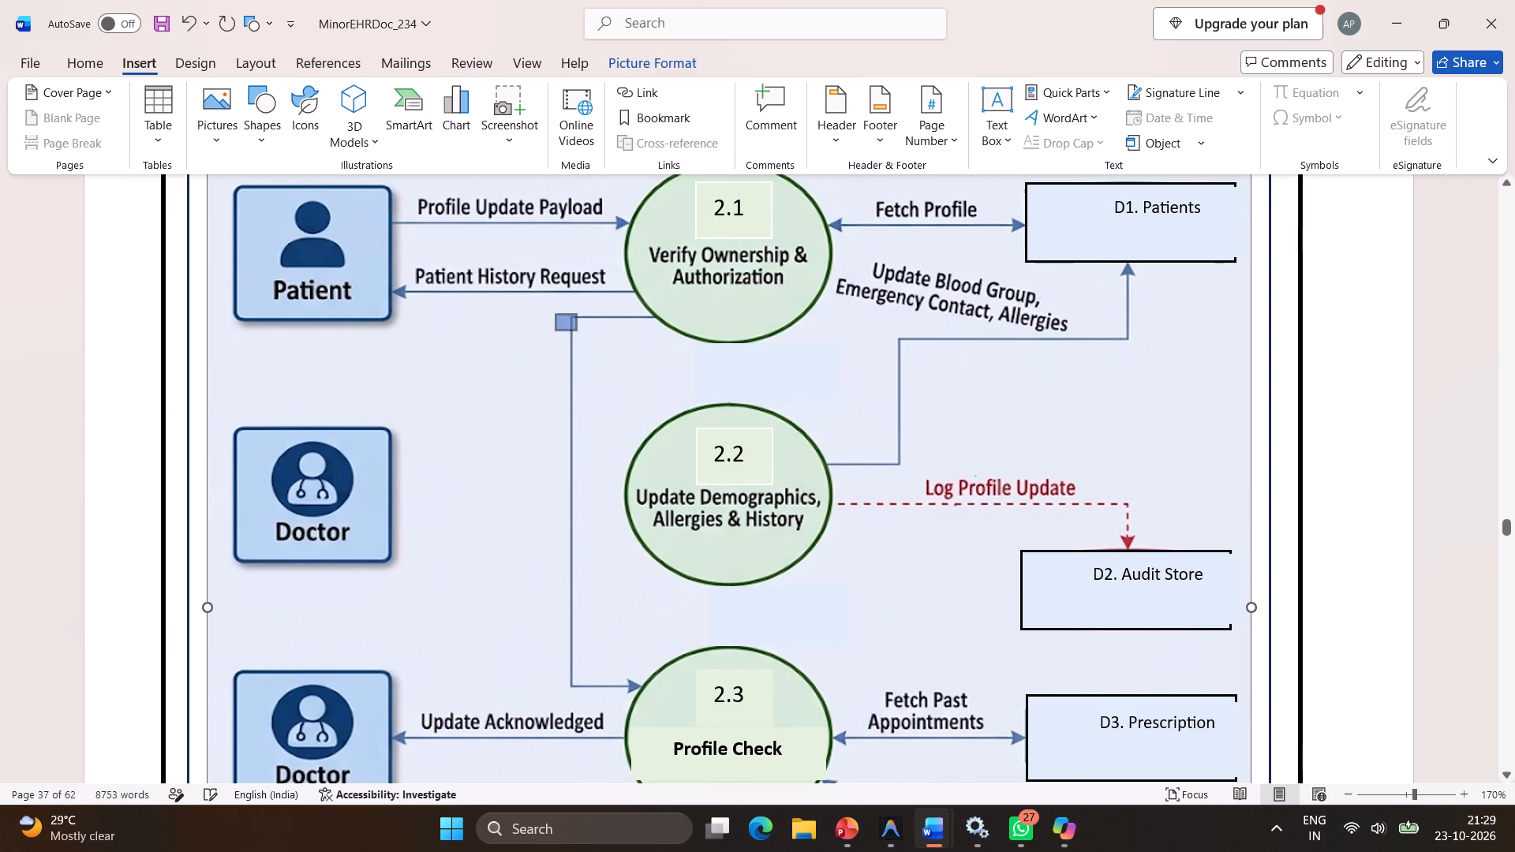
pyautogui.moveTo(585, 340); pyautogui.dragTo(623, 673)
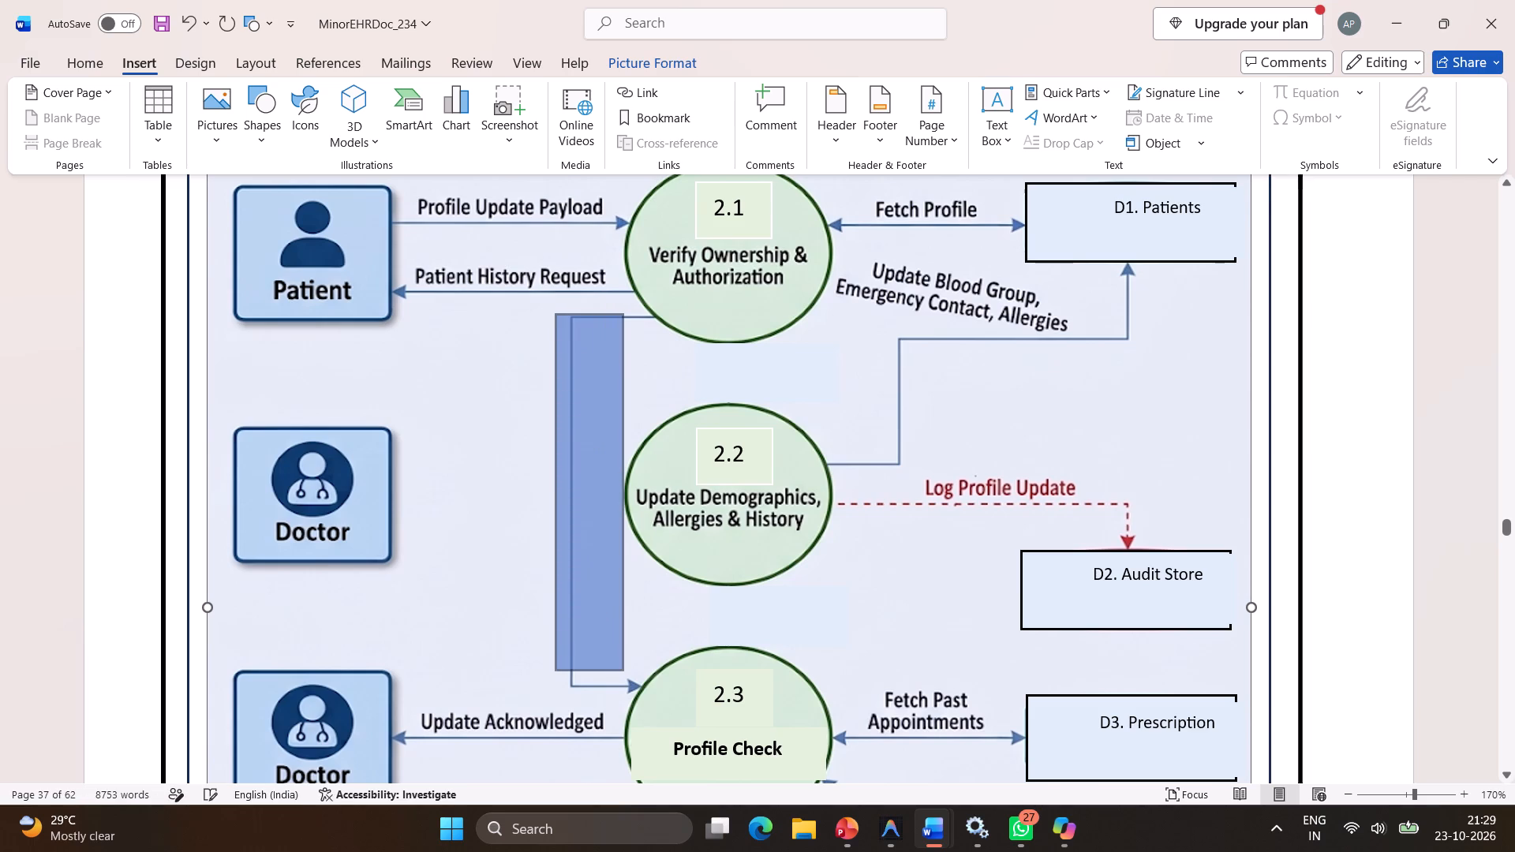
pyautogui.moveTo(623, 673); pyautogui.dragTo(618, 690)
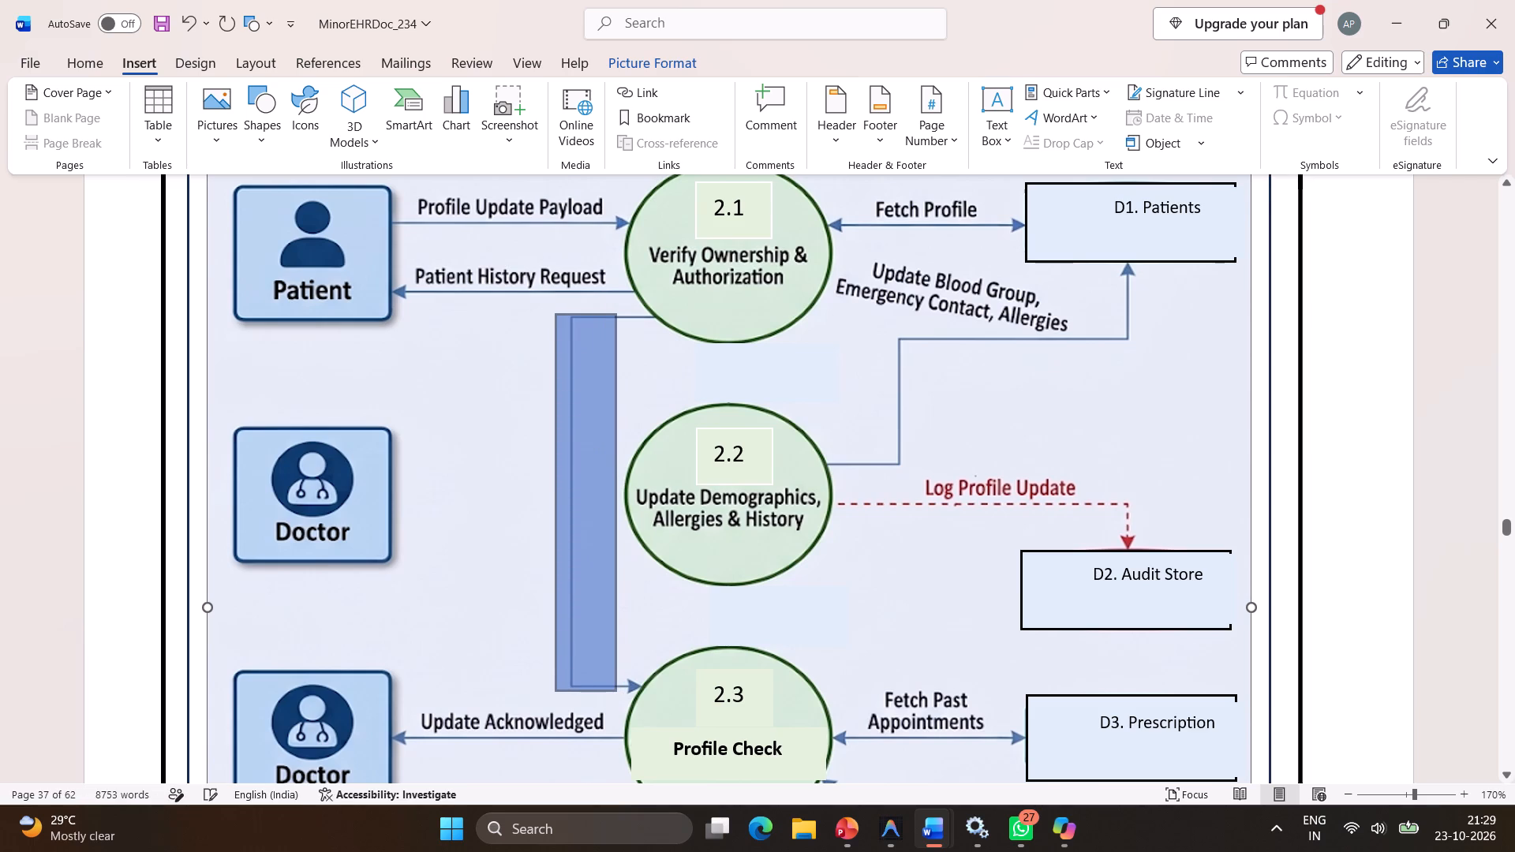
pyautogui.moveTo(618, 690); pyautogui.dragTo(615, 693)
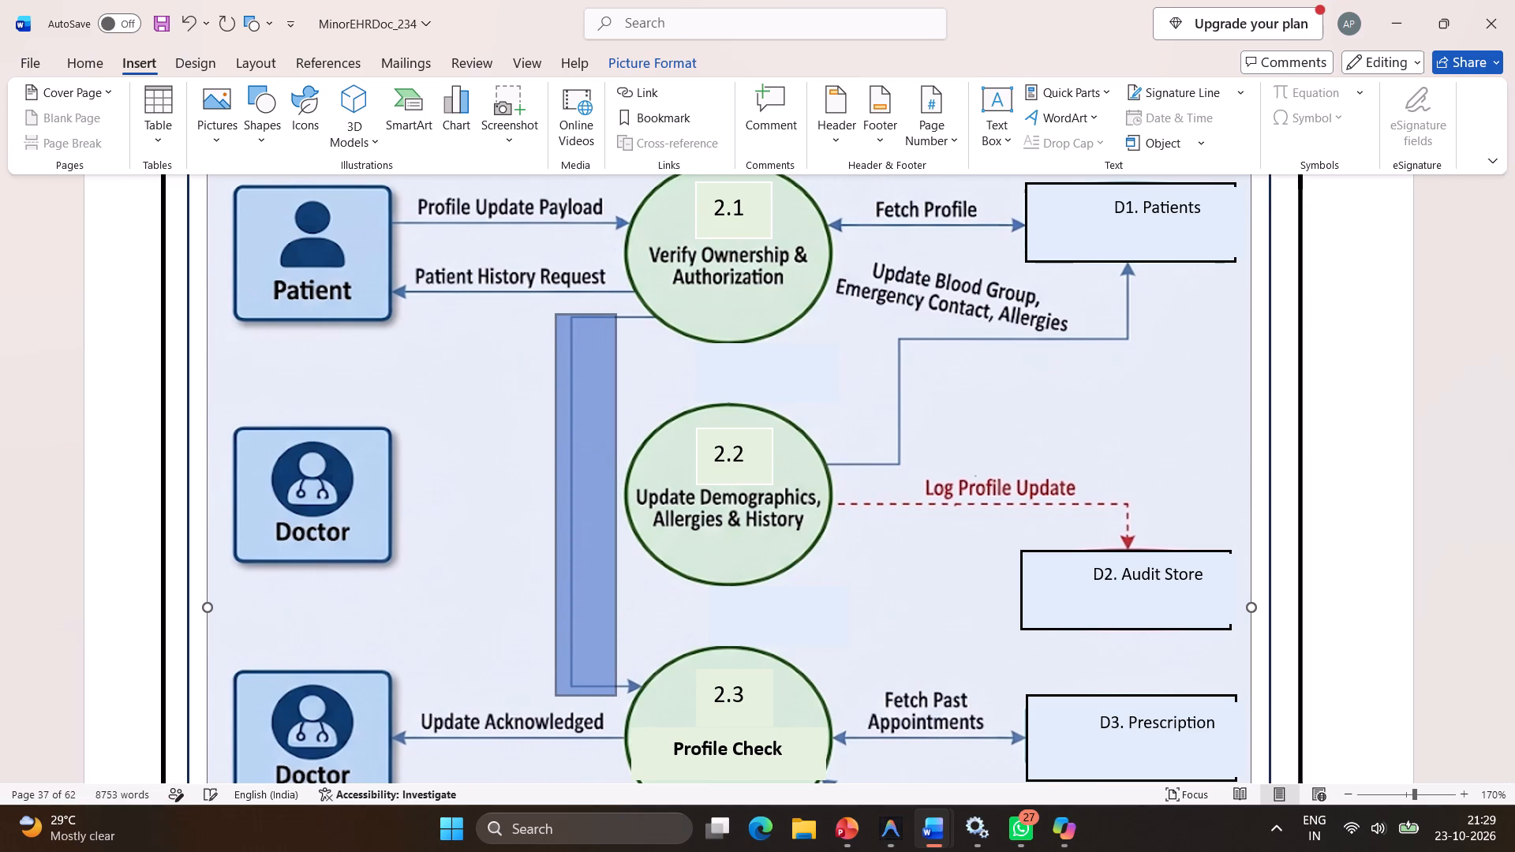
pyautogui.moveTo(615, 693); pyautogui.dragTo(615, 692)
pyautogui.click(615, 692)
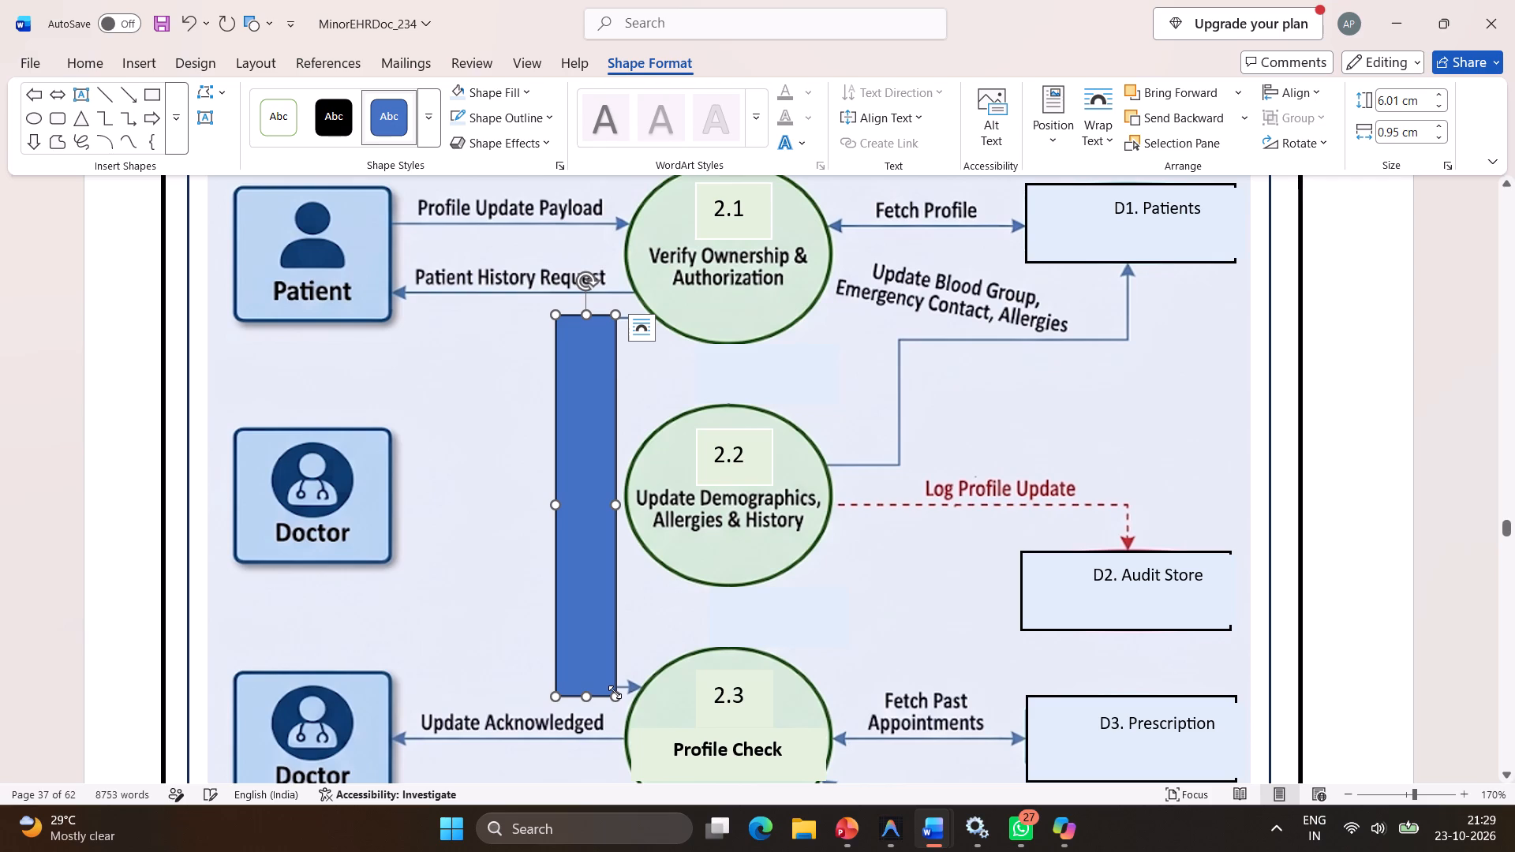
# Set both the fill and outline of the tall rectangle covering the 2.1-to-2.3 connector to the lightest blue theme tint.
pyautogui.rightClick(591, 650)
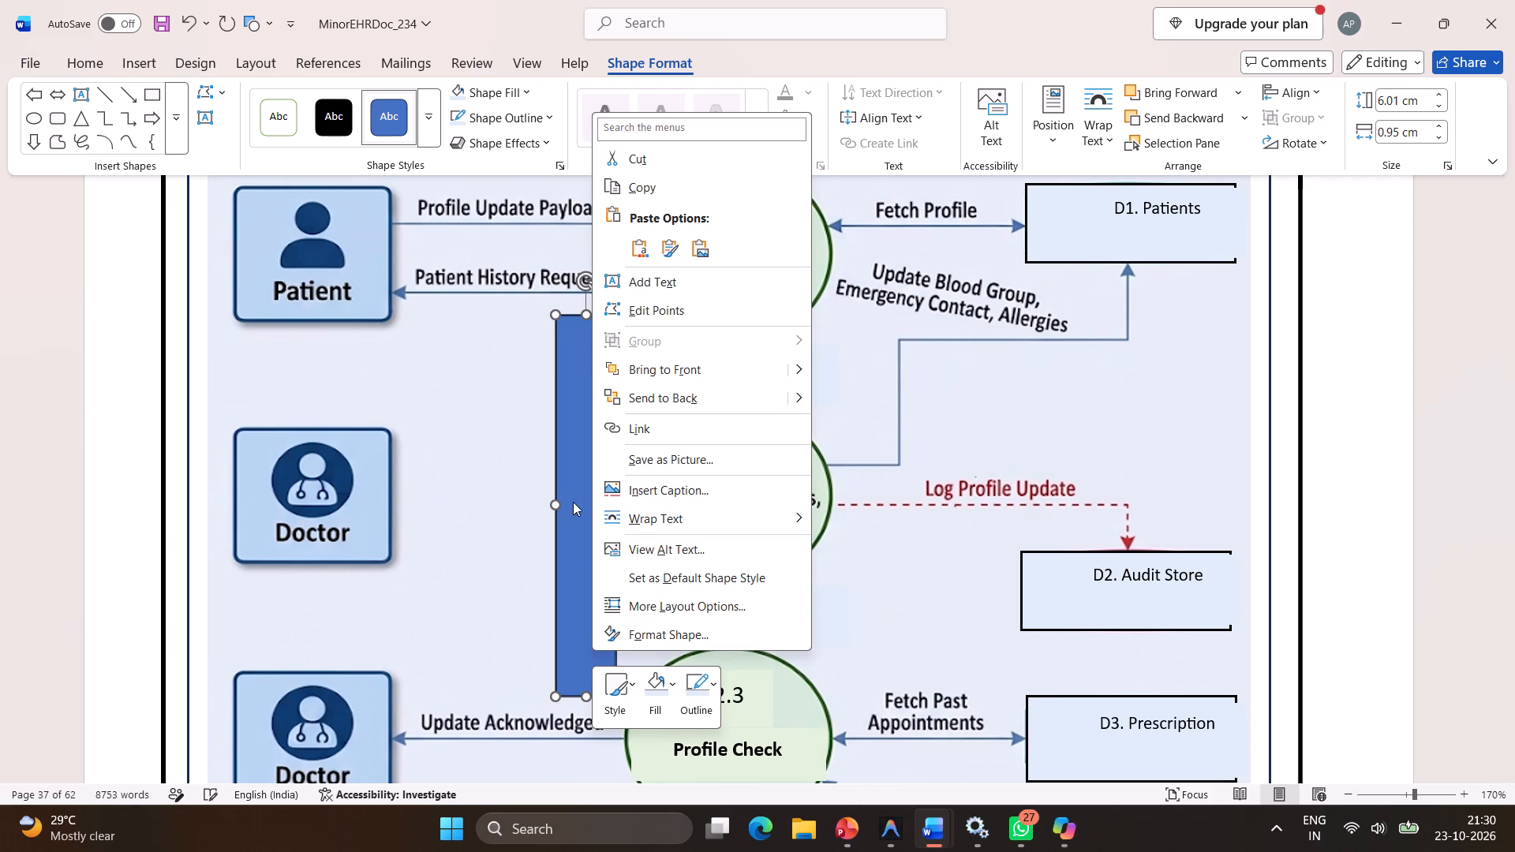
pyautogui.click(668, 678)
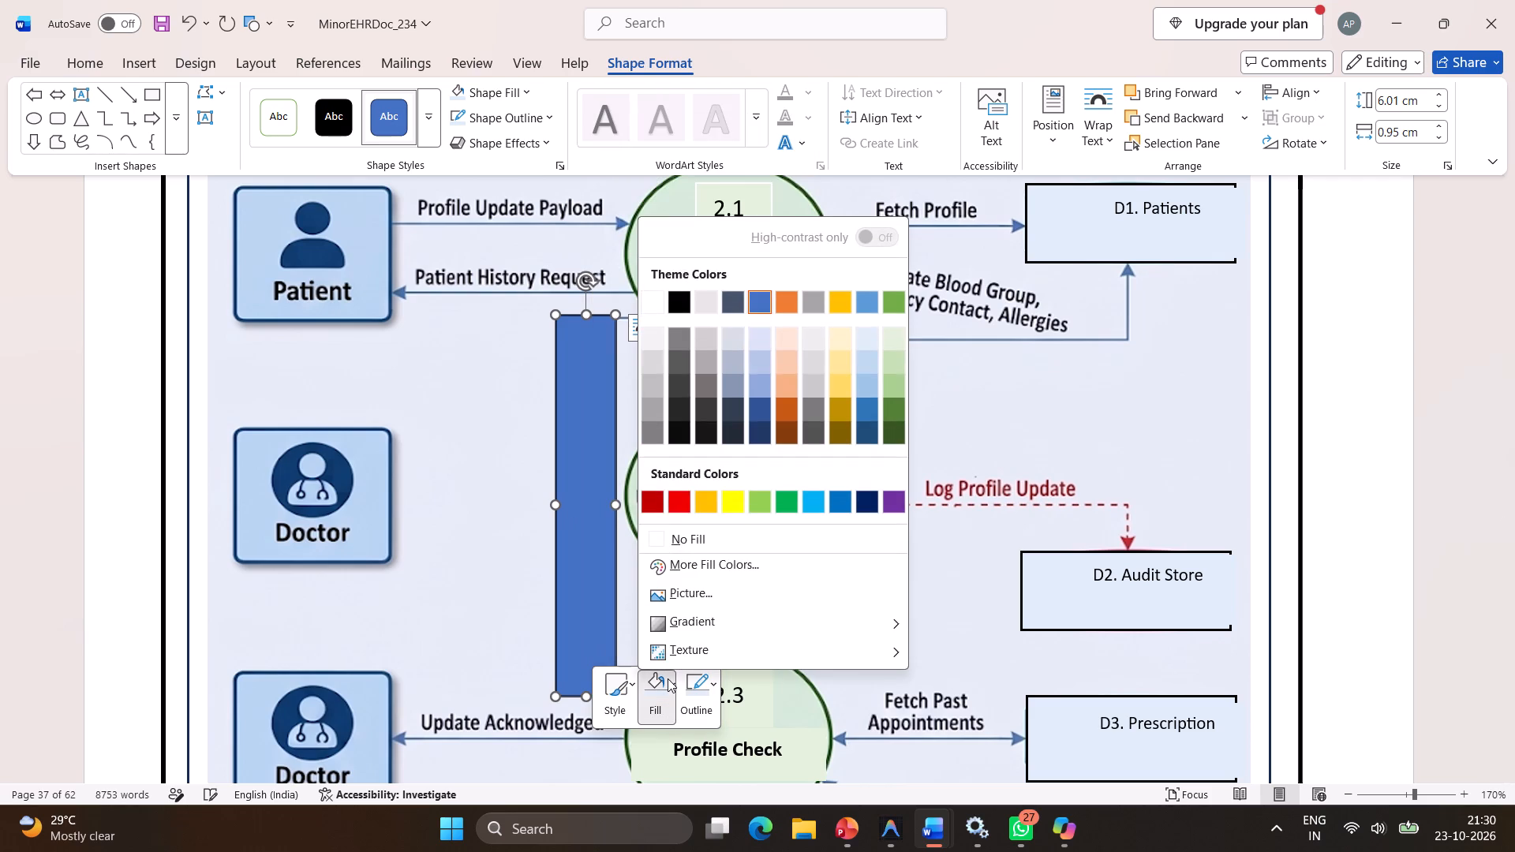
pyautogui.click(870, 332)
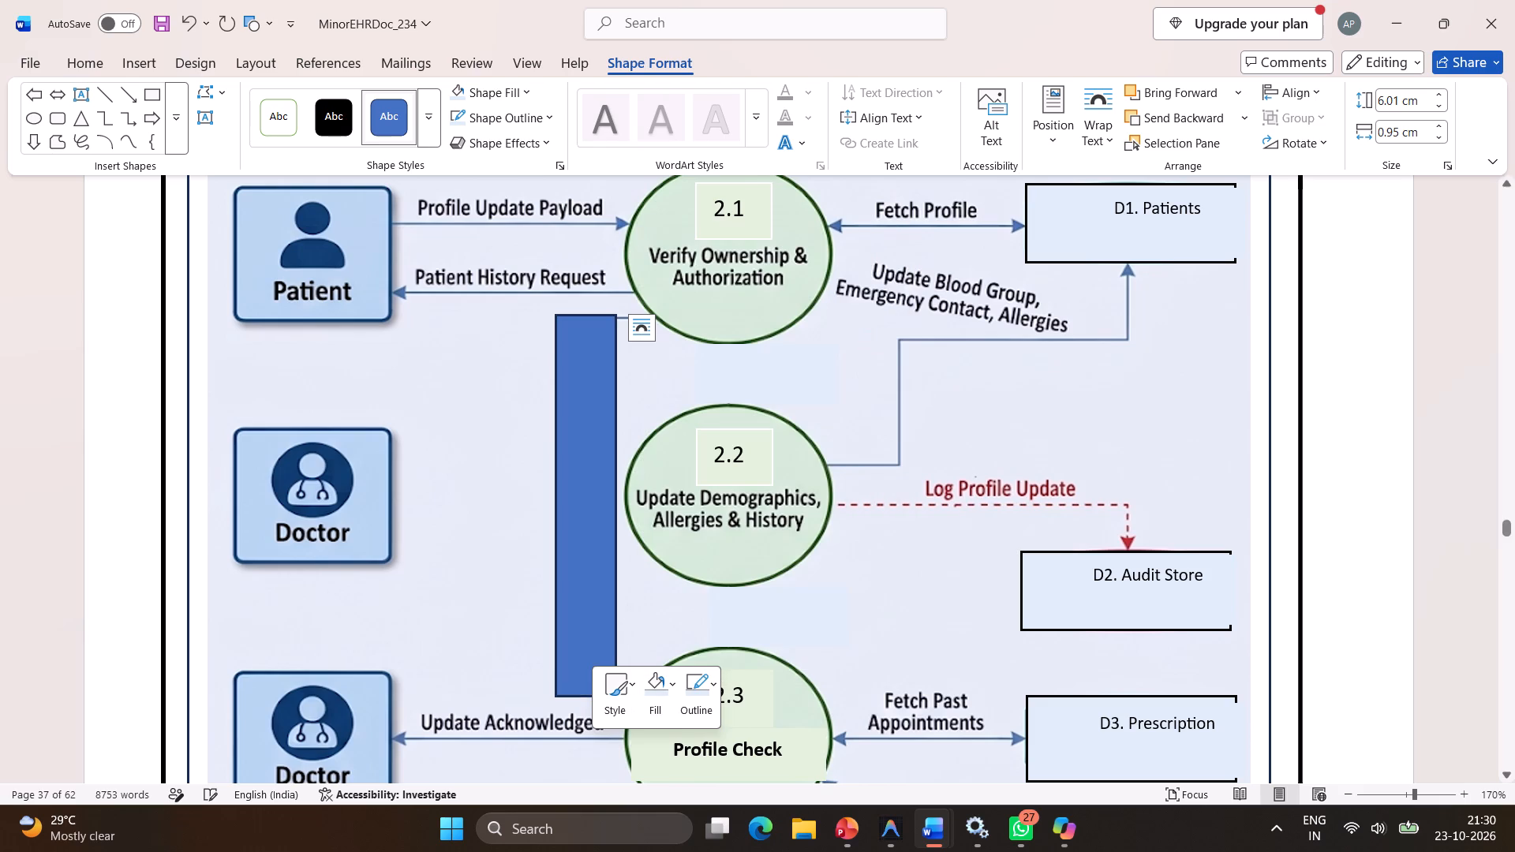
pyautogui.click(698, 694)
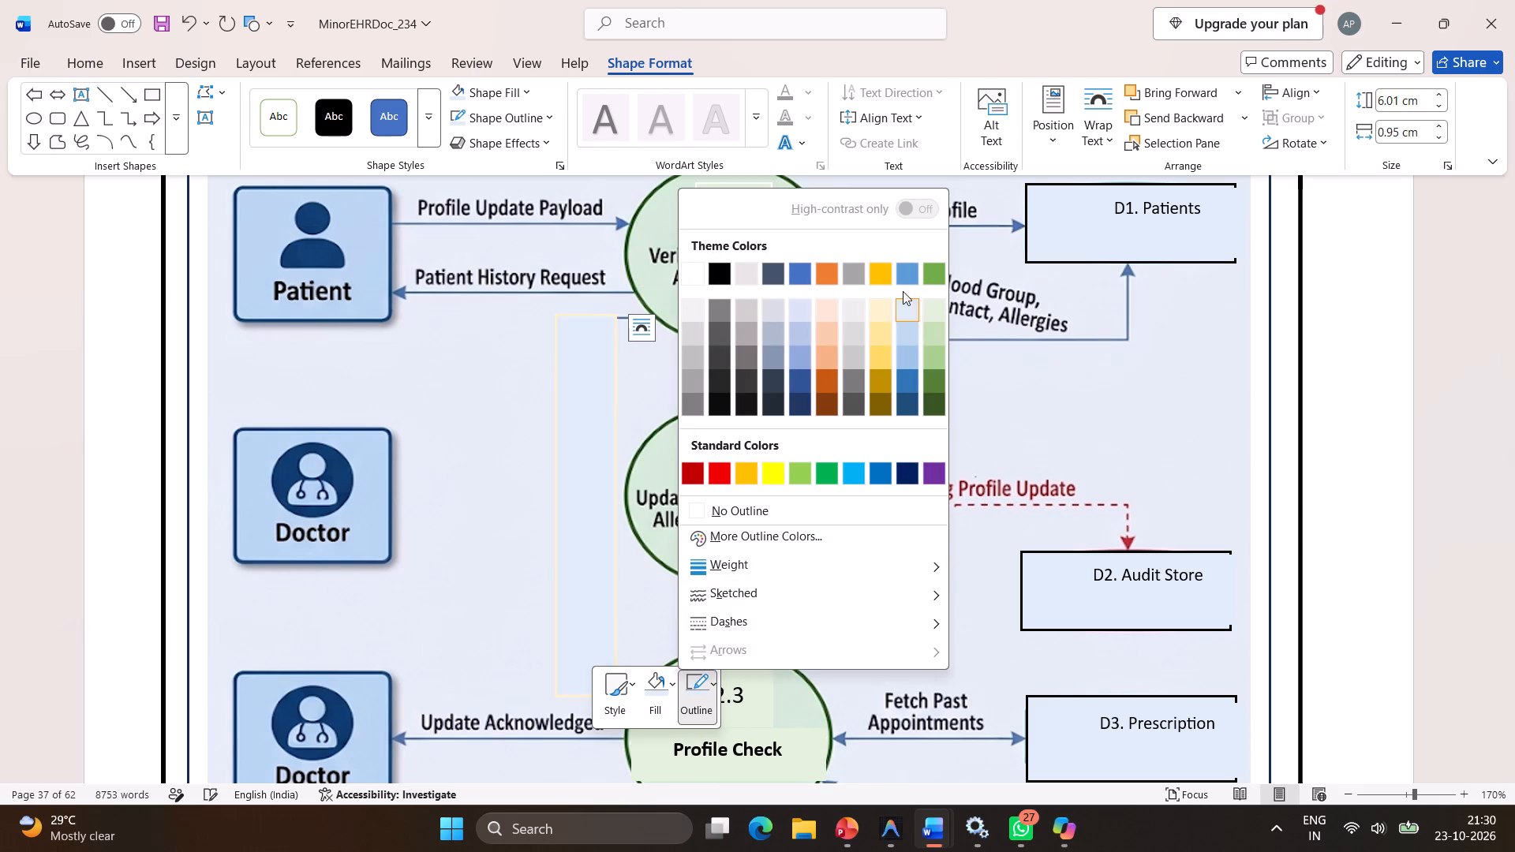
pyautogui.click(900, 300)
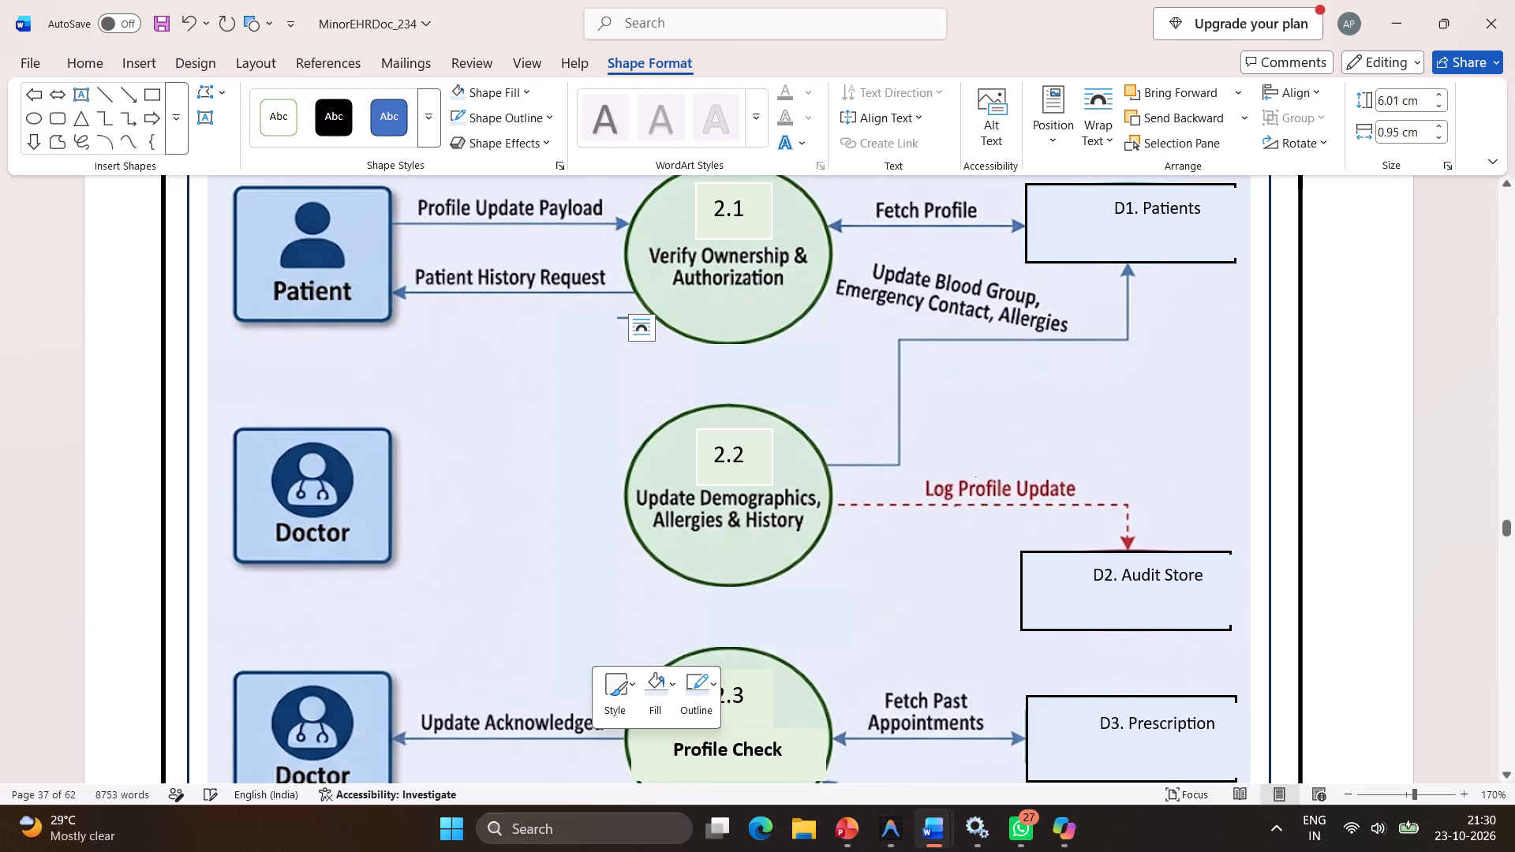
# Draw a rectangle about 0.76 cm wide and 0.29 cm high over the leftover connector stub beside circle 2.1.
pyautogui.click(151, 83)
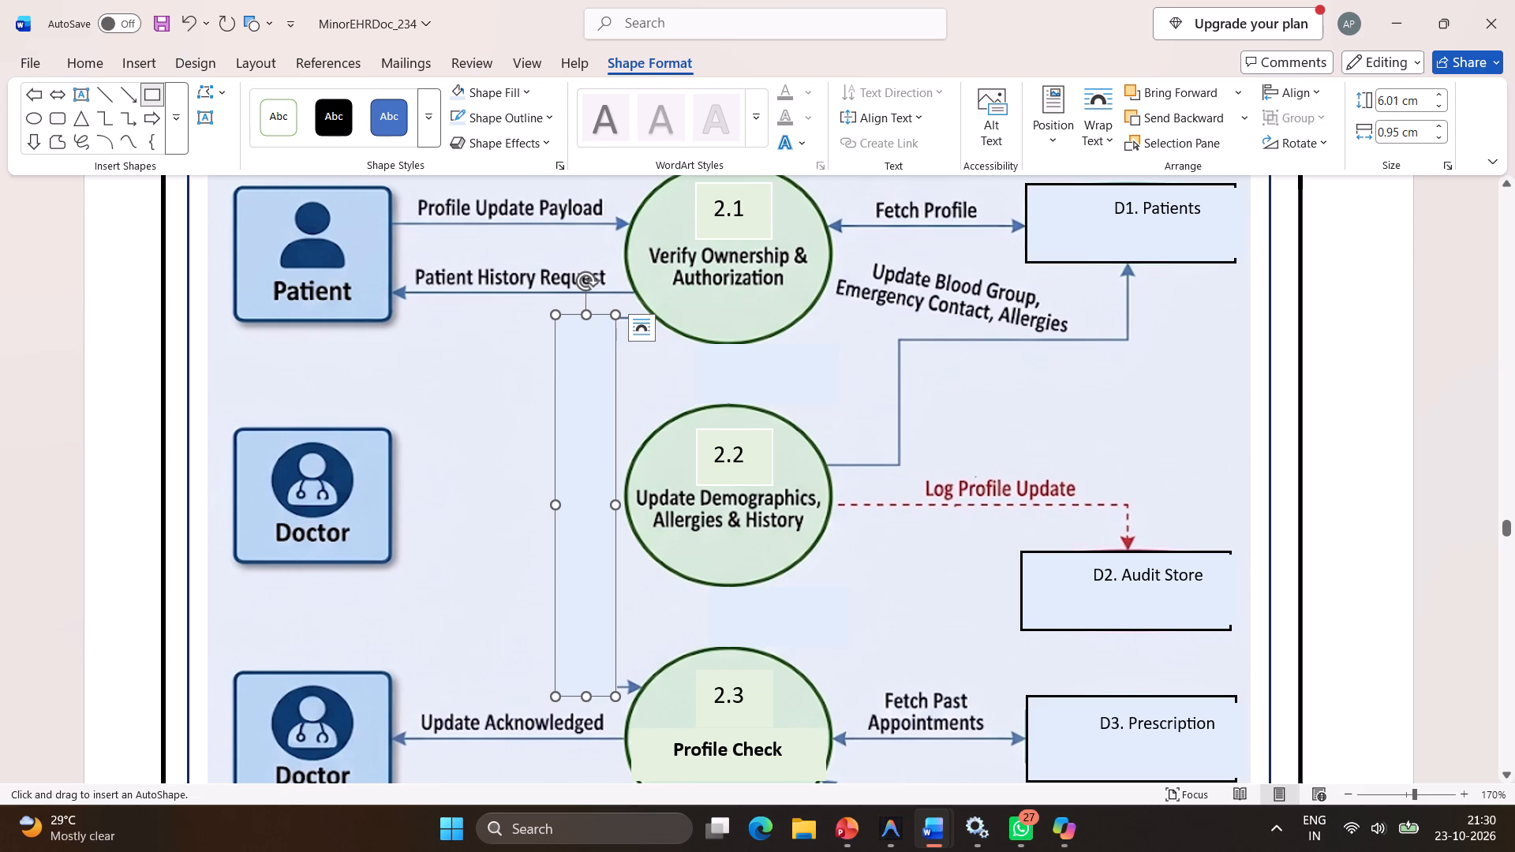
pyautogui.moveTo(620, 302); pyautogui.dragTo(647, 333)
pyautogui.moveTo(618, 319); pyautogui.dragTo(603, 322)
pyautogui.moveTo(624, 302); pyautogui.dragTo(624, 303)
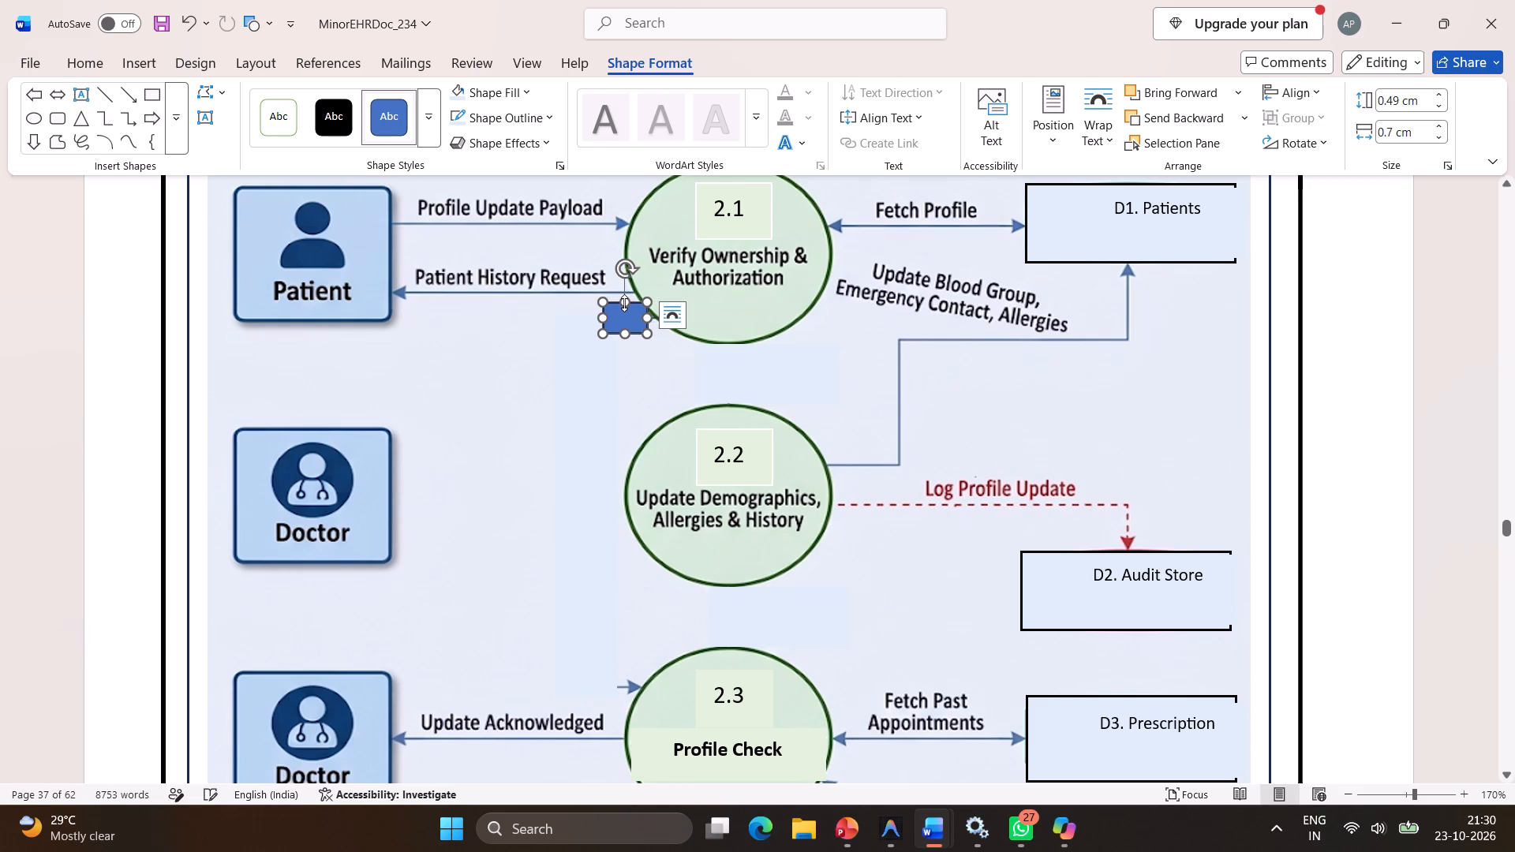
pyautogui.moveTo(624, 303); pyautogui.dragTo(628, 315)
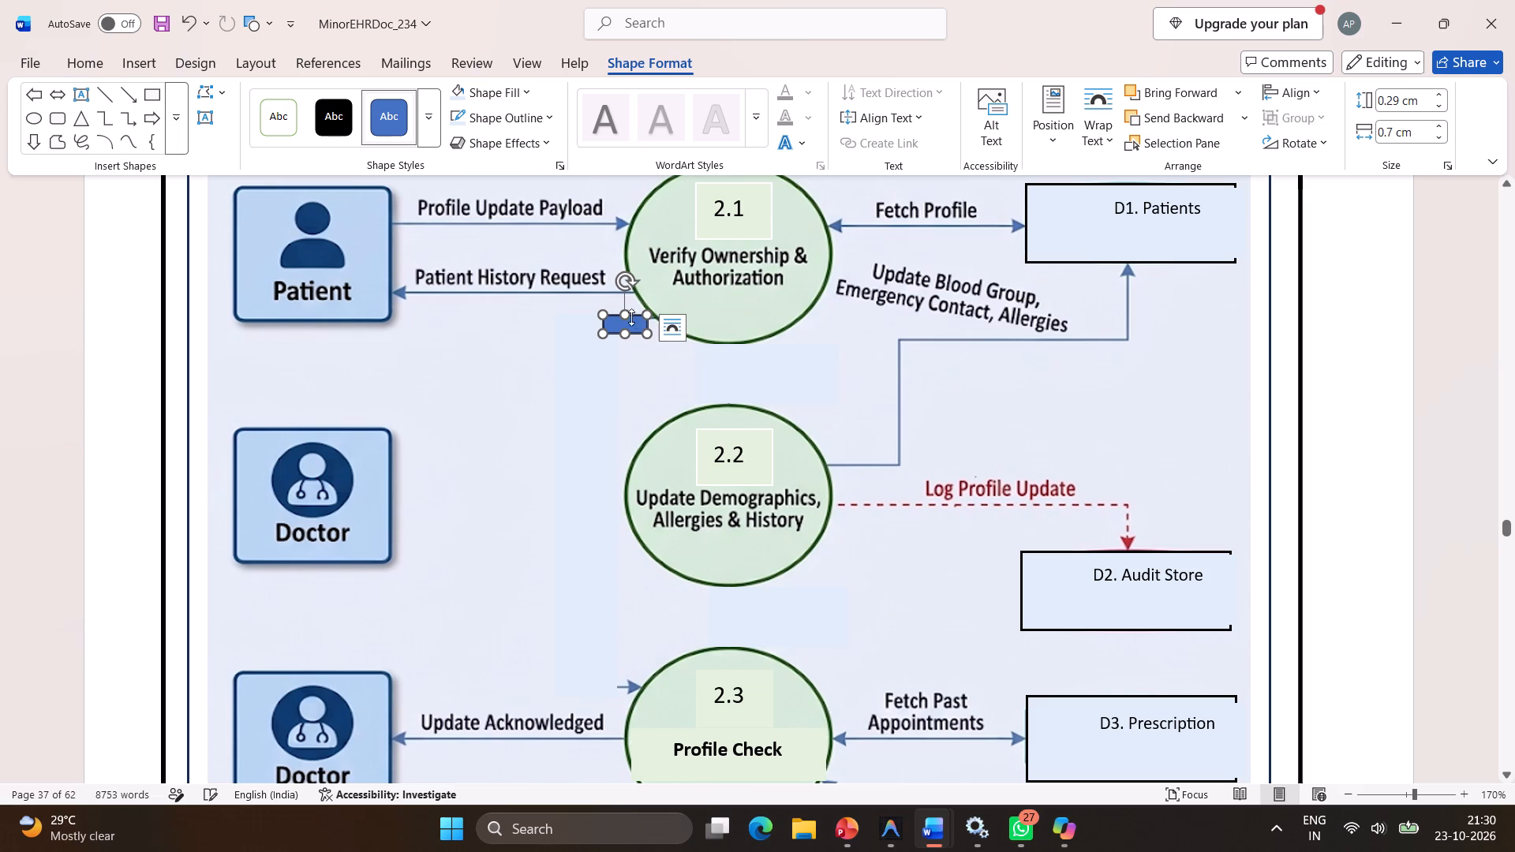
pyautogui.click(647, 332)
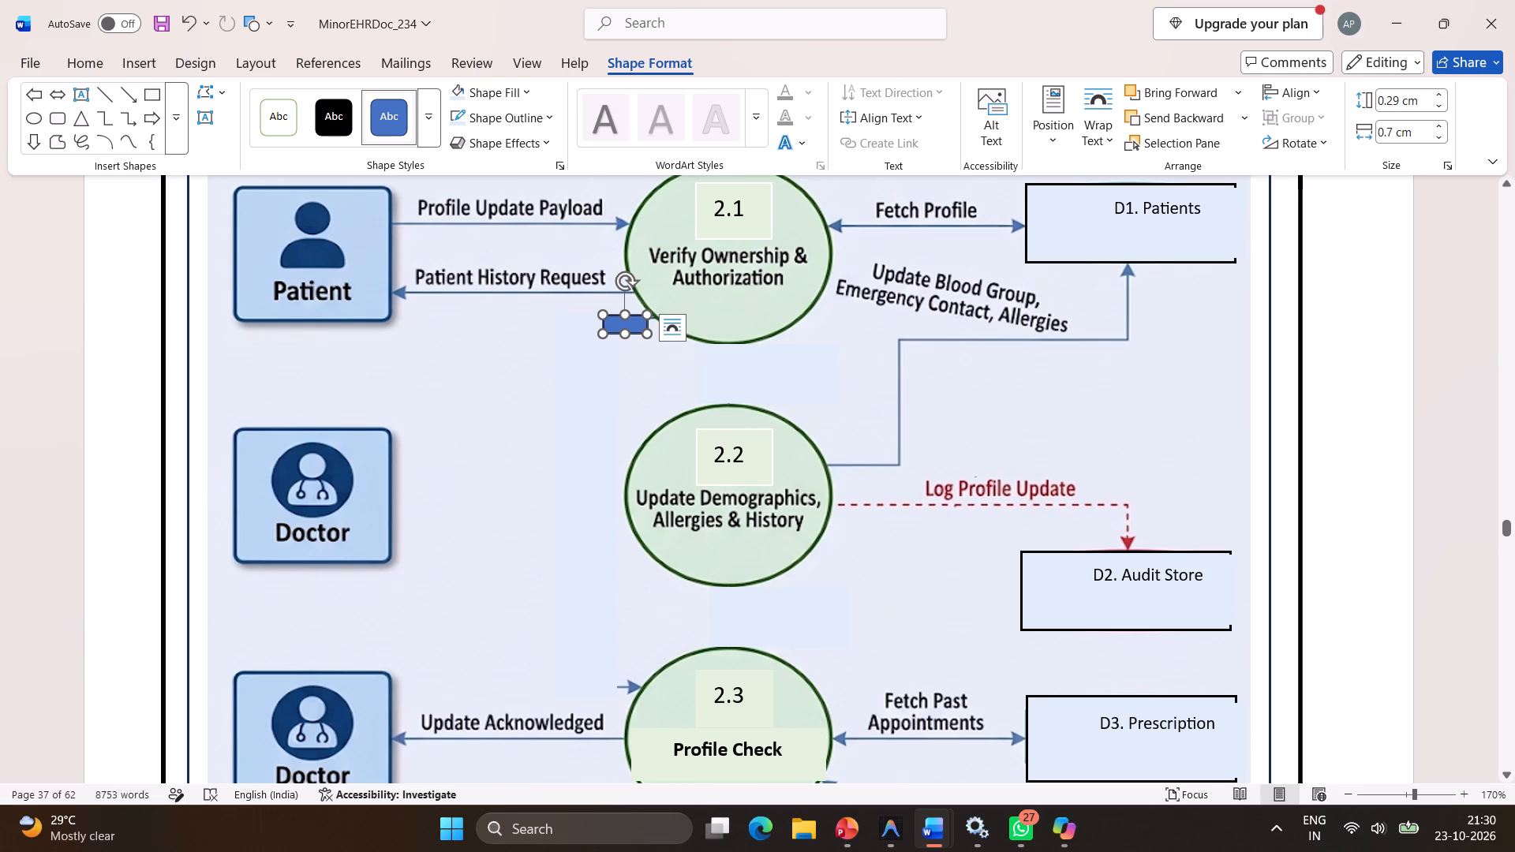
pyautogui.click(647, 332)
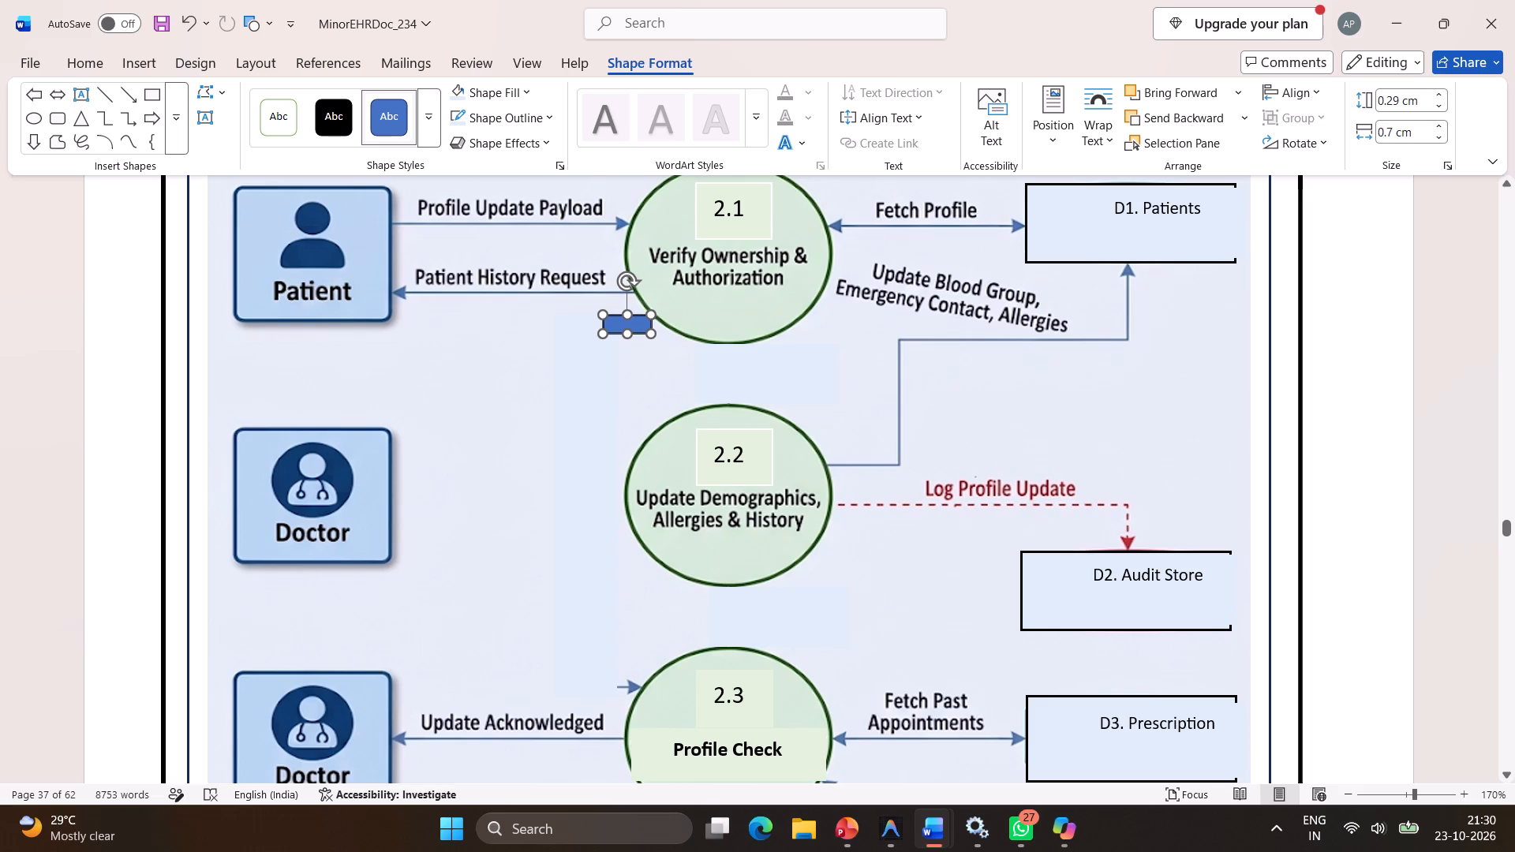
# Set both the outline and fill of the small rectangle beside circle 2.1 to the lightest blue theme tint.
pyautogui.rightClick(644, 327)
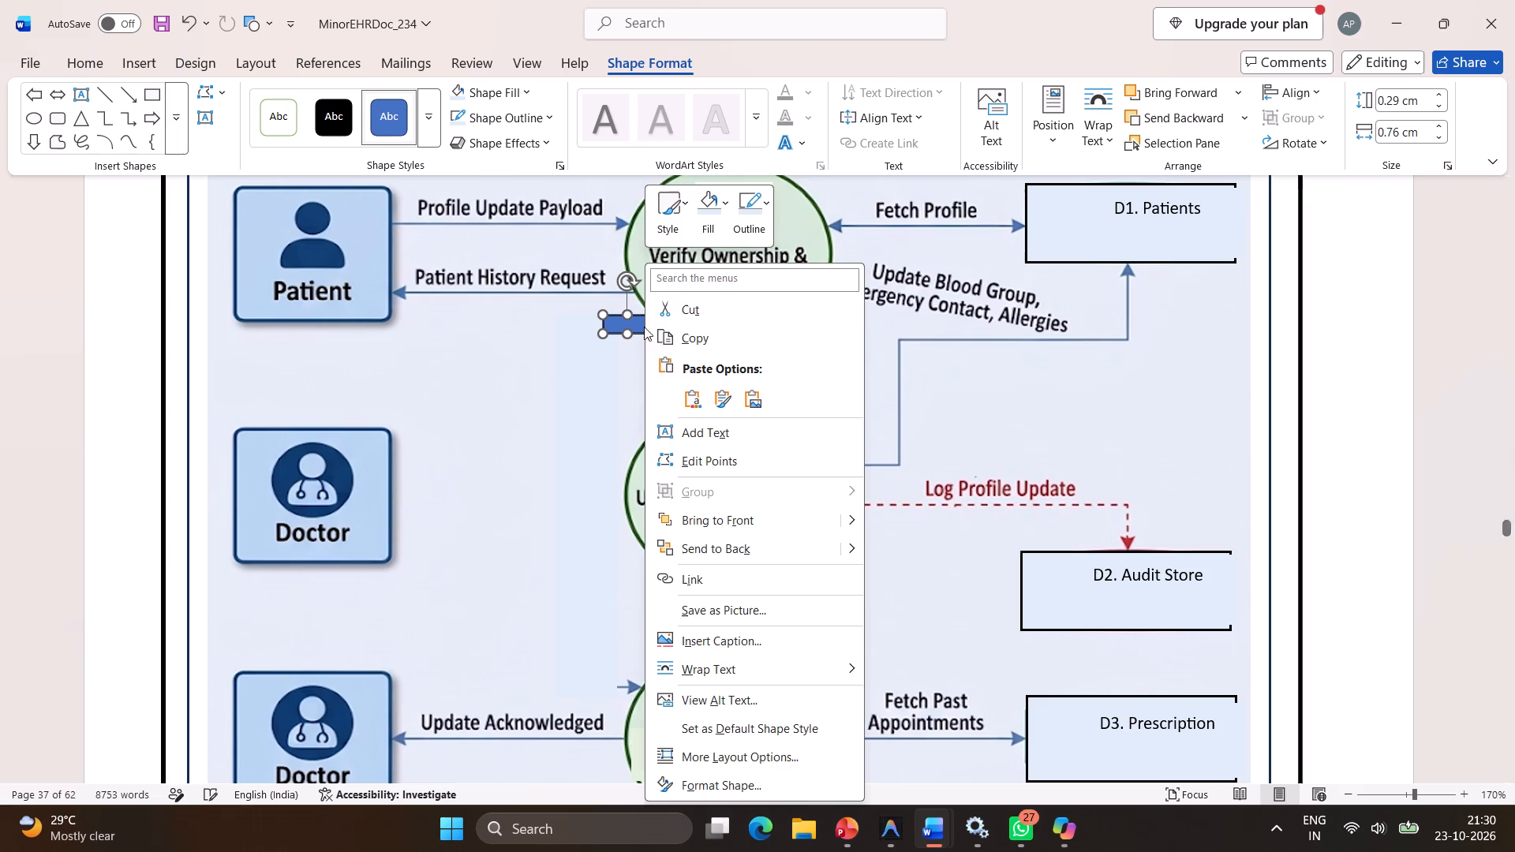
pyautogui.click(747, 226)
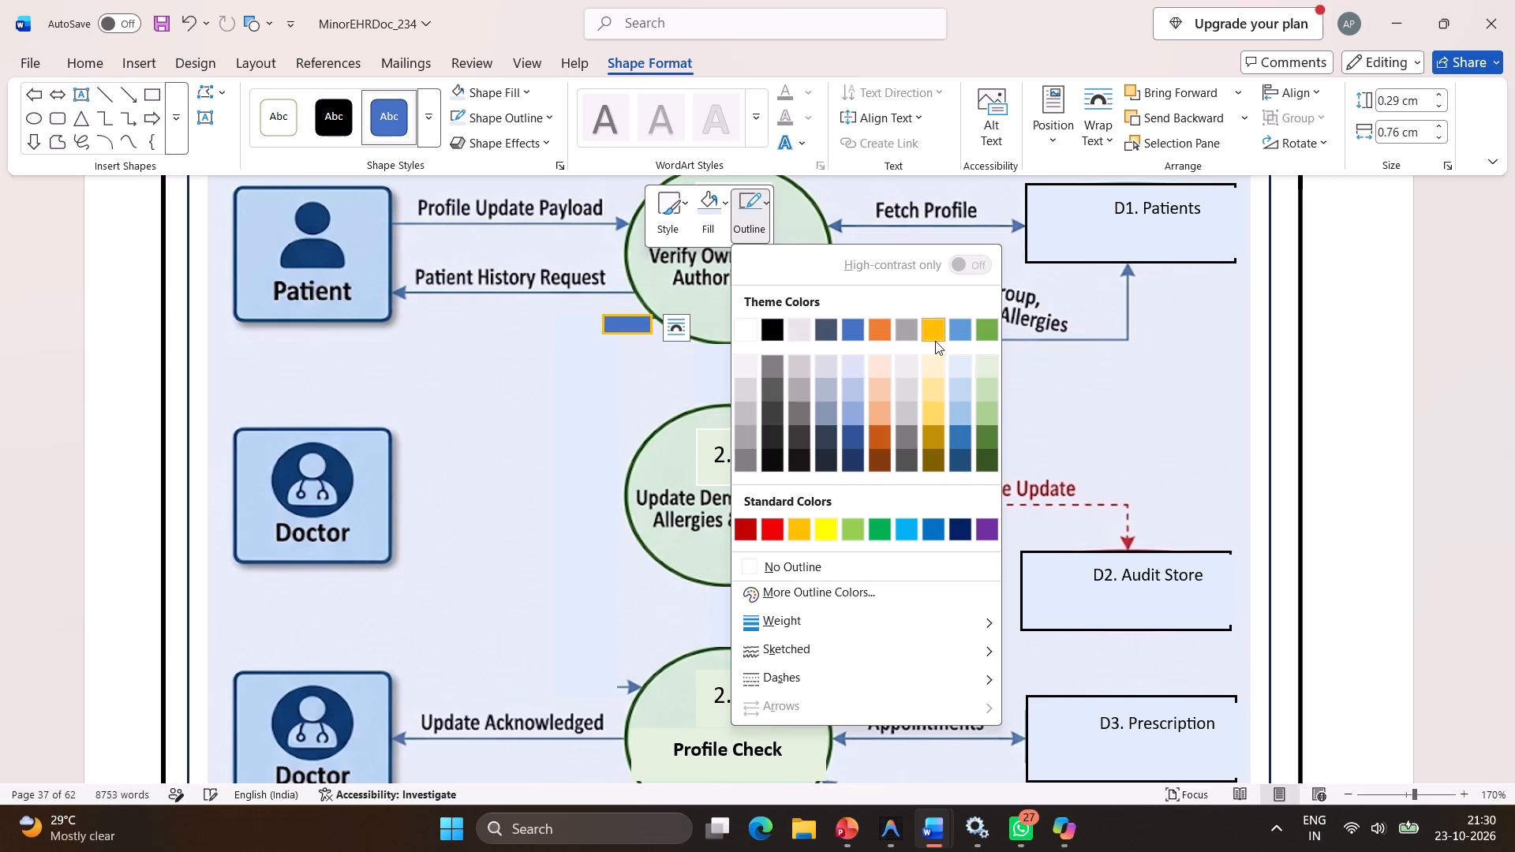
pyautogui.click(952, 361)
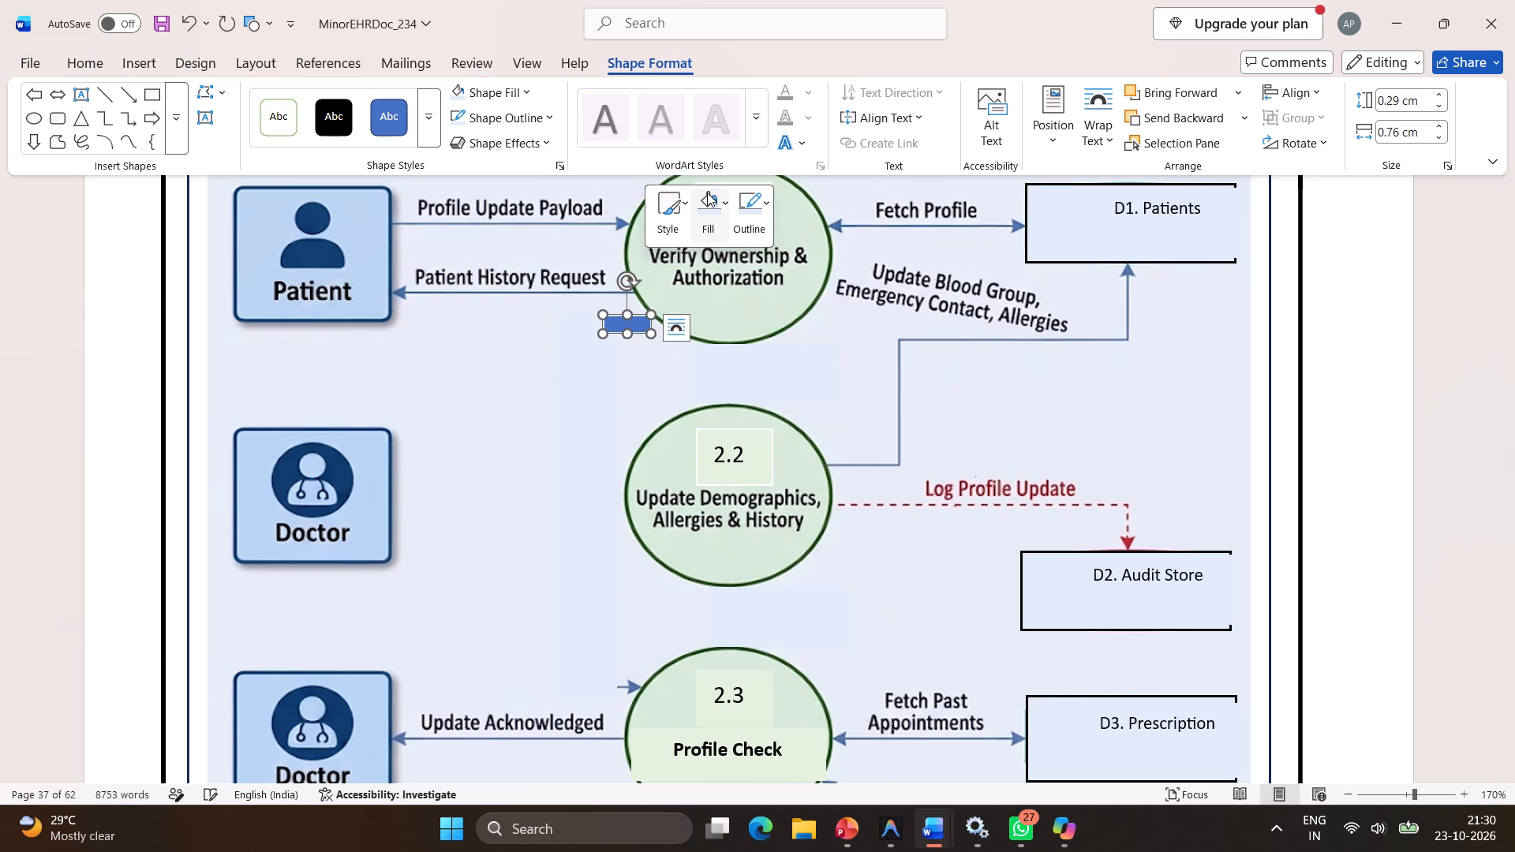
pyautogui.click(707, 192)
pyautogui.click(917, 361)
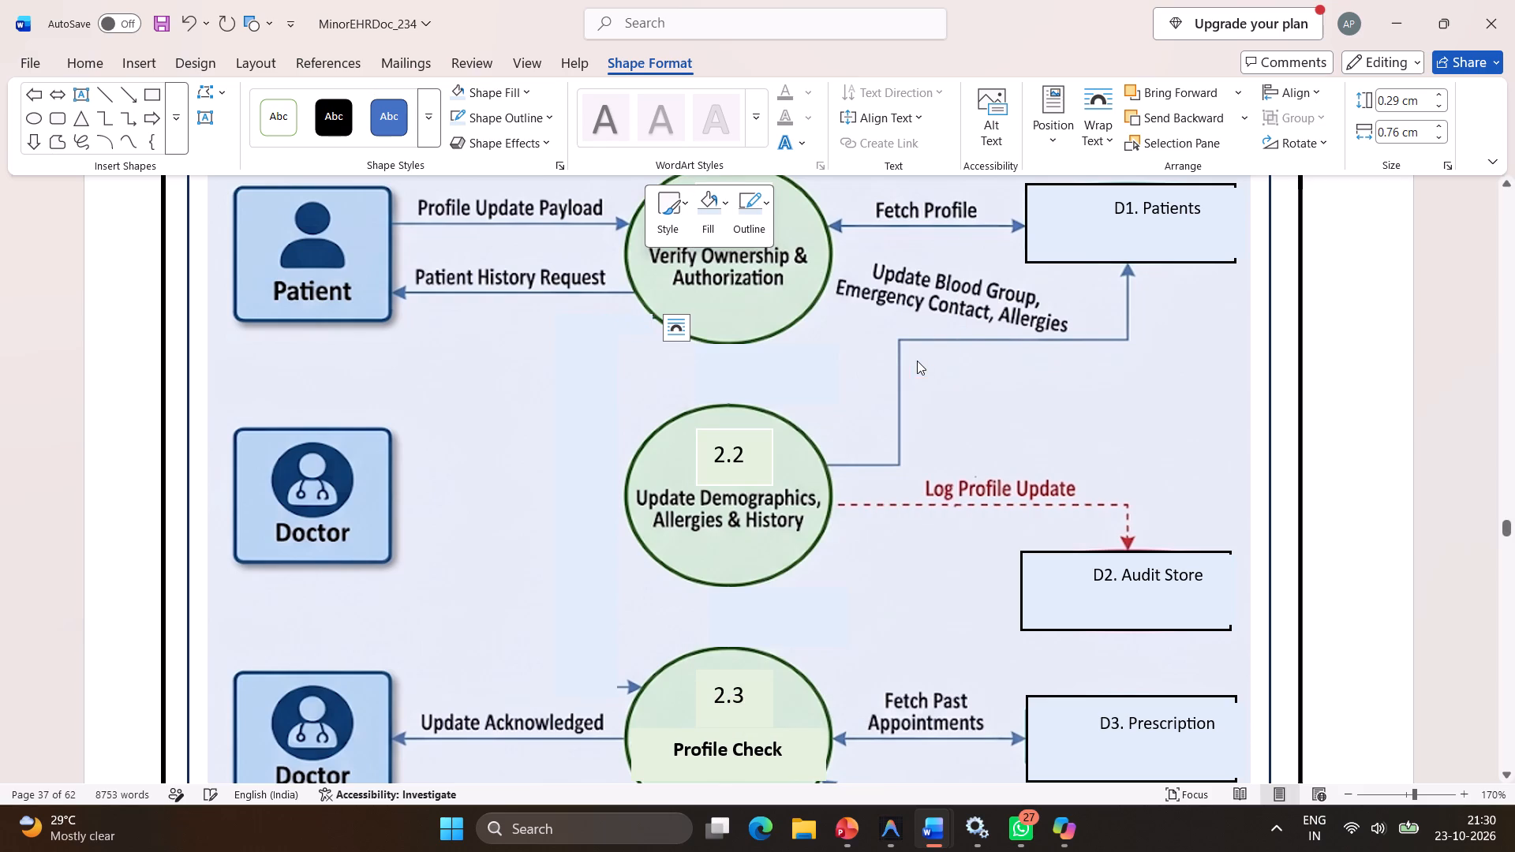
pyautogui.click(862, 389)
# Draw a rectangle about 0.34 cm wide and 0.4 cm high over the leftover arrowhead beside circle 2.3.
pyautogui.scroll(-1, 862, 389)
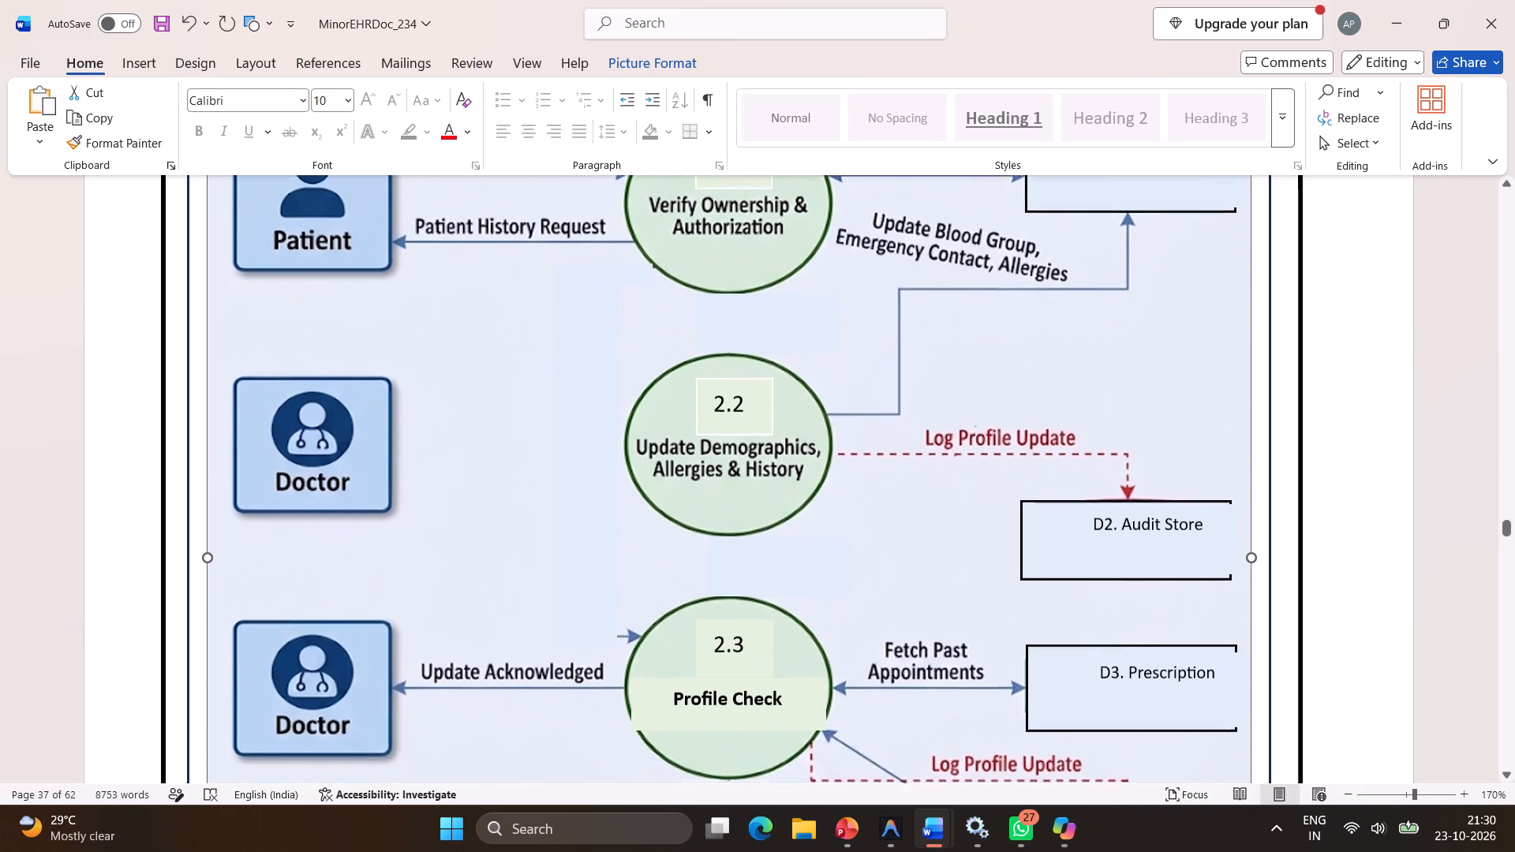
pyautogui.scroll(-1, 862, 389)
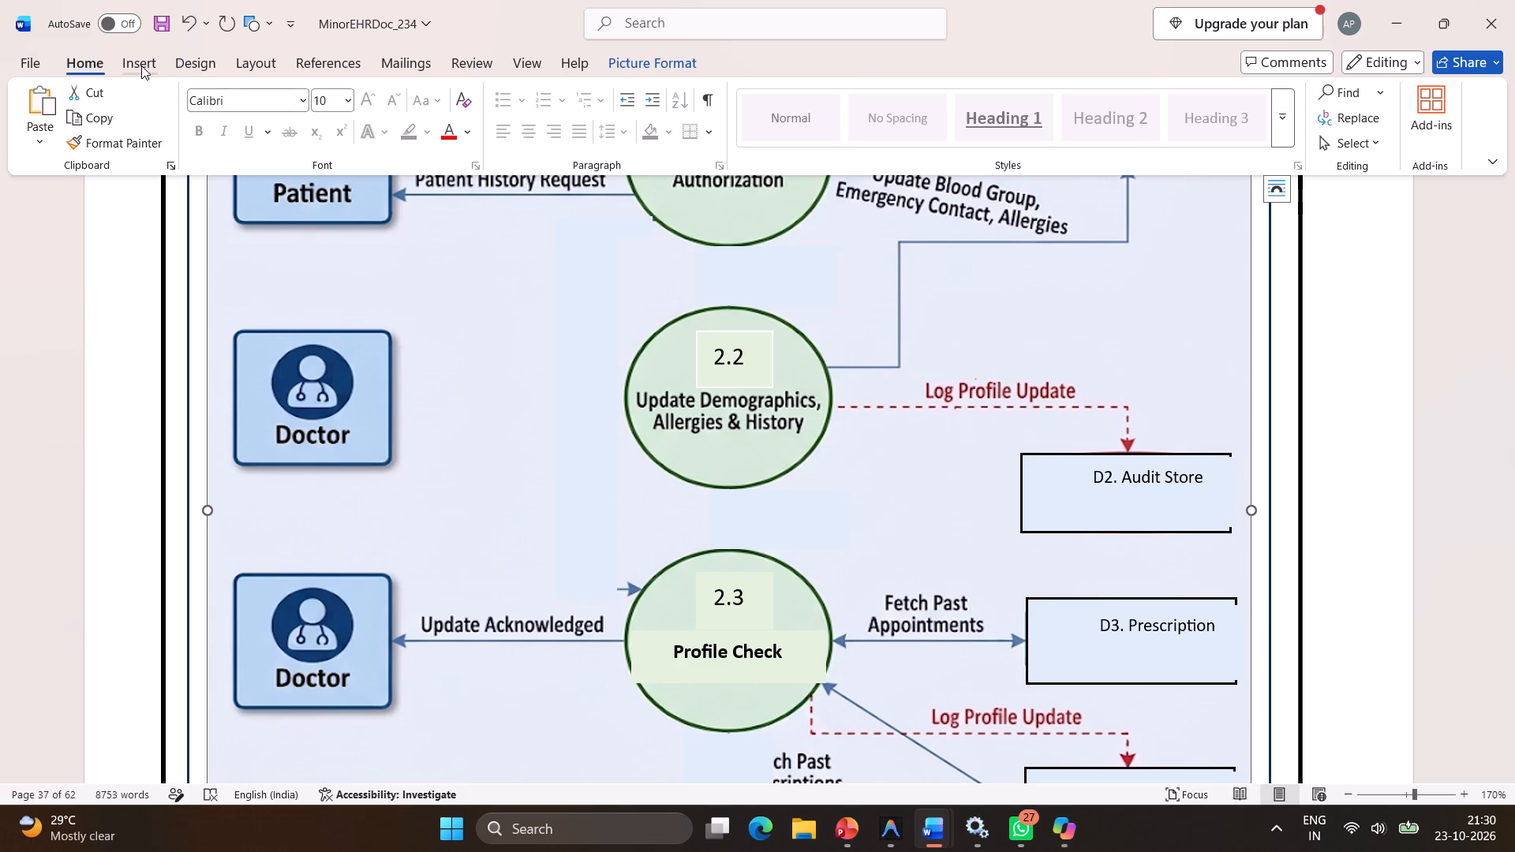
pyautogui.click(141, 64)
pyautogui.click(252, 136)
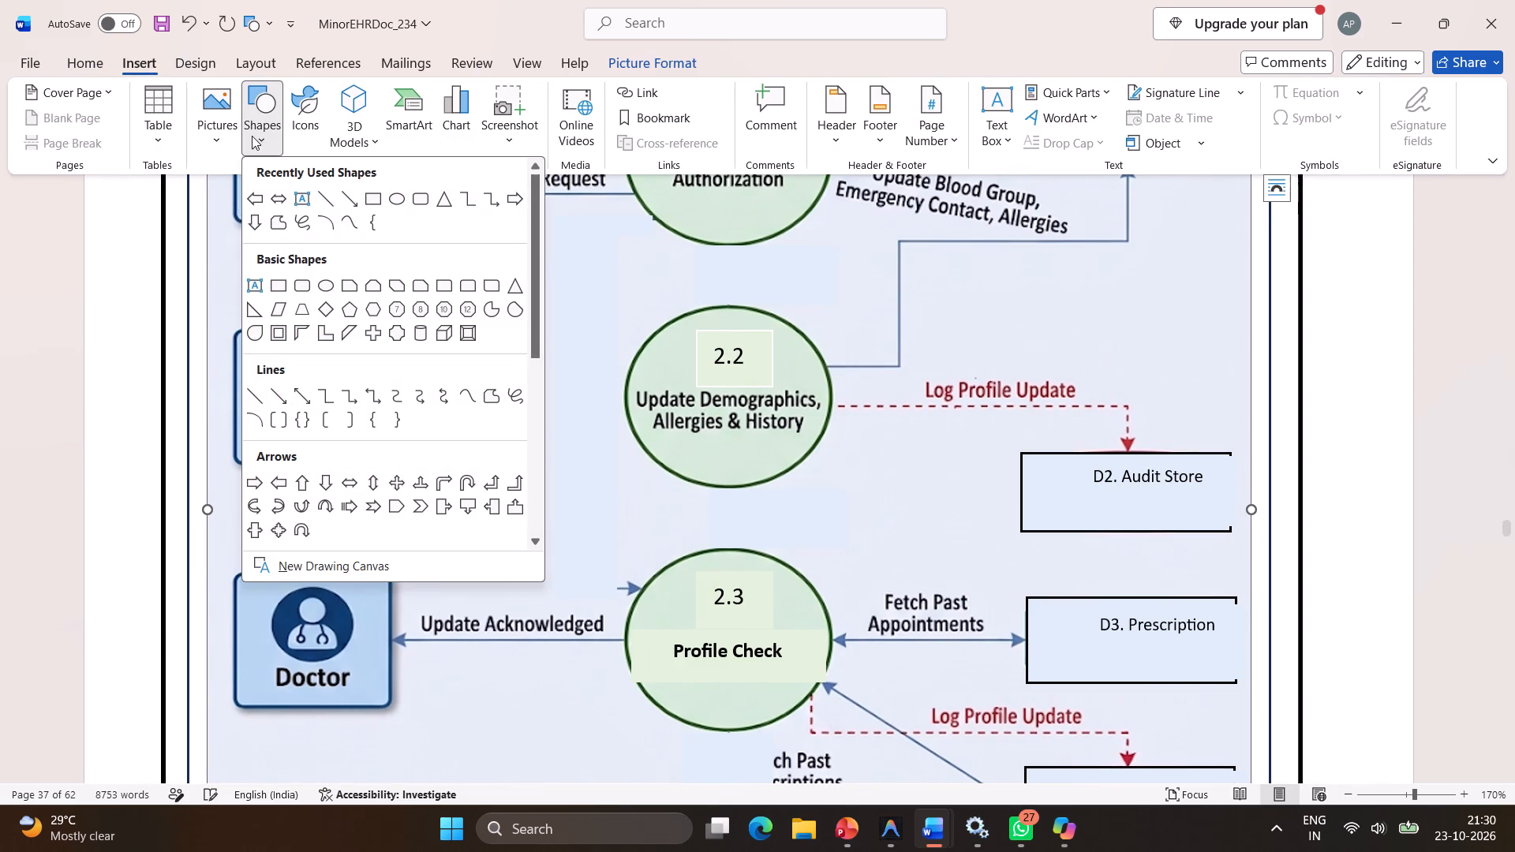
pyautogui.click(372, 196)
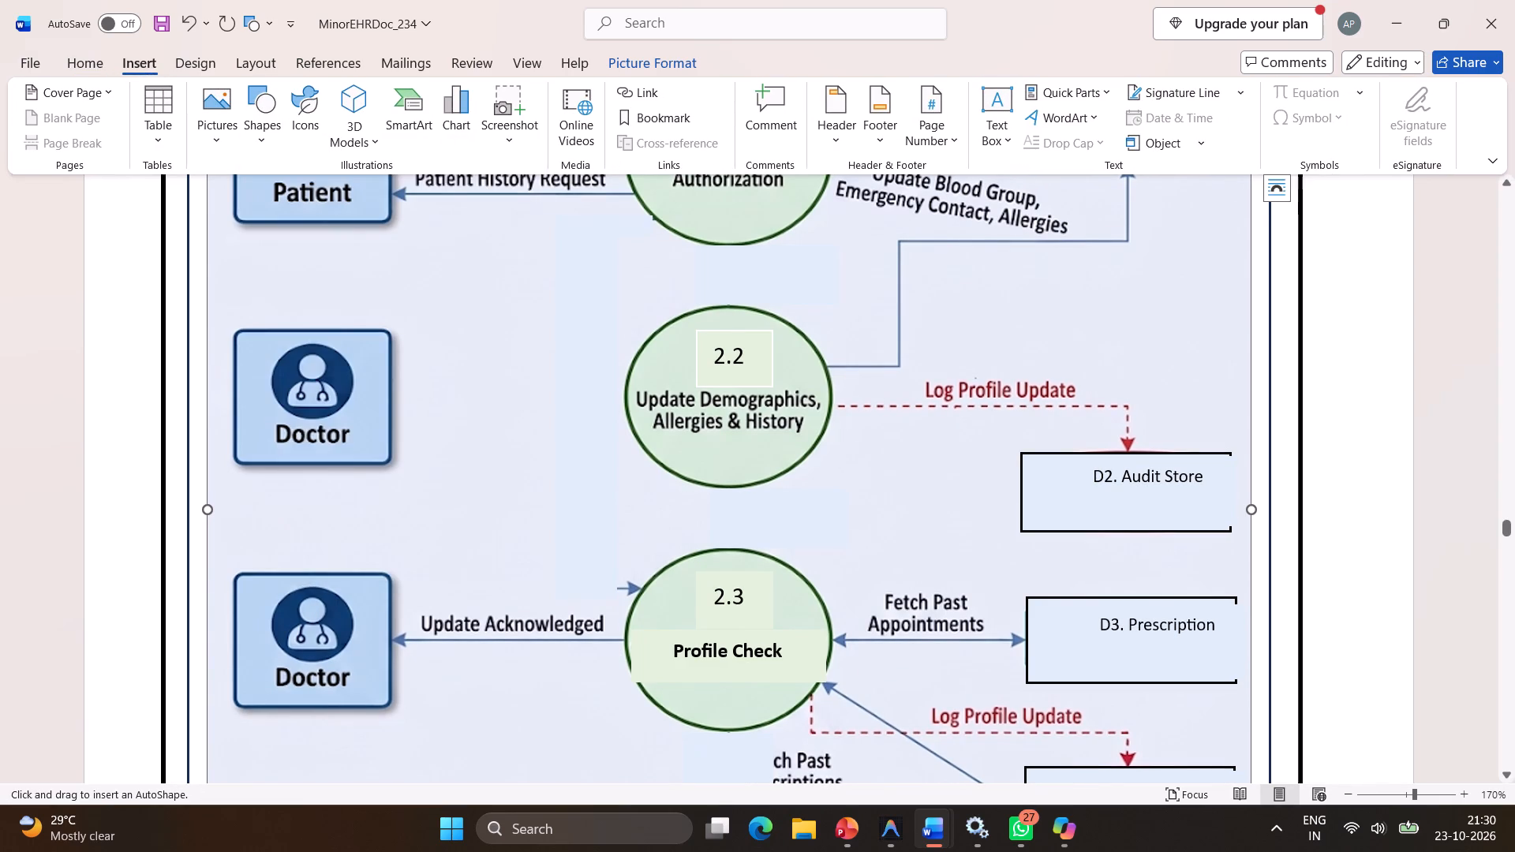
pyautogui.moveTo(614, 574); pyautogui.dragTo(630, 590)
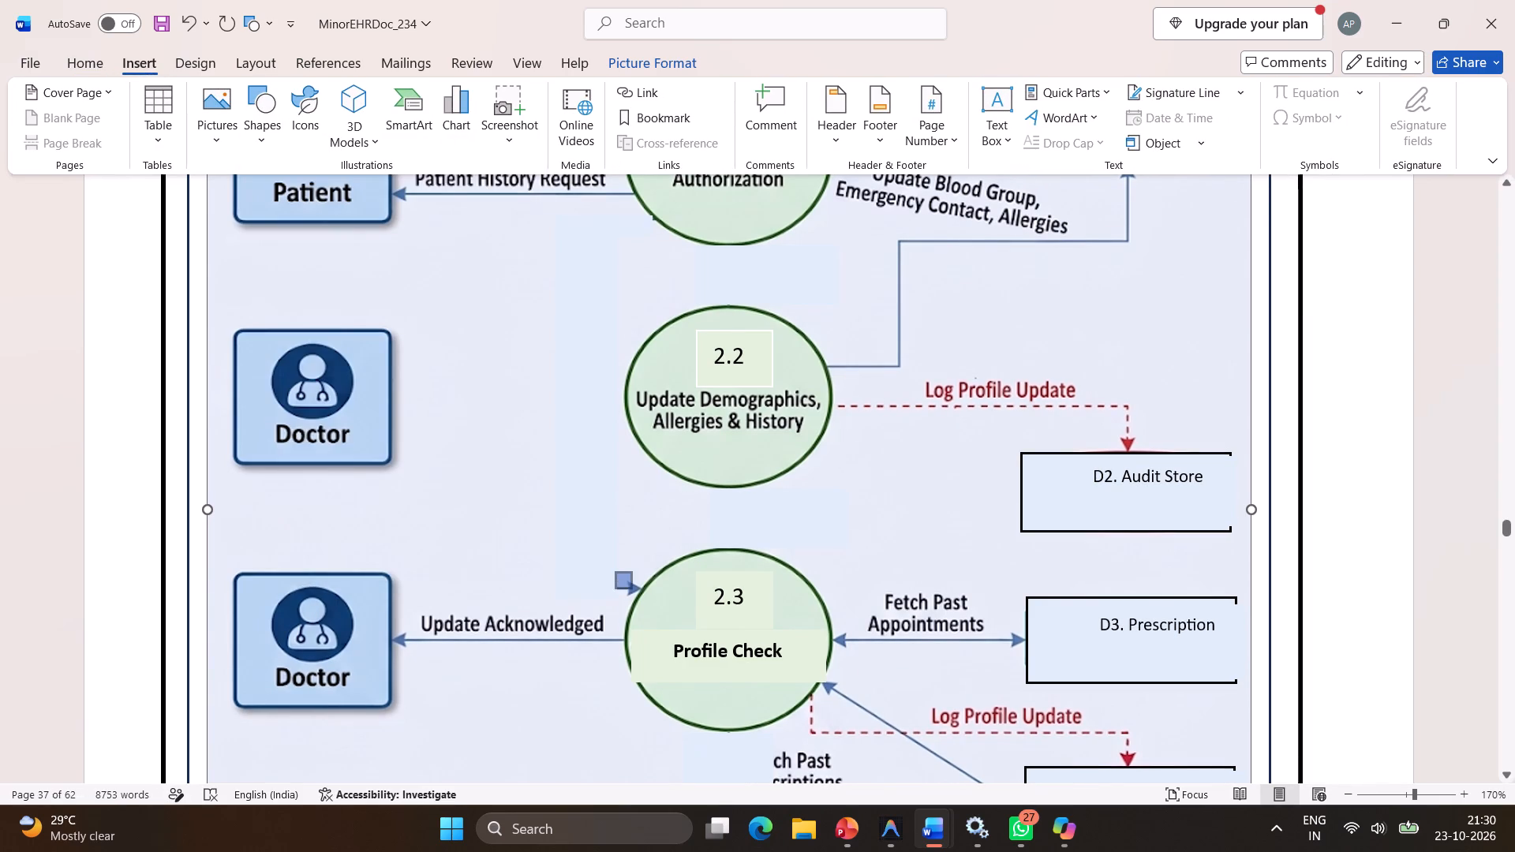
pyautogui.moveTo(630, 590); pyautogui.dragTo(642, 589)
pyautogui.moveTo(642, 589); pyautogui.dragTo(638, 595)
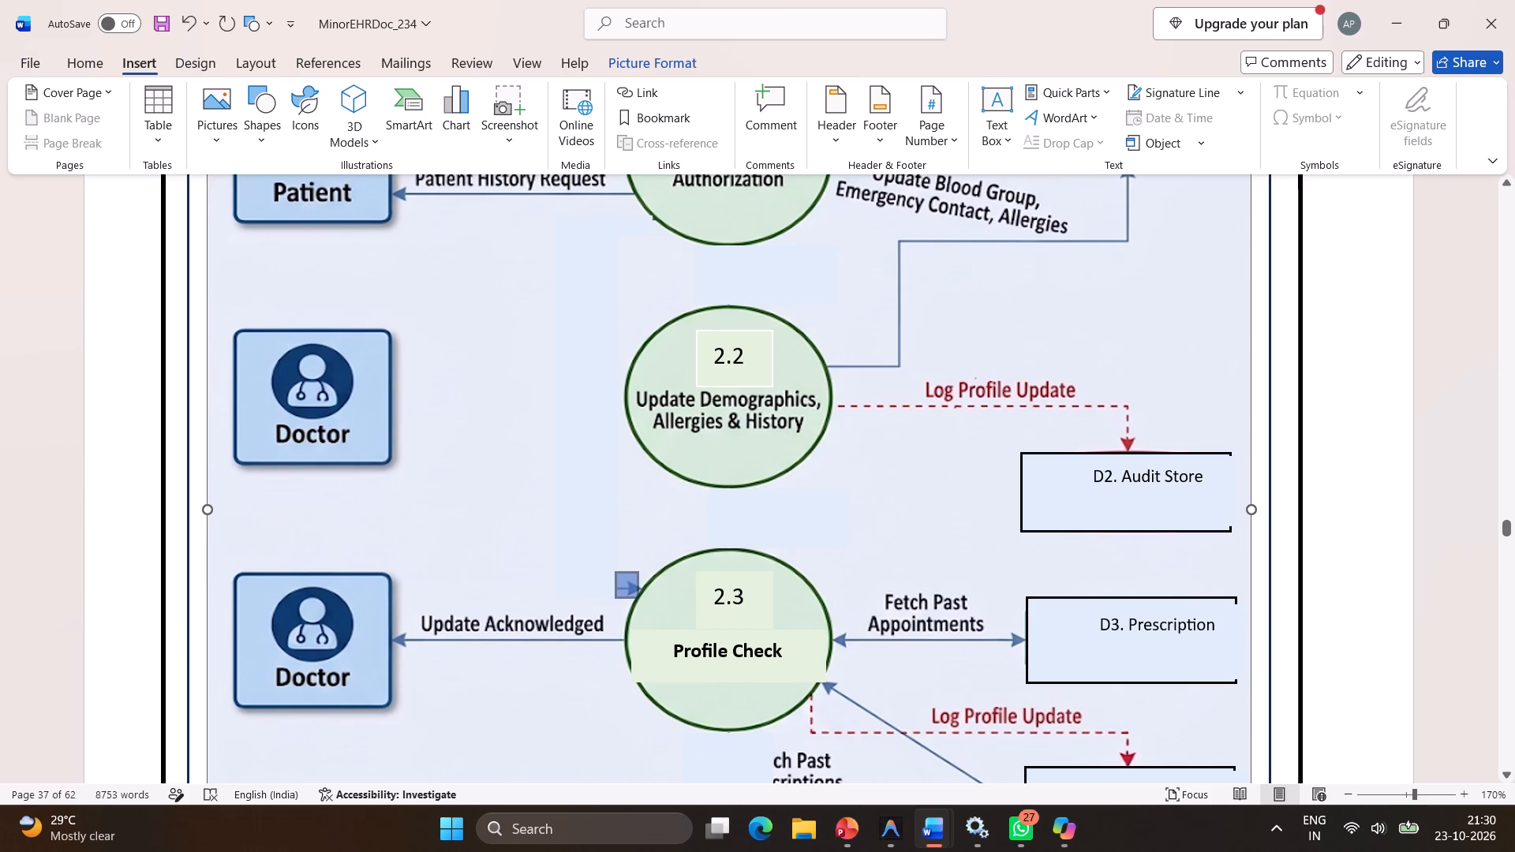
pyautogui.moveTo(638, 595); pyautogui.dragTo(638, 594)
# Set both the fill and outline of the small rectangle beside circle 2.3 to the lightest blue theme tint.
pyautogui.rightClick(631, 581)
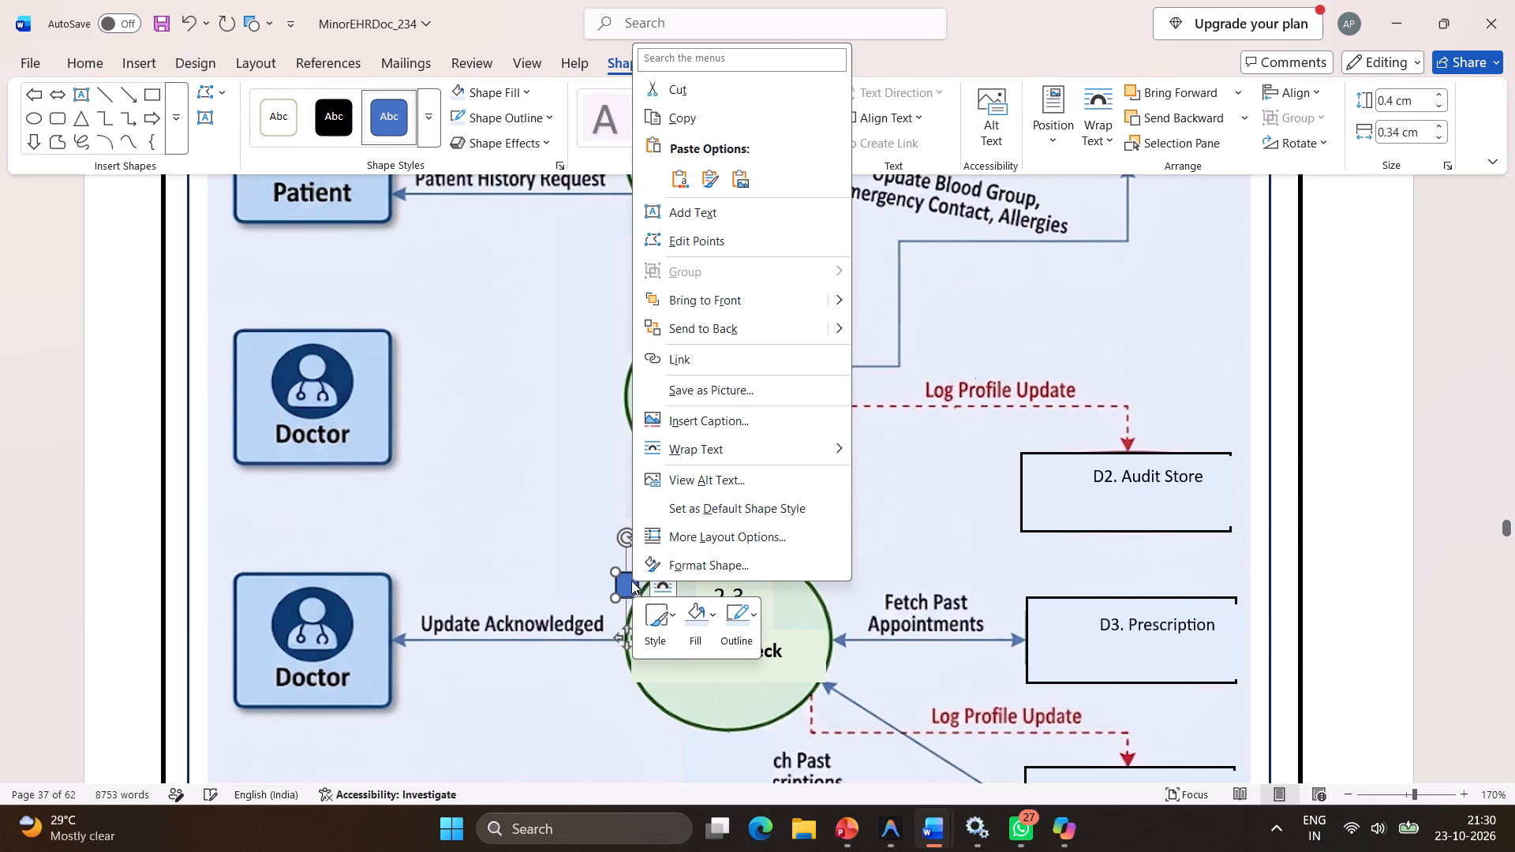
pyautogui.click(708, 603)
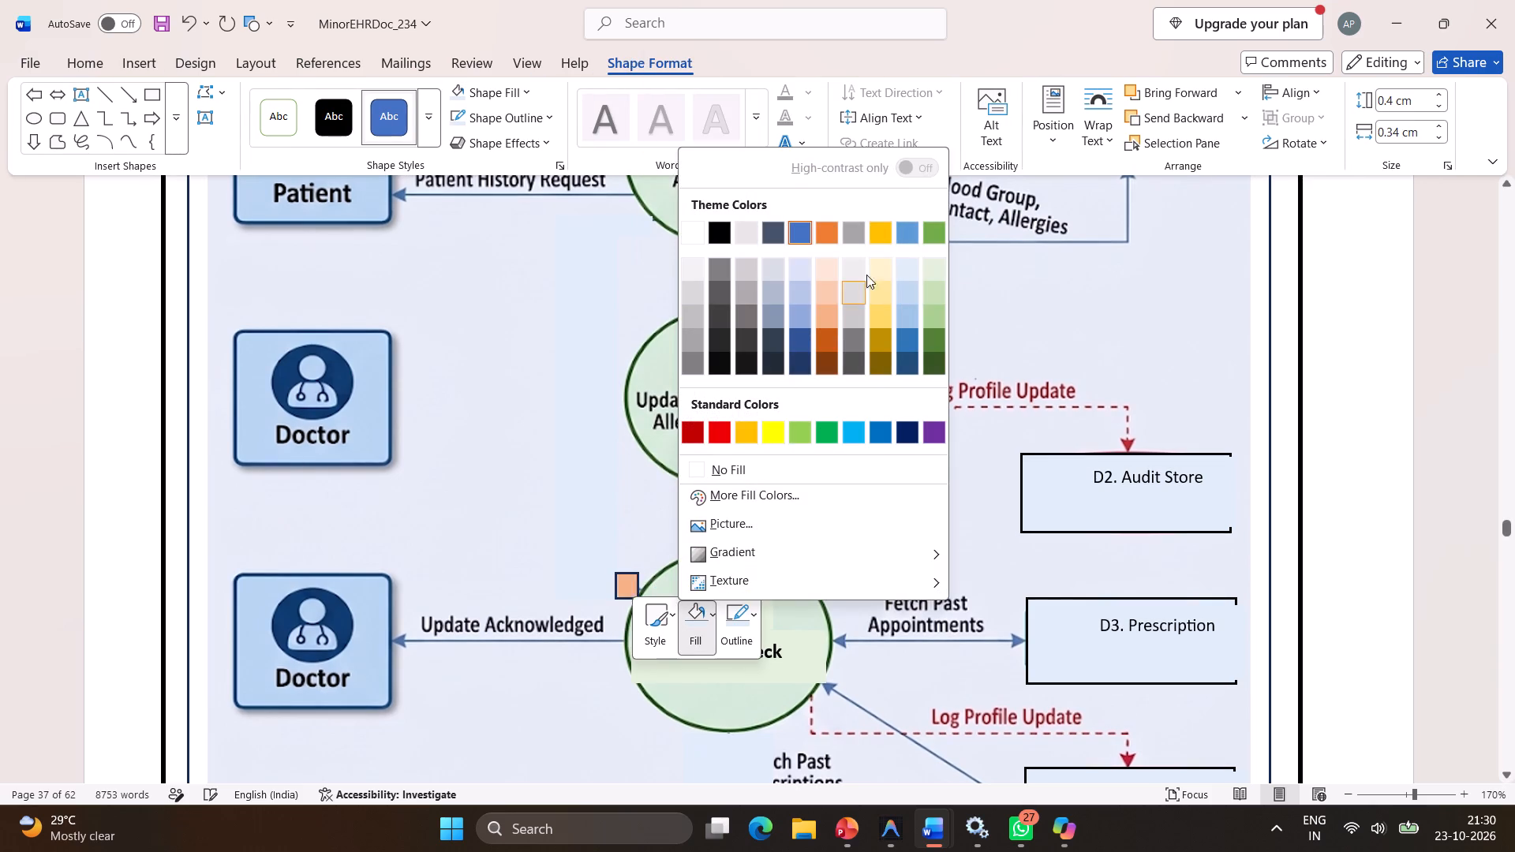
pyautogui.click(900, 260)
pyautogui.click(736, 639)
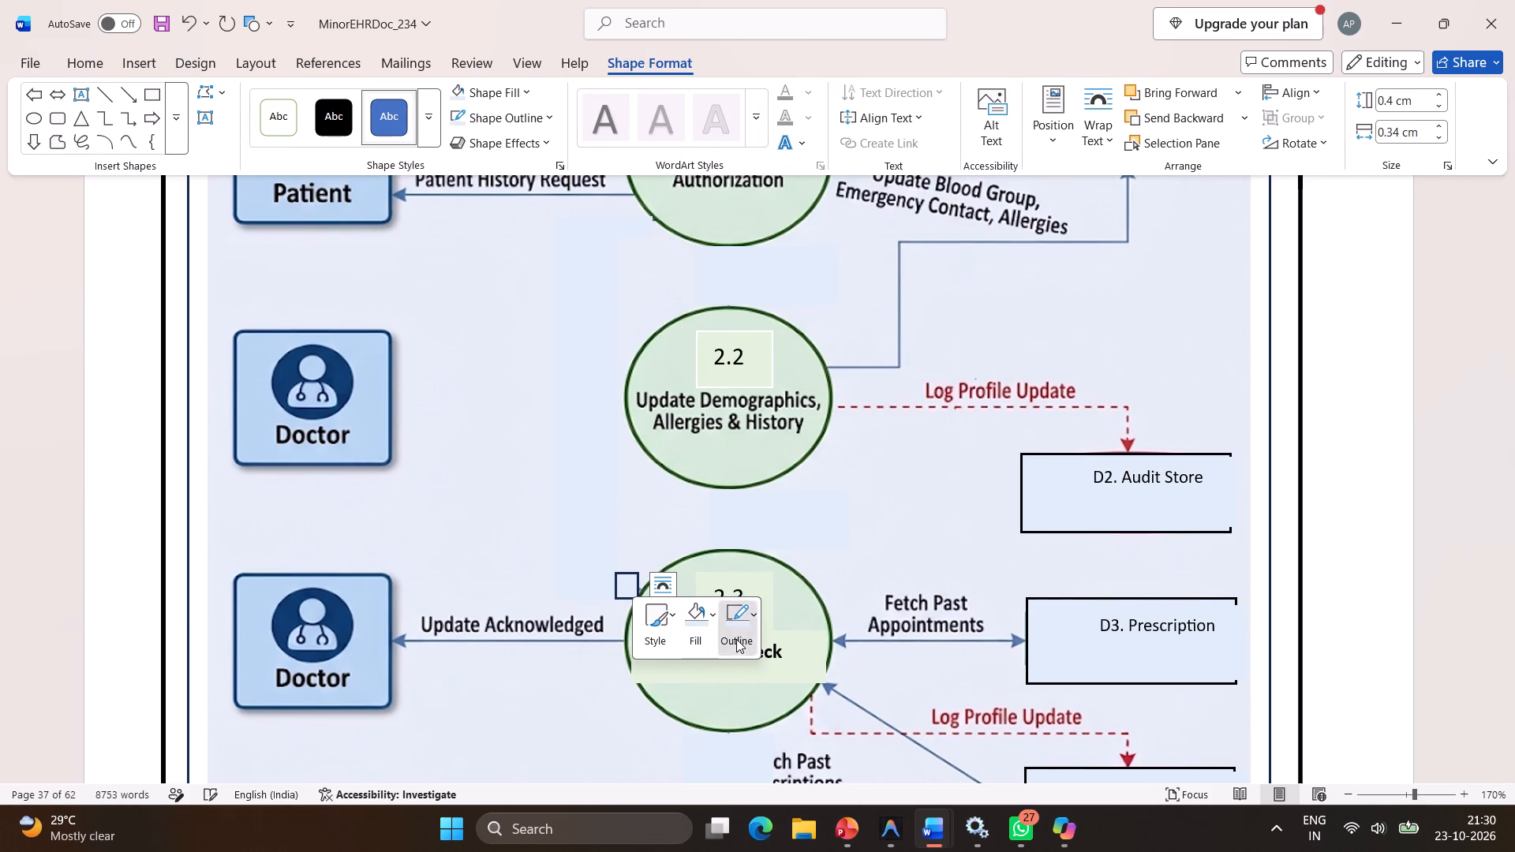
pyautogui.click(946, 241)
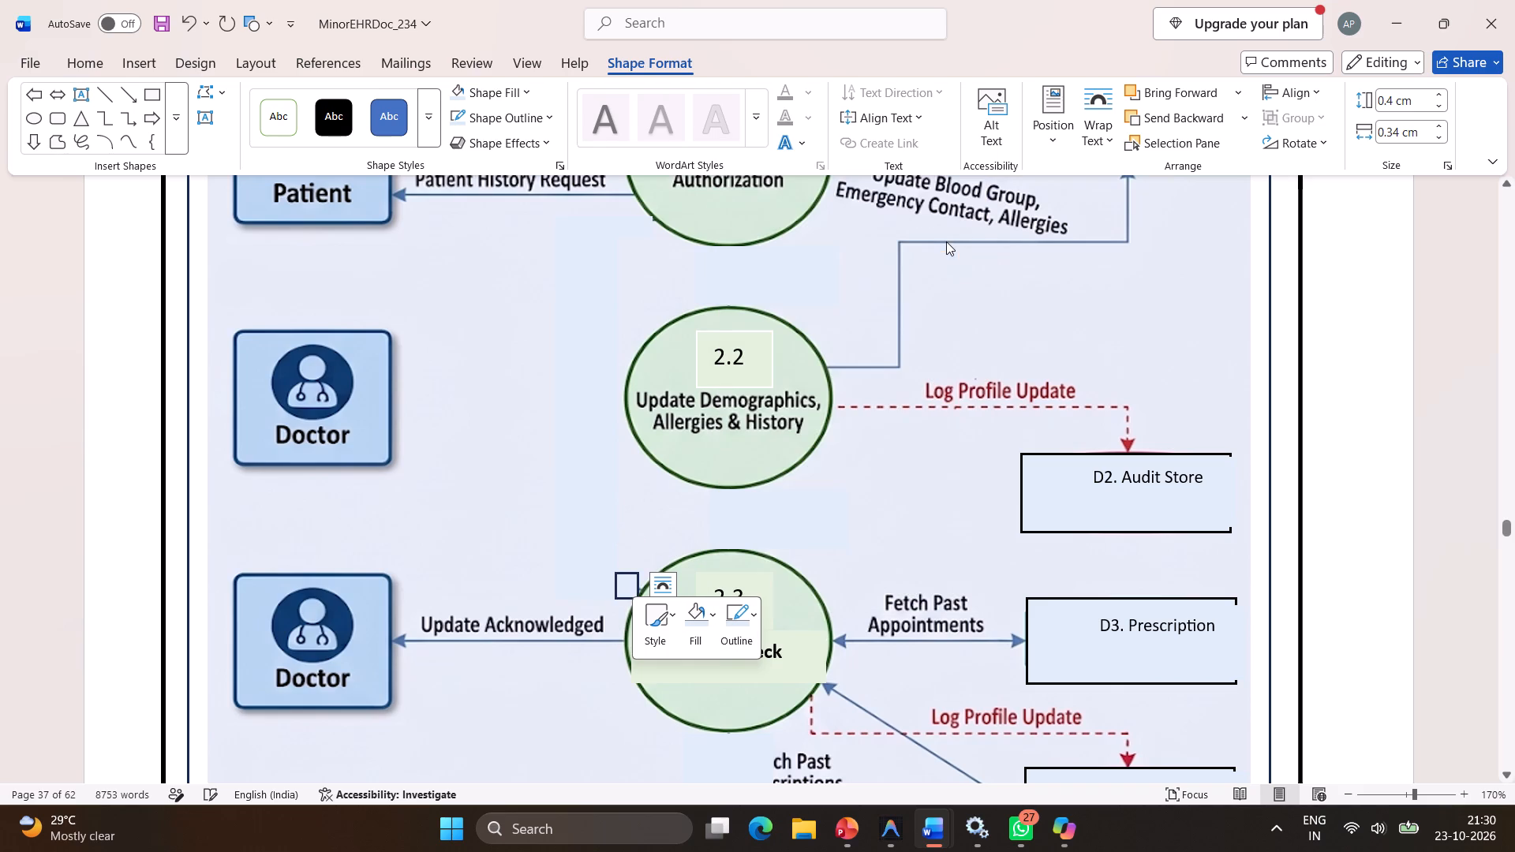
pyautogui.click(883, 452)
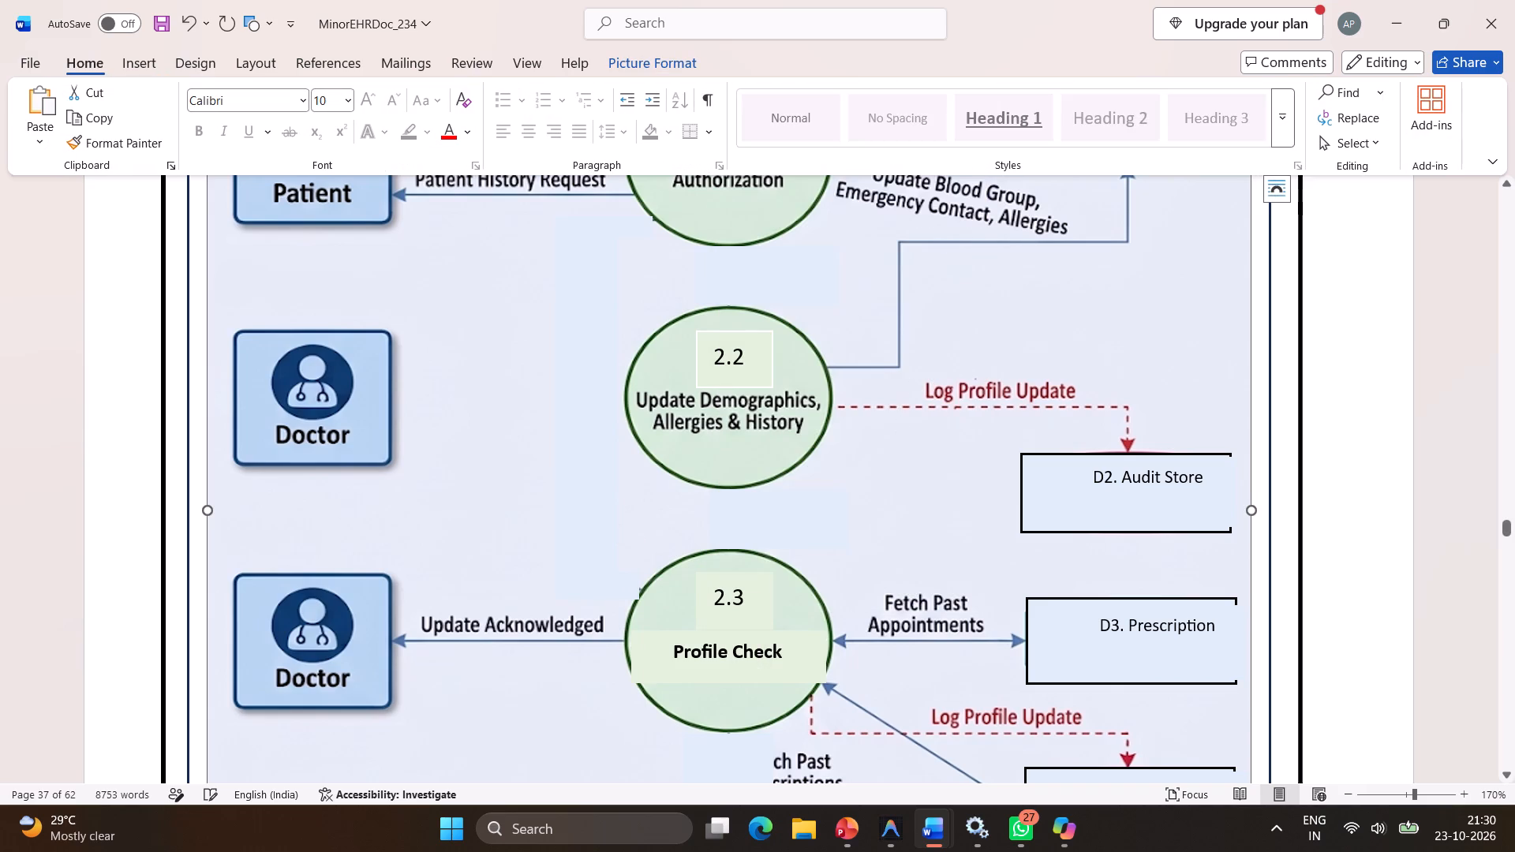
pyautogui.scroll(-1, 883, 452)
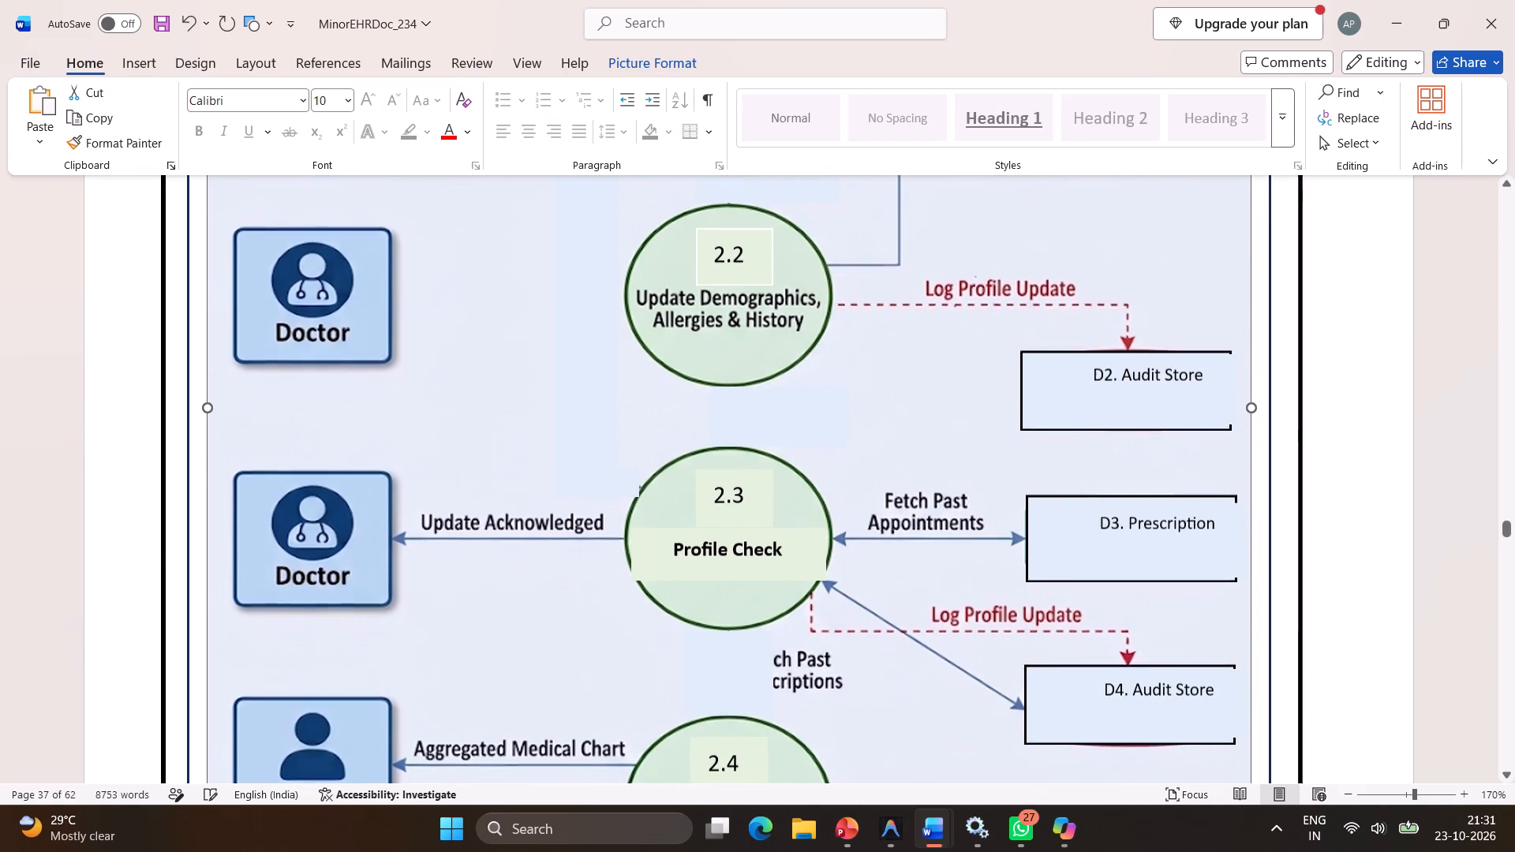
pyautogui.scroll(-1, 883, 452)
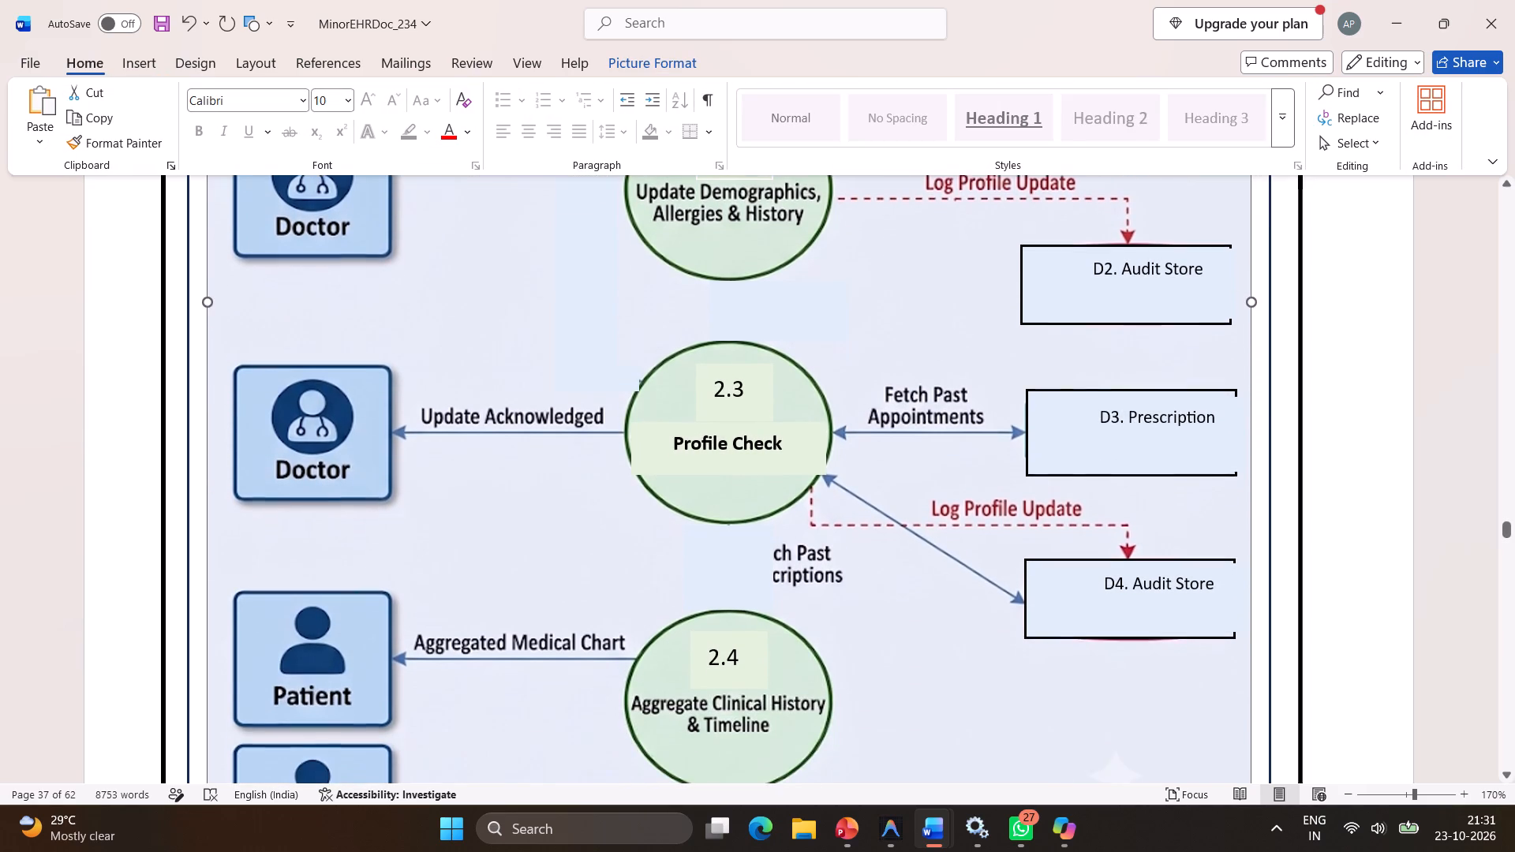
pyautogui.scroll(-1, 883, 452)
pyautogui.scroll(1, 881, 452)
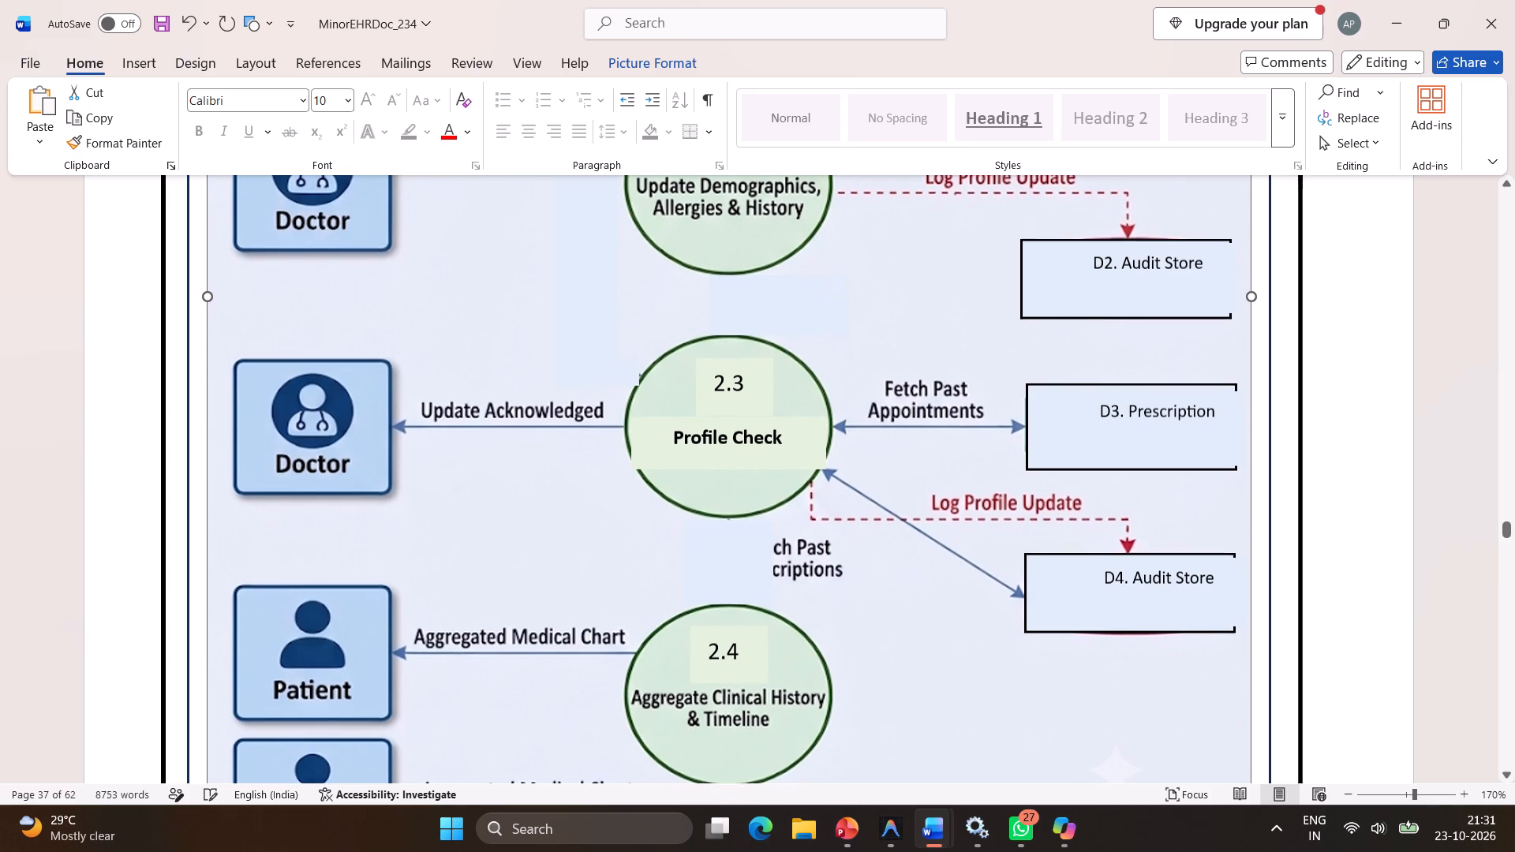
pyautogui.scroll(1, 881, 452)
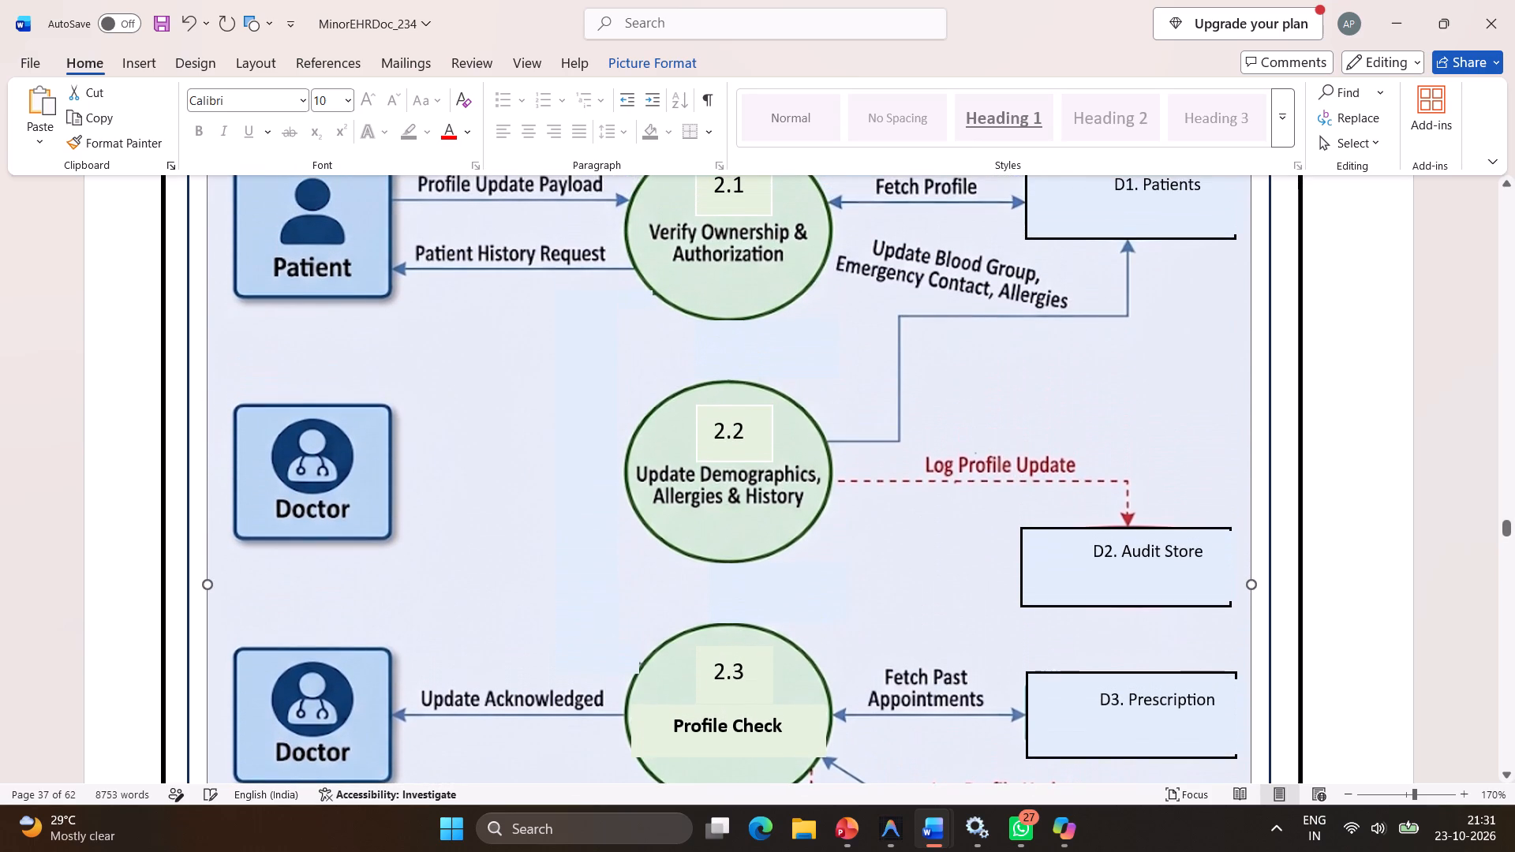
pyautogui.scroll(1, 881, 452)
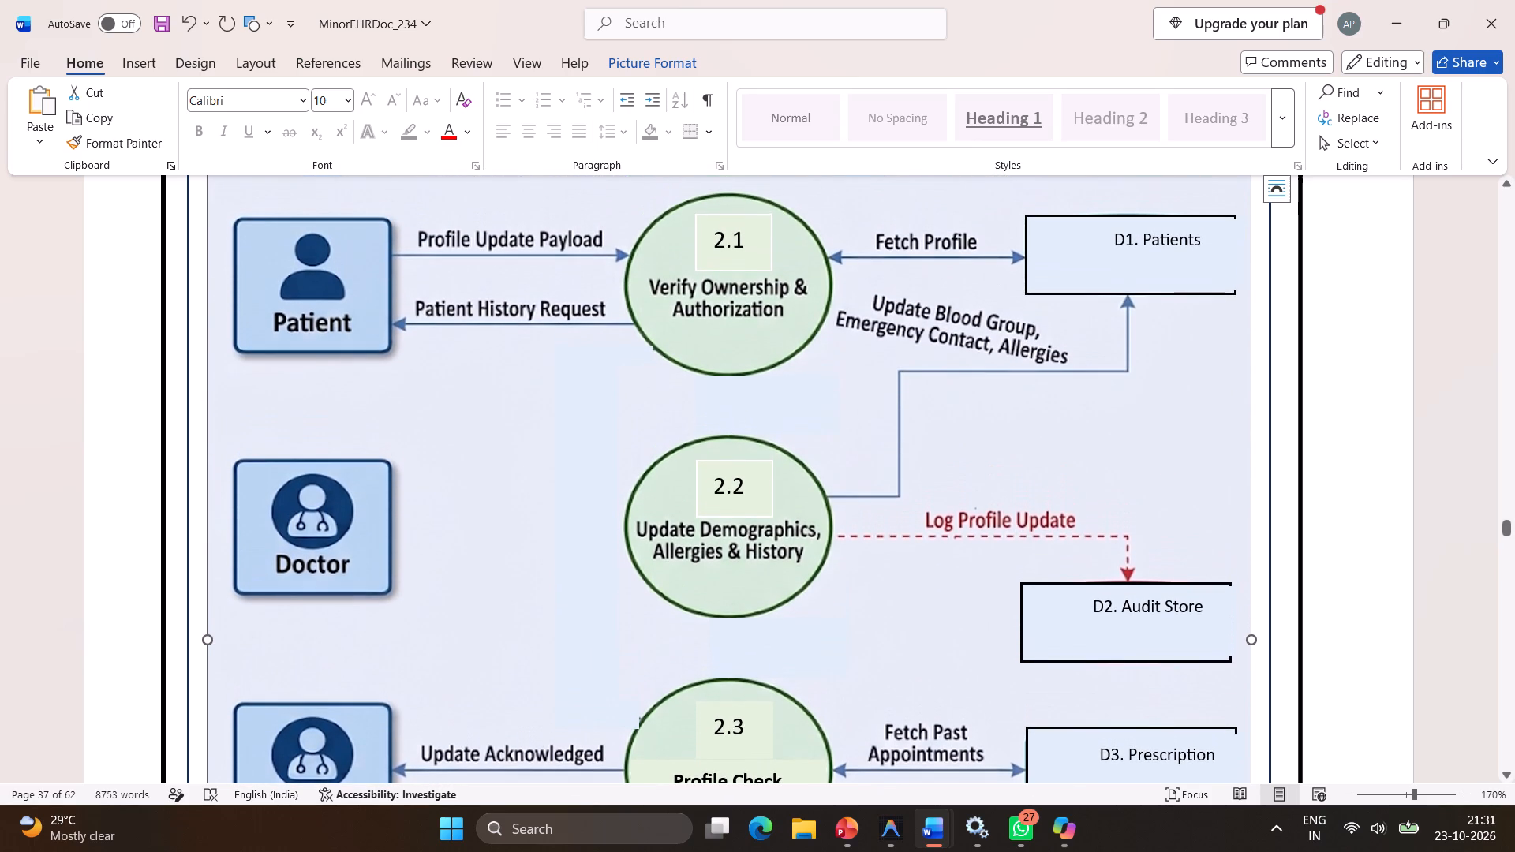
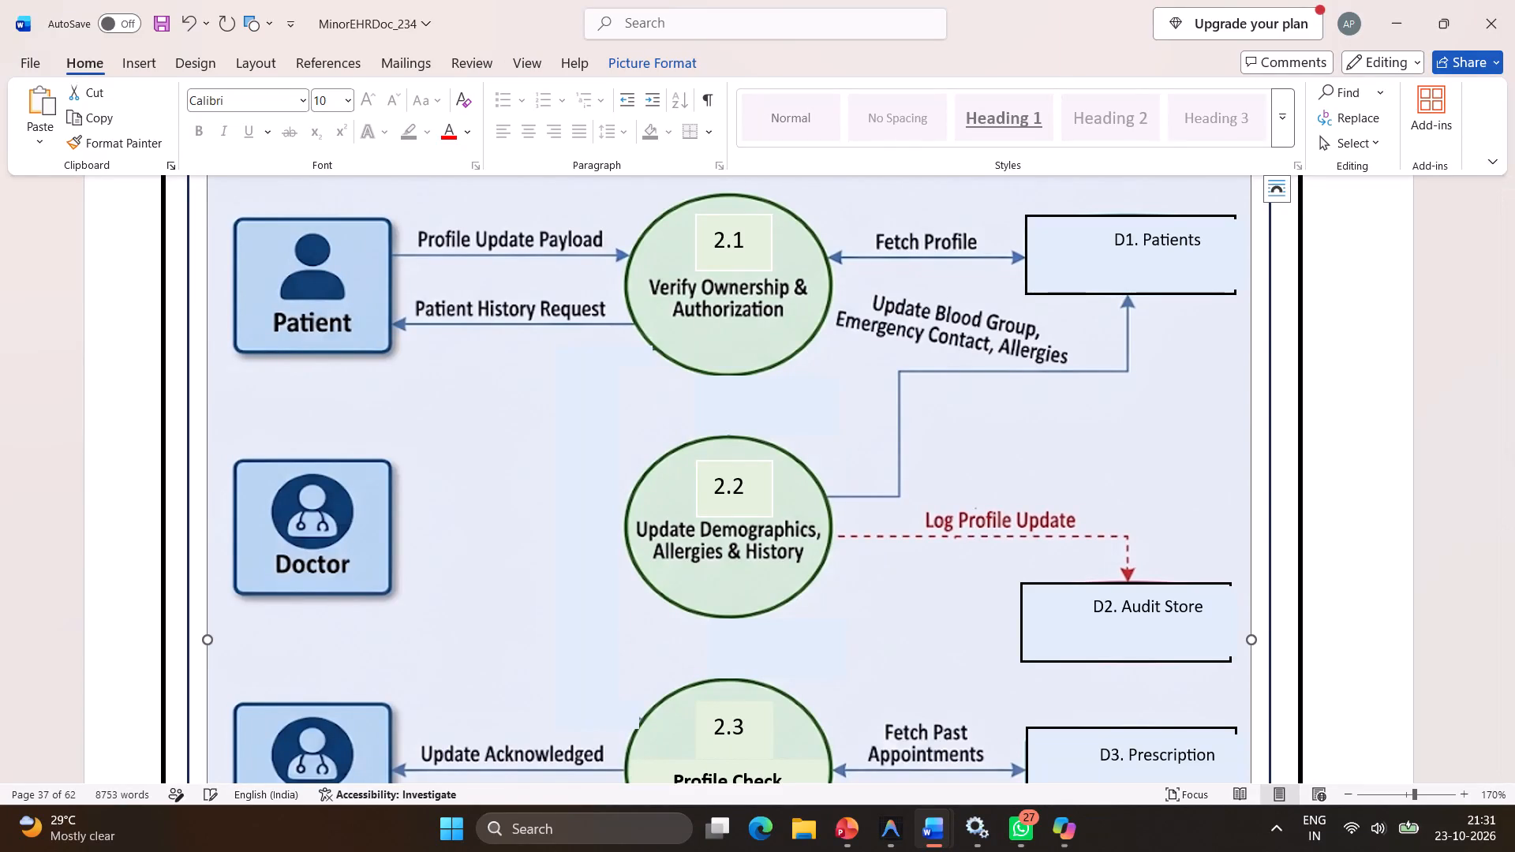
# Examine the patient profile data flow diagram on page 37, from processes 2.1 and 2.2 down to 2.4.
pyautogui.click(436, 521)
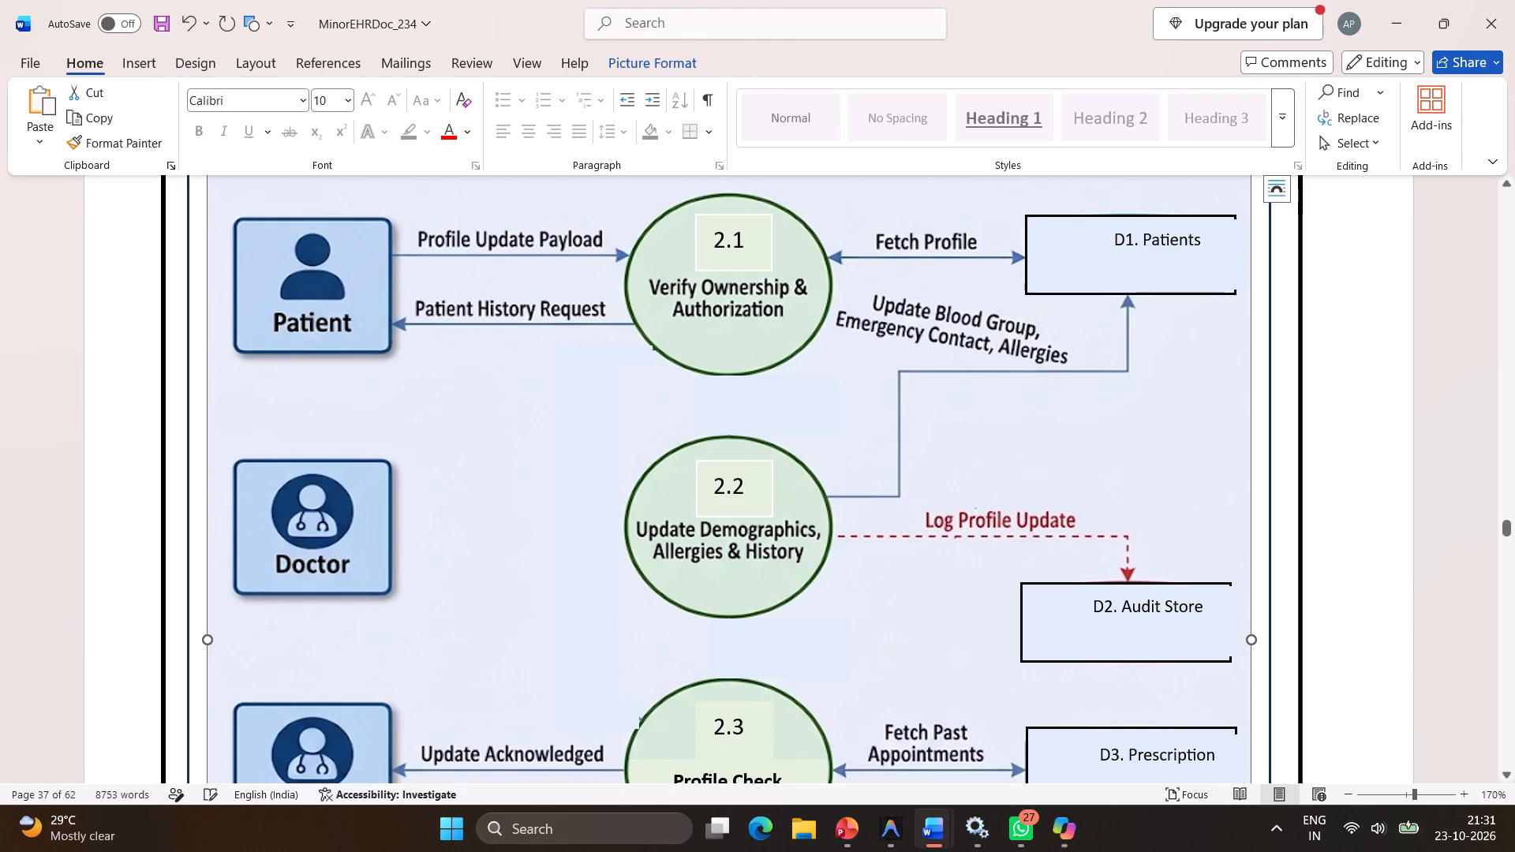
pyautogui.click(351, 551)
pyautogui.scroll(-1, 351, 551)
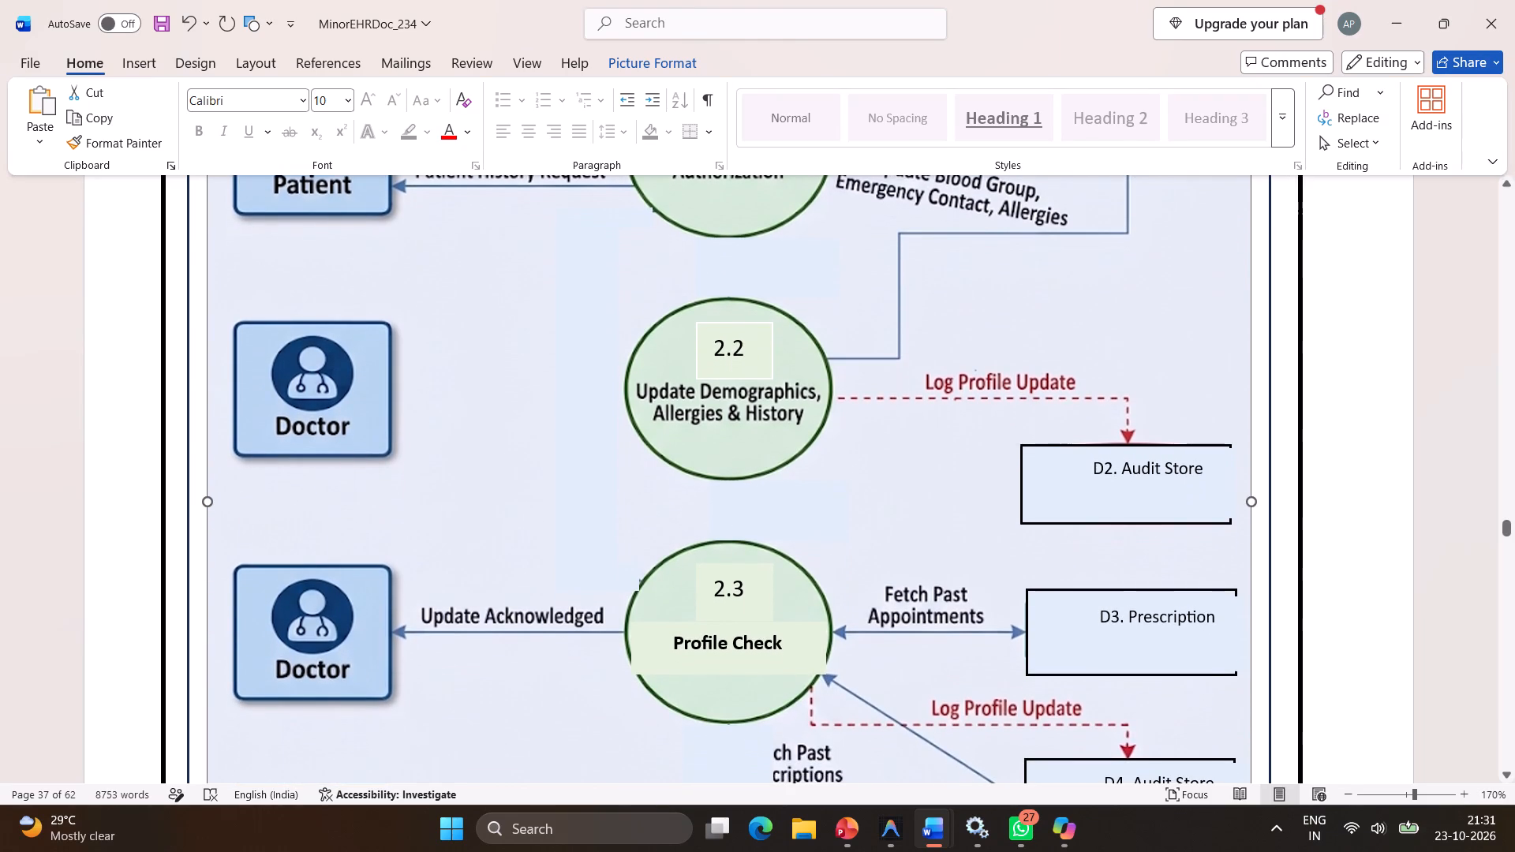
pyautogui.click(425, 495)
pyautogui.click(438, 412)
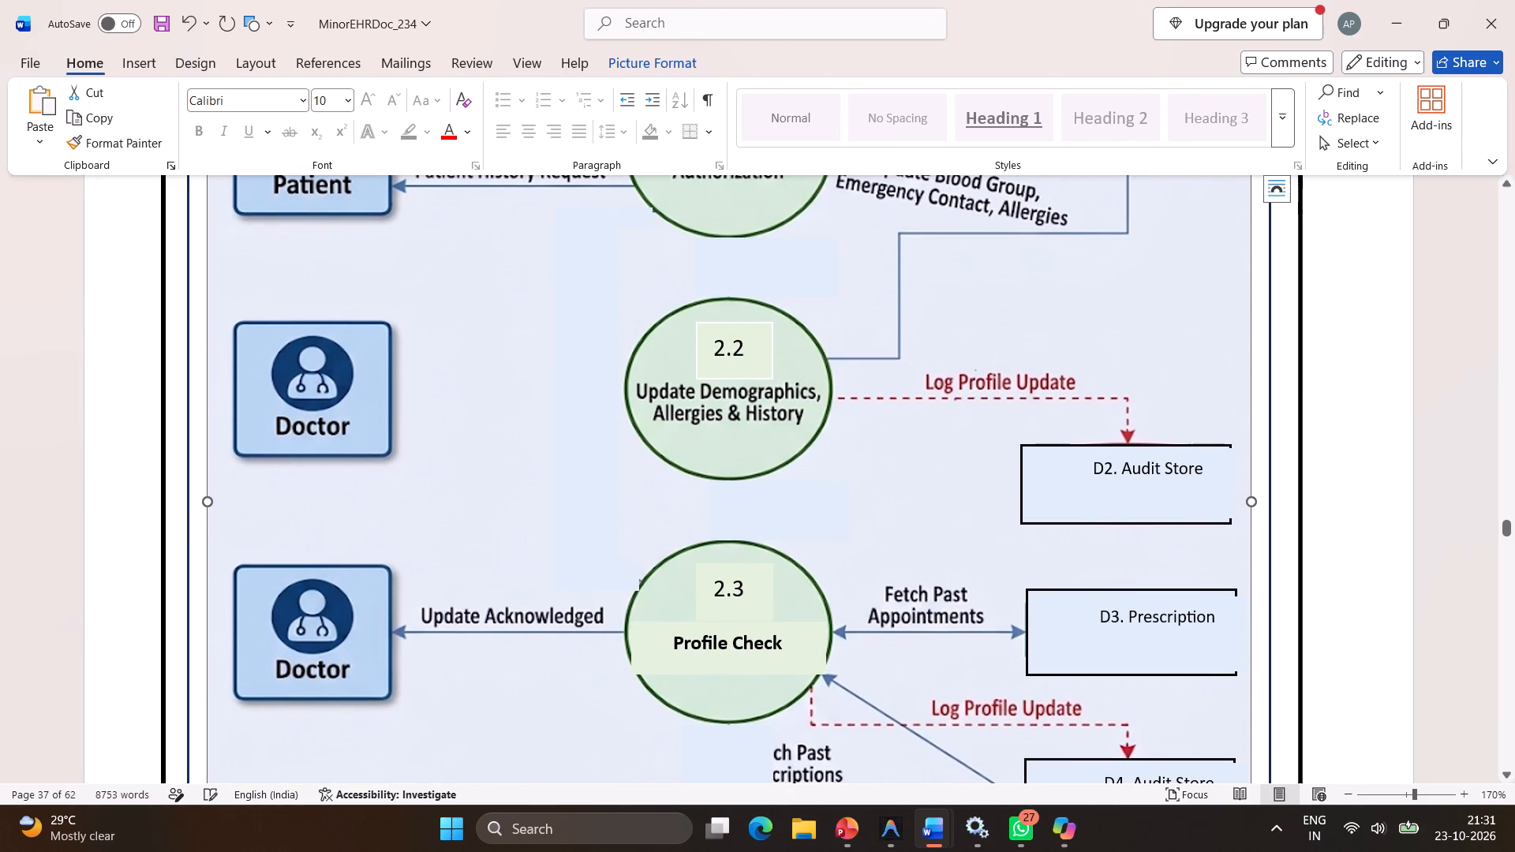
pyautogui.click(429, 336)
pyautogui.hscroll(1, 429, 336)
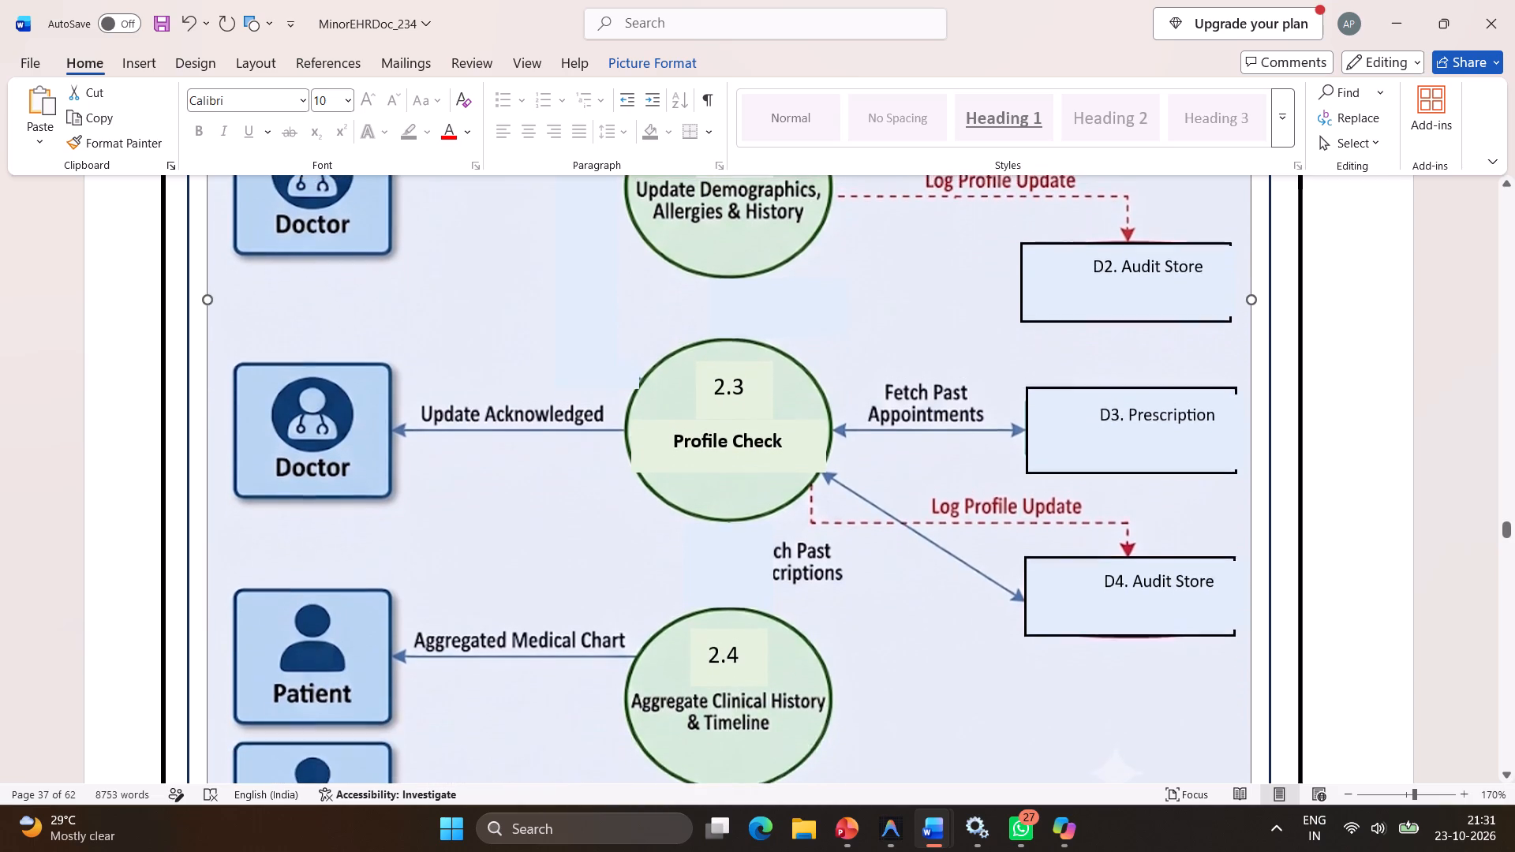
pyautogui.hscroll(2, 429, 336)
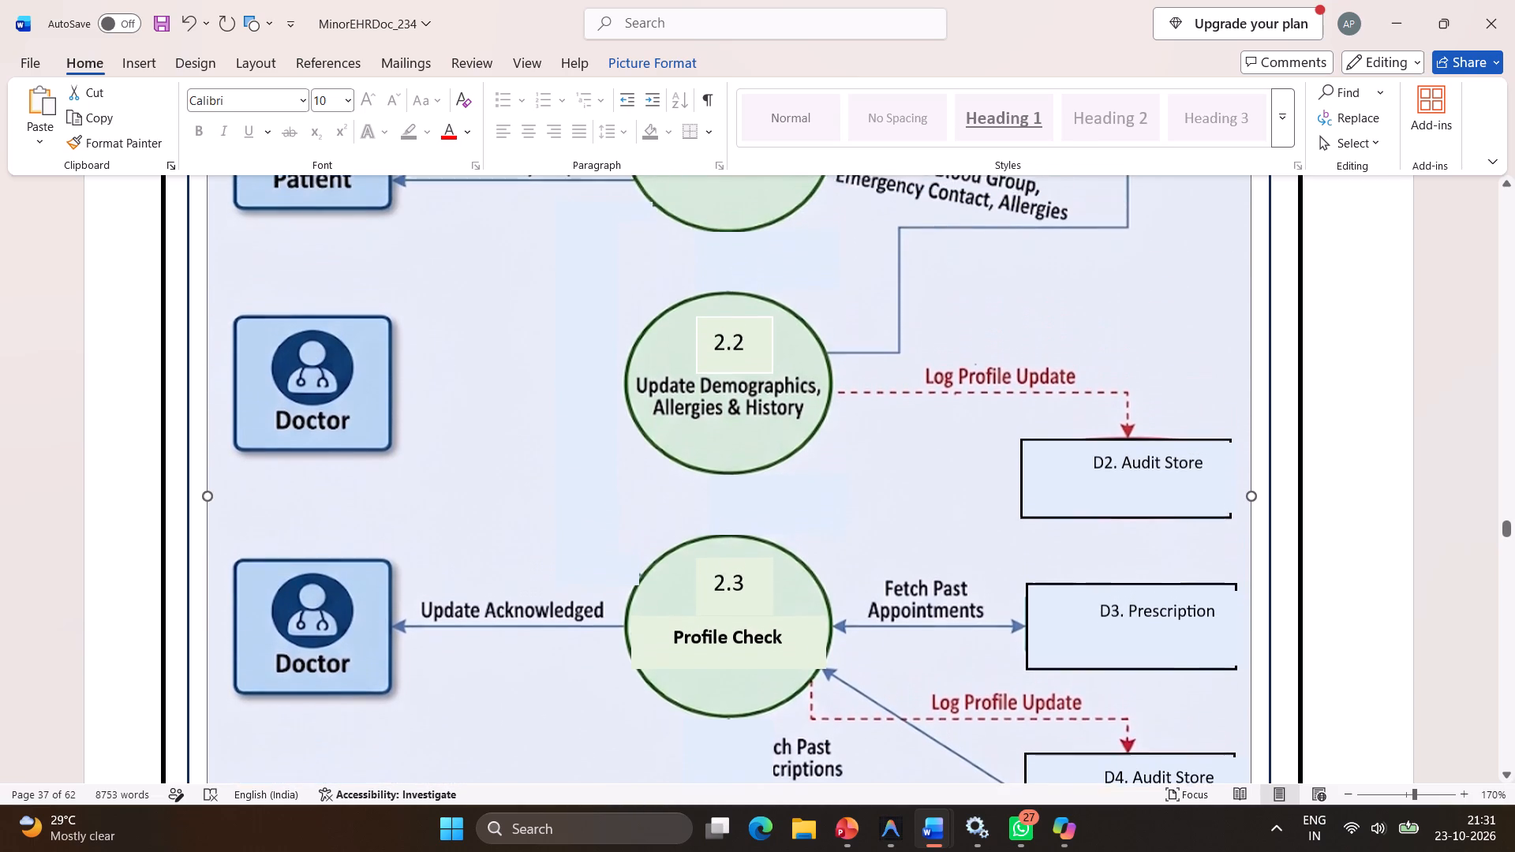
pyautogui.hscroll(1, 429, 336)
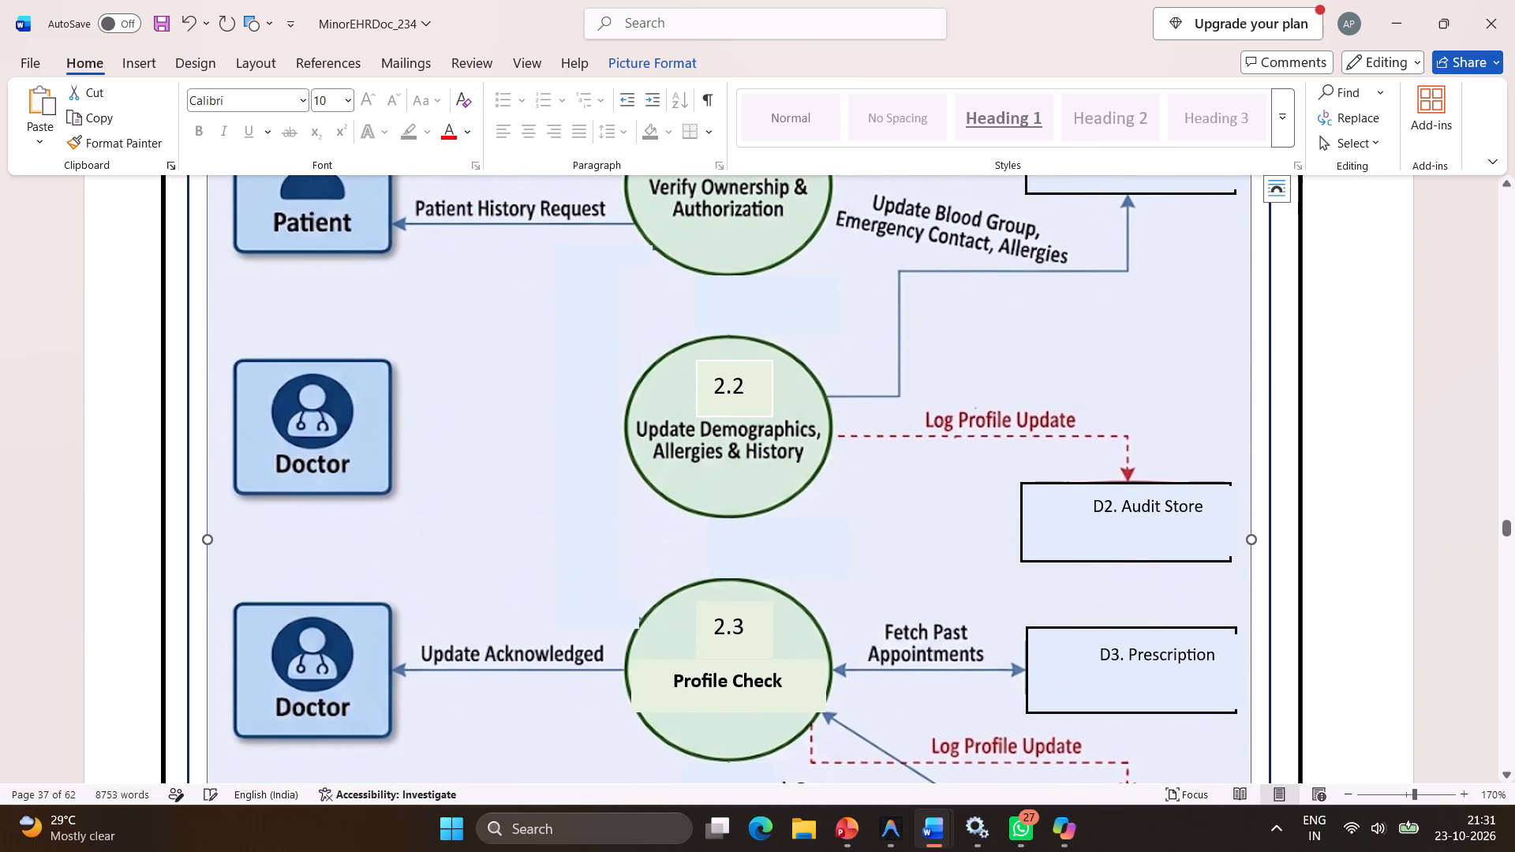
pyautogui.scroll(1, 429, 336)
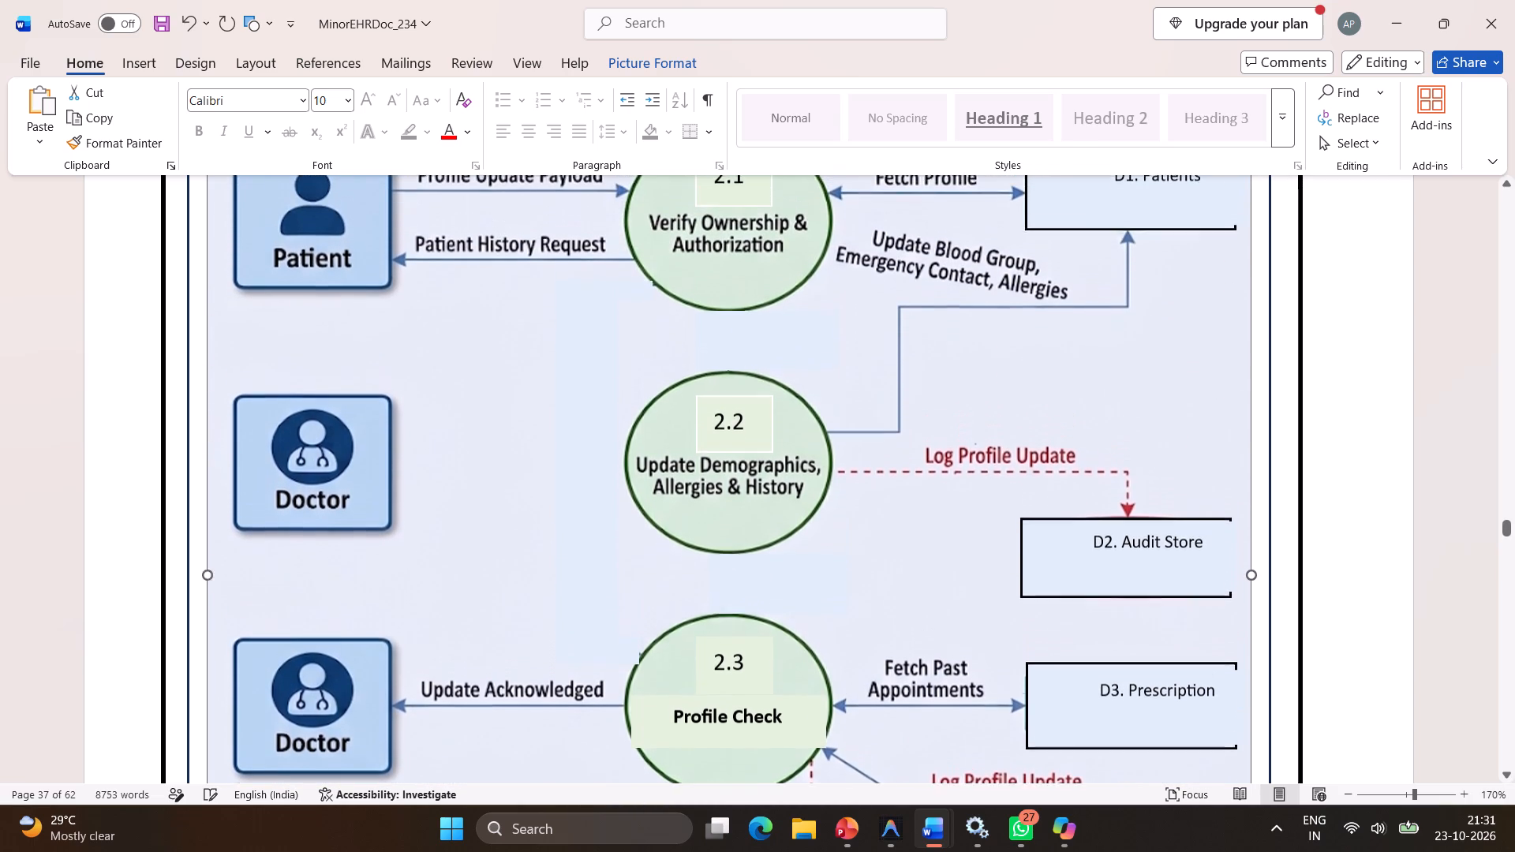
pyautogui.scroll(1, 429, 336)
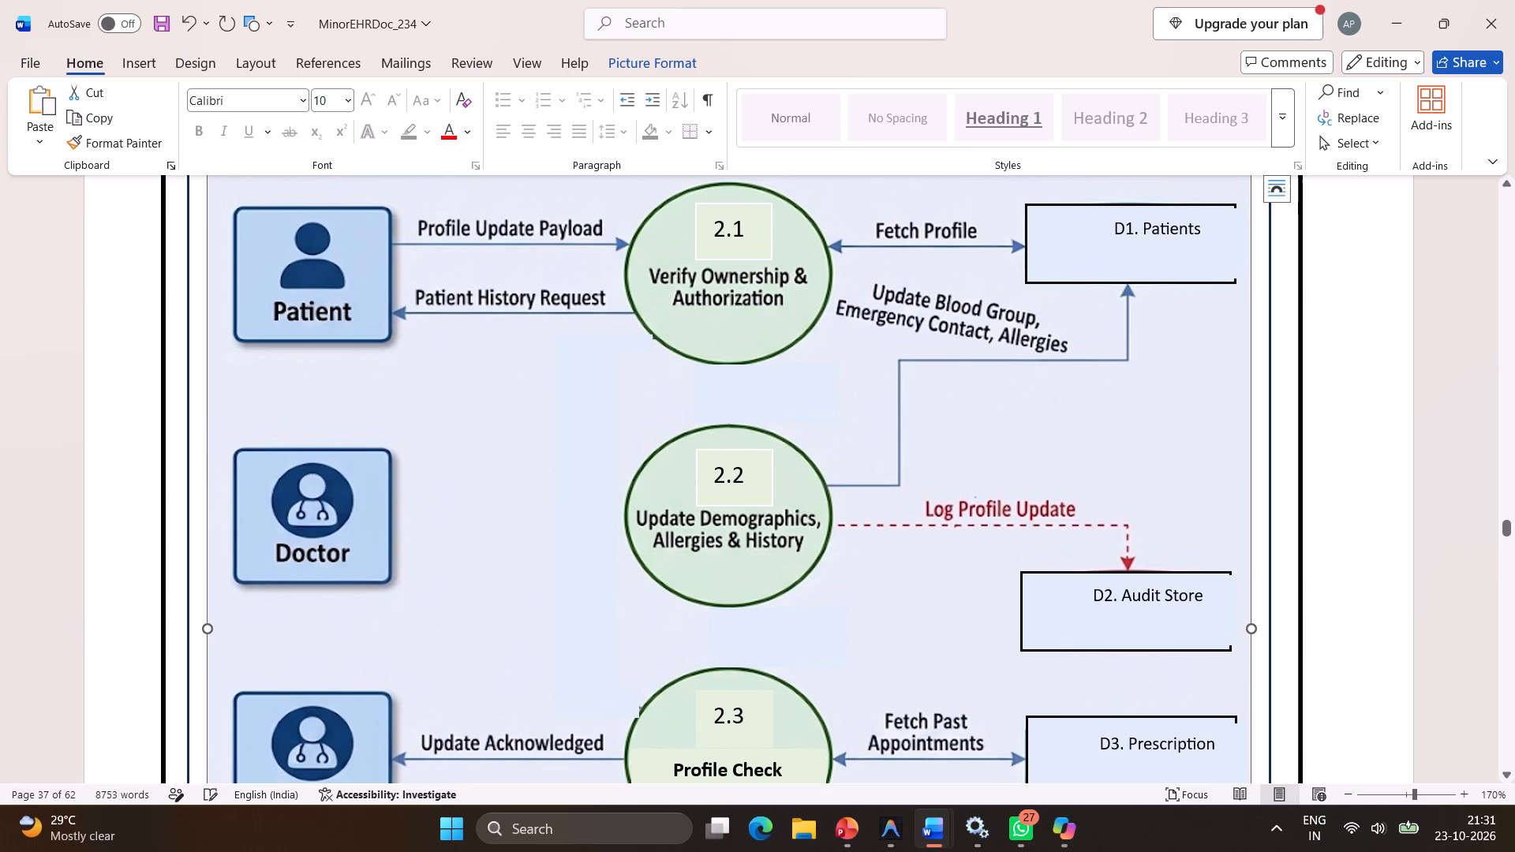
pyautogui.scroll(1, 429, 336)
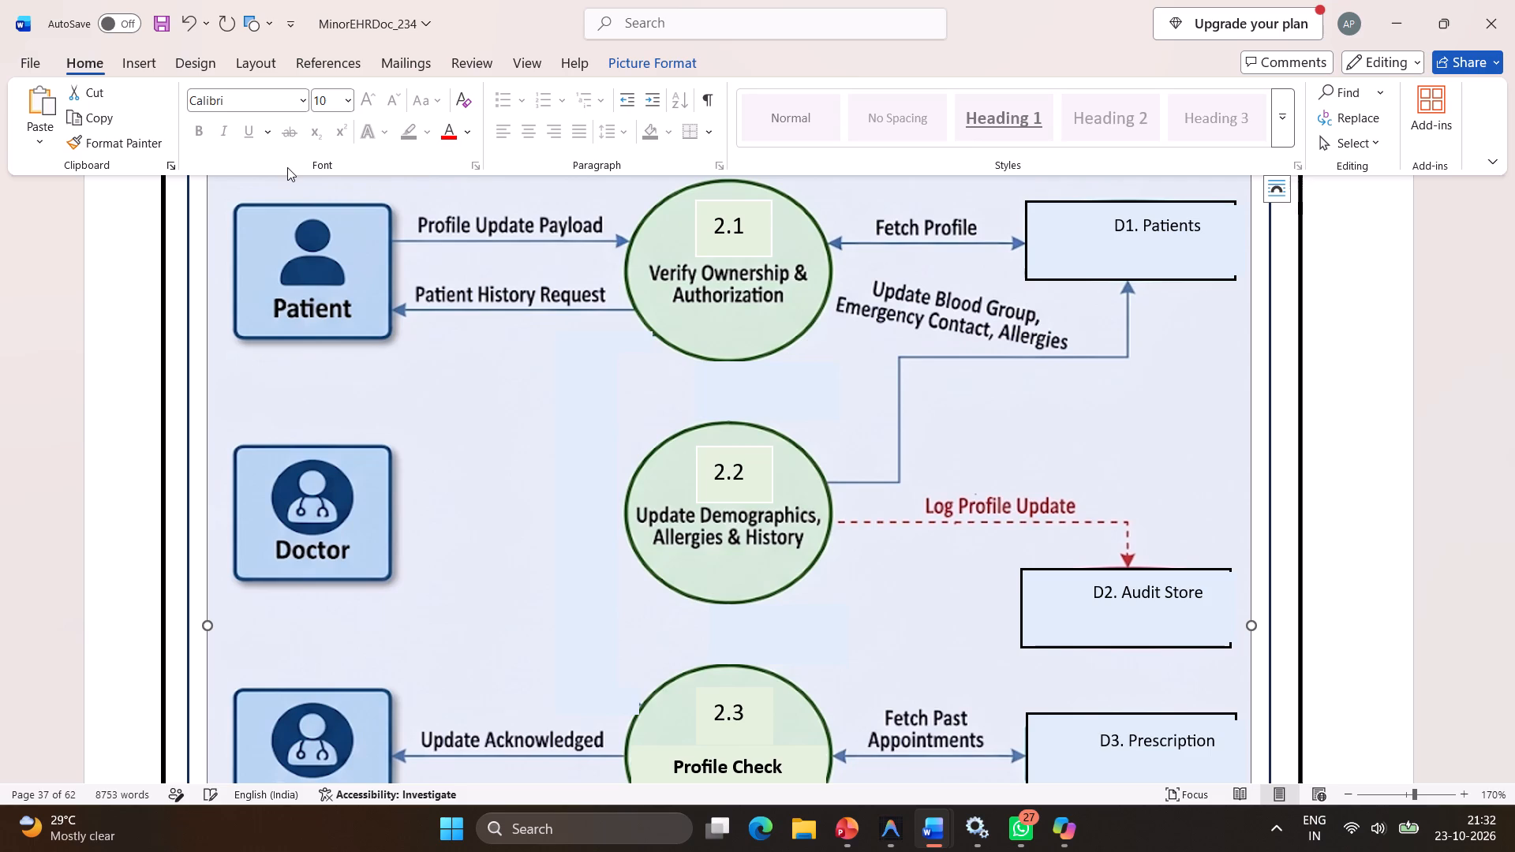
# Reposition the blank cover rectangle between processes 2.2 and 2.3 slightly sideways, over the arrow and its "Authorized Read" label.
pyautogui.scroll(-1, 287, 167)
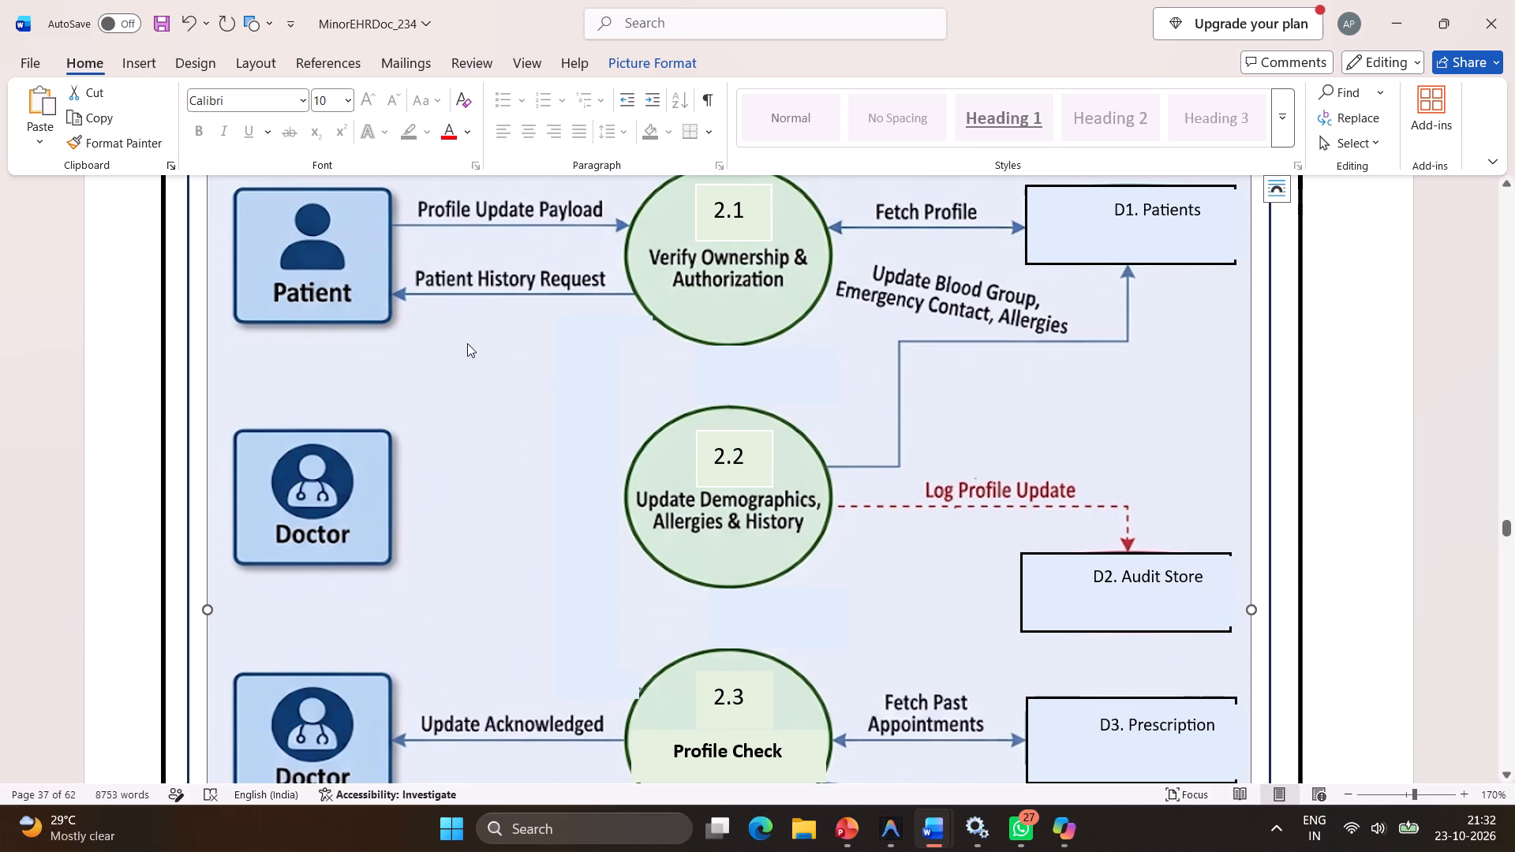
pyautogui.scroll(-2, 469, 346)
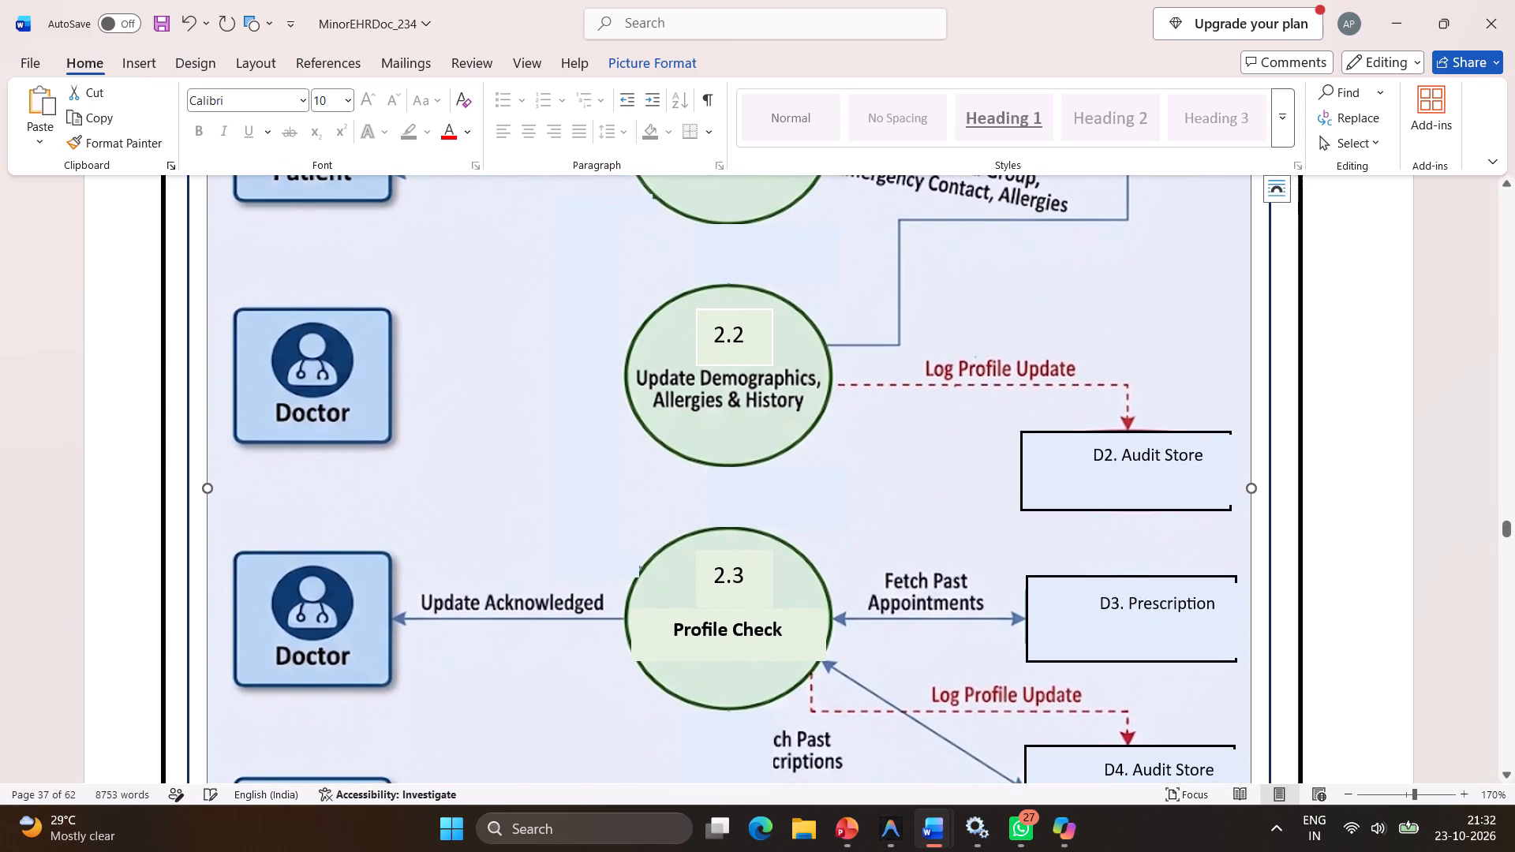
pyautogui.click(730, 507)
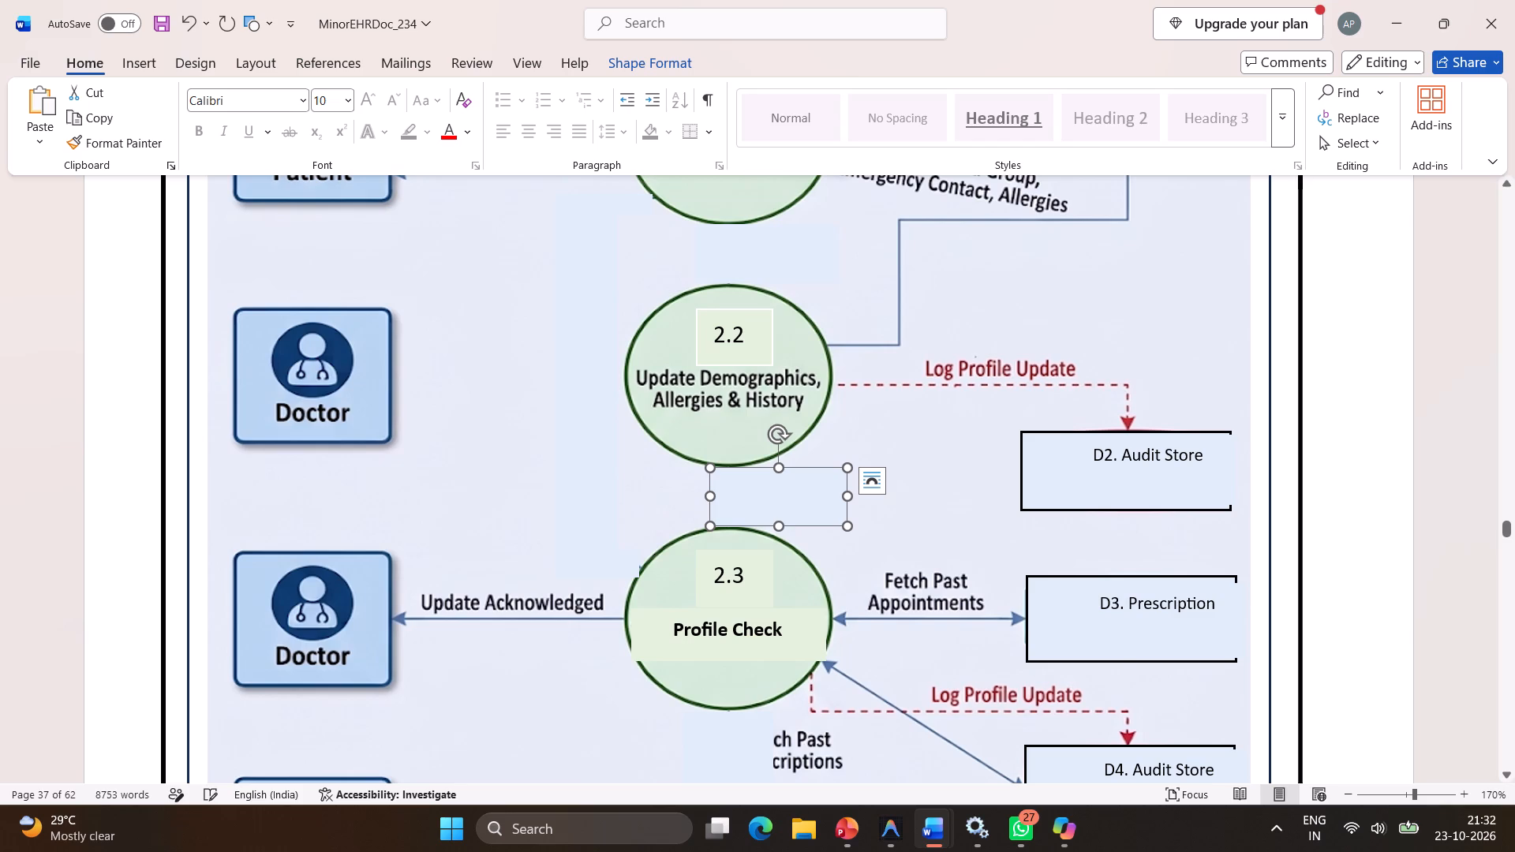
pyautogui.moveTo(805, 475); pyautogui.dragTo(894, 502)
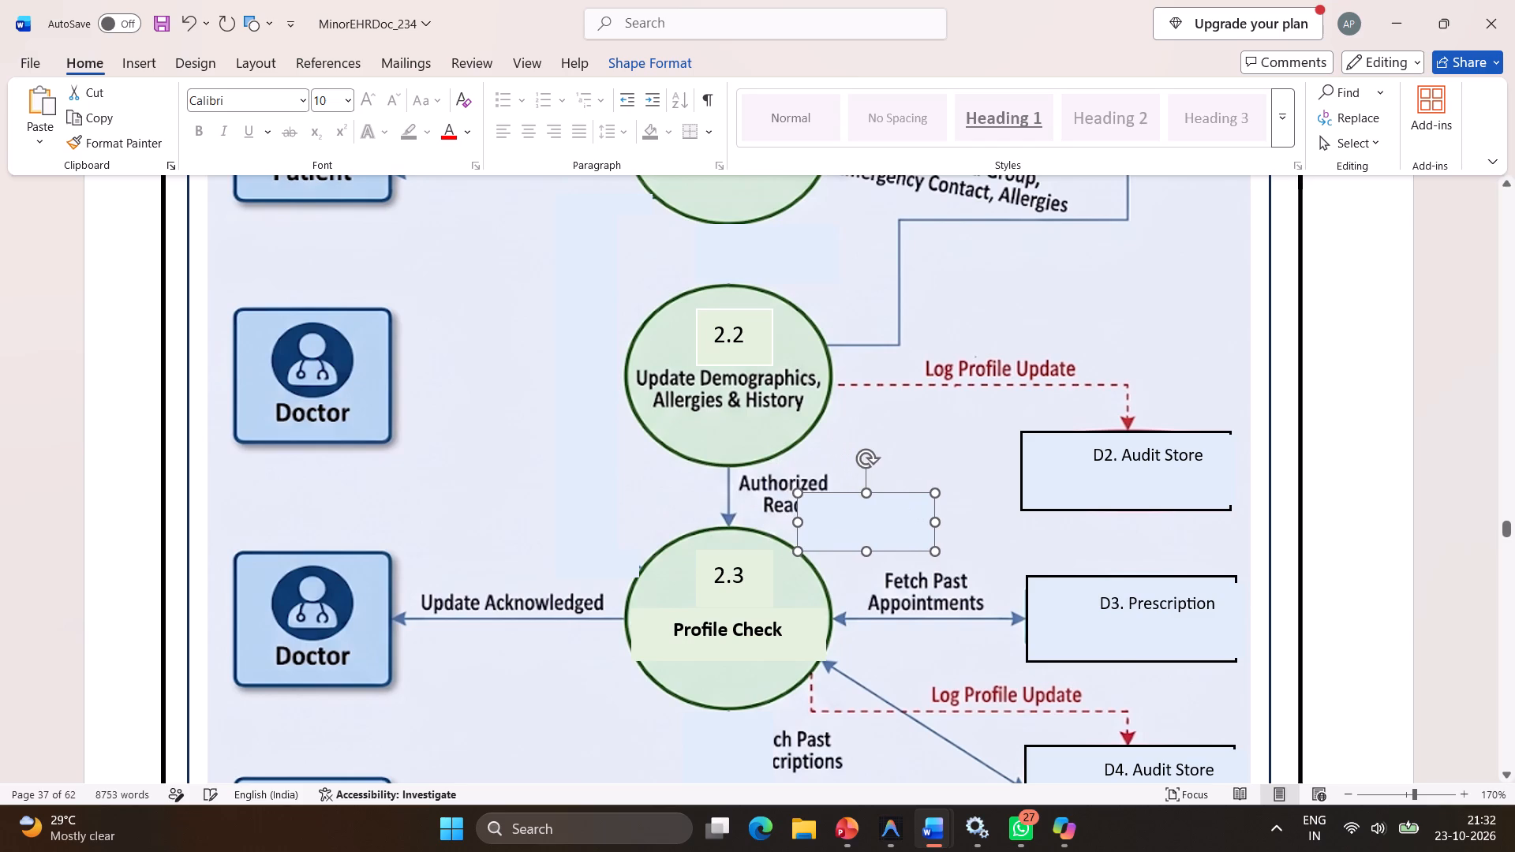
pyautogui.moveTo(894, 502); pyautogui.dragTo(857, 484)
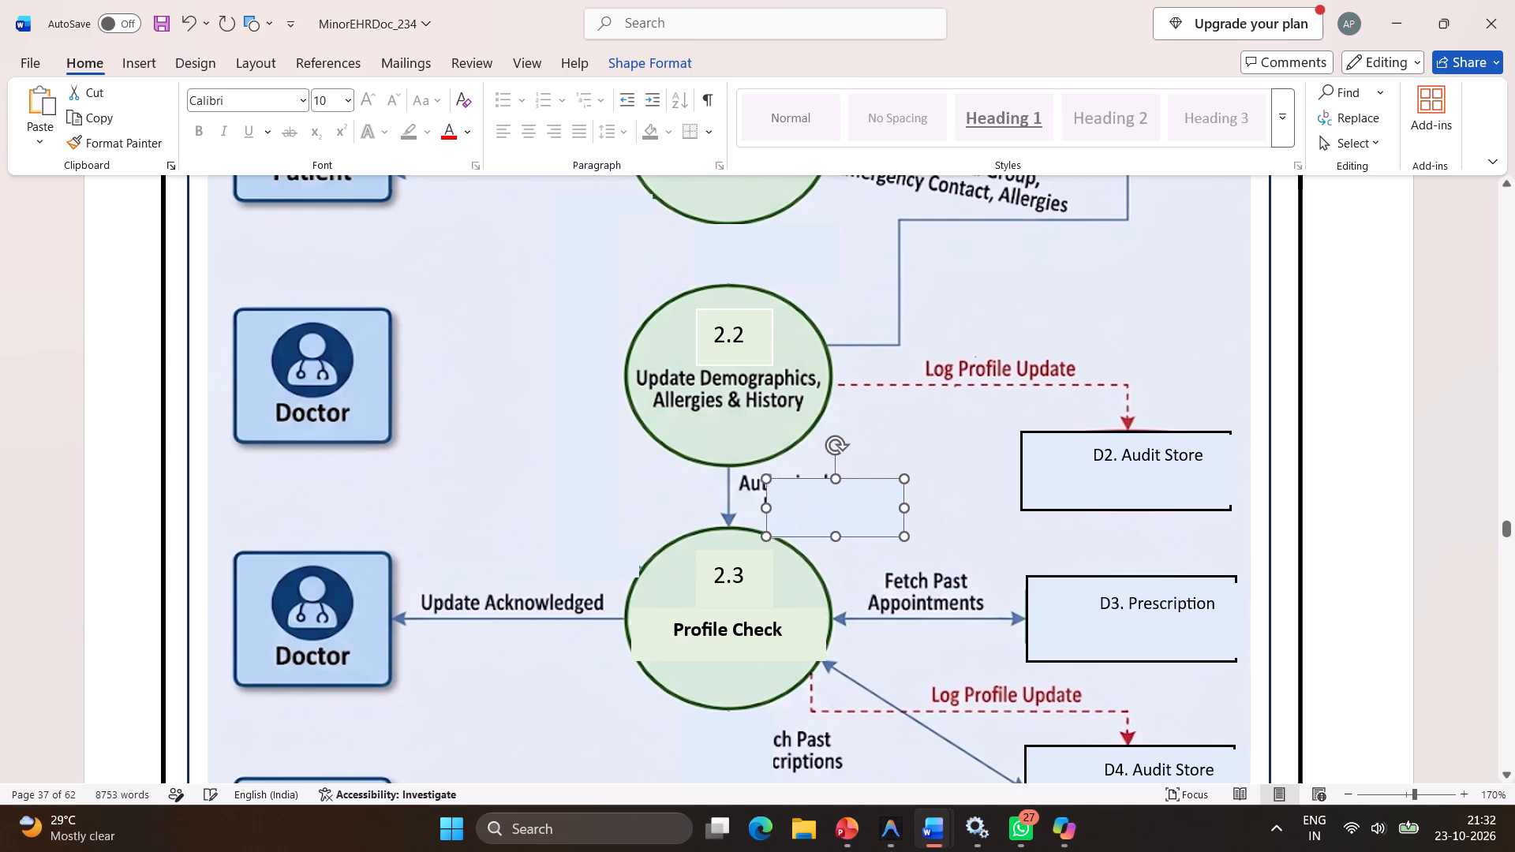
pyautogui.moveTo(857, 484); pyautogui.dragTo(813, 476)
pyautogui.click(866, 434)
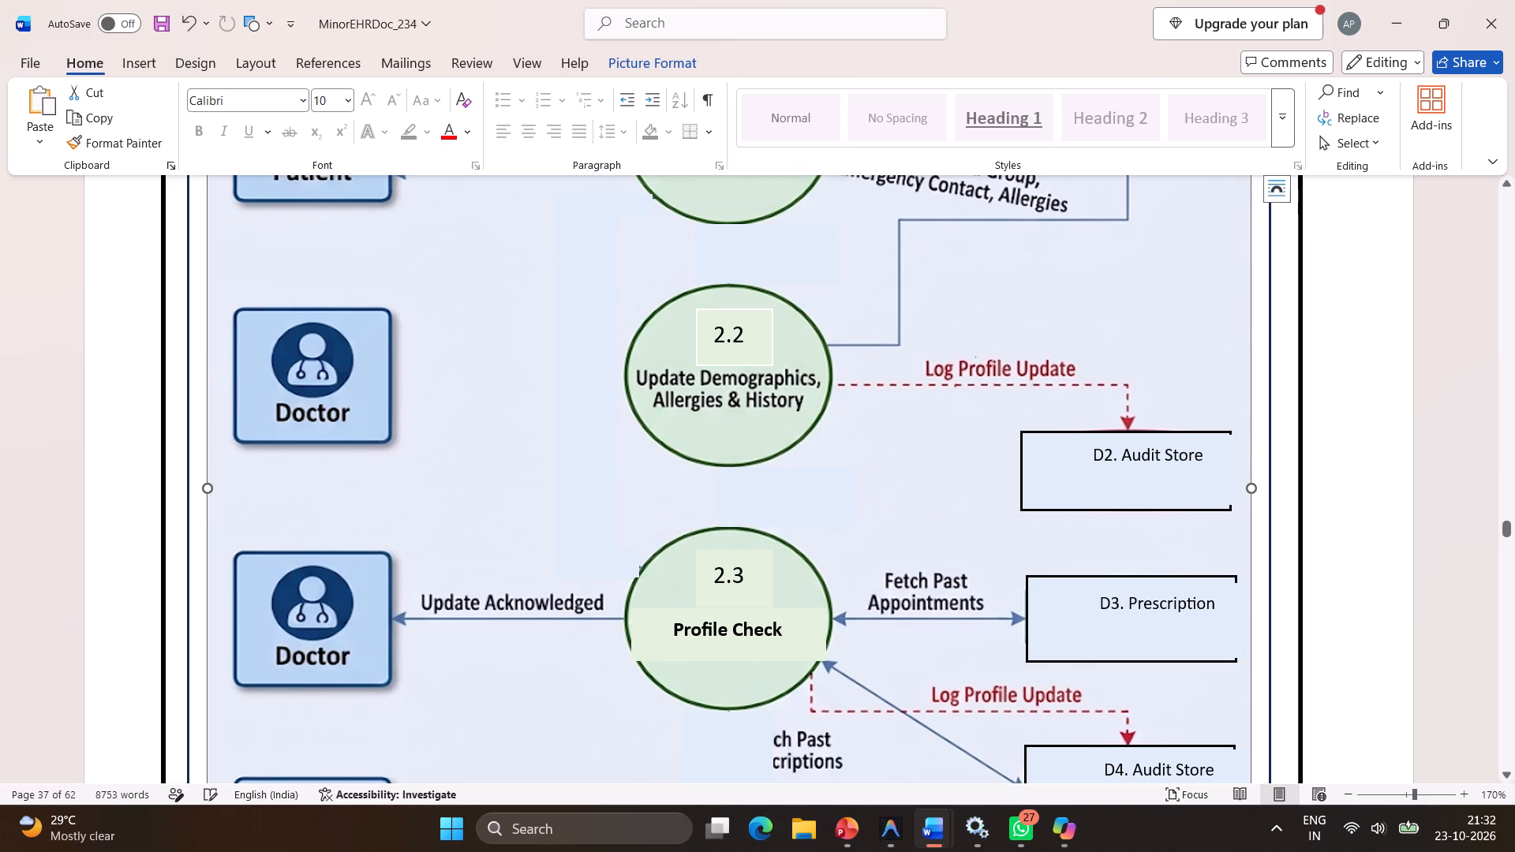
# Examine the lower part of the diagram, around processes 2.3 and 2.4 and the D3 and D4 stores.
pyautogui.scroll(-1, 866, 434)
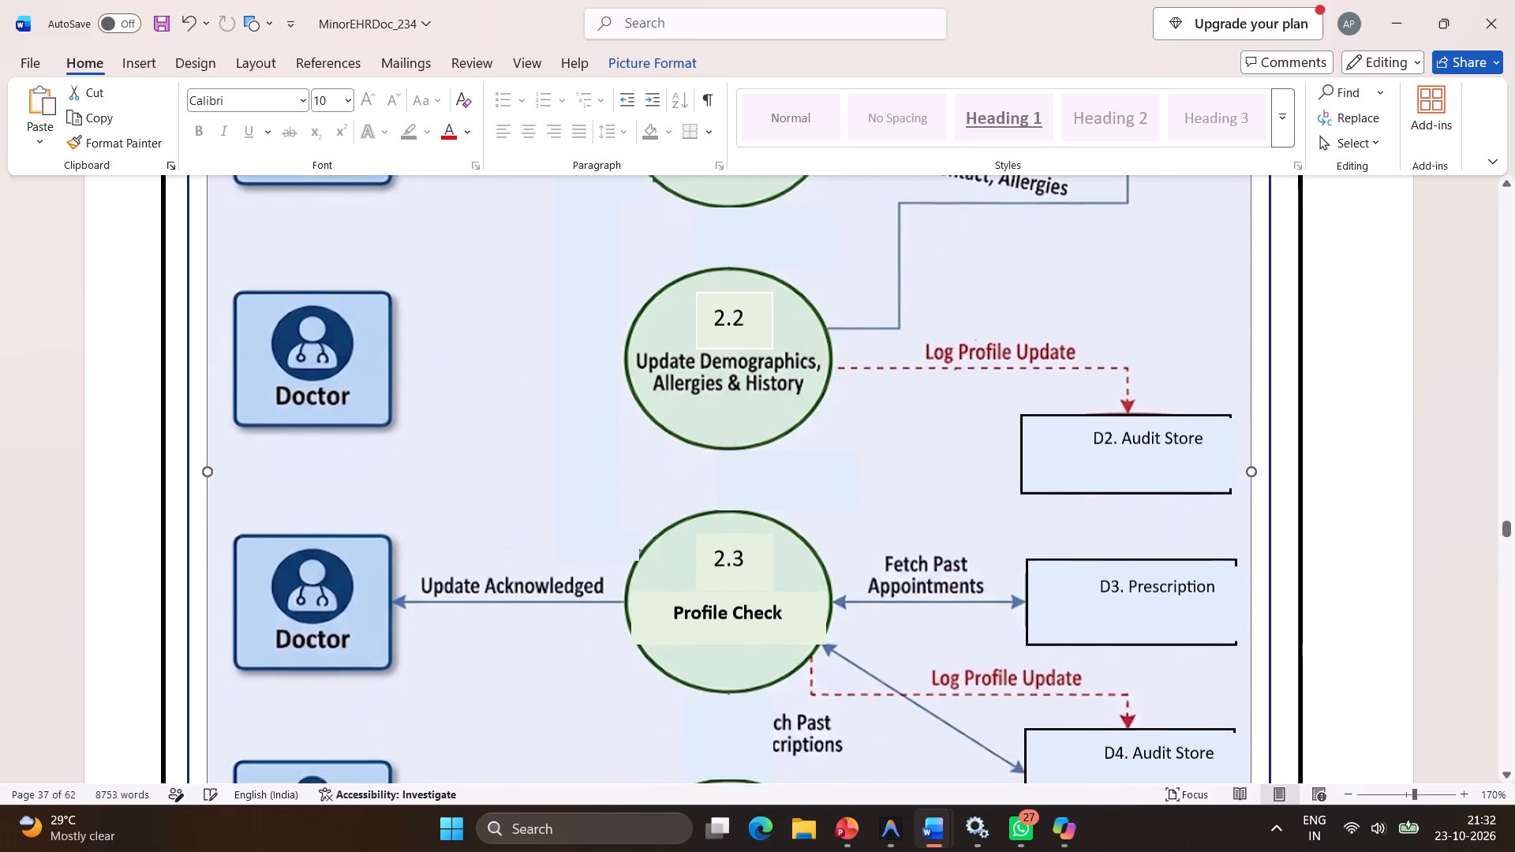
pyautogui.scroll(-2, 866, 434)
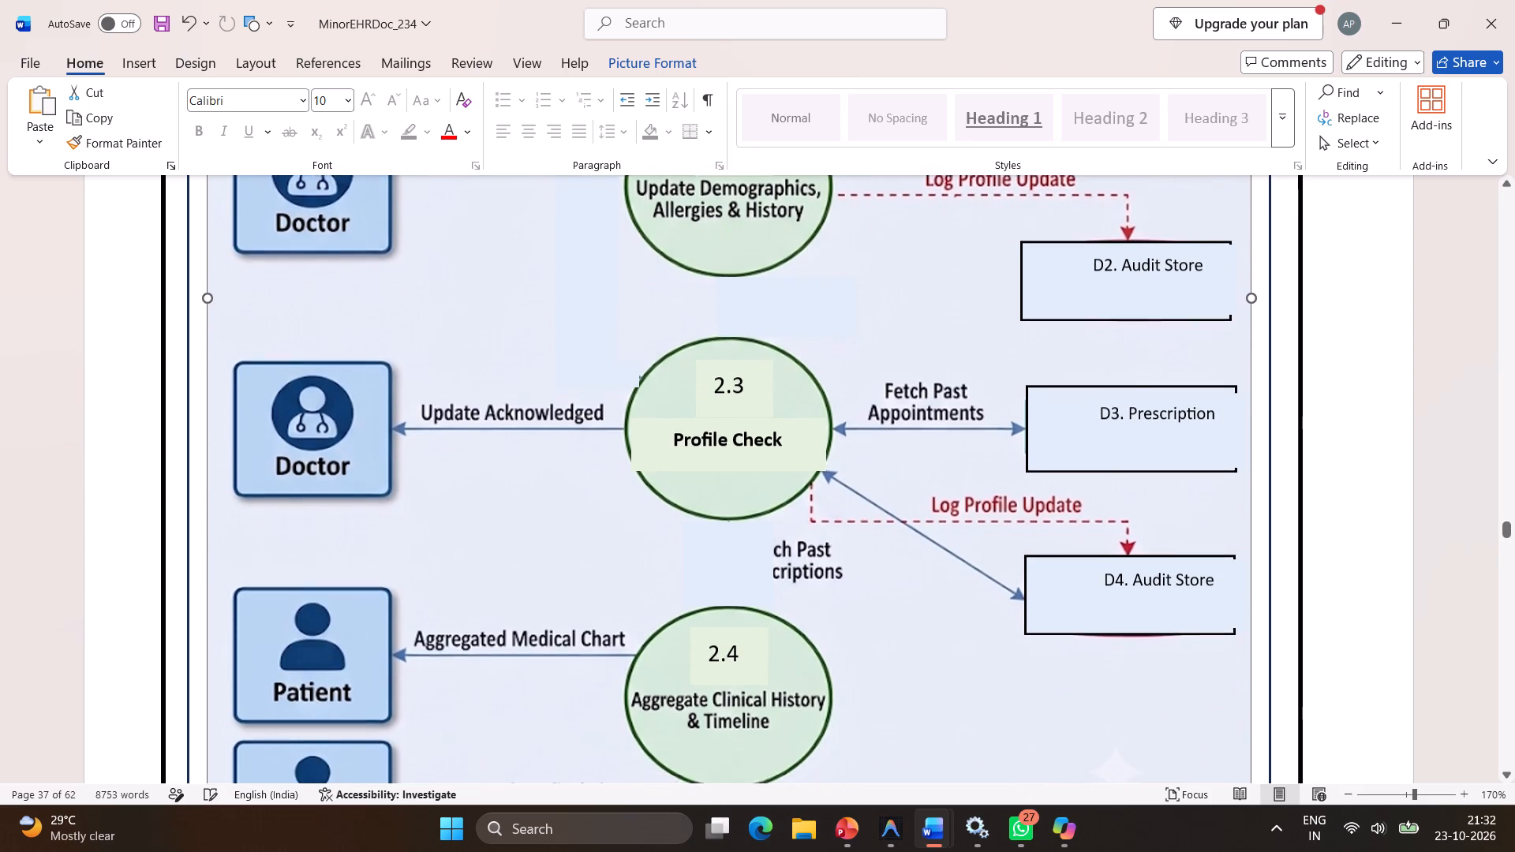
pyautogui.scroll(-2, 866, 434)
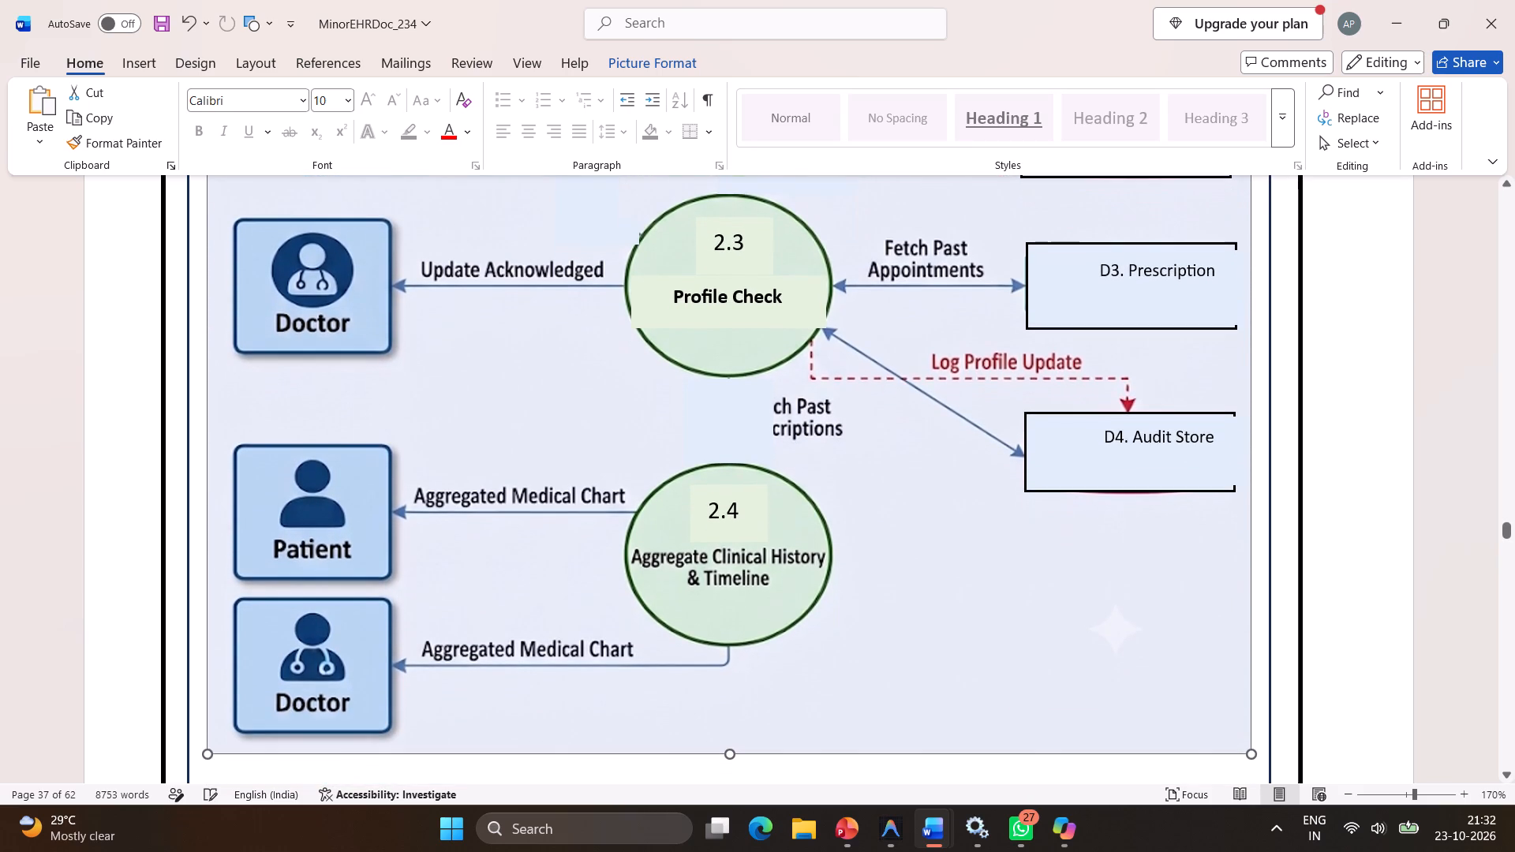
pyautogui.scroll(-1, 866, 434)
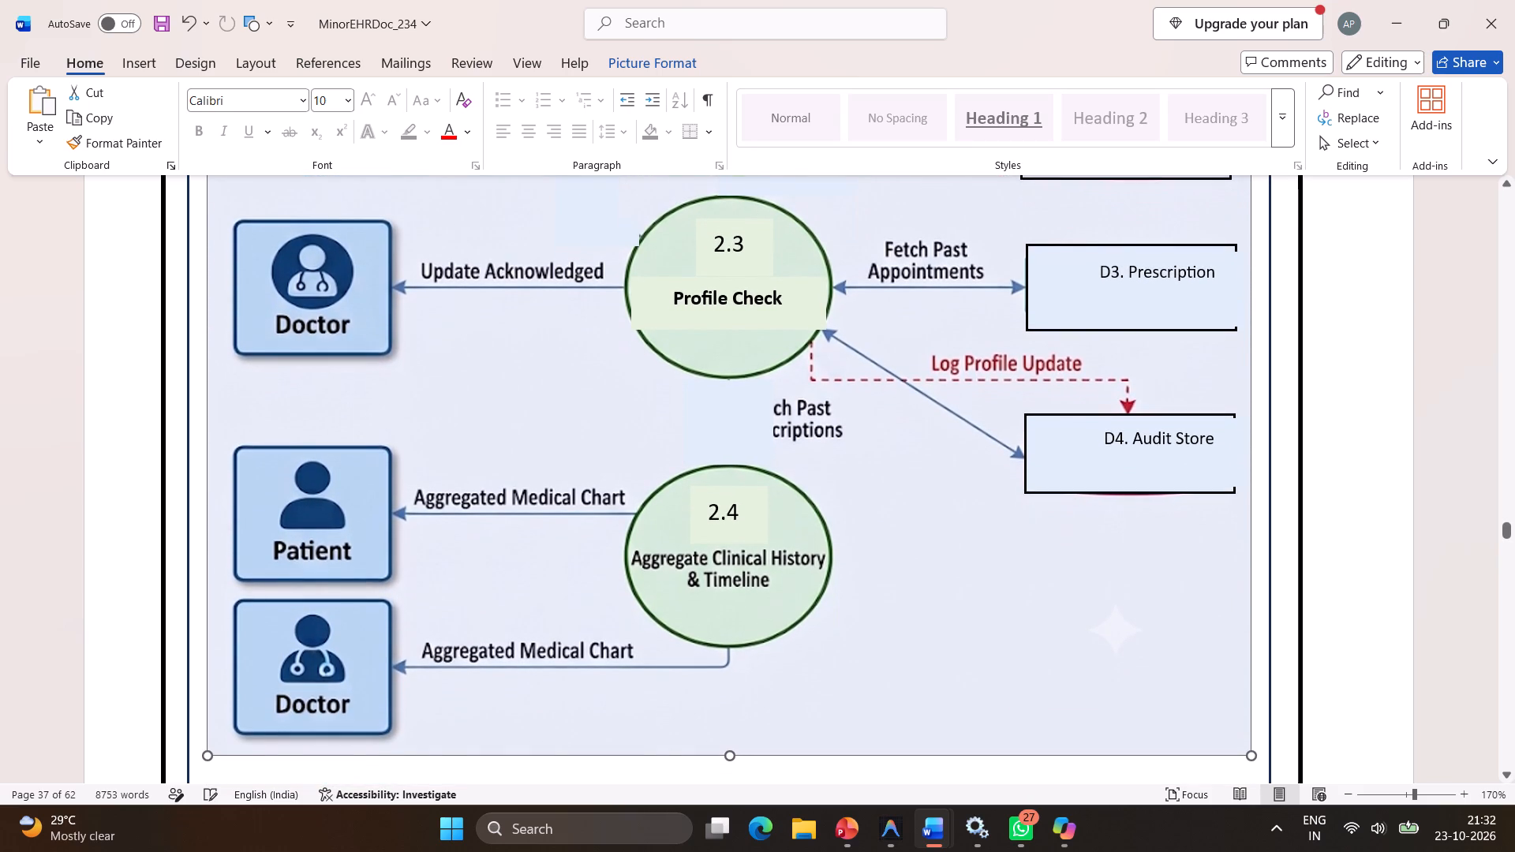
pyautogui.scroll(-1, 866, 434)
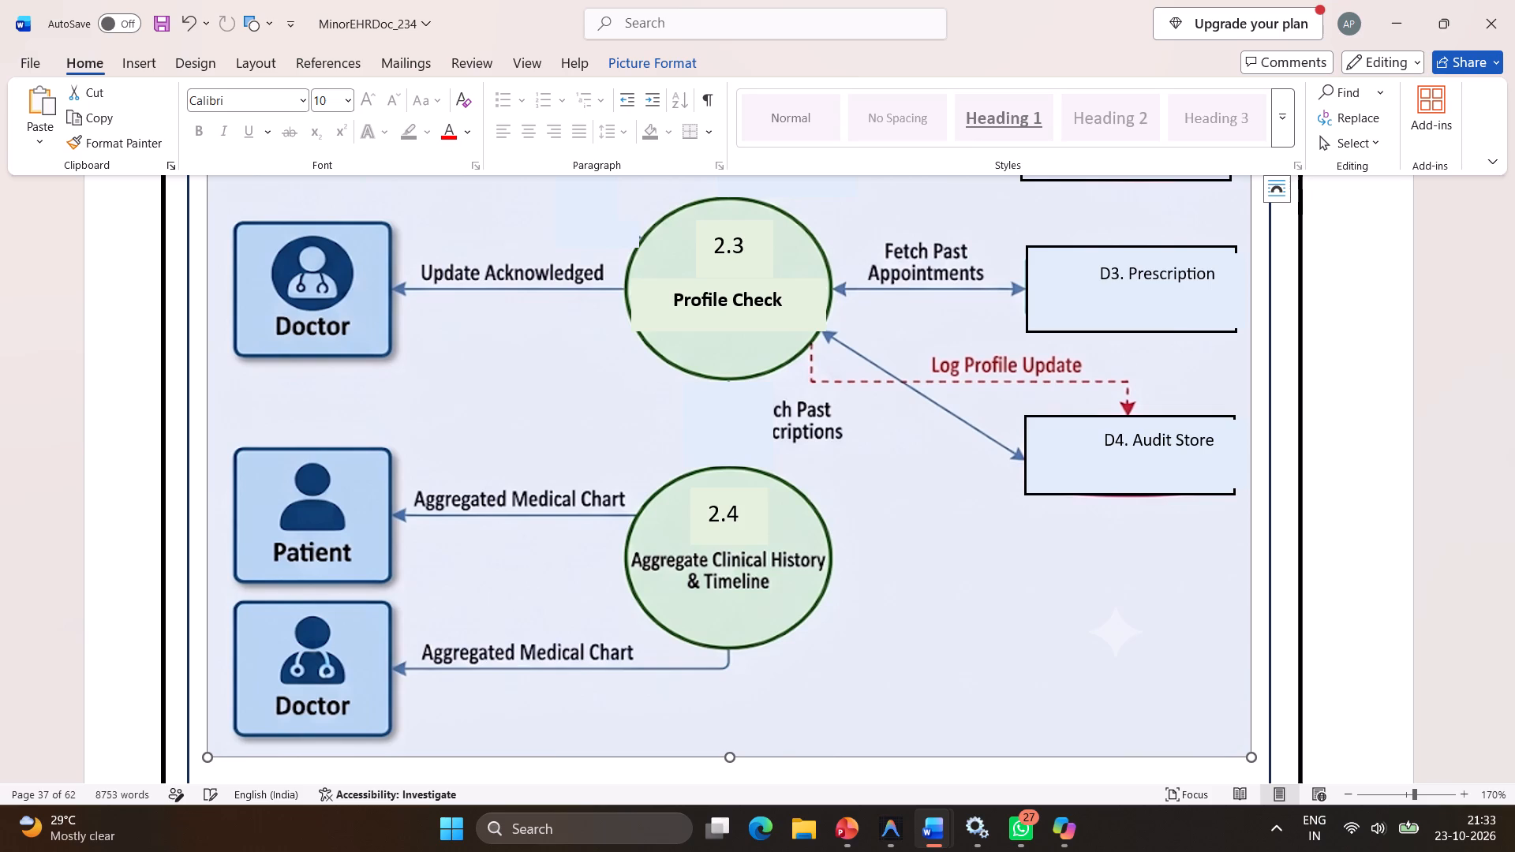
# Draw an elbow arrow connector about 2.39 cm high and 4.03 cm wide from the Patient box's lower edge to process 2.2.
pyautogui.scroll(2, 866, 434)
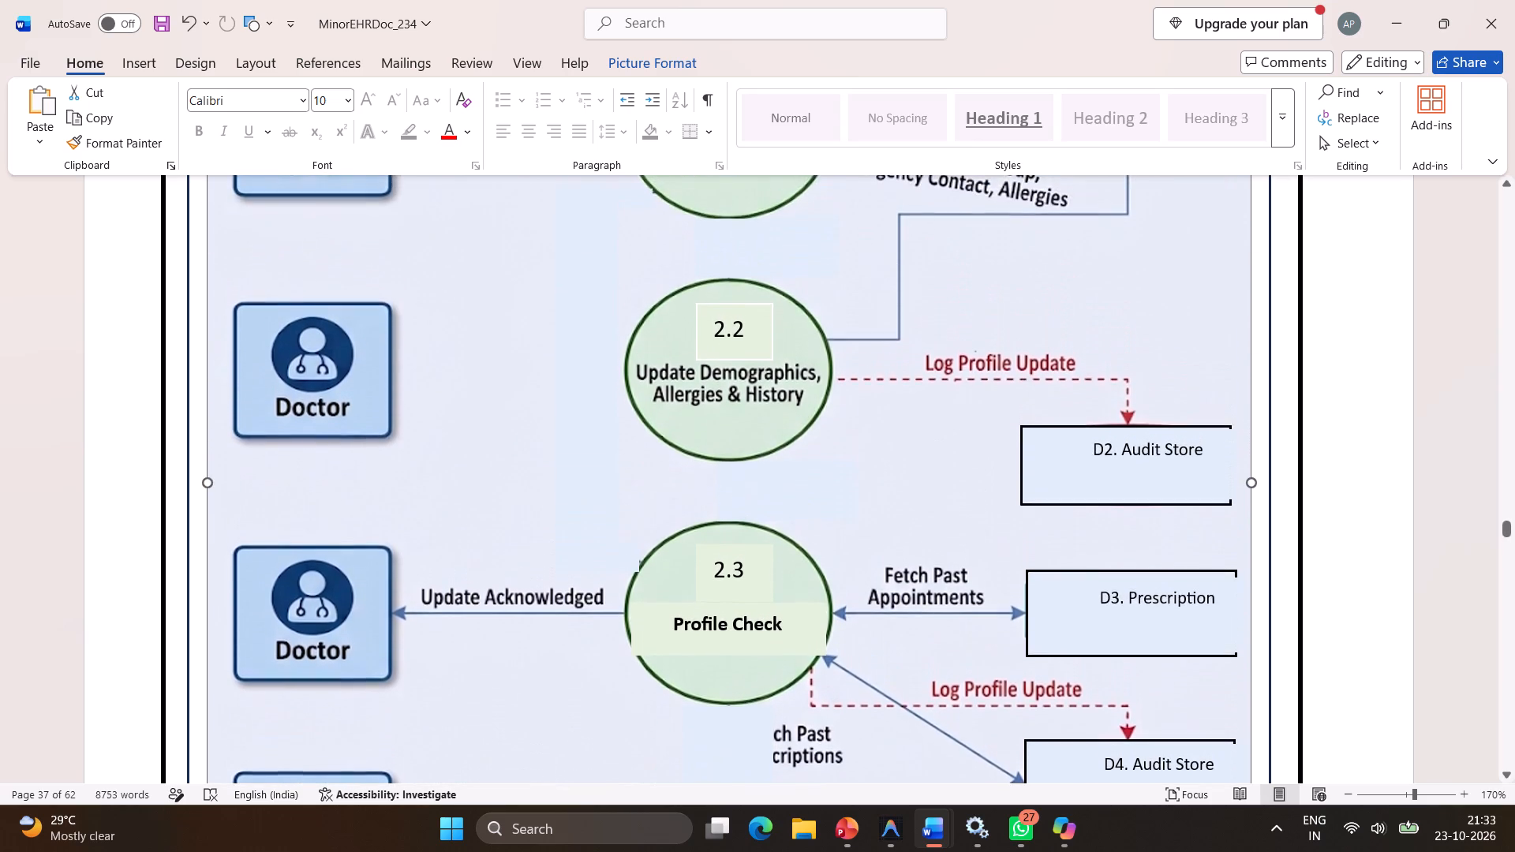
pyautogui.scroll(1, 866, 434)
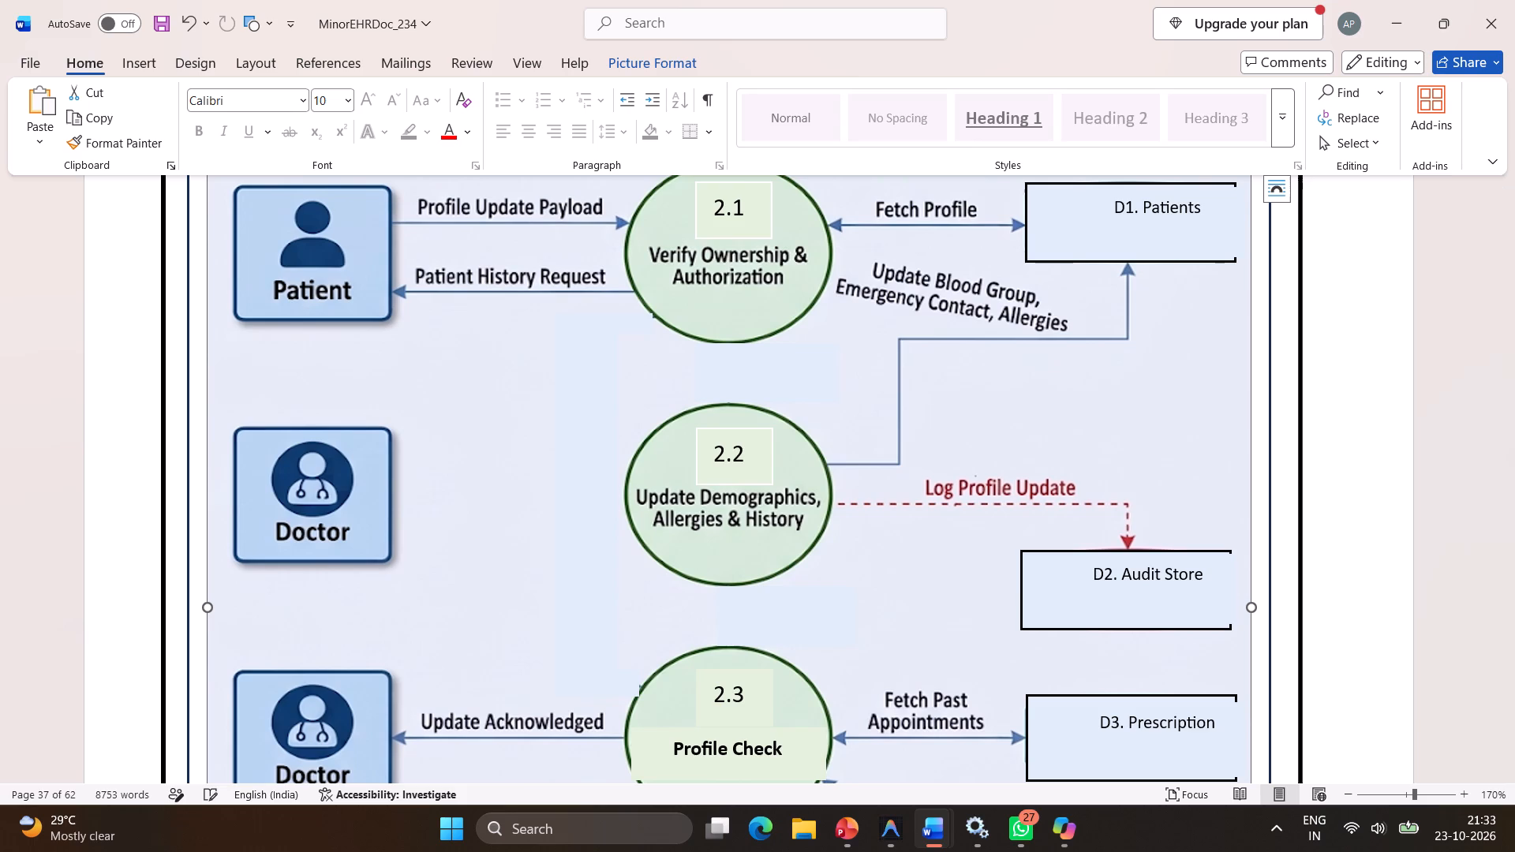
pyautogui.click(136, 73)
pyautogui.click(258, 112)
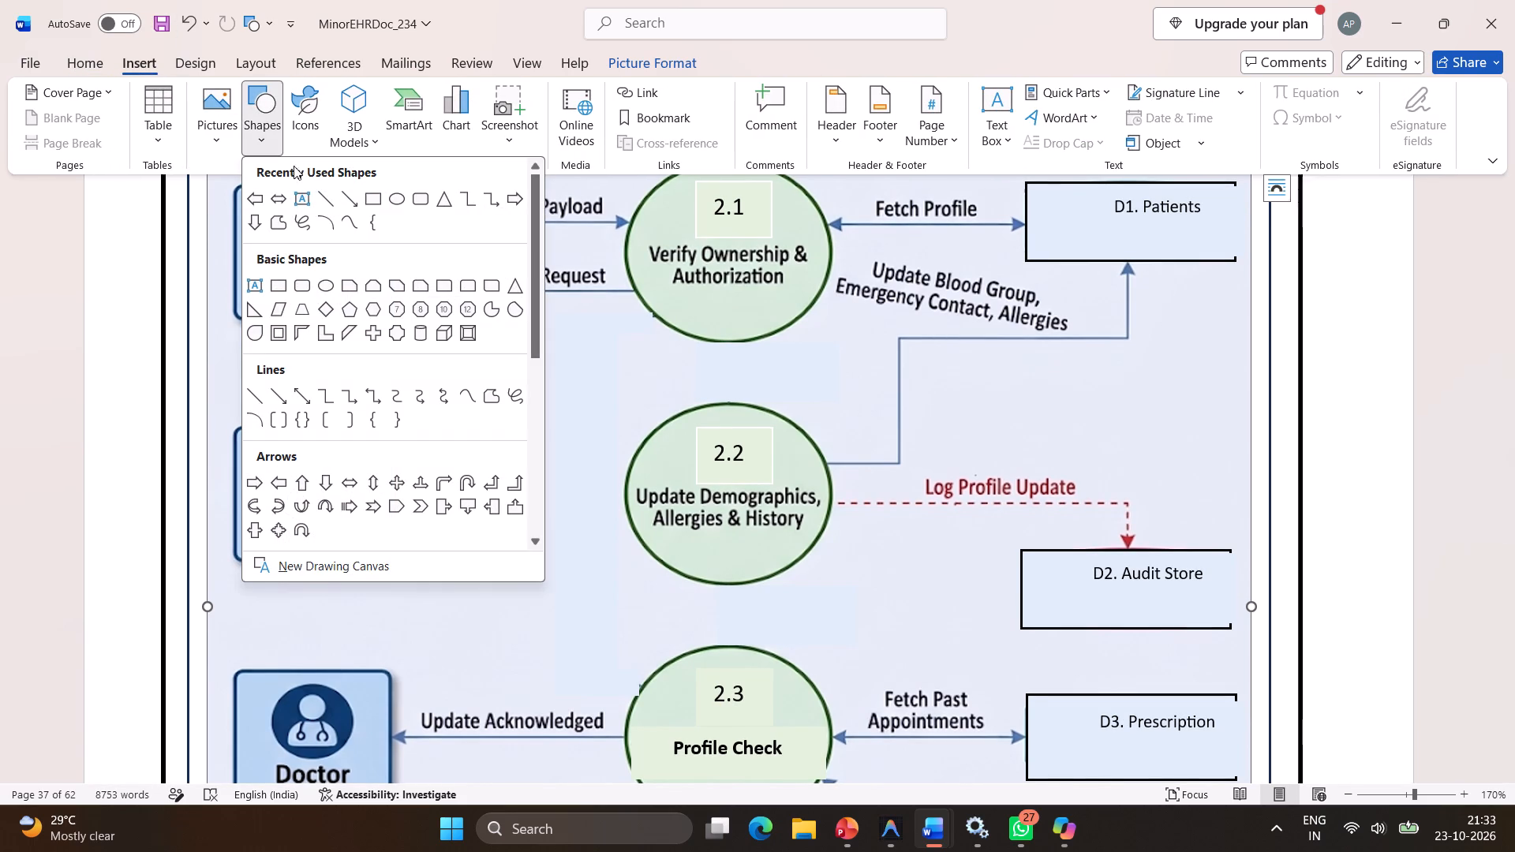
pyautogui.click(482, 198)
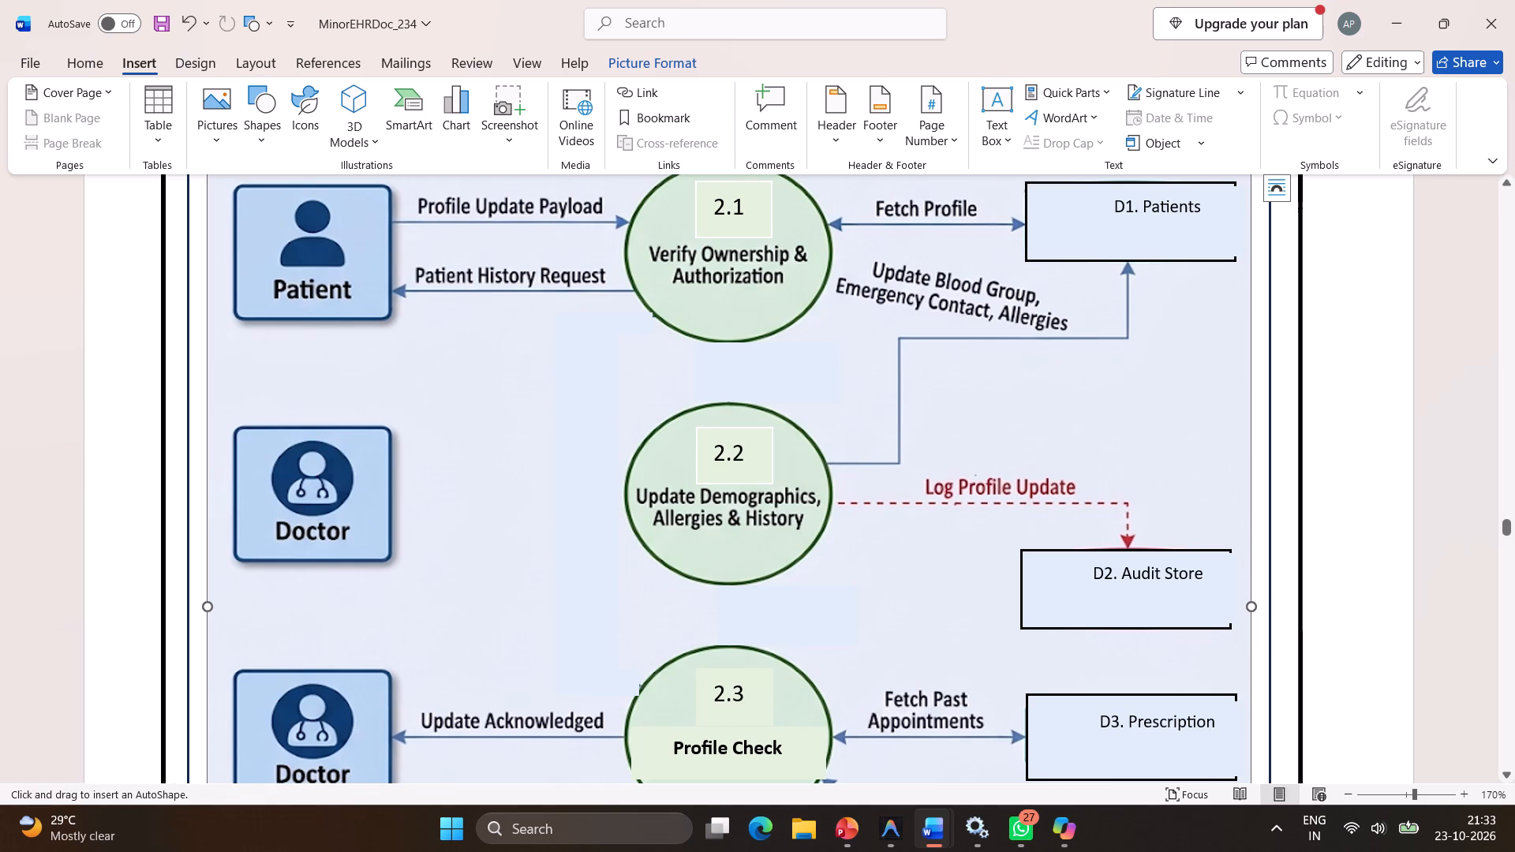
pyautogui.moveTo(372, 323); pyautogui.dragTo(464, 415)
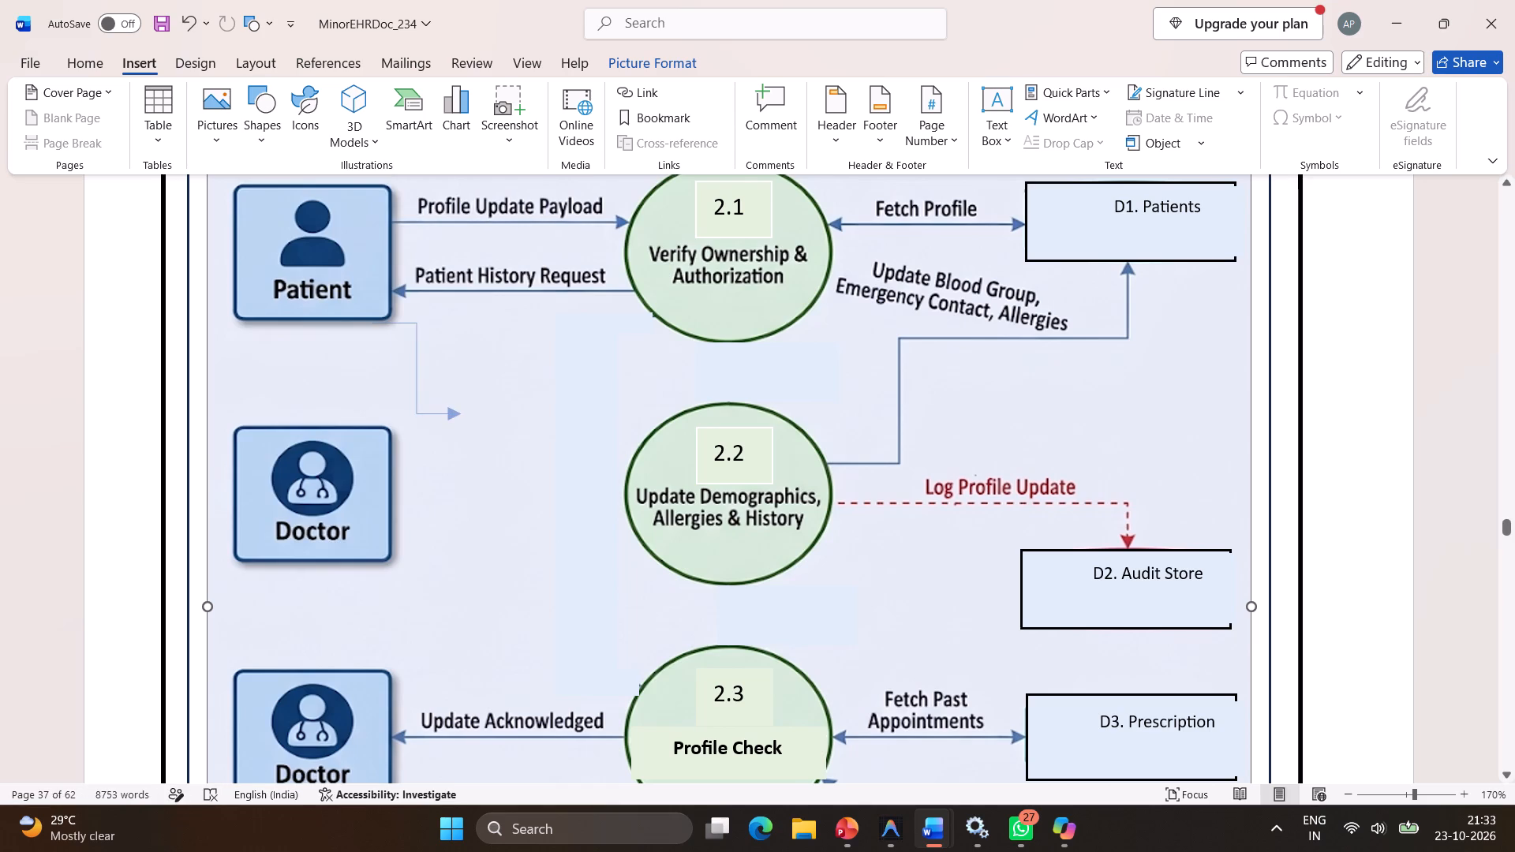
pyautogui.moveTo(464, 415); pyautogui.dragTo(632, 450)
pyautogui.moveTo(632, 450); pyautogui.dragTo(628, 476)
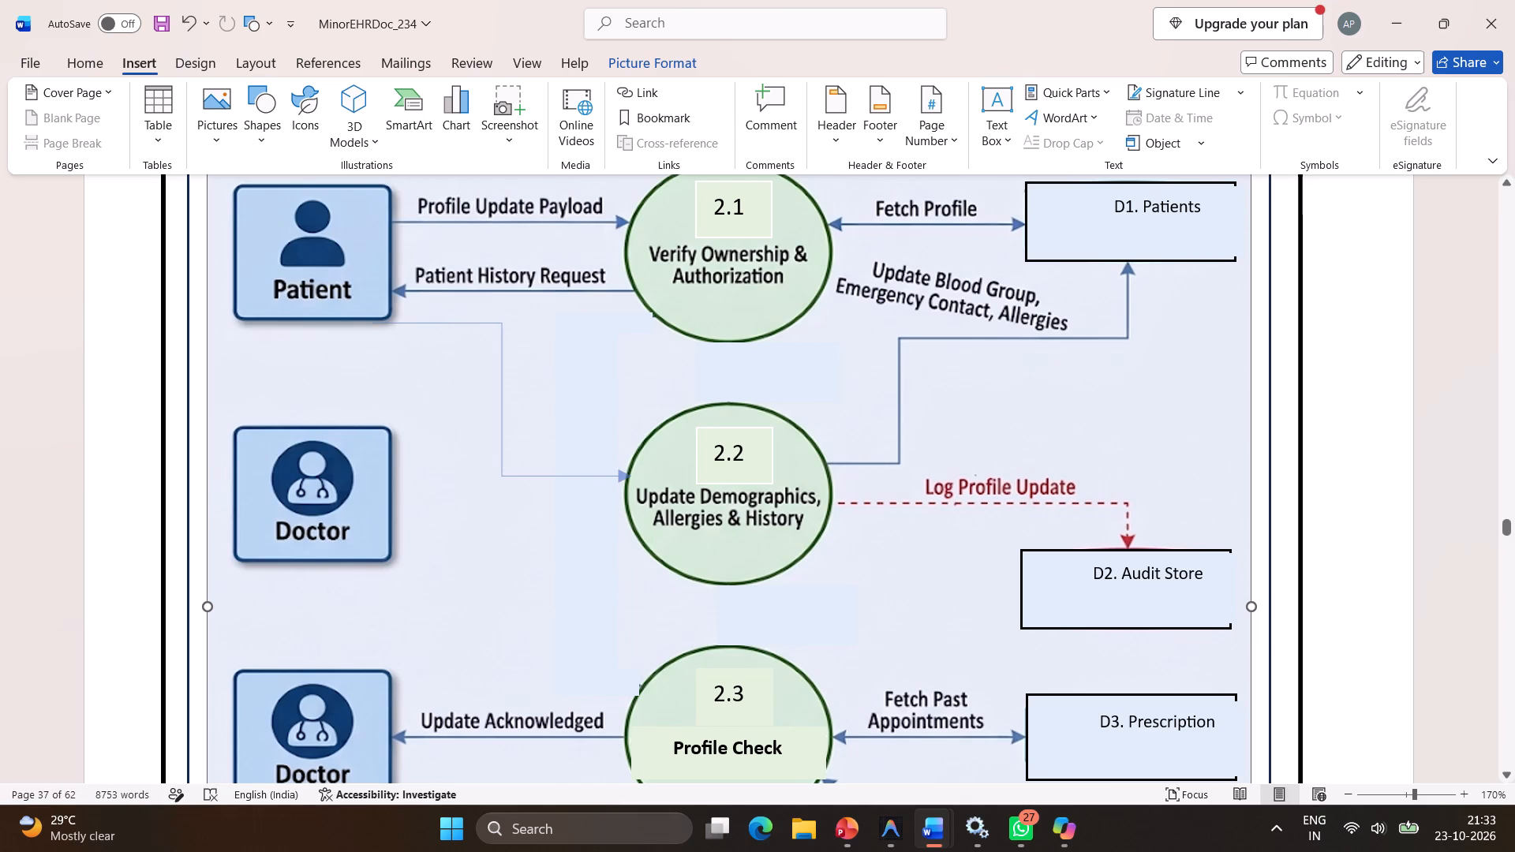
pyautogui.moveTo(628, 476); pyautogui.dragTo(627, 473)
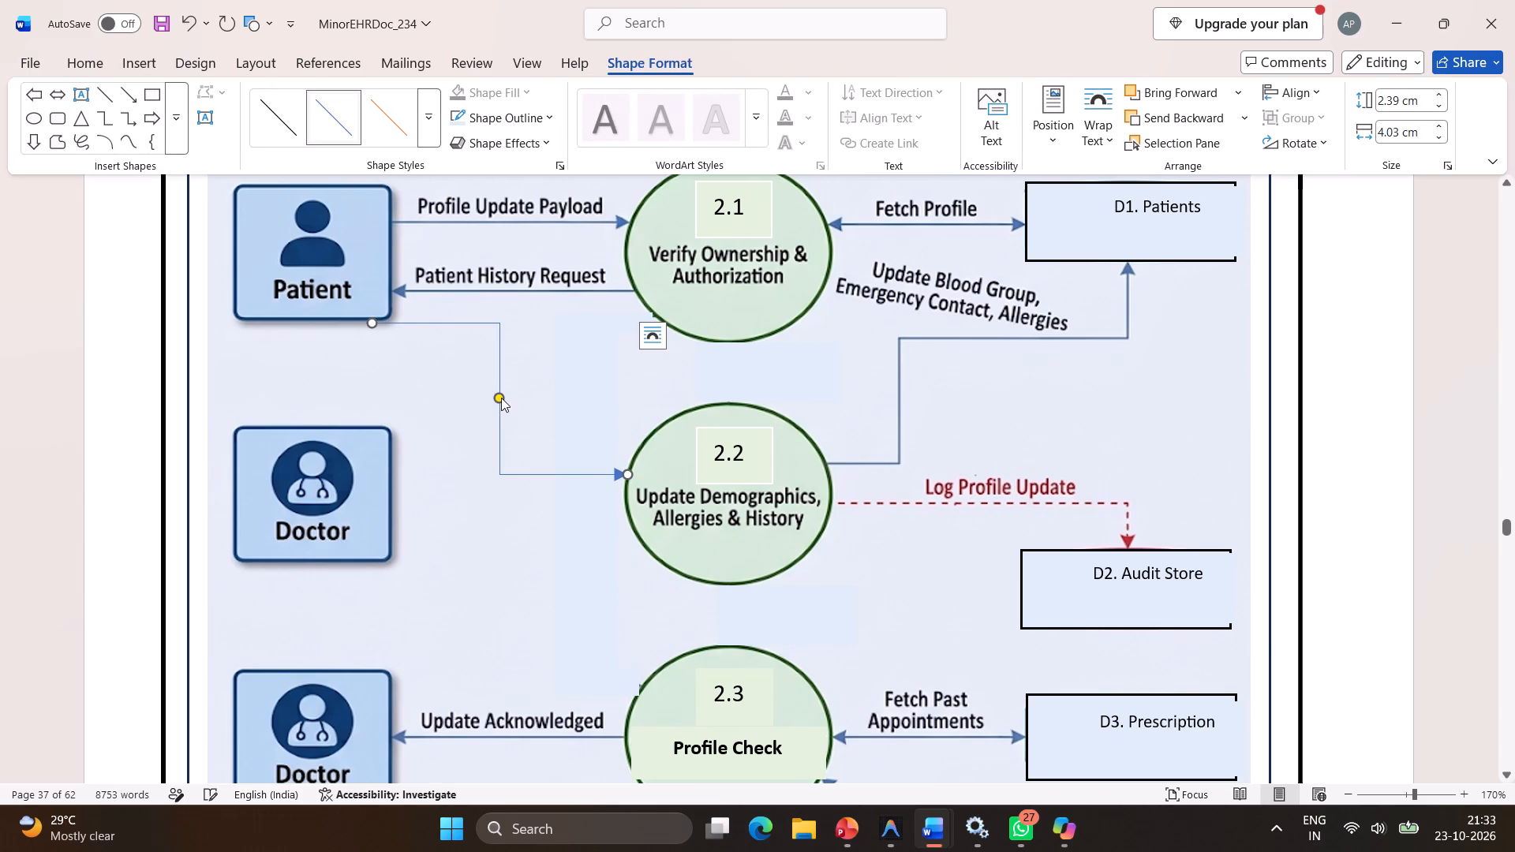
# Shift the vertical bend of the Patient-to-2.2 elbow connector so it runs close to the process 2.2 circle.
pyautogui.moveTo(498, 396); pyautogui.dragTo(400, 369)
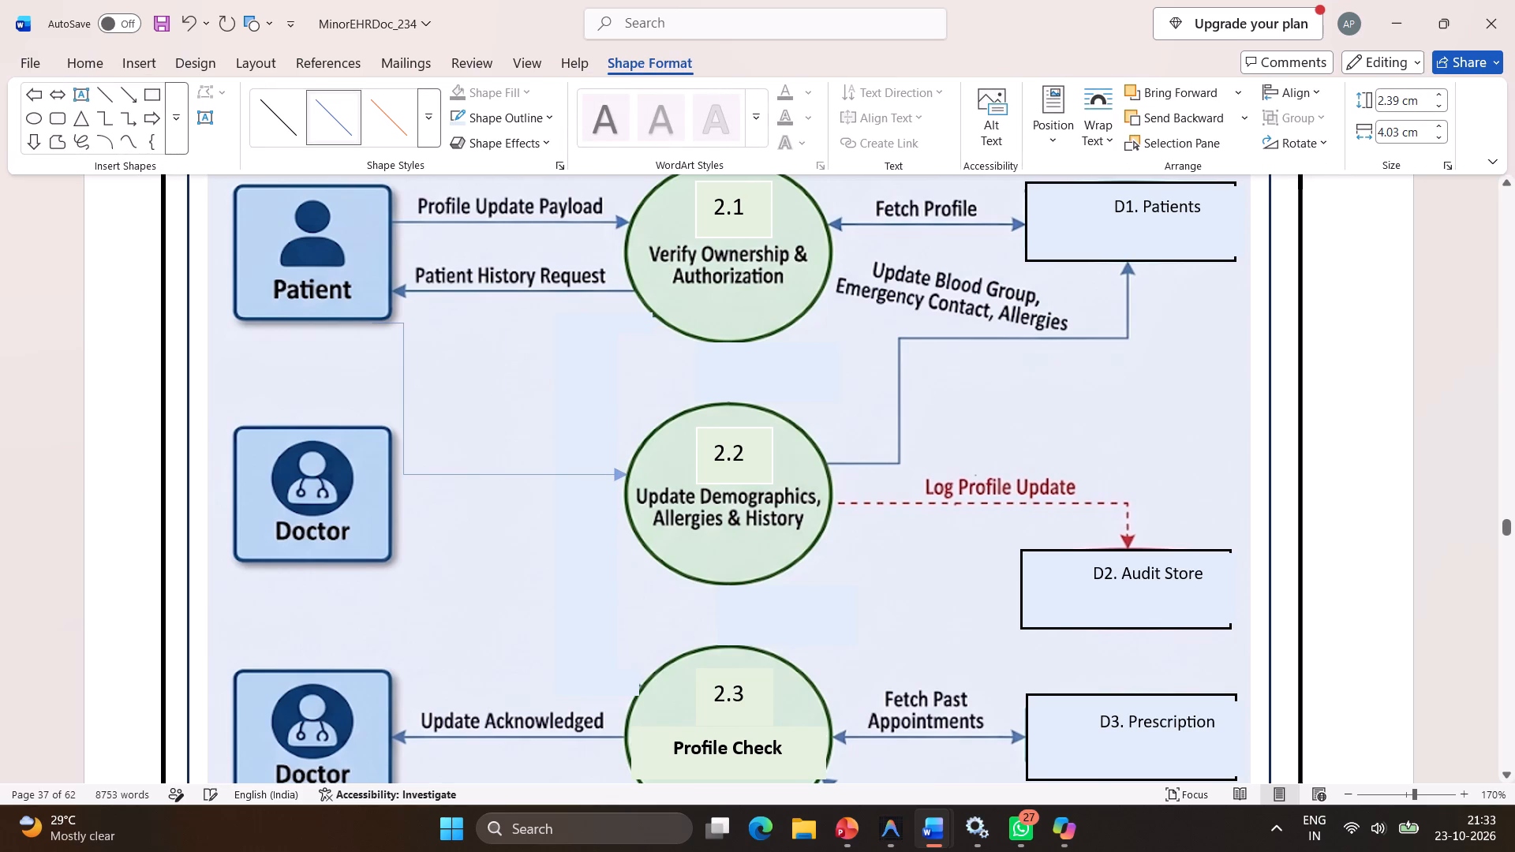
pyautogui.moveTo(400, 369); pyautogui.dragTo(479, 351)
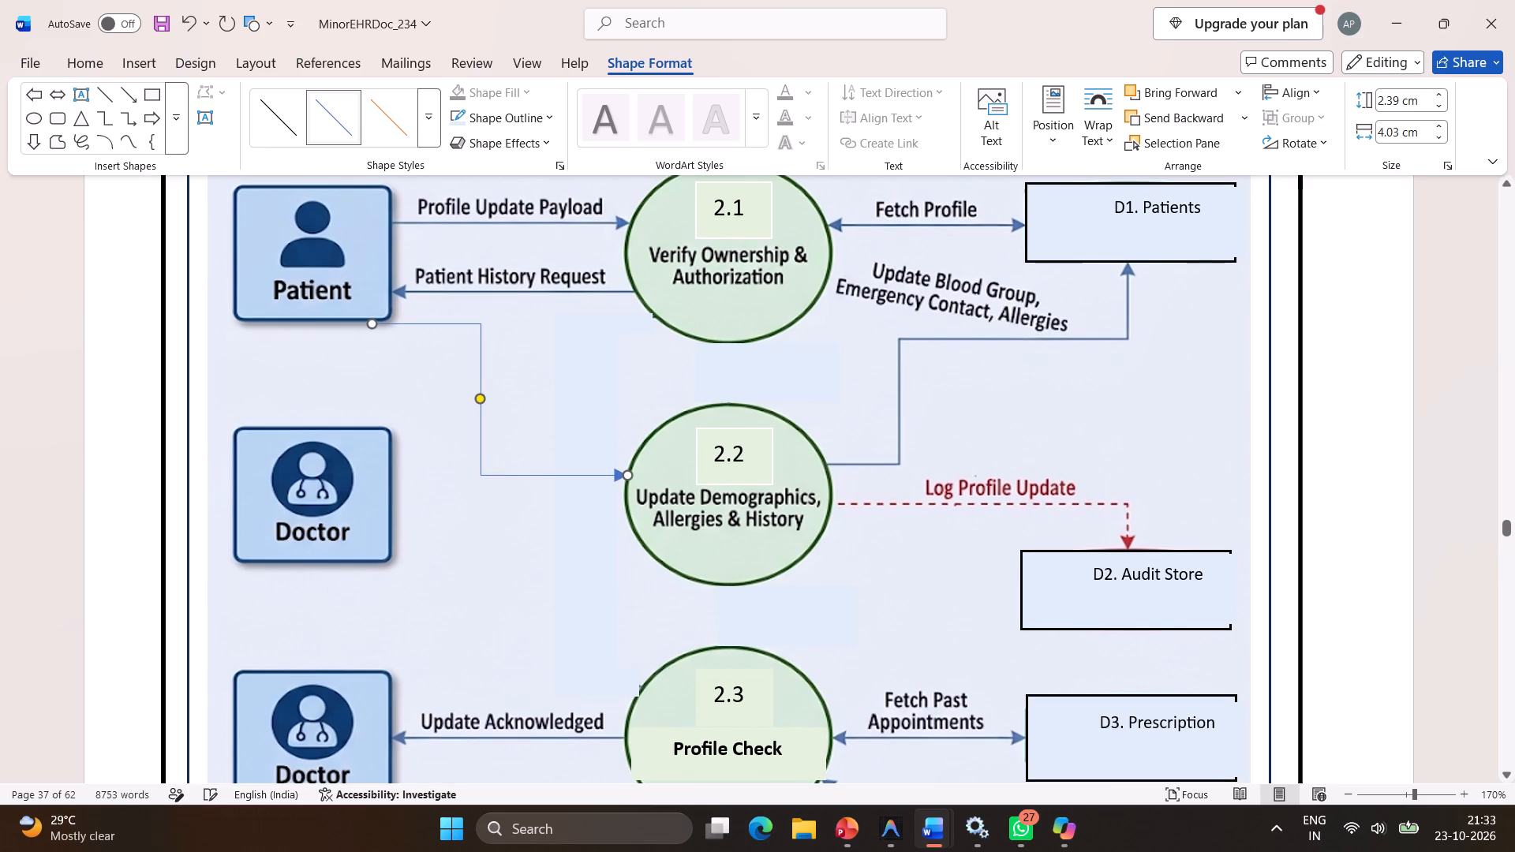
pyautogui.moveTo(482, 399); pyautogui.dragTo(525, 392)
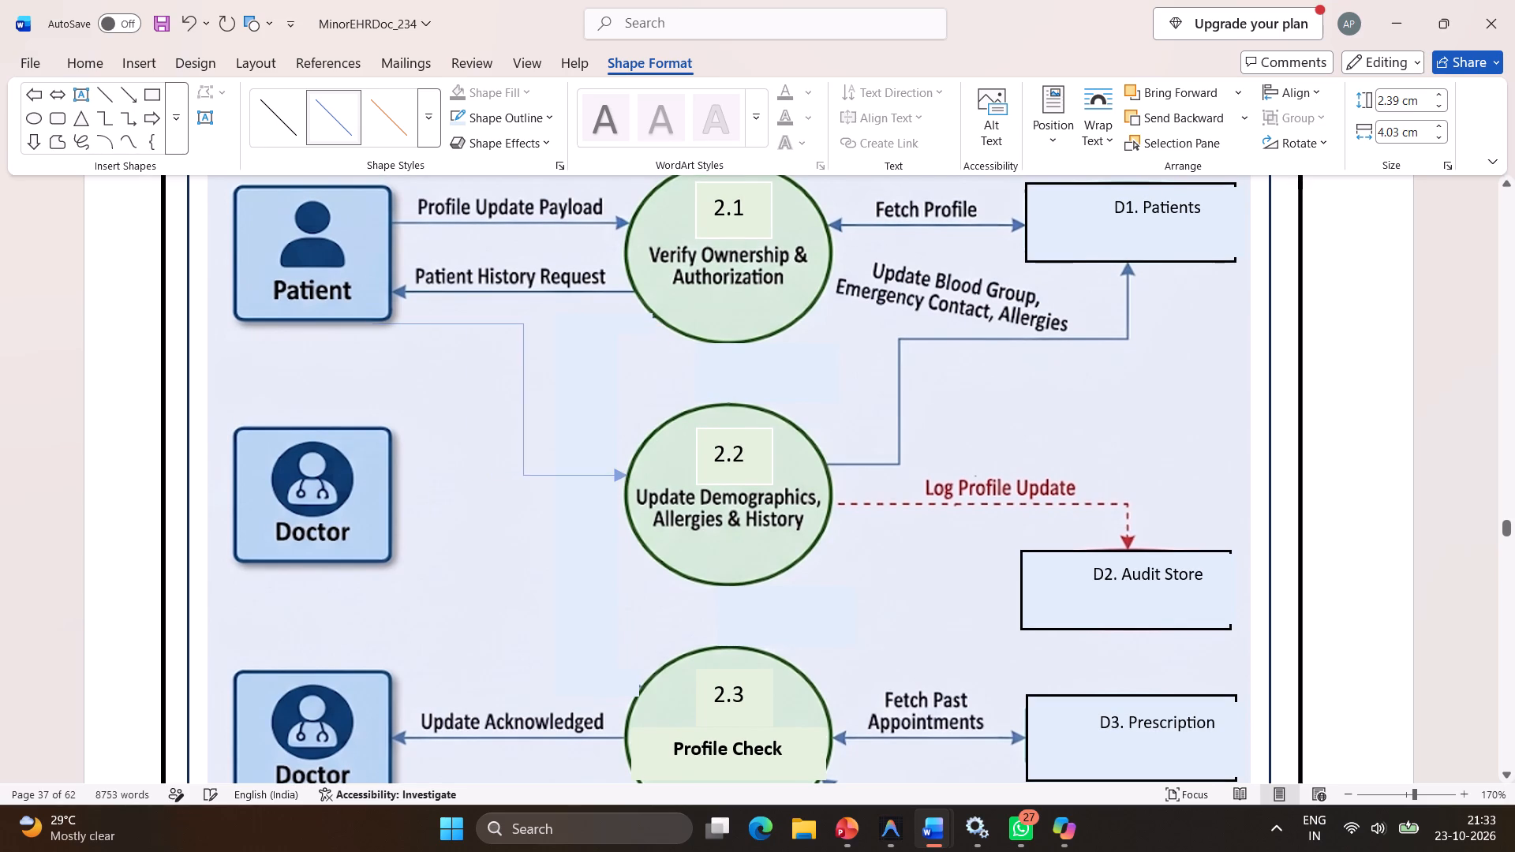
pyautogui.moveTo(525, 392); pyautogui.dragTo(621, 399)
pyautogui.moveTo(621, 399); pyautogui.dragTo(592, 423)
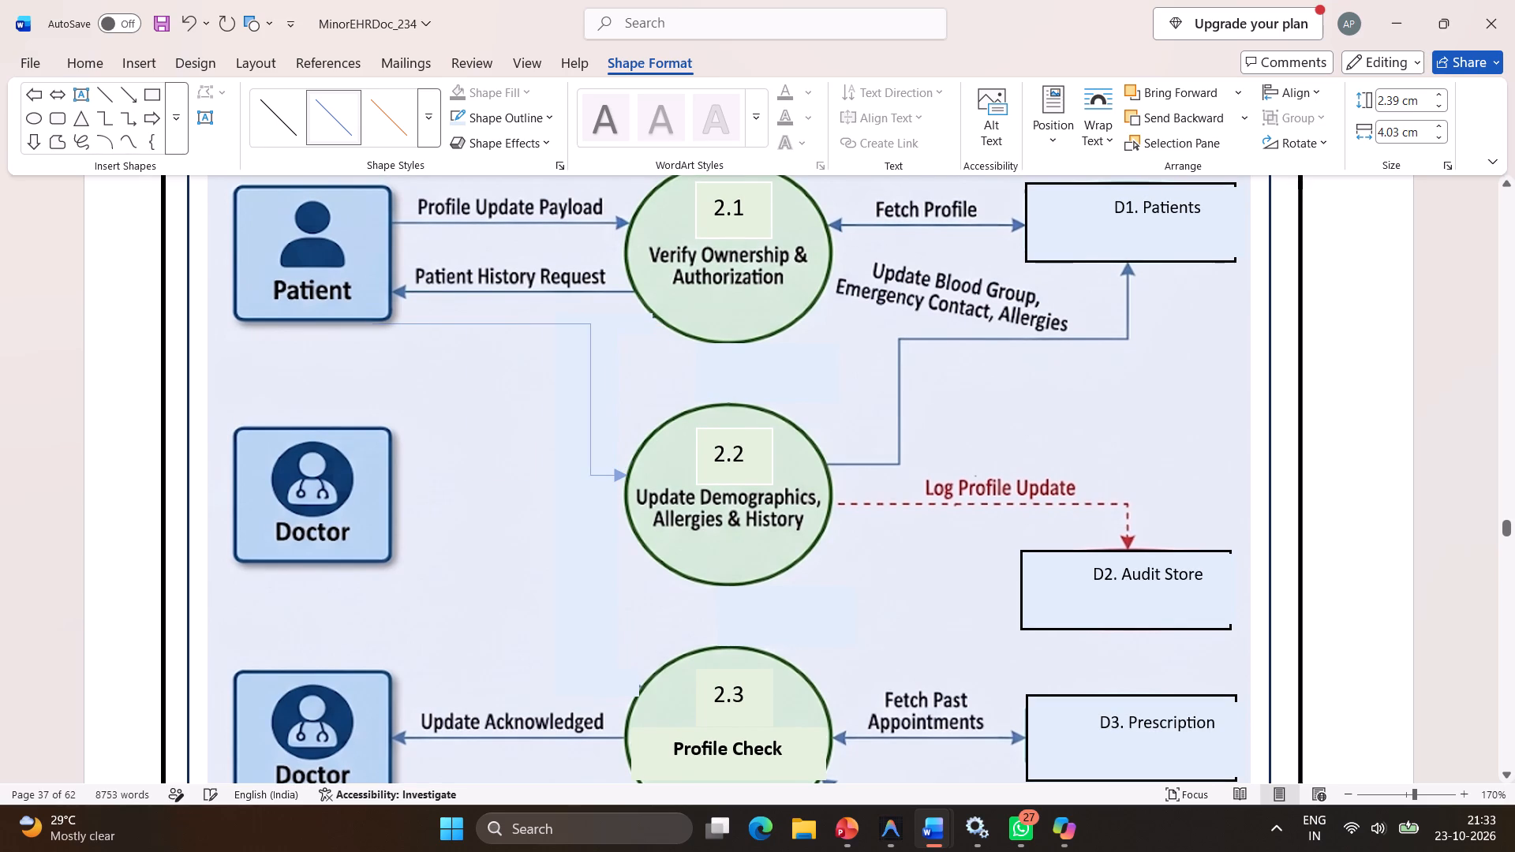
pyautogui.moveTo(592, 423); pyautogui.dragTo(594, 420)
# Set the outline weight of the new Patient-to-2.2 elbow connector to 1 pt and deselect it.
pyautogui.rightClick(594, 420)
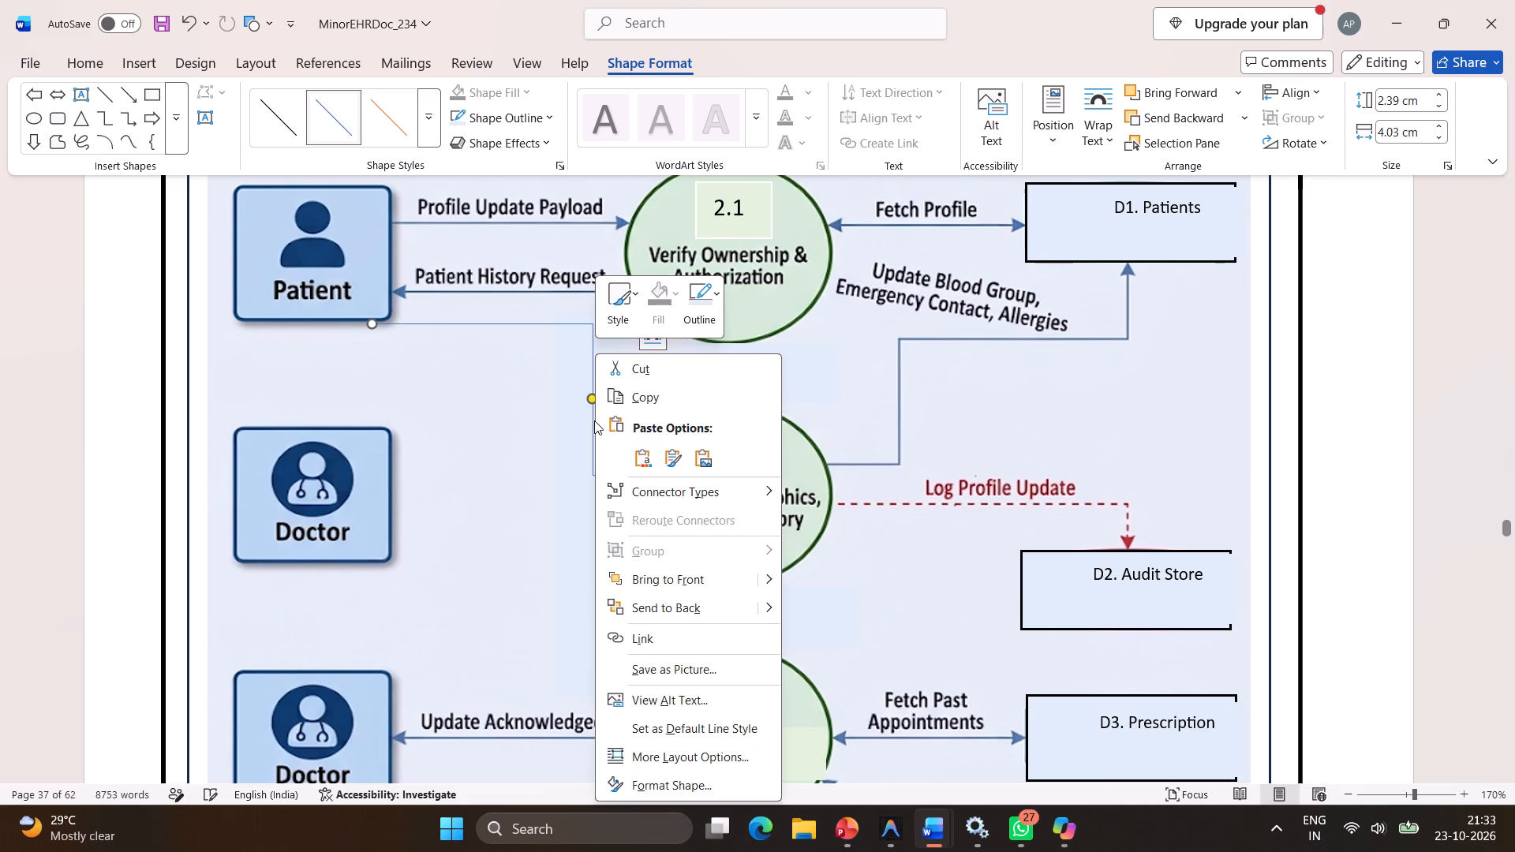
pyautogui.click(694, 315)
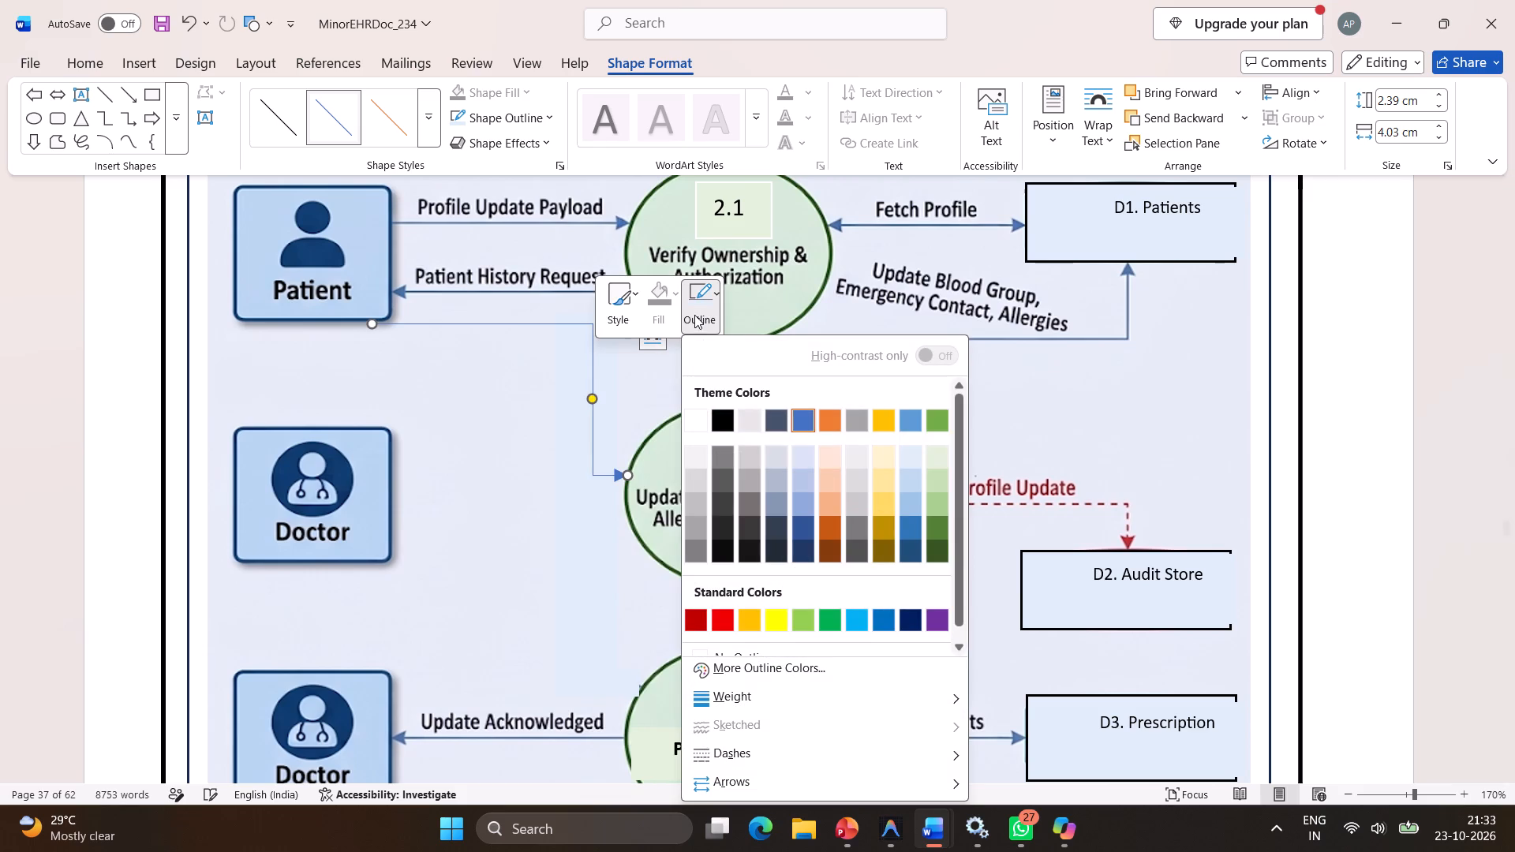
pyautogui.click(800, 701)
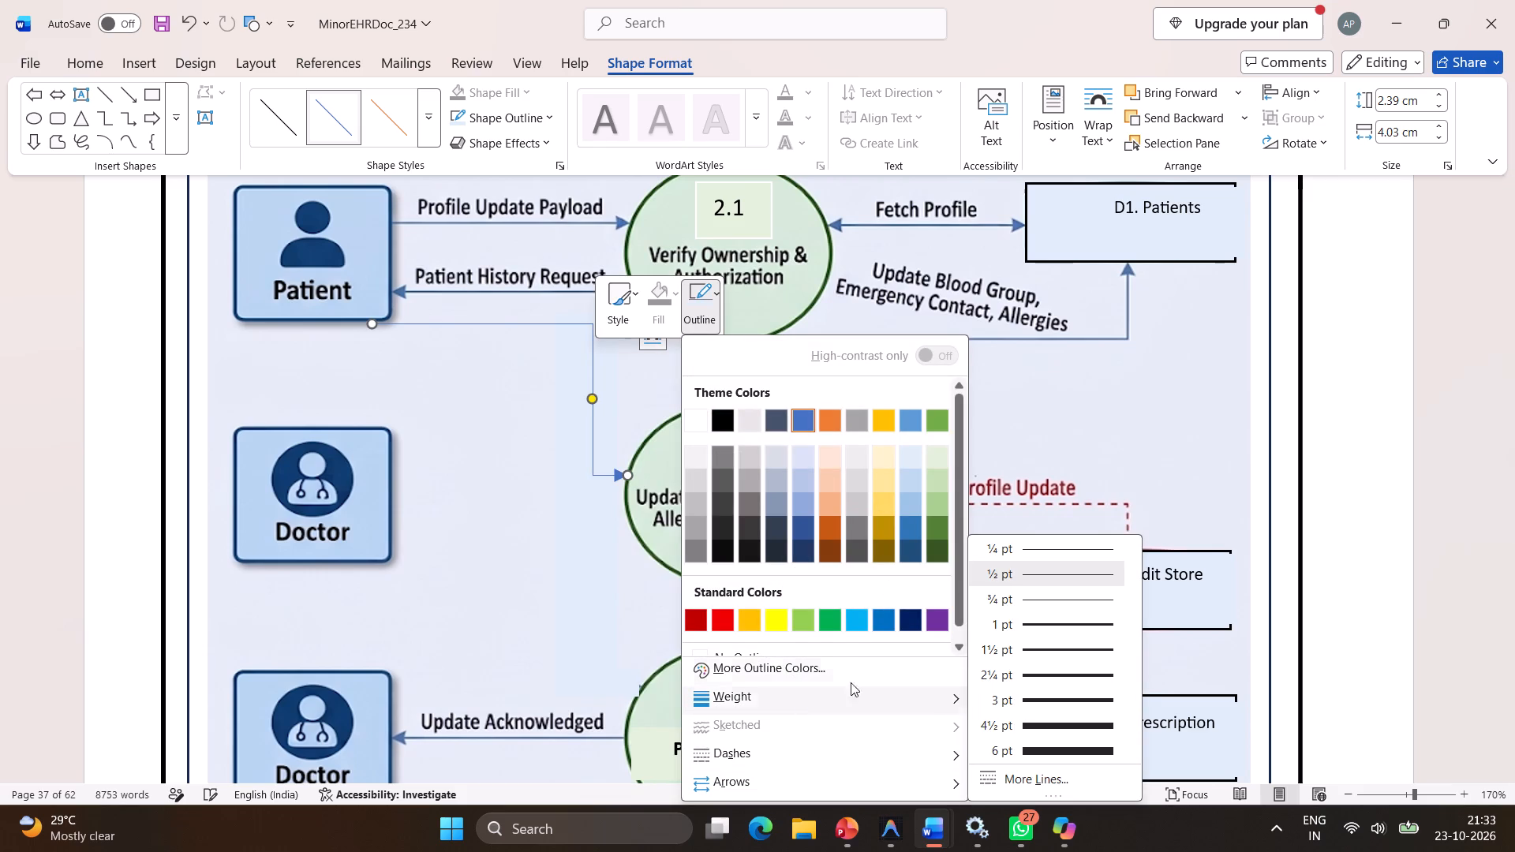
pyautogui.click(1081, 629)
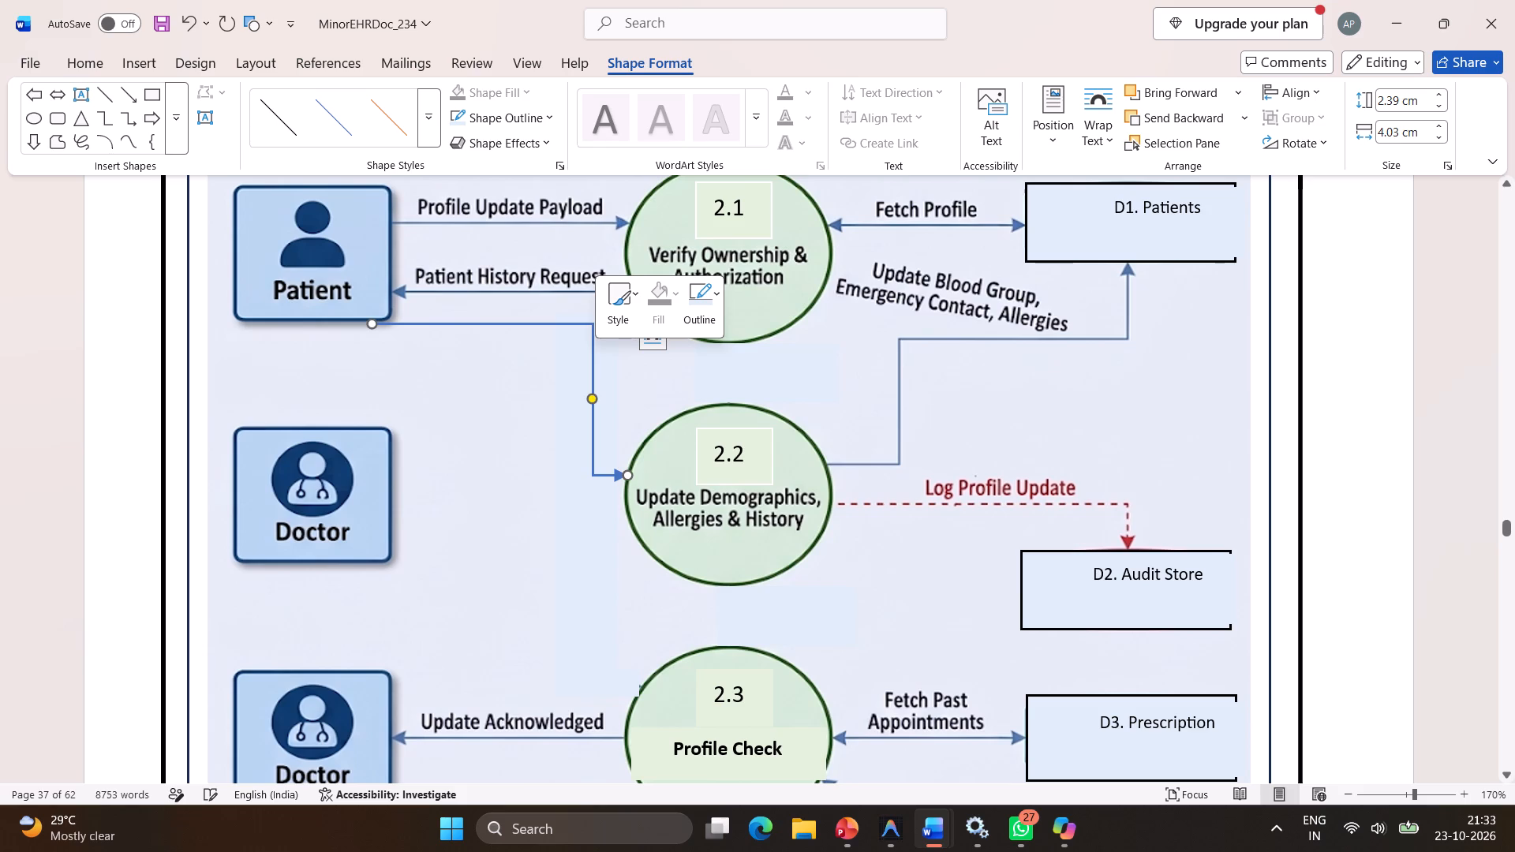
pyautogui.click(571, 584)
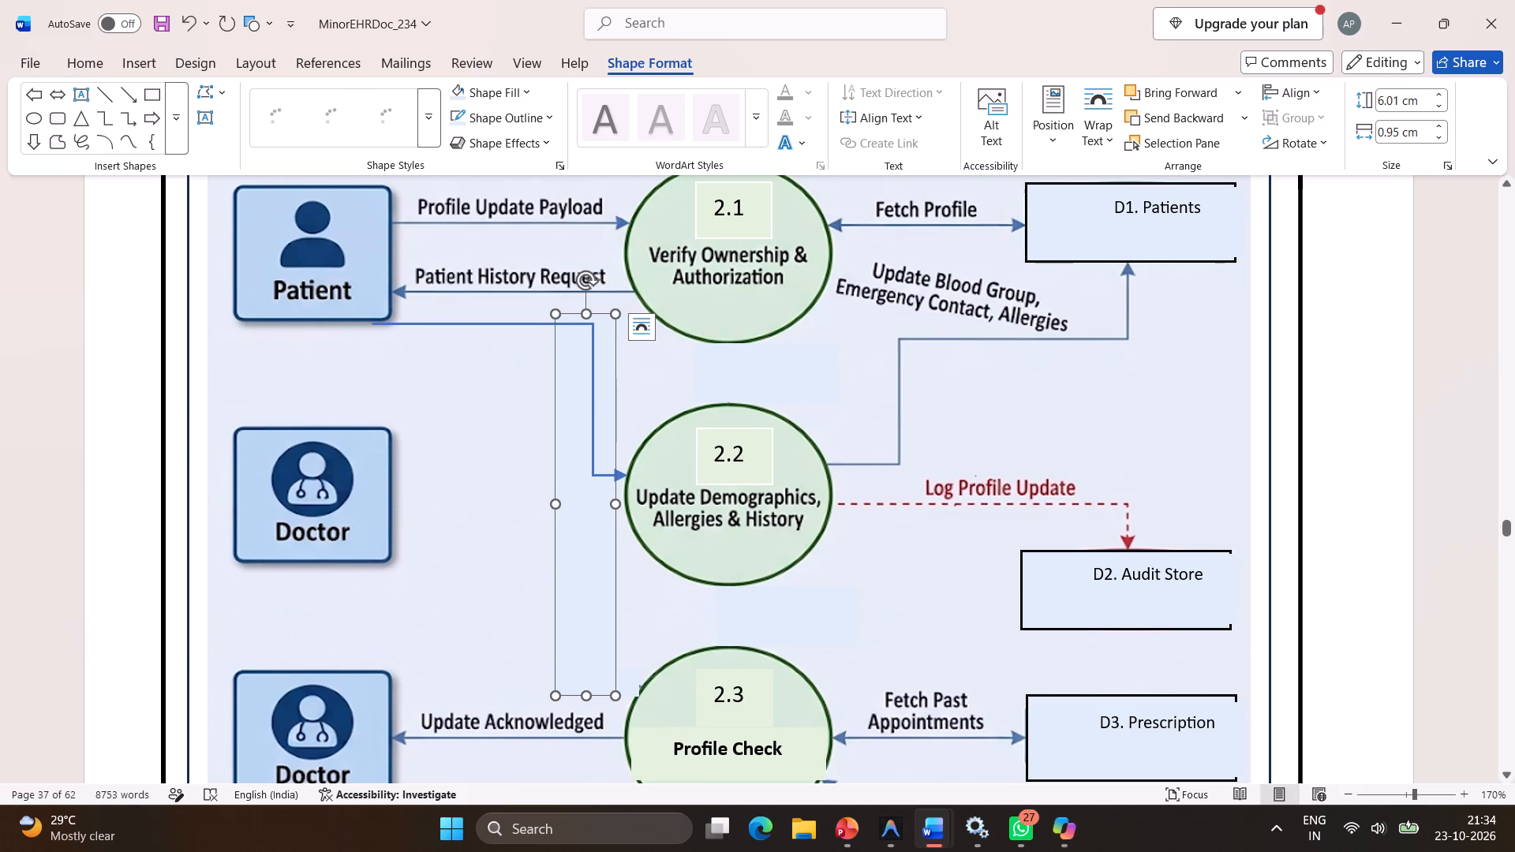
pyautogui.click(529, 585)
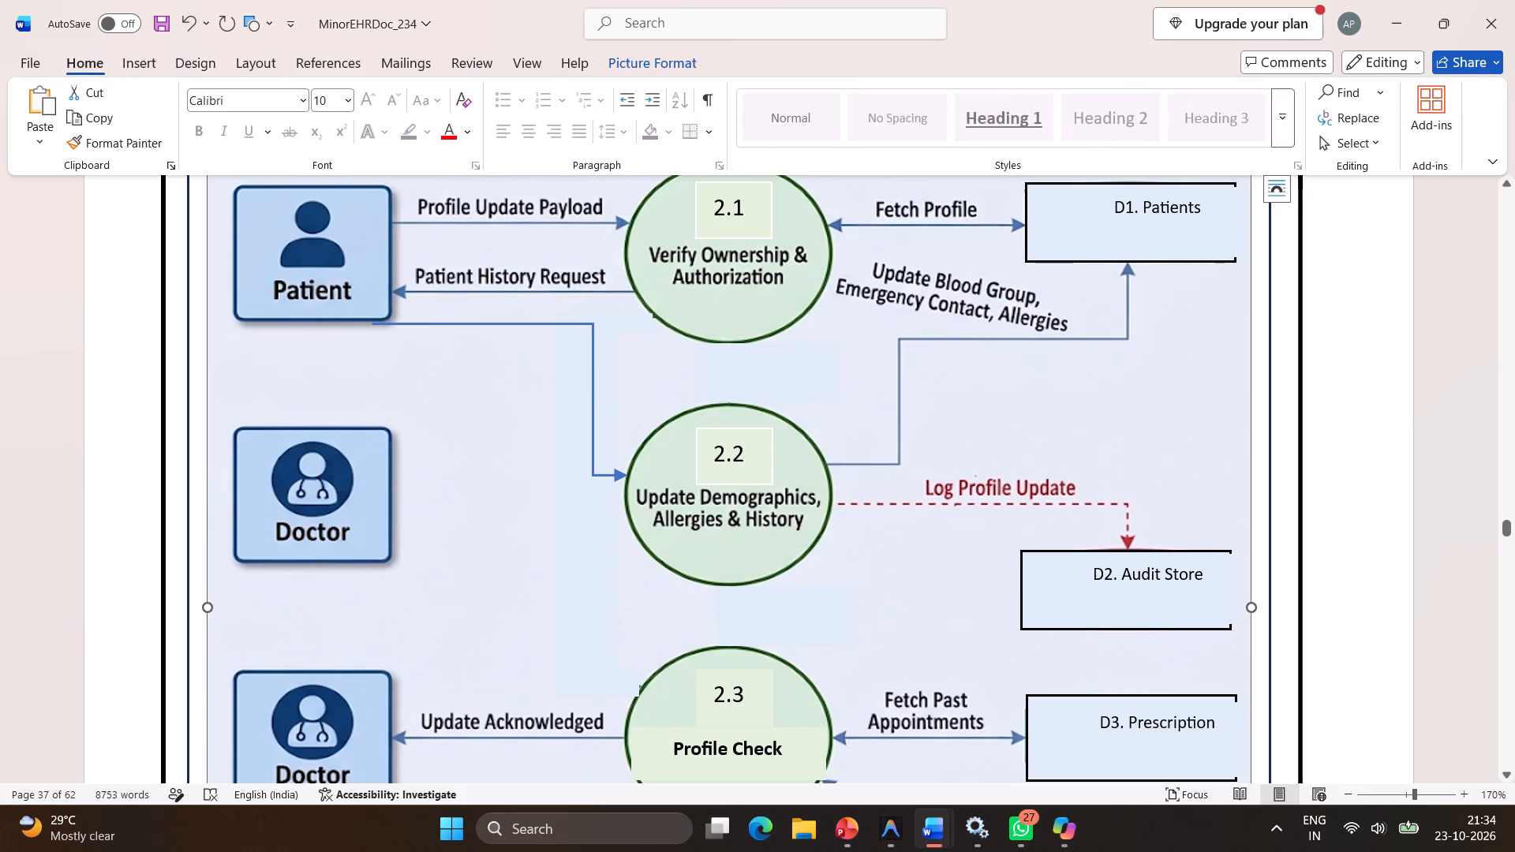
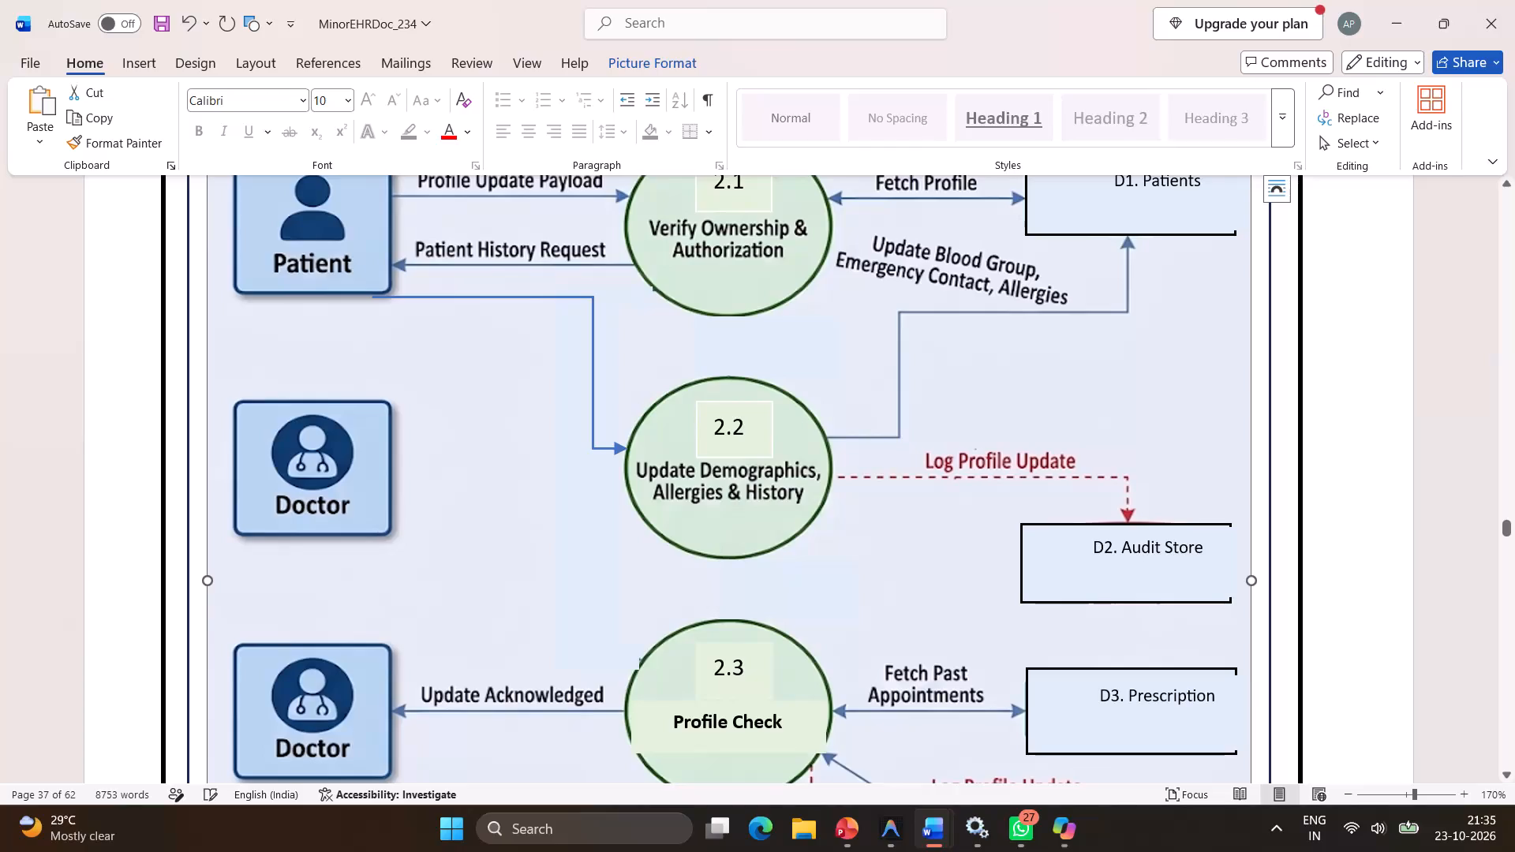
# Draw a text box about 1.26 cm high and 3.43 cm wide below the D4. Audit Store box.
pyautogui.scroll(-1, 431, 522)
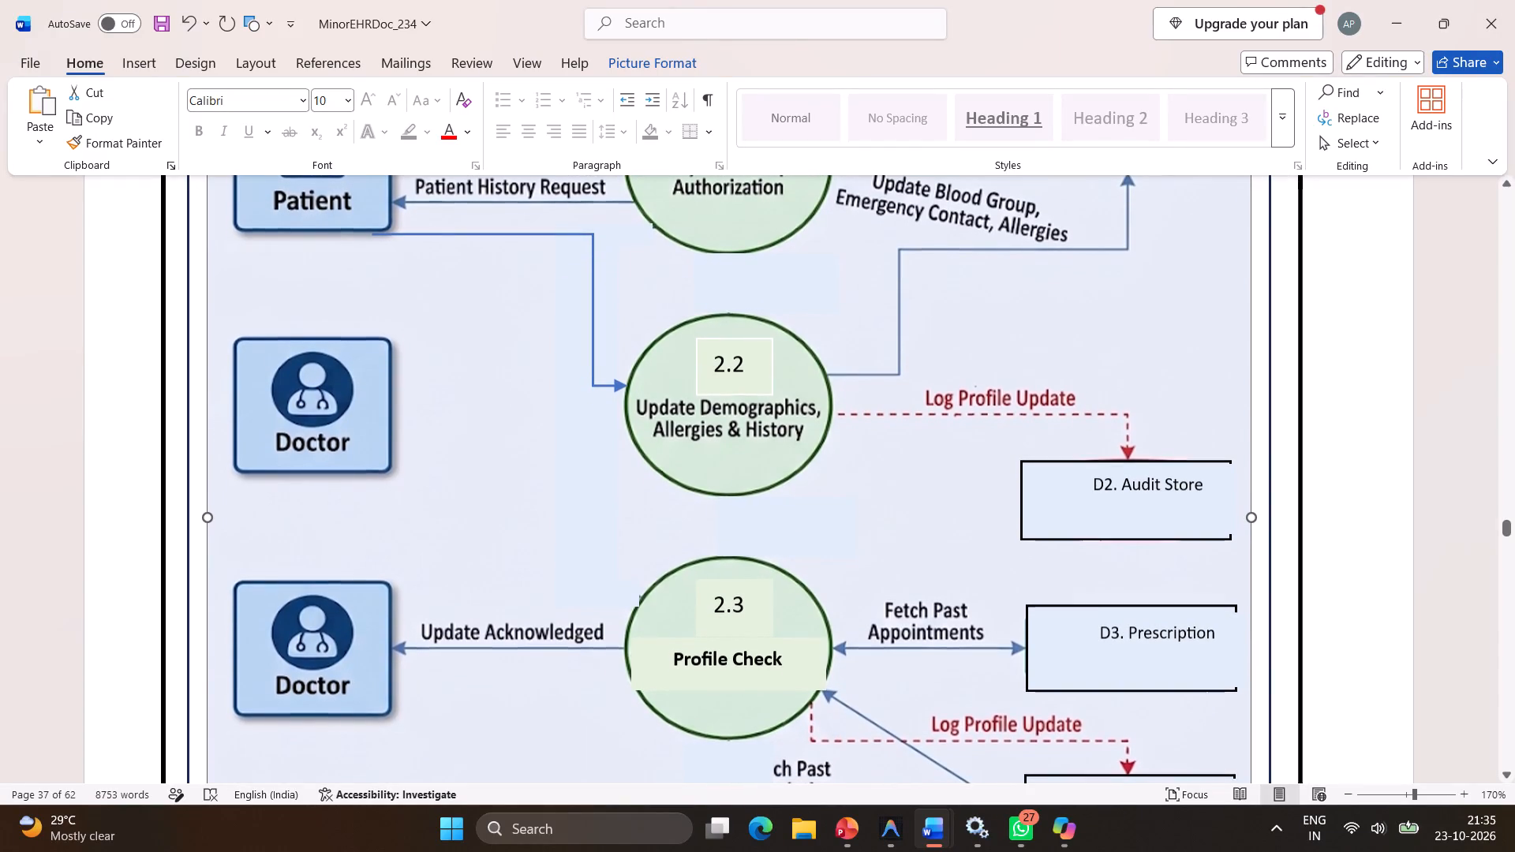
pyautogui.scroll(-1, 431, 522)
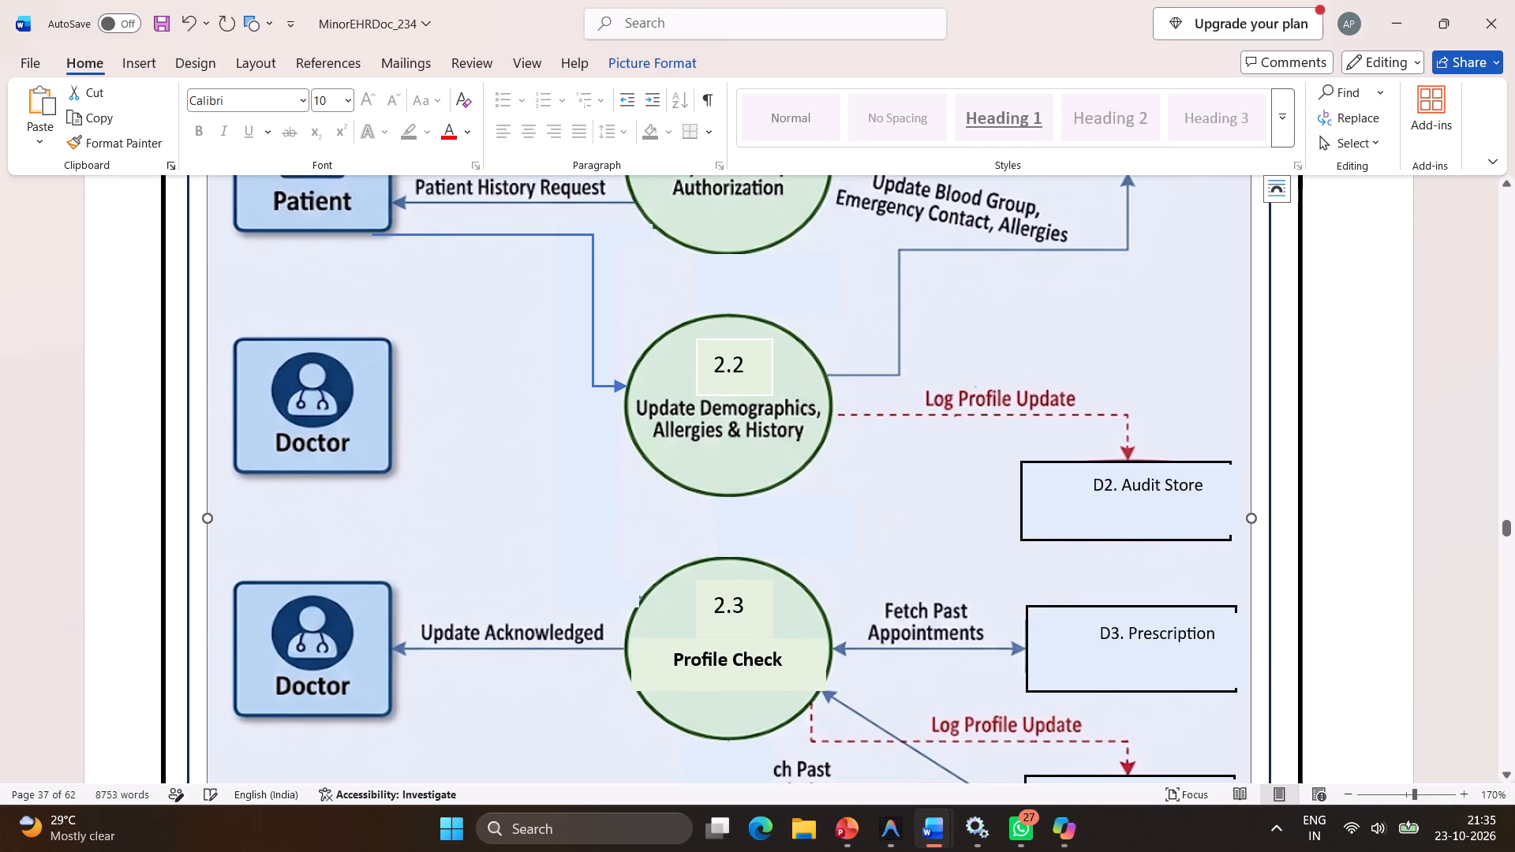
pyautogui.scroll(-1, 431, 522)
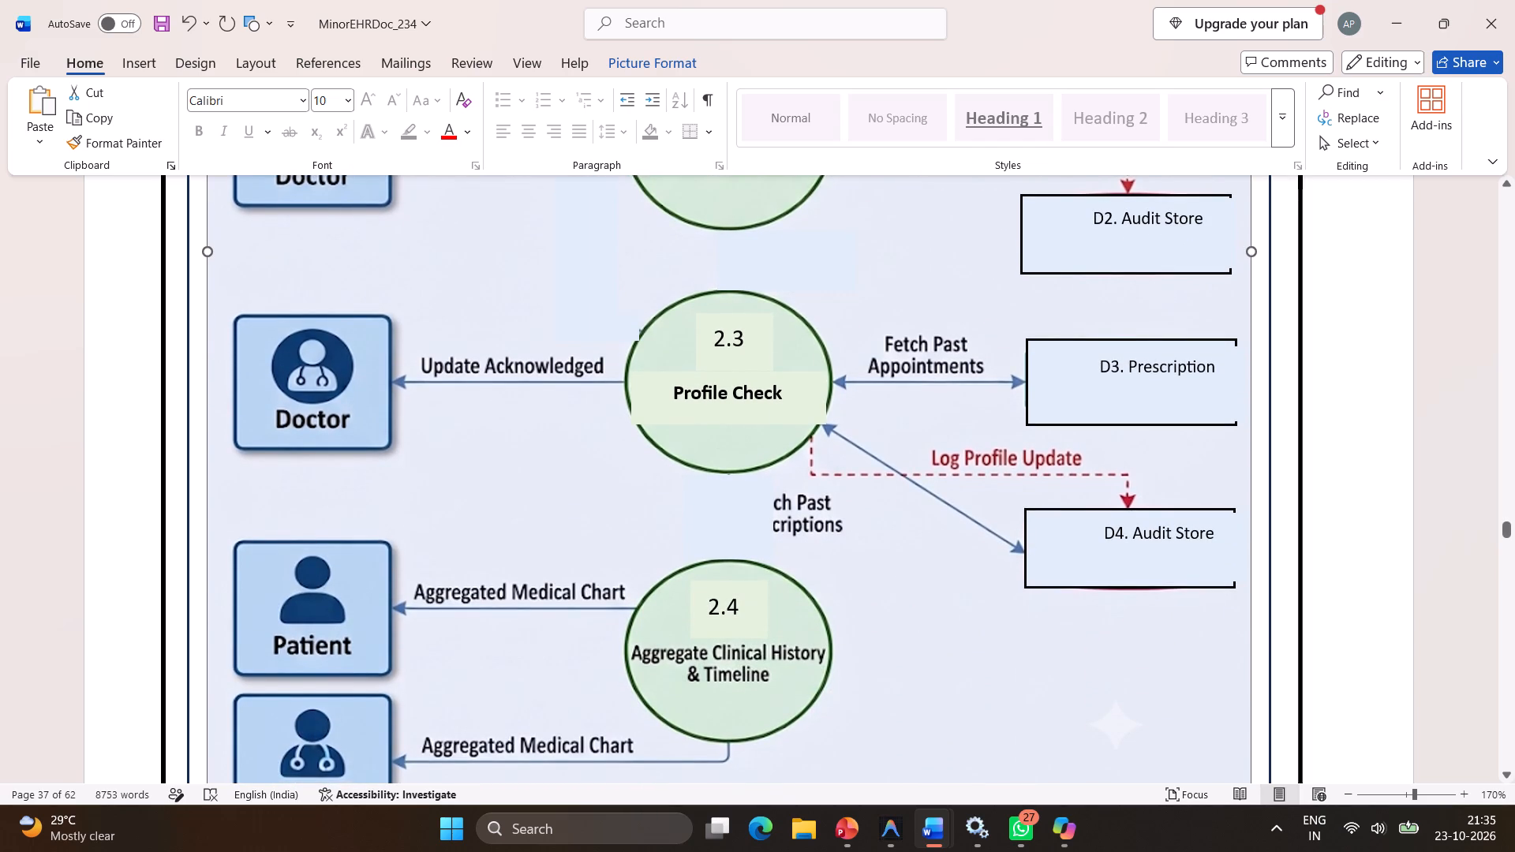
pyautogui.scroll(-1, 431, 522)
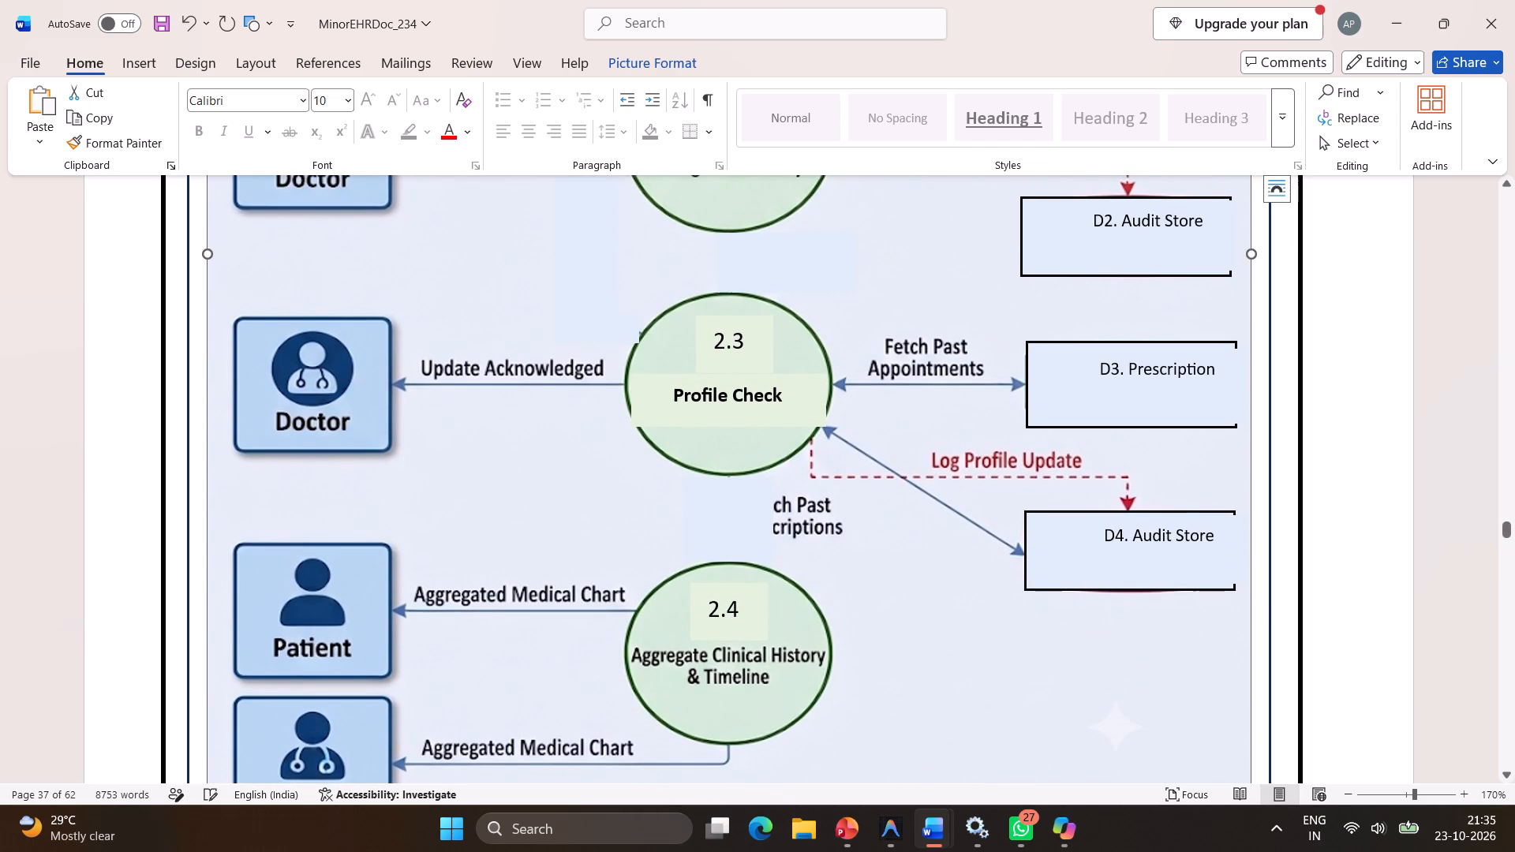
pyautogui.keyDown('ctrl'); pyautogui.scroll(-1, 644, 322); pyautogui.keyUp('ctrl')
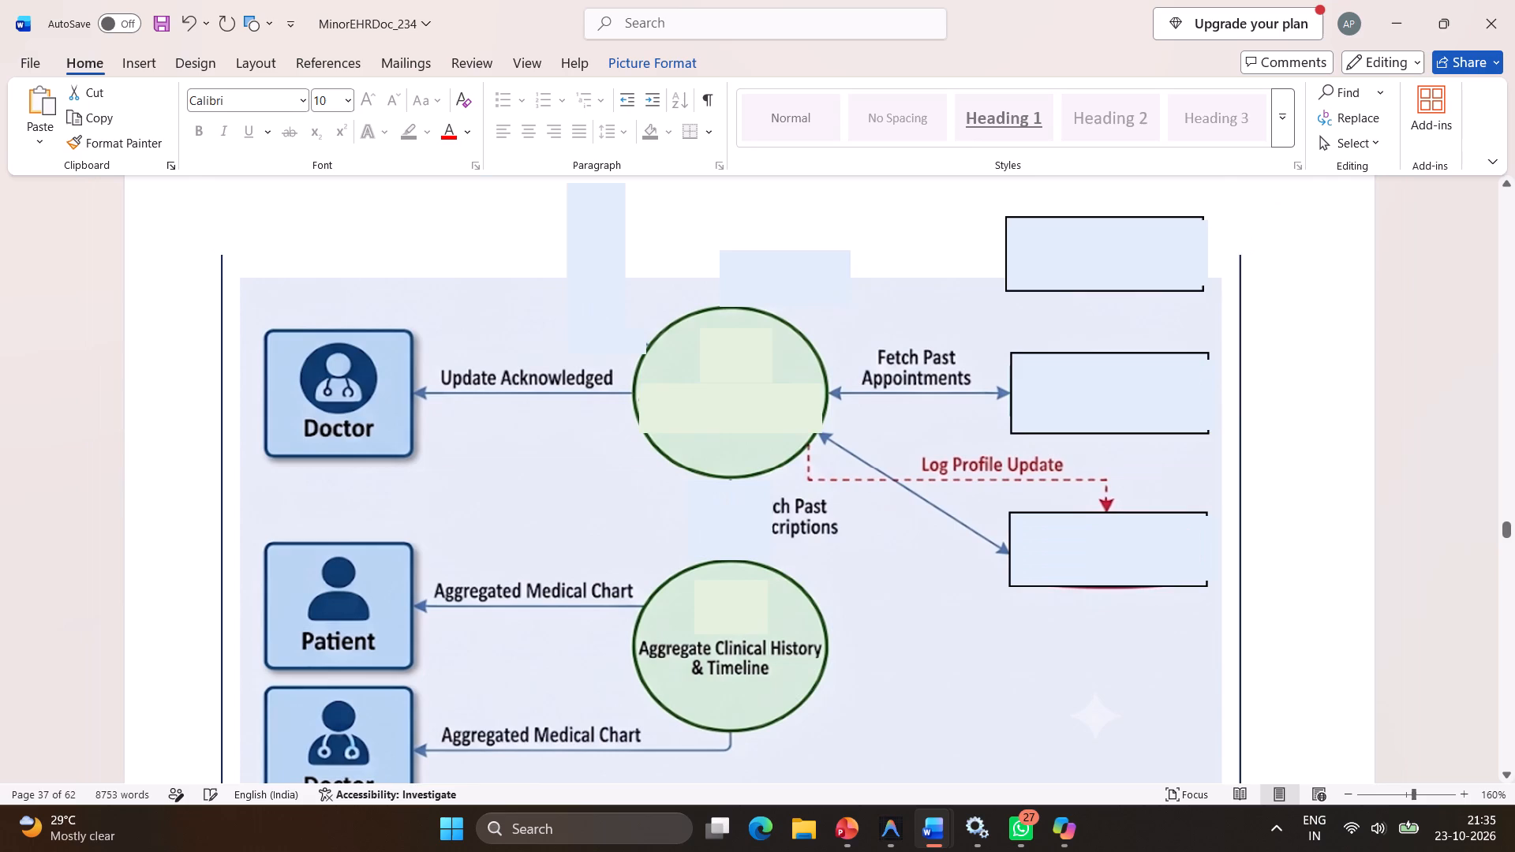
pyautogui.scroll(-1, 644, 322)
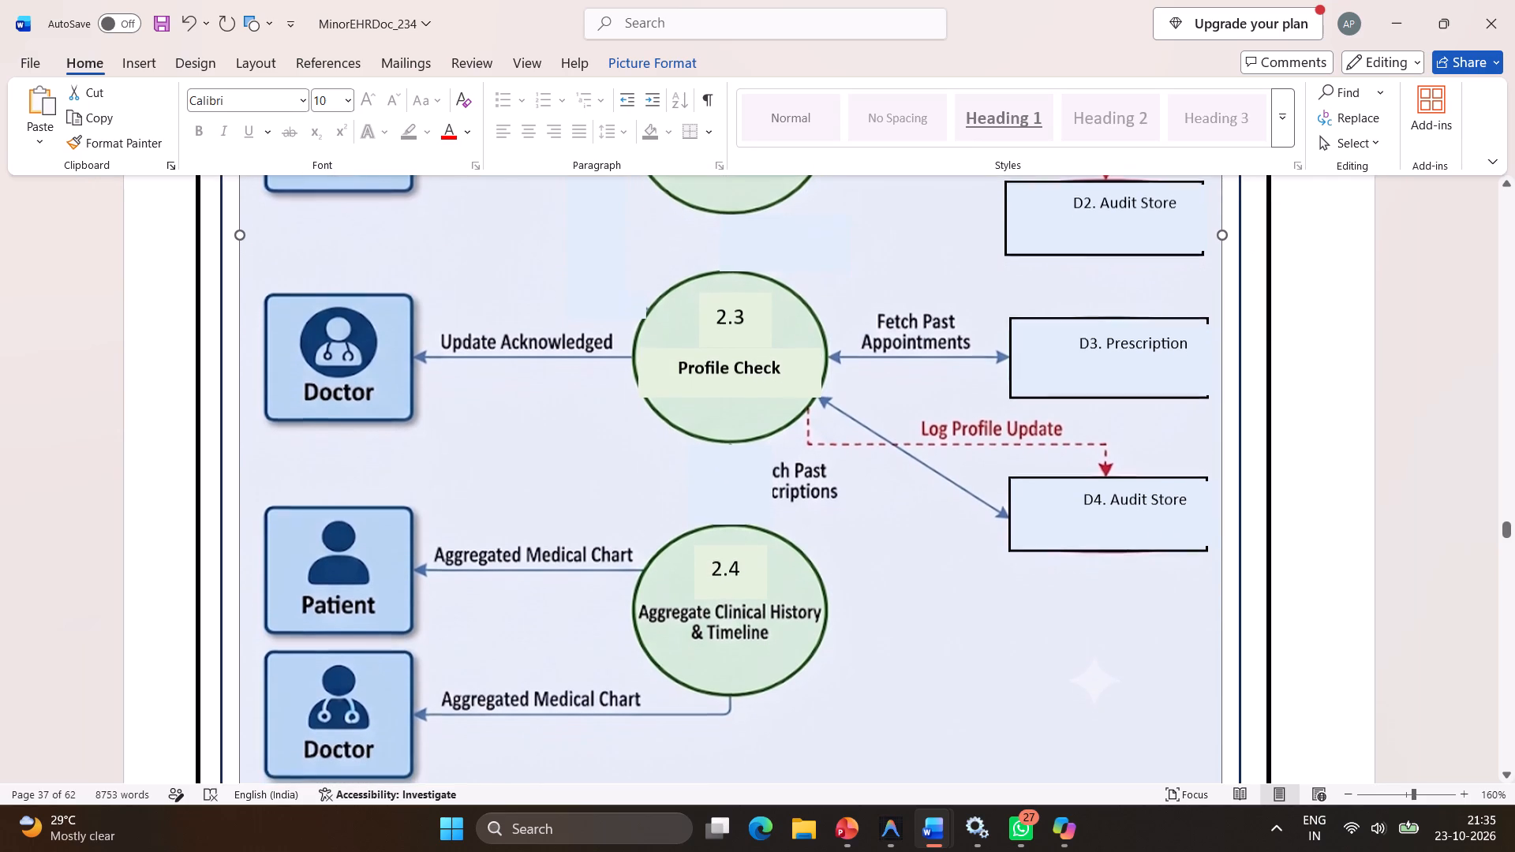
pyautogui.scroll(-1, 644, 322)
pyautogui.click(147, 60)
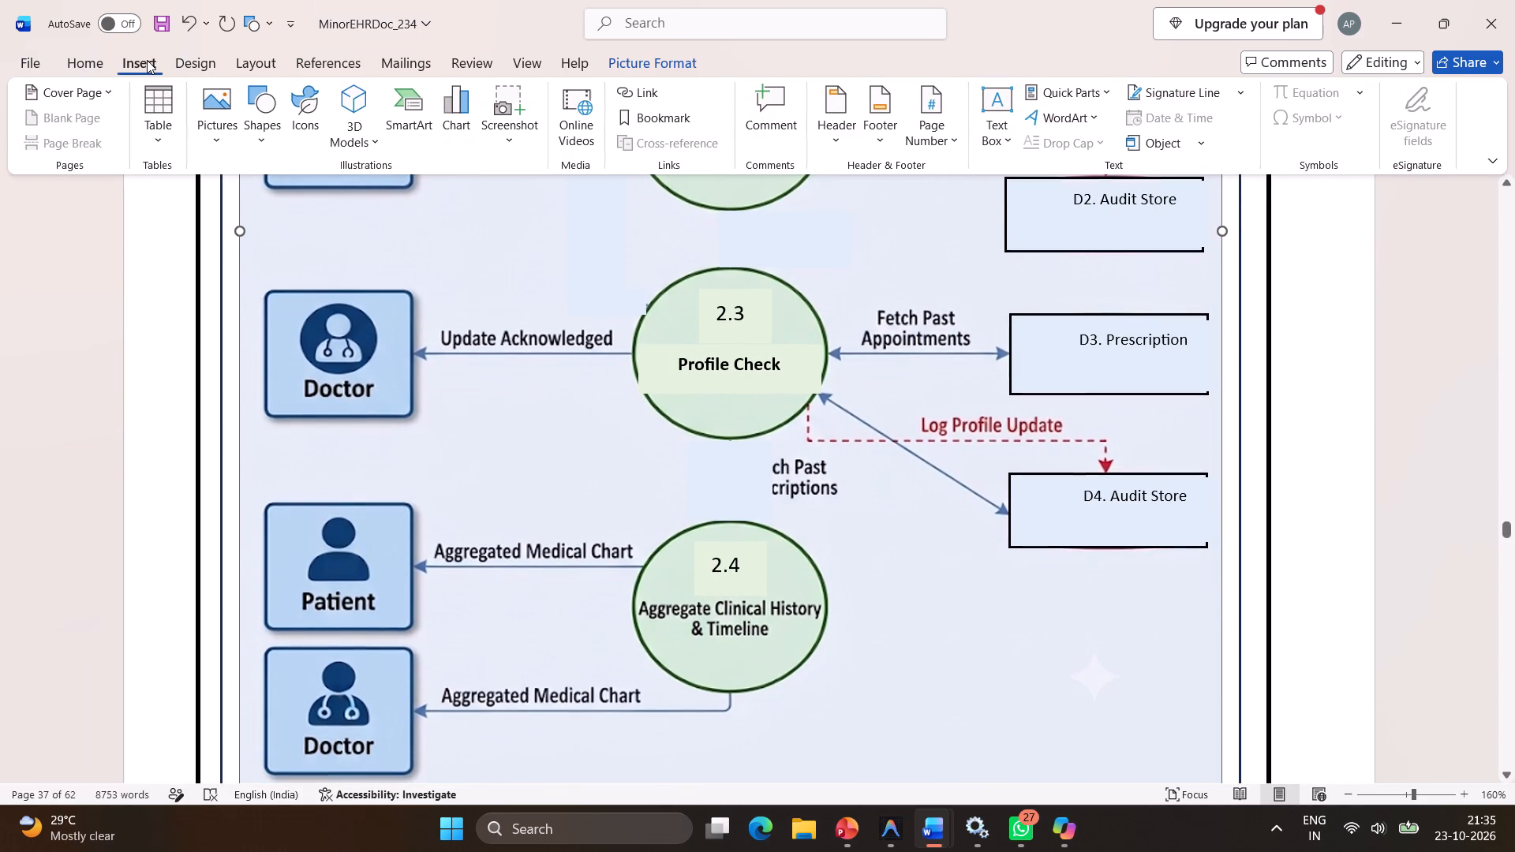
pyautogui.click(252, 114)
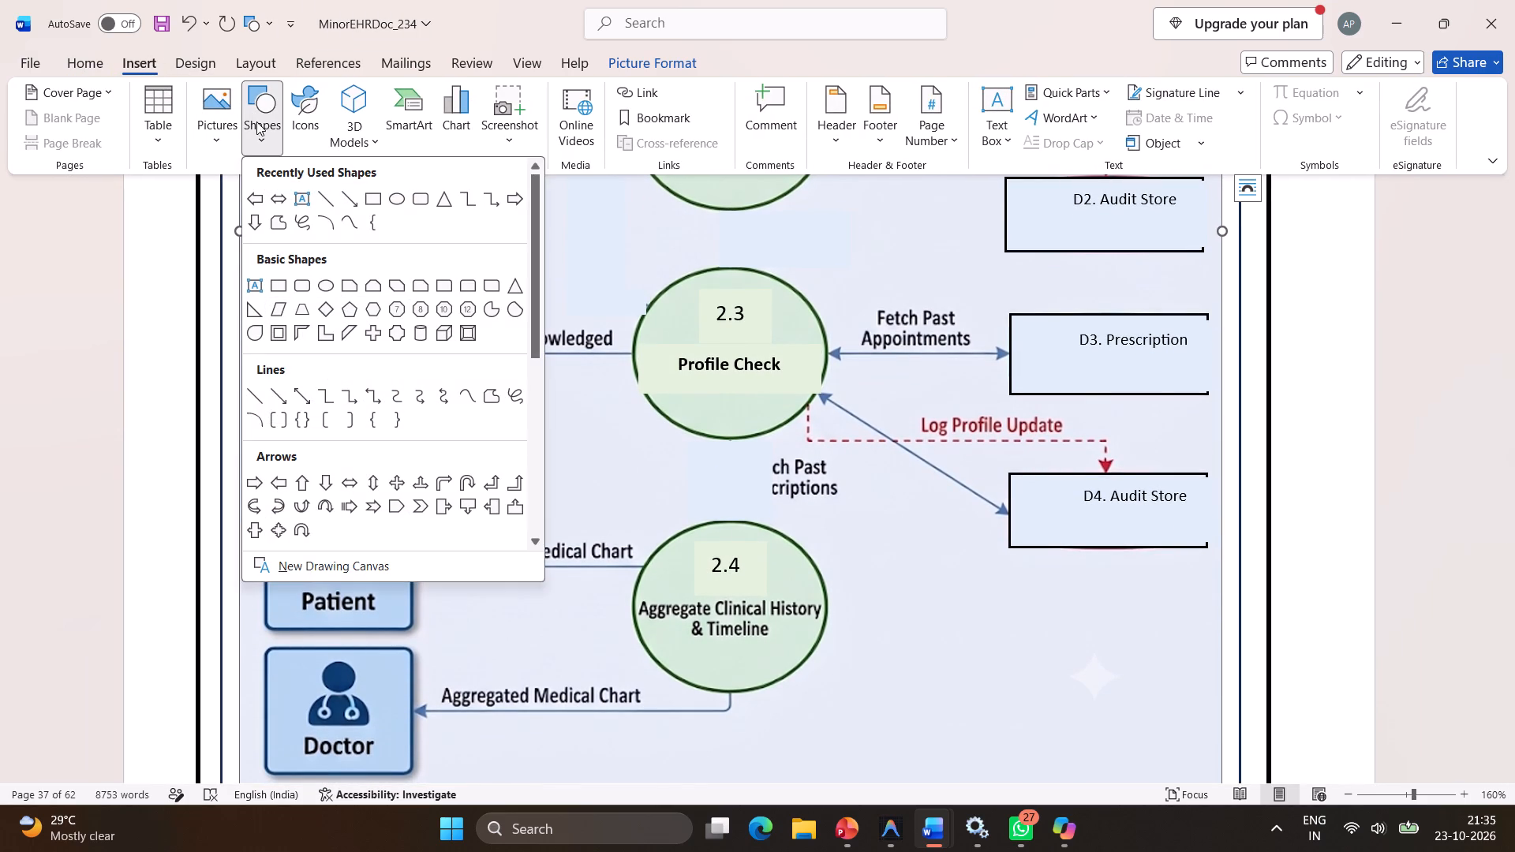
pyautogui.click(300, 195)
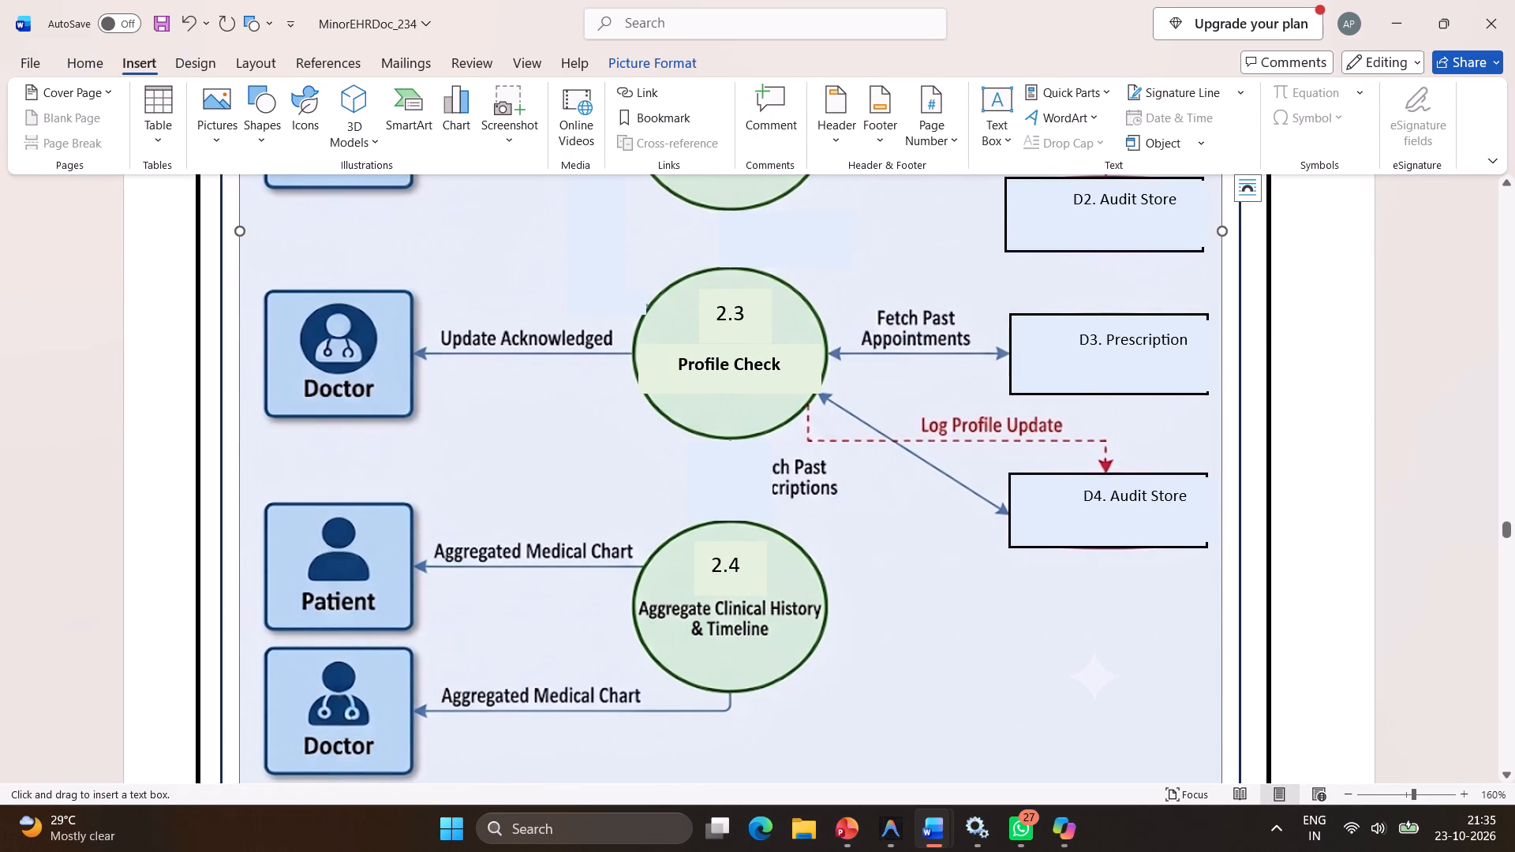
pyautogui.moveTo(1017, 595); pyautogui.dragTo(1069, 647)
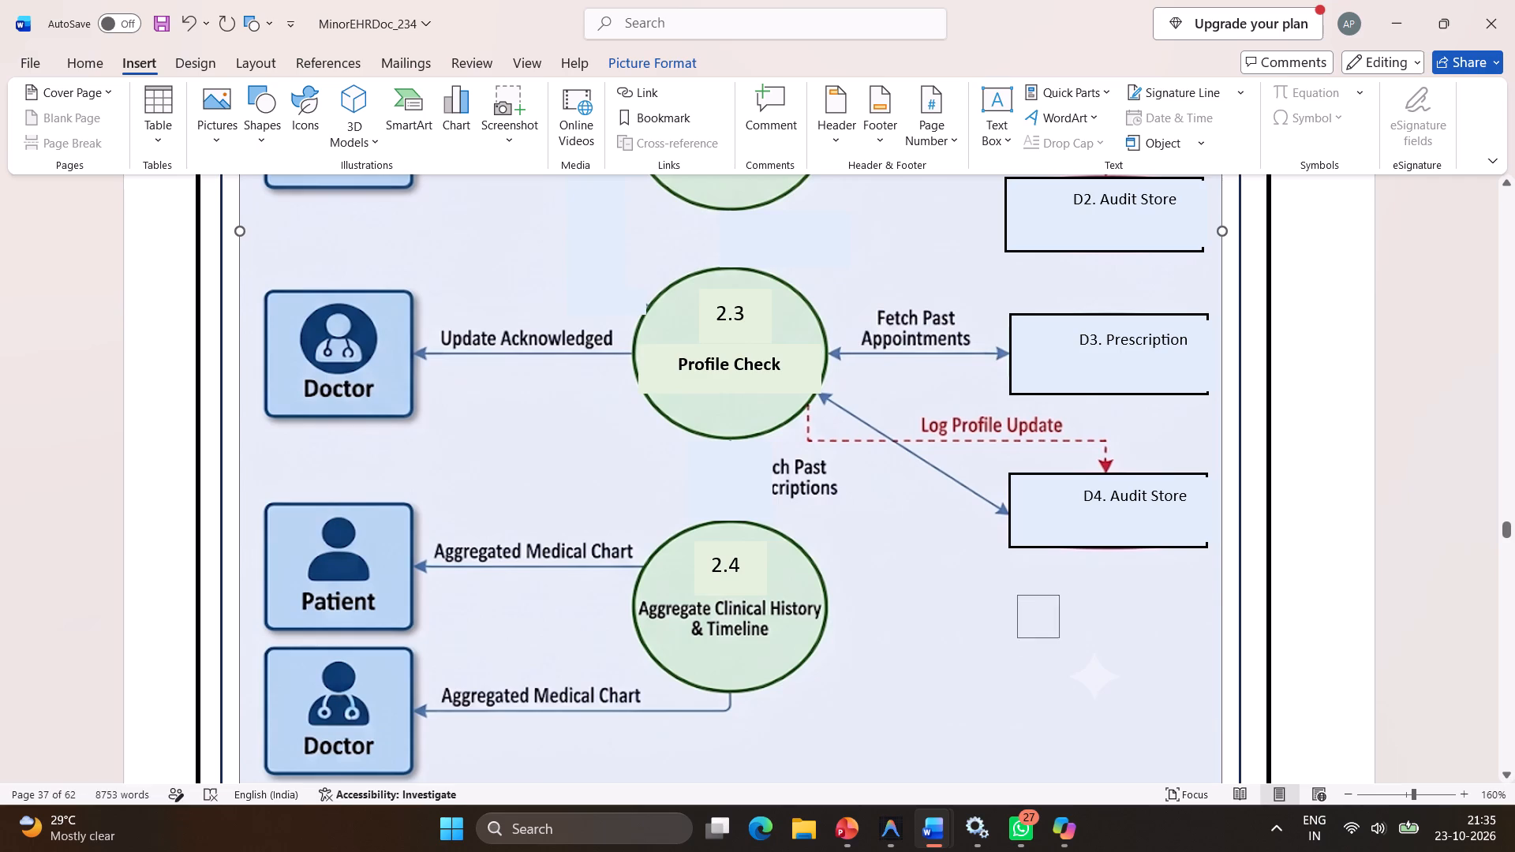
pyautogui.moveTo(1069, 647); pyautogui.dragTo(1212, 672)
pyautogui.moveTo(1212, 672); pyautogui.dragTo(1226, 668)
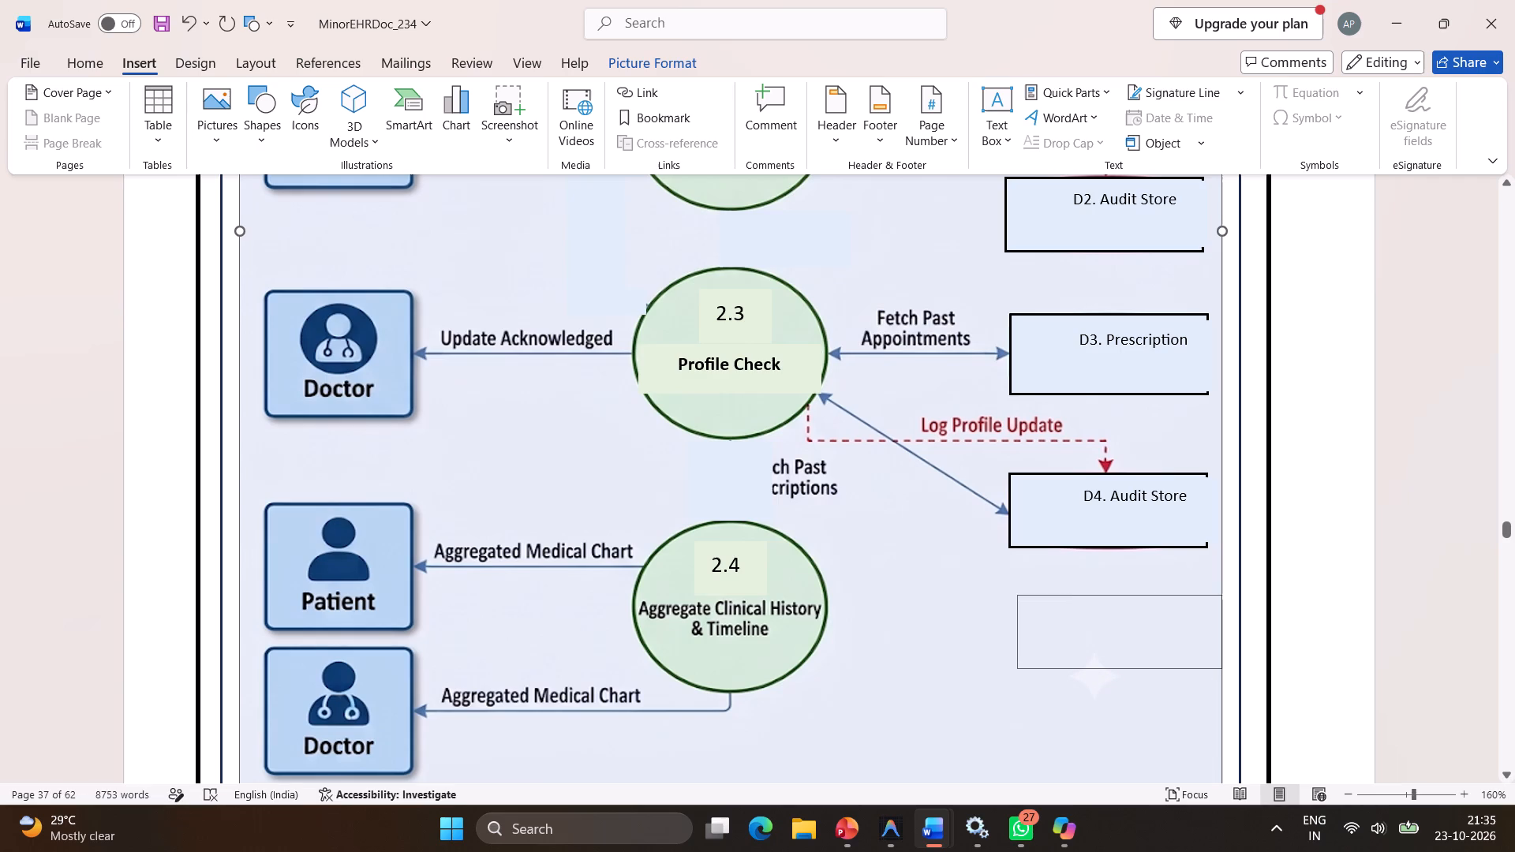
pyautogui.moveTo(1226, 668); pyautogui.dragTo(1218, 670)
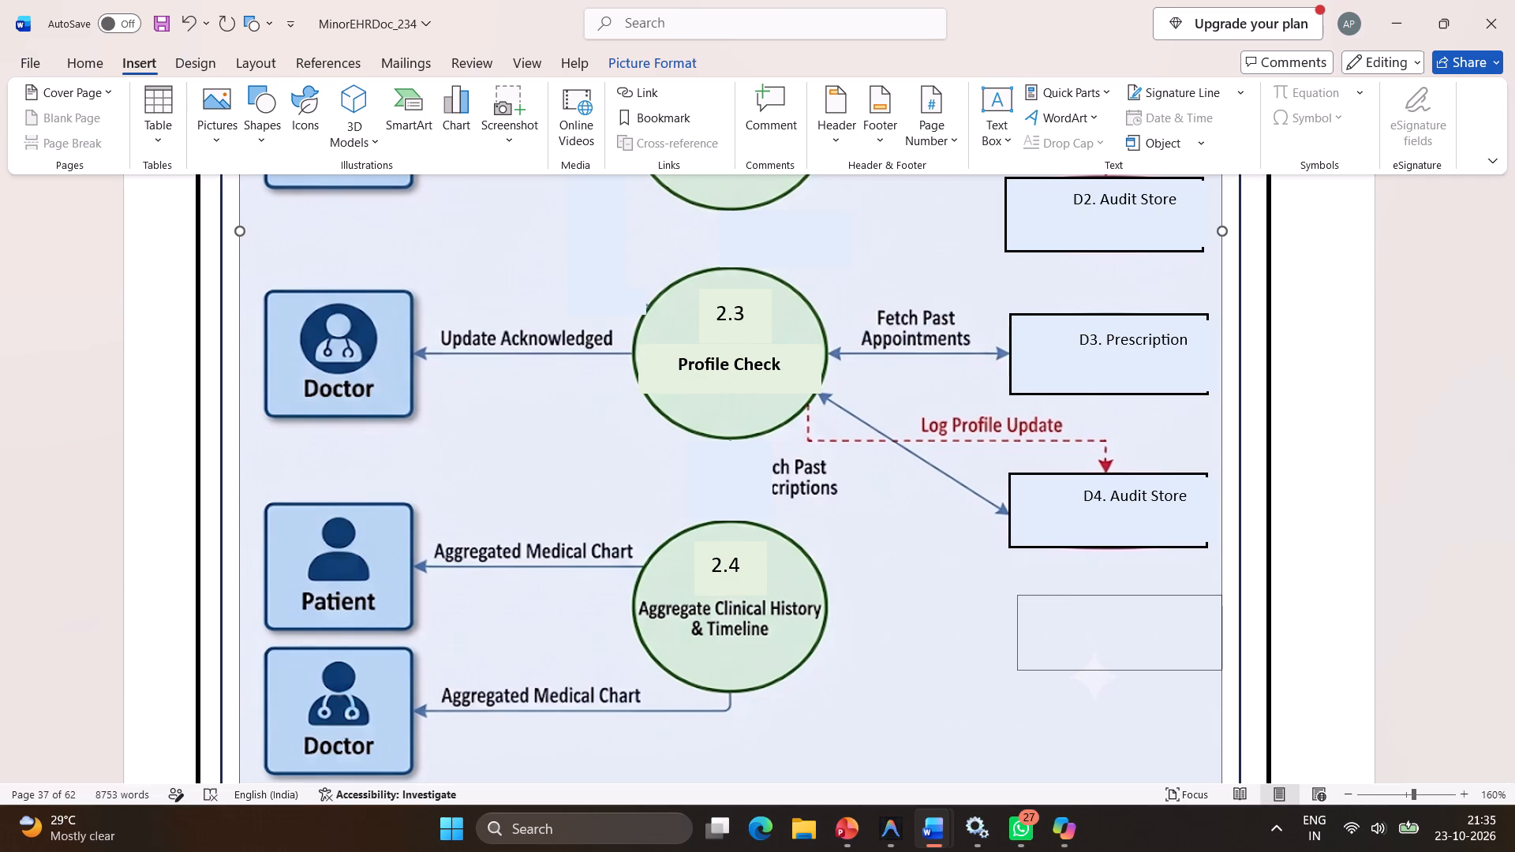
pyautogui.moveTo(1218, 670); pyautogui.dragTo(1220, 670)
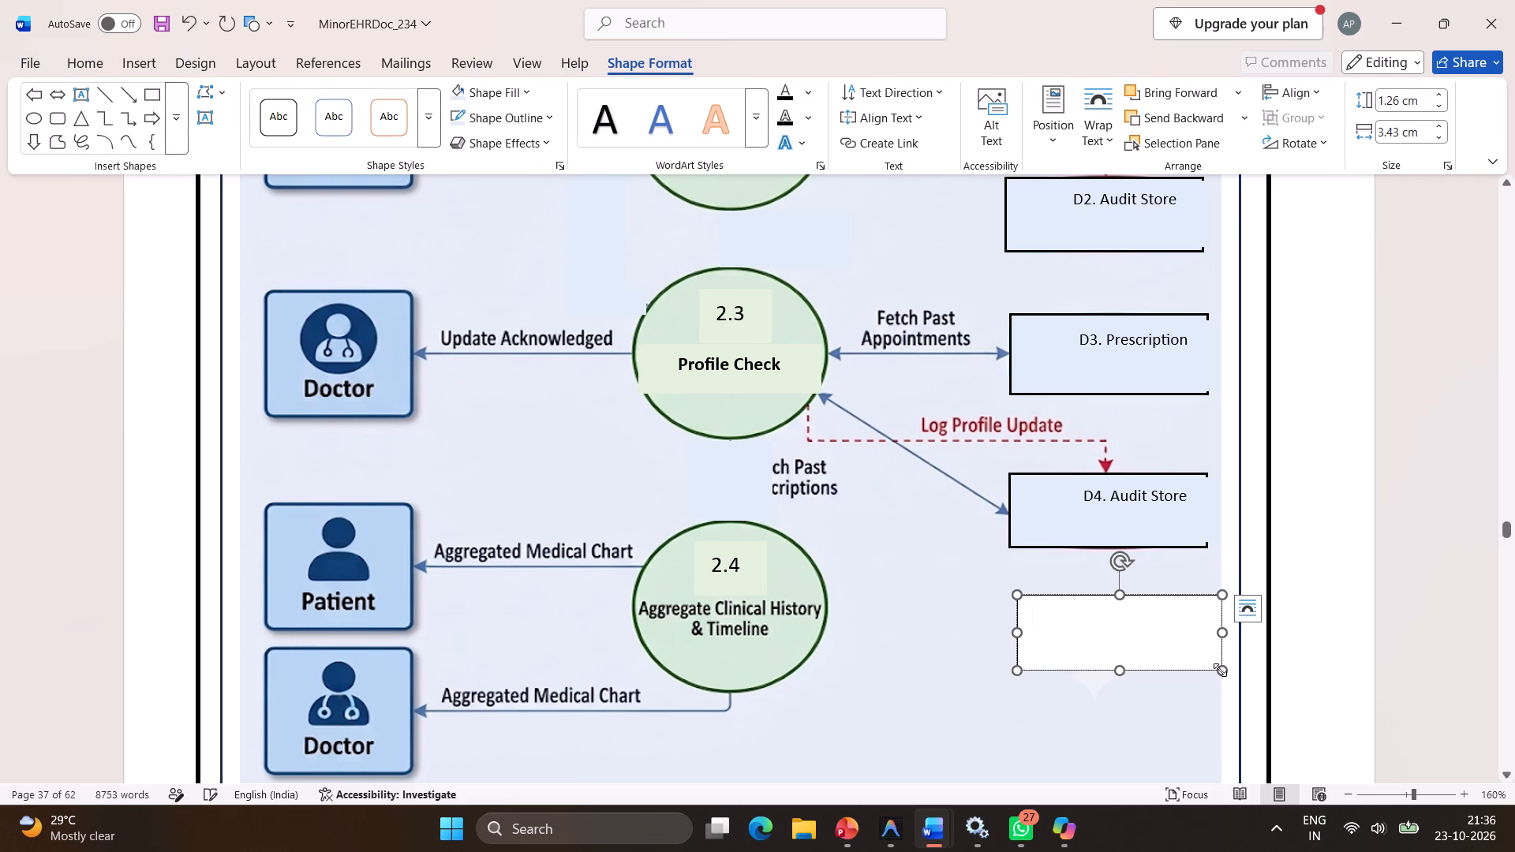
# Label the new text box "D5. Prescription & audit".
pyautogui.write('D5')
pyautogui.press('.')
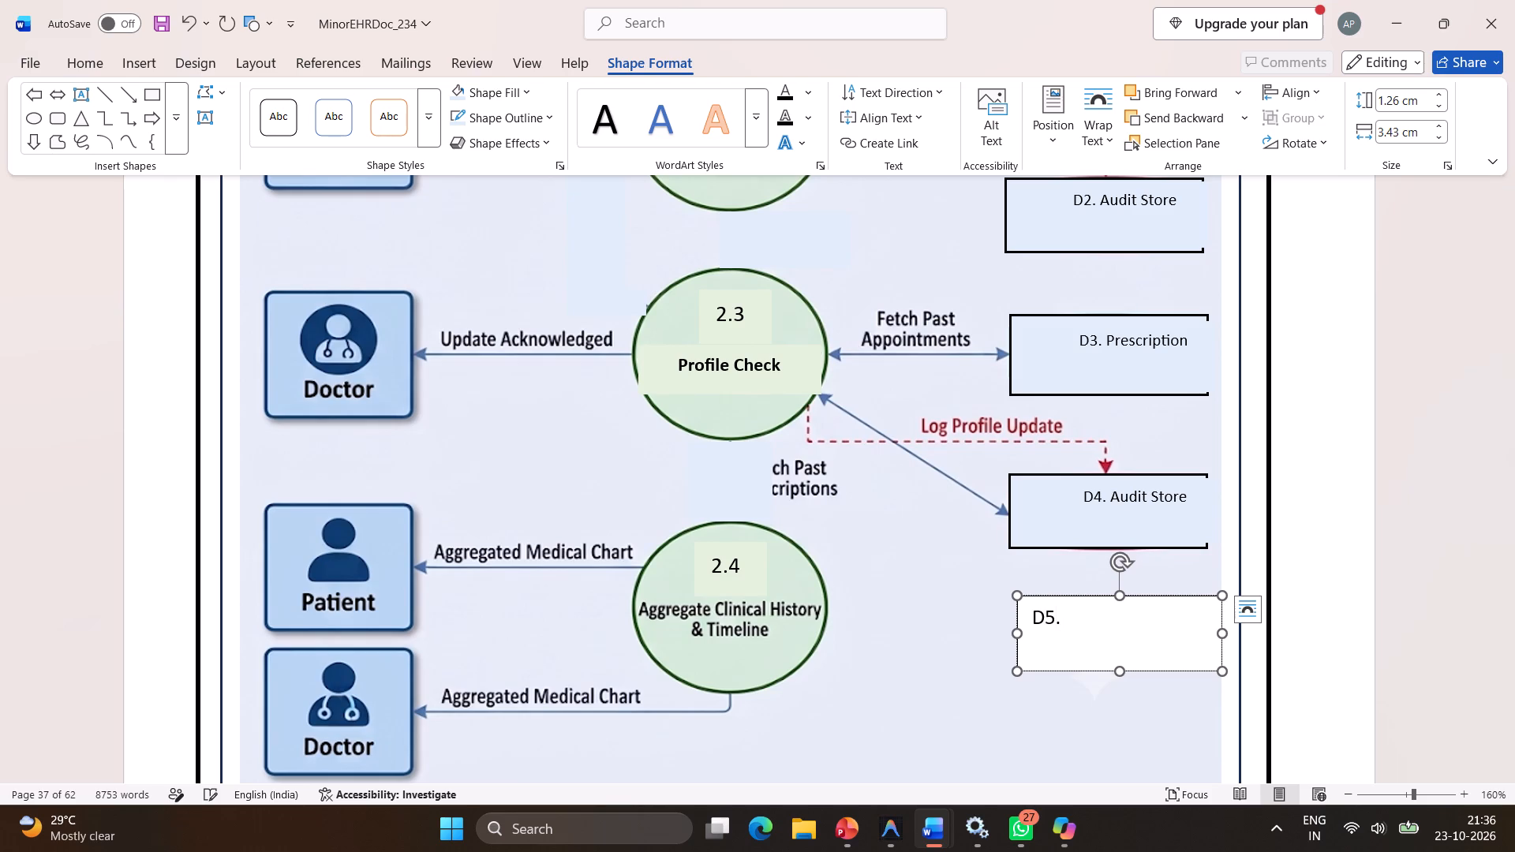
pyautogui.press('space')
pyautogui.write('Pres')
pyautogui.write('cription')
pyautogui.press('space')
pyautogui.write('&')
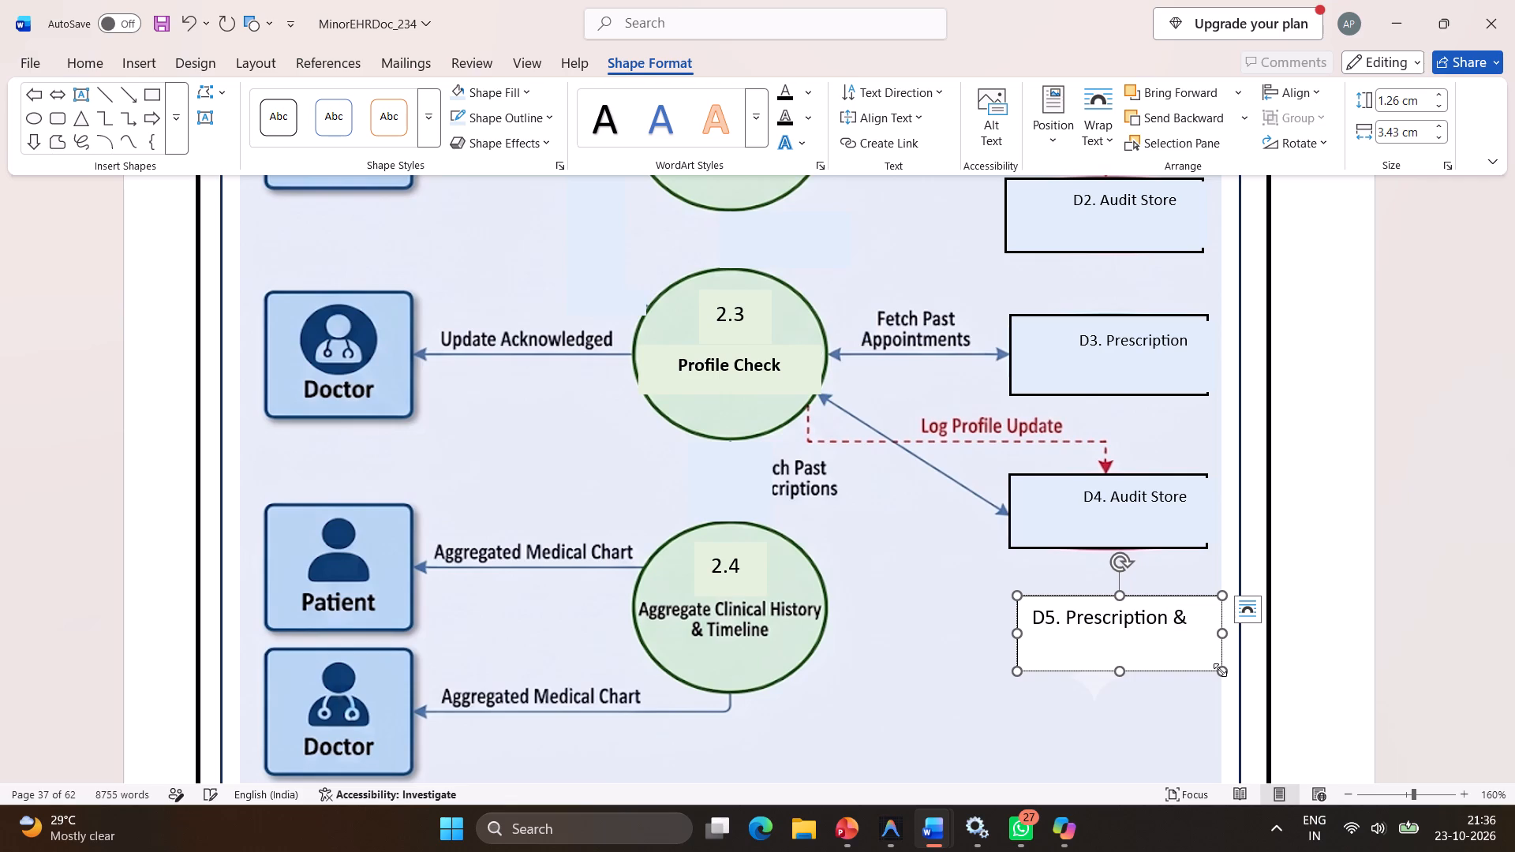
pyautogui.press('space')
pyautogui.write('audit')
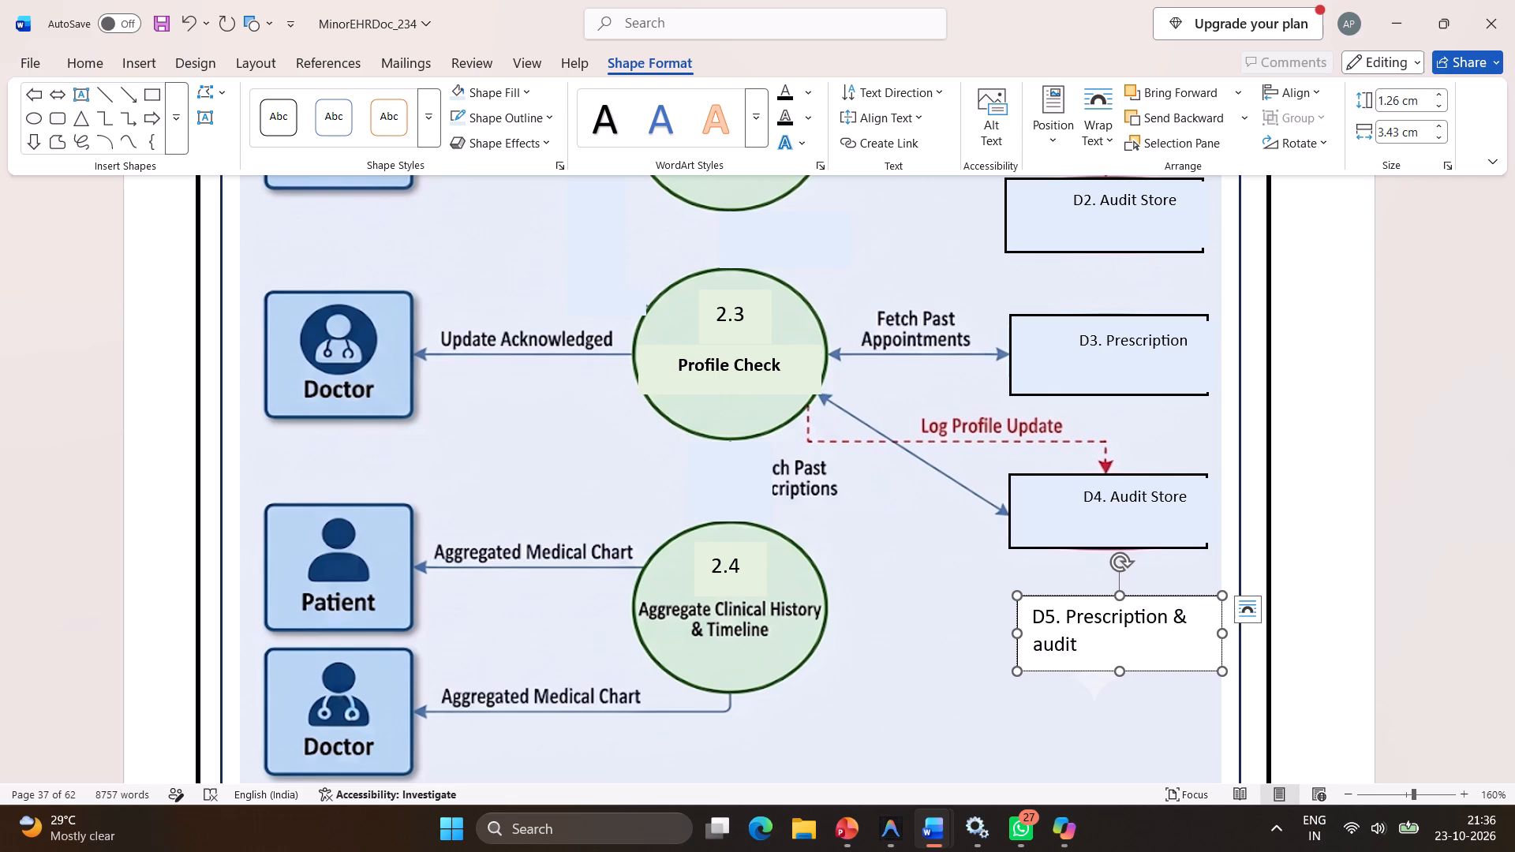
# Set all the text in the D5 box to font size 9.
pyautogui.hotkey('ctrl', 'a')
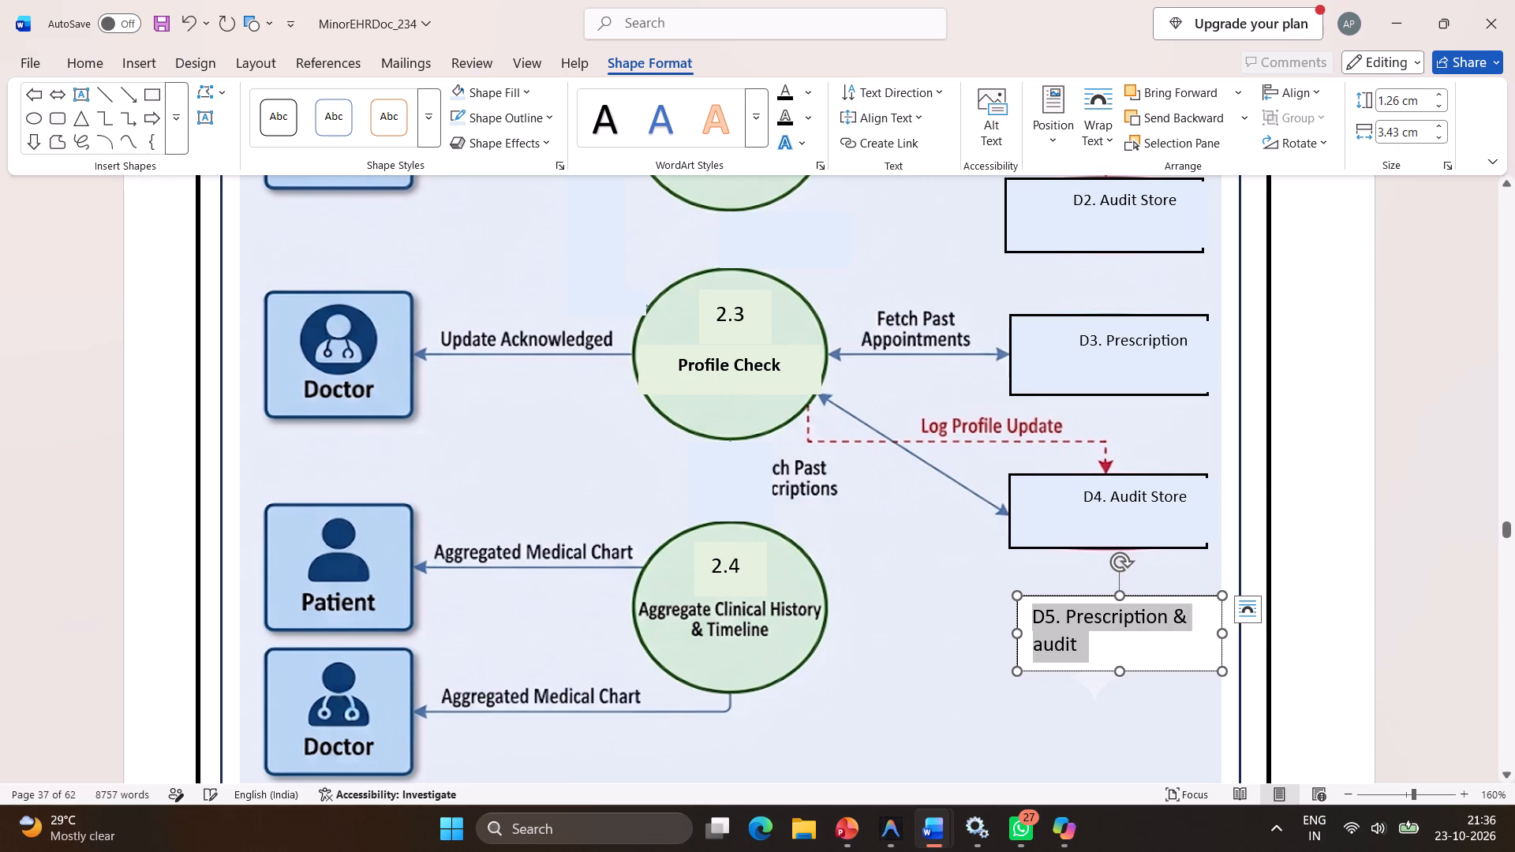
pyautogui.moveTo(138, 56); pyautogui.dragTo(80, 63)
pyautogui.click(80, 63)
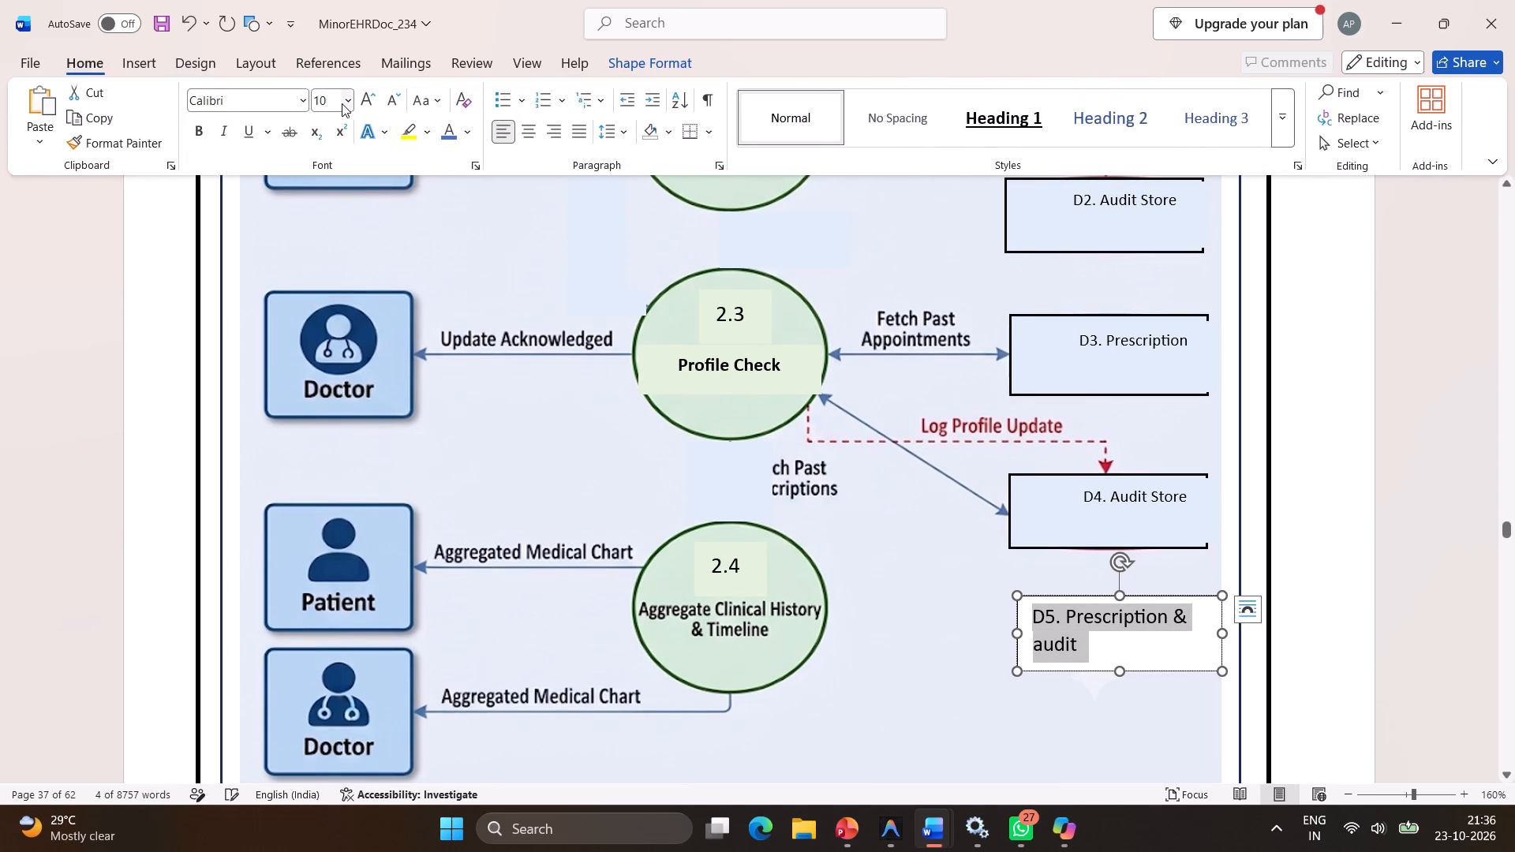
pyautogui.click(343, 103)
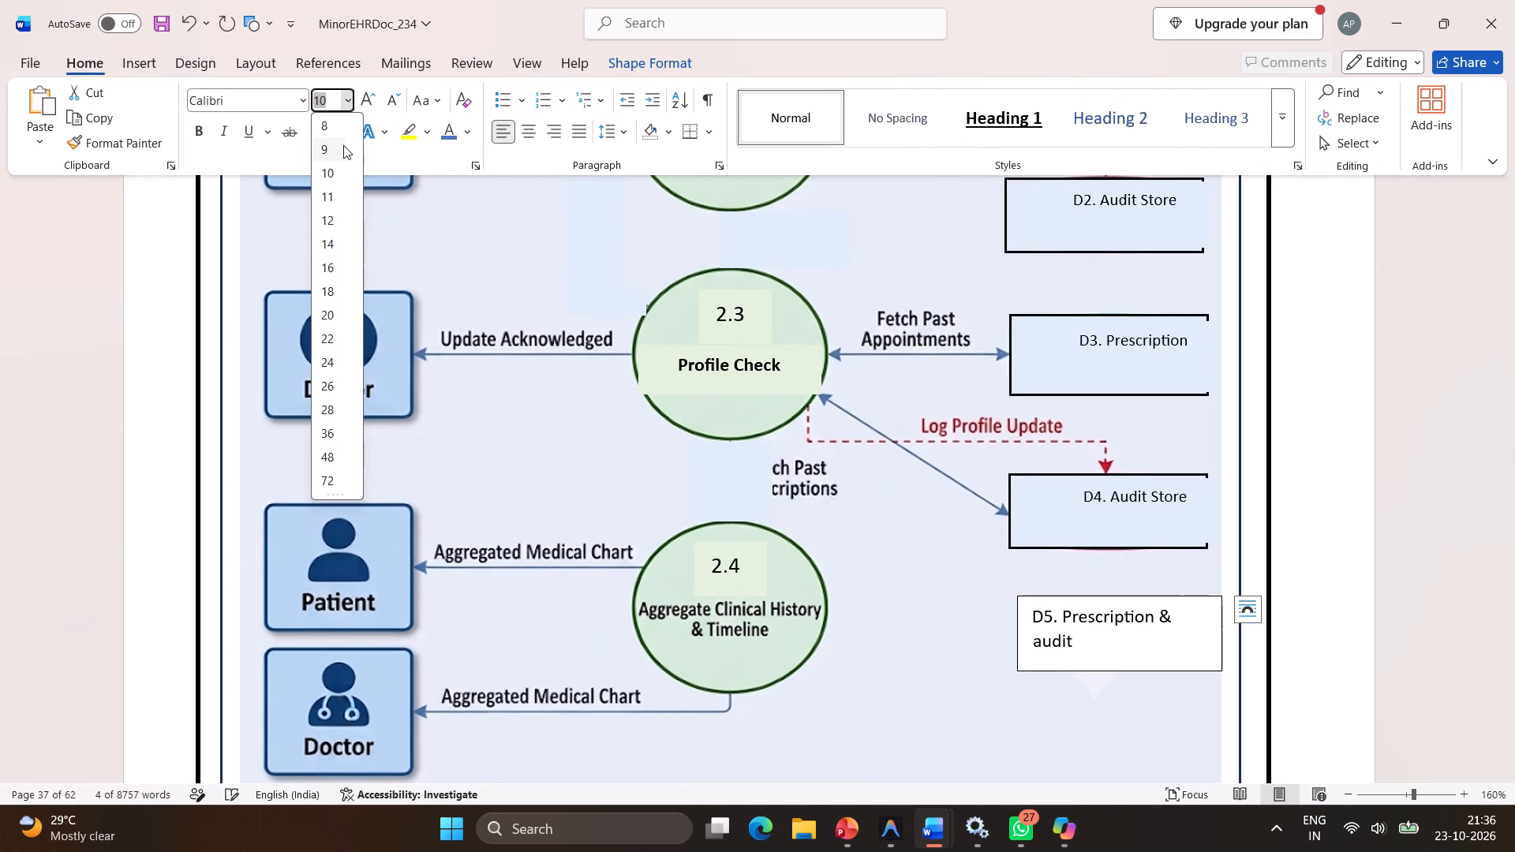
pyautogui.click(343, 145)
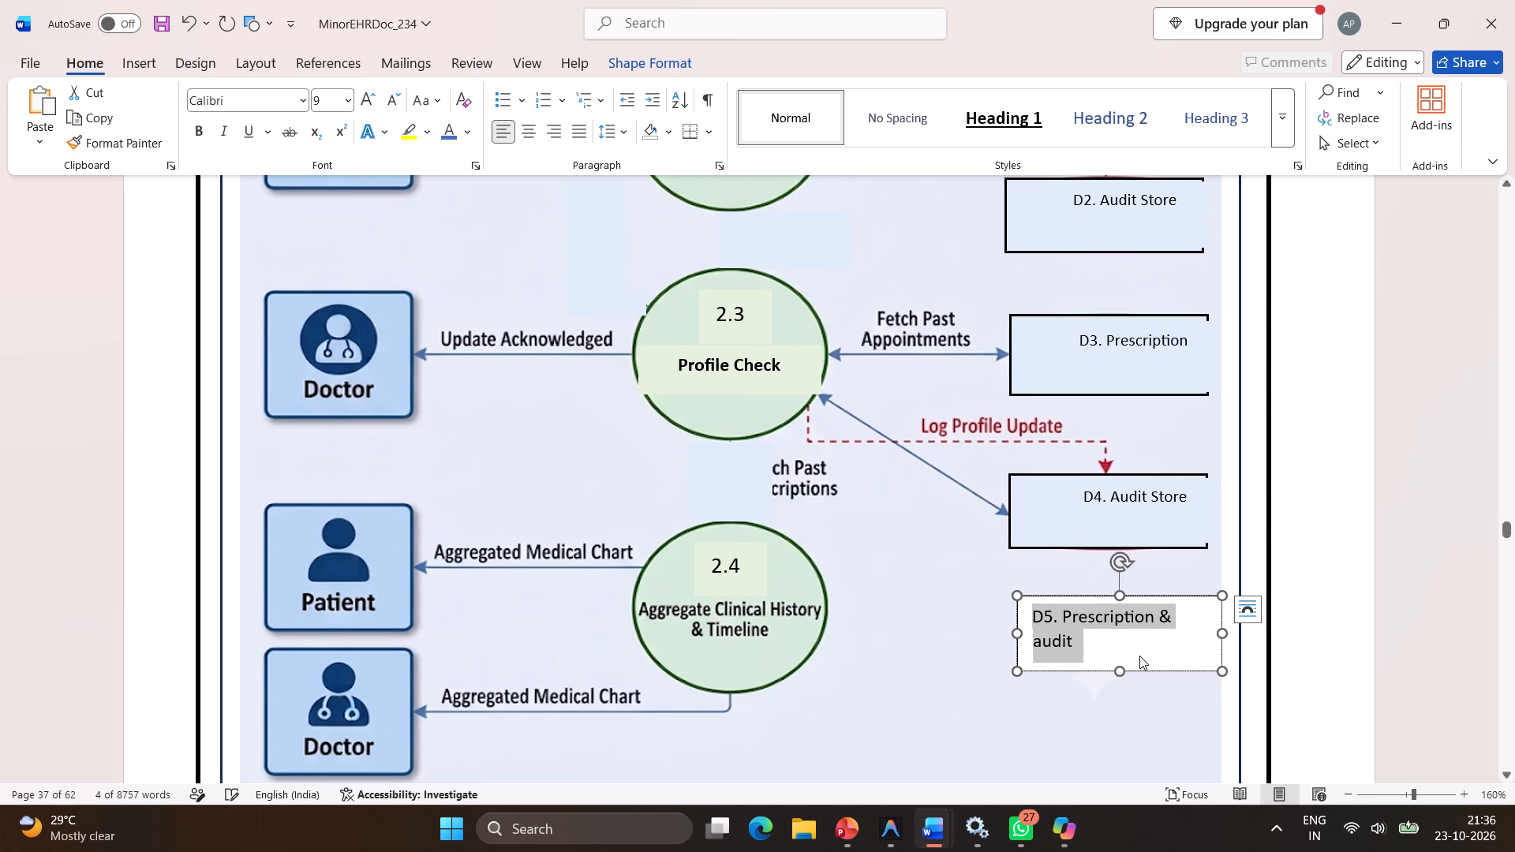
# Fill the D5 box with the lightest tint of the light blue theme colour, matching the other data stores.
pyautogui.click(1139, 656)
pyautogui.rightClick(1139, 656)
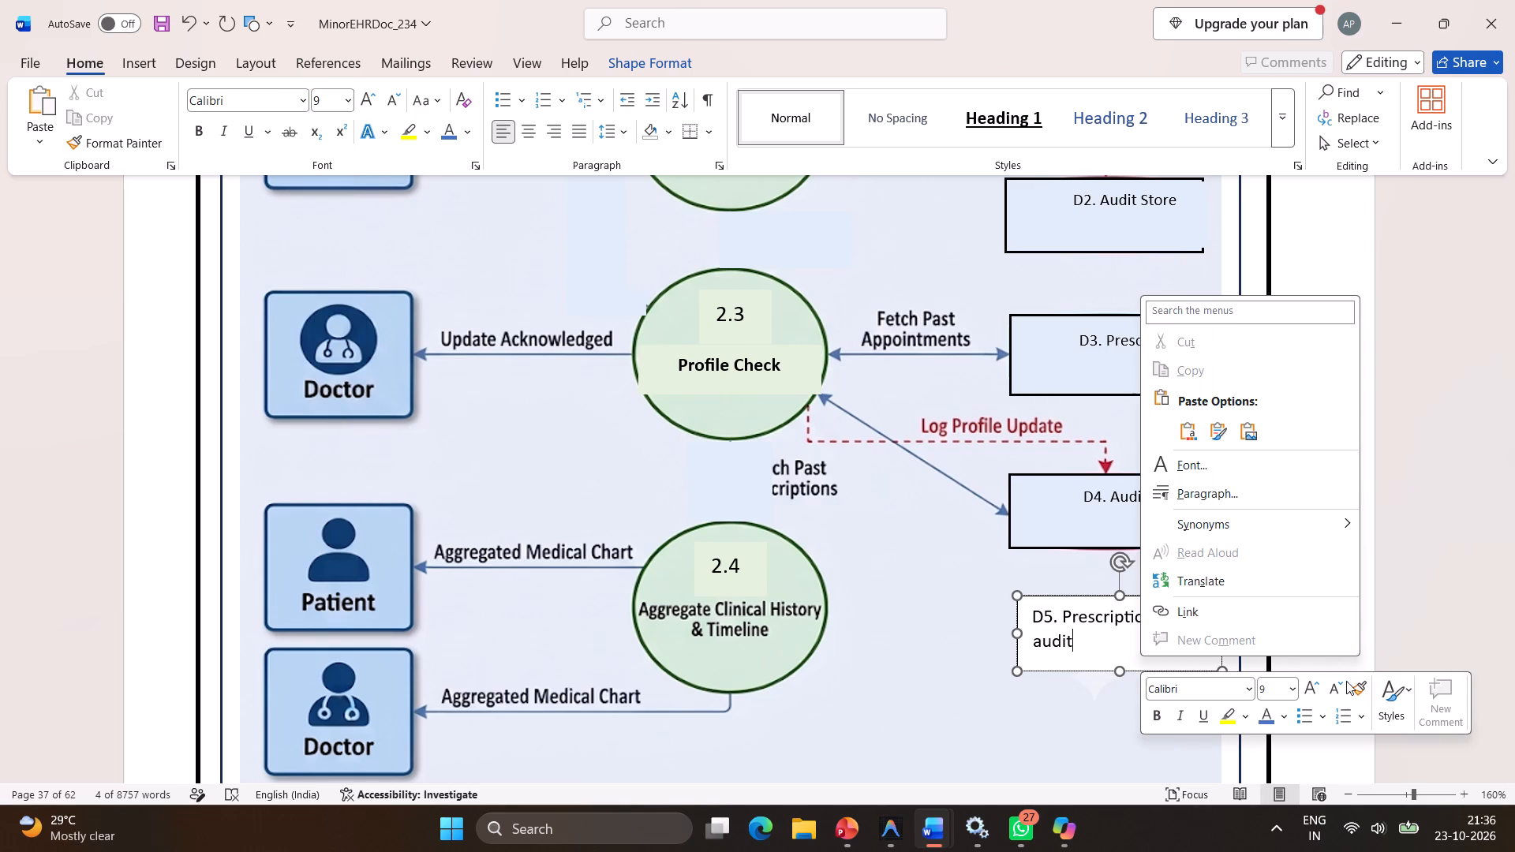
pyautogui.click(1092, 667)
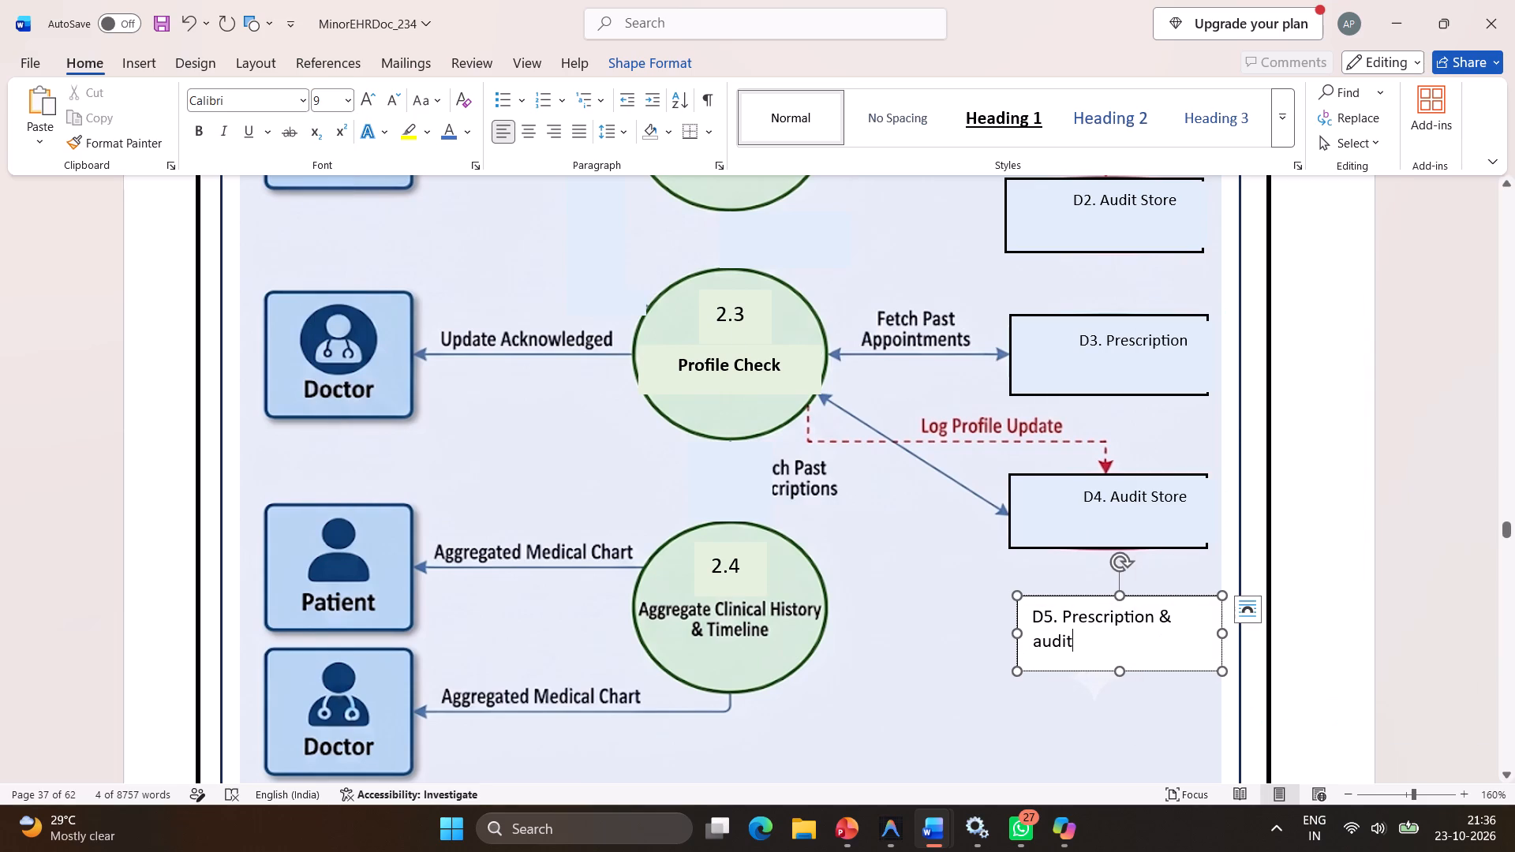
pyautogui.click(1090, 668)
pyautogui.rightClick(1090, 668)
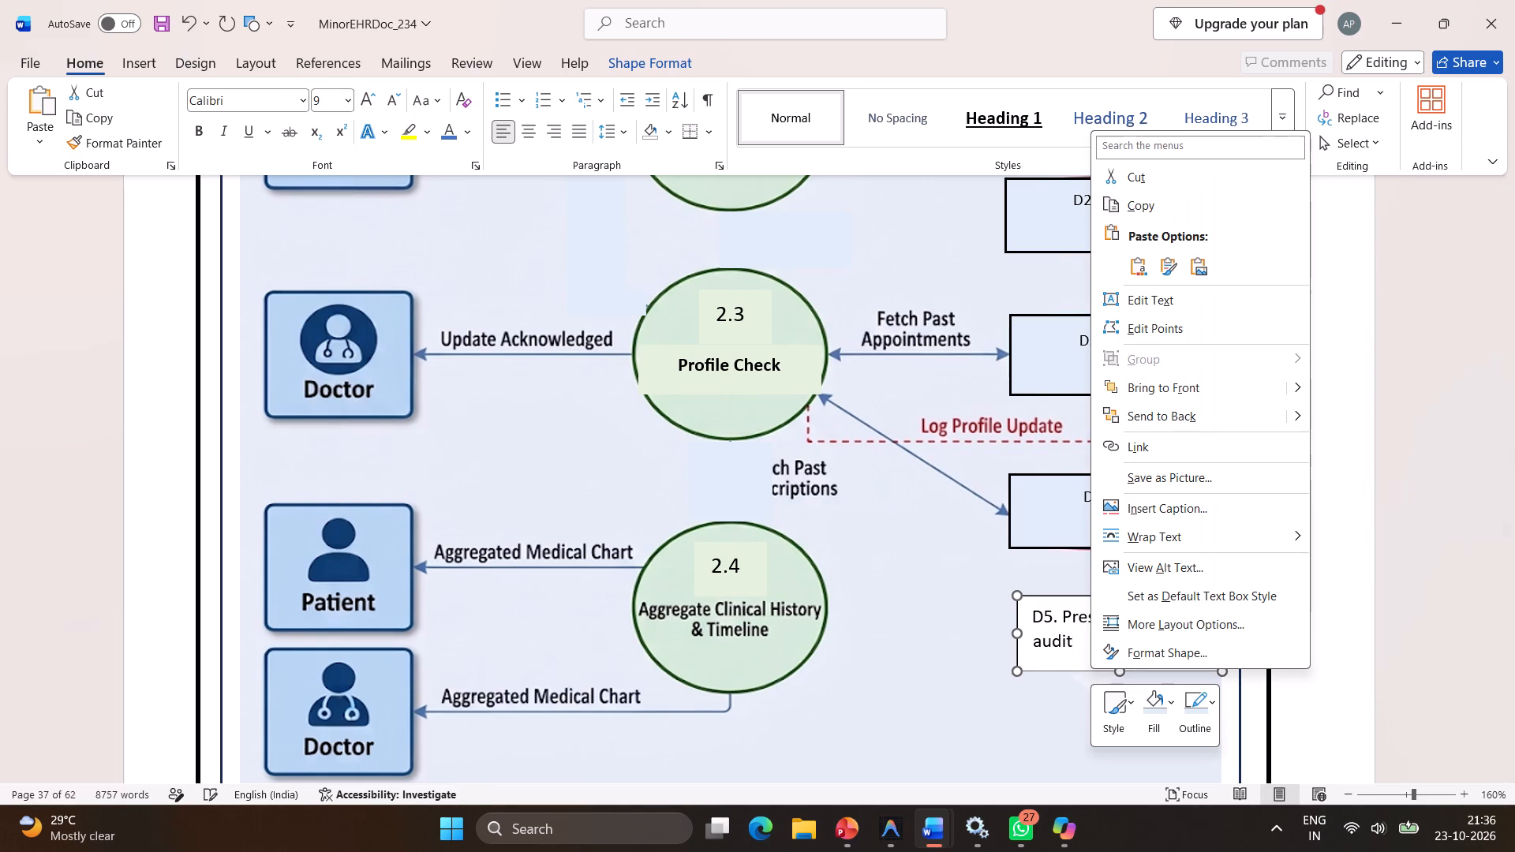
pyautogui.click(1163, 717)
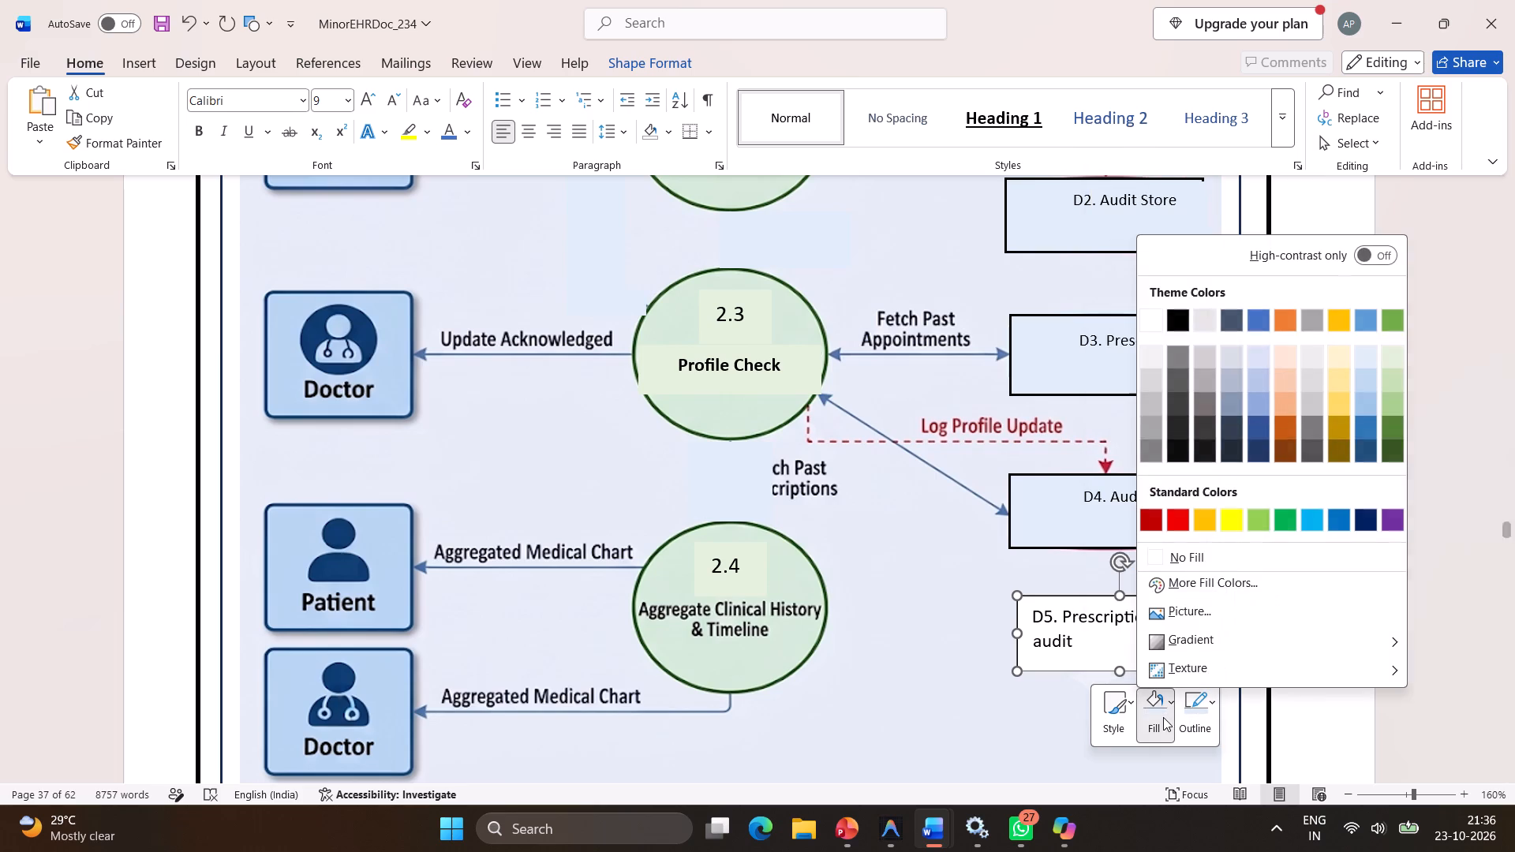
pyautogui.click(1365, 359)
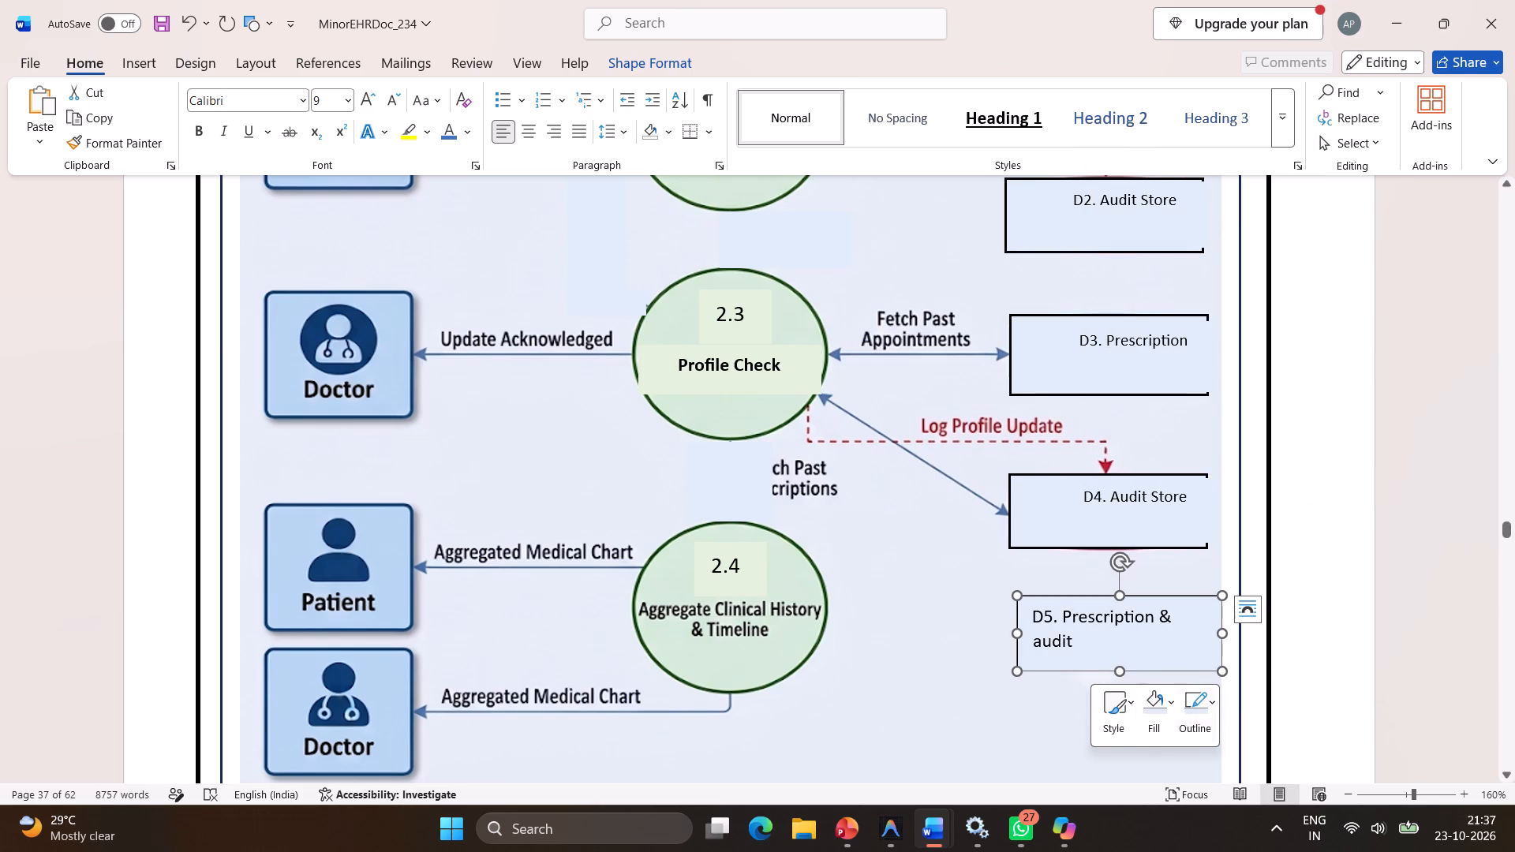
# Apply a thicker outline weight to the D5 box and deselect it.
pyautogui.click(1202, 697)
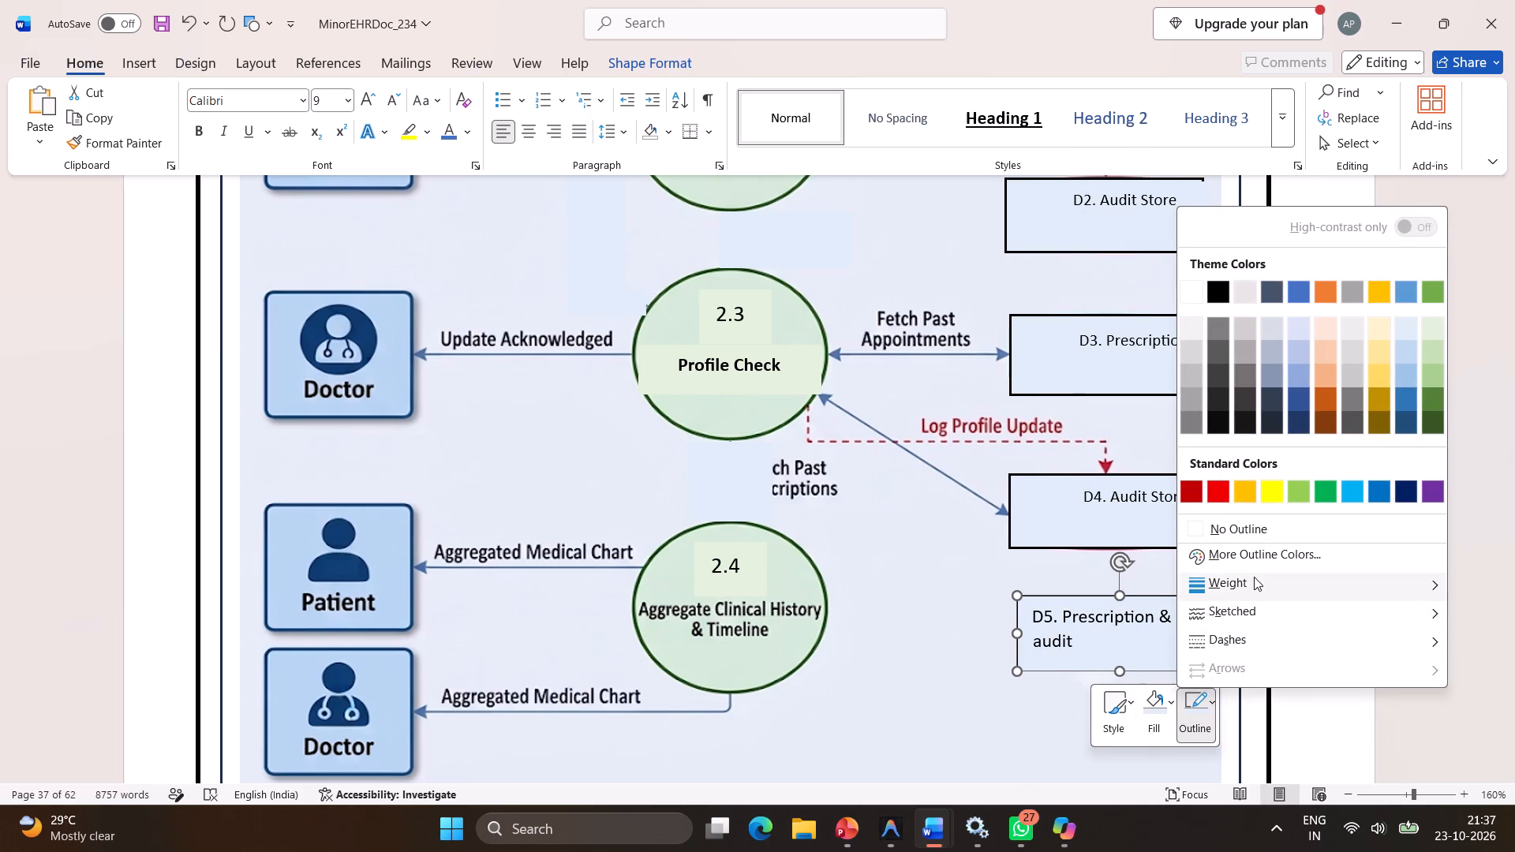
pyautogui.click(1254, 577)
pyautogui.click(1114, 627)
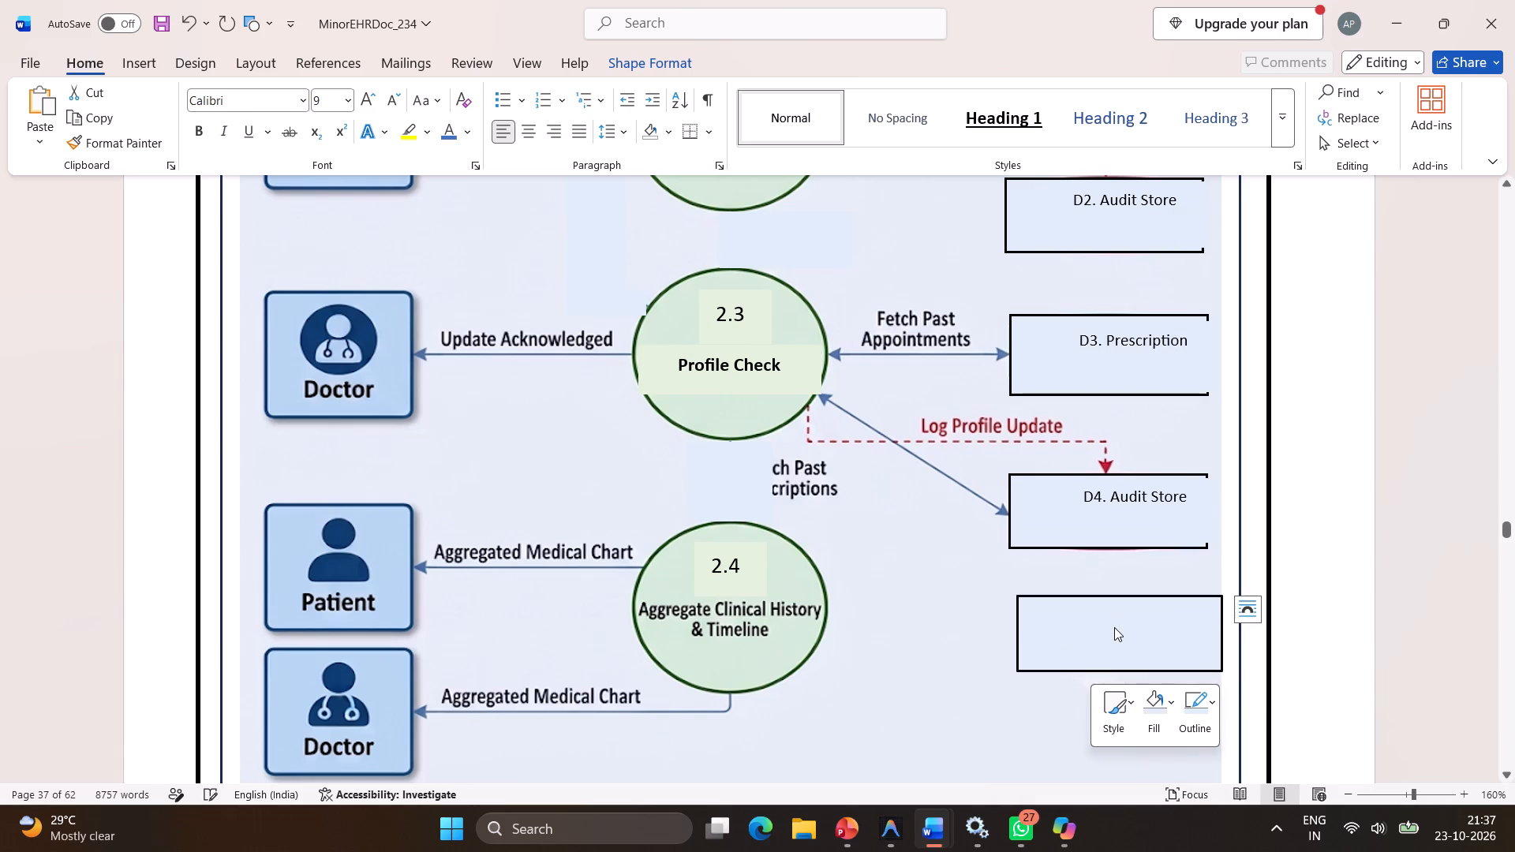
pyautogui.click(1029, 698)
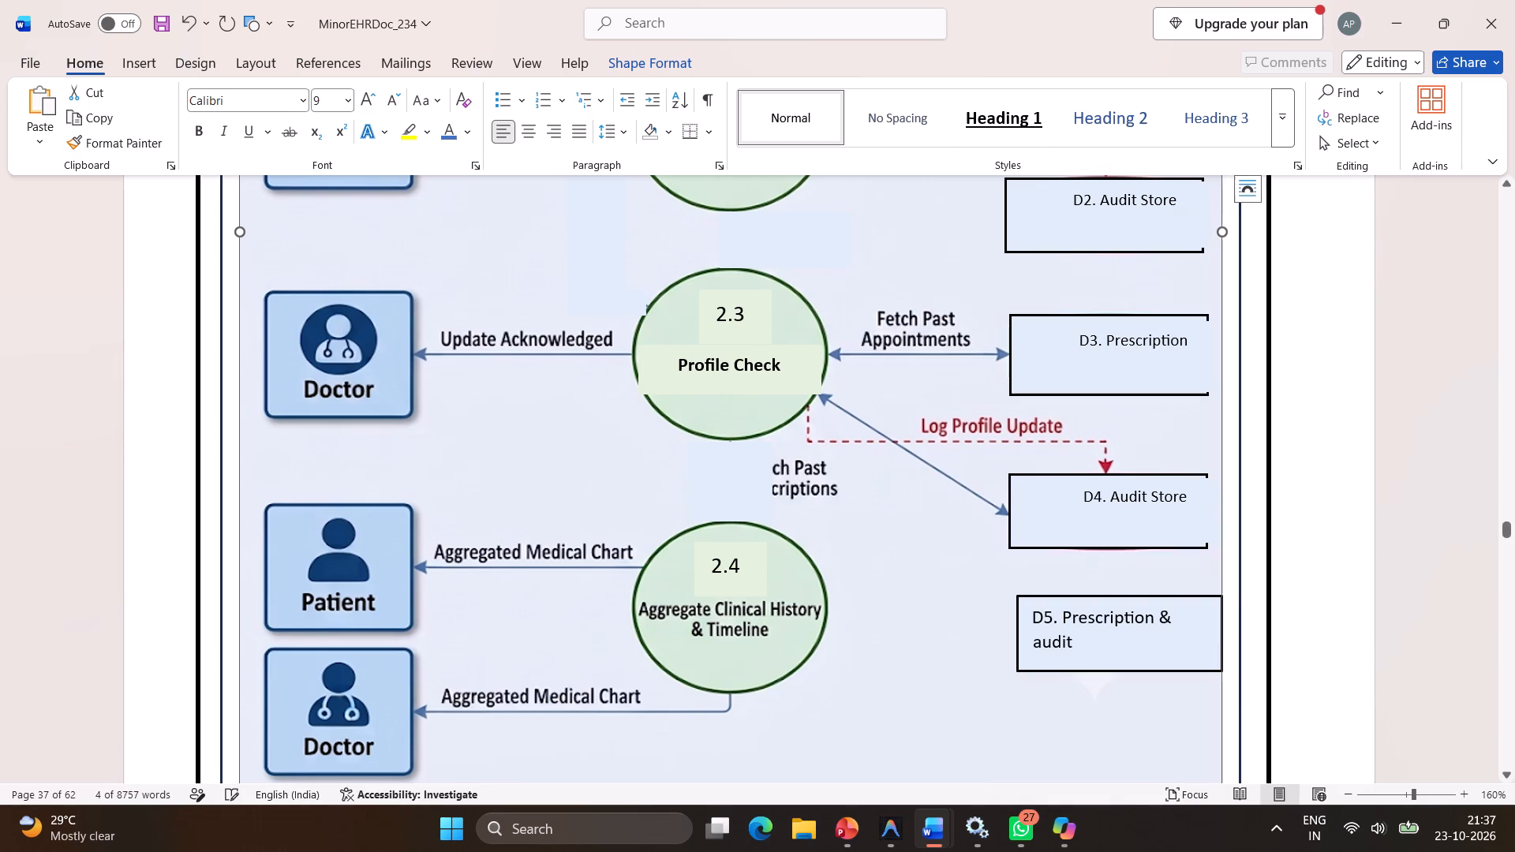
# Draw a straight arrow about 3.2 cm long from the D5 box to the 2.4 Aggregate Clinical History process circle.
pyautogui.click(142, 69)
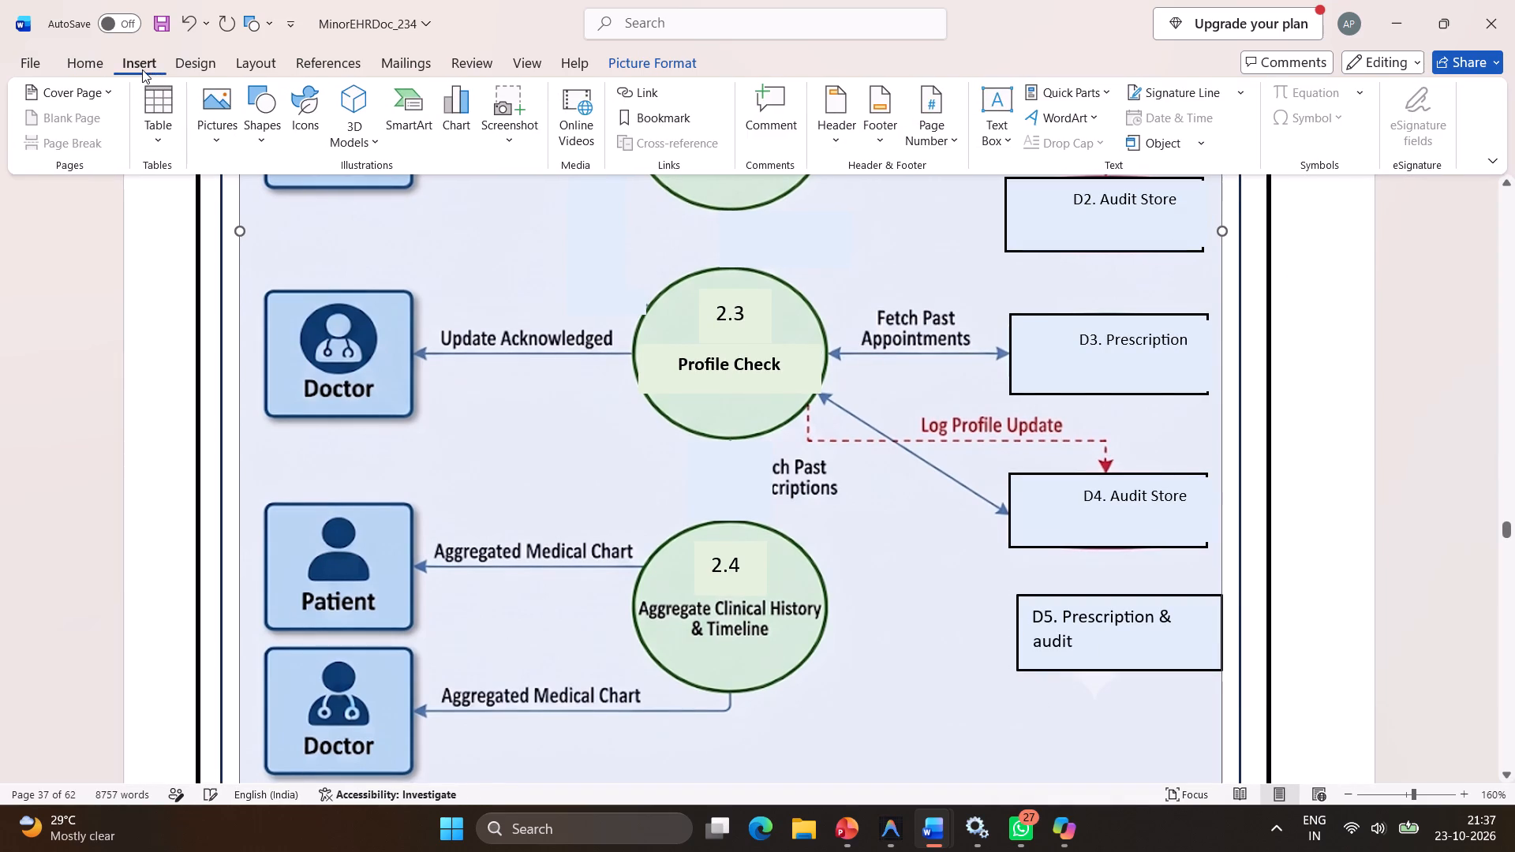
pyautogui.click(256, 138)
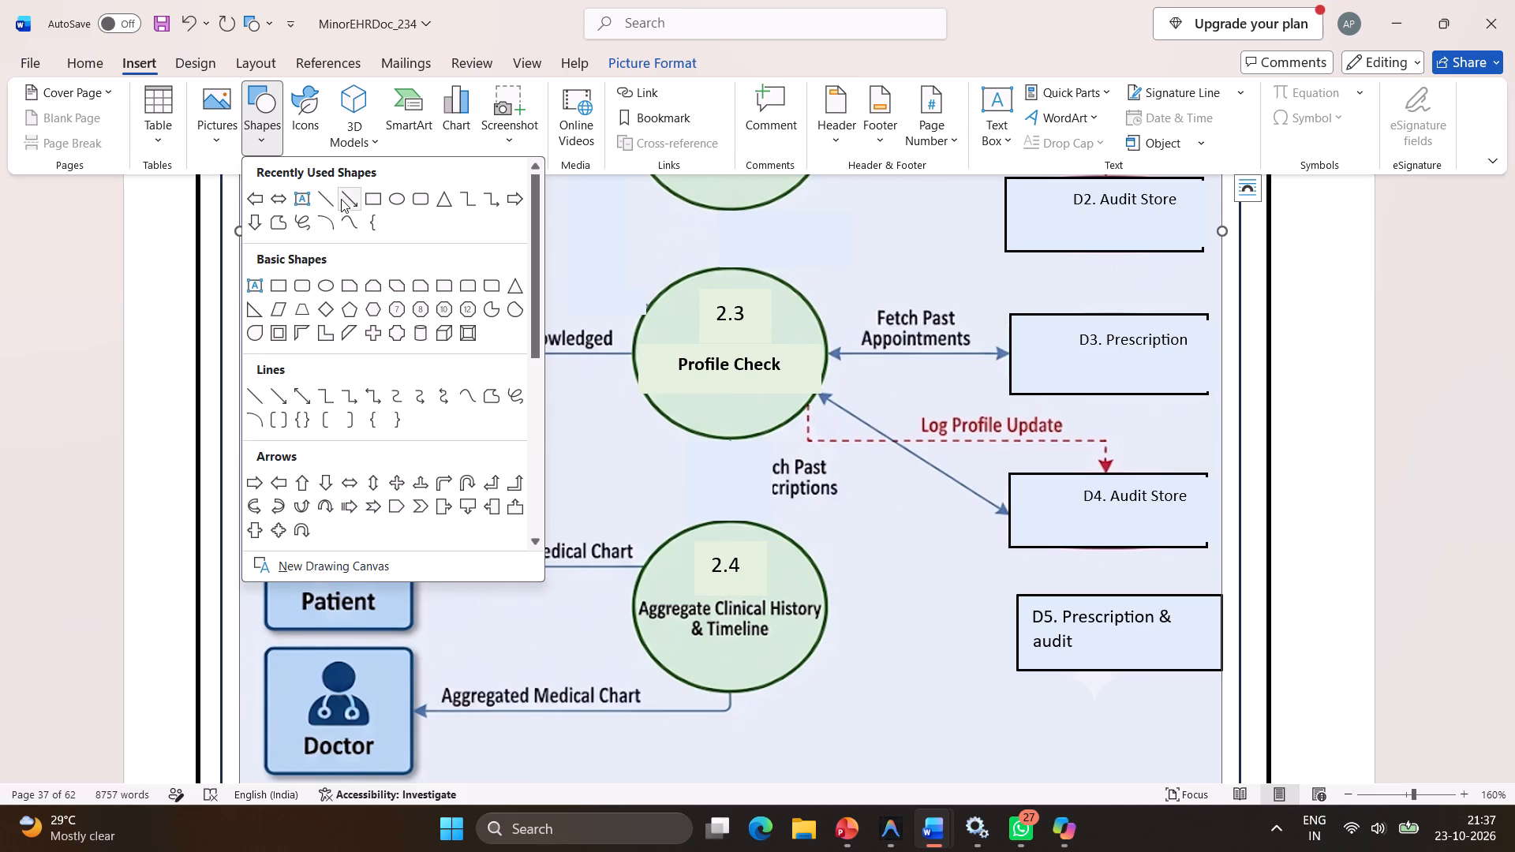
pyautogui.click(346, 198)
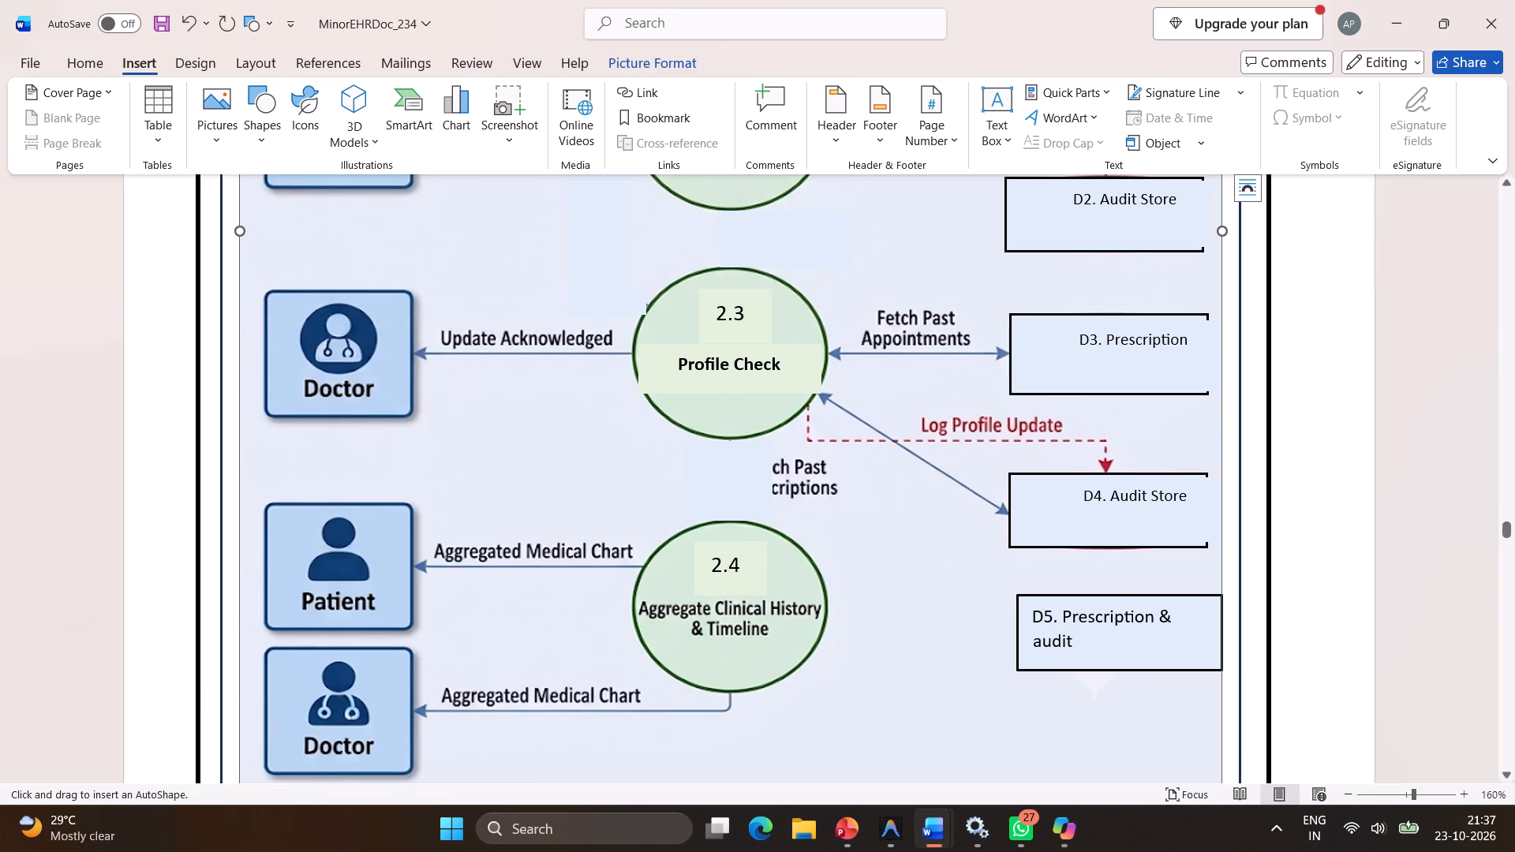
pyautogui.moveTo(1016, 614); pyautogui.dragTo(1015, 614)
pyautogui.moveTo(1015, 614); pyautogui.dragTo(832, 618)
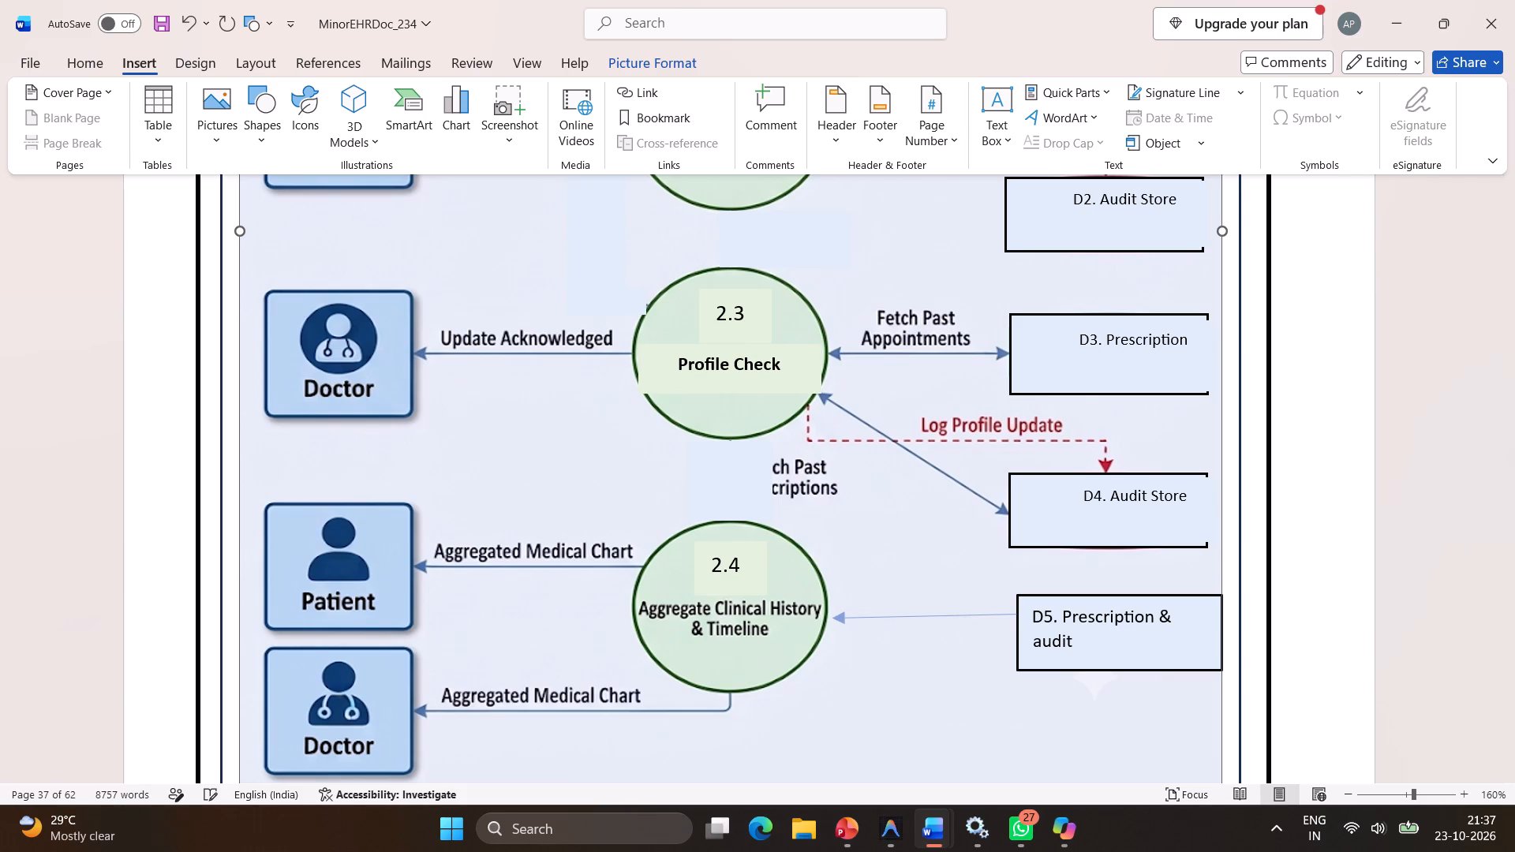
pyautogui.moveTo(832, 618); pyautogui.dragTo(830, 618)
pyautogui.moveTo(830, 618); pyautogui.dragTo(827, 618)
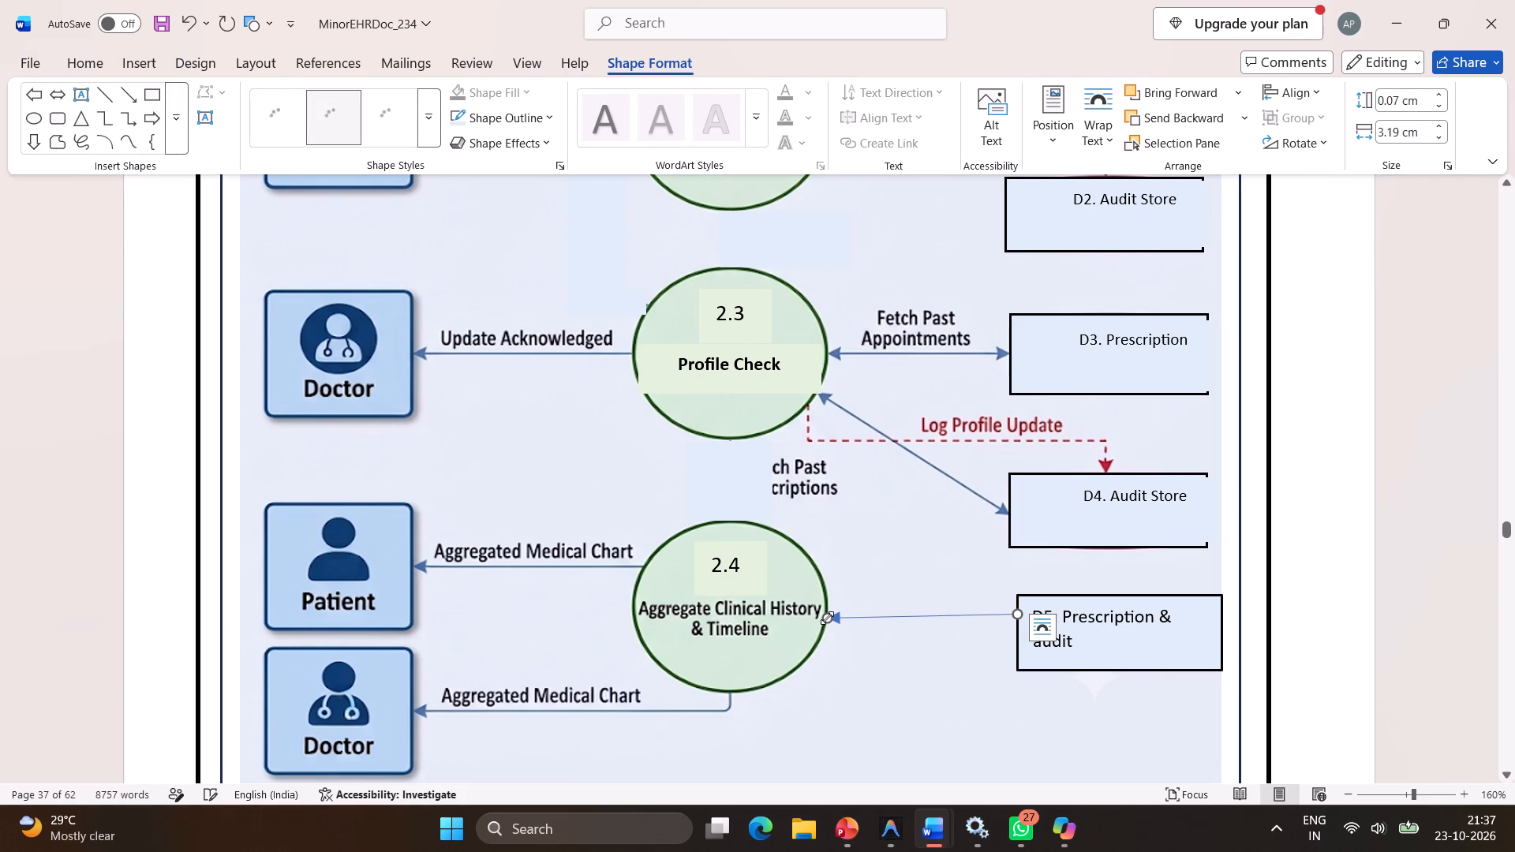
# Move the D5-to-2.4 arrow down to the lower part of the D5 box and fit its ends between box and circle.
pyautogui.moveTo(870, 615); pyautogui.dragTo(871, 637)
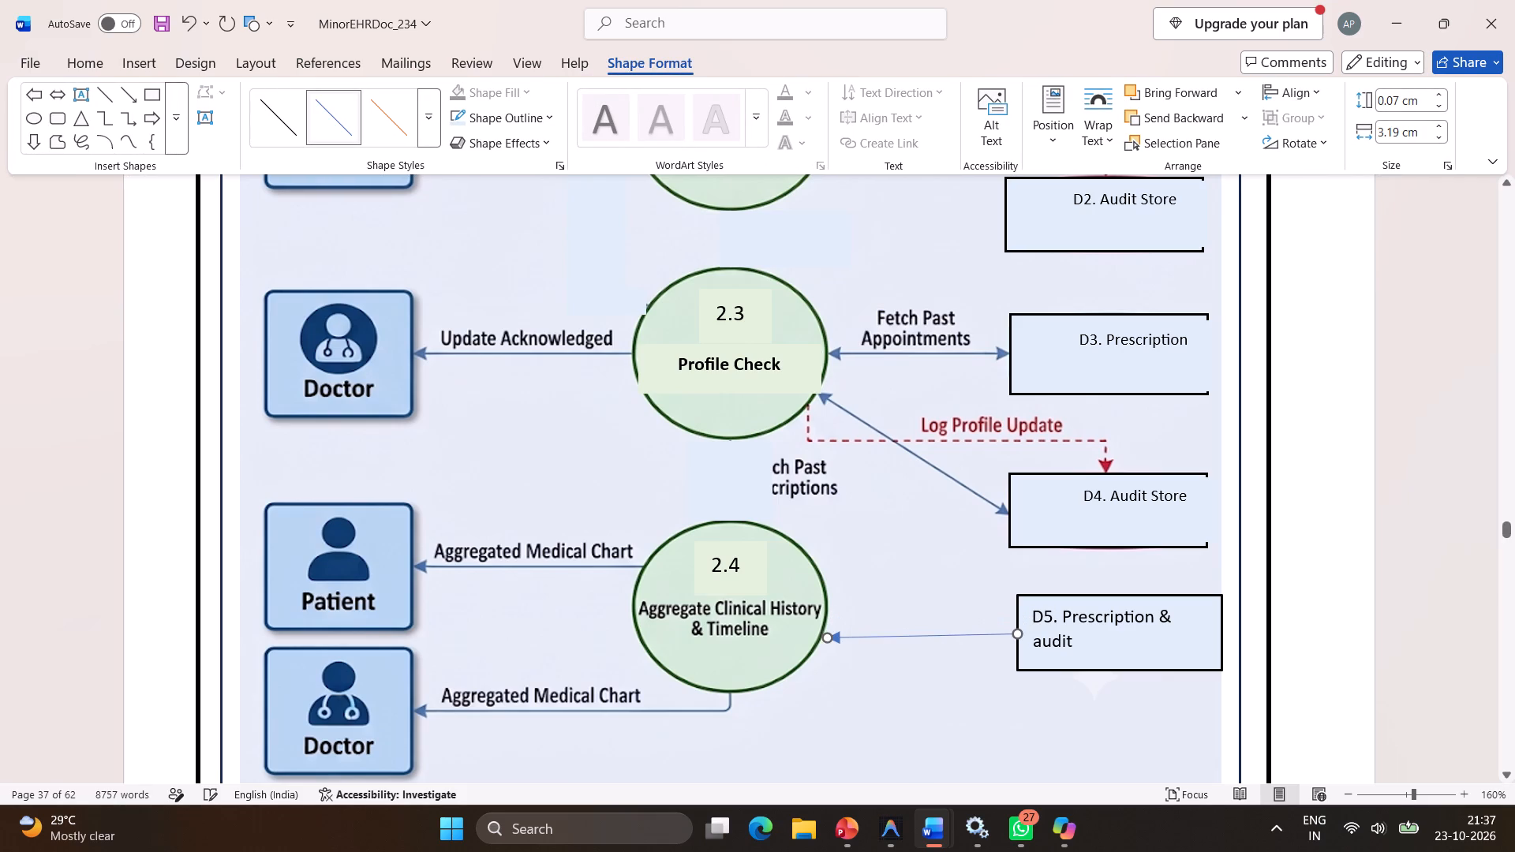
pyautogui.moveTo(871, 637); pyautogui.dragTo(866, 641)
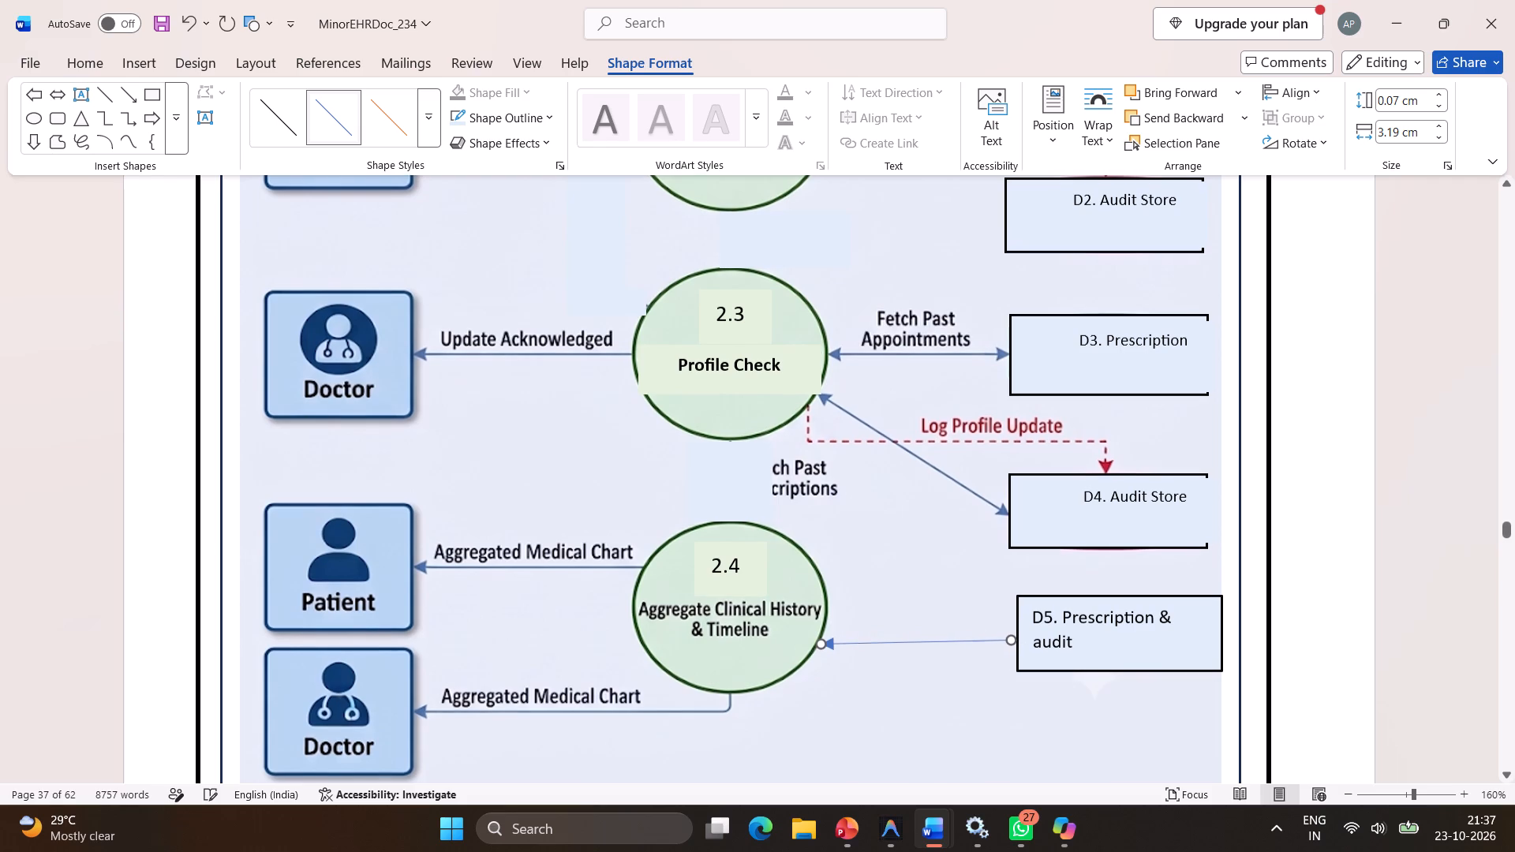
pyautogui.click(1011, 639)
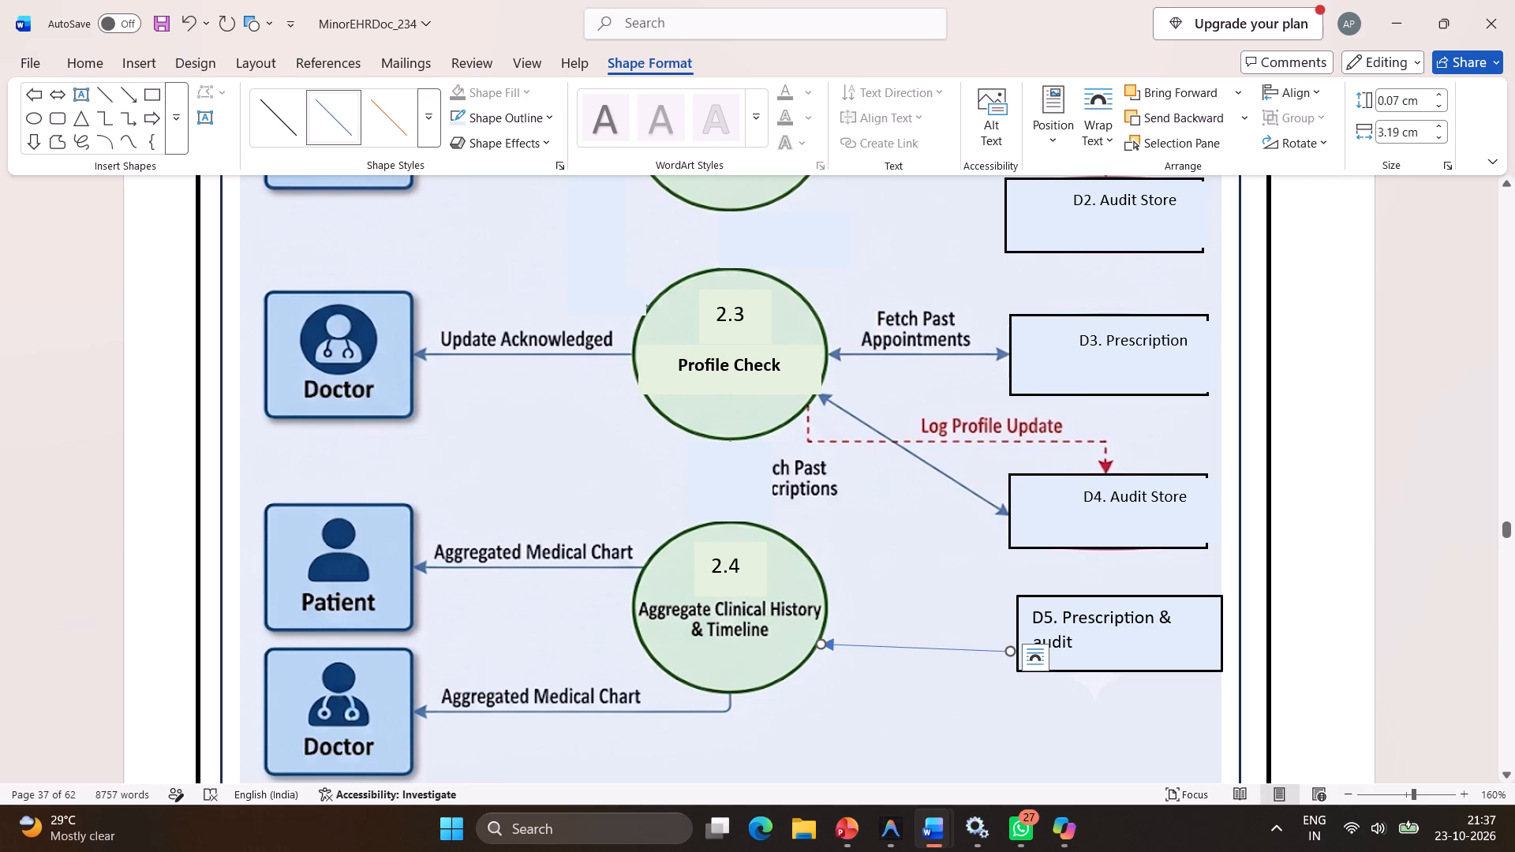
pyautogui.click(830, 644)
pyautogui.moveTo(823, 645); pyautogui.dragTo(823, 648)
pyautogui.moveTo(823, 648); pyautogui.dragTo(831, 653)
pyautogui.moveTo(831, 653); pyautogui.dragTo(819, 654)
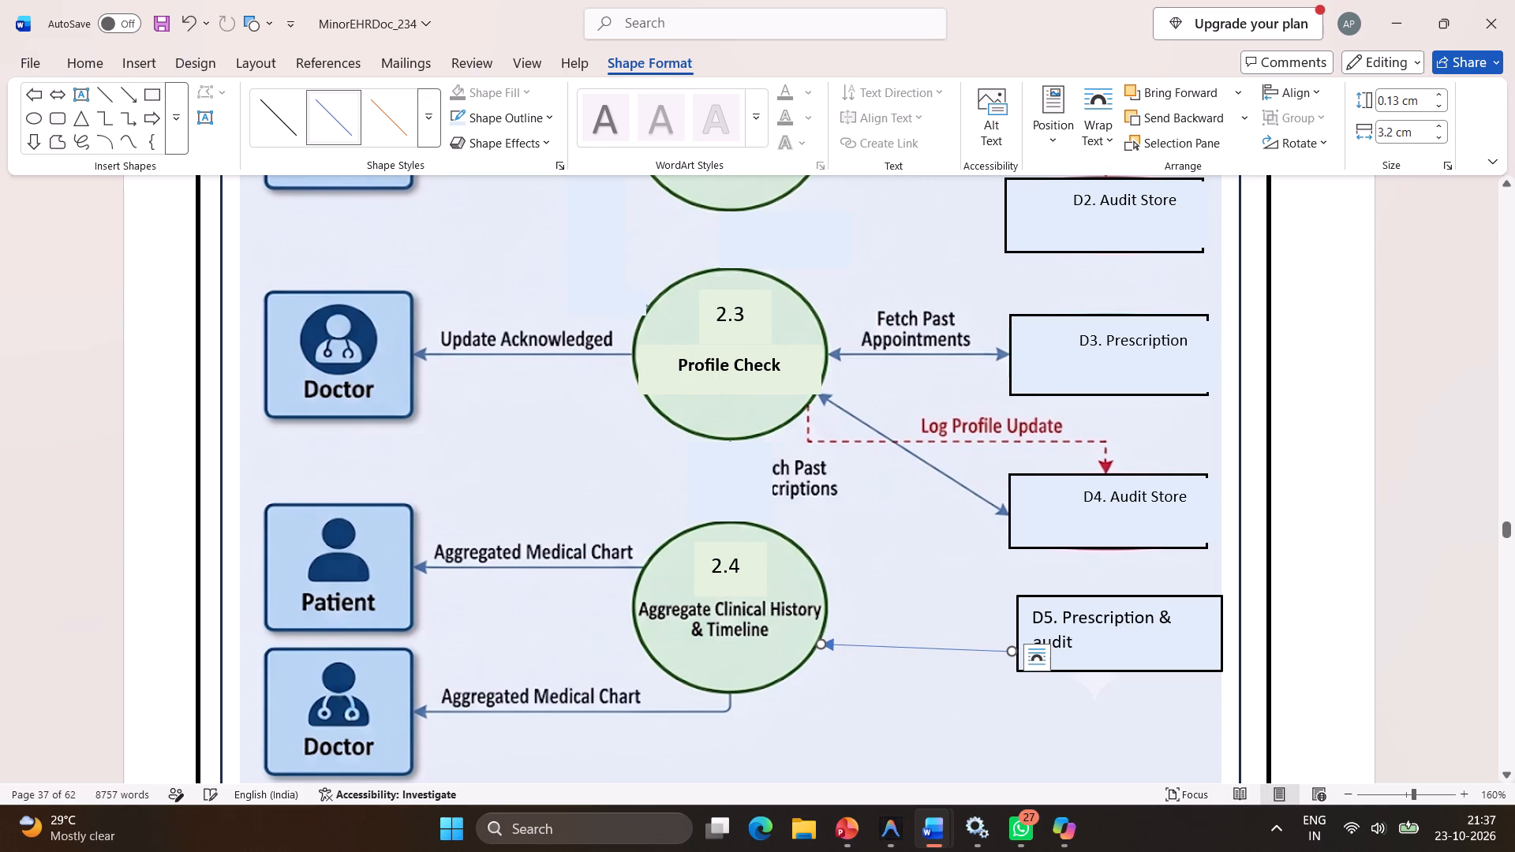
# Draw a second arrow about 3.1 cm long from the 2.4 circle to the D5 box, above the first one.
pyautogui.click(129, 91)
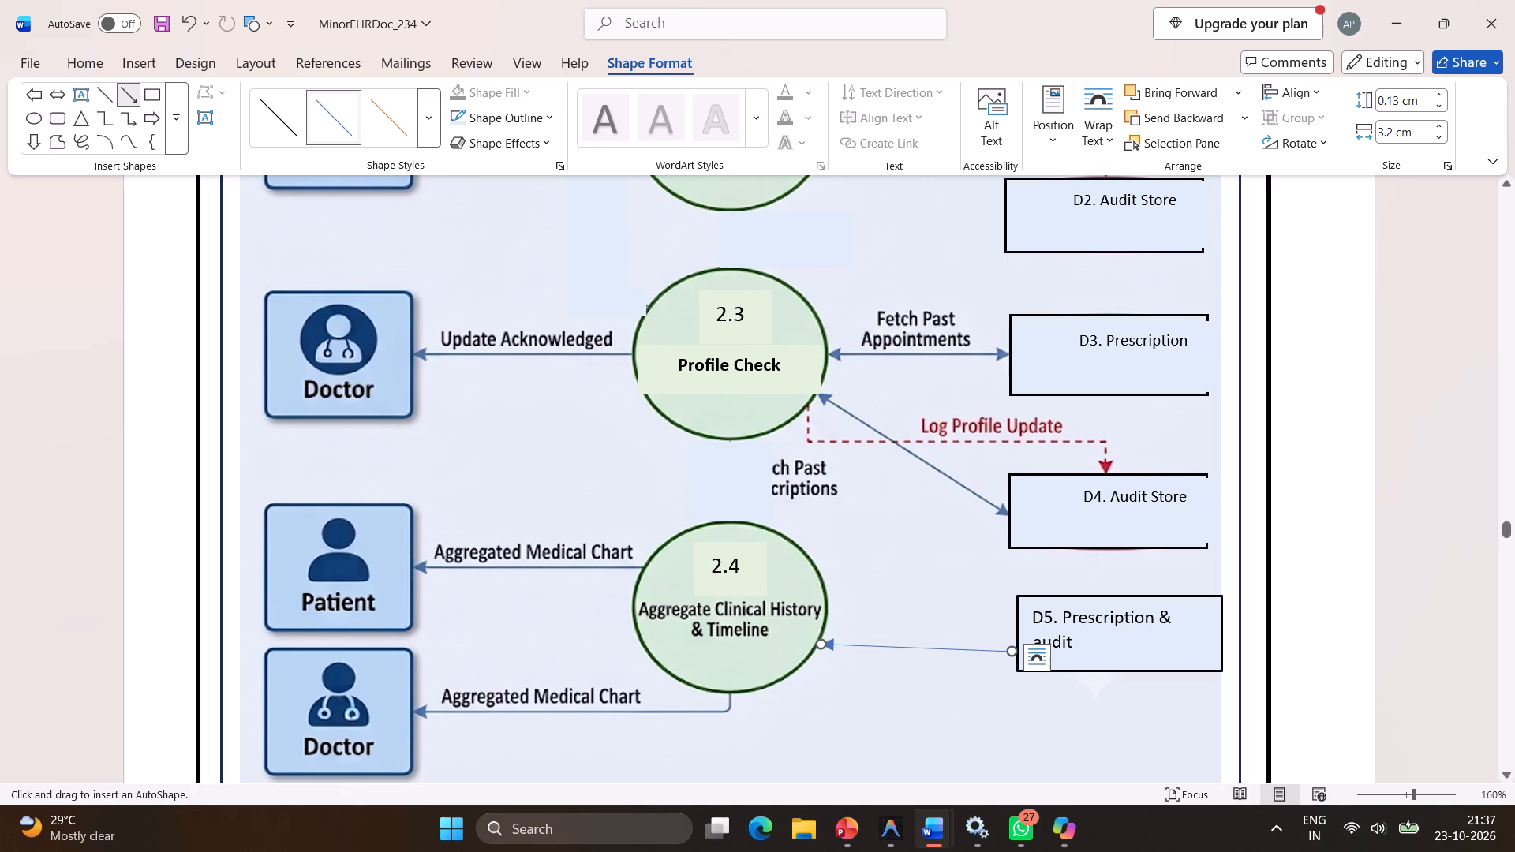
pyautogui.moveTo(829, 604); pyautogui.dragTo(884, 597)
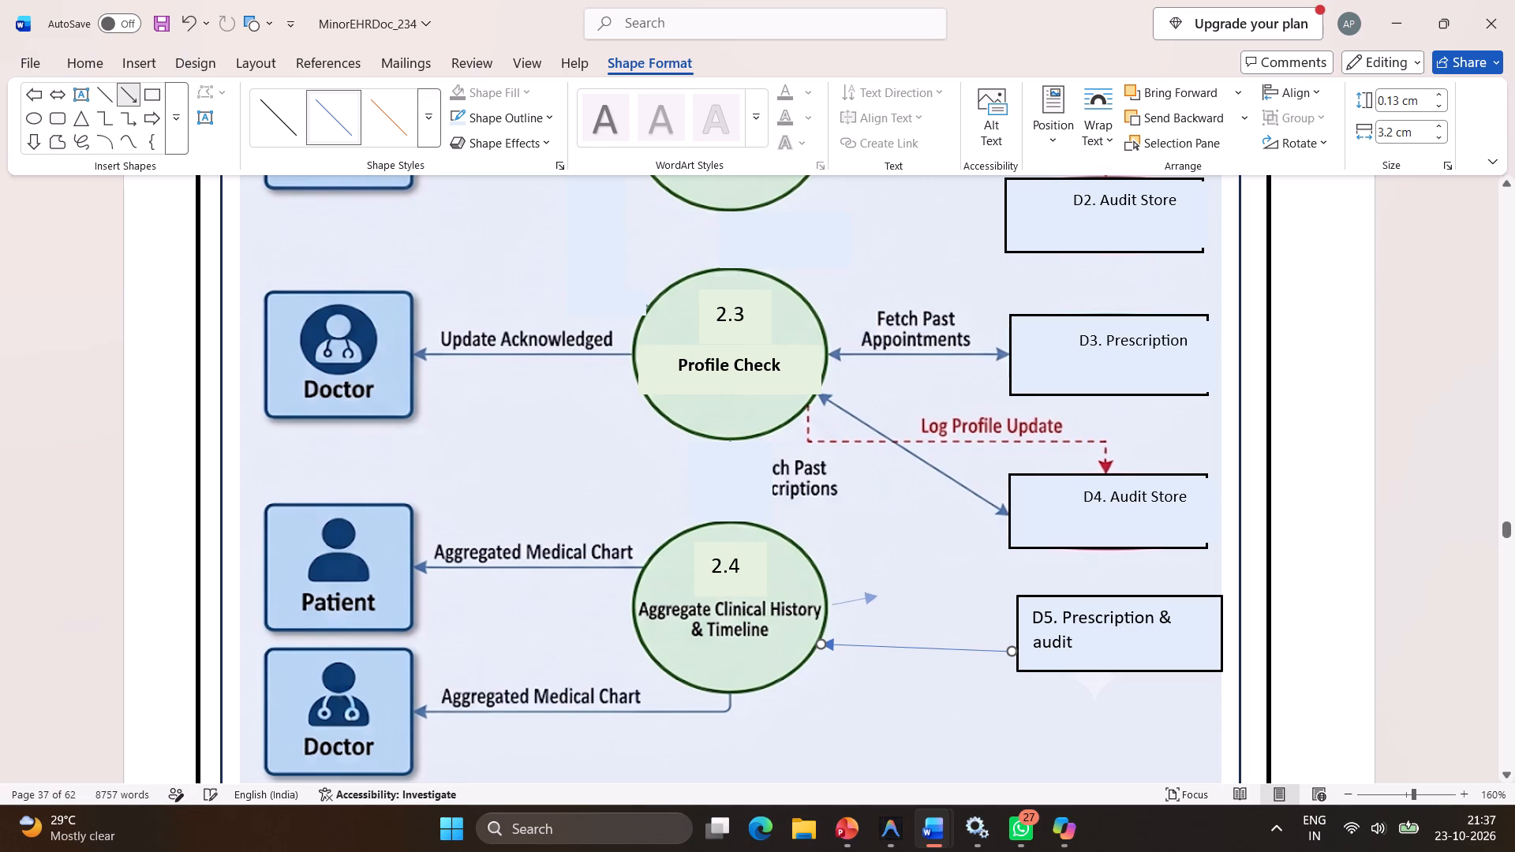
pyautogui.moveTo(884, 597); pyautogui.dragTo(1015, 609)
pyautogui.moveTo(1015, 609); pyautogui.dragTo(1017, 610)
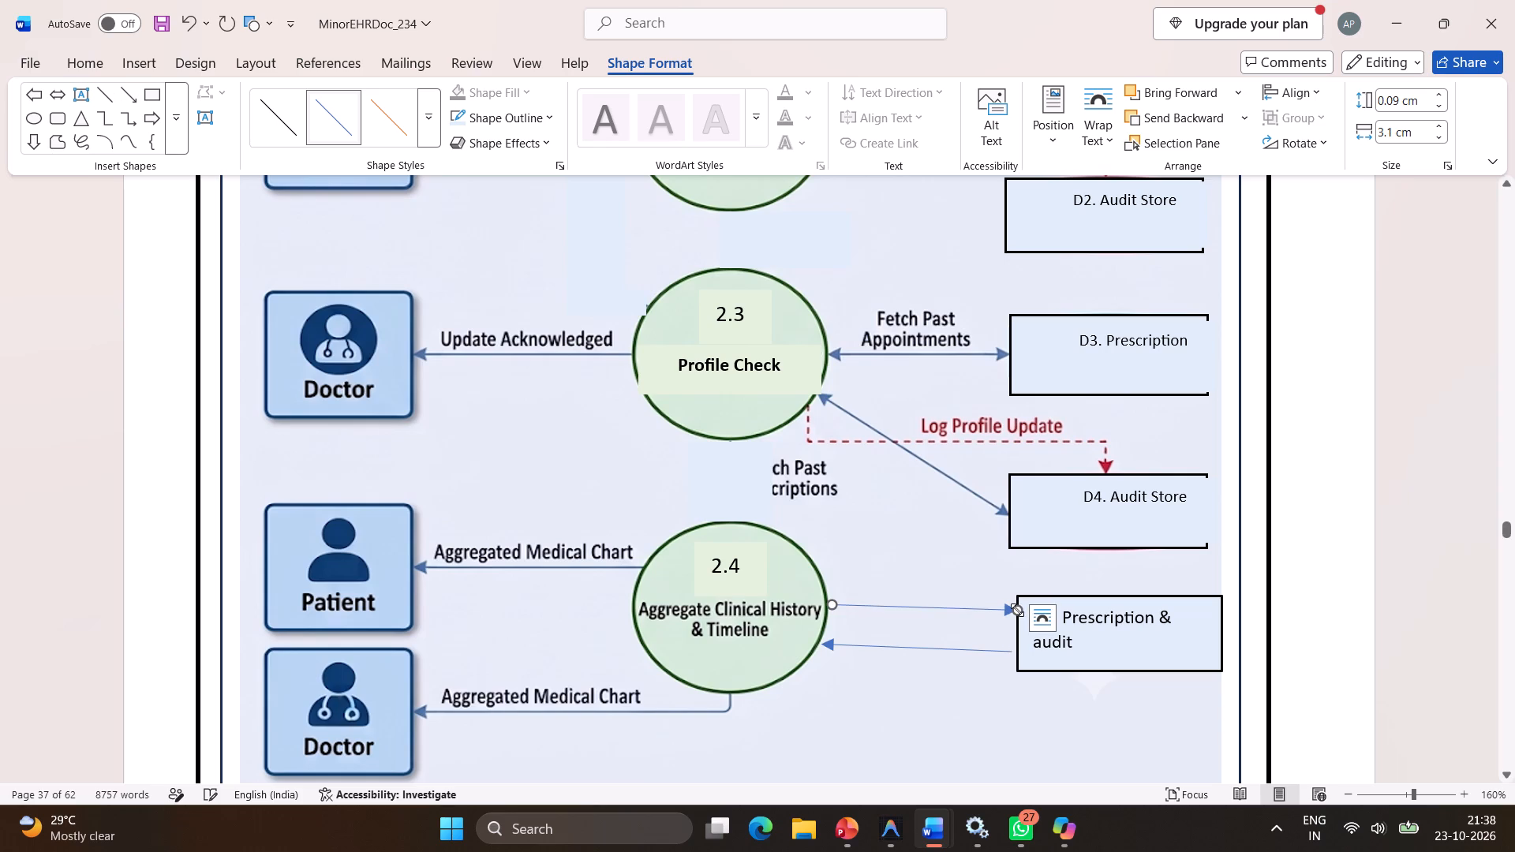
# Set the line weight of both arrows between process 2.4 and D5 to 1 pt.
pyautogui.click(983, 609)
pyautogui.rightClick(983, 609)
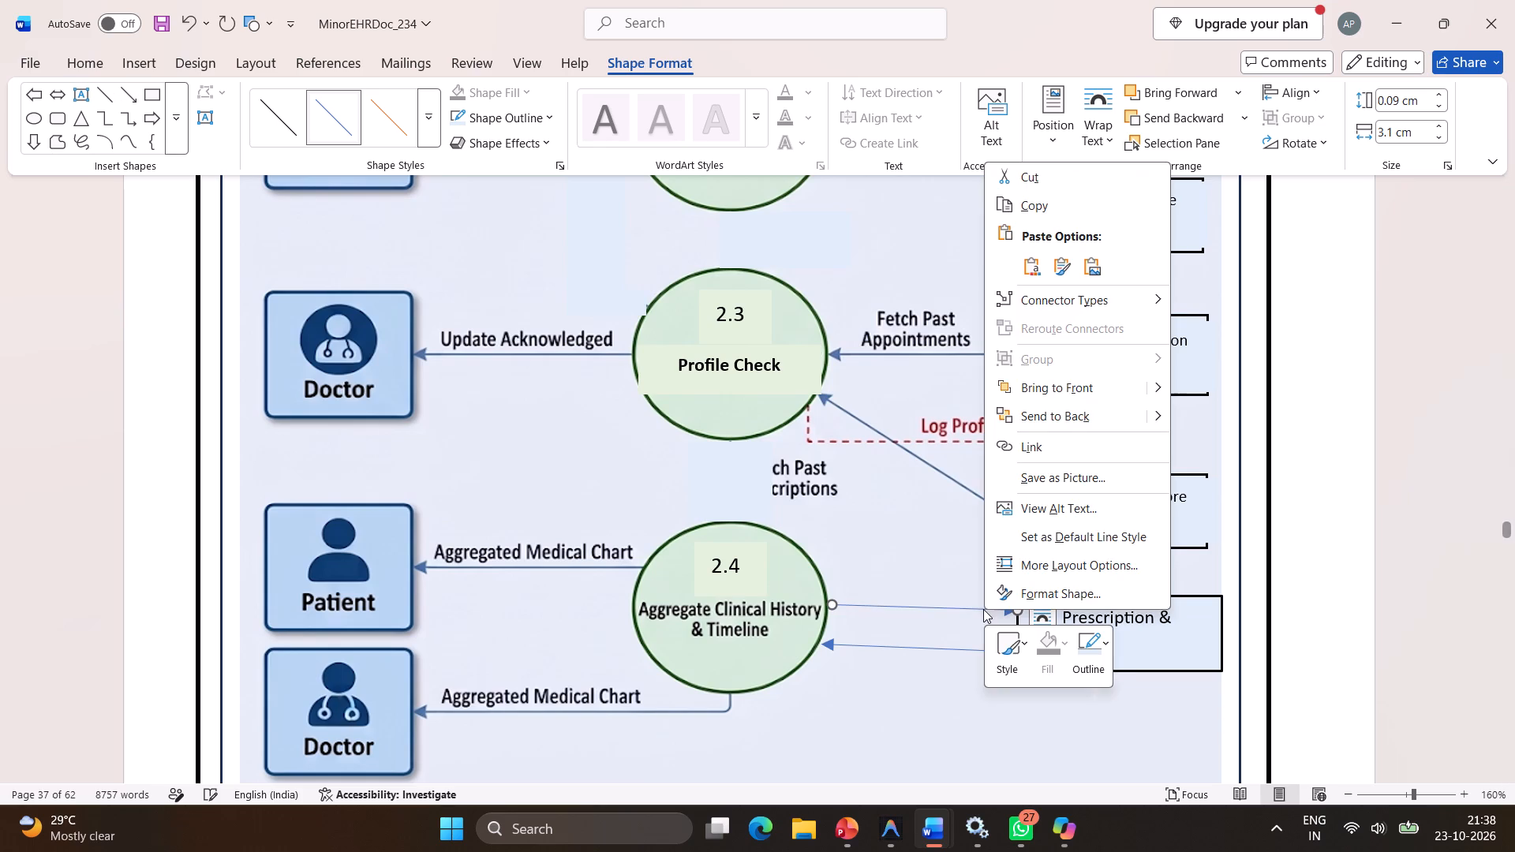
pyautogui.click(1090, 648)
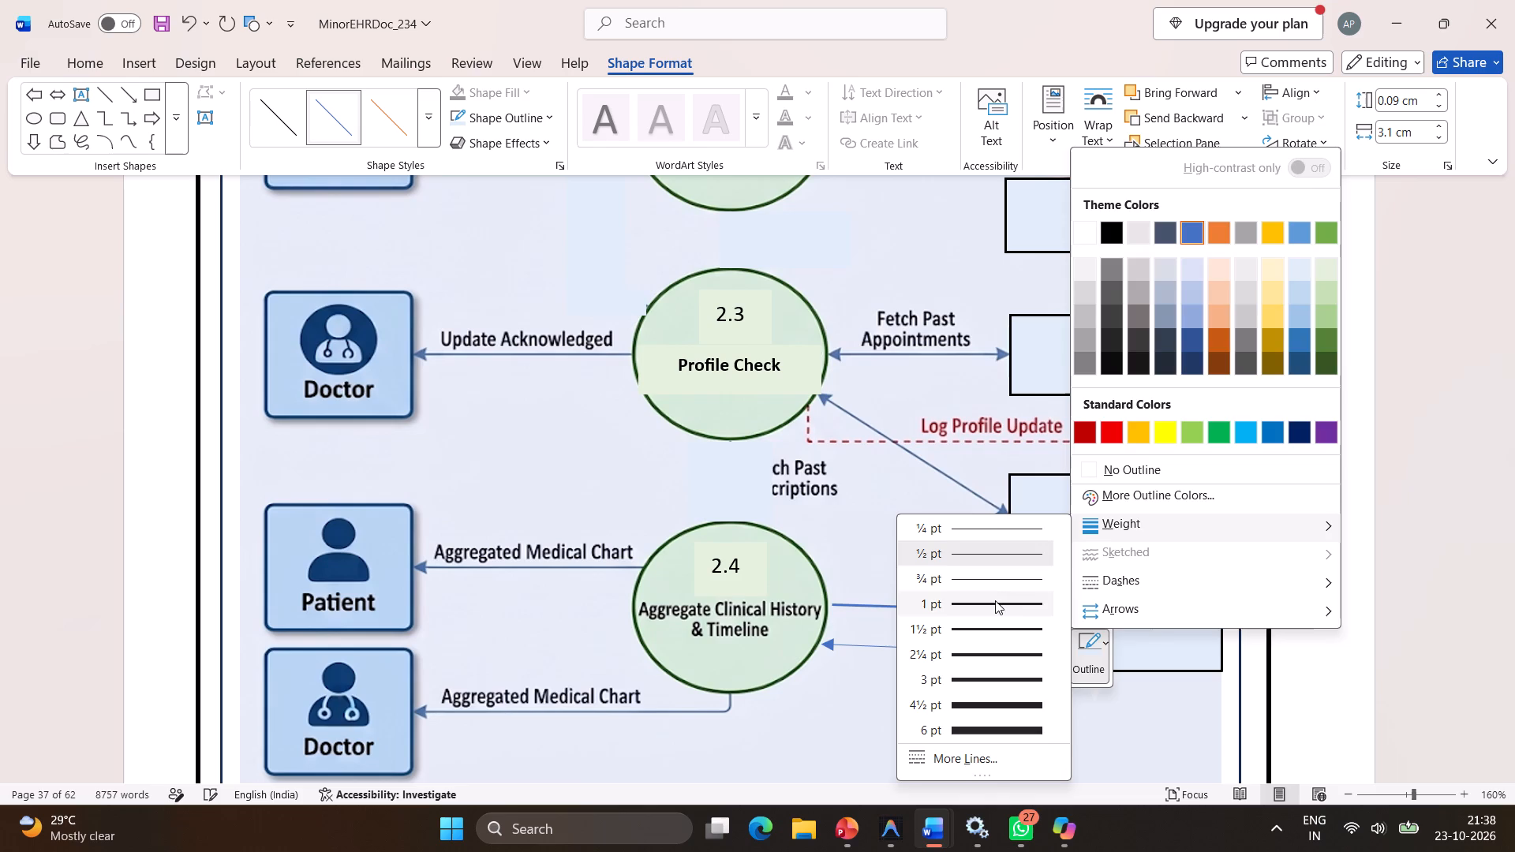
pyautogui.click(995, 600)
pyautogui.click(960, 648)
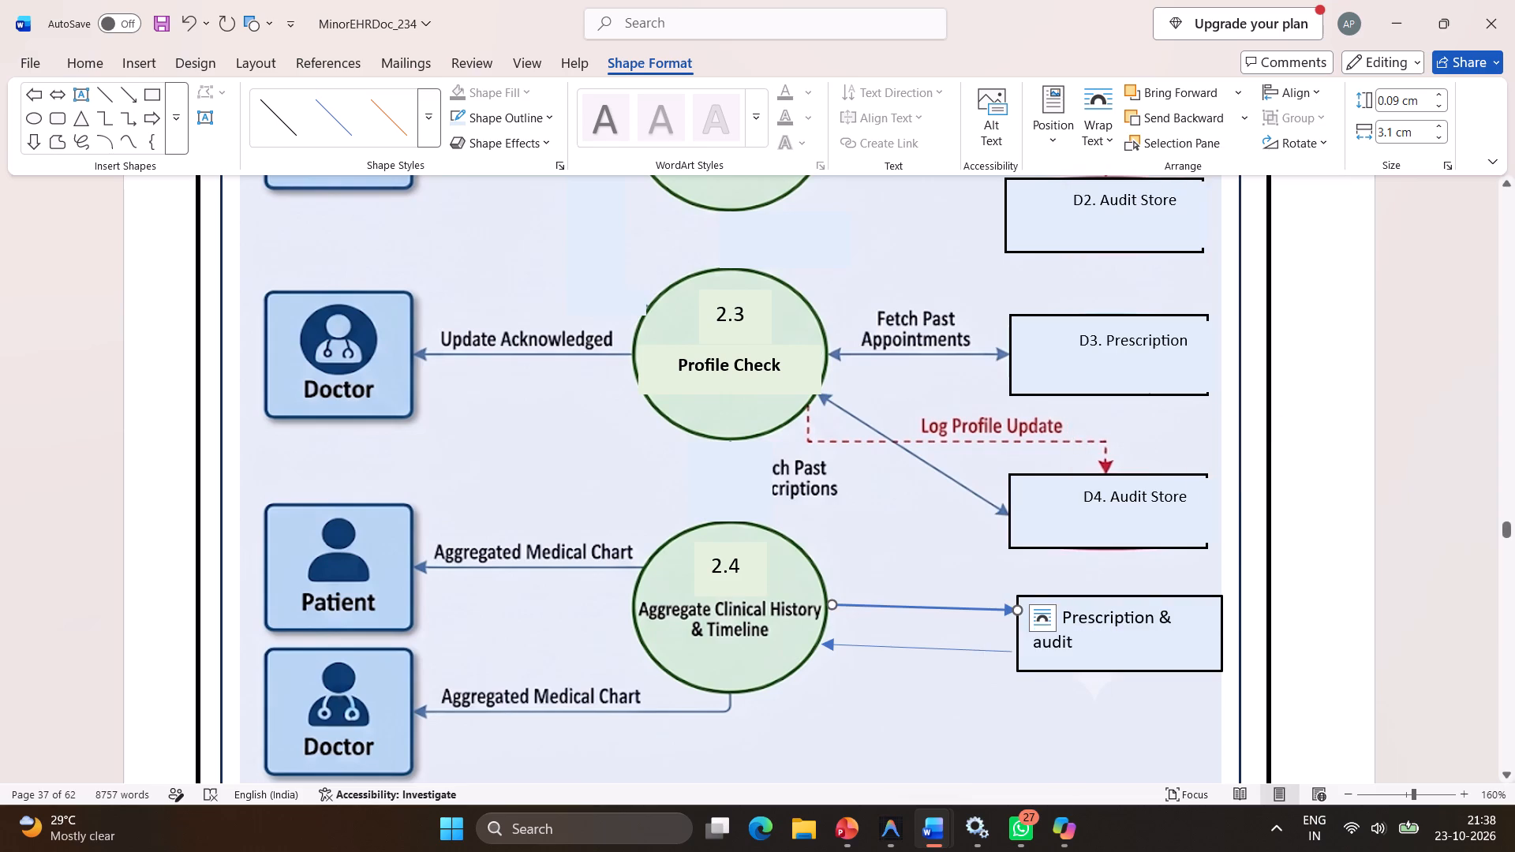
pyautogui.rightClick(960, 648)
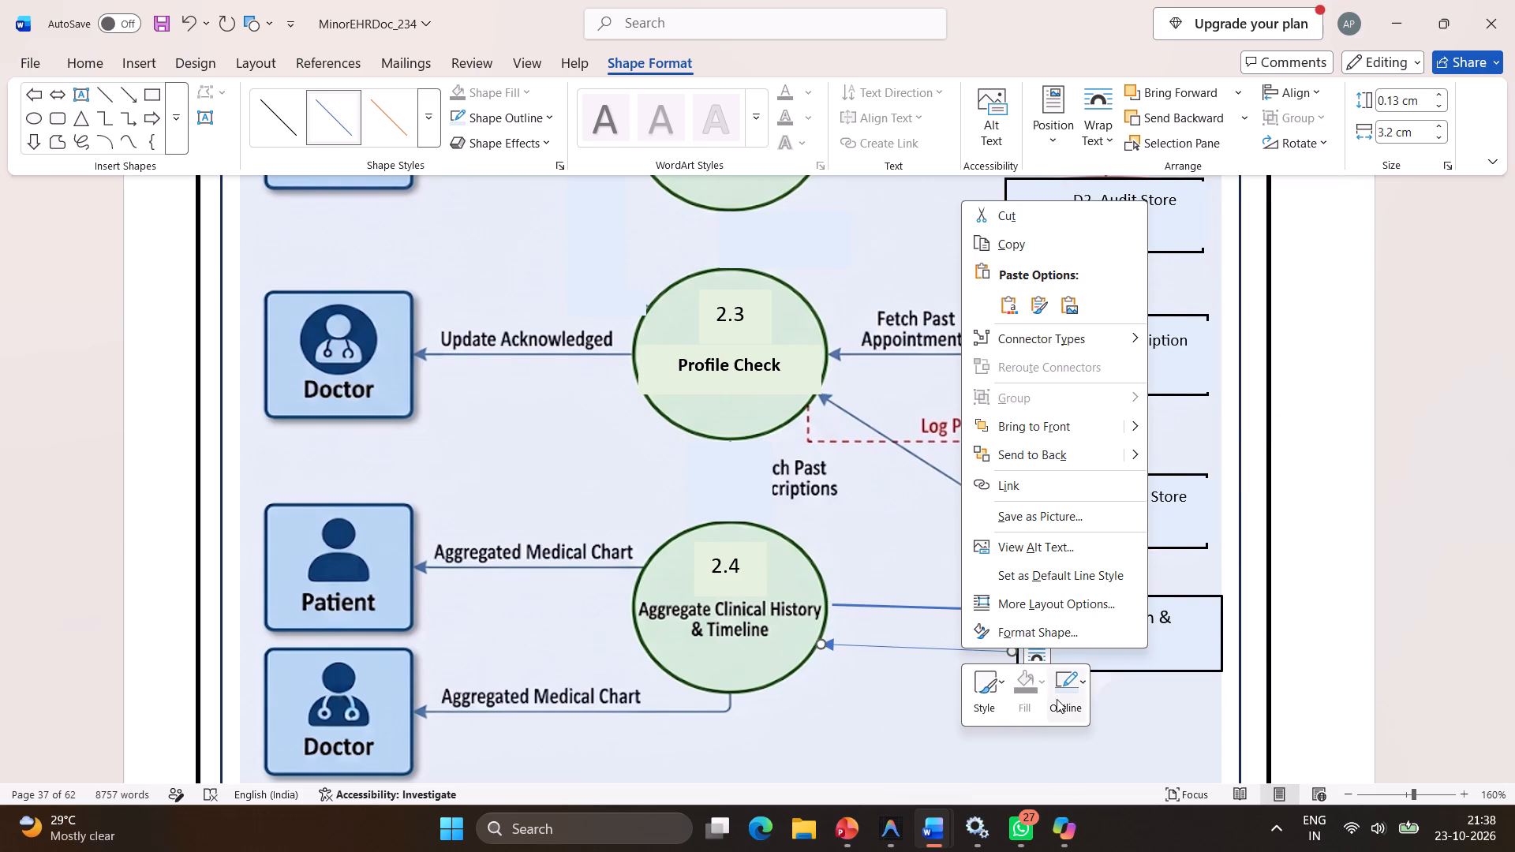
pyautogui.click(1057, 699)
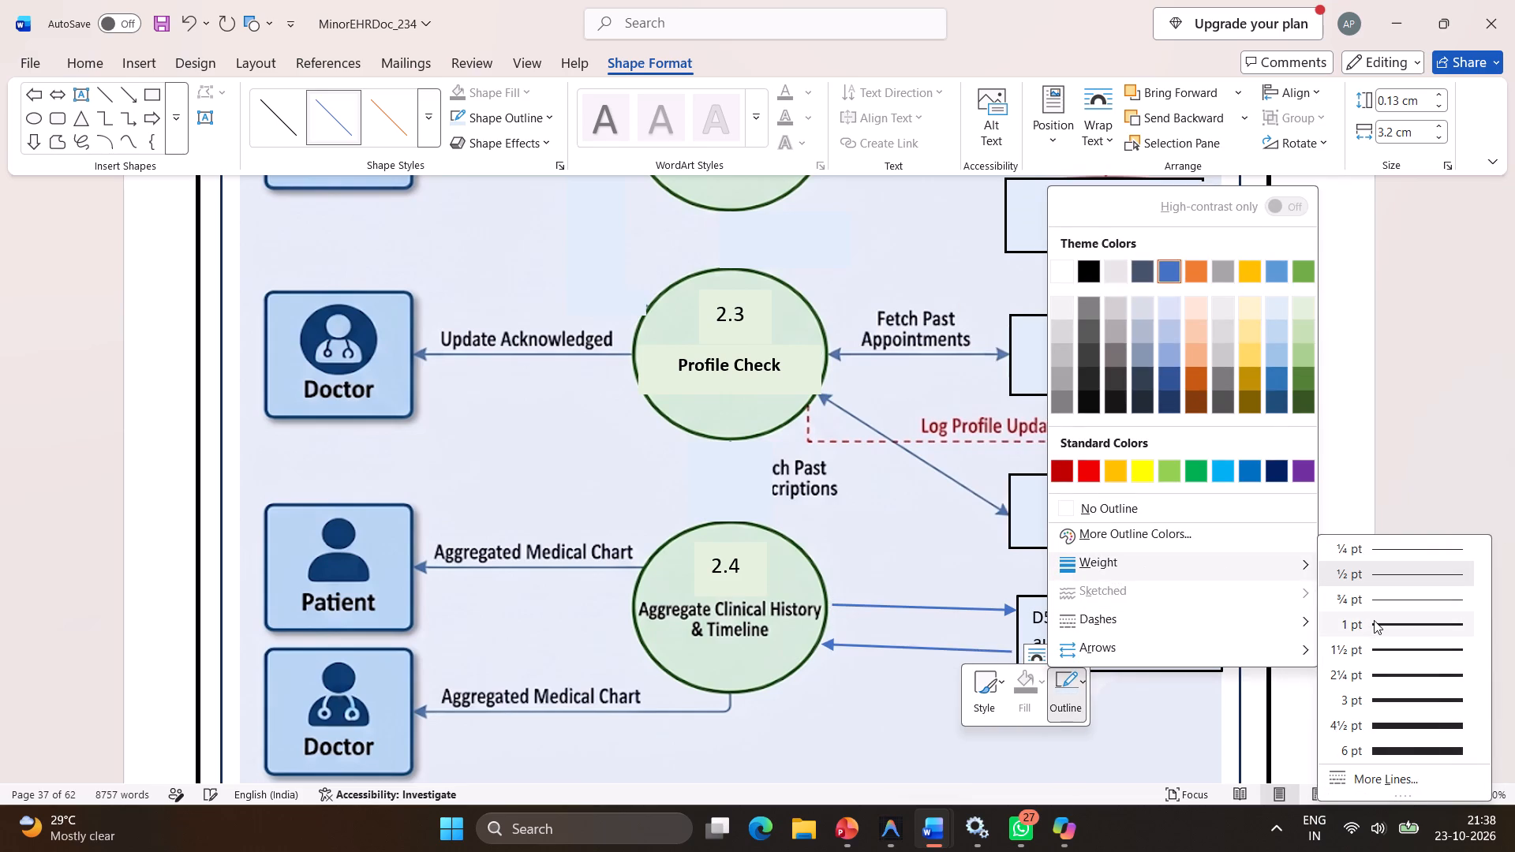
pyautogui.click(1374, 620)
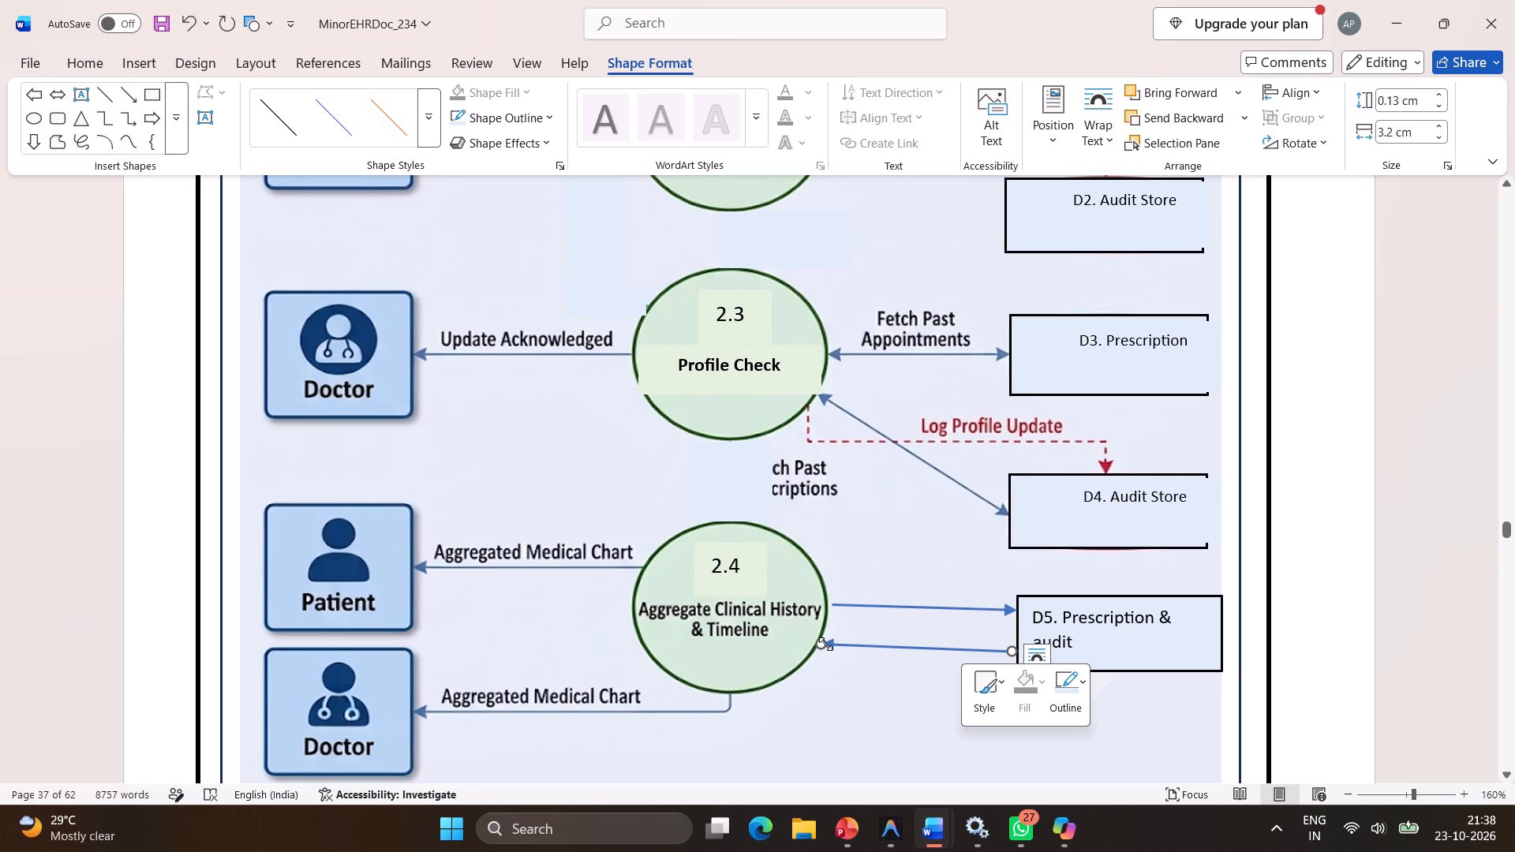
pyautogui.click(831, 645)
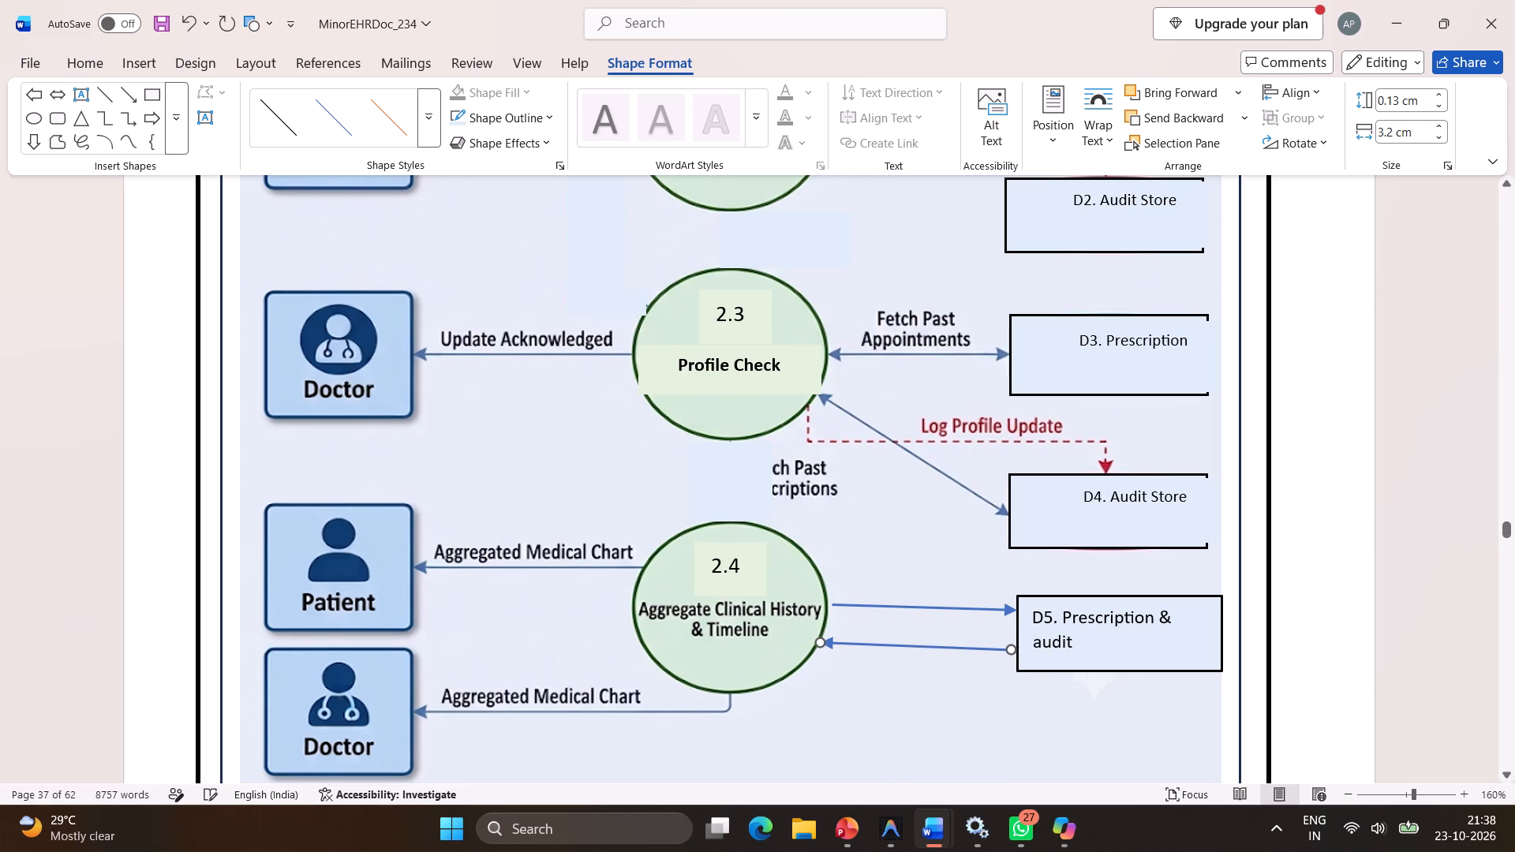
pyautogui.click(873, 564)
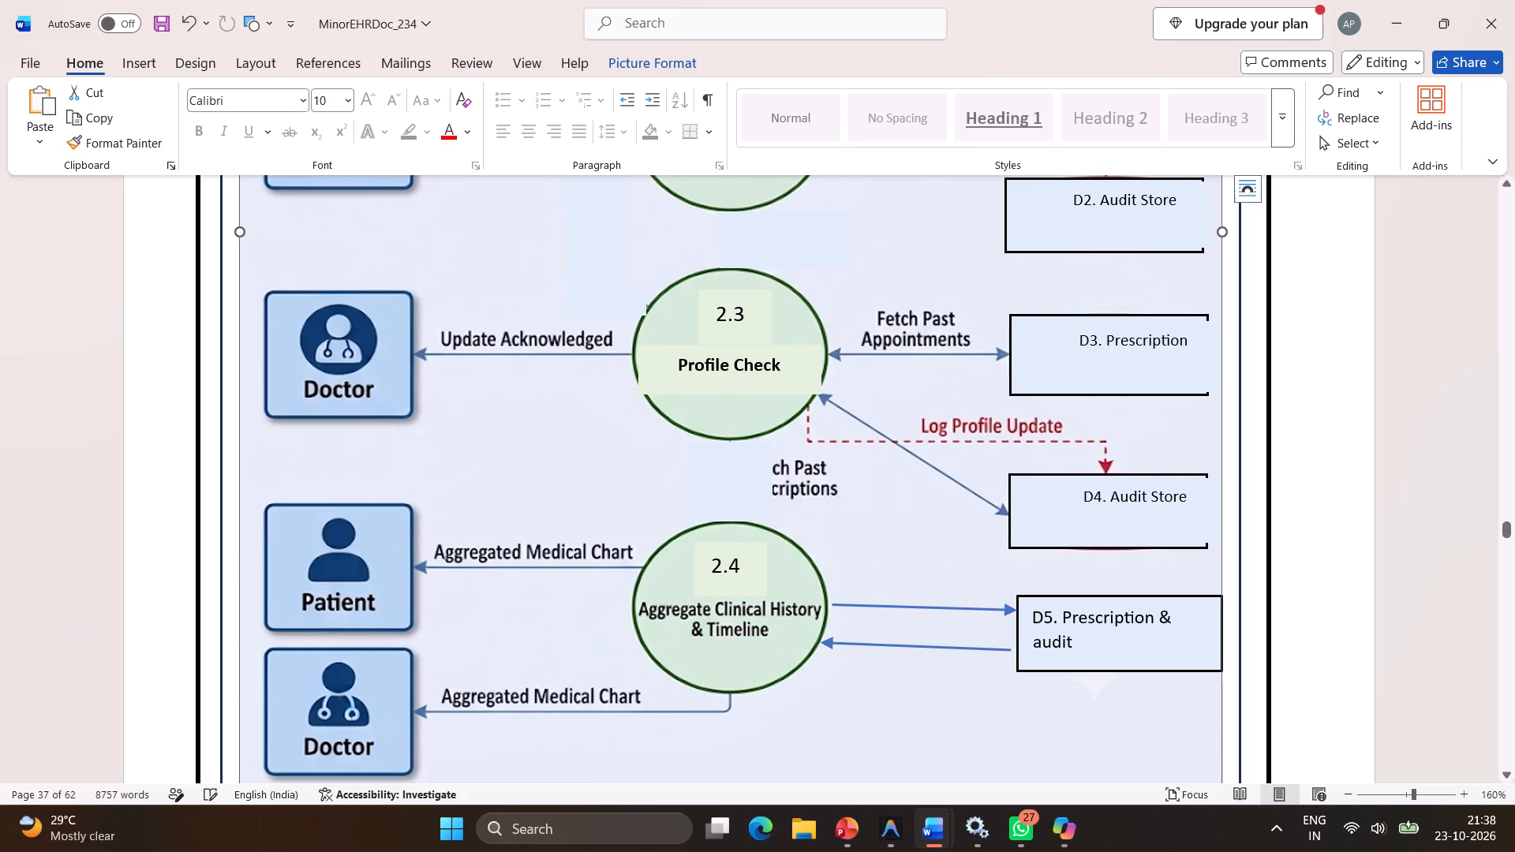
pyautogui.click(873, 579)
# Add a text box about 2.16 cm by 0.59 cm above the 2.4-to-D5 arrow, with the text "Fetch Prescription".
pyautogui.click(125, 53)
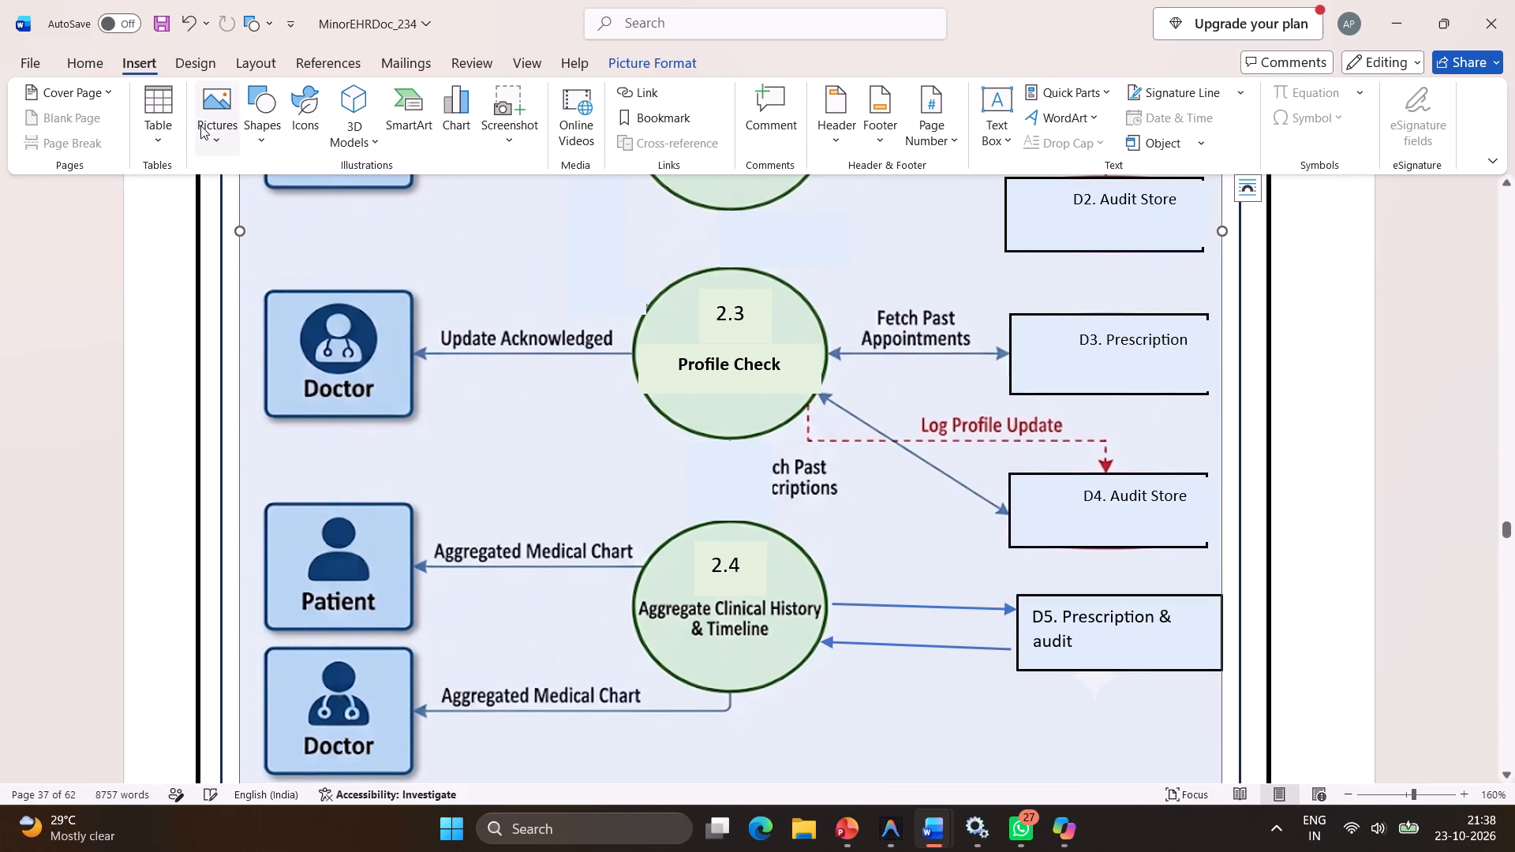
pyautogui.click(252, 125)
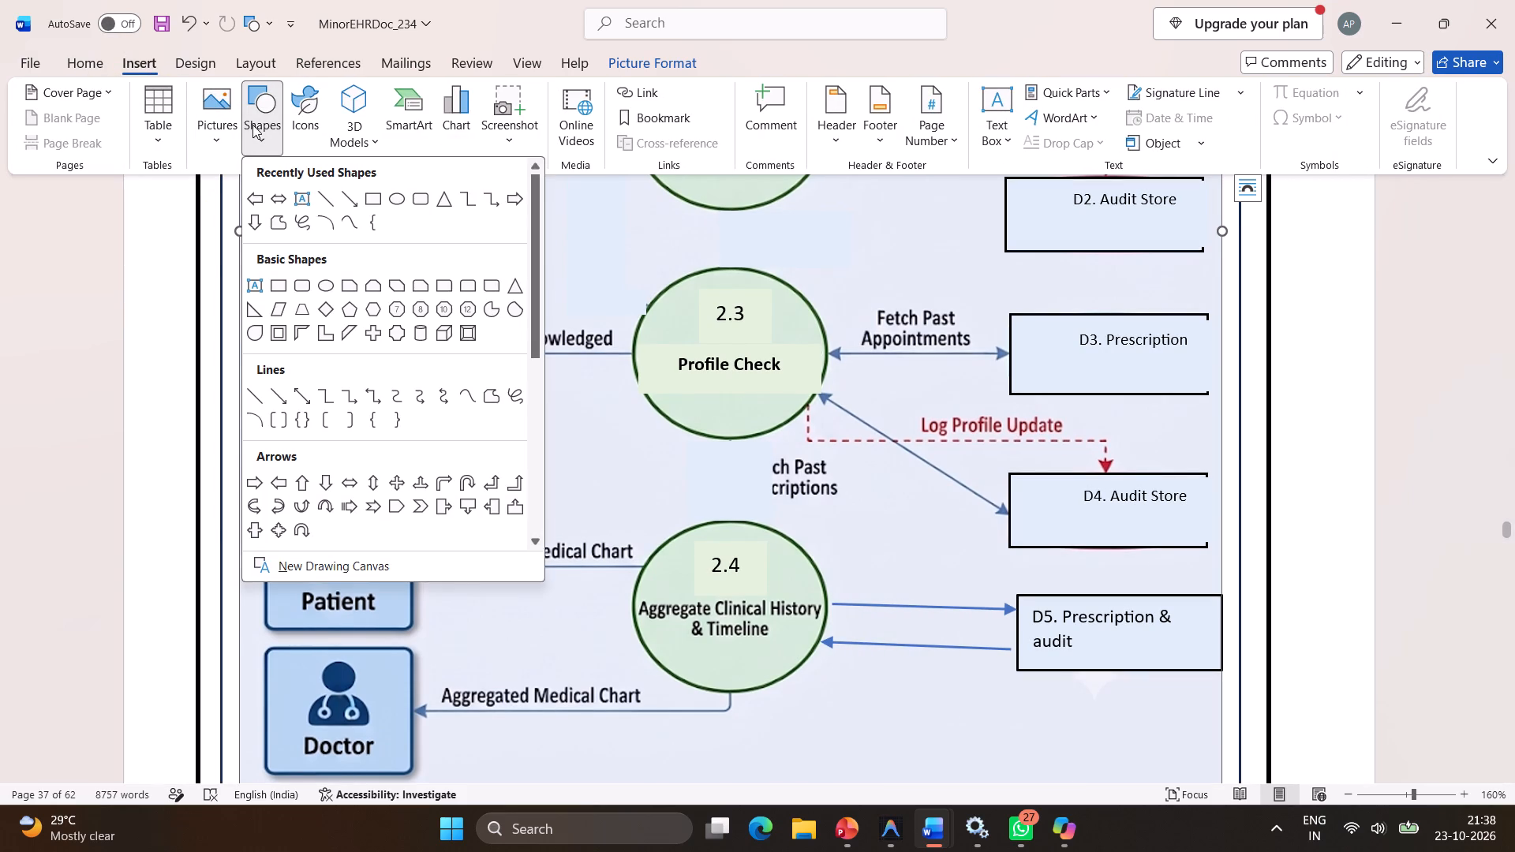
pyautogui.click(301, 200)
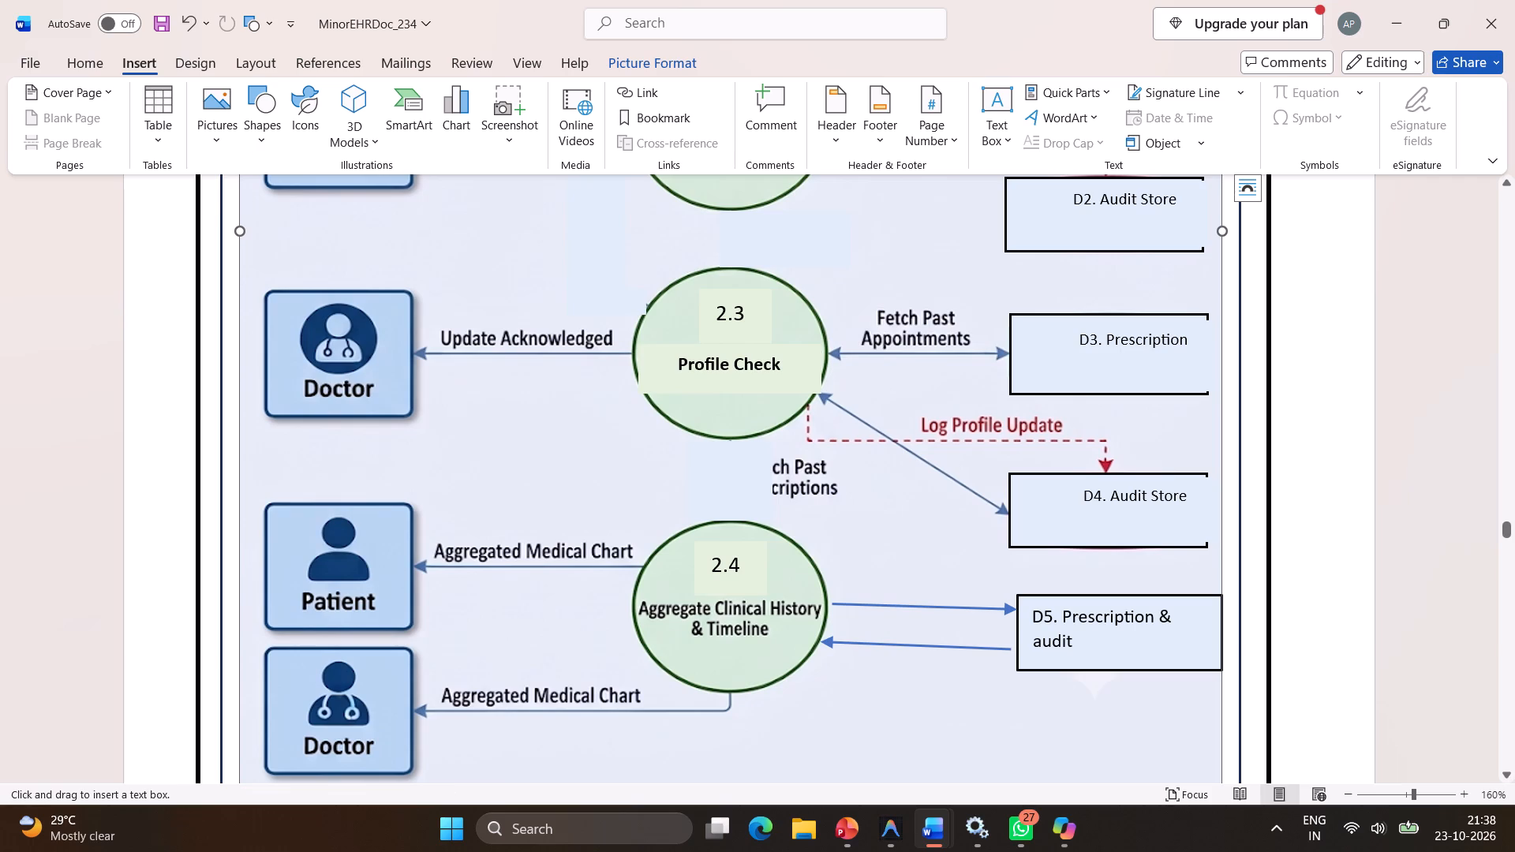
pyautogui.moveTo(847, 559); pyautogui.dragTo(967, 592)
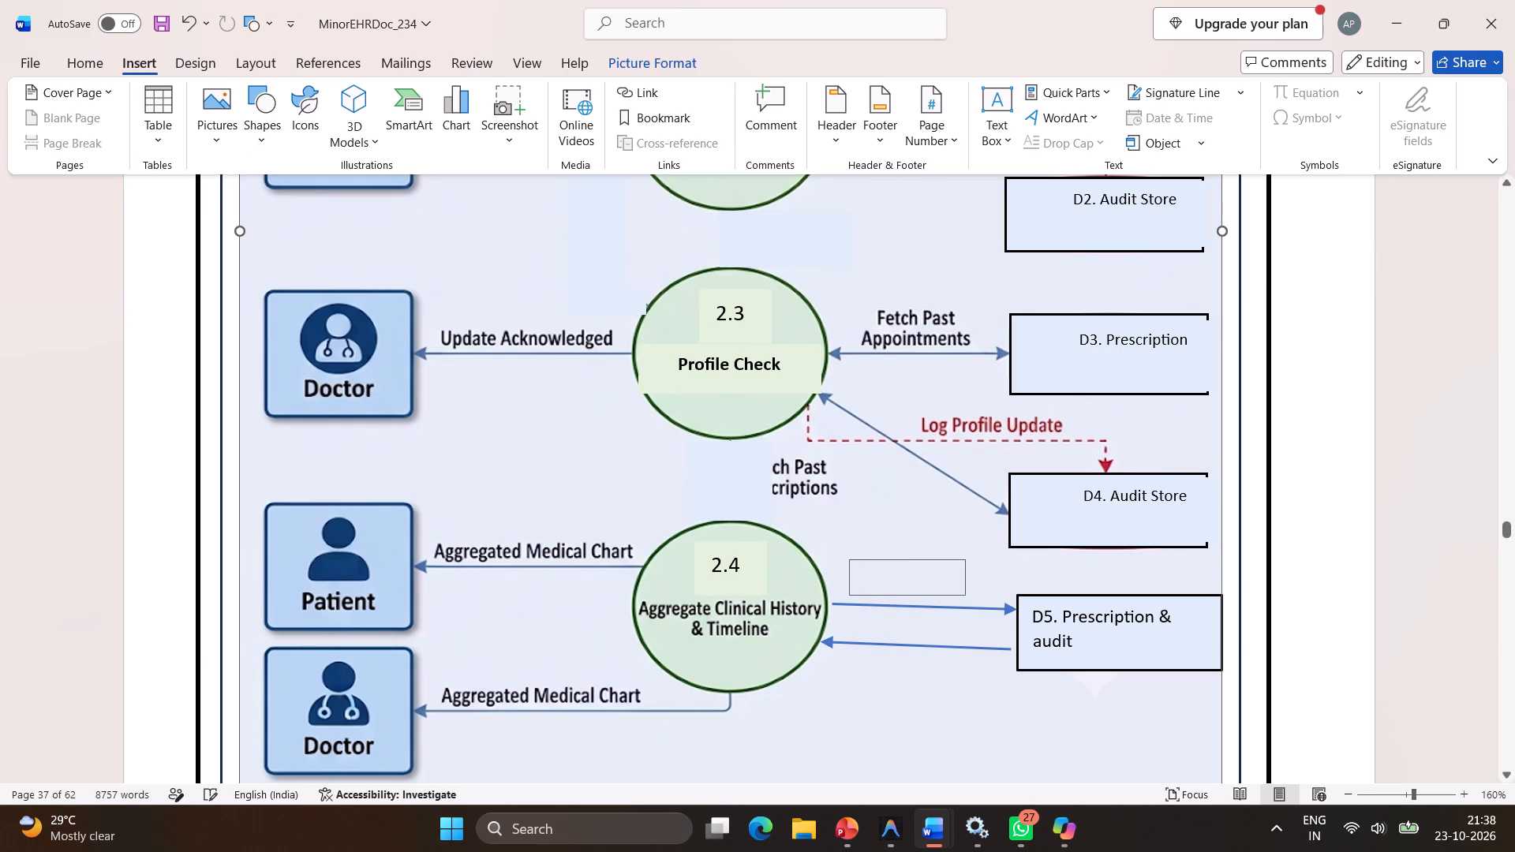
pyautogui.moveTo(967, 592); pyautogui.dragTo(978, 592)
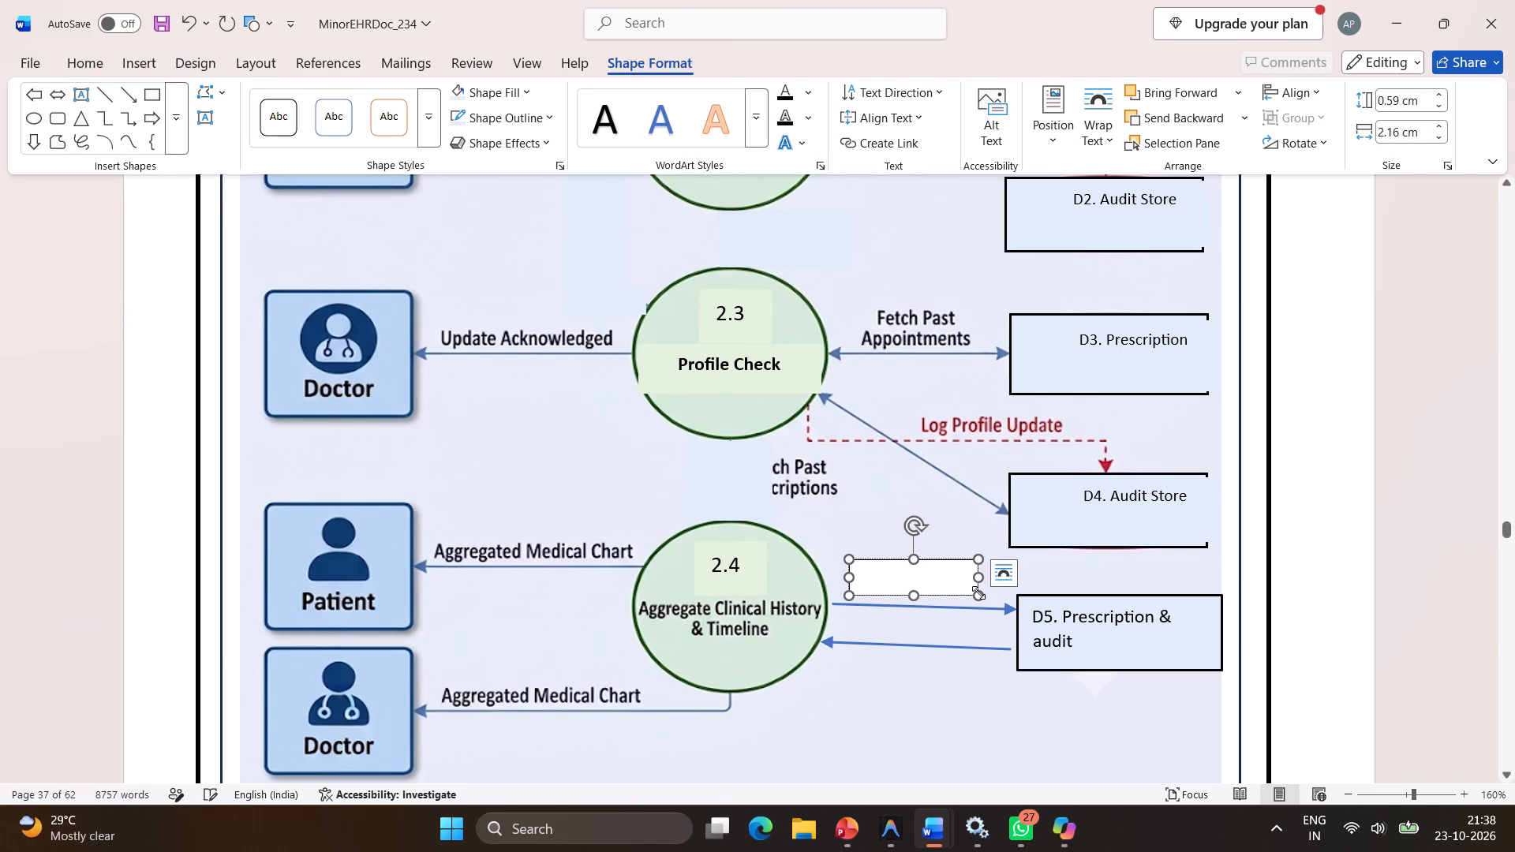
pyautogui.write('fetch')
pyautogui.press('space')
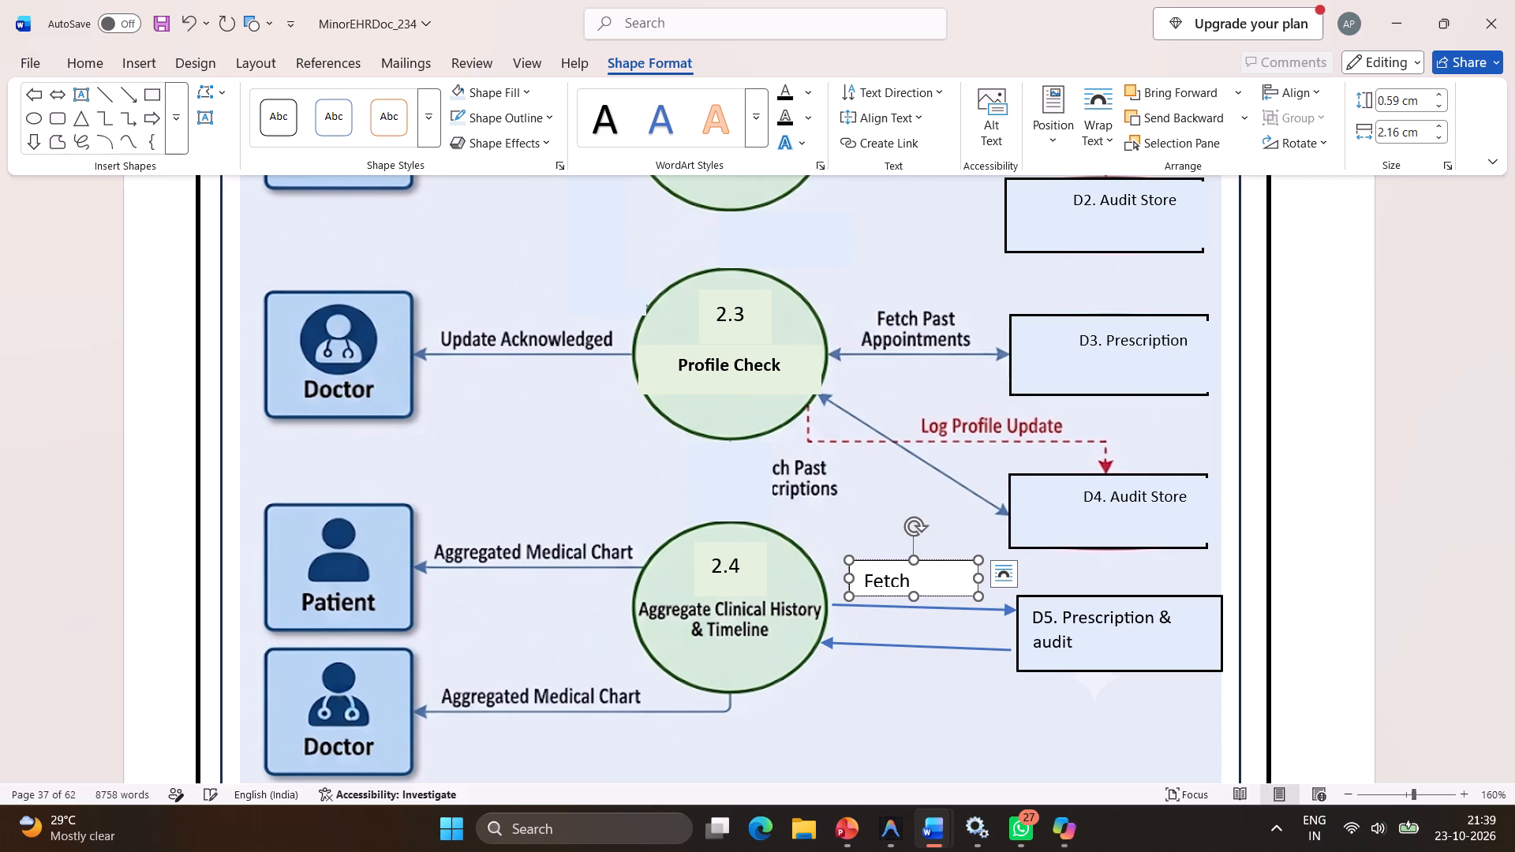
pyautogui.hotkey('shift', 'p')
pyautogui.write('rescription')
# Set the font size of the "Fetch Prescription" label above the 2.4-to-D5 arrow to 8.
pyautogui.hotkey('ctrl', 'a')
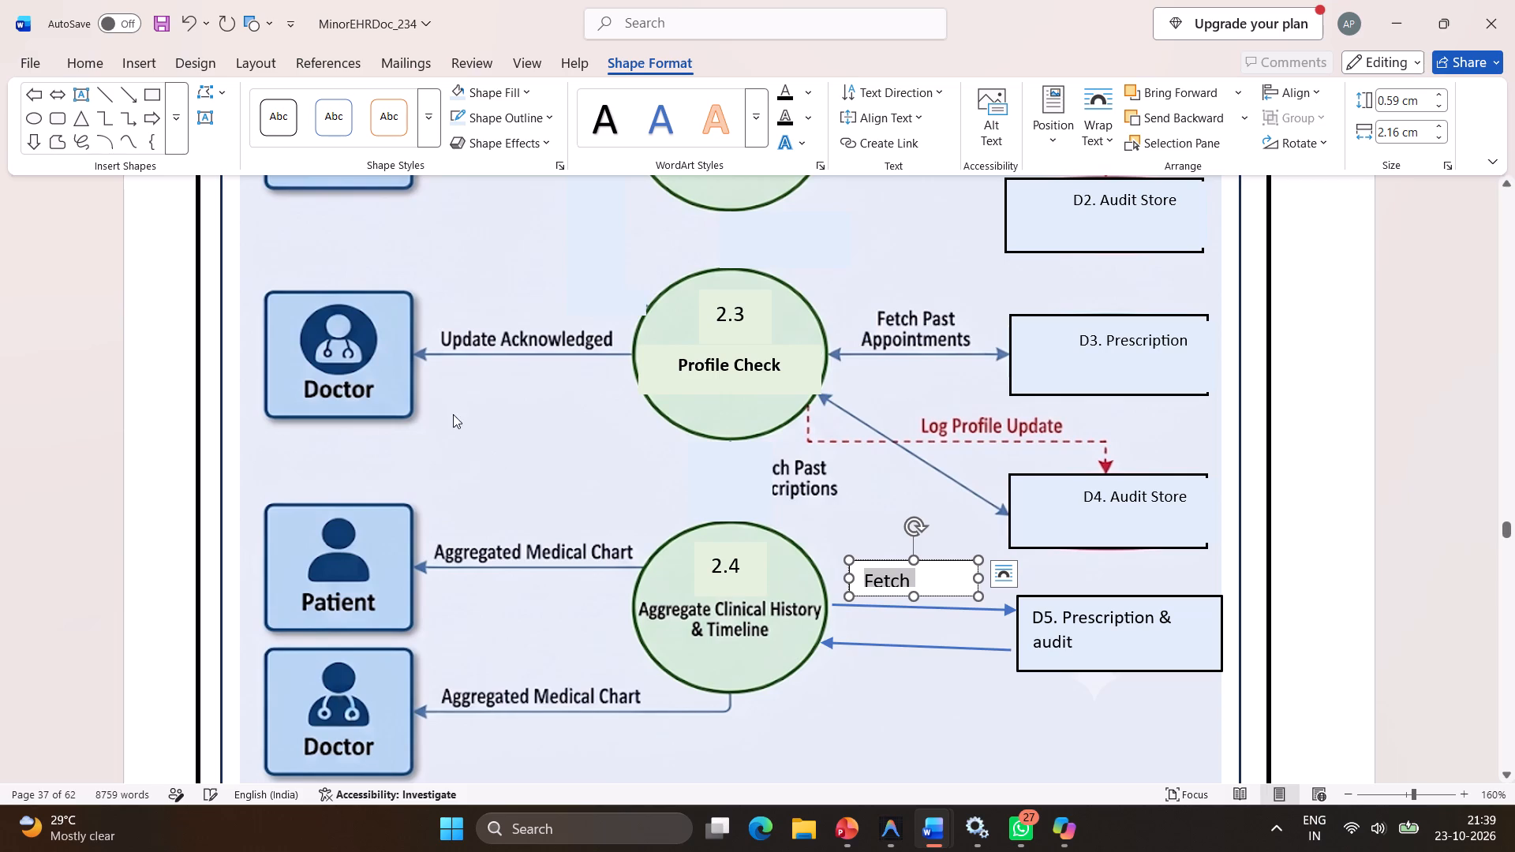
pyautogui.moveTo(104, 68); pyautogui.dragTo(134, 65)
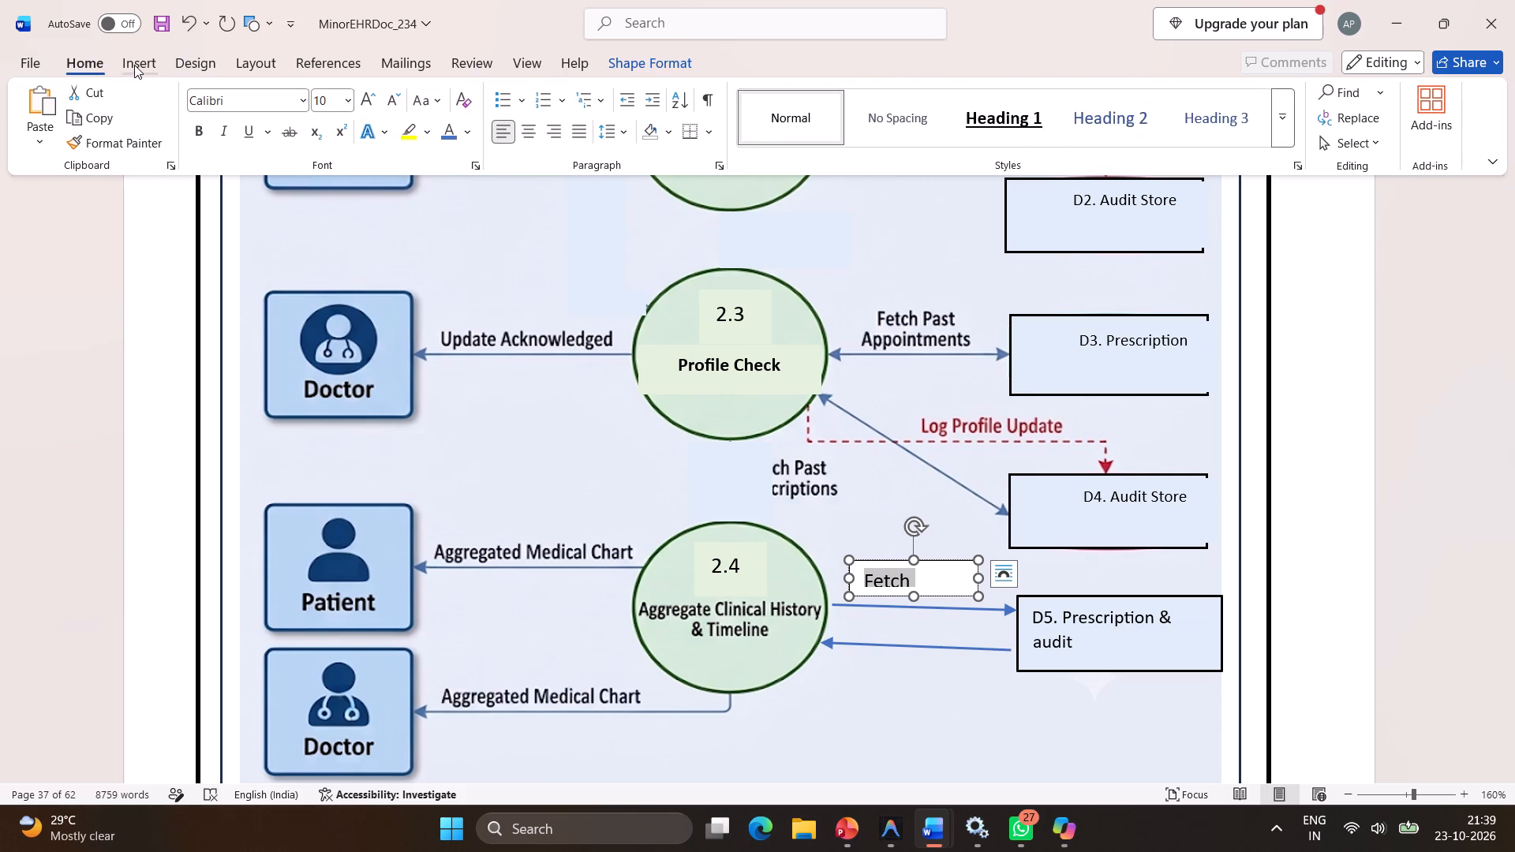
pyautogui.click(134, 65)
pyautogui.click(99, 61)
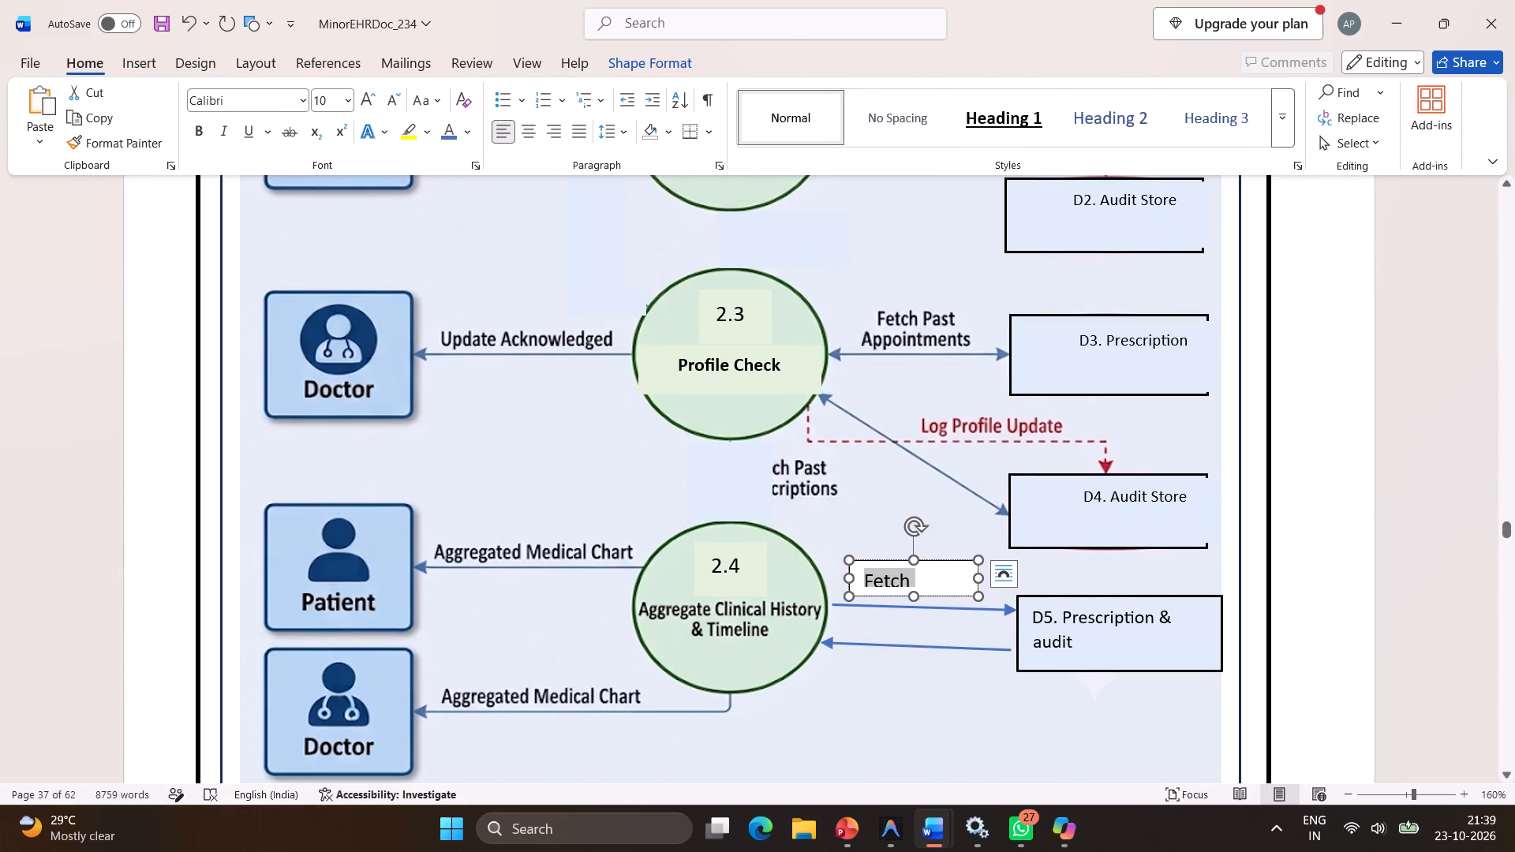
pyautogui.click(345, 96)
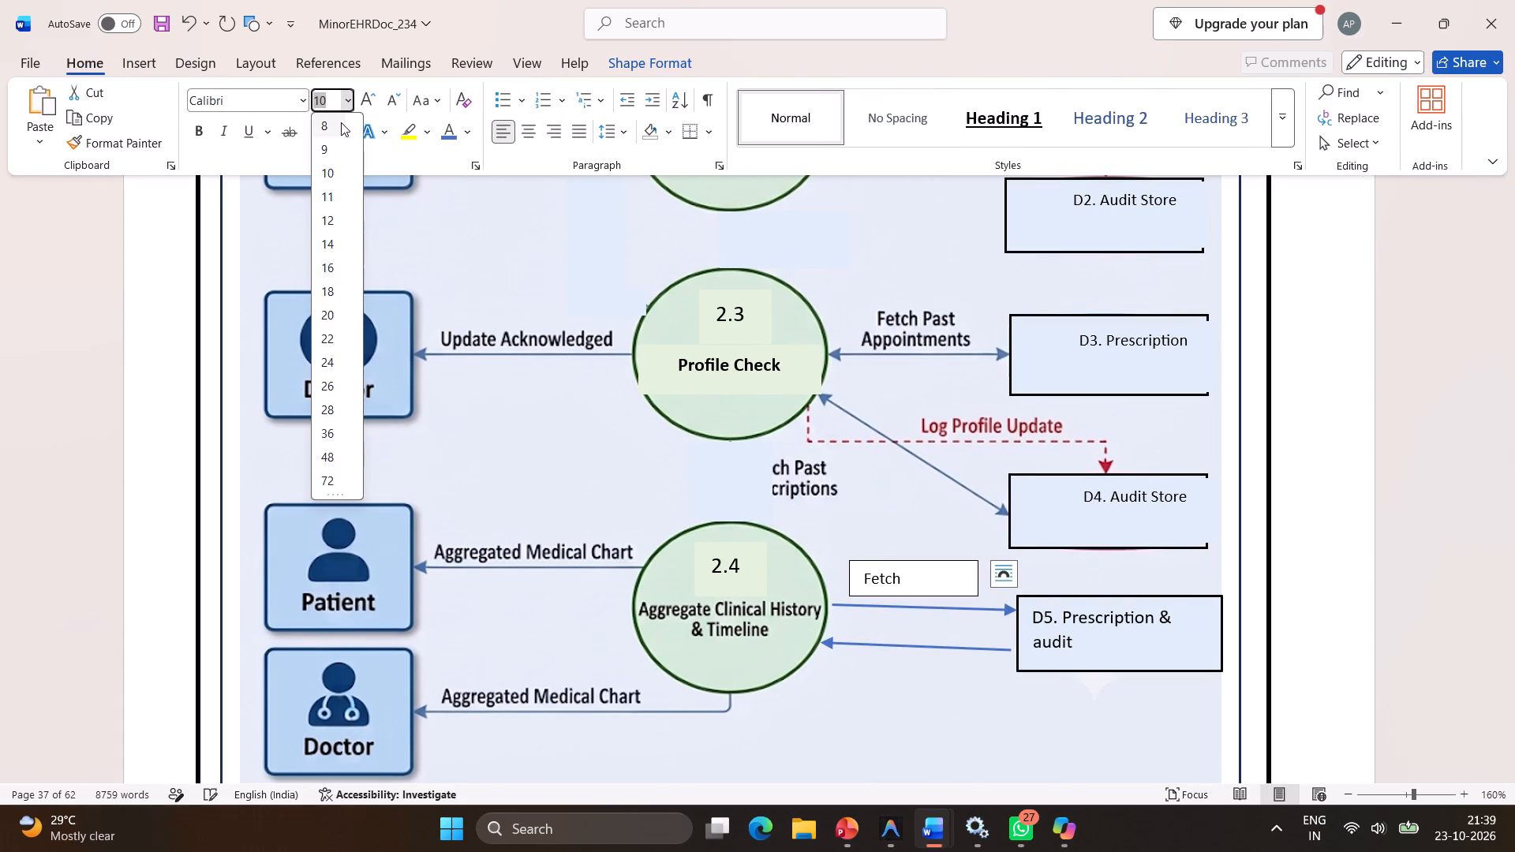
pyautogui.click(341, 122)
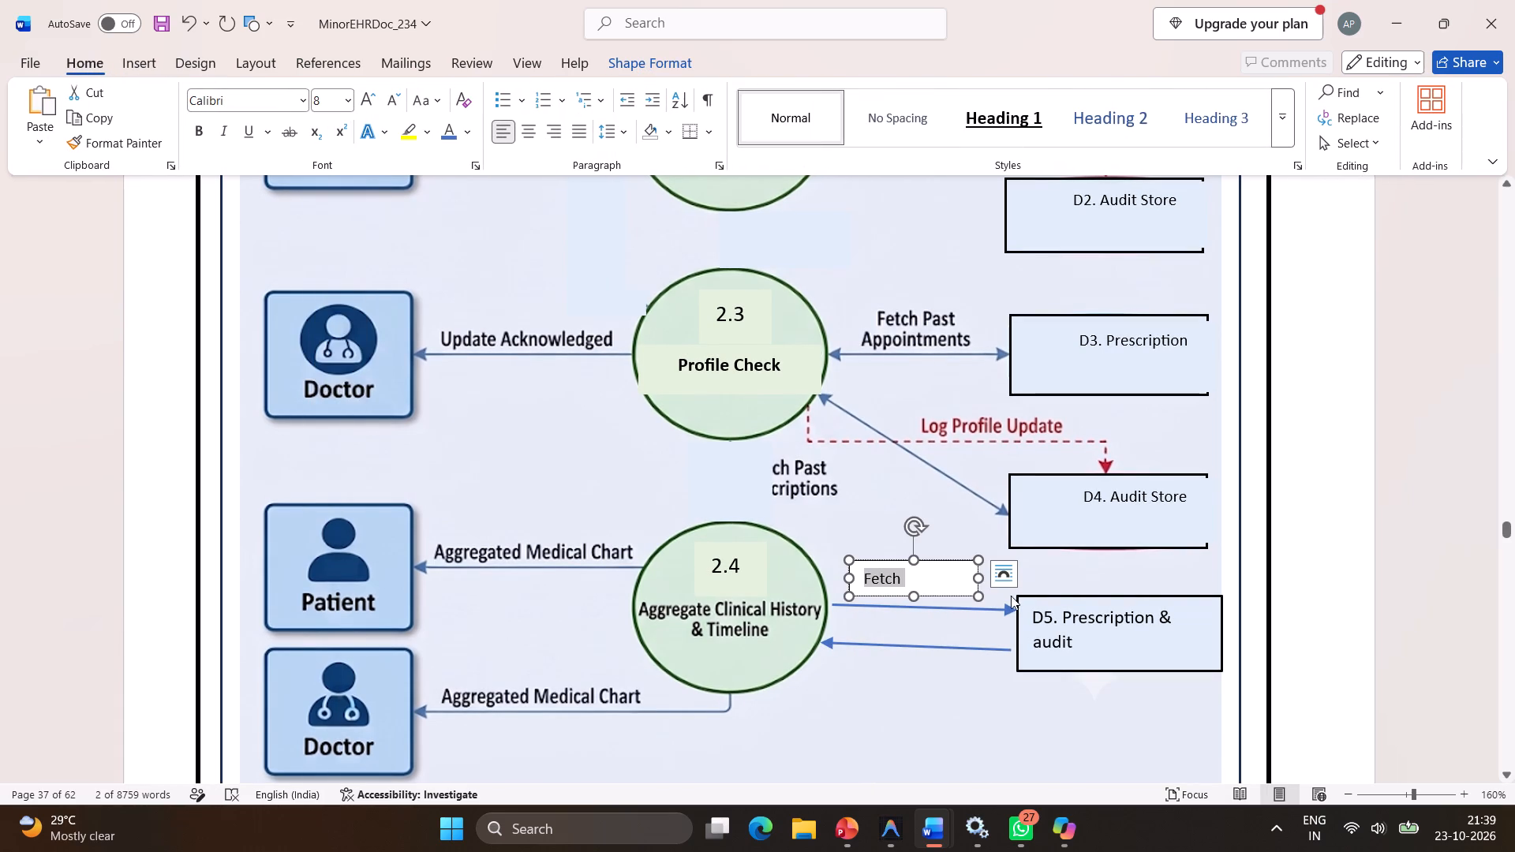
# Enlarge the "Fetch Prescription" text box slightly in width and height to make room for its text.
pyautogui.moveTo(978, 578); pyautogui.dragTo(1003, 580)
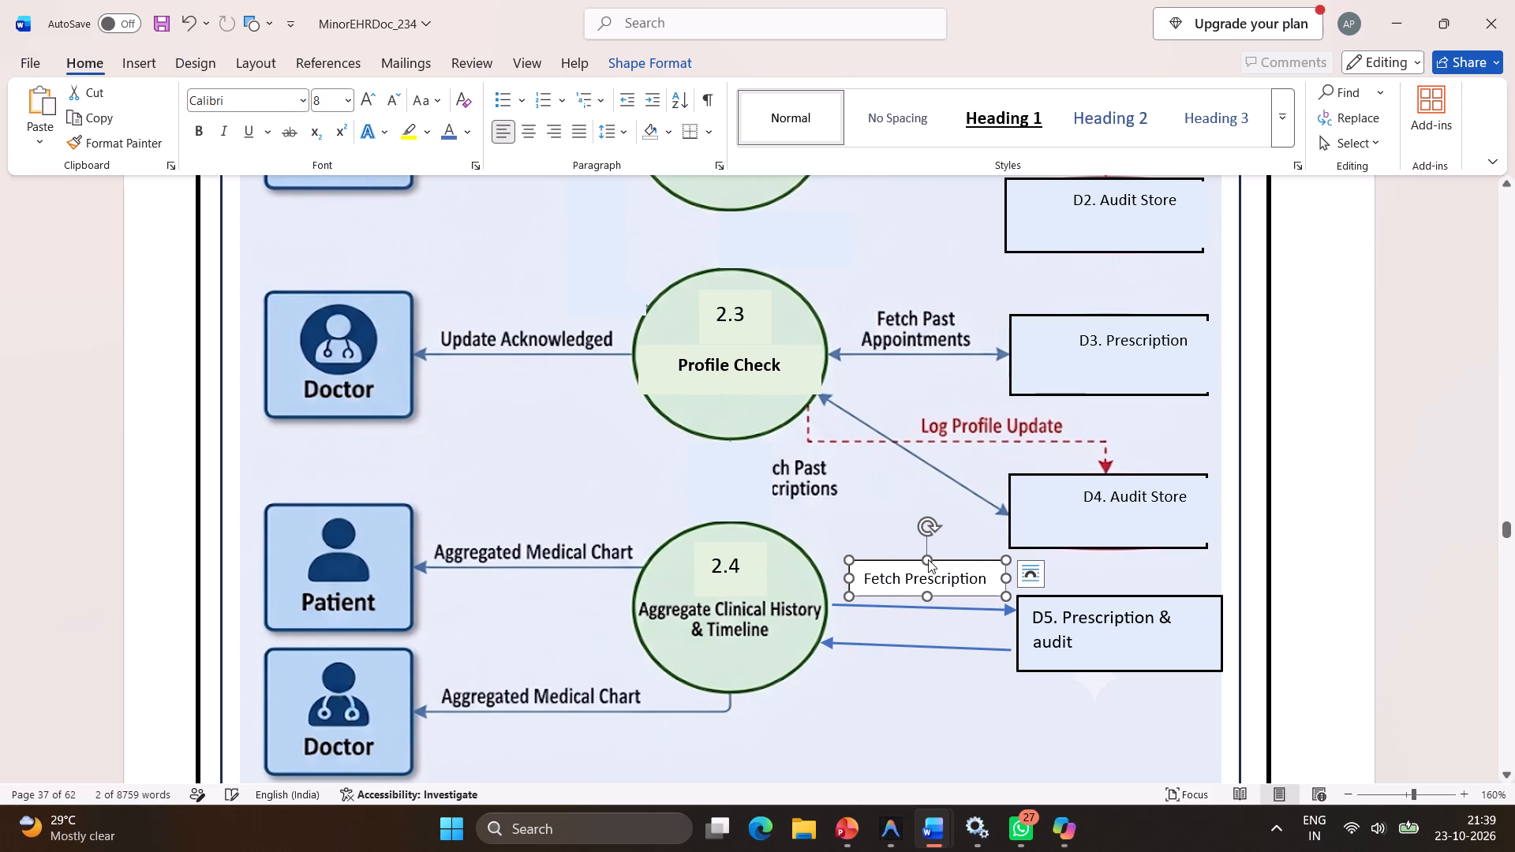
pyautogui.moveTo(928, 559); pyautogui.dragTo(924, 544)
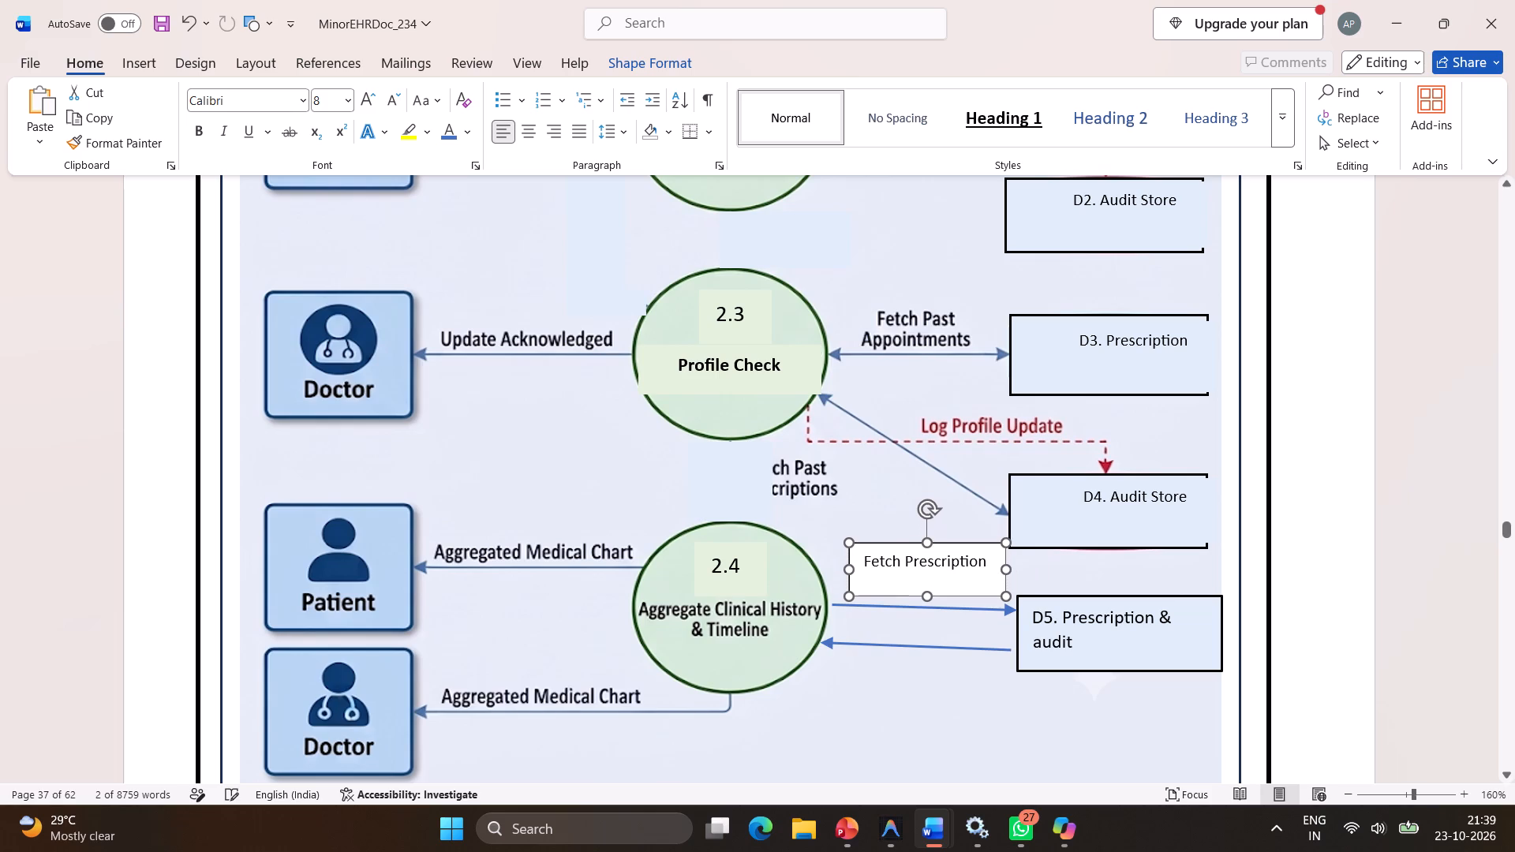
pyautogui.moveTo(924, 544); pyautogui.dragTo(923, 544)
pyautogui.moveTo(1007, 569); pyautogui.dragTo(994, 577)
pyautogui.click(994, 577)
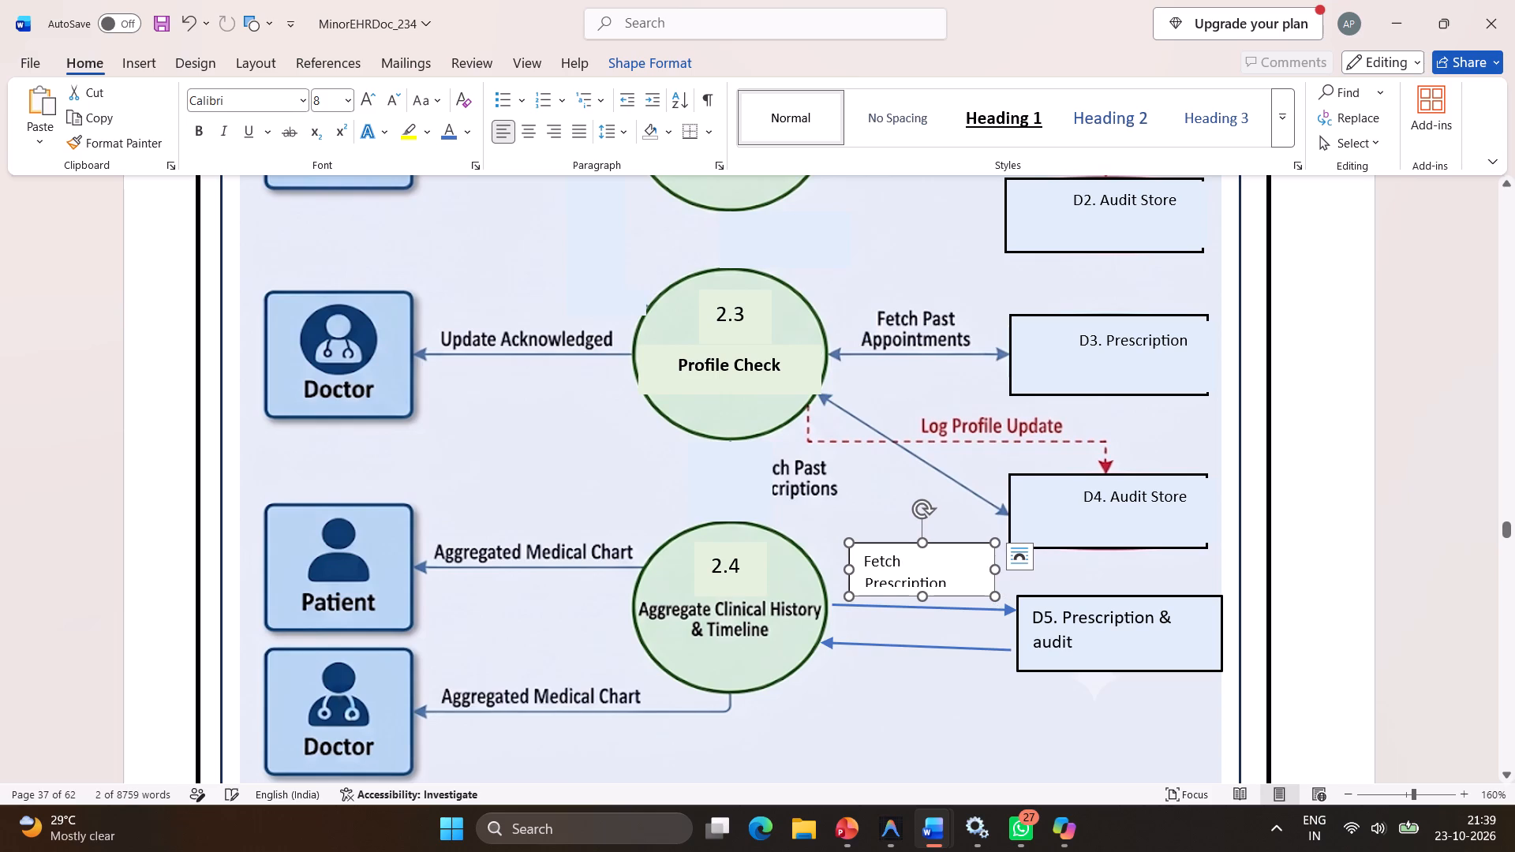
# Remove the space after the paragraph in the "Fetch Prescription" text box.
pyautogui.click(945, 571)
pyautogui.hotkey('ctrl', 'a')
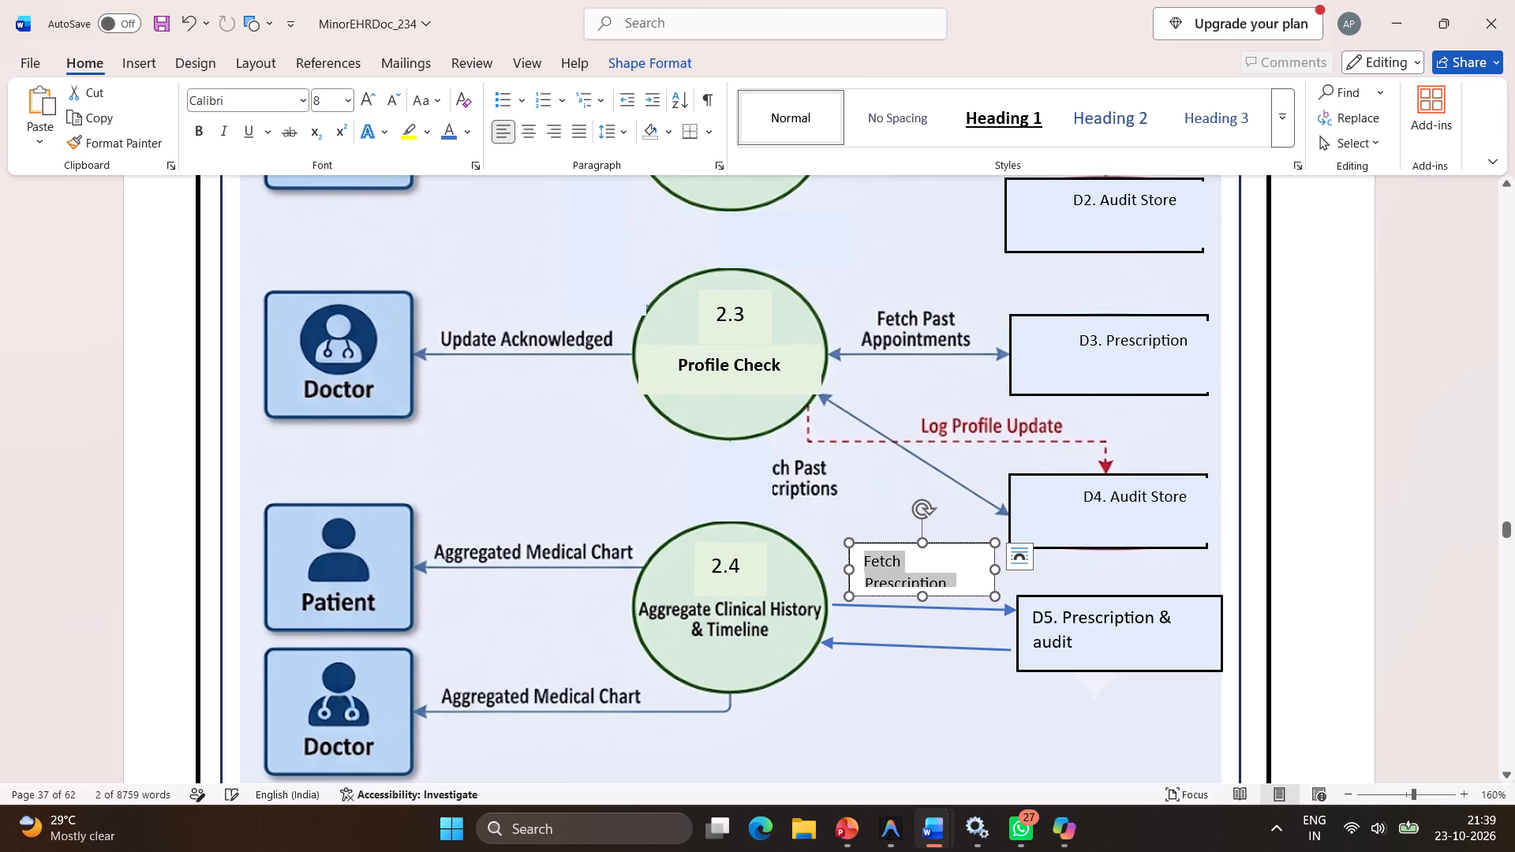
pyautogui.click(629, 130)
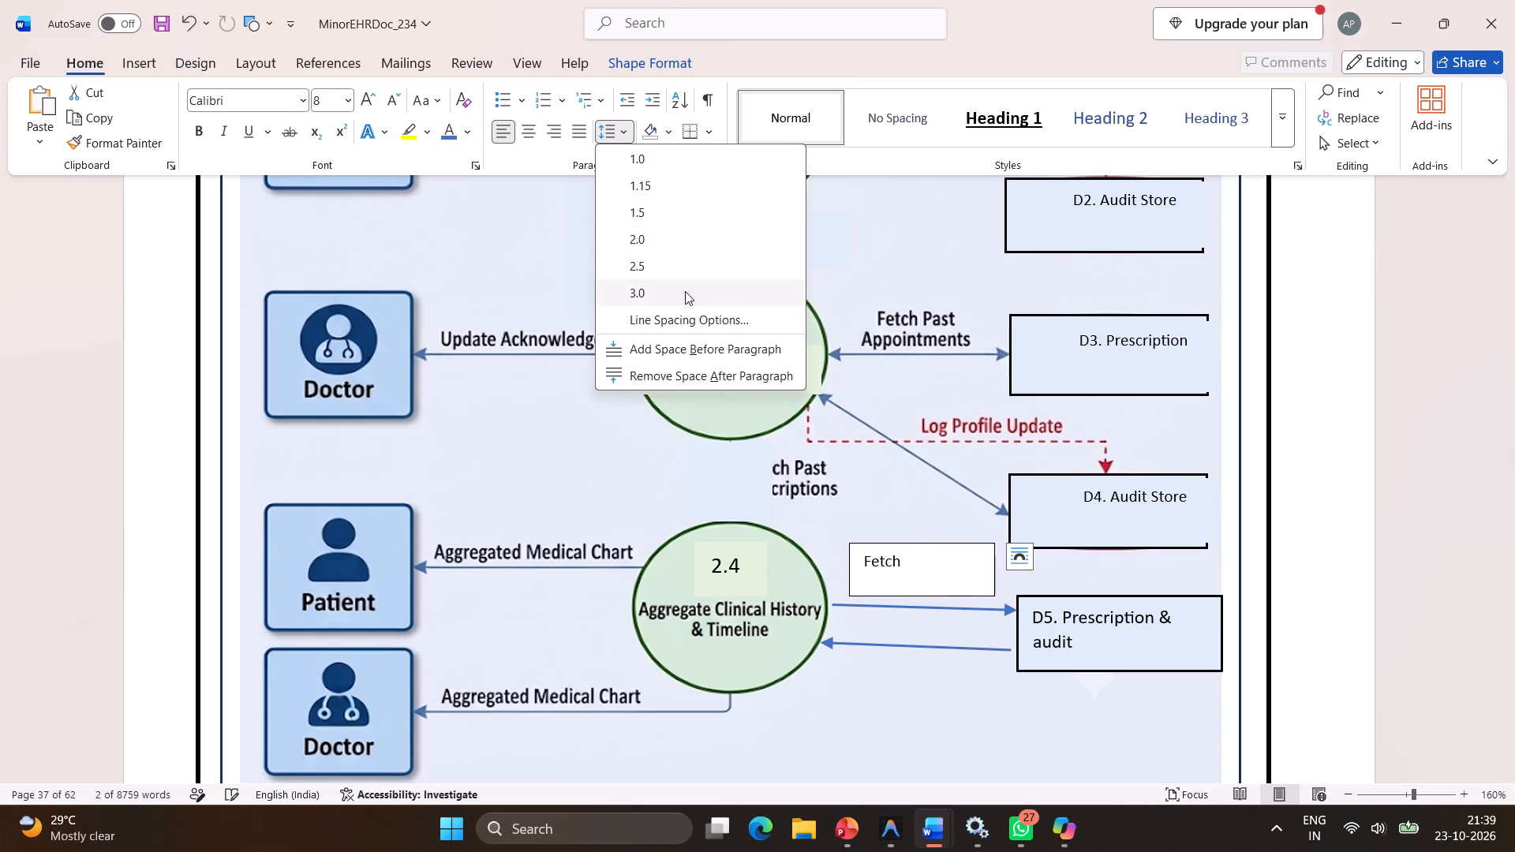
pyautogui.click(668, 368)
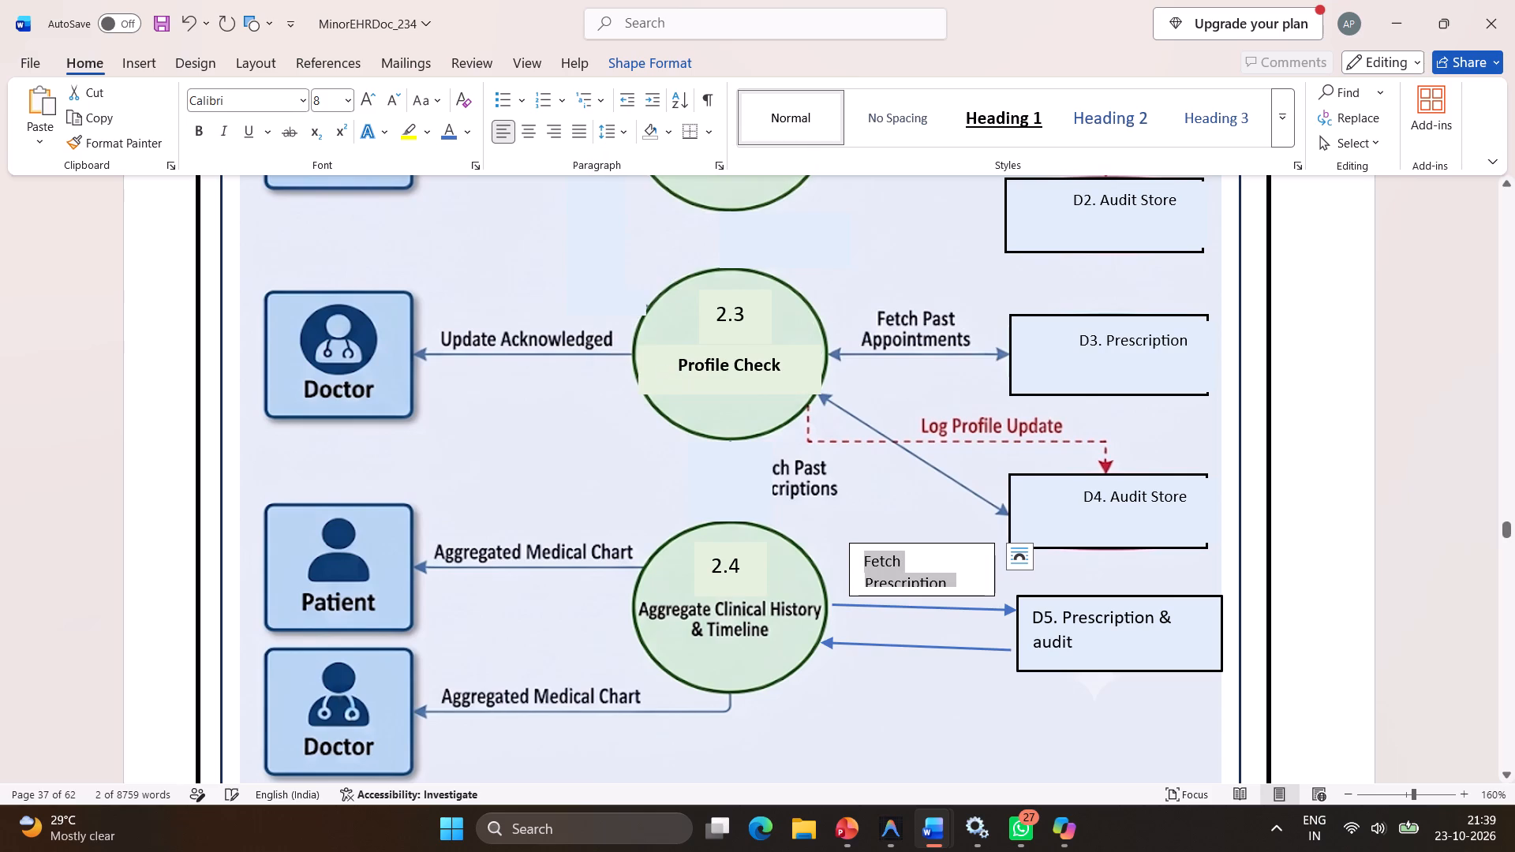
pyautogui.click(347, 103)
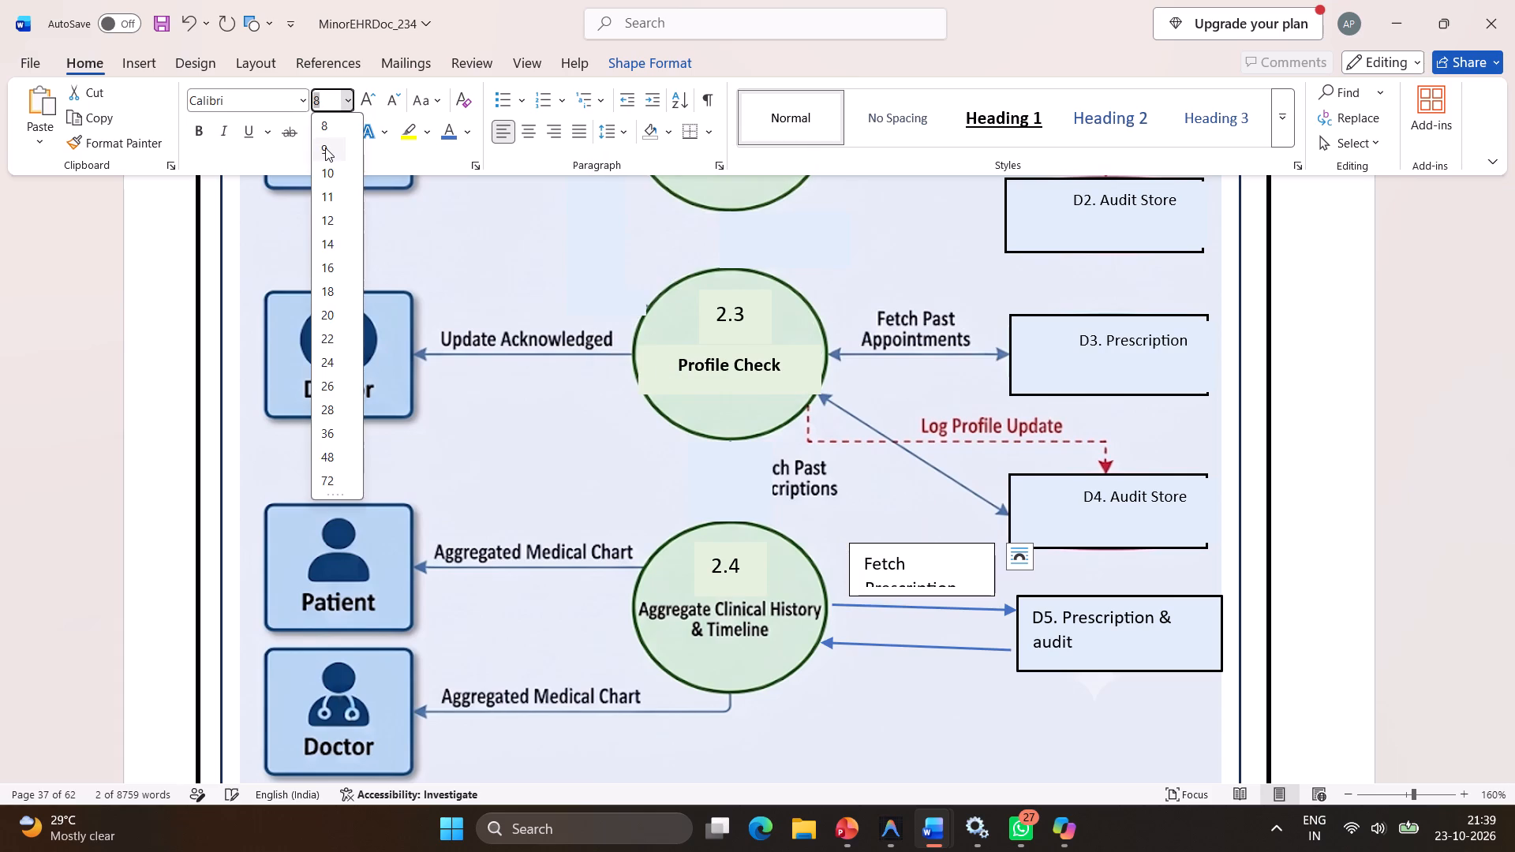
pyautogui.click(467, 254)
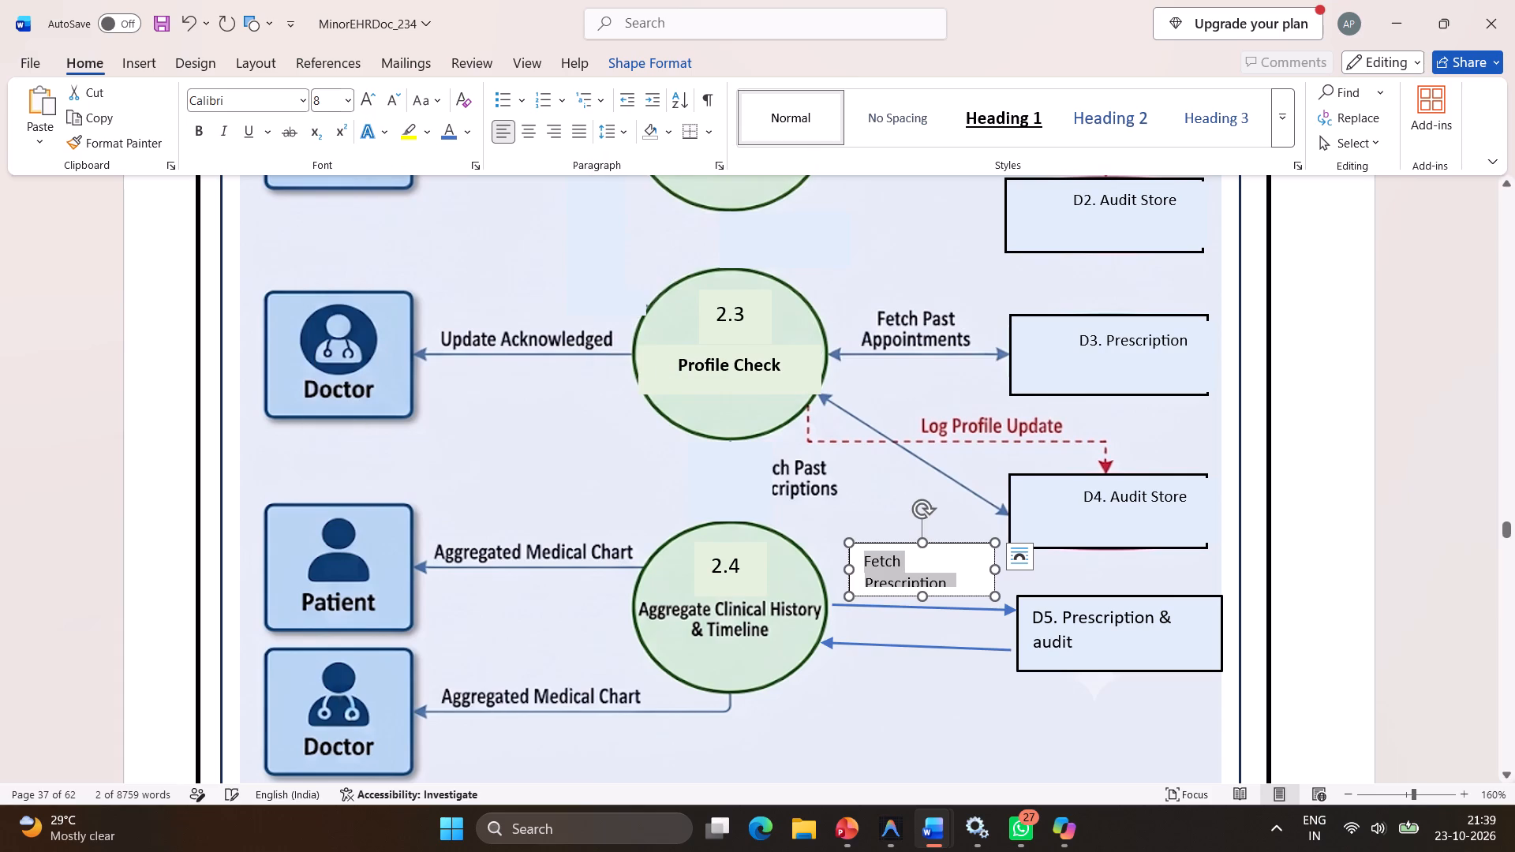
# Fit the "Fetch Prescription" box around its text on one line and place it just above the upper 2.4-to-D5 arrow.
pyautogui.moveTo(922, 592); pyautogui.dragTo(930, 599)
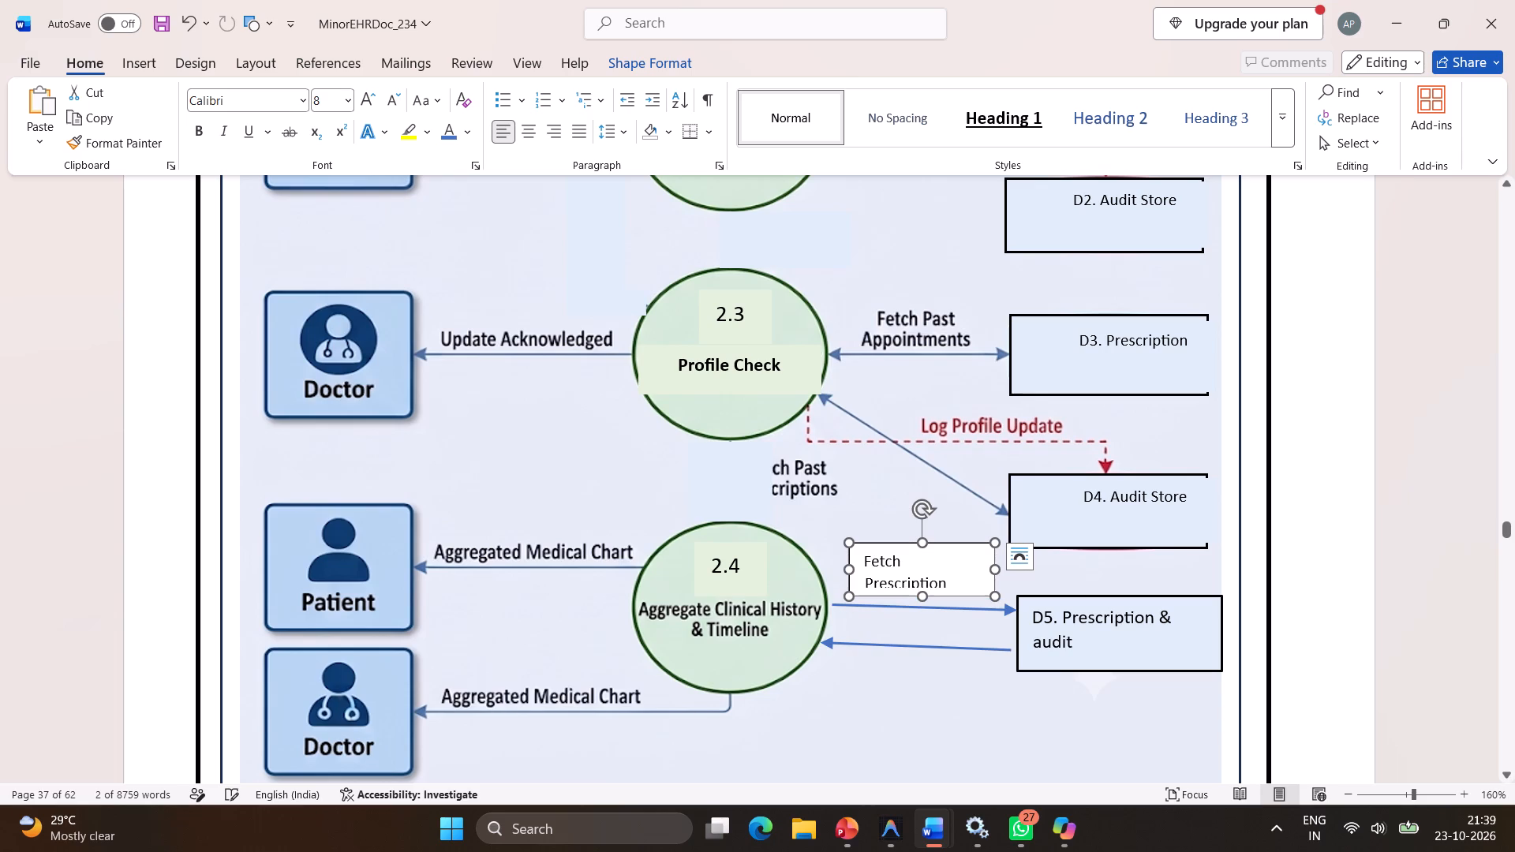
pyautogui.moveTo(849, 567); pyautogui.dragTo(846, 568)
pyautogui.moveTo(846, 568); pyautogui.dragTo(837, 569)
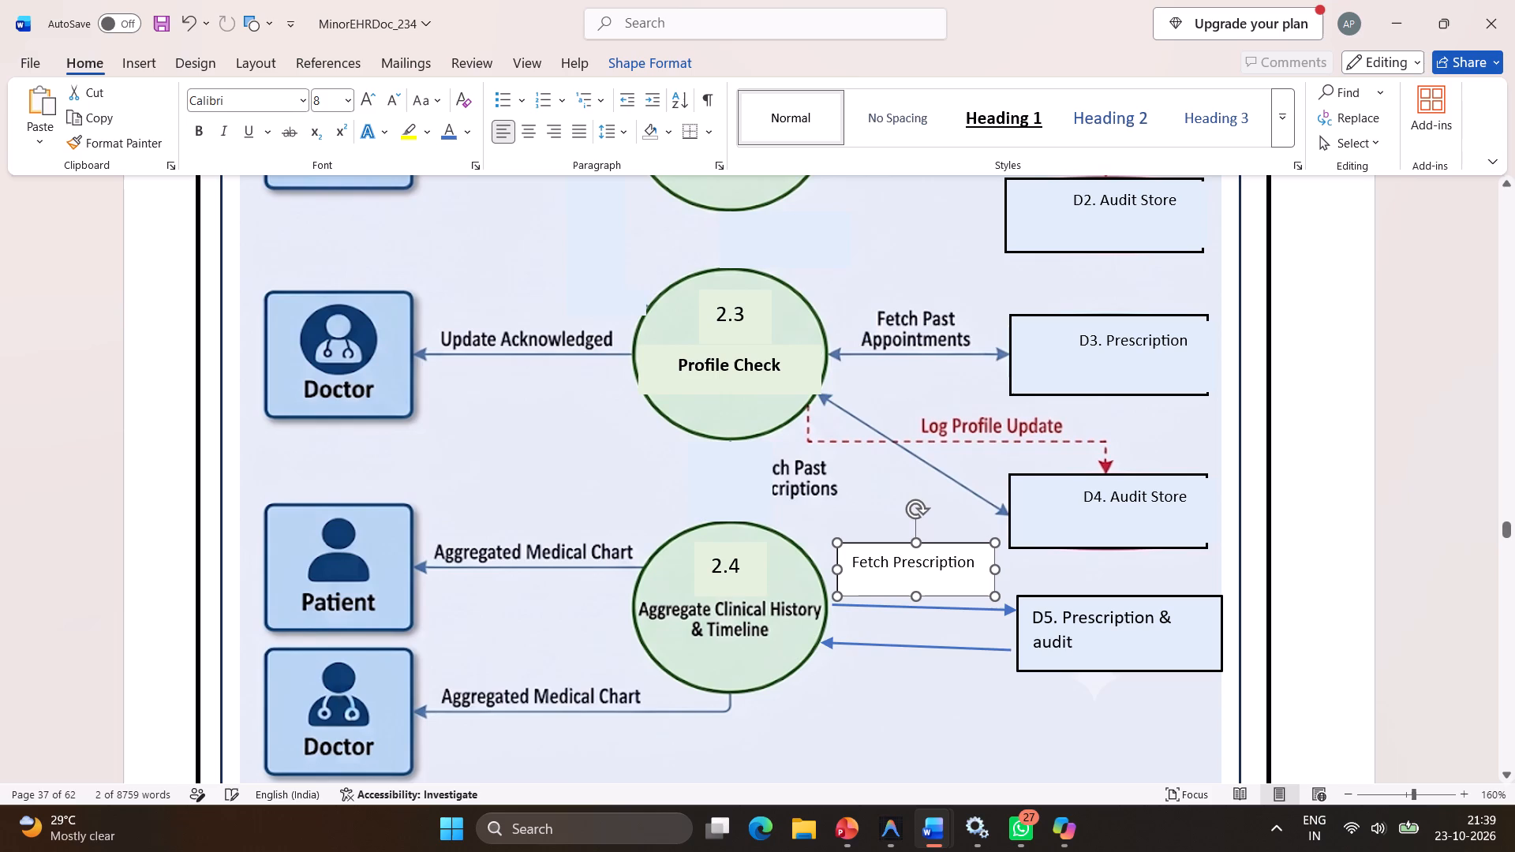
pyautogui.moveTo(837, 569); pyautogui.dragTo(837, 568)
pyautogui.moveTo(915, 595); pyautogui.dragTo(916, 581)
pyautogui.moveTo(950, 545); pyautogui.dragTo(954, 556)
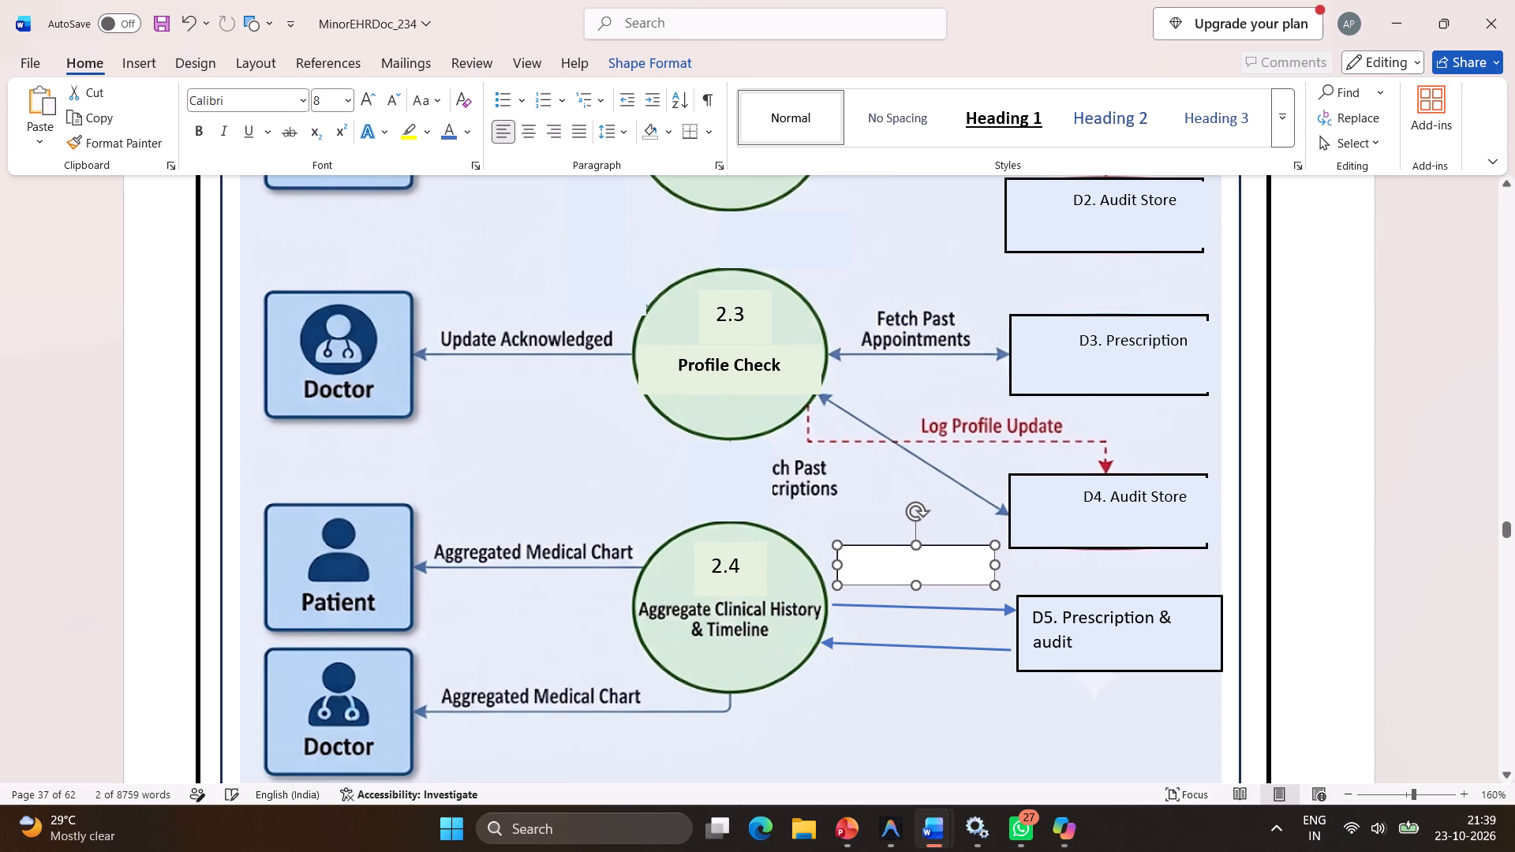
pyautogui.moveTo(954, 556); pyautogui.dragTo(953, 562)
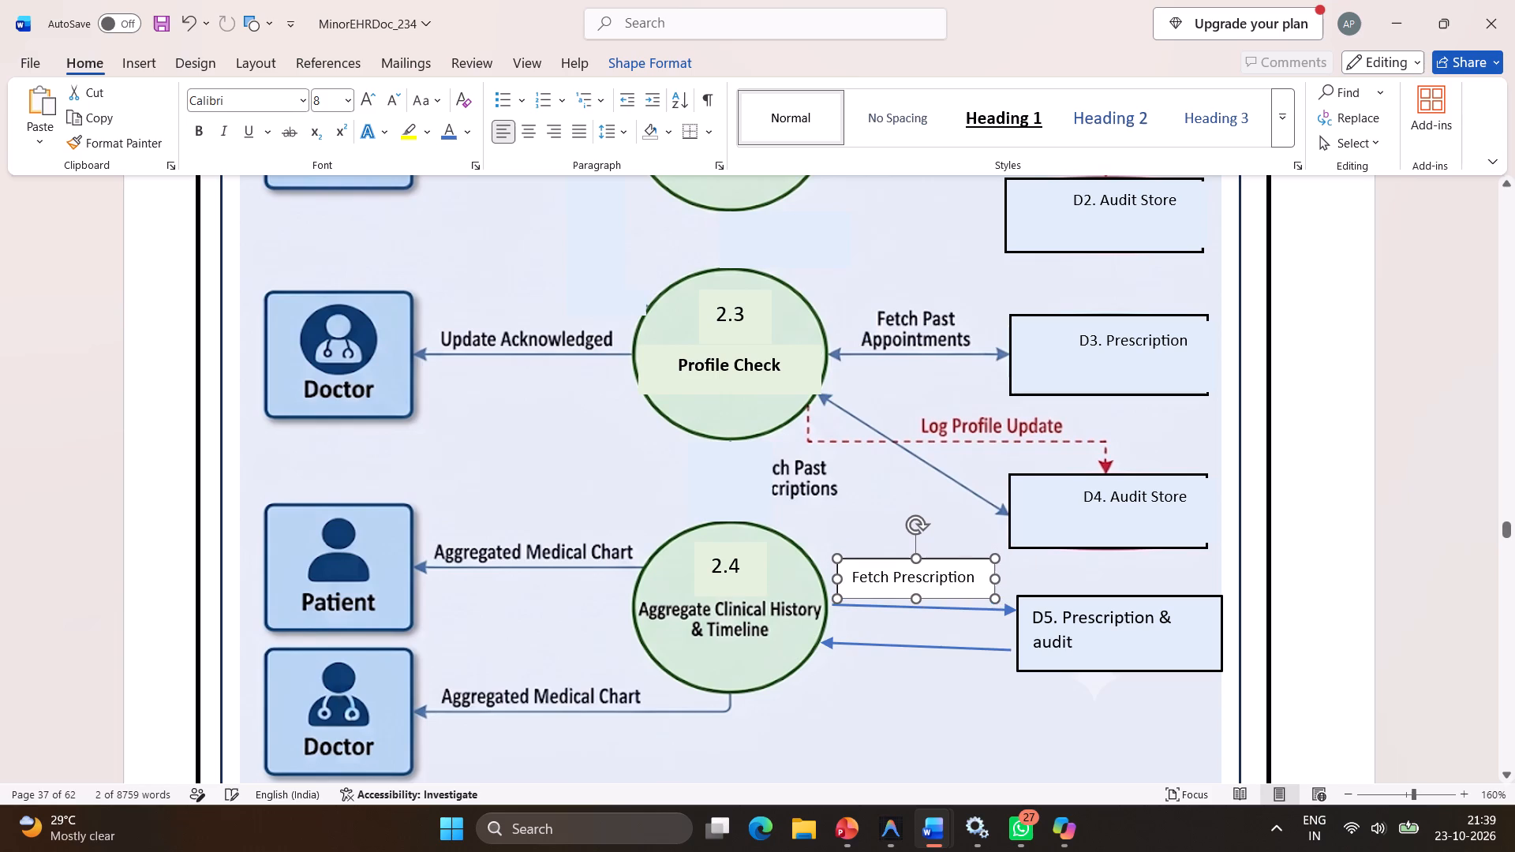
pyautogui.moveTo(953, 562); pyautogui.dragTo(955, 562)
pyautogui.click(919, 554)
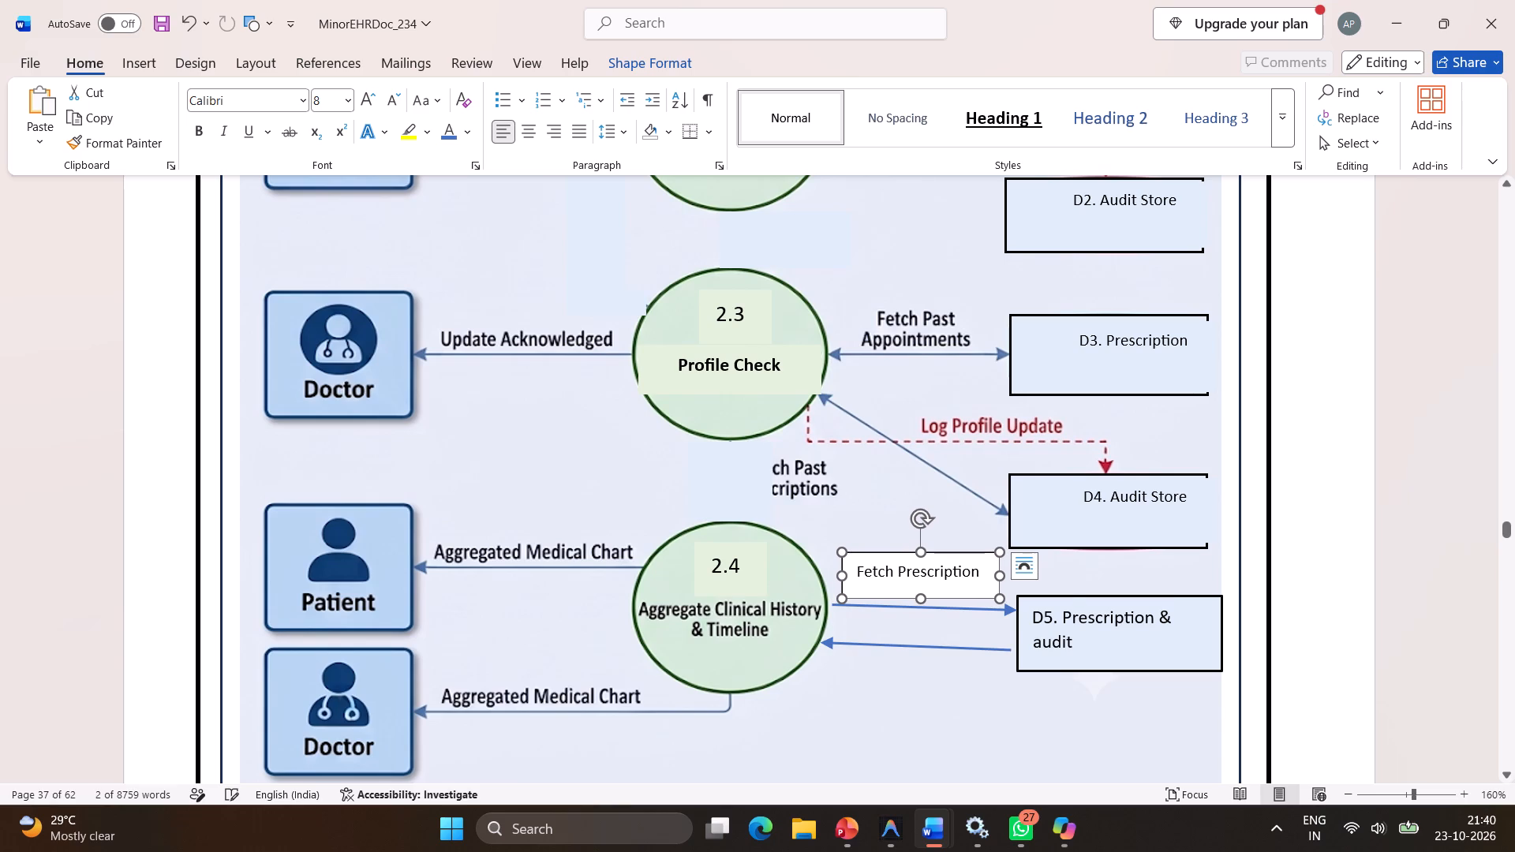
# Give the "Fetch Prescription" text box the lightest blue theme colour for both its fill and its outline.
pyautogui.rightClick(943, 555)
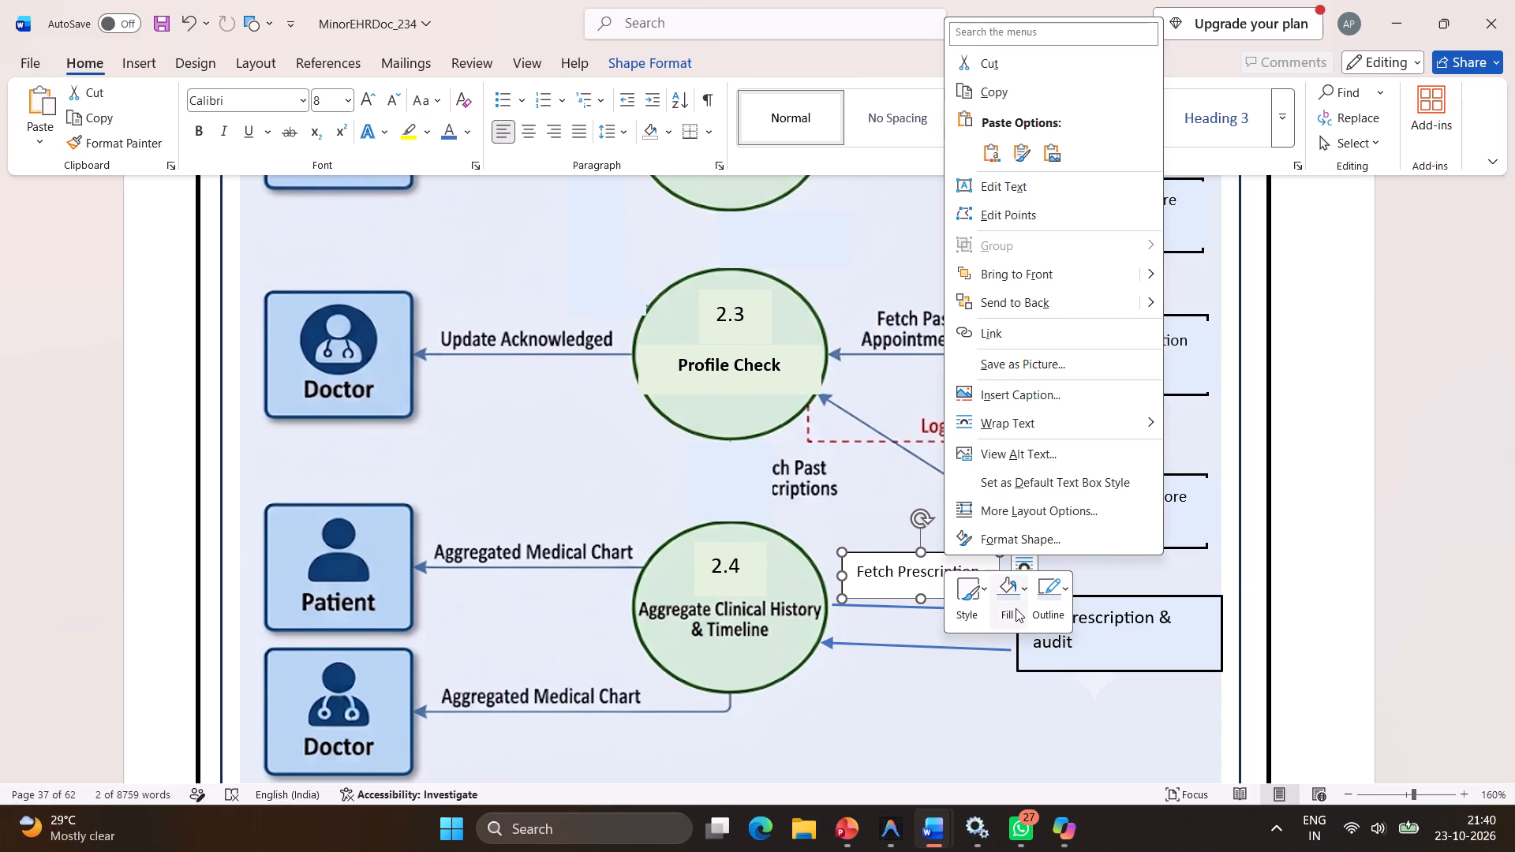
pyautogui.click(1016, 608)
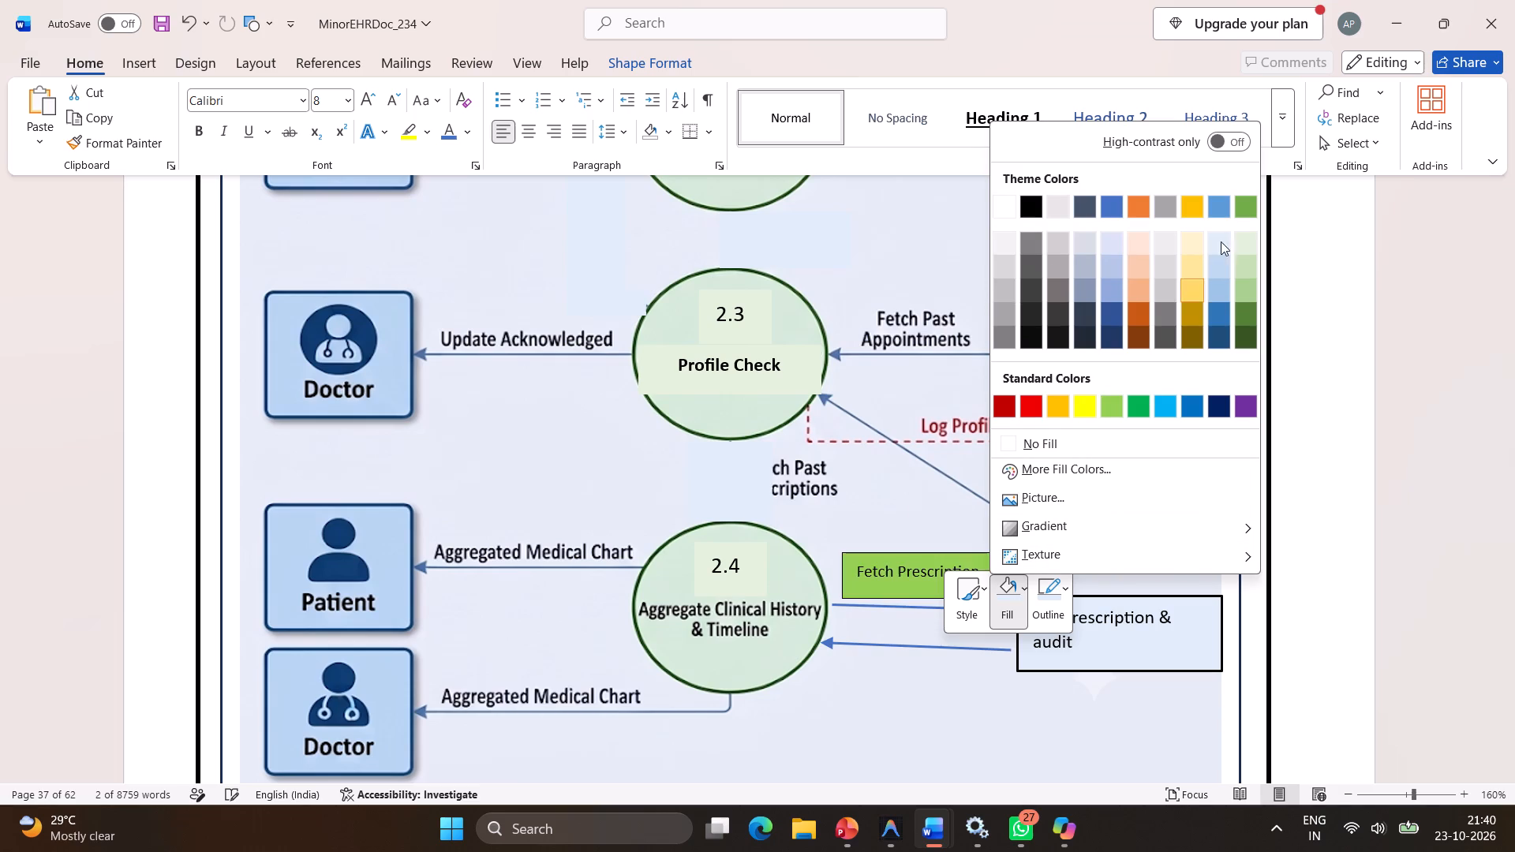
pyautogui.click(1221, 237)
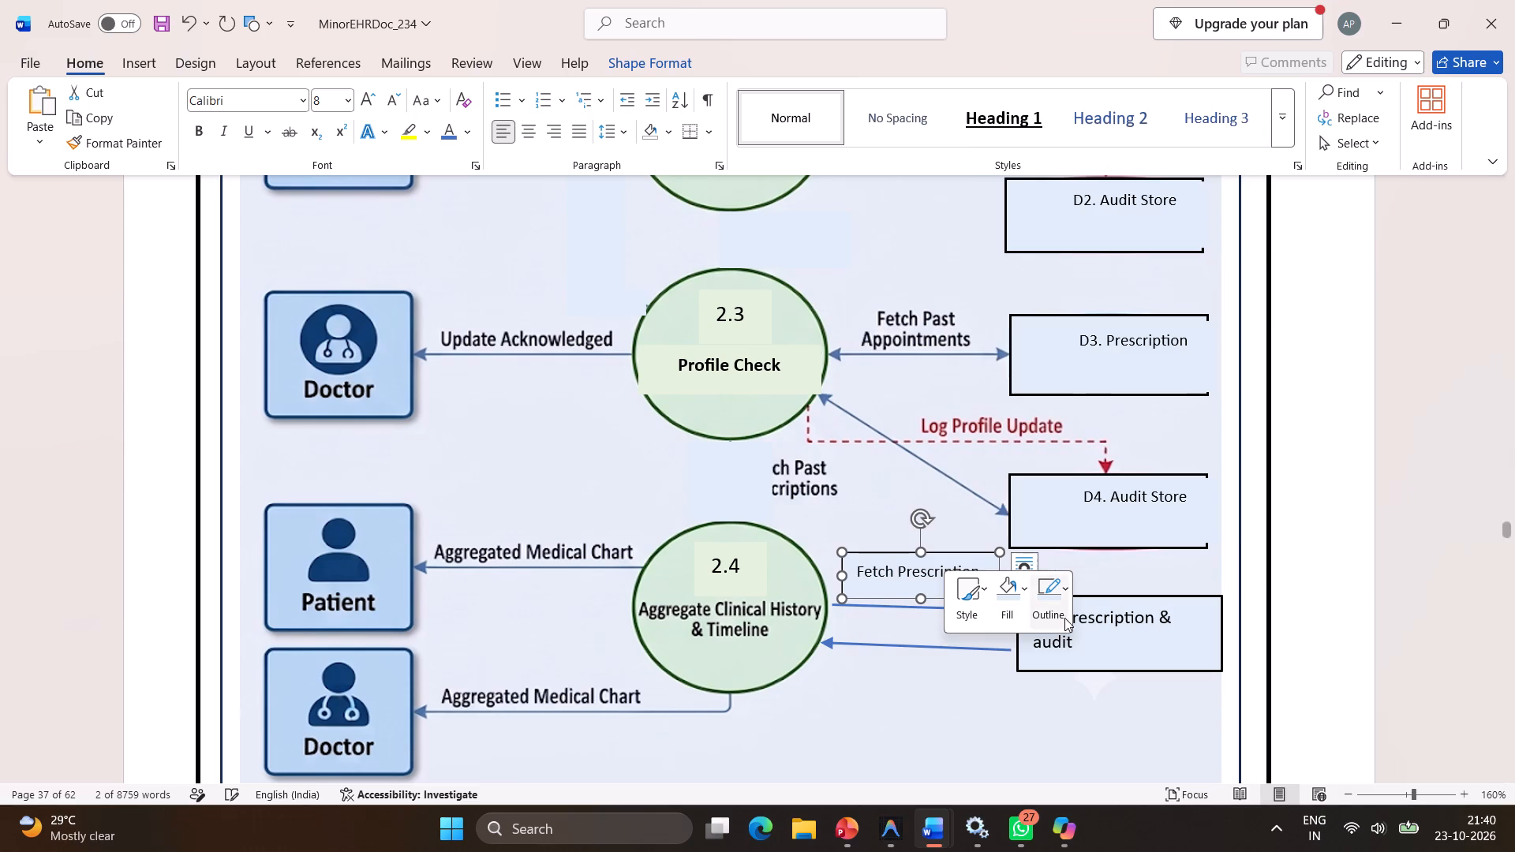
pyautogui.click(1064, 616)
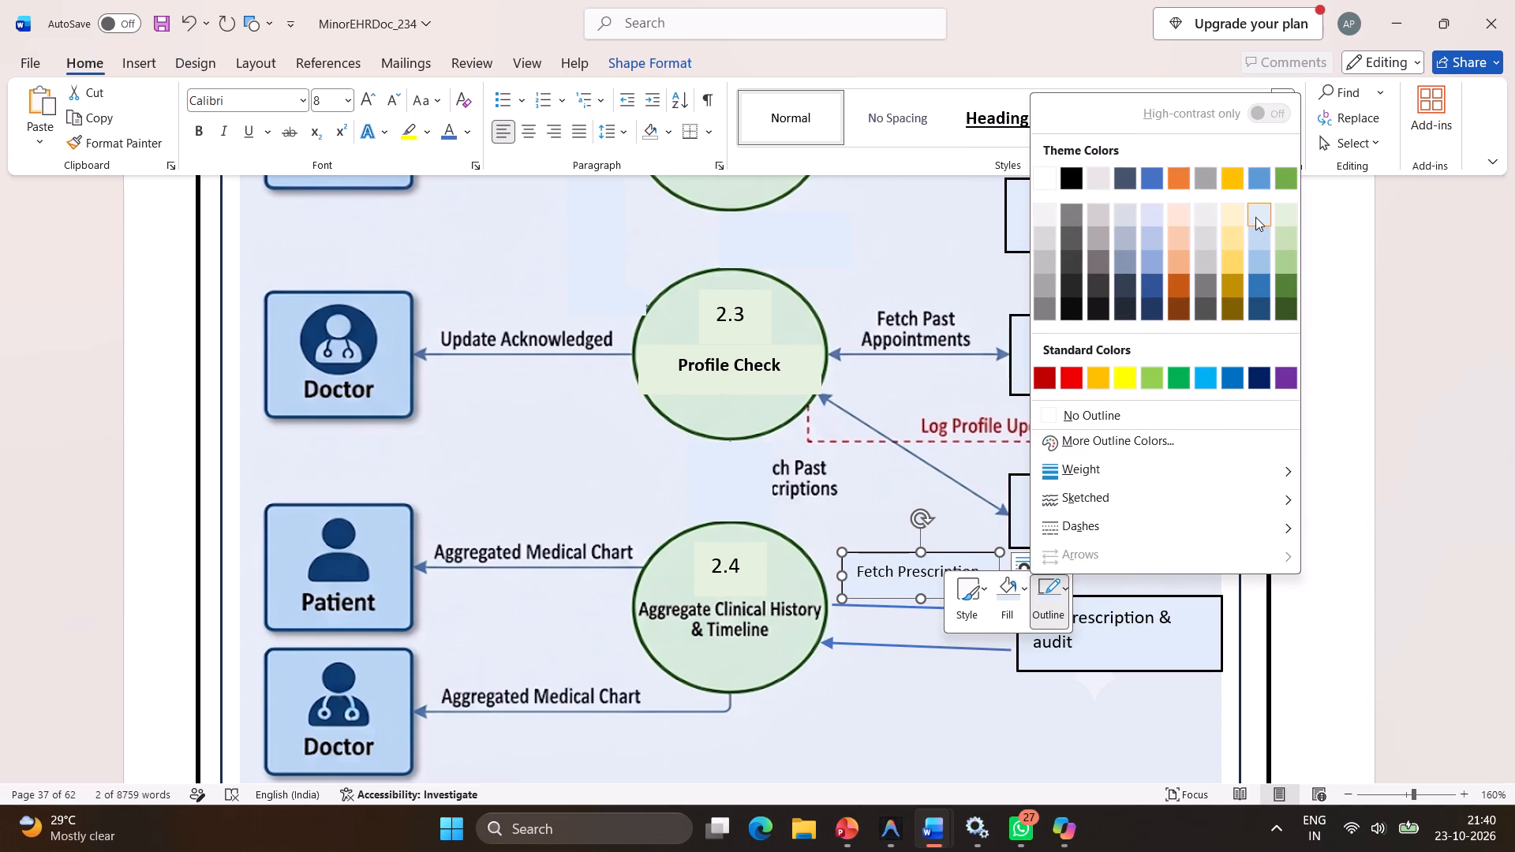
pyautogui.click(1255, 218)
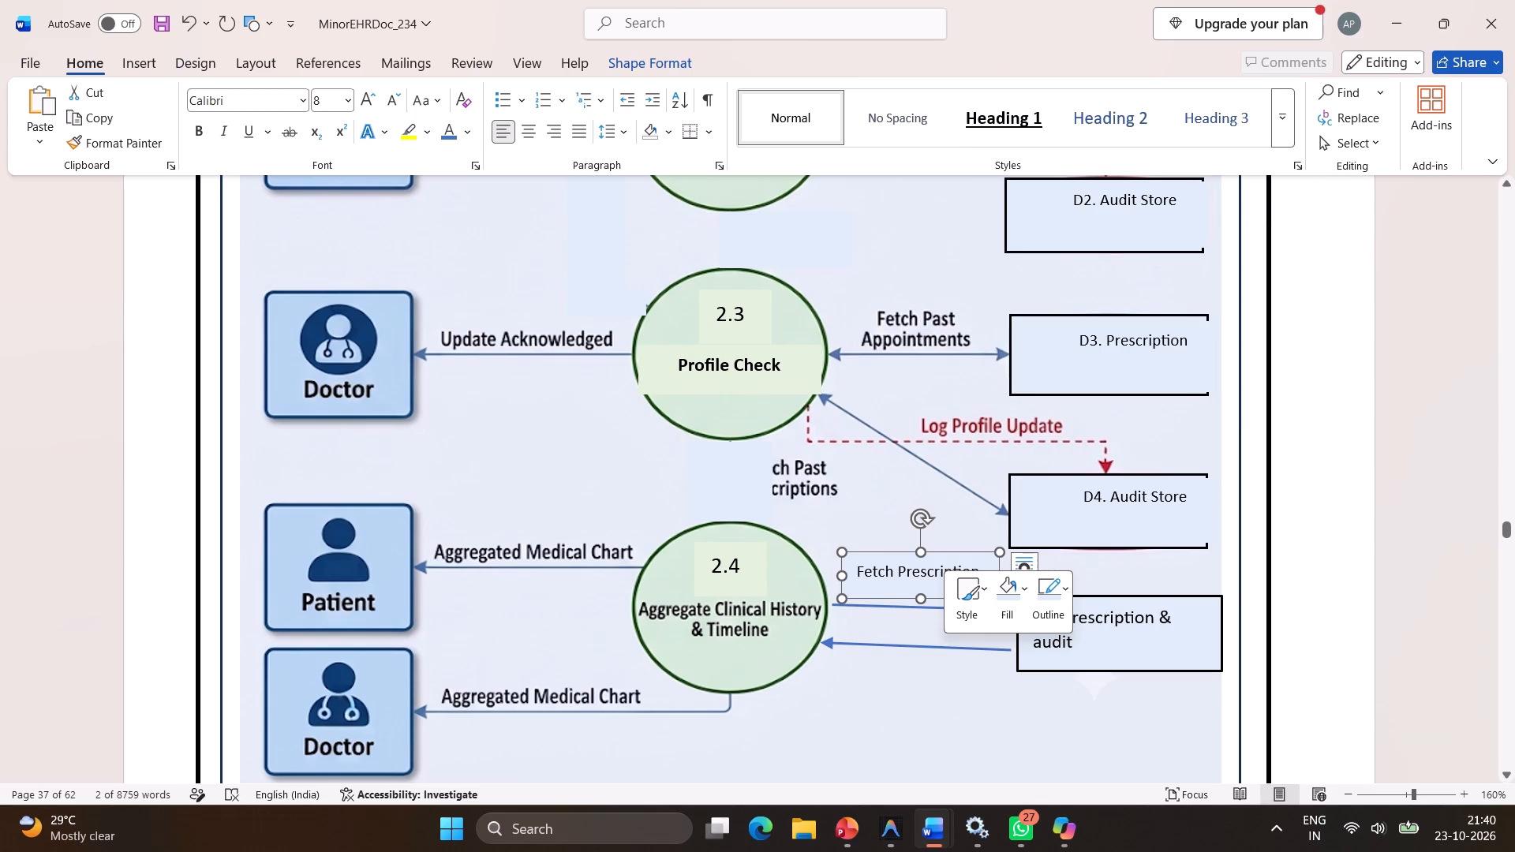
# Nudge the "Fetch Prescription" label so that it sits clear above the upper 2.4-to-D5 arrow.
pyautogui.moveTo(959, 552); pyautogui.dragTo(953, 556)
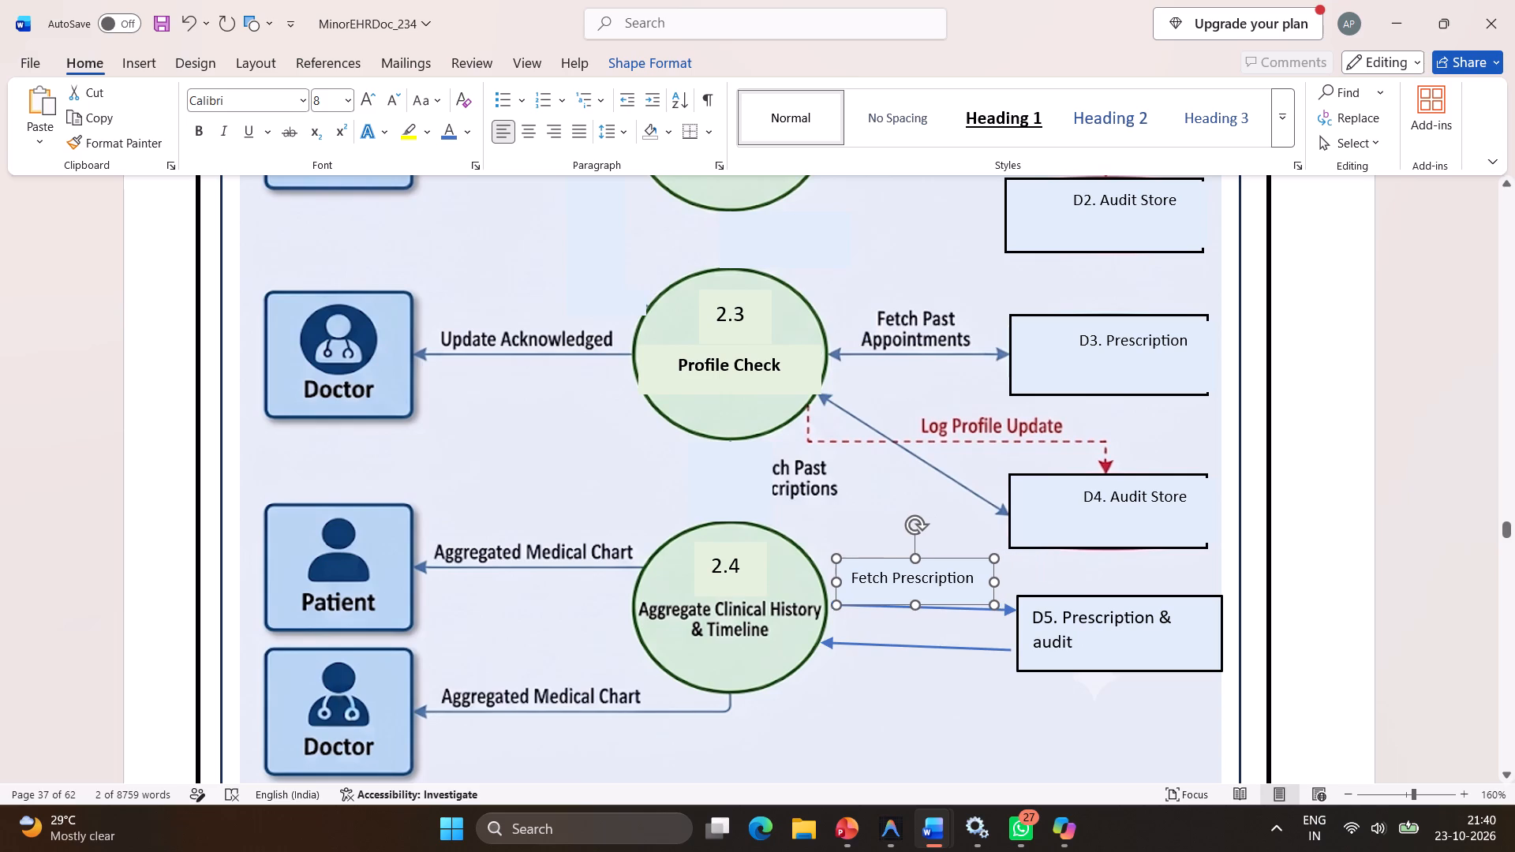
pyautogui.moveTo(953, 556); pyautogui.dragTo(948, 554)
# Extend the starting end of the upper 2.4-to-D5 arrow to meet the edge of the 2.4 circle.
pyautogui.click(878, 607)
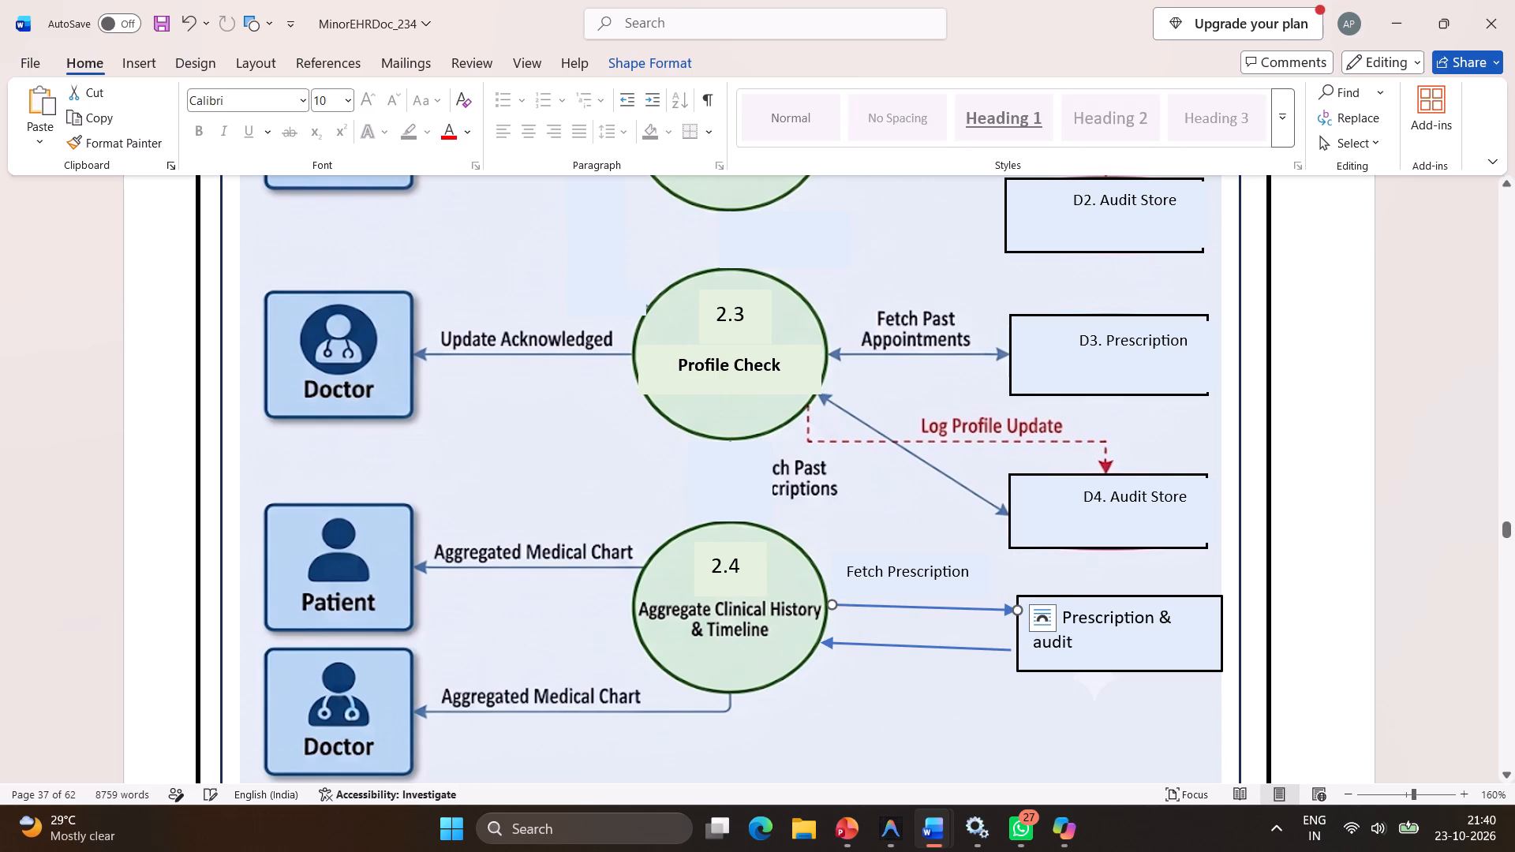
pyautogui.moveTo(834, 603); pyautogui.dragTo(831, 612)
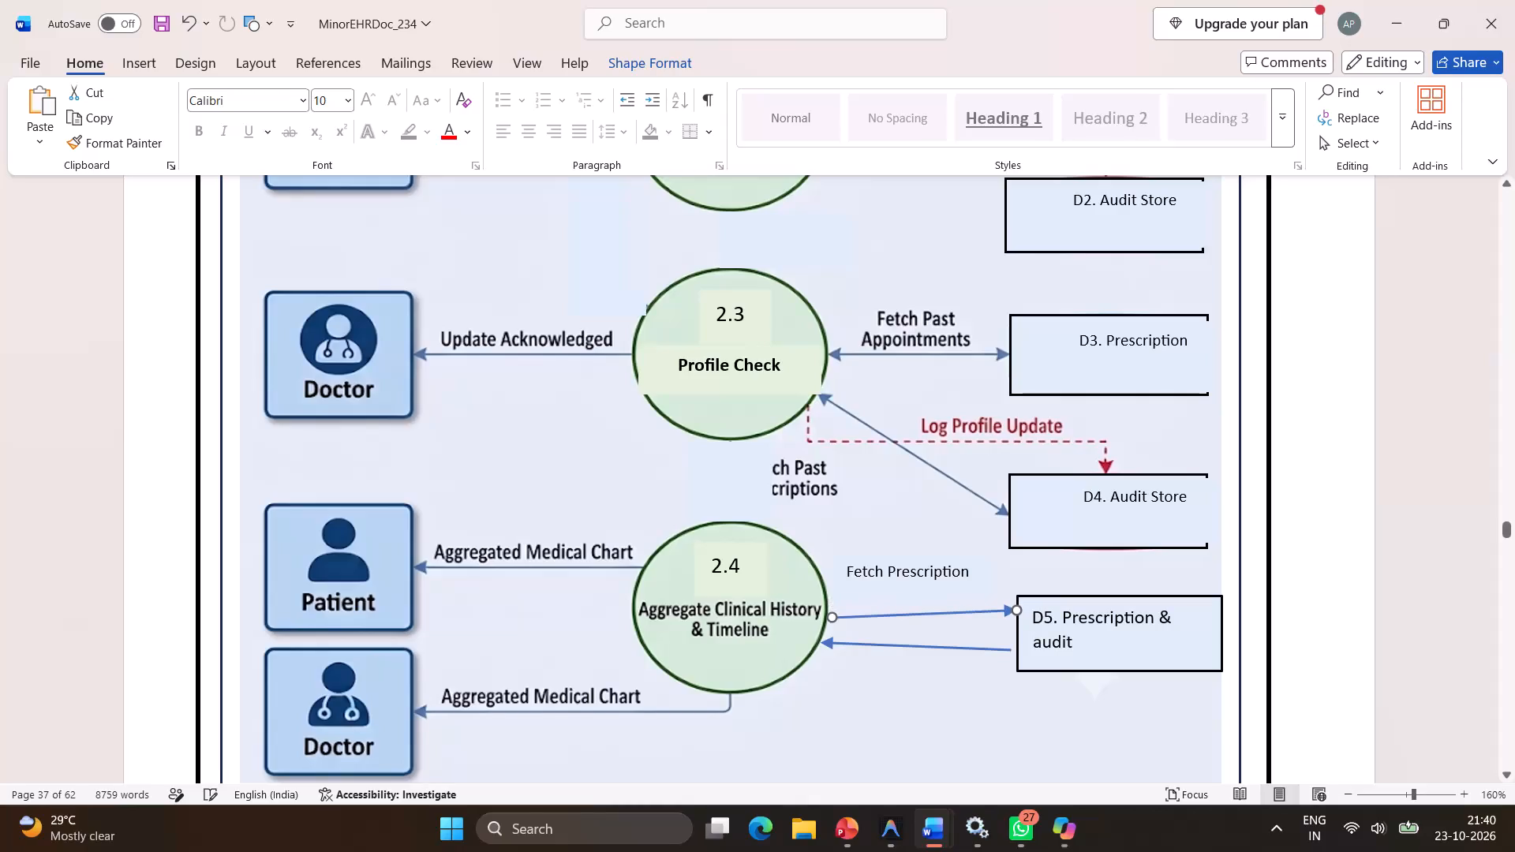
pyautogui.moveTo(831, 612); pyautogui.dragTo(829, 606)
pyautogui.moveTo(829, 606); pyautogui.dragTo(827, 604)
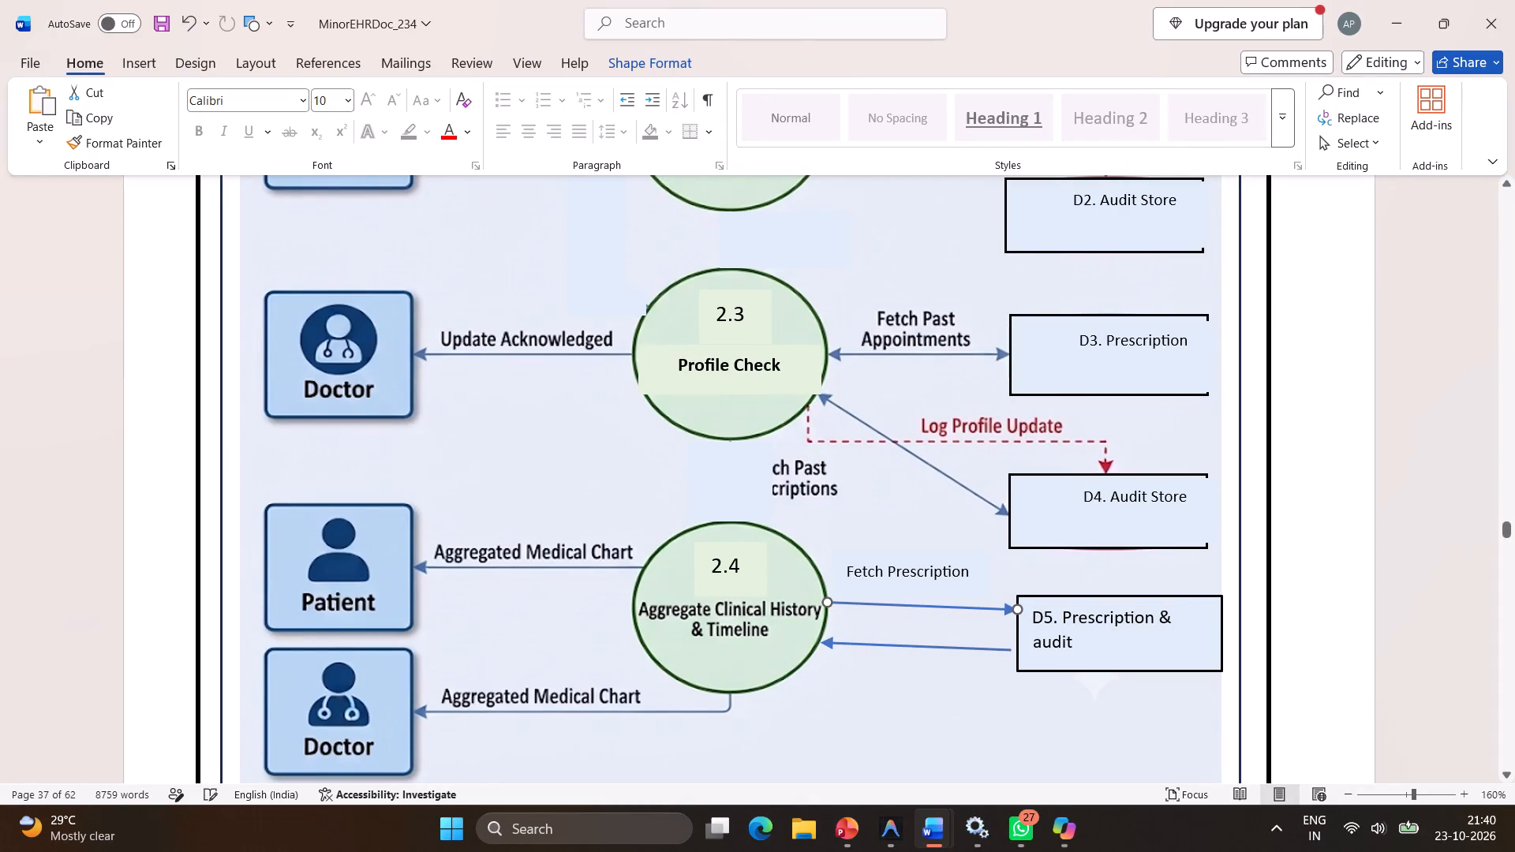
pyautogui.moveTo(827, 604); pyautogui.dragTo(825, 603)
pyautogui.moveTo(825, 603); pyautogui.dragTo(826, 608)
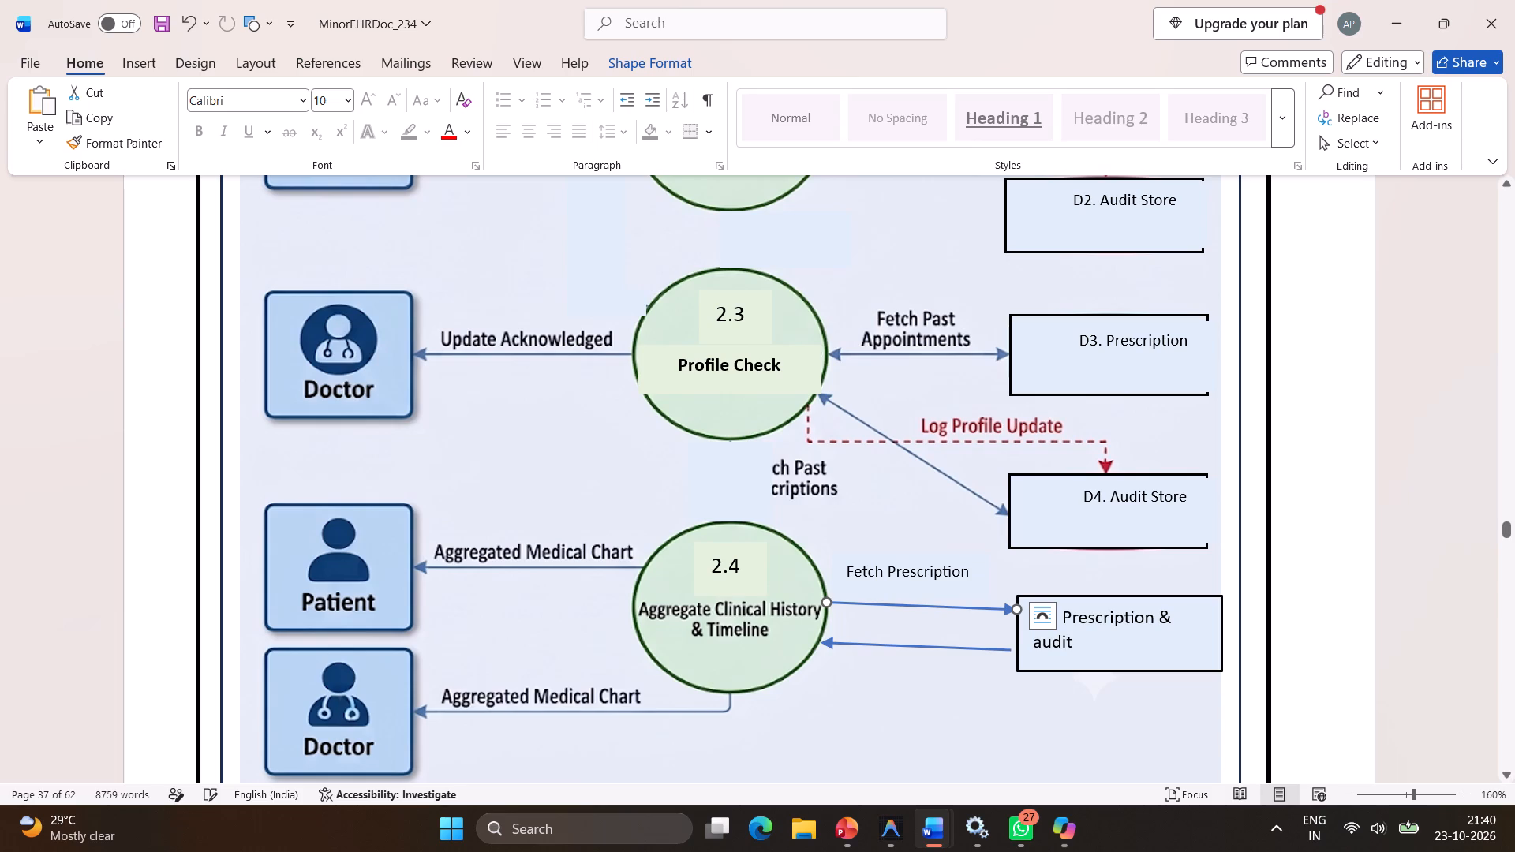
# Draw a rectangle about 0.77 cm high and 1.18 cm wide over the leftover "ch Past criptions" text between circles 2.3 and 2.4.
pyautogui.click(836, 644)
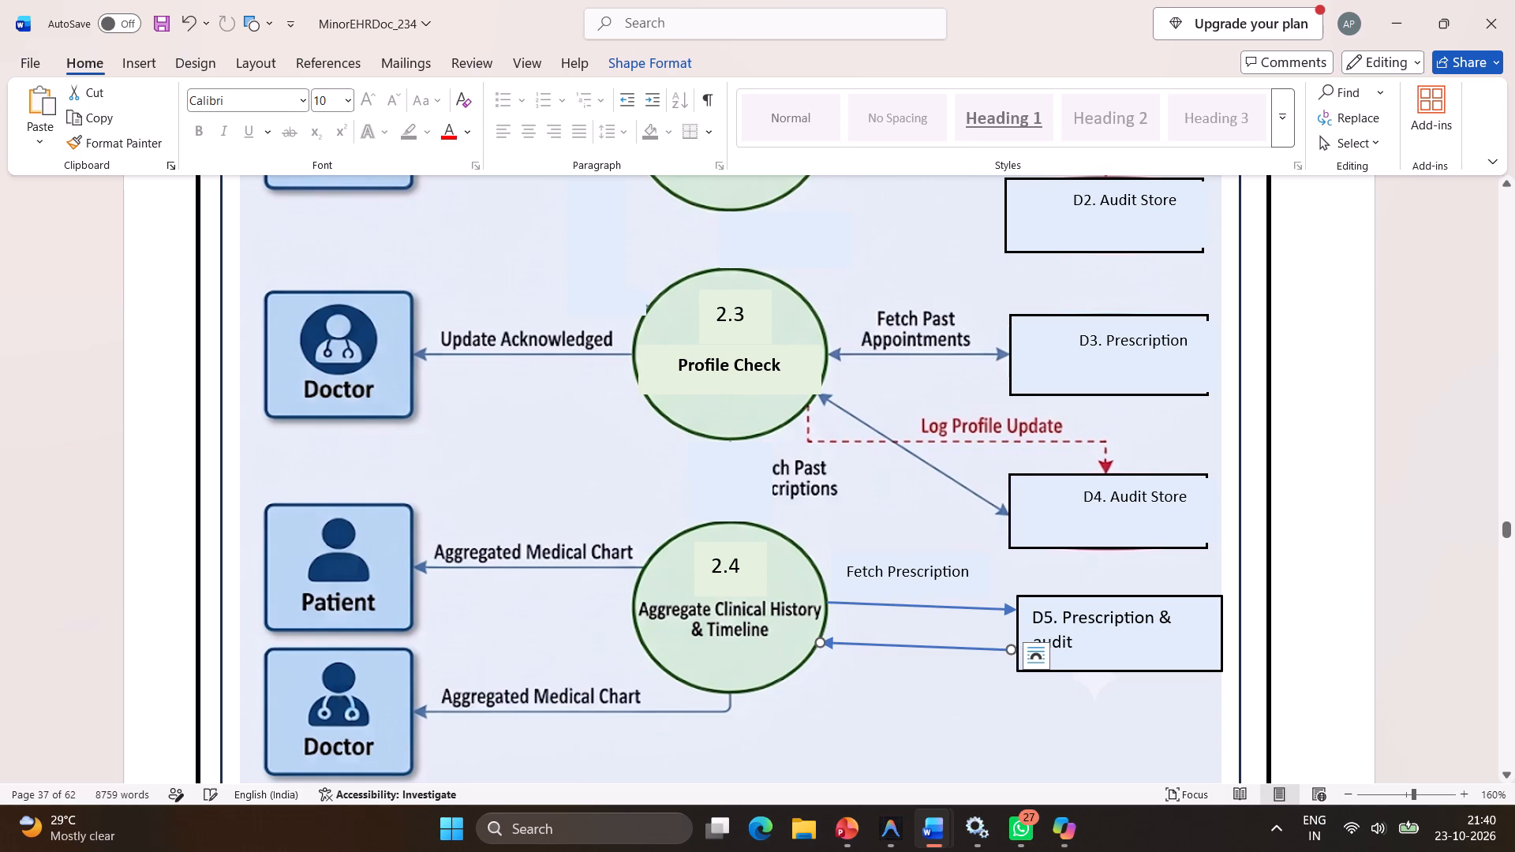
pyautogui.click(133, 54)
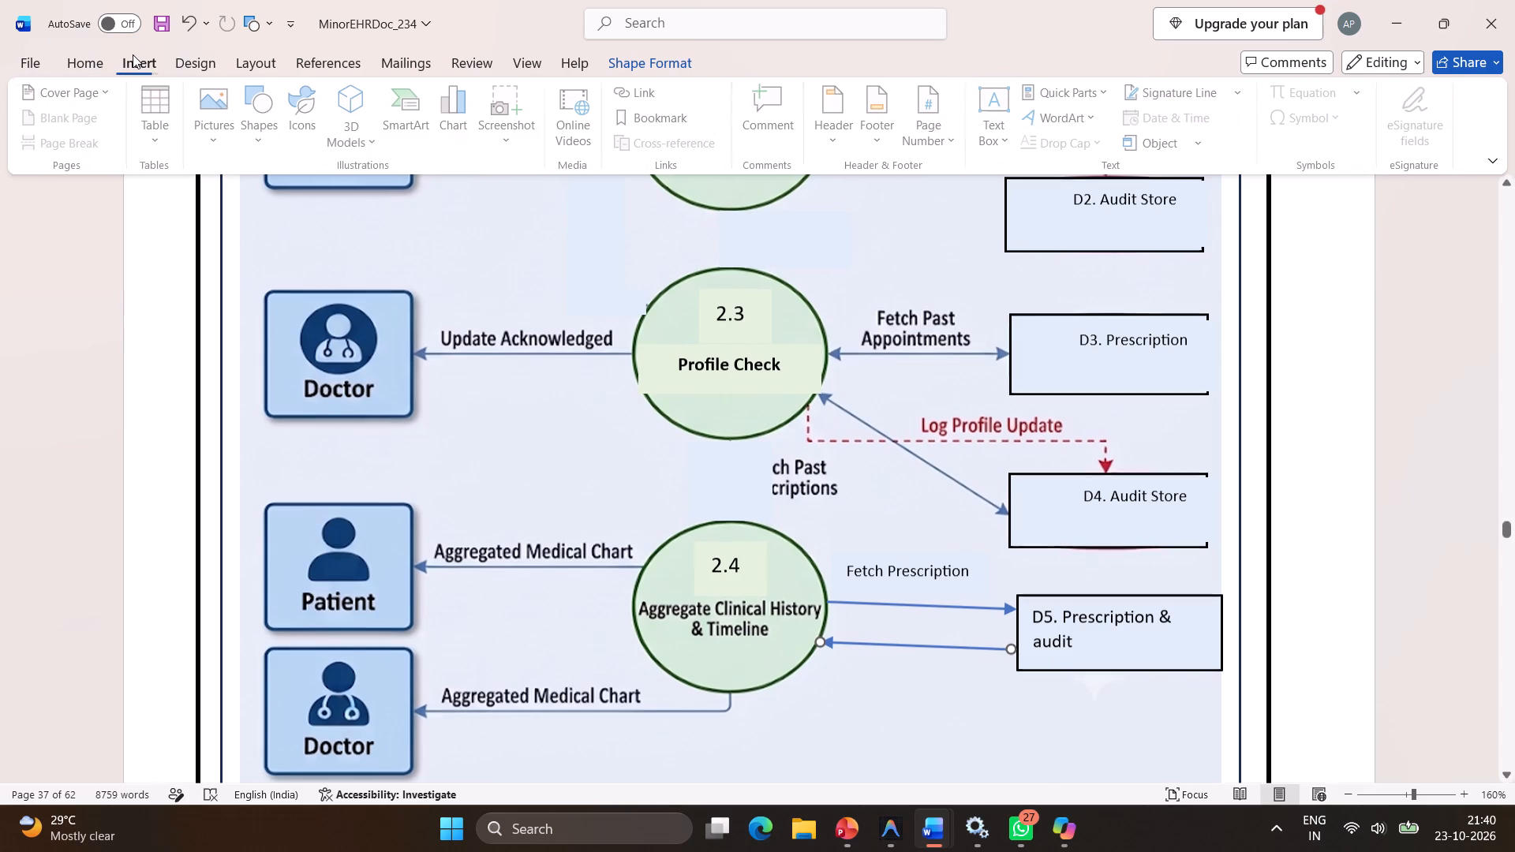
pyautogui.click(261, 110)
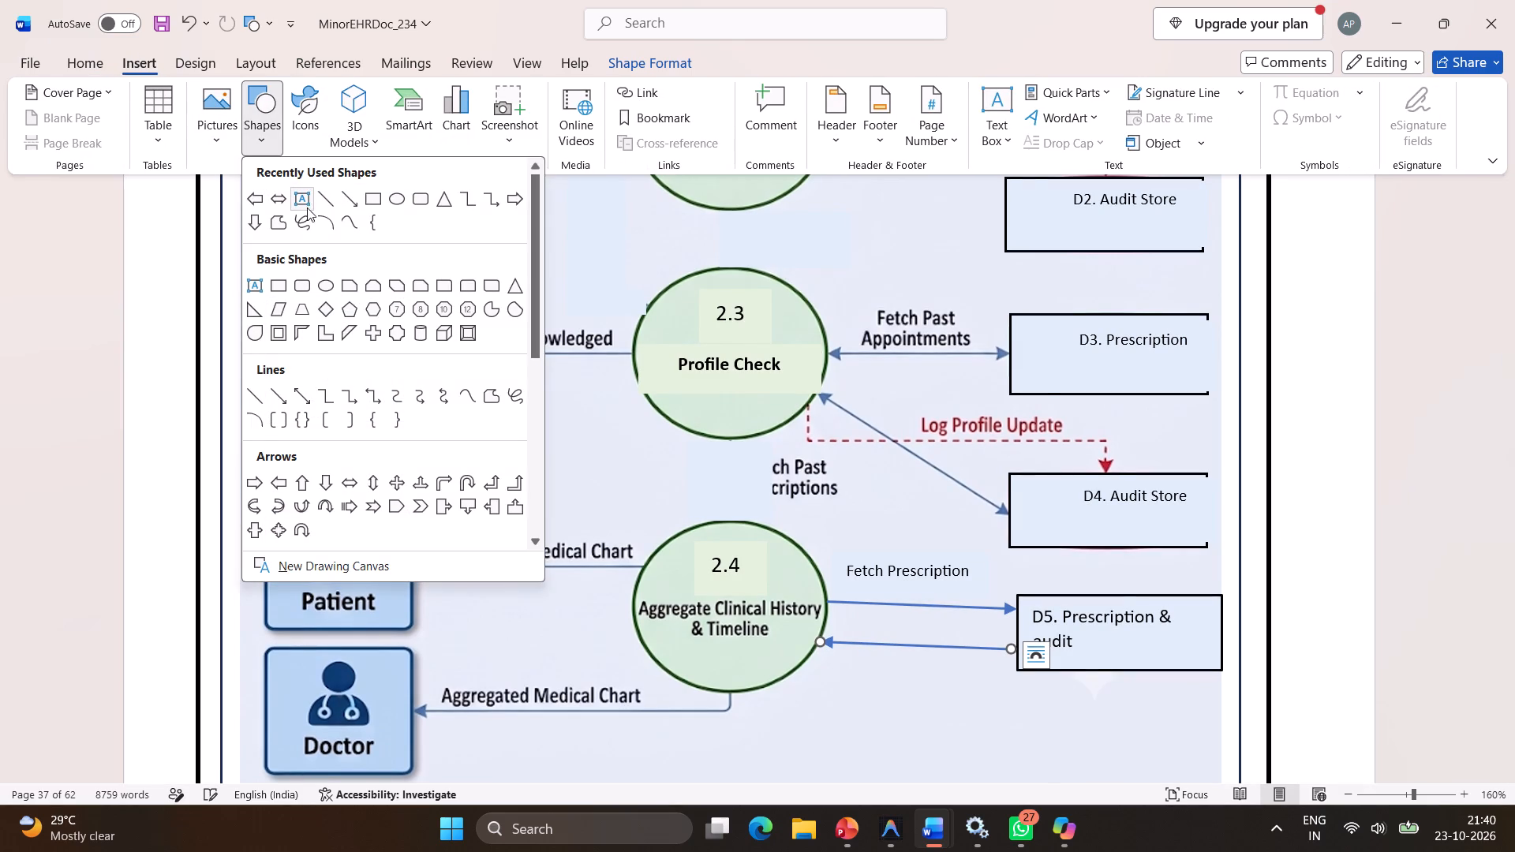
pyautogui.click(372, 201)
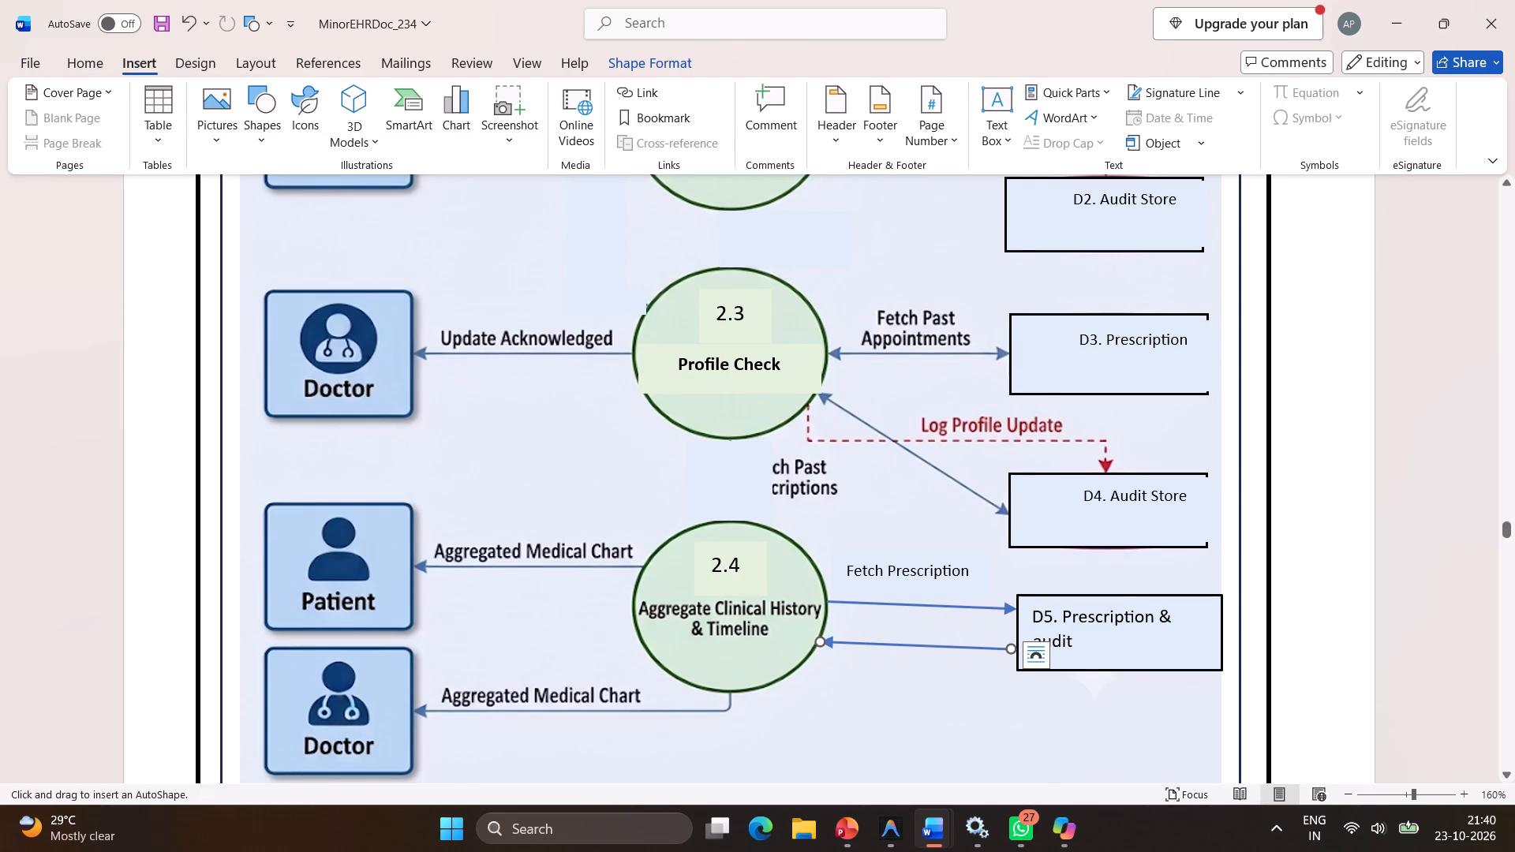
pyautogui.moveTo(769, 458); pyautogui.dragTo(829, 492)
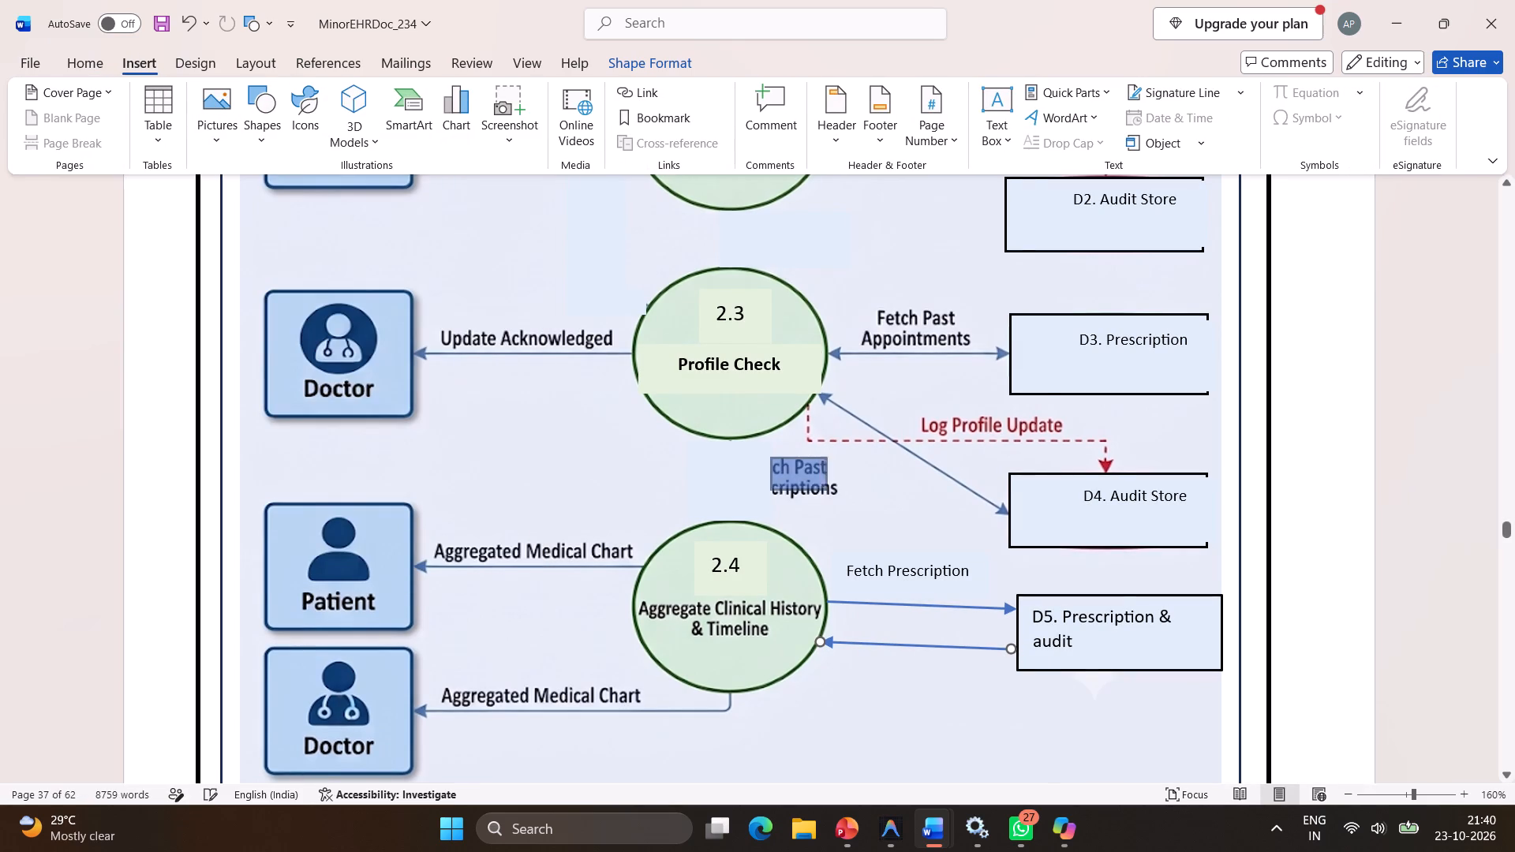
pyautogui.moveTo(829, 492); pyautogui.dragTo(841, 503)
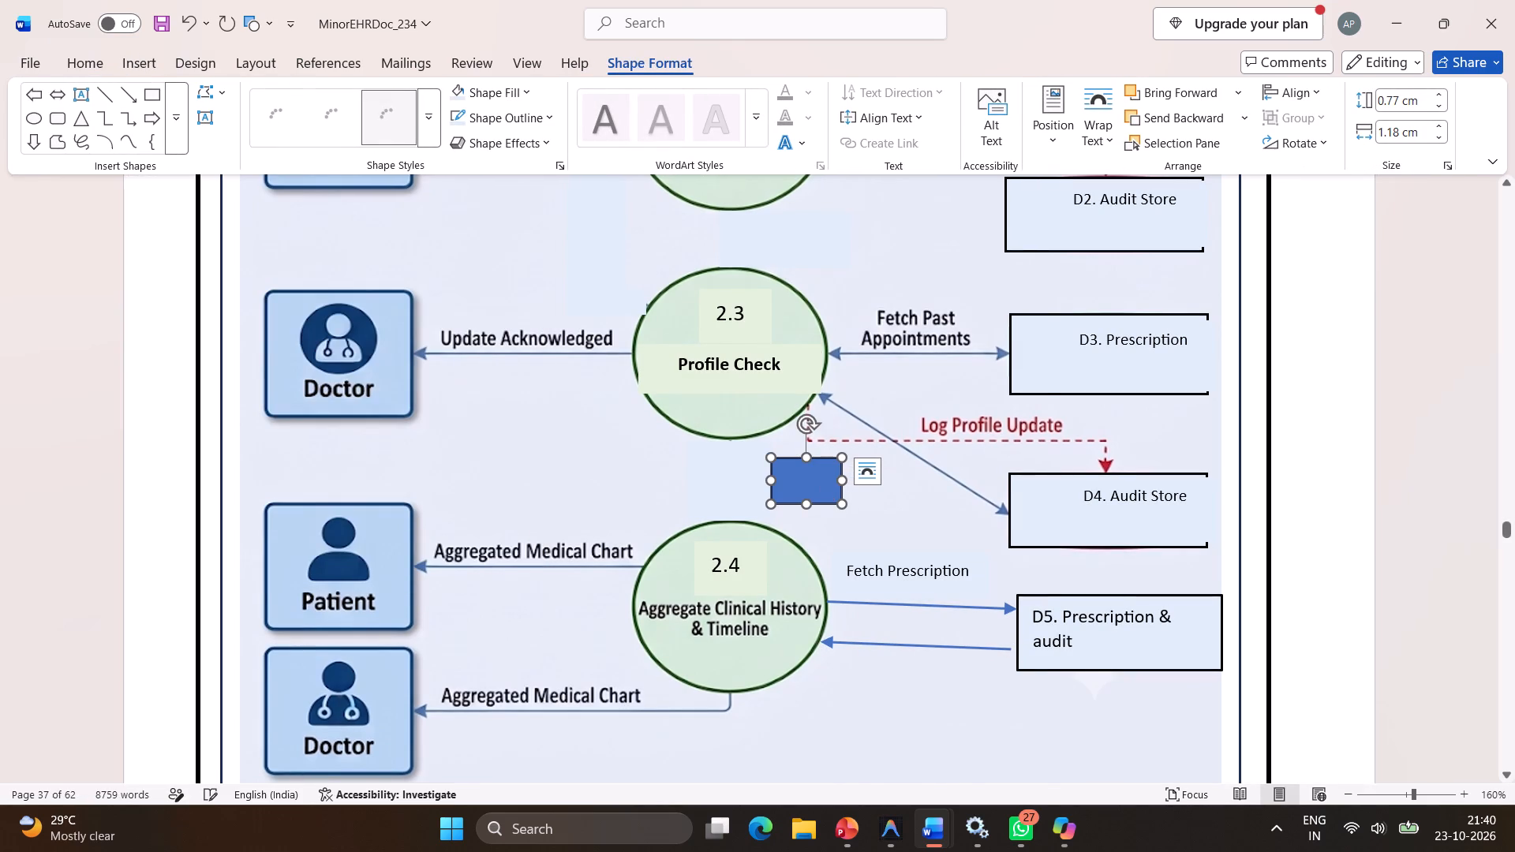
# Give the rectangle covering the leftover text the lightest blue theme colour for both its outline and its fill.
pyautogui.rightClick(825, 492)
pyautogui.click(950, 230)
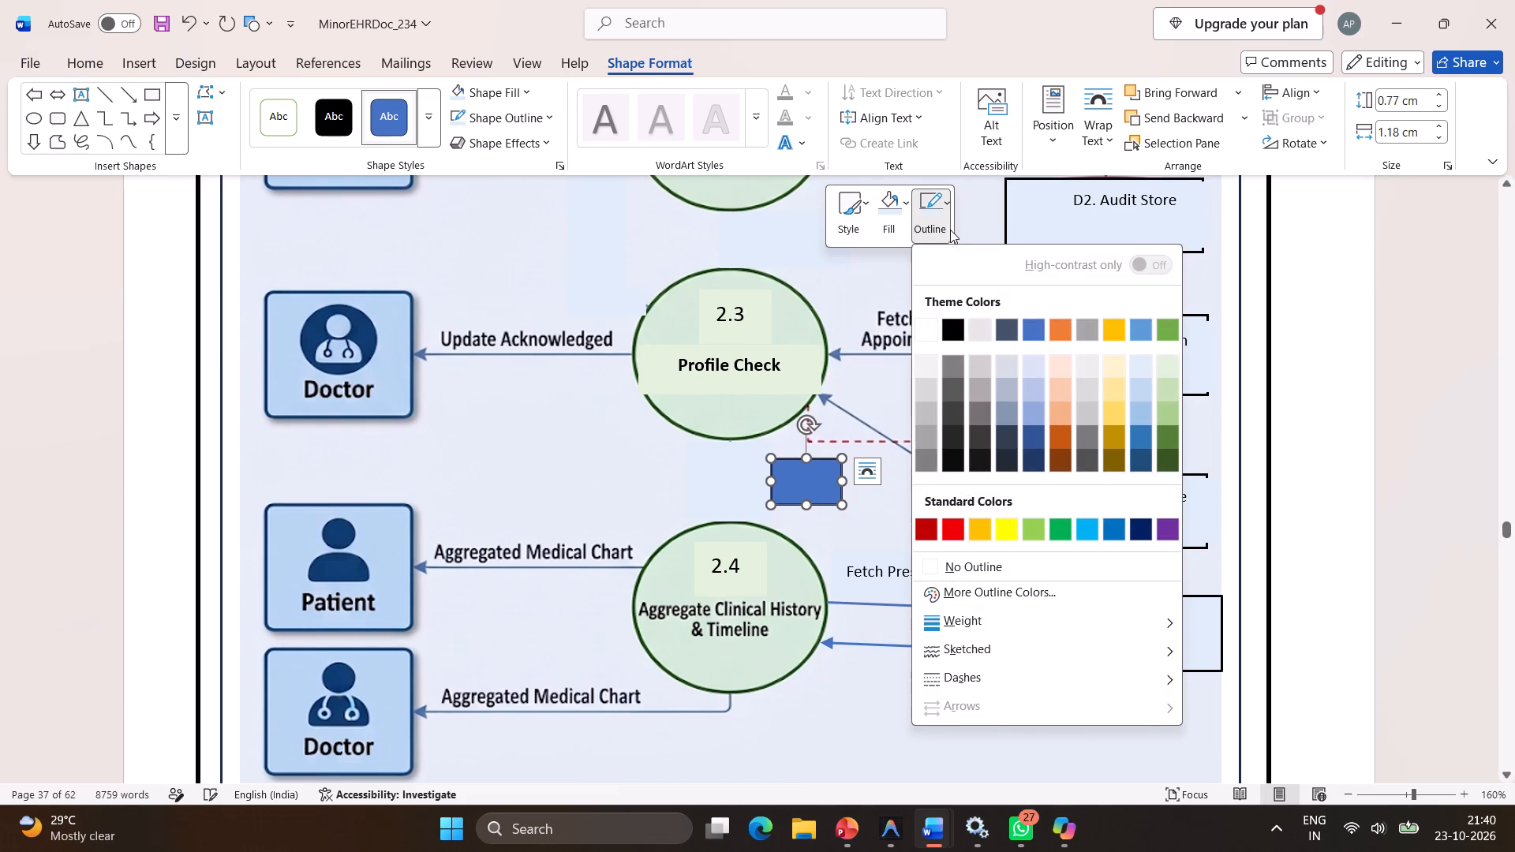
pyautogui.click(1136, 362)
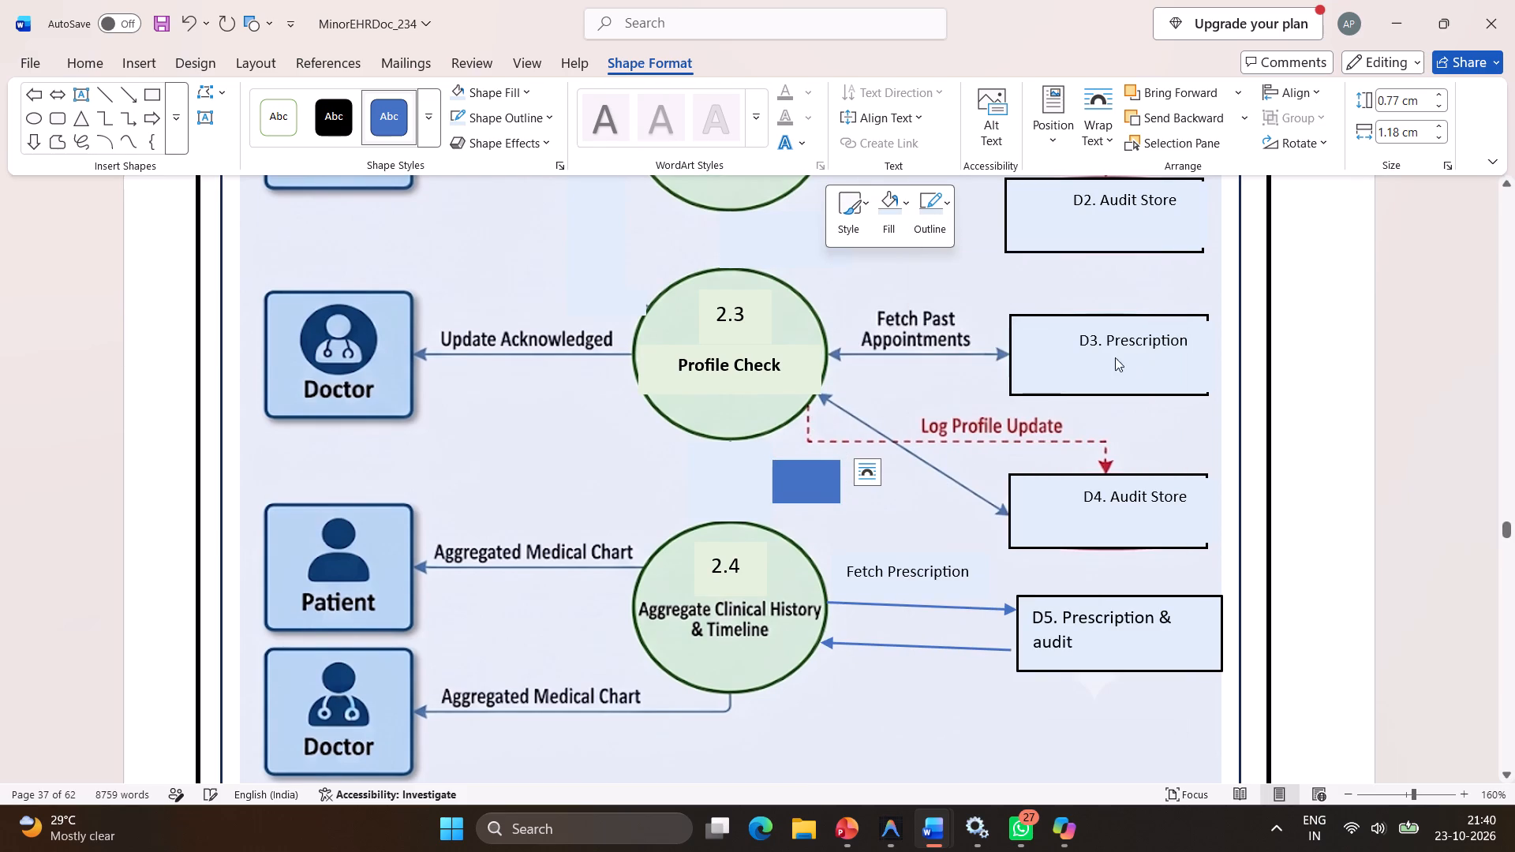
pyautogui.rightClick(821, 504)
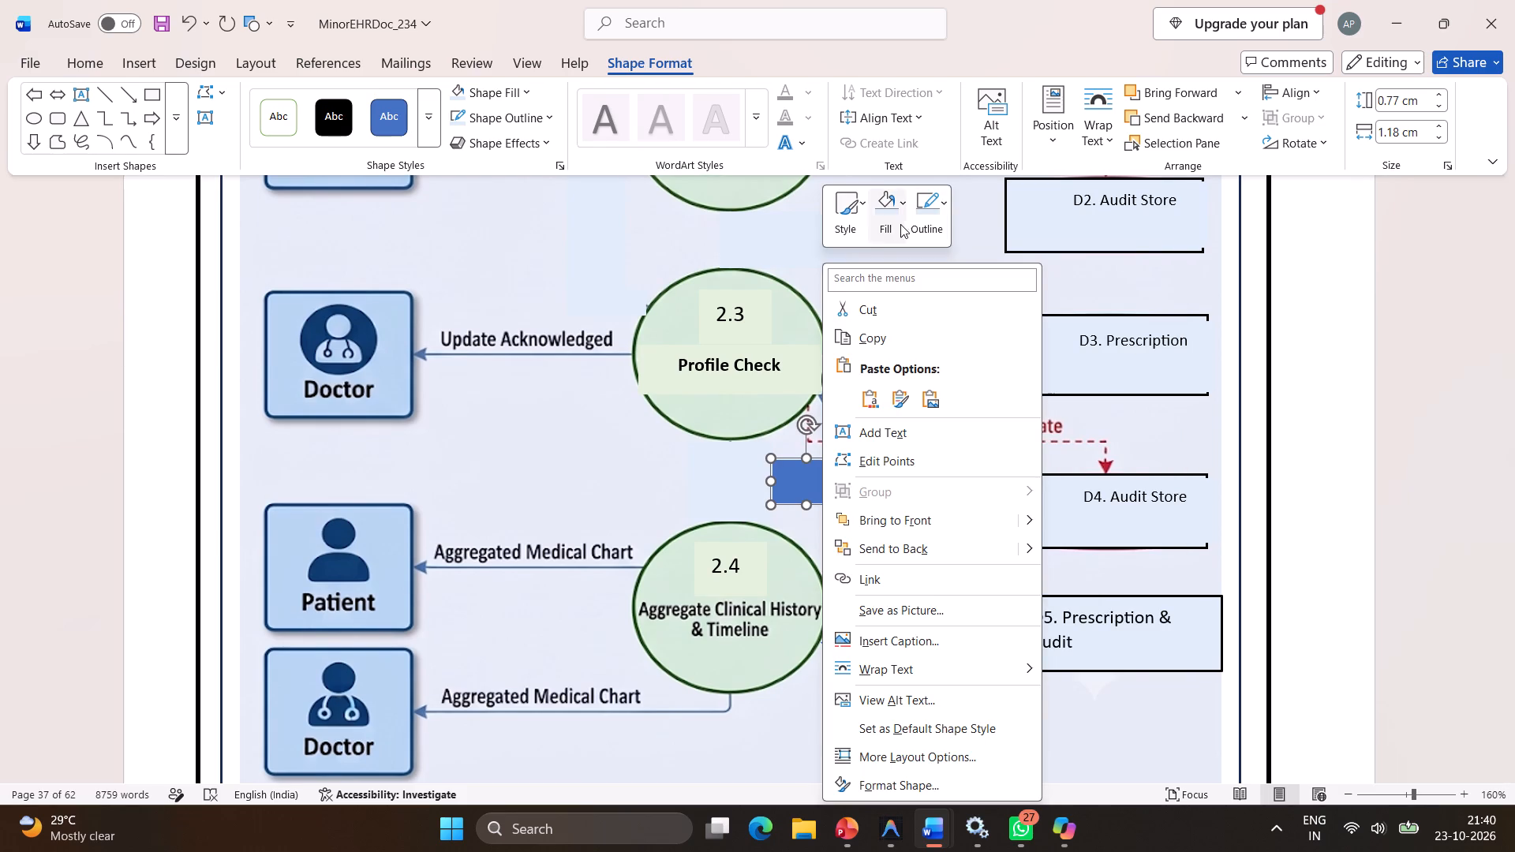
pyautogui.click(895, 224)
pyautogui.click(1105, 368)
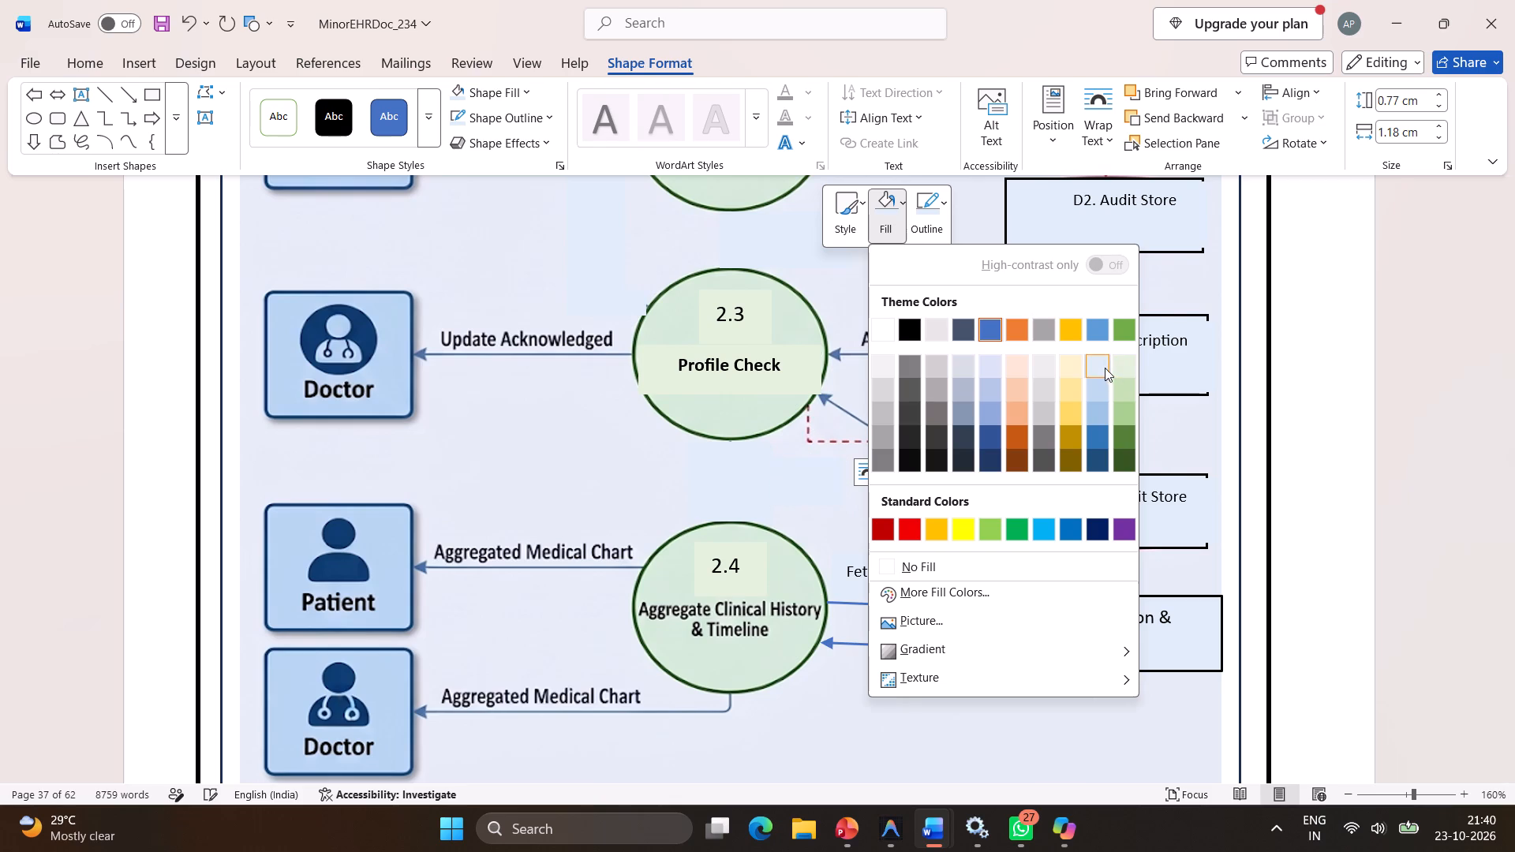
pyautogui.click(949, 503)
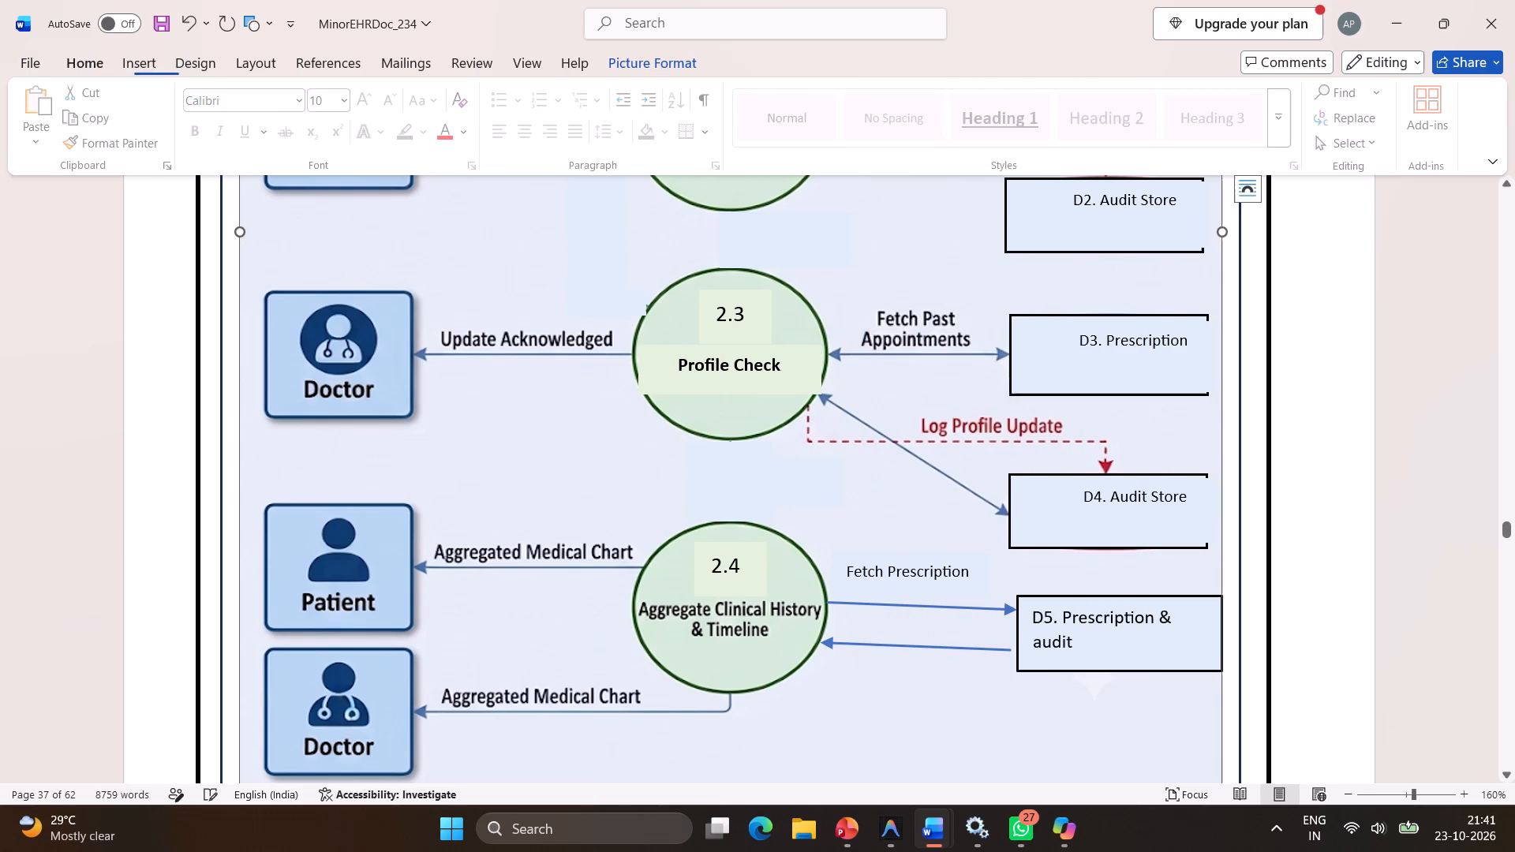
# Review the preceding Level 2 data flow diagrams back to the Authentication & Access Control diagram in section 4.2.5.
pyautogui.scroll(2, 949, 503)
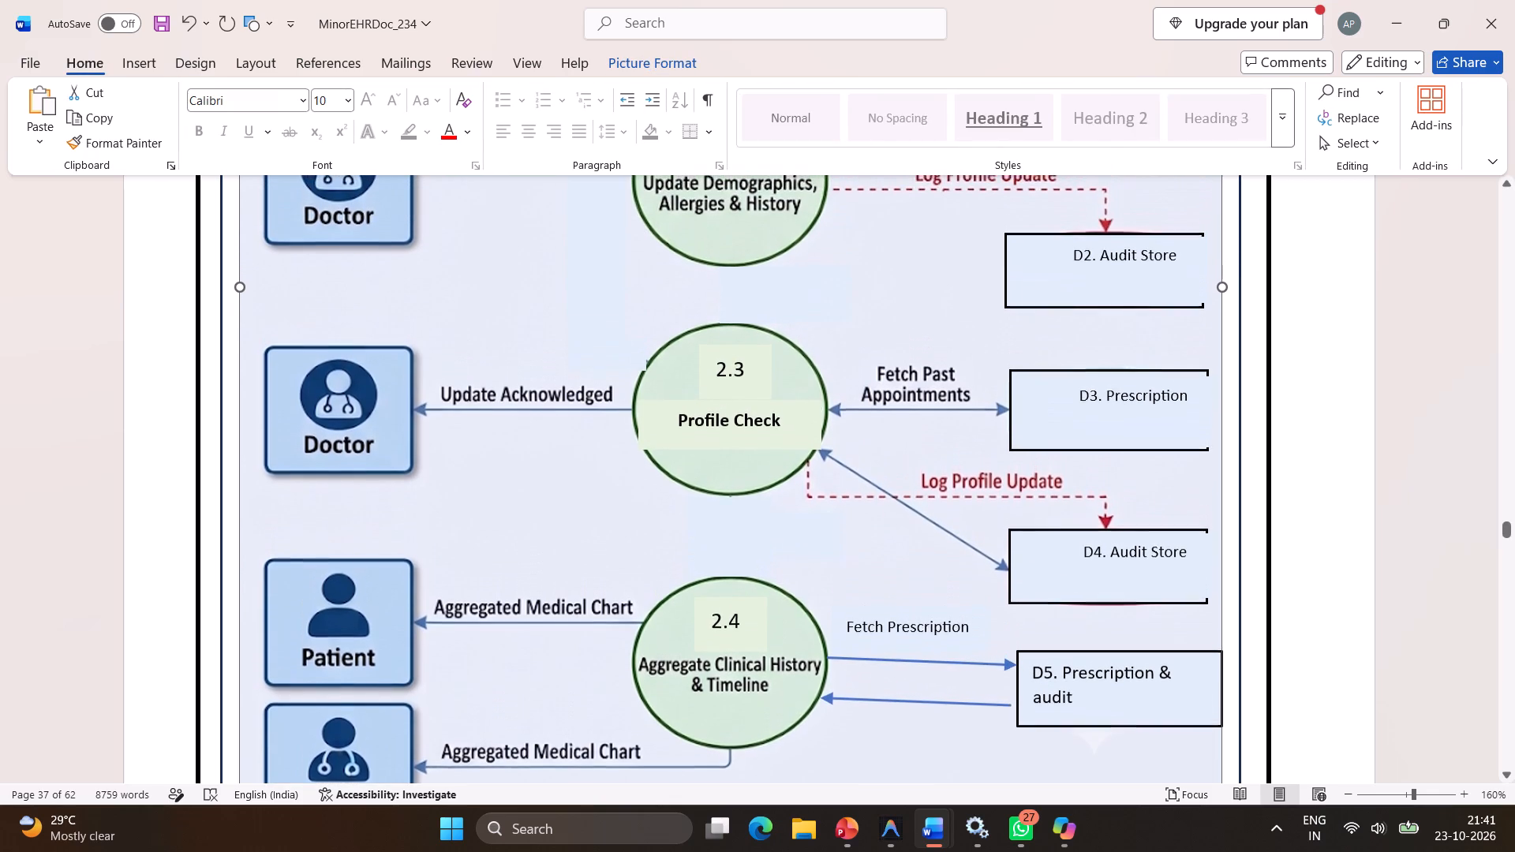
pyautogui.scroll(1, 949, 503)
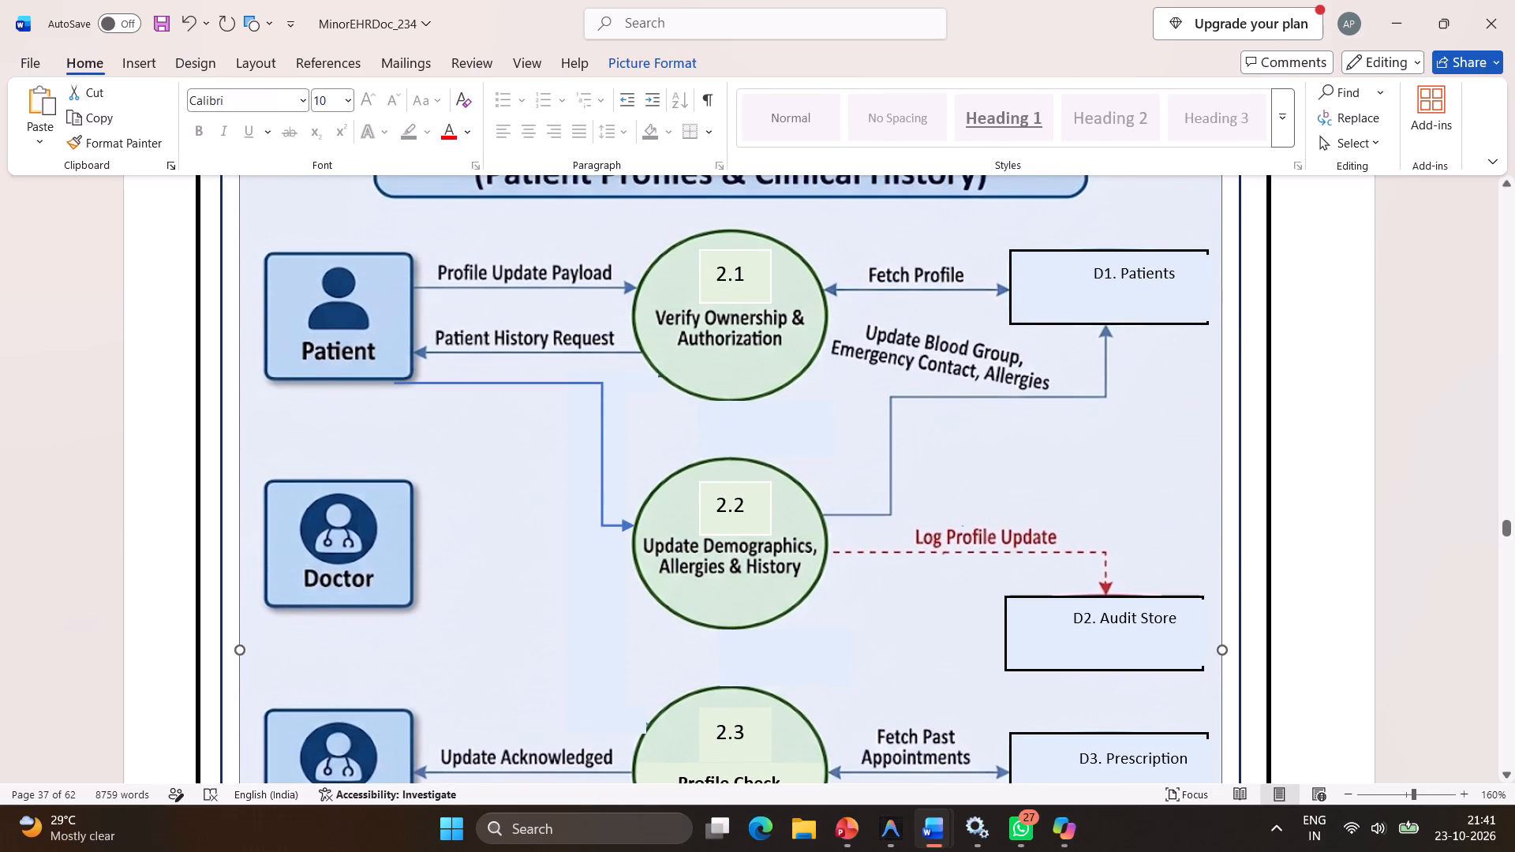
pyautogui.scroll(2, 949, 503)
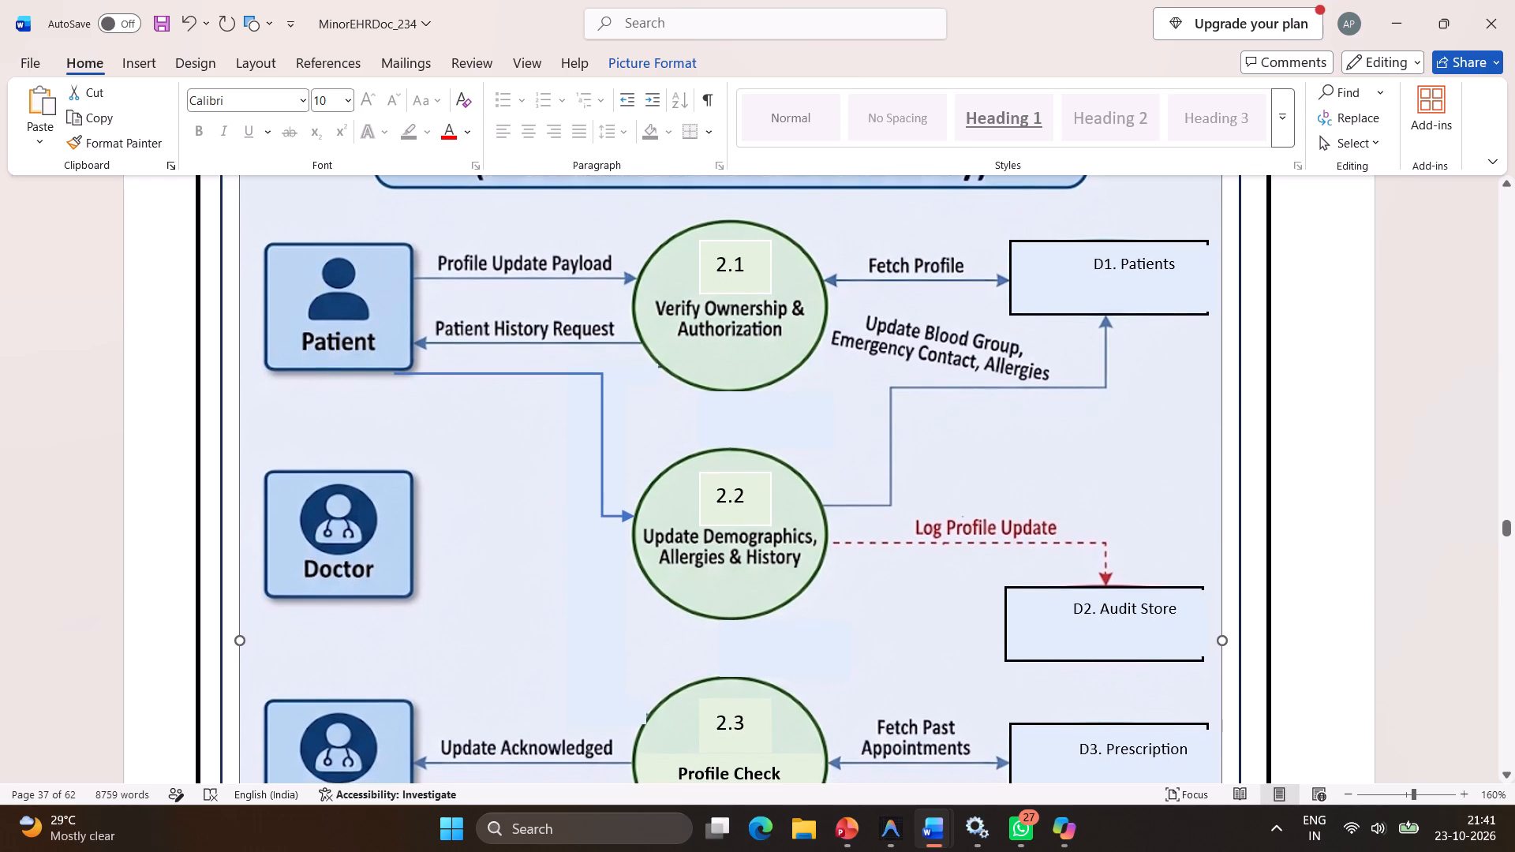
pyautogui.scroll(2, 949, 503)
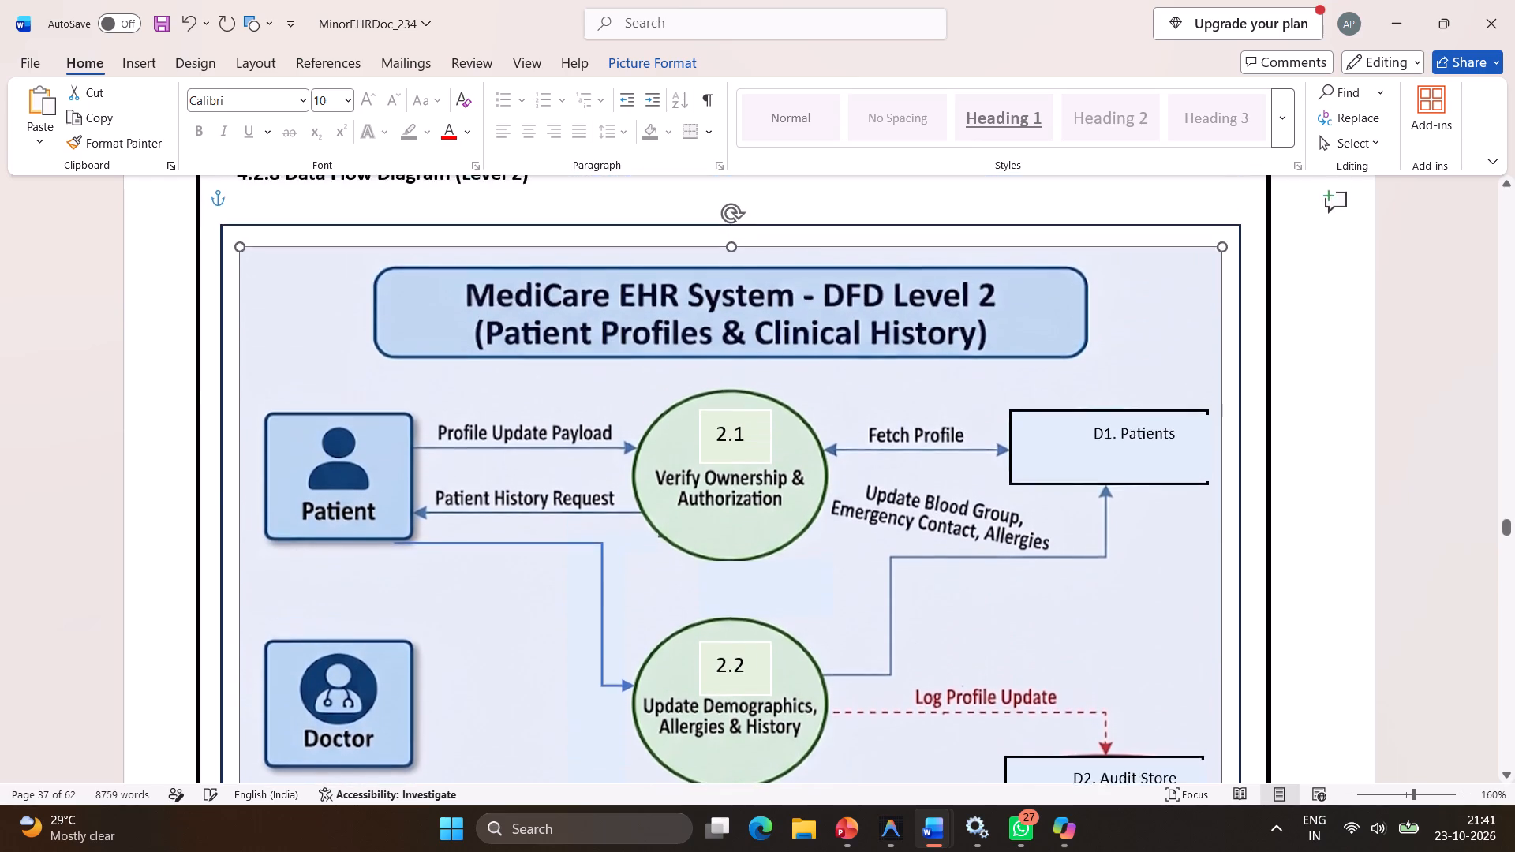
pyautogui.scroll(5, 949, 503)
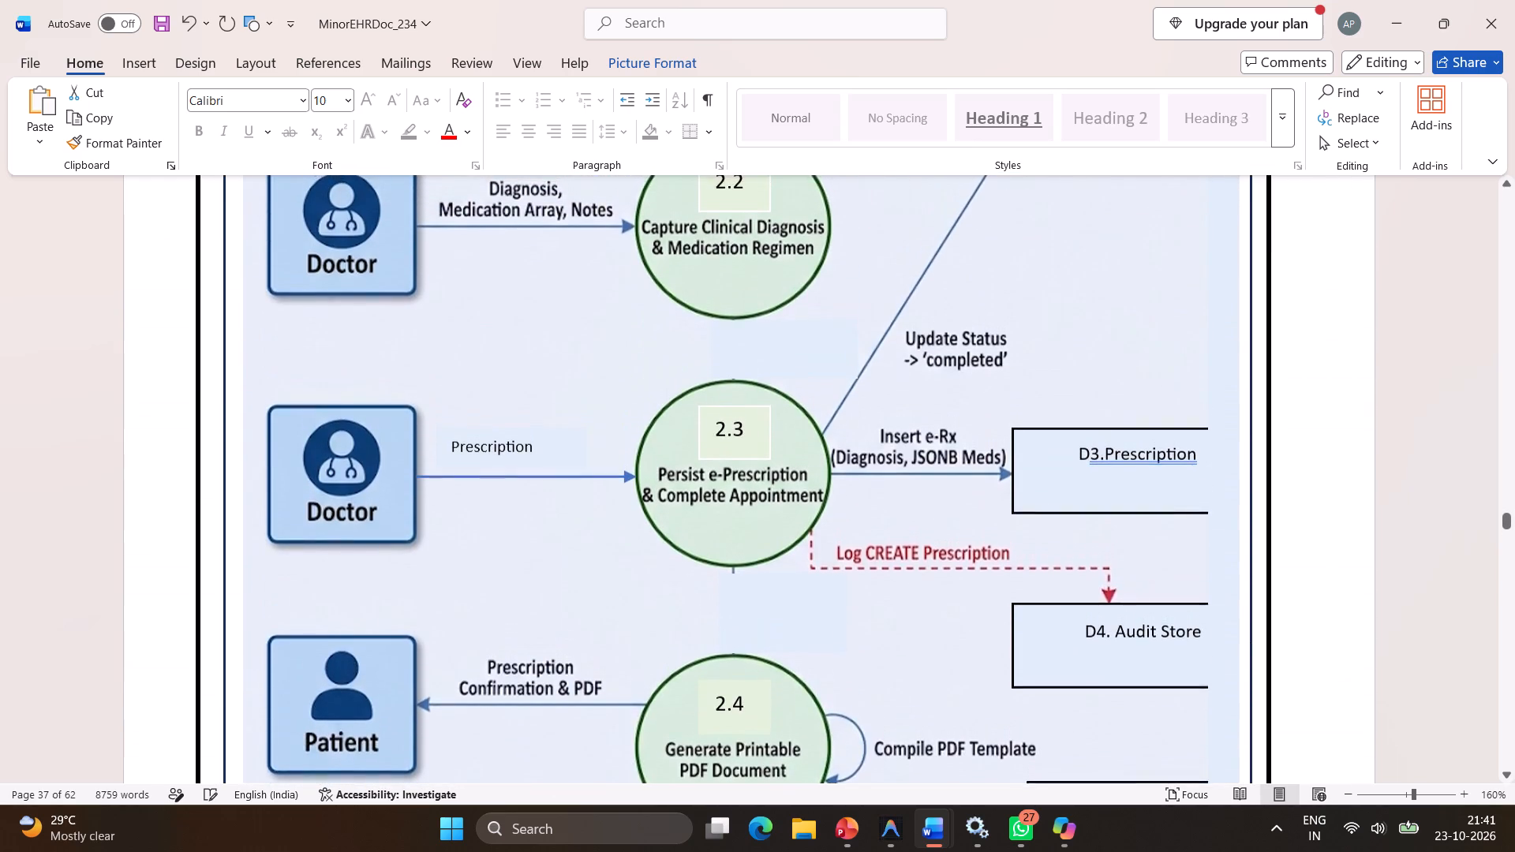
pyautogui.scroll(3, 949, 503)
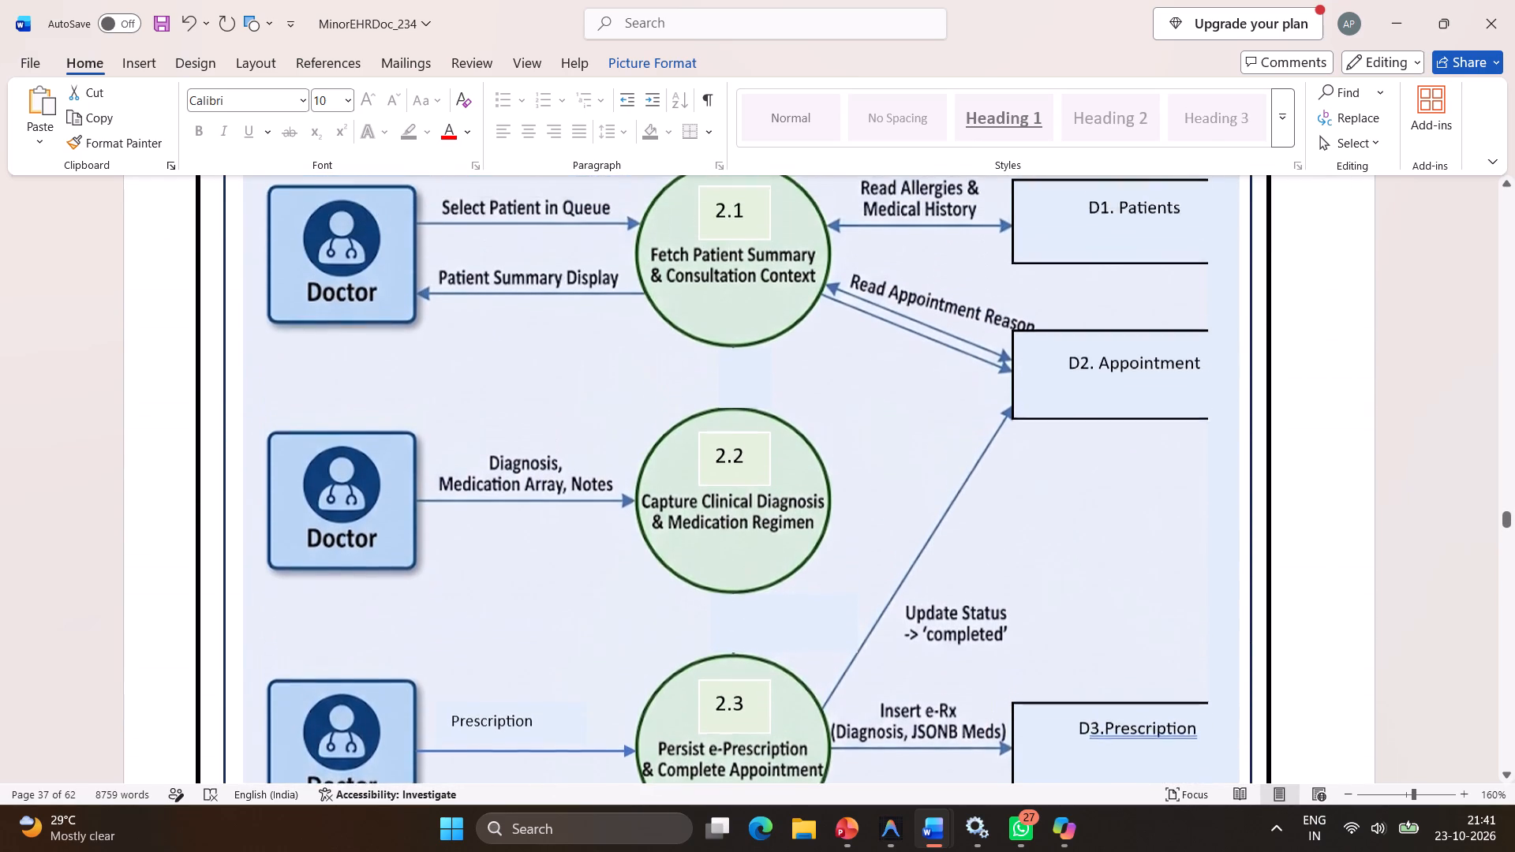
pyautogui.scroll(6, 949, 503)
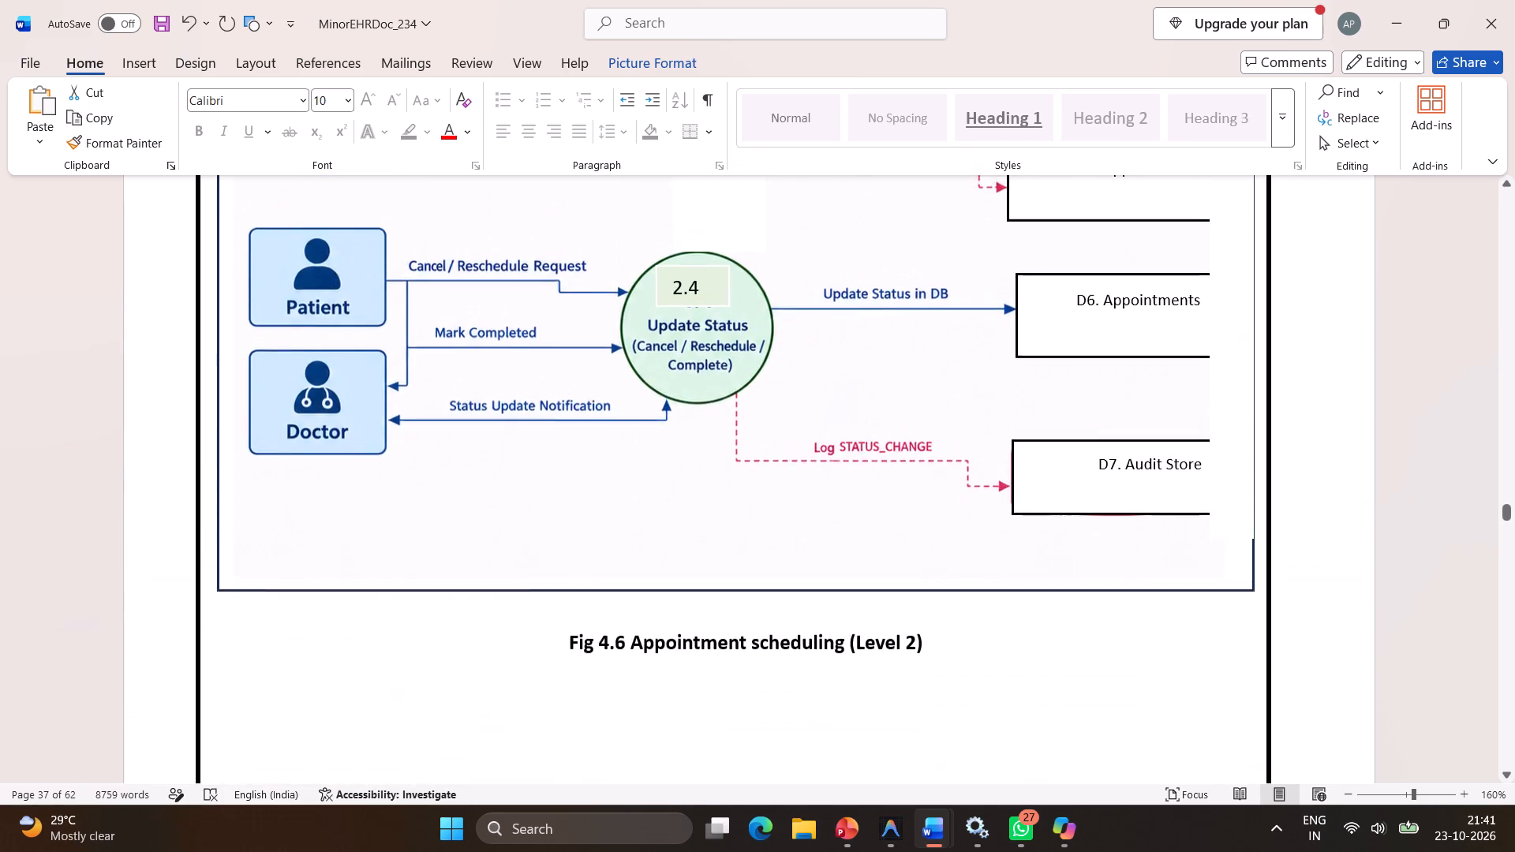
pyautogui.scroll(1, 949, 503)
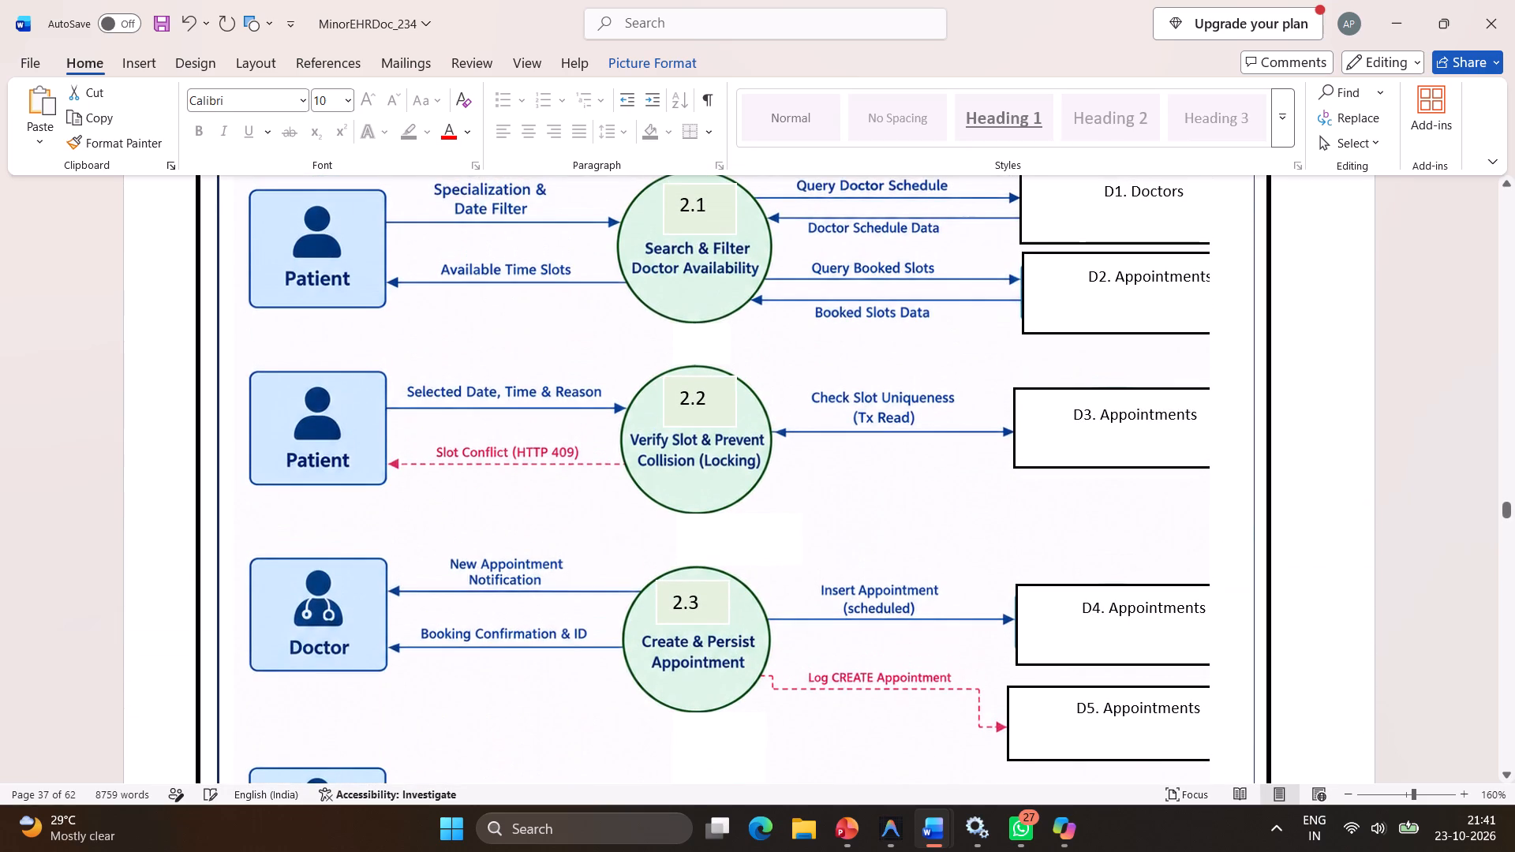
pyautogui.scroll(1, 949, 503)
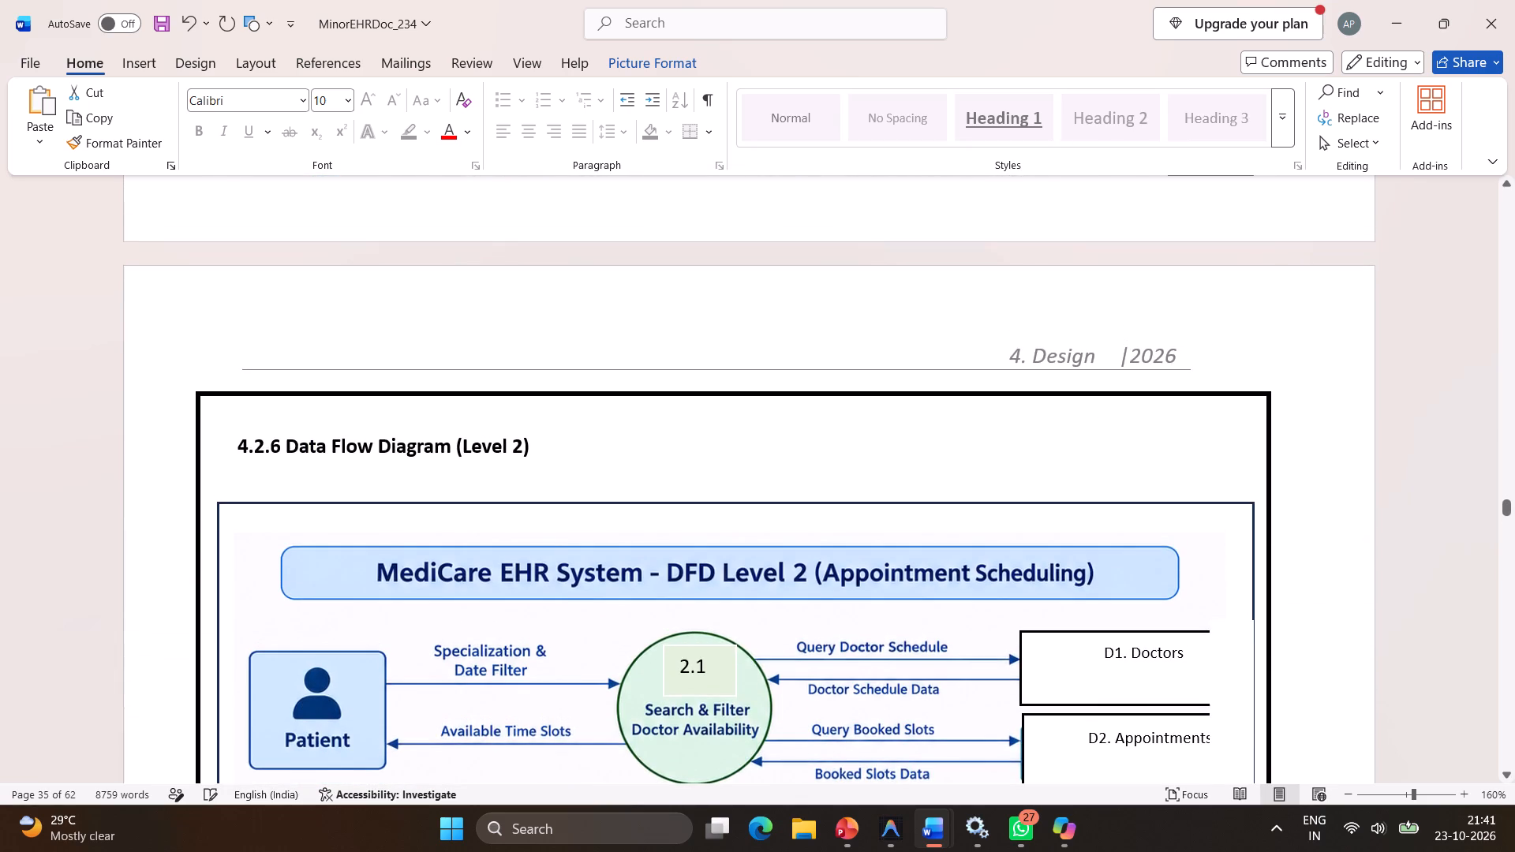
pyautogui.scroll(1, 949, 503)
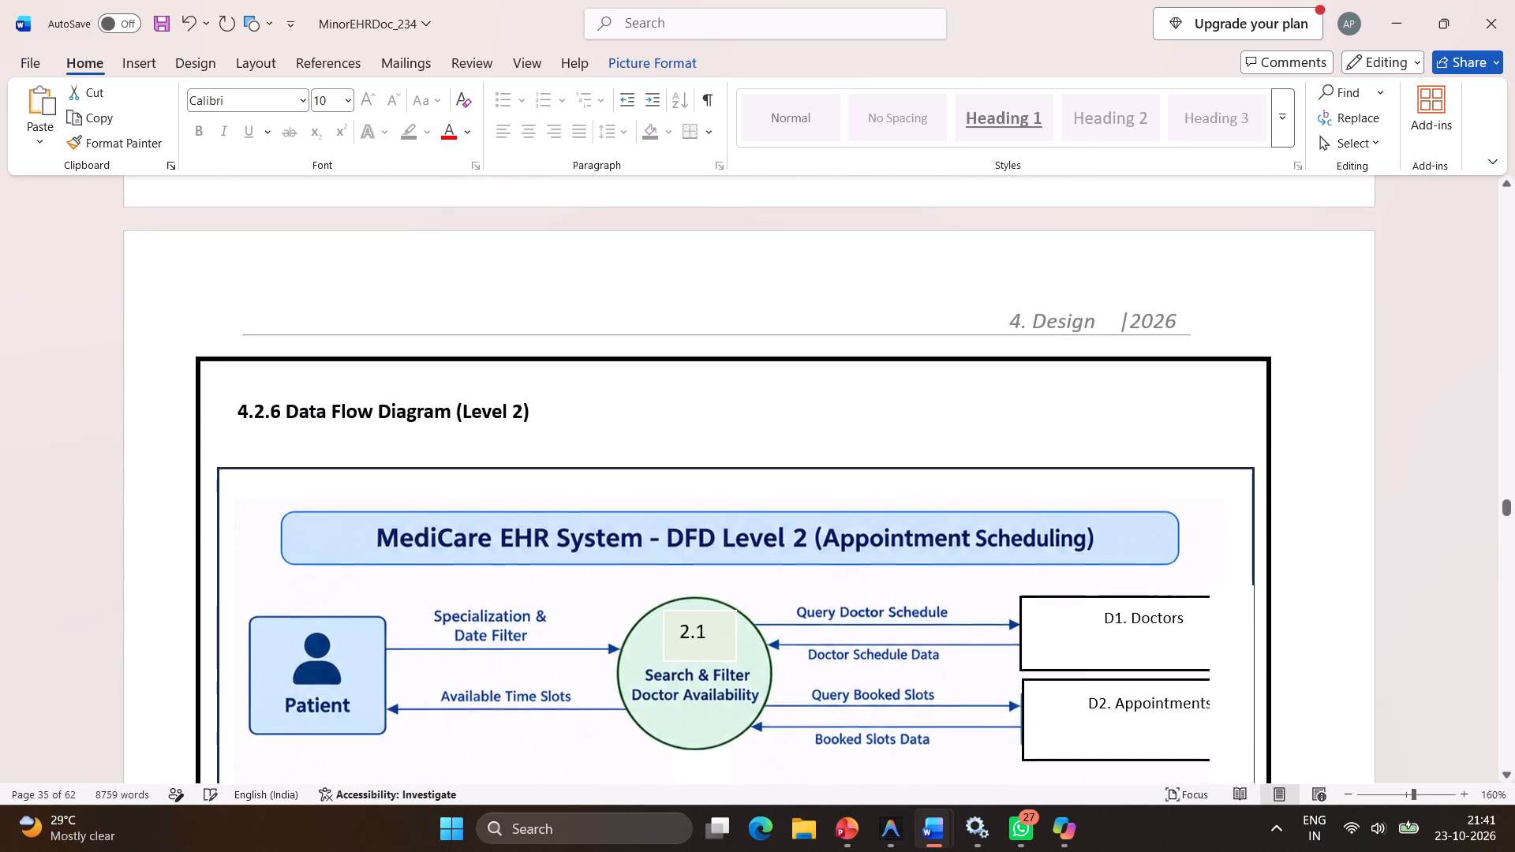
pyautogui.scroll(5, 949, 503)
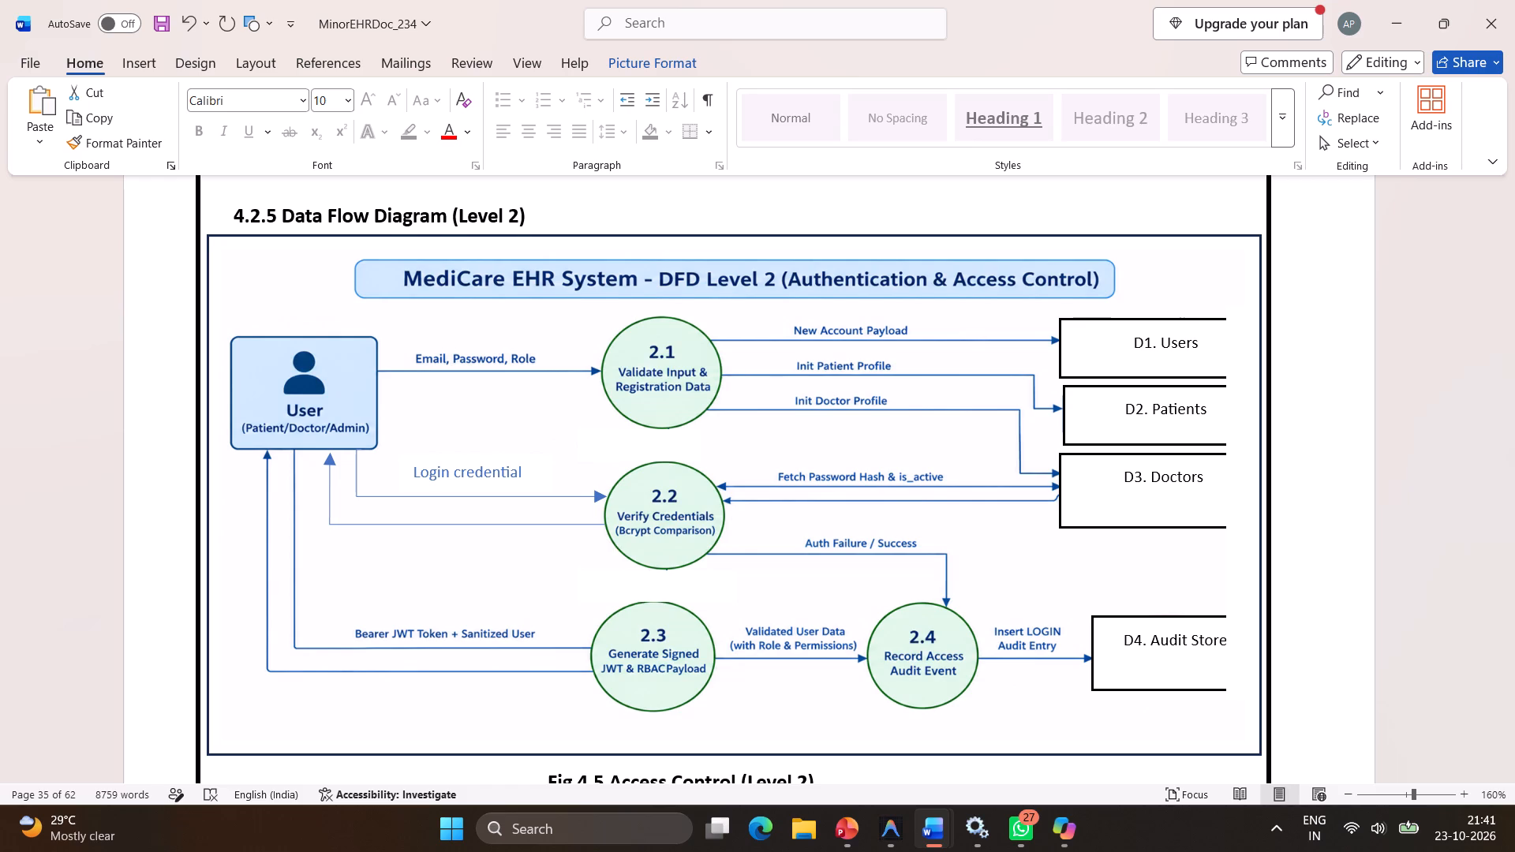
pyautogui.scroll(-1, 949, 503)
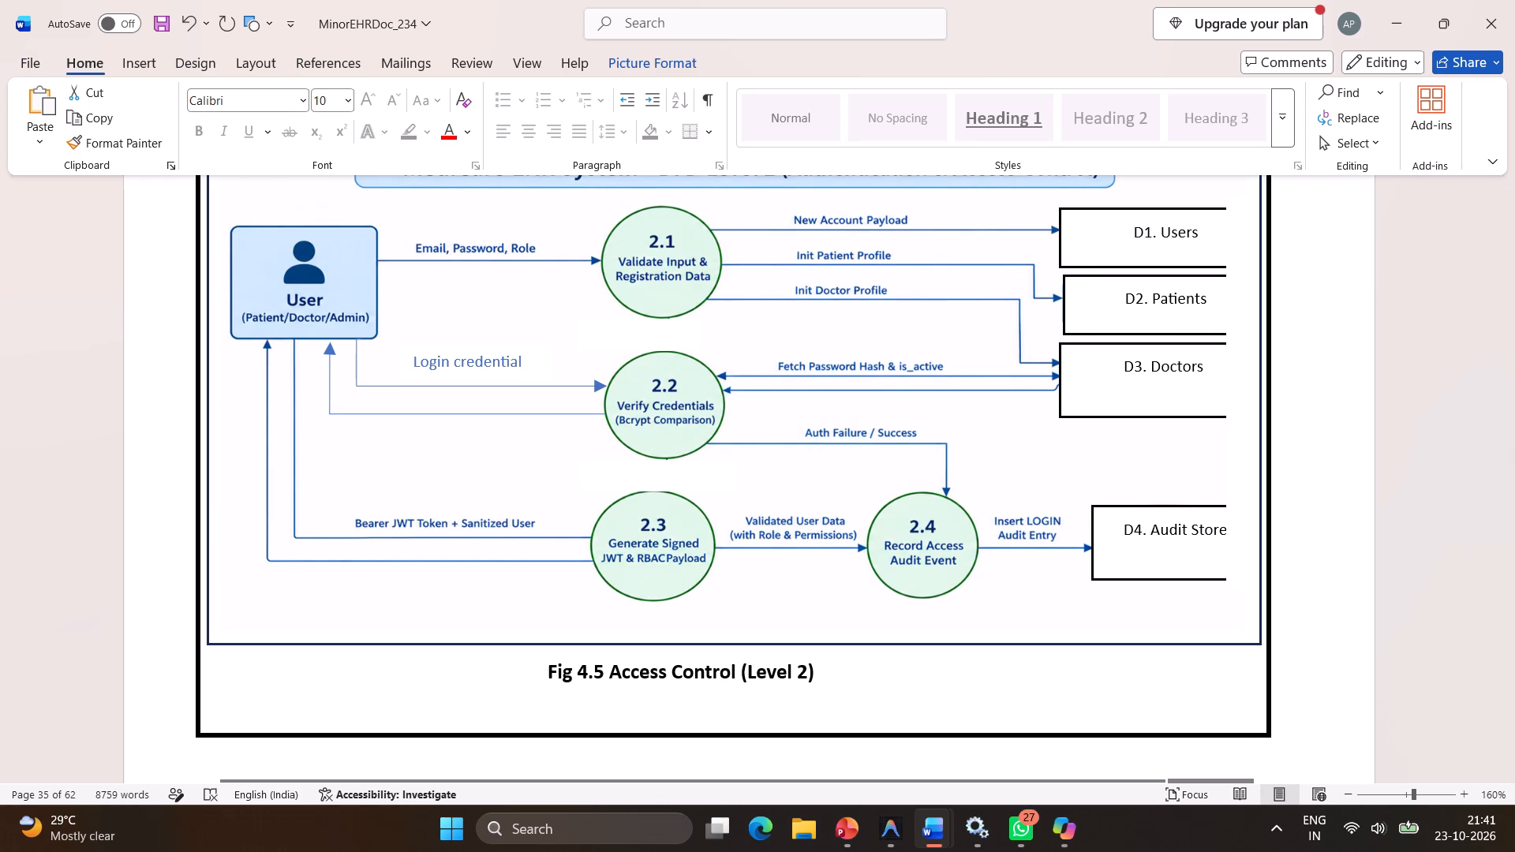
pyautogui.scroll(1, 711, 399)
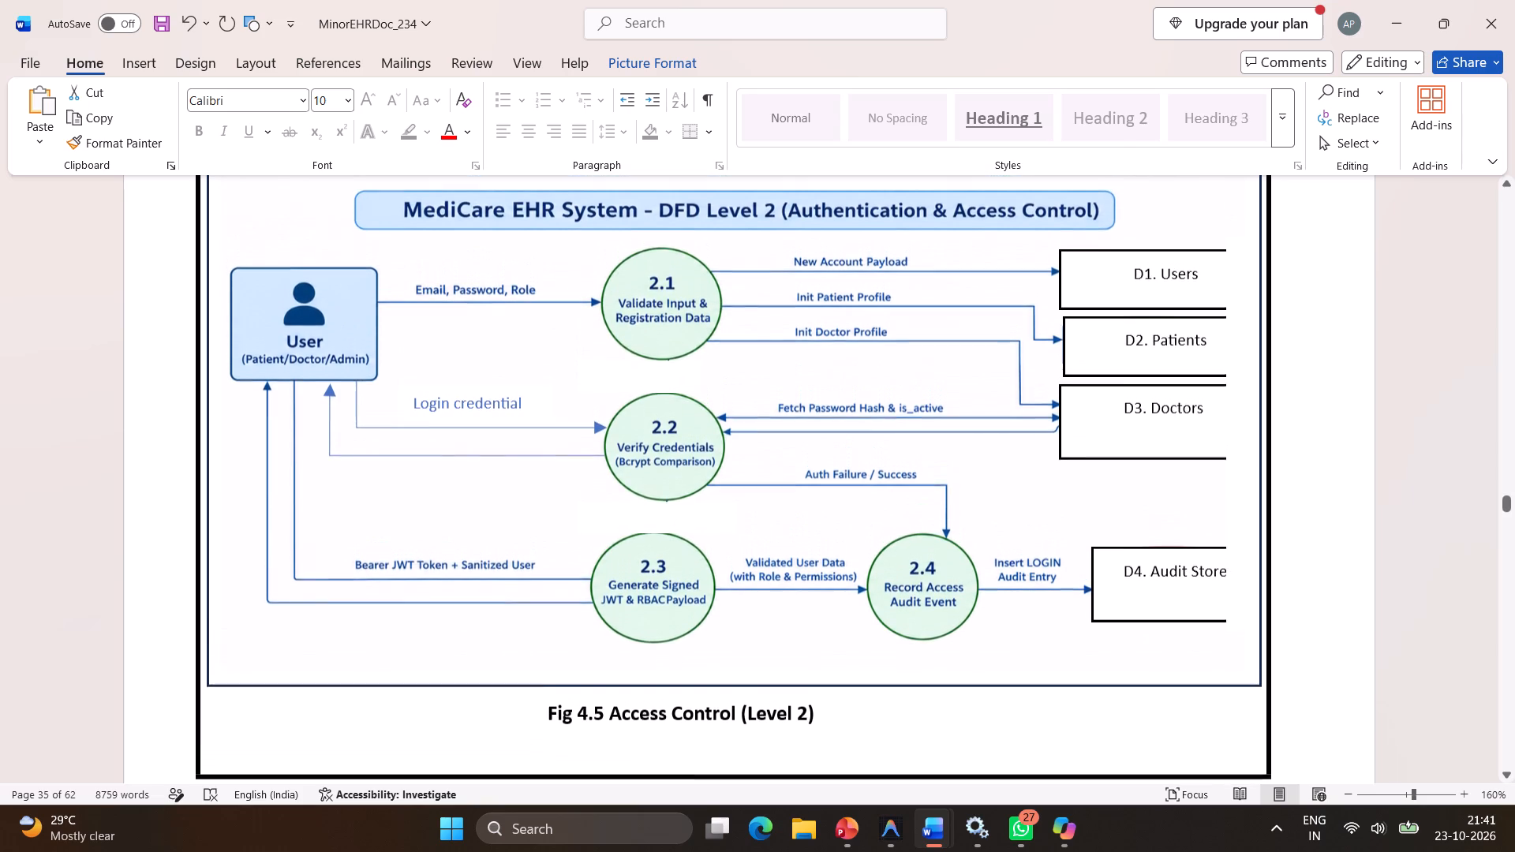
pyautogui.scroll(1, 711, 399)
# Cover the "Auth Failure / Success" label and its connector from 2.2 towards 2.4 with a rectangle about 0.79 cm high and 3.89 cm wide.
pyautogui.click(154, 66)
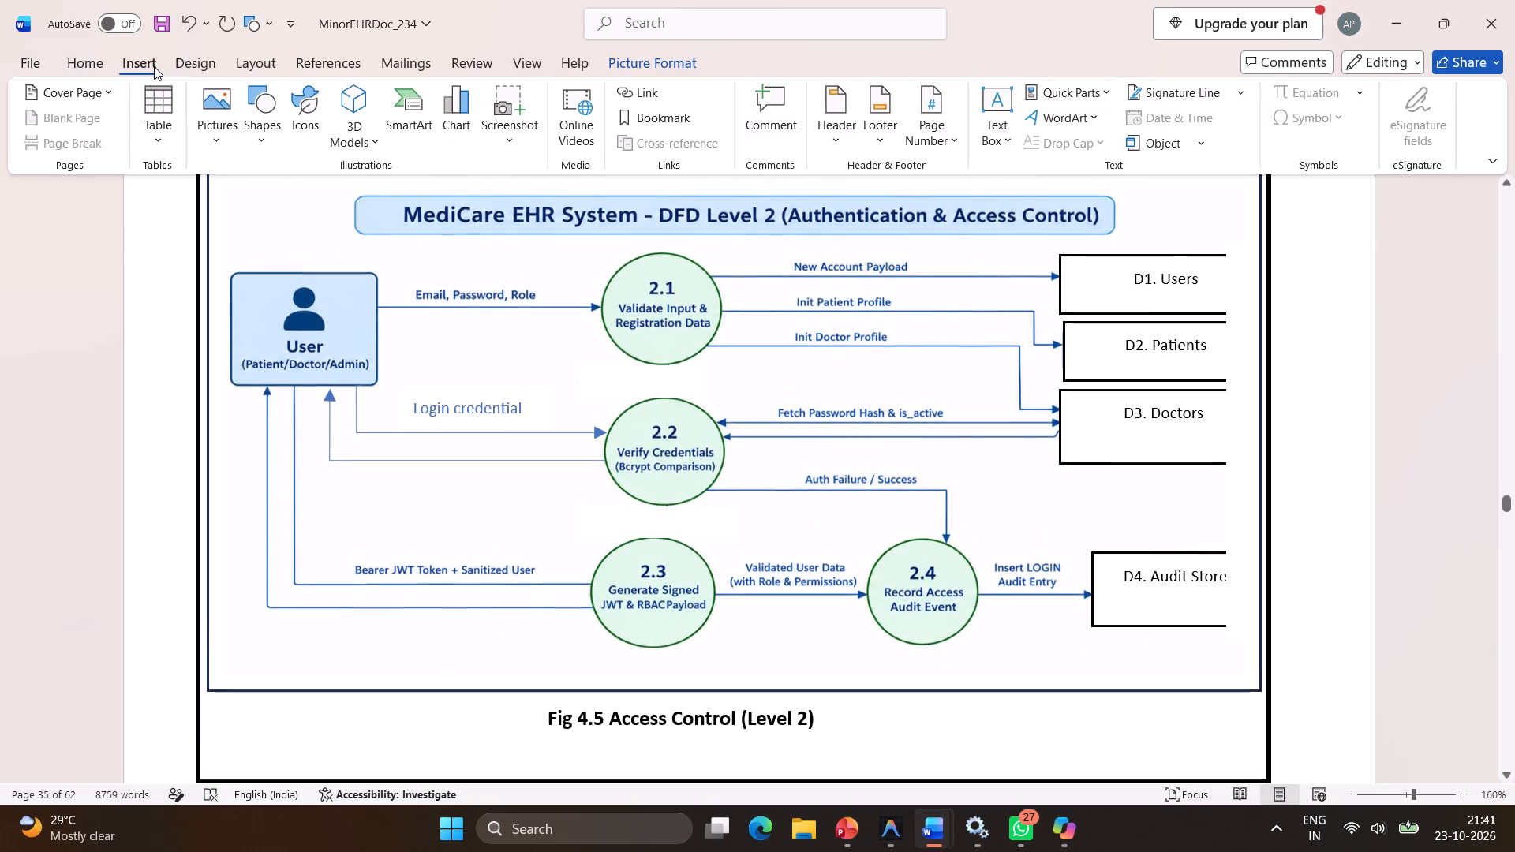
pyautogui.click(276, 114)
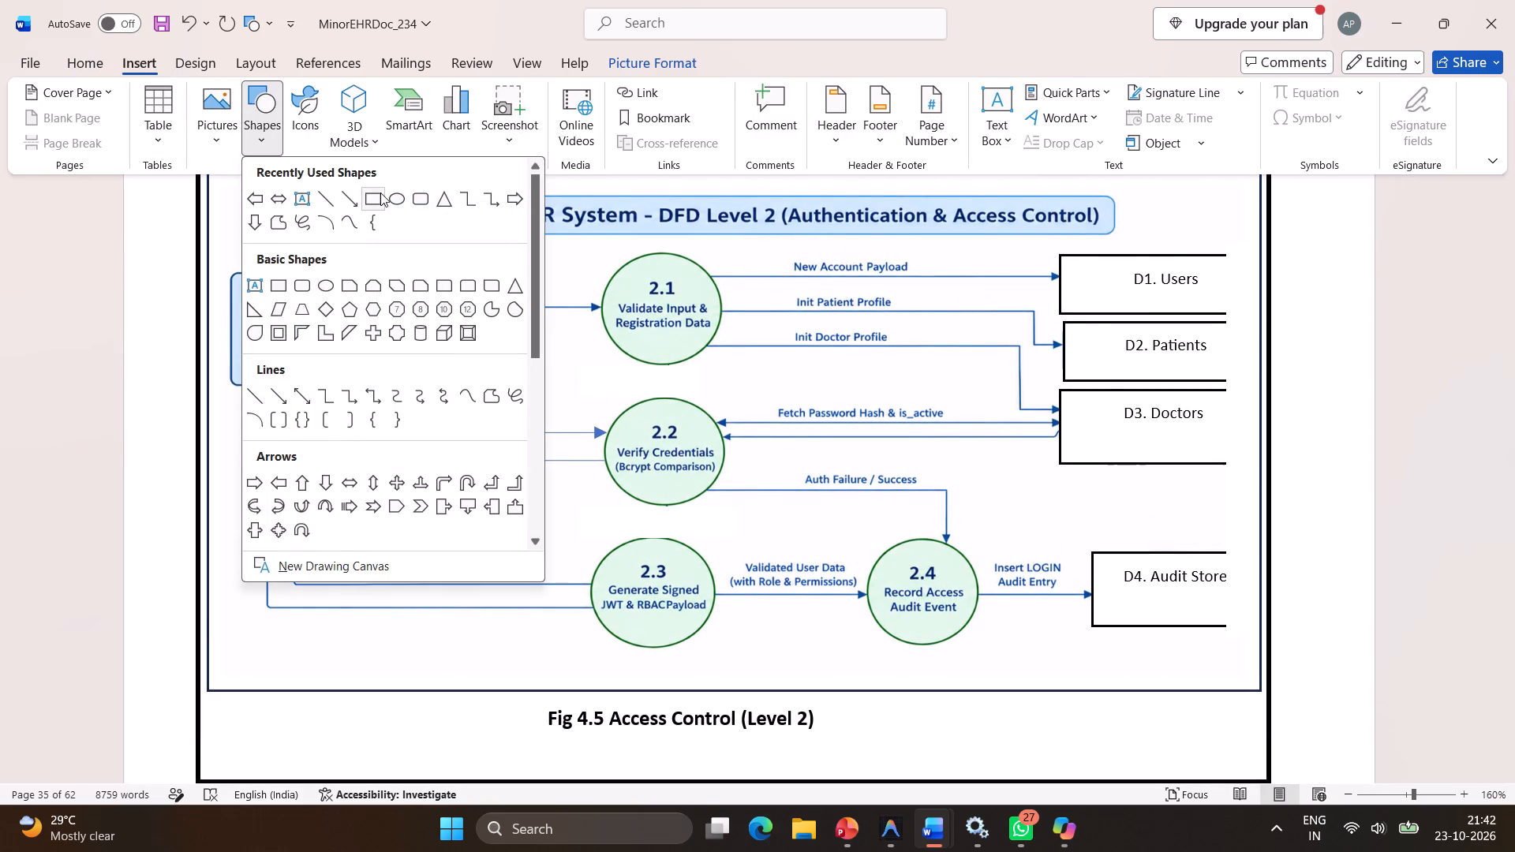
pyautogui.click(380, 192)
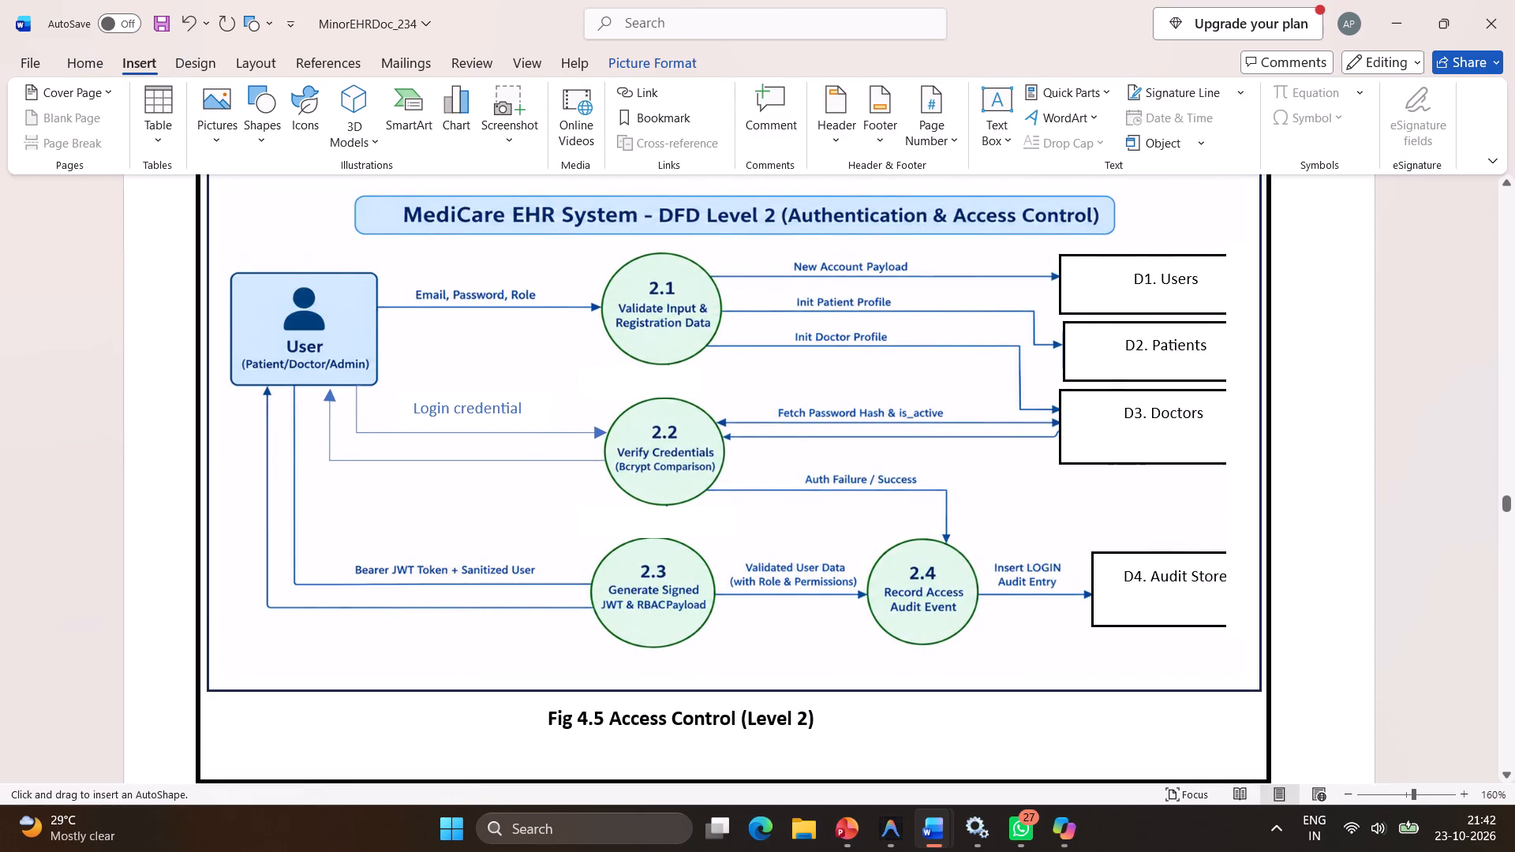
pyautogui.moveTo(719, 484); pyautogui.dragTo(962, 525)
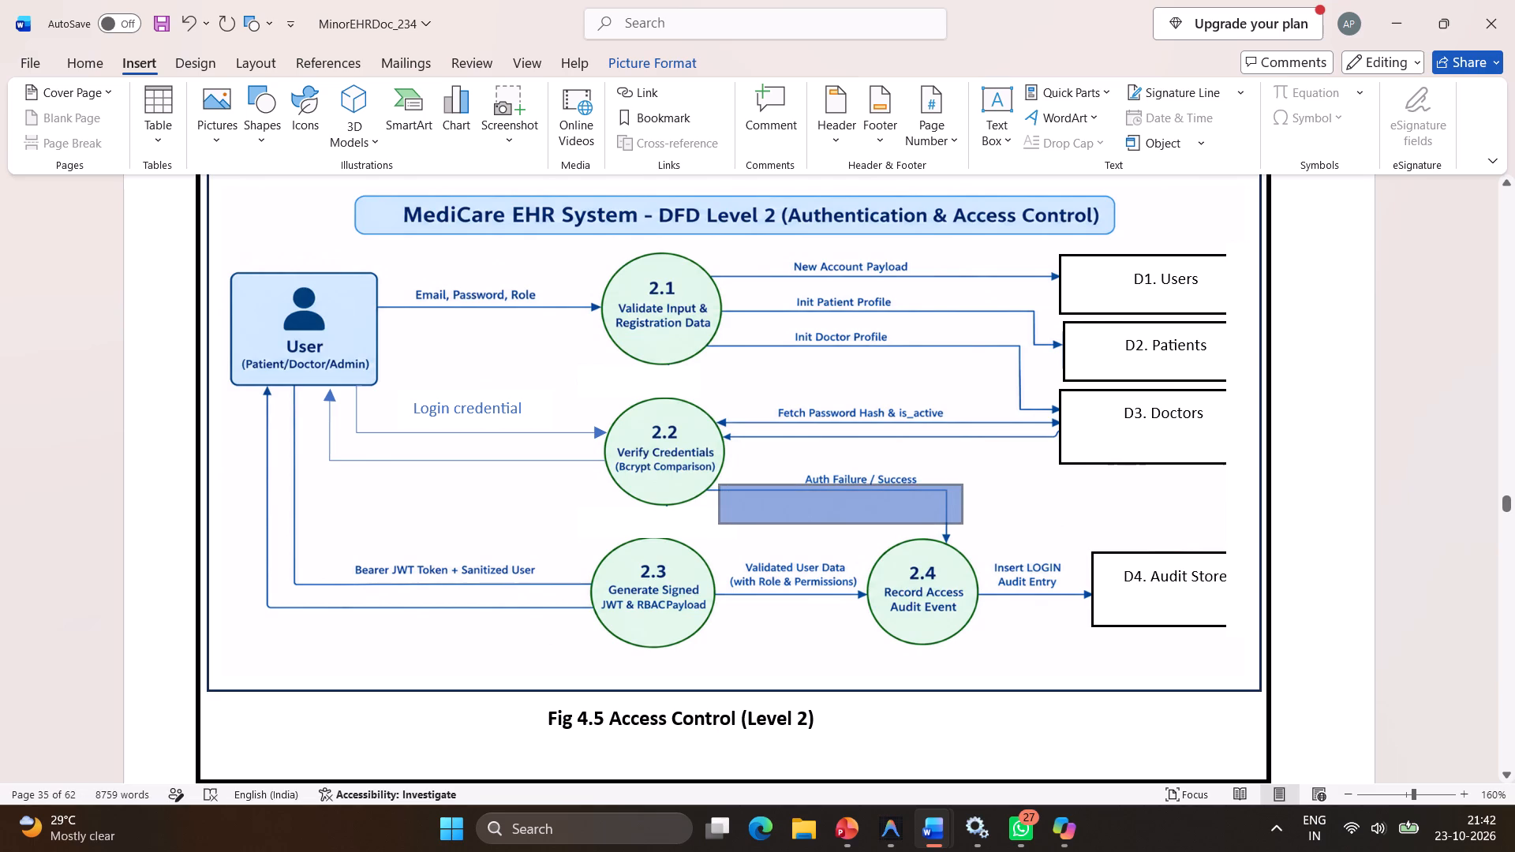
pyautogui.moveTo(962, 525); pyautogui.dragTo(971, 535)
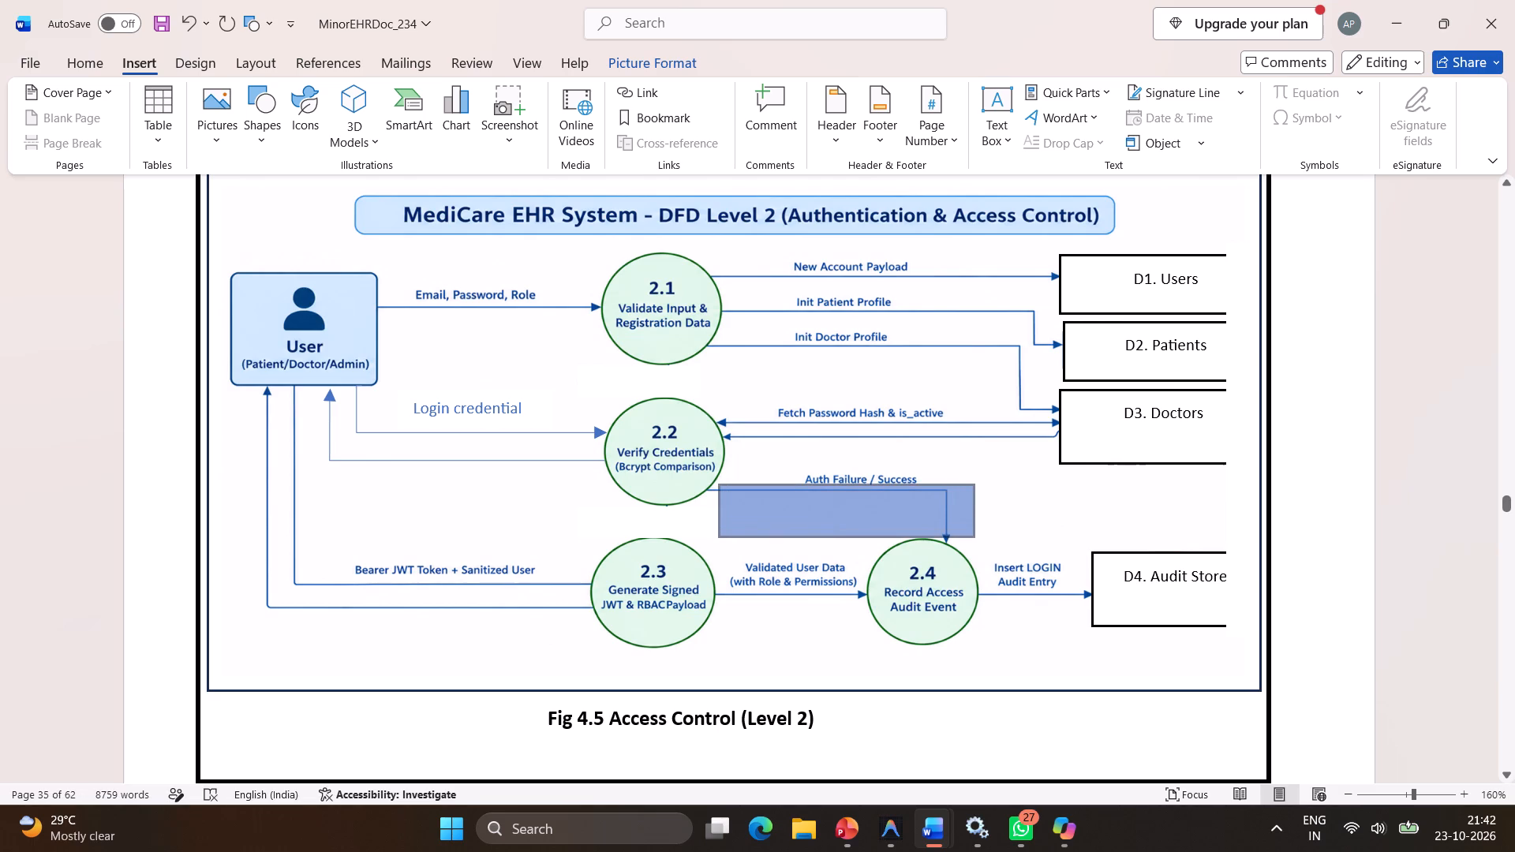
pyautogui.moveTo(971, 535); pyautogui.dragTo(944, 518)
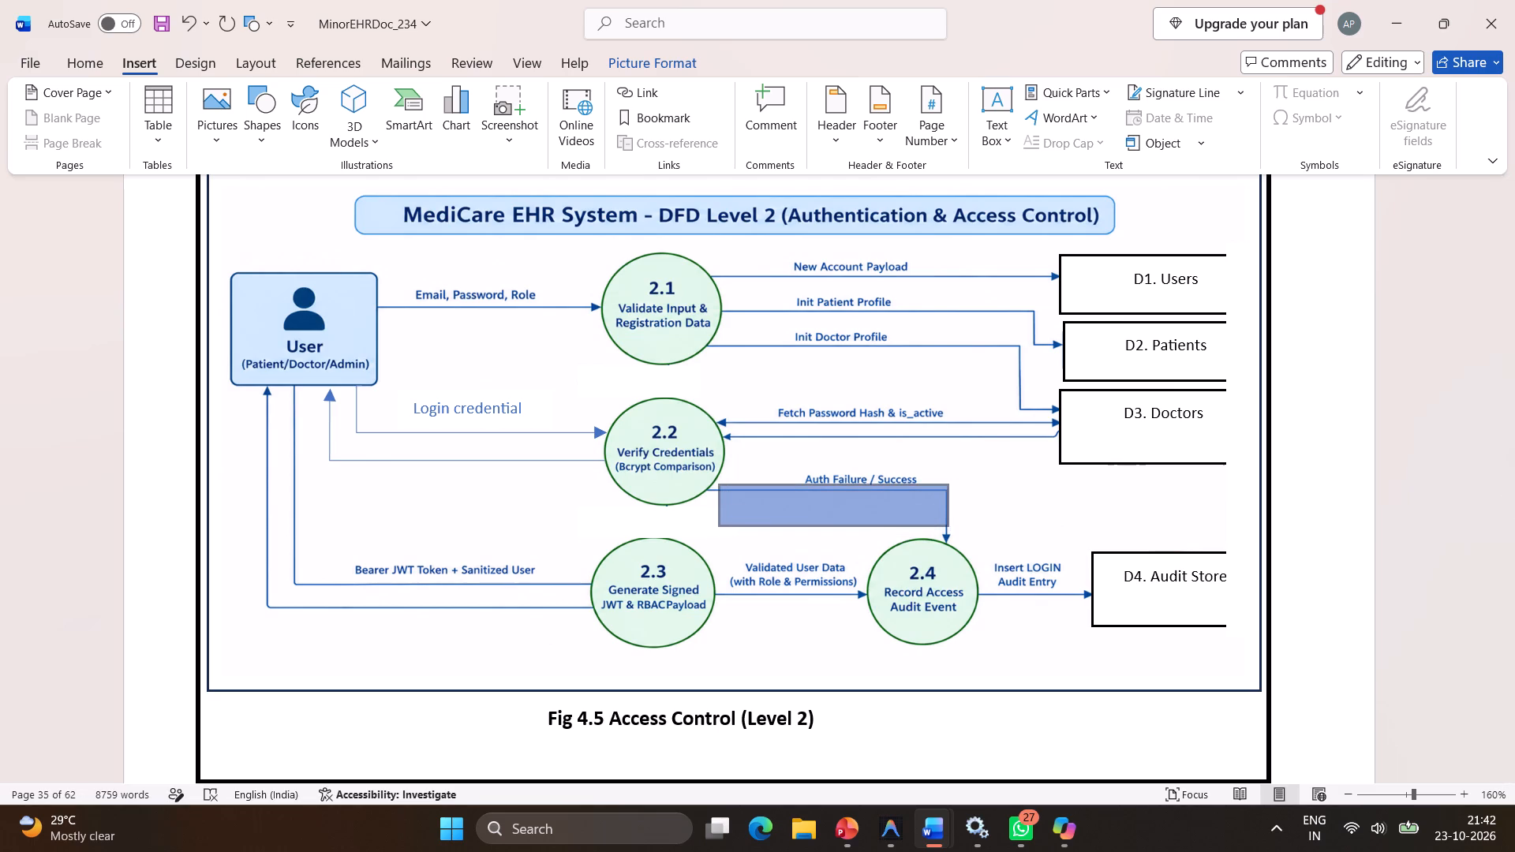
pyautogui.moveTo(944, 518); pyautogui.dragTo(958, 521)
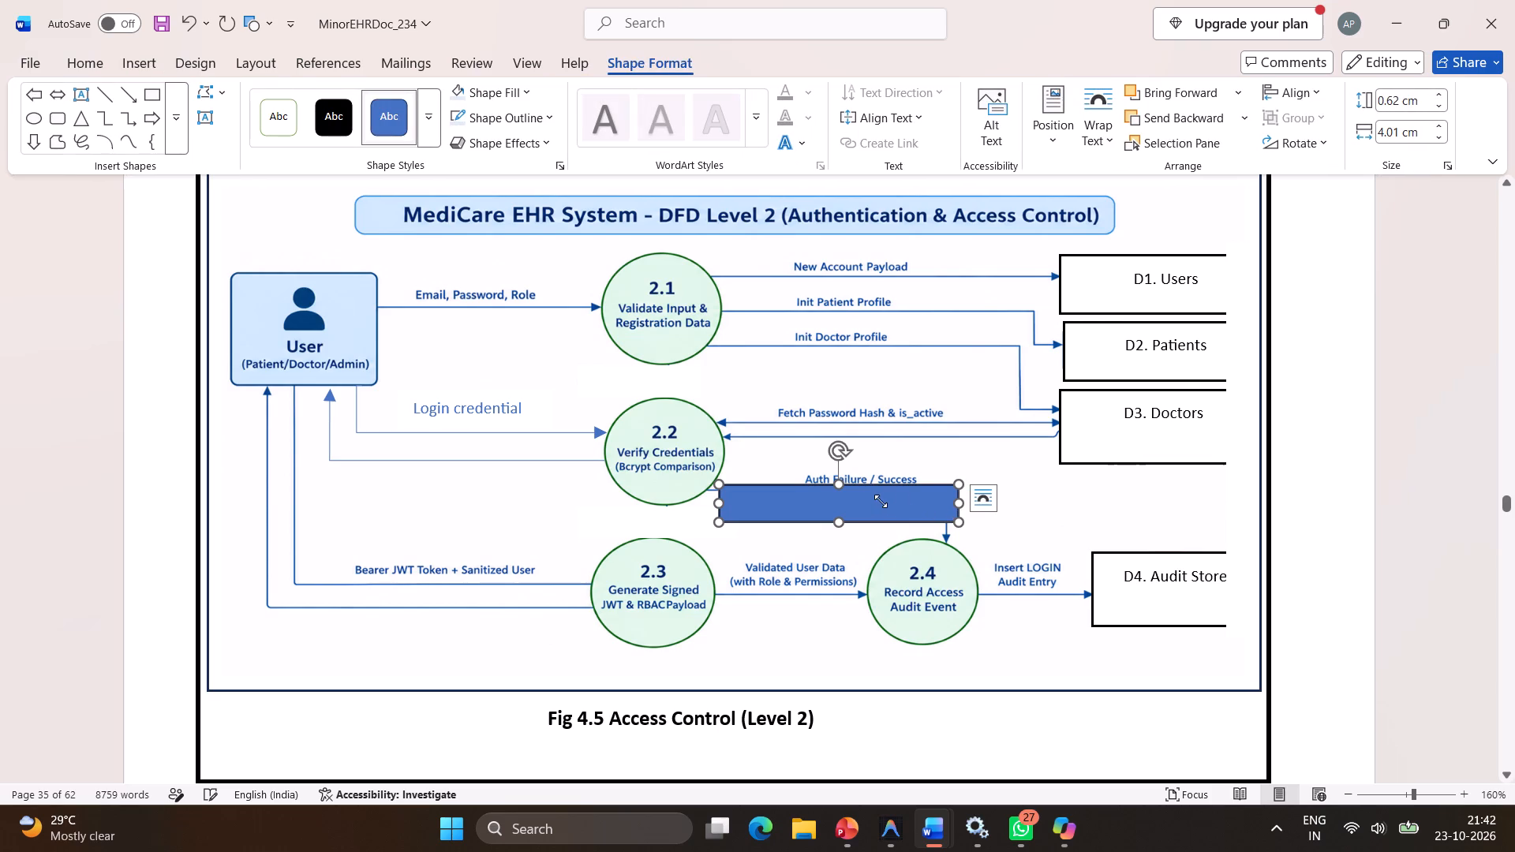
pyautogui.moveTo(842, 484); pyautogui.dragTo(842, 476)
pyautogui.click(842, 476)
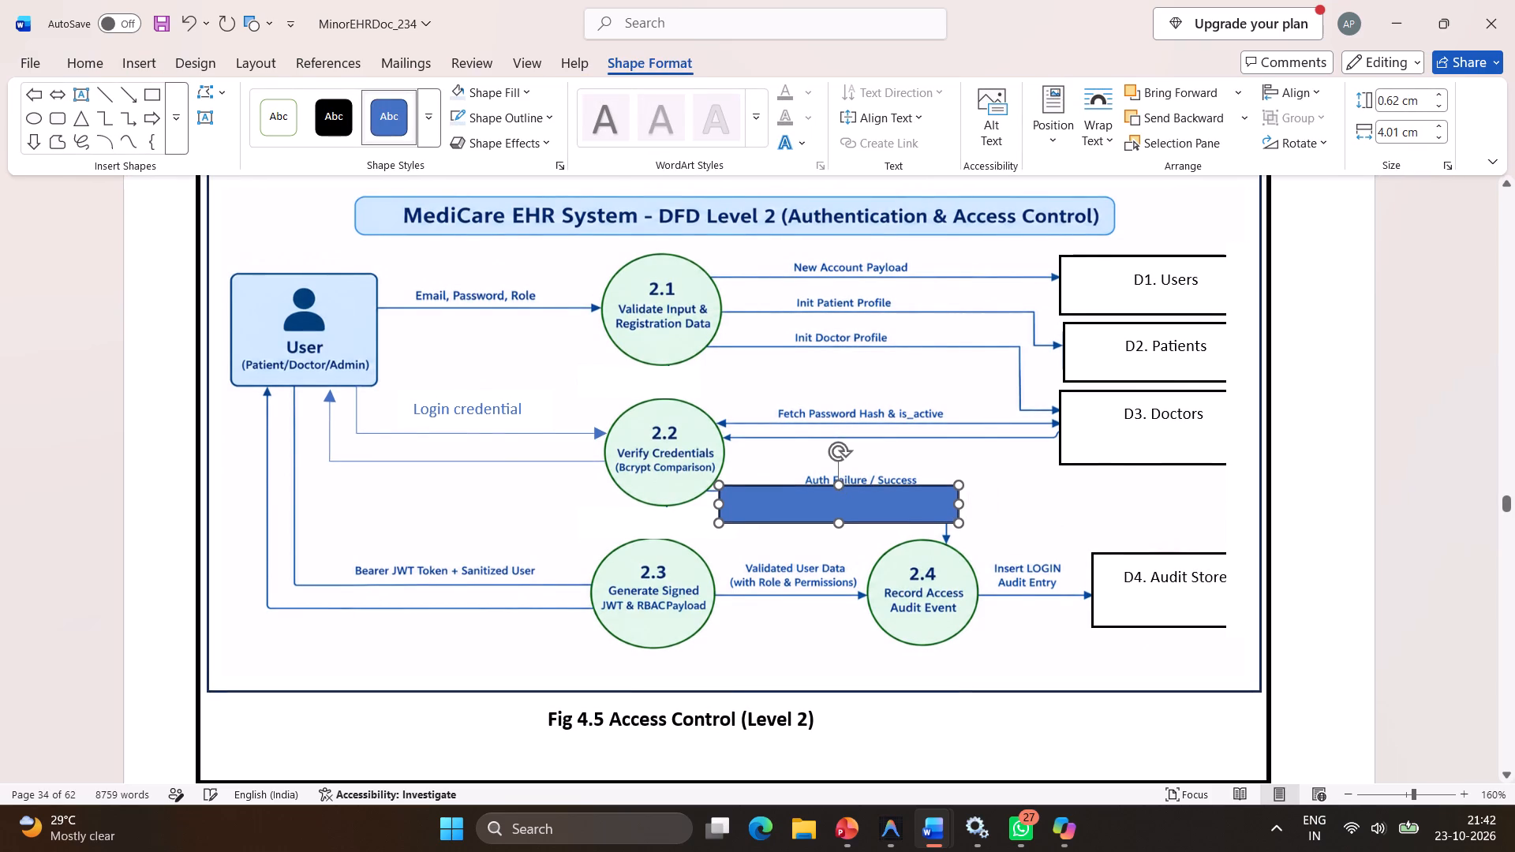
pyautogui.click(838, 498)
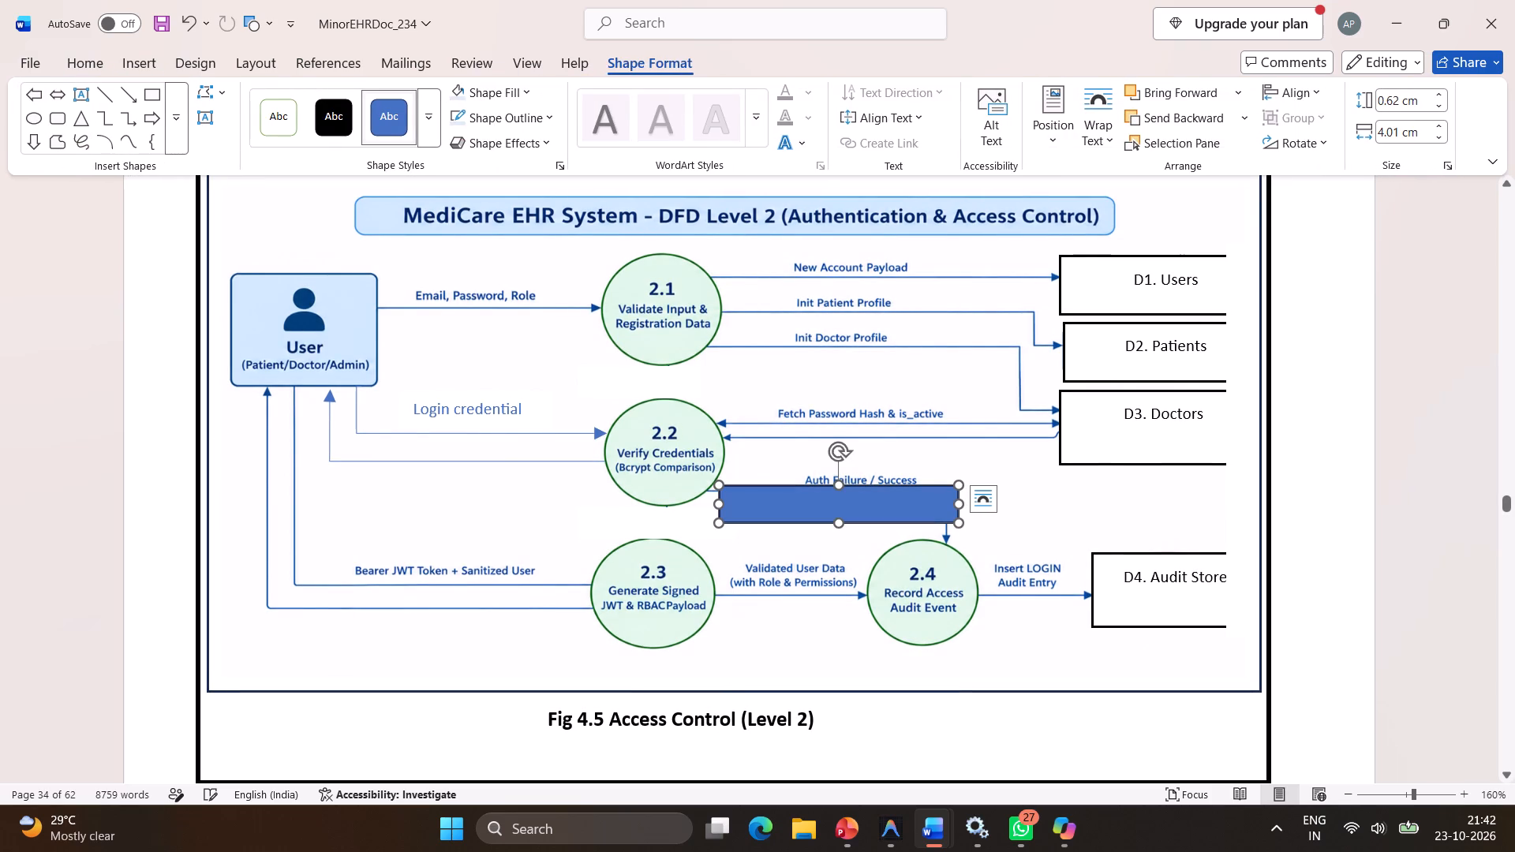
pyautogui.click(838, 482)
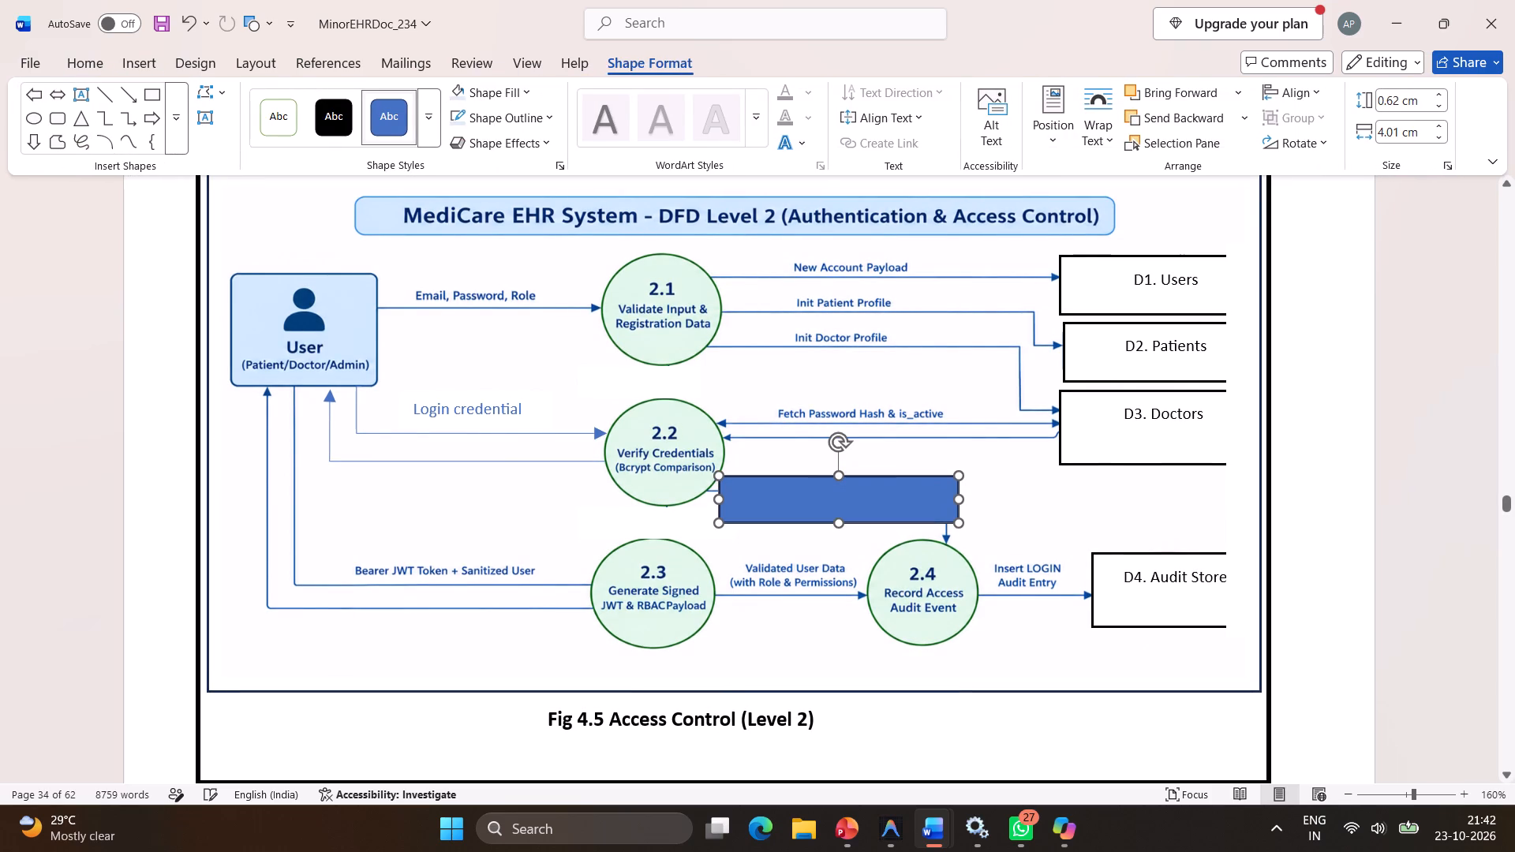
pyautogui.click(723, 499)
# Give the rectangle covering the former flow from 2.2 towards 2.4 a white outline and a white fill.
pyautogui.rightClick(784, 488)
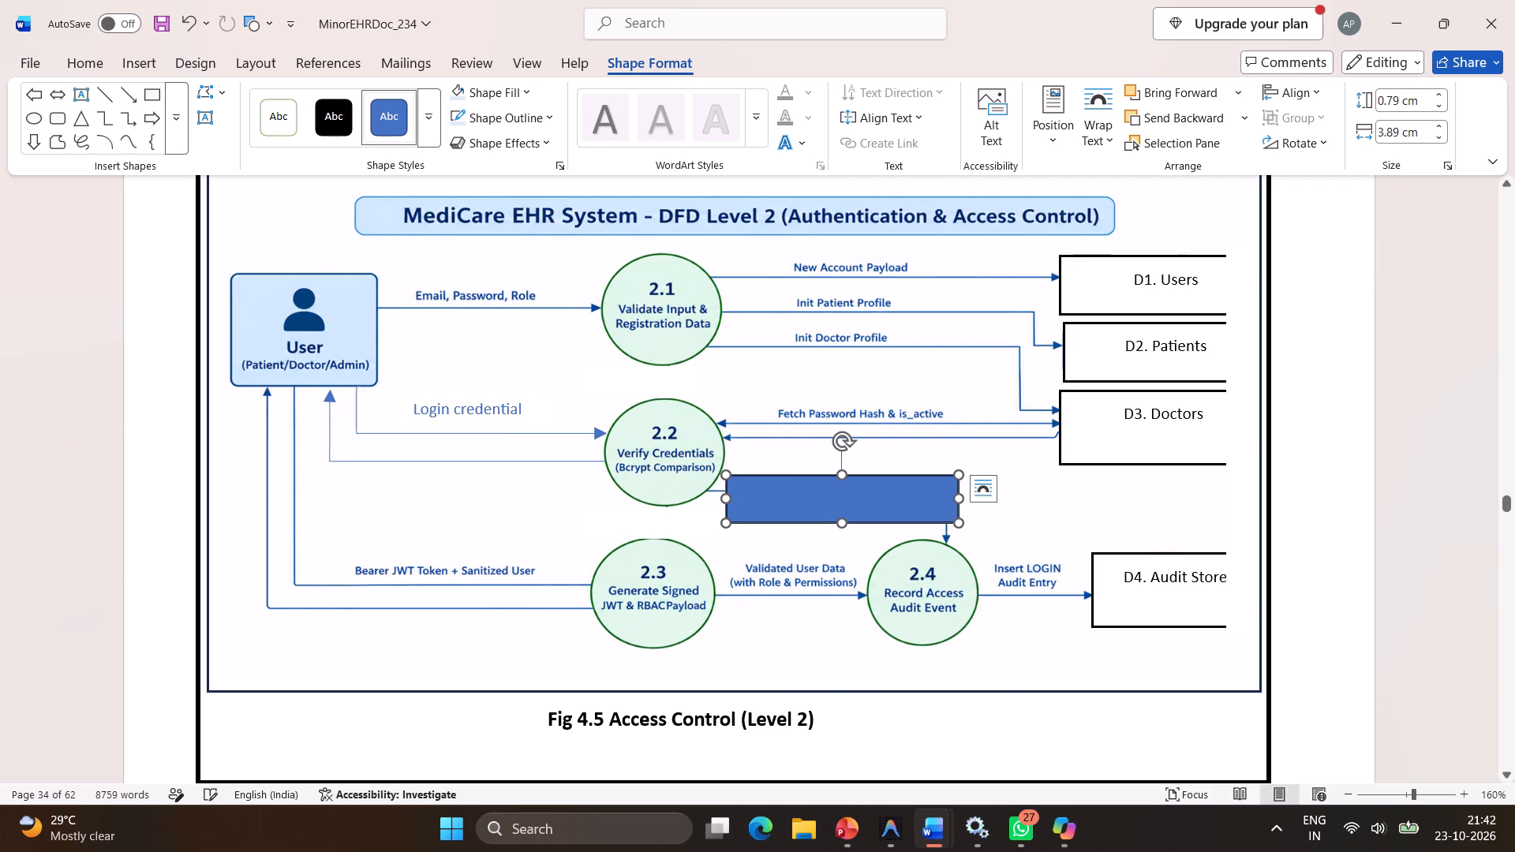
pyautogui.click(892, 227)
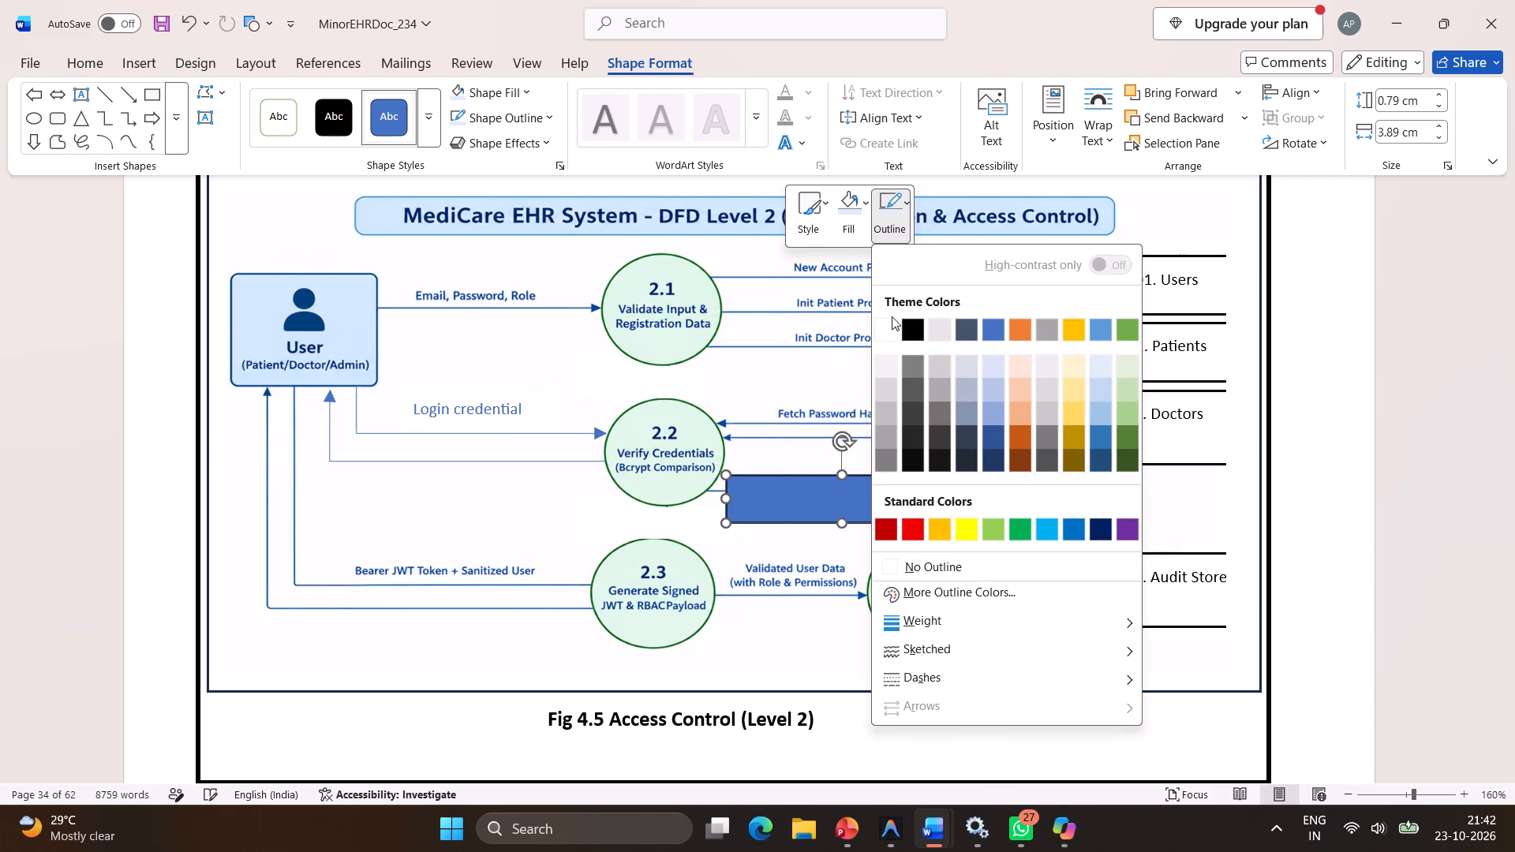
pyautogui.click(888, 336)
pyautogui.click(851, 215)
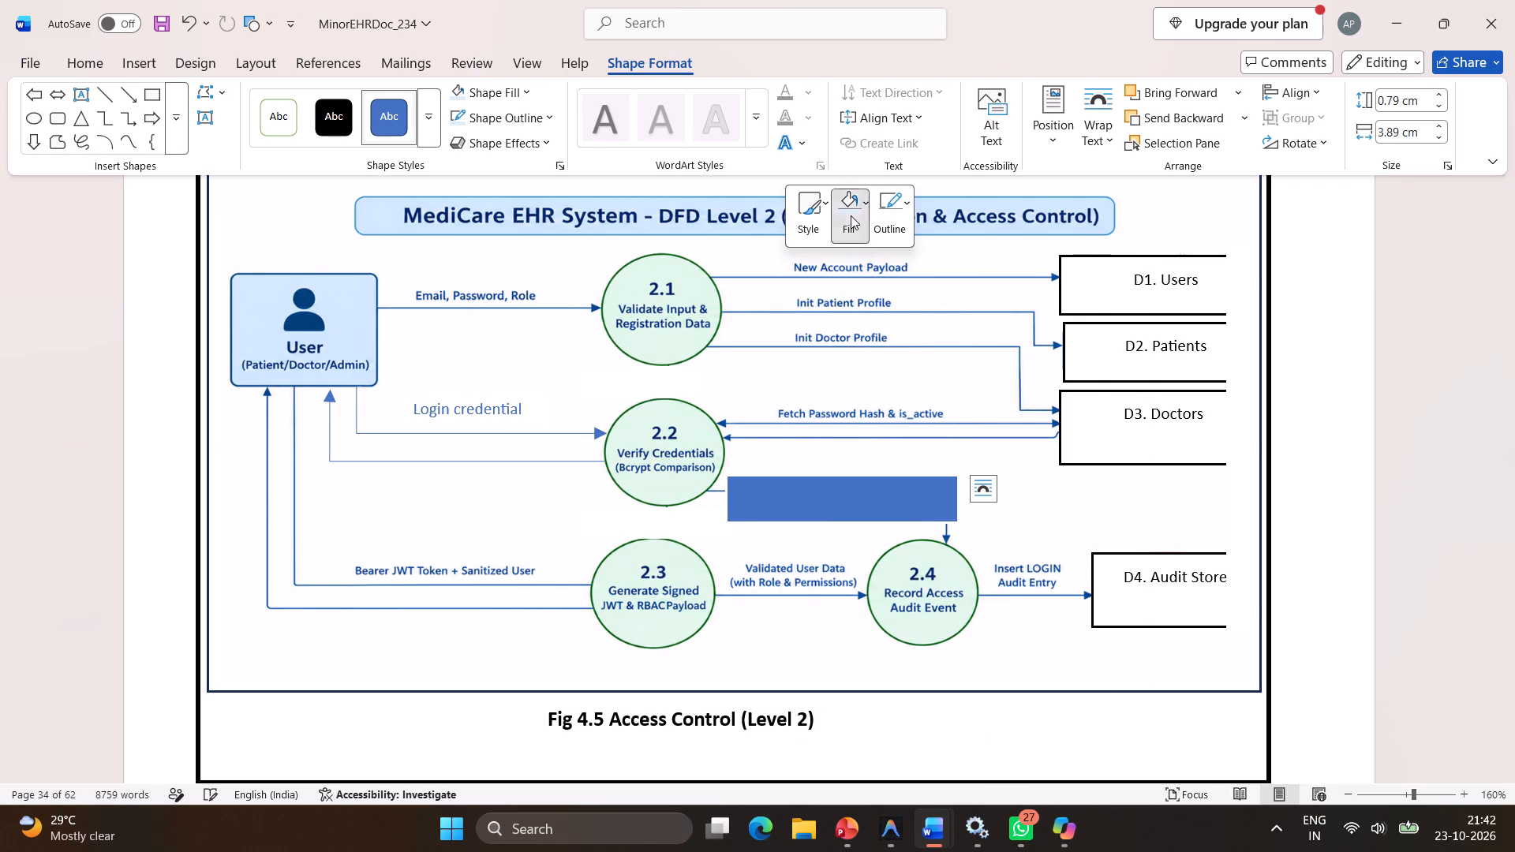
pyautogui.click(853, 320)
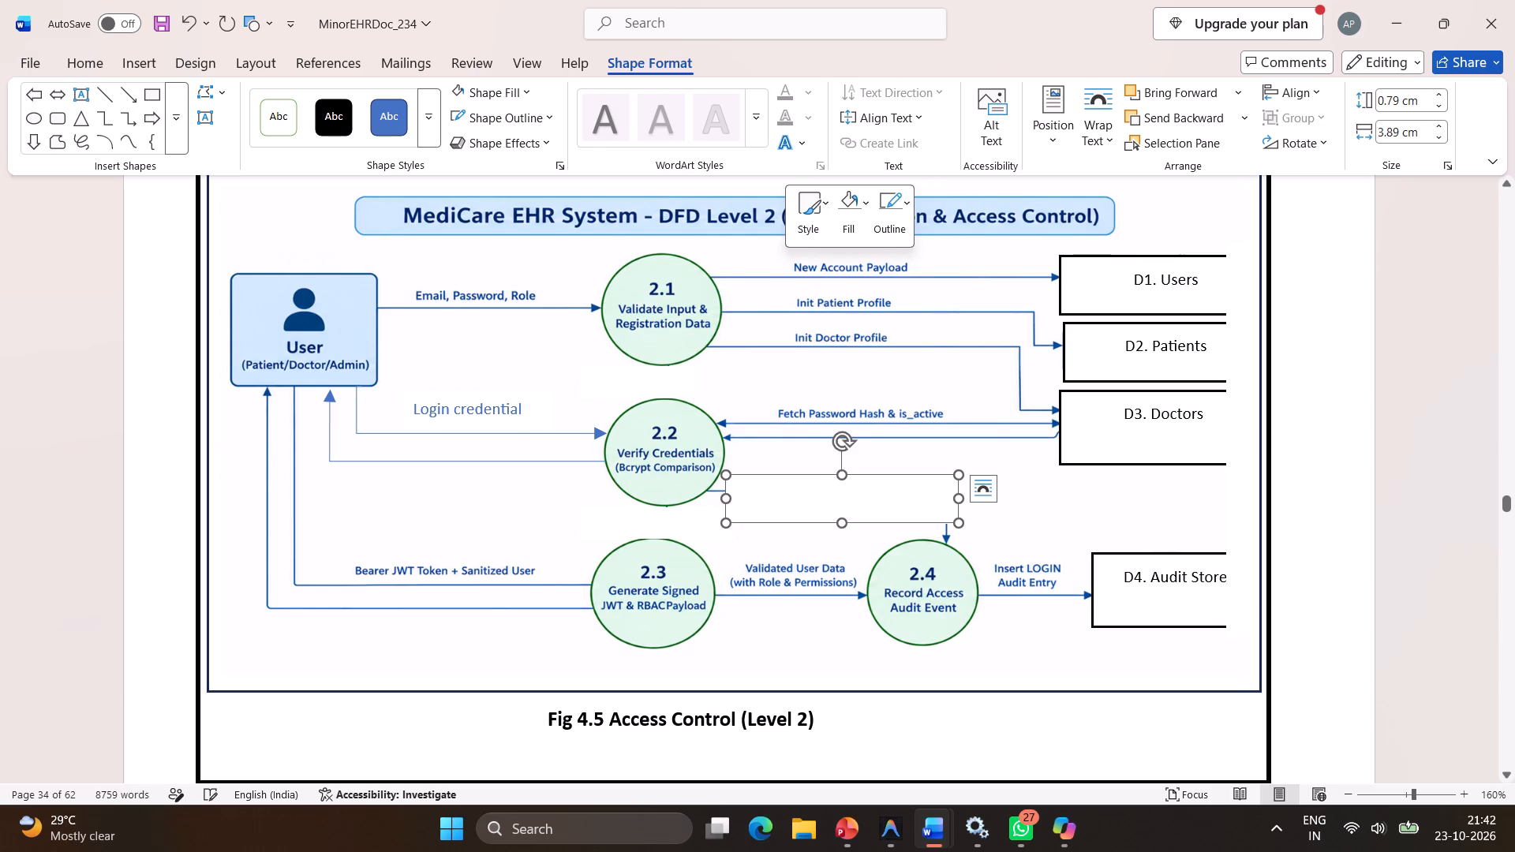
# Cover the leftover connector stub at circle 2.2 with a rectangle about 0.13 cm high and 0.37 cm wide, with white fill and outline.
pyautogui.keyDown('ctrl'); pyautogui.scroll(7, 848, 514); pyautogui.keyUp('ctrl')
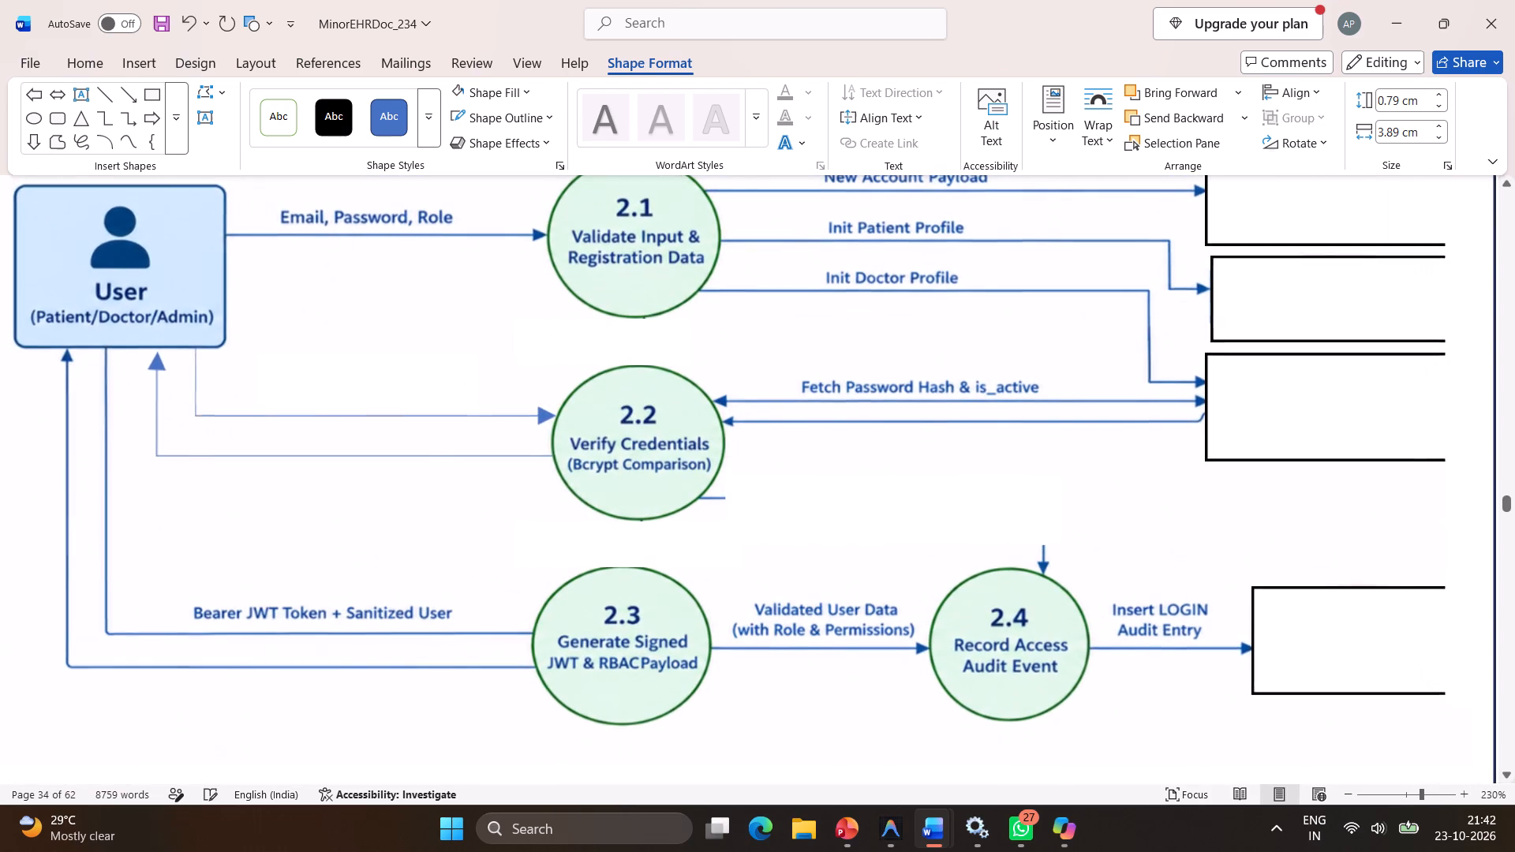
pyautogui.click(64, 116)
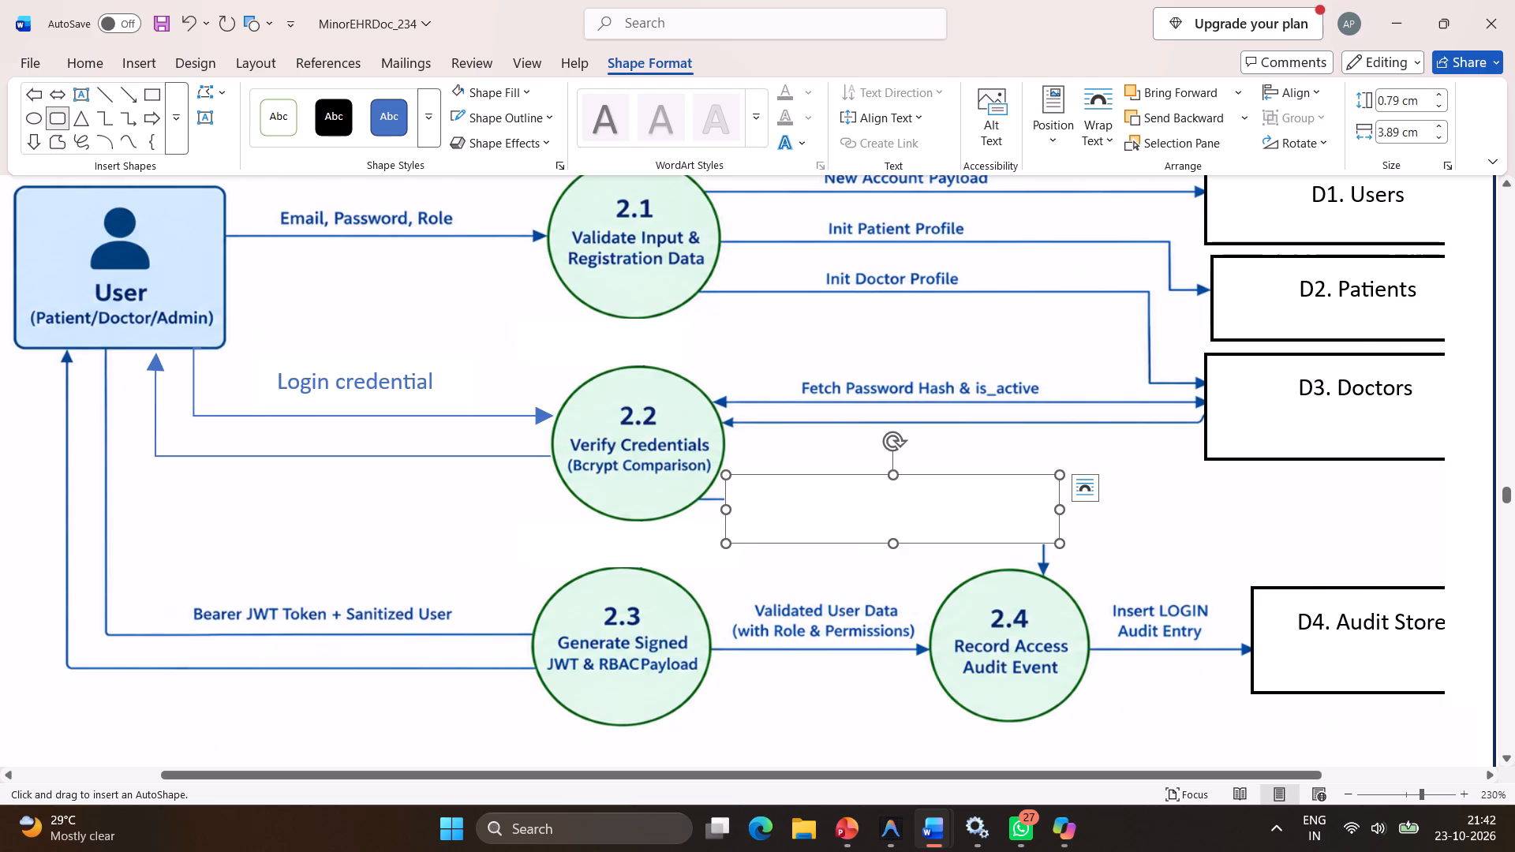
pyautogui.moveTo(700, 505); pyautogui.dragTo(728, 500)
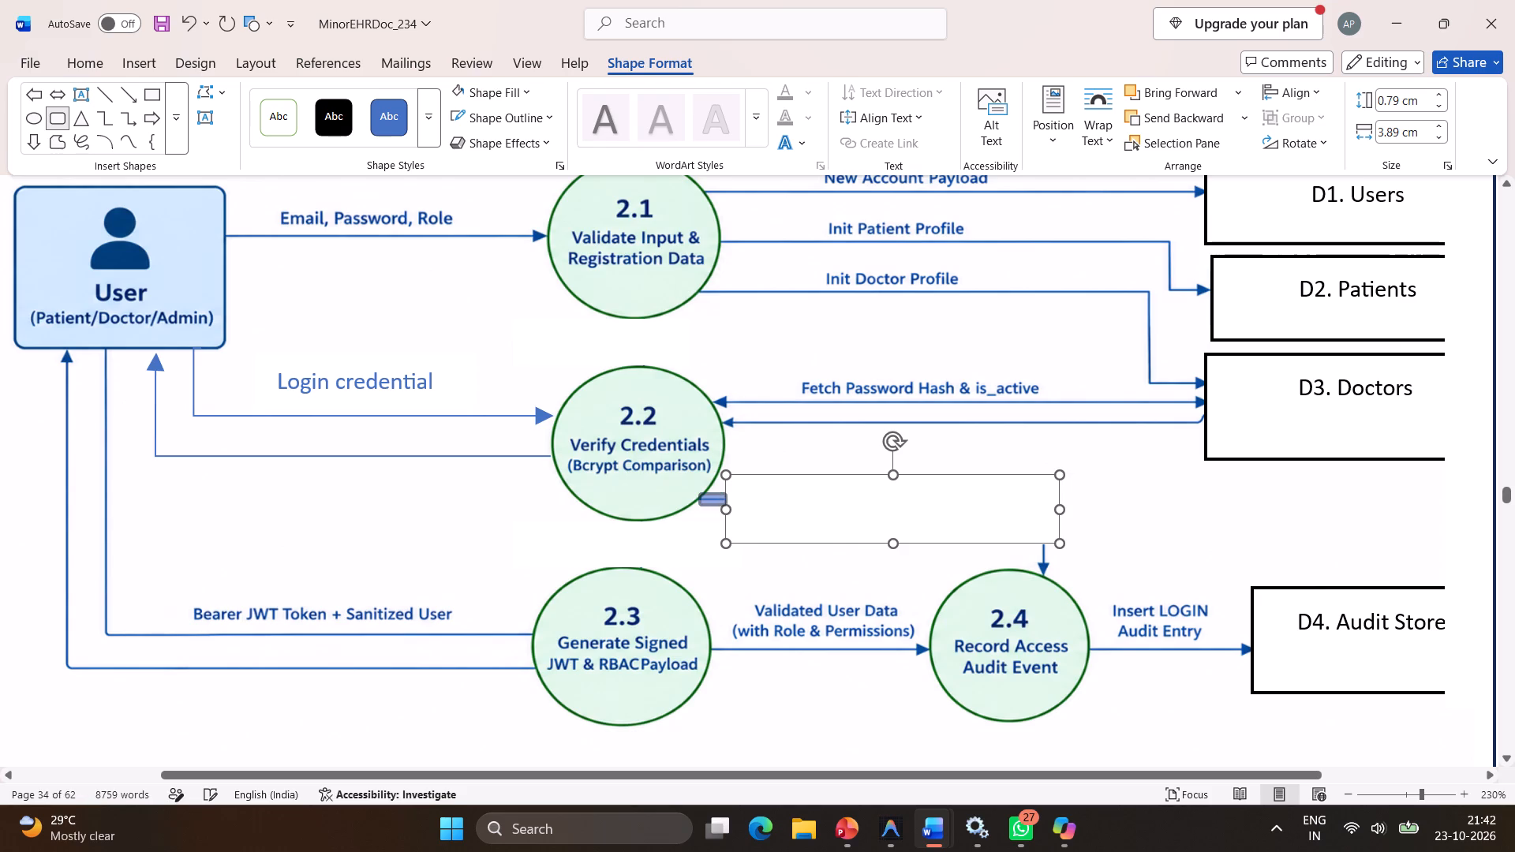
pyautogui.moveTo(728, 500); pyautogui.dragTo(731, 502)
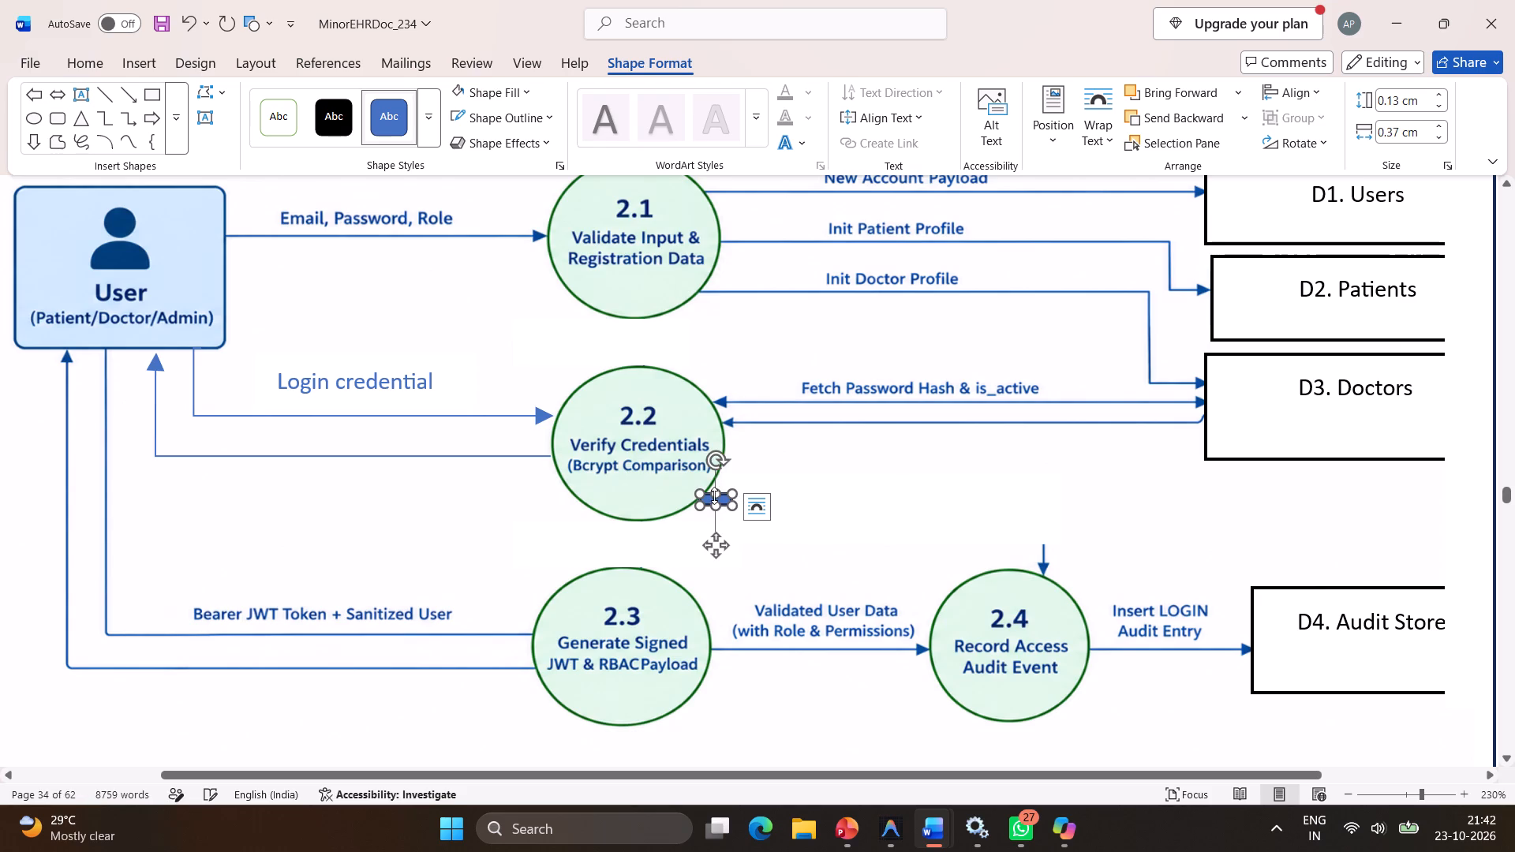
pyautogui.rightClick(709, 493)
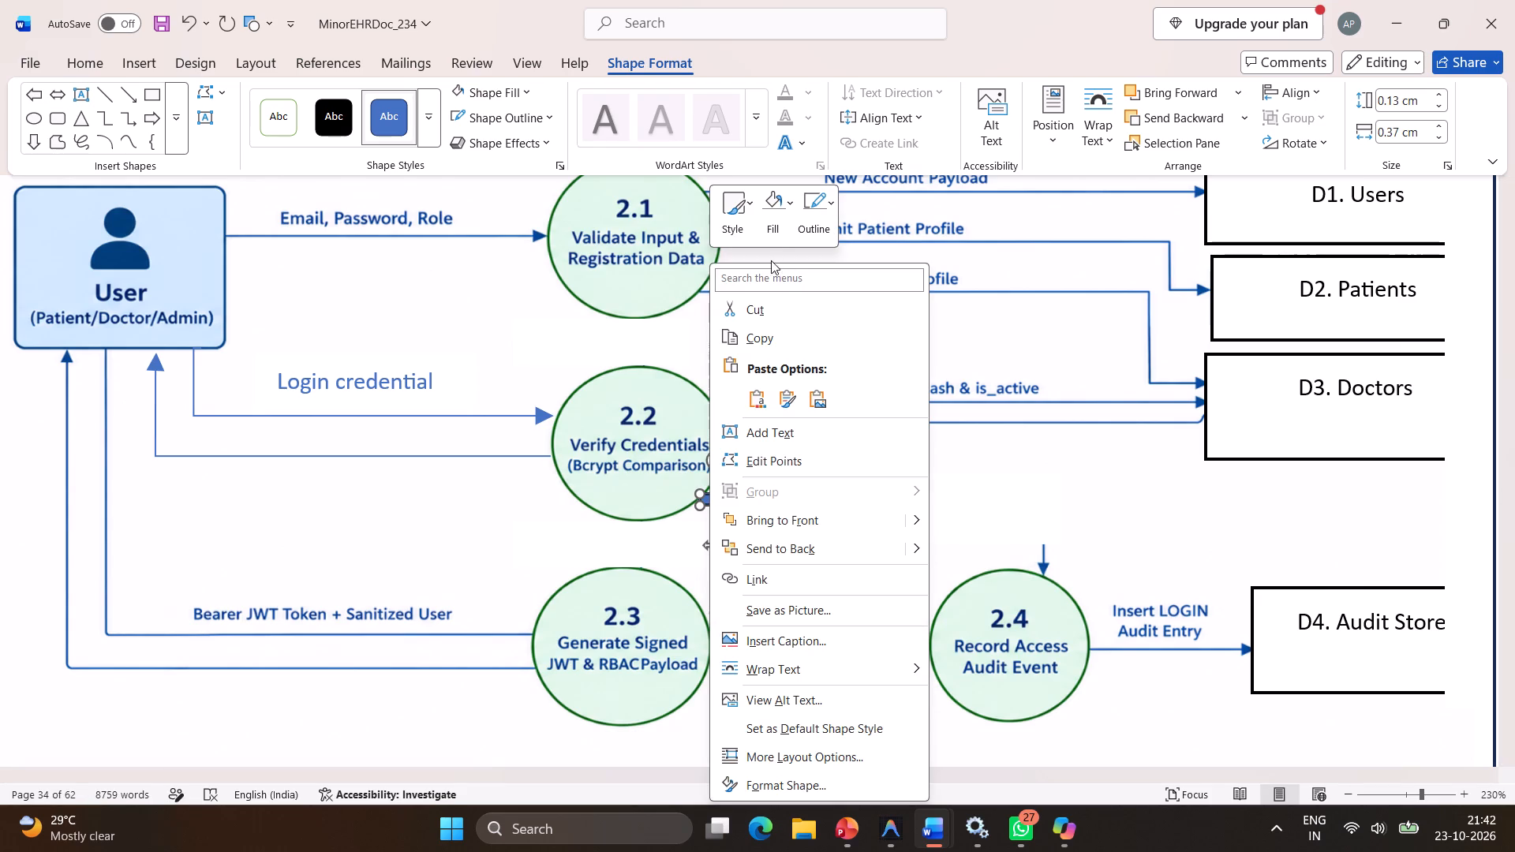
pyautogui.click(772, 231)
pyautogui.click(763, 322)
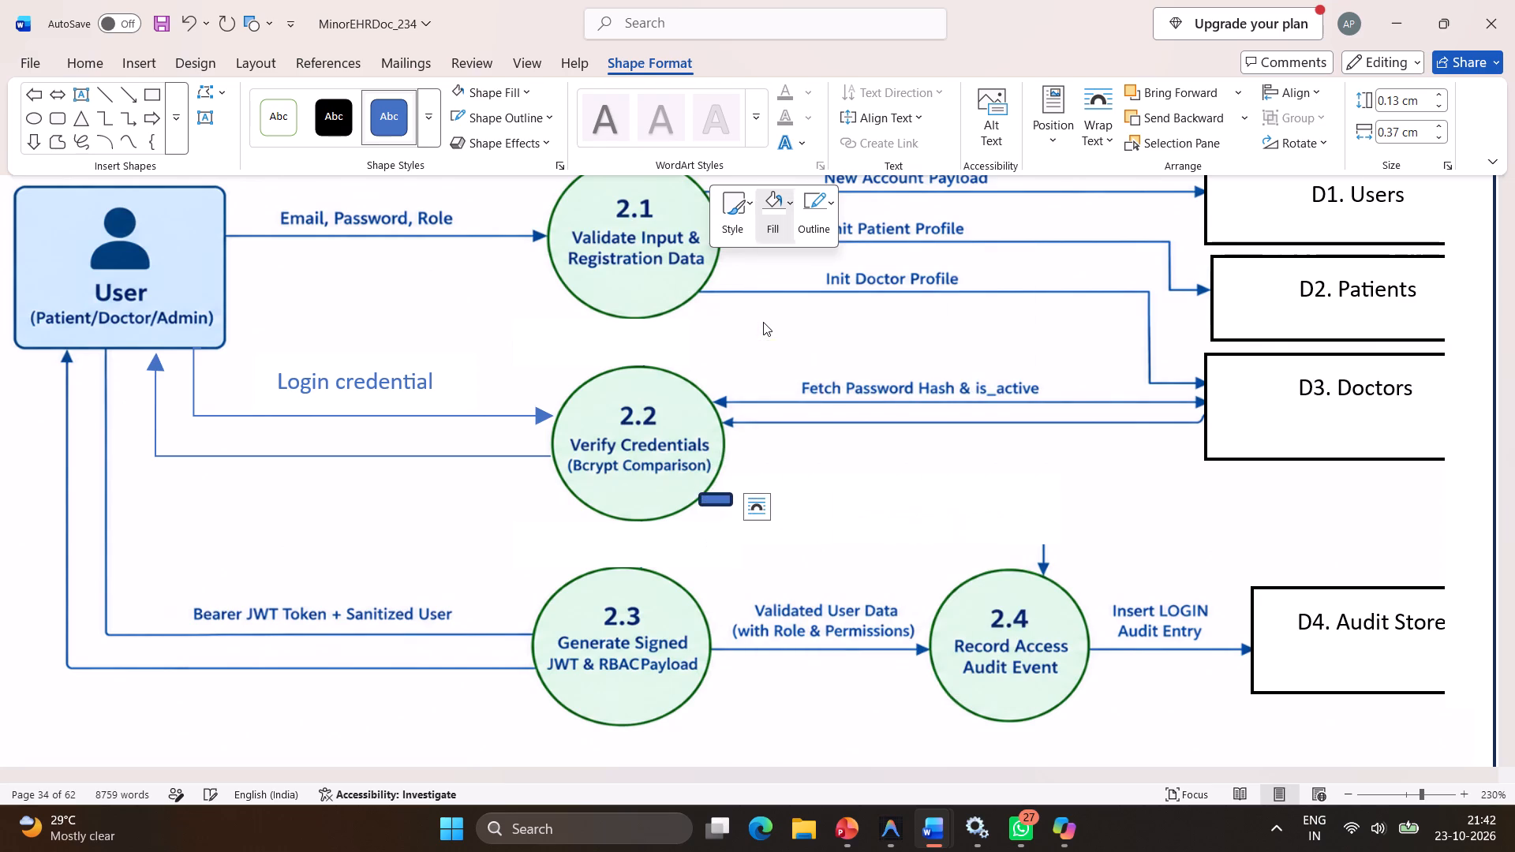
pyautogui.moveTo(810, 219); pyautogui.dragTo(815, 332)
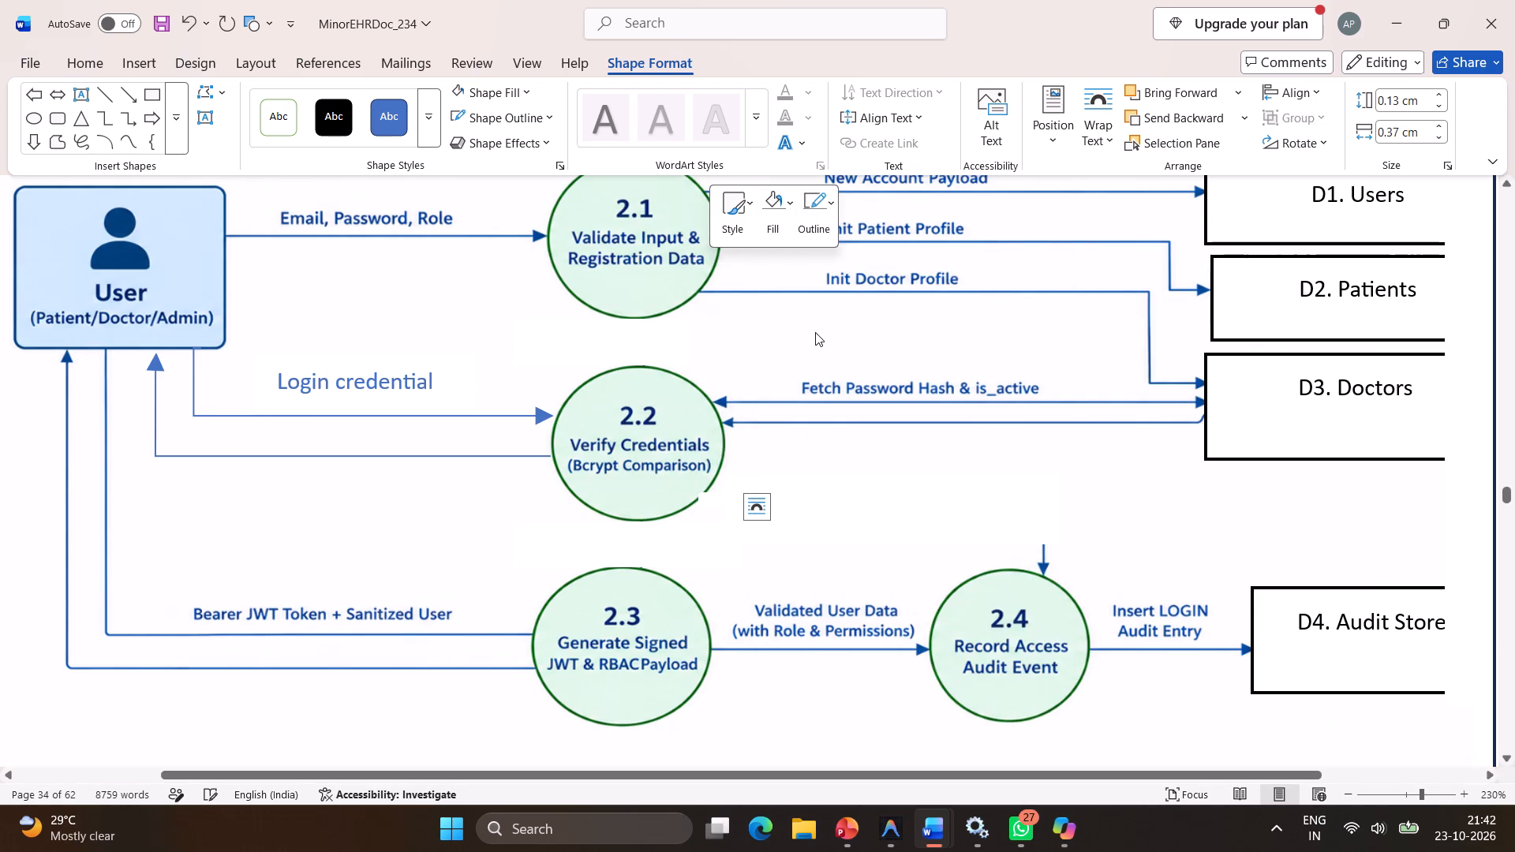
pyautogui.click(815, 332)
# Shift the small white cover patch slightly outward from the edge of circle 2.2.
pyautogui.click(724, 499)
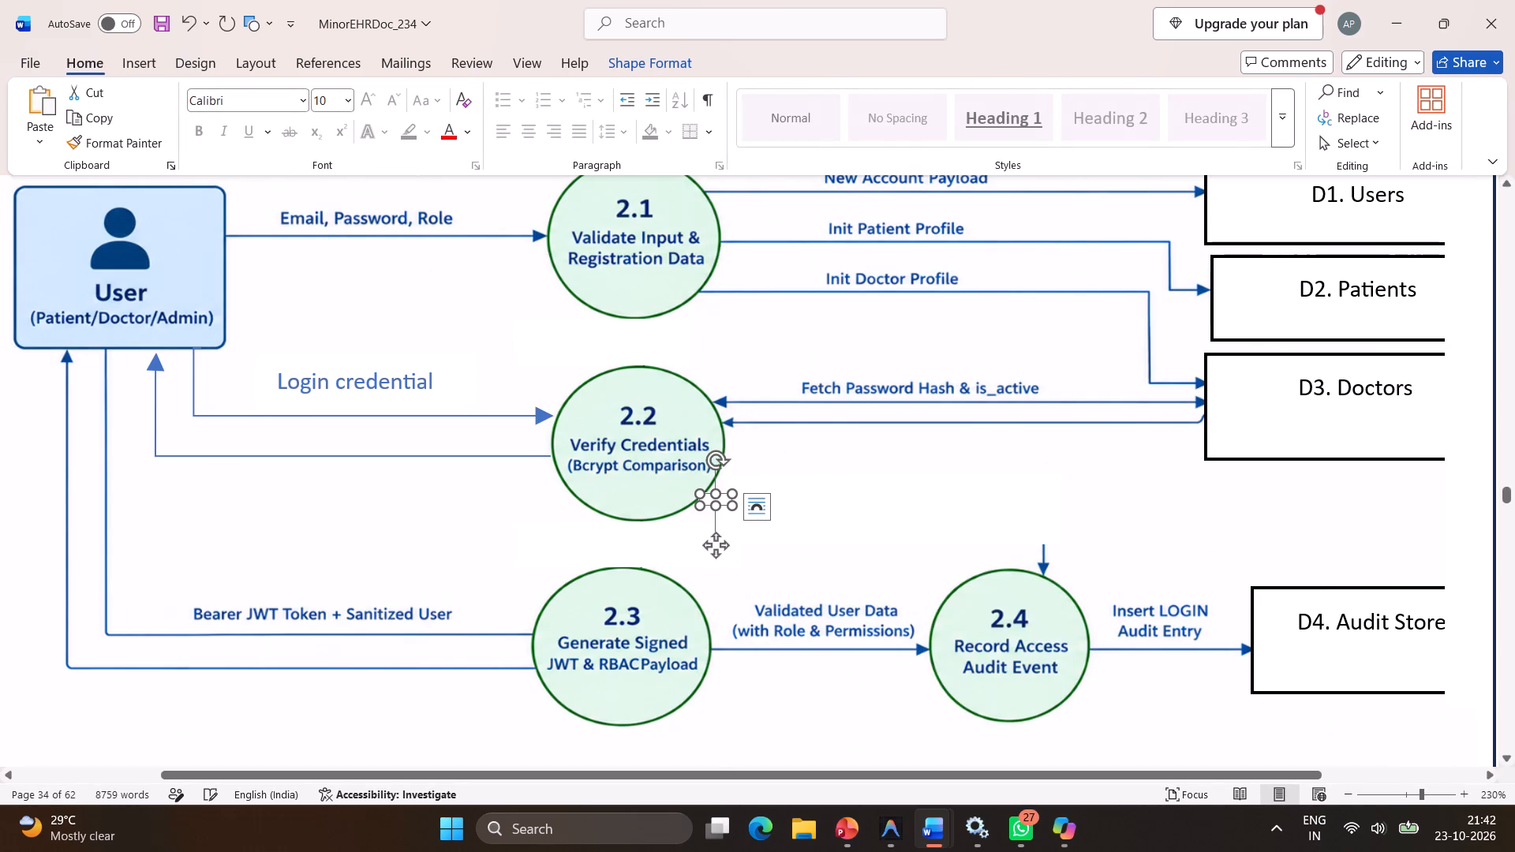
pyautogui.click(713, 543)
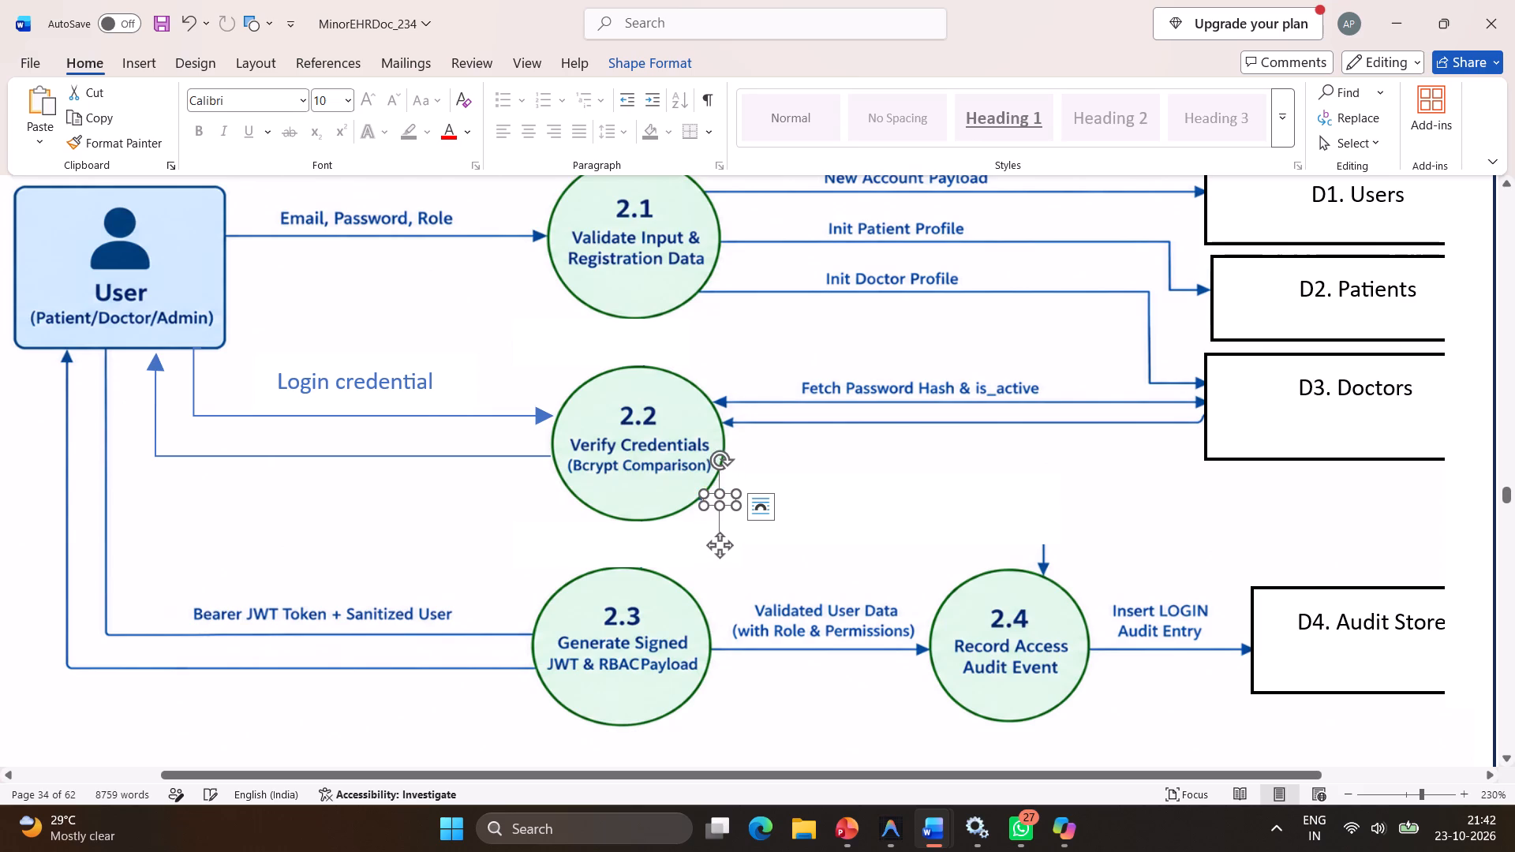
pyautogui.click(766, 535)
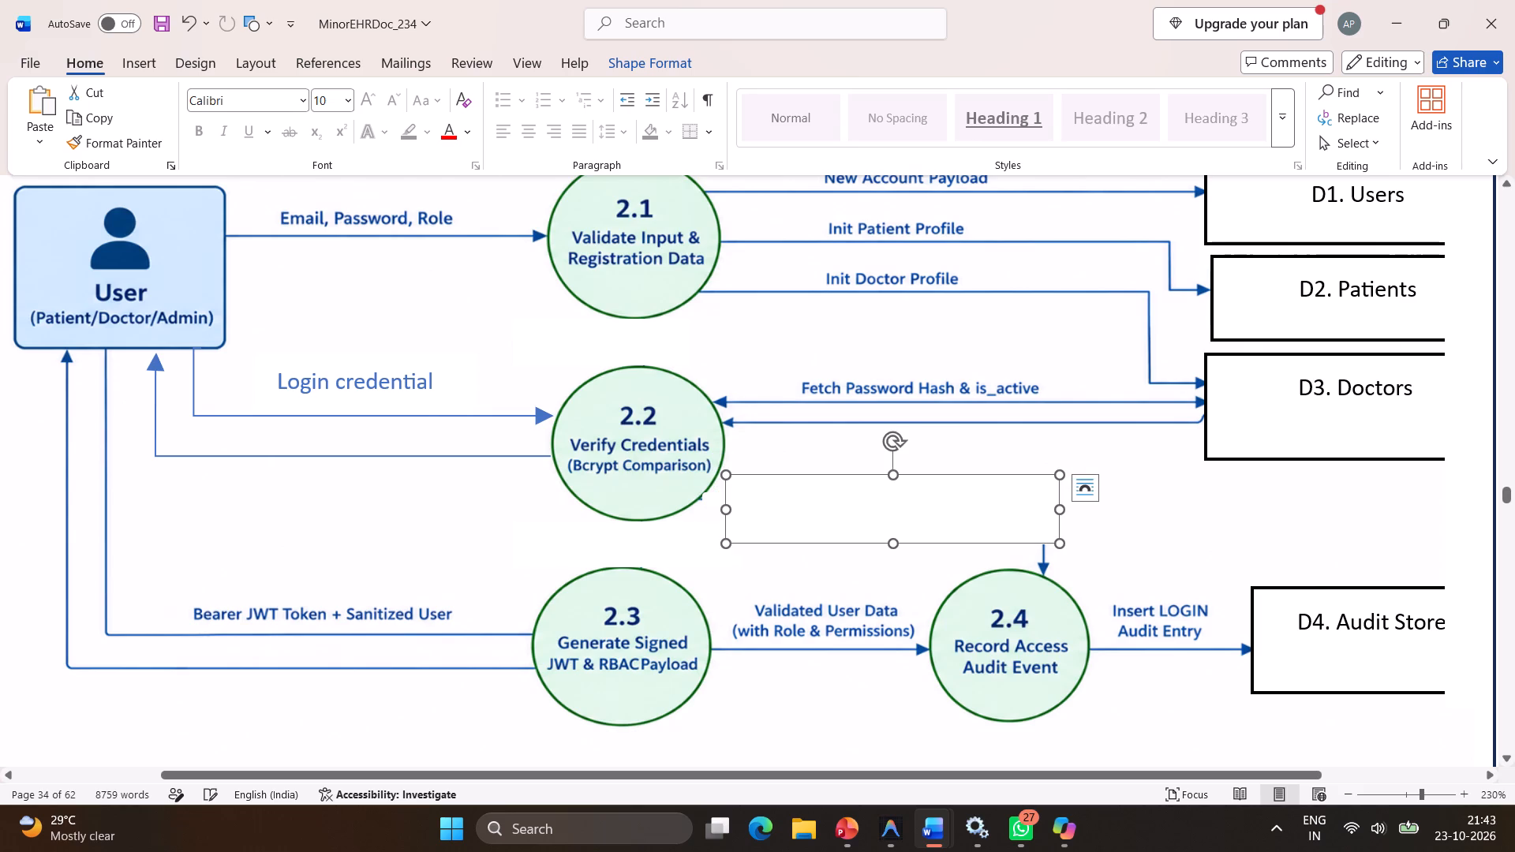
pyautogui.click(707, 543)
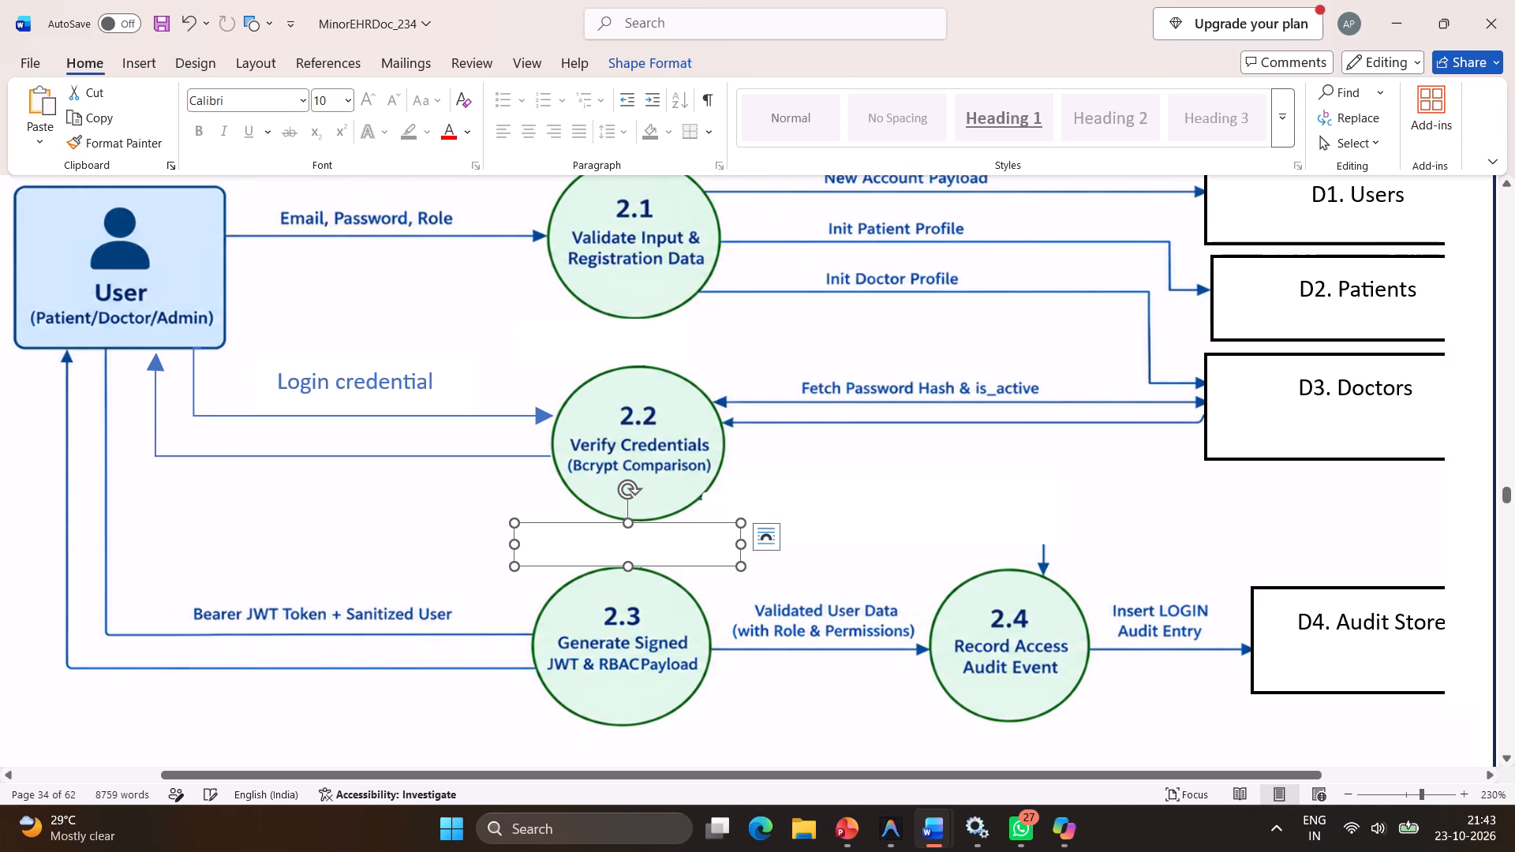
pyautogui.click(831, 484)
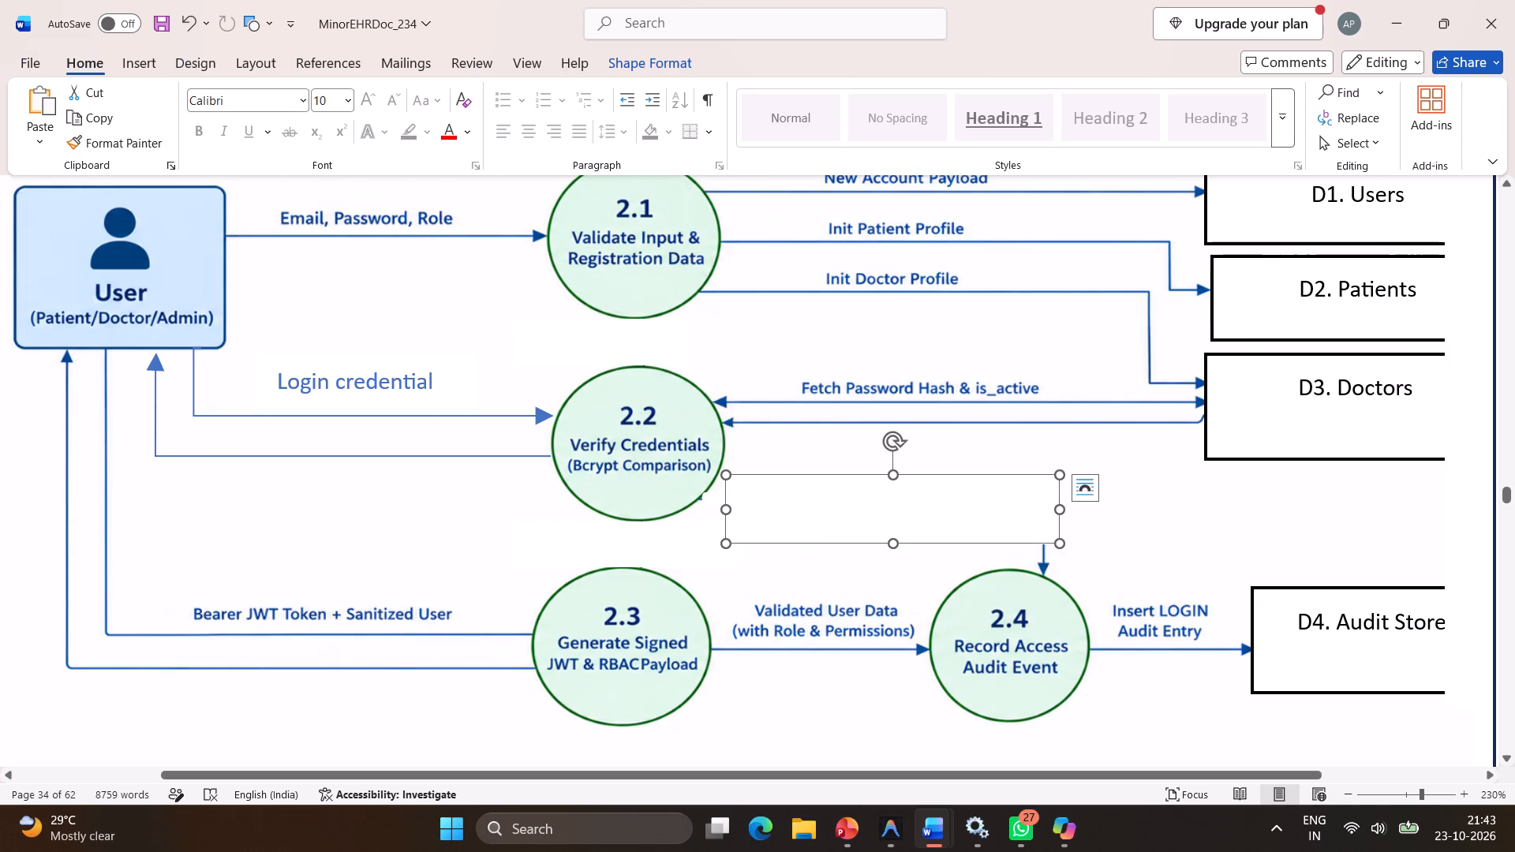
# Place a diagonal-corners-snipped rectangle about 0.38 cm high and 0.47 cm wide over the leftover arrow above circle 2.4.
pyautogui.click(130, 62)
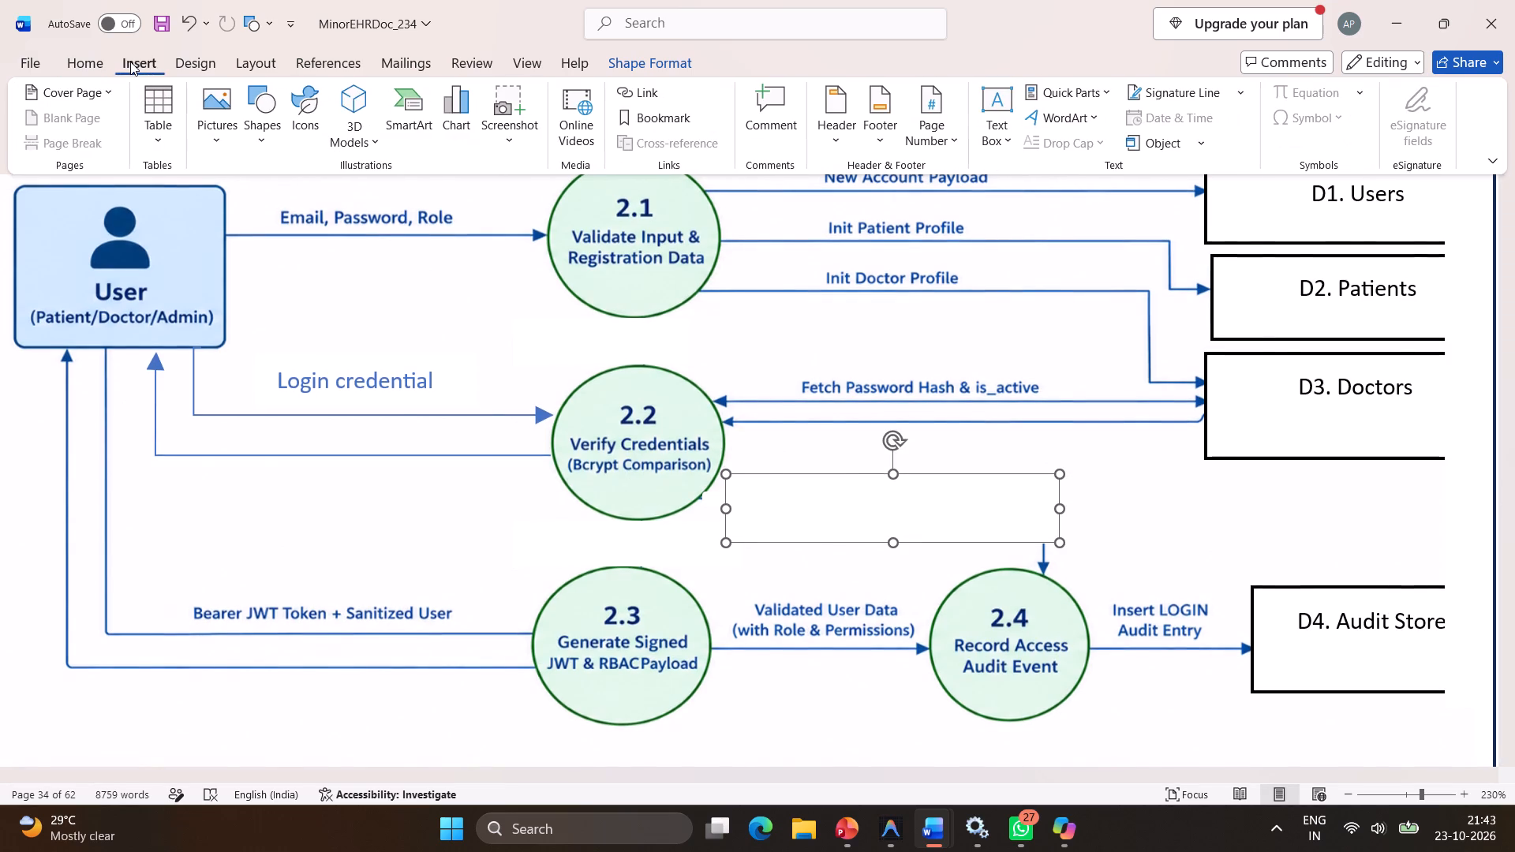
pyautogui.click(252, 125)
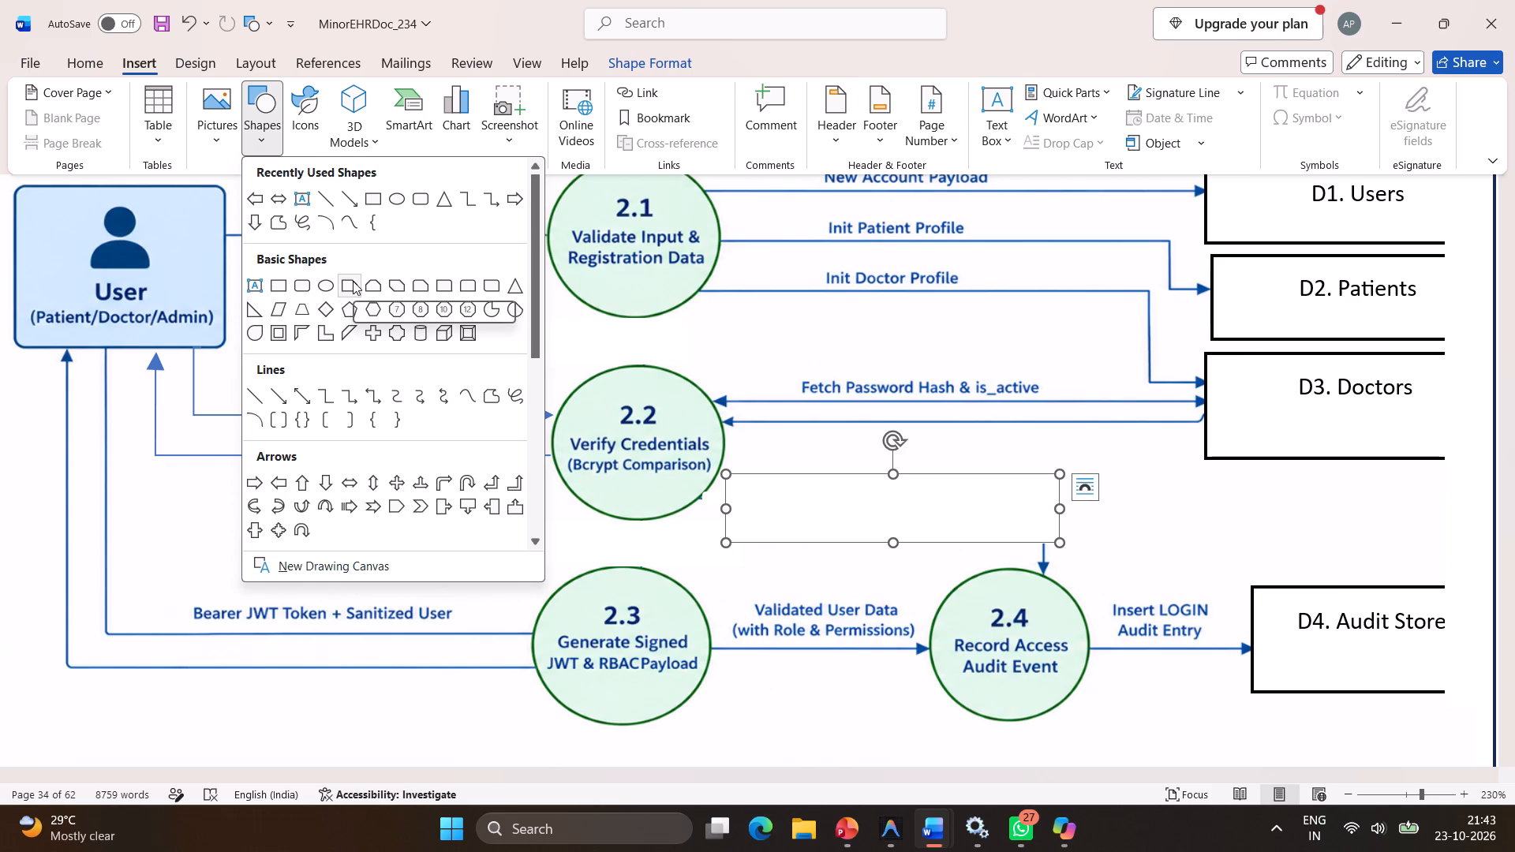
pyautogui.click(395, 281)
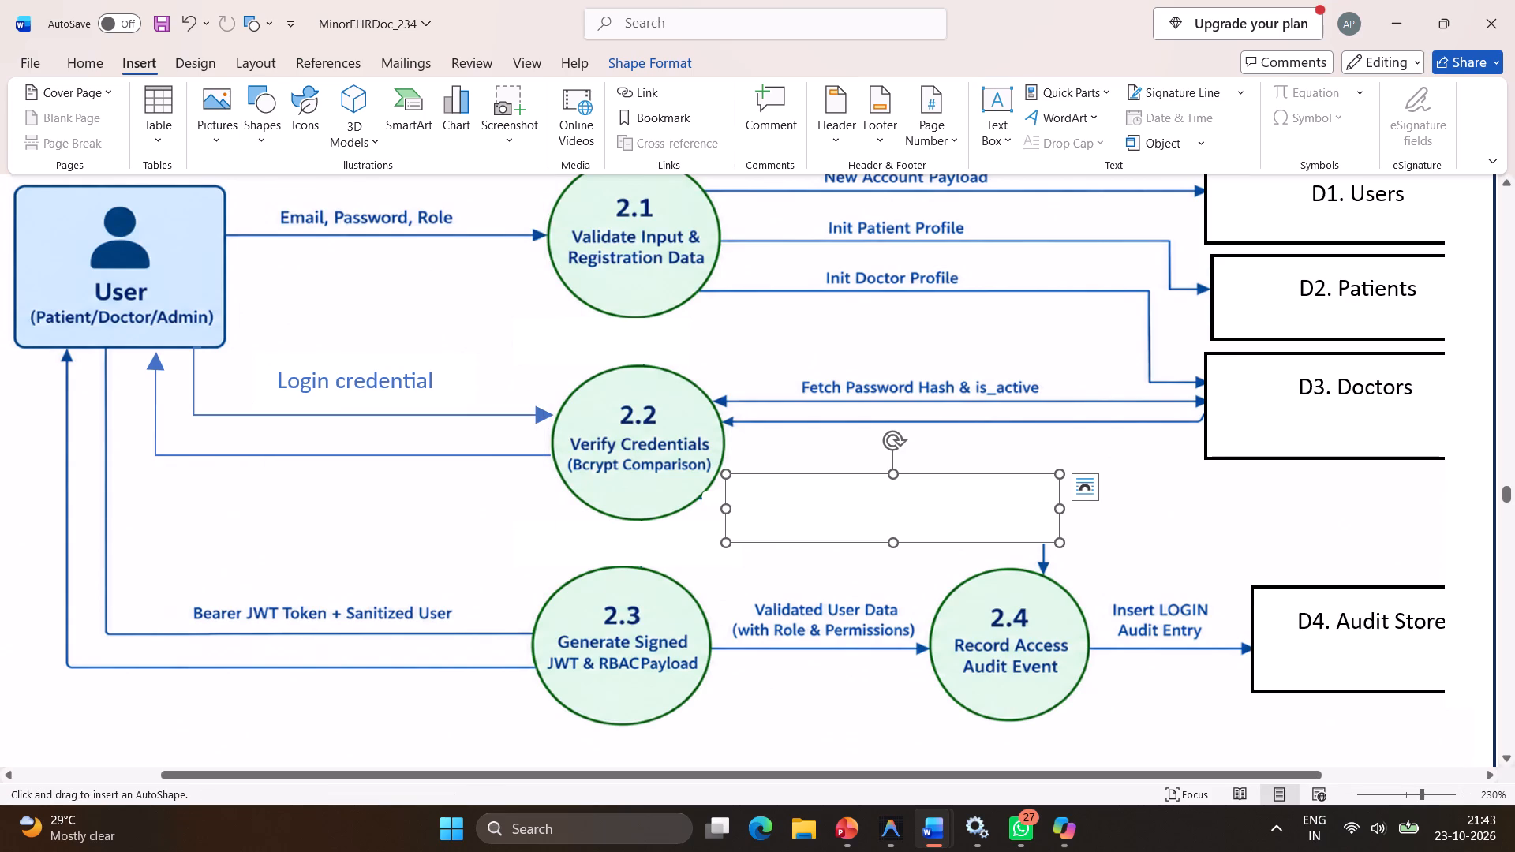
pyautogui.moveTo(1031, 537); pyautogui.dragTo(1069, 567)
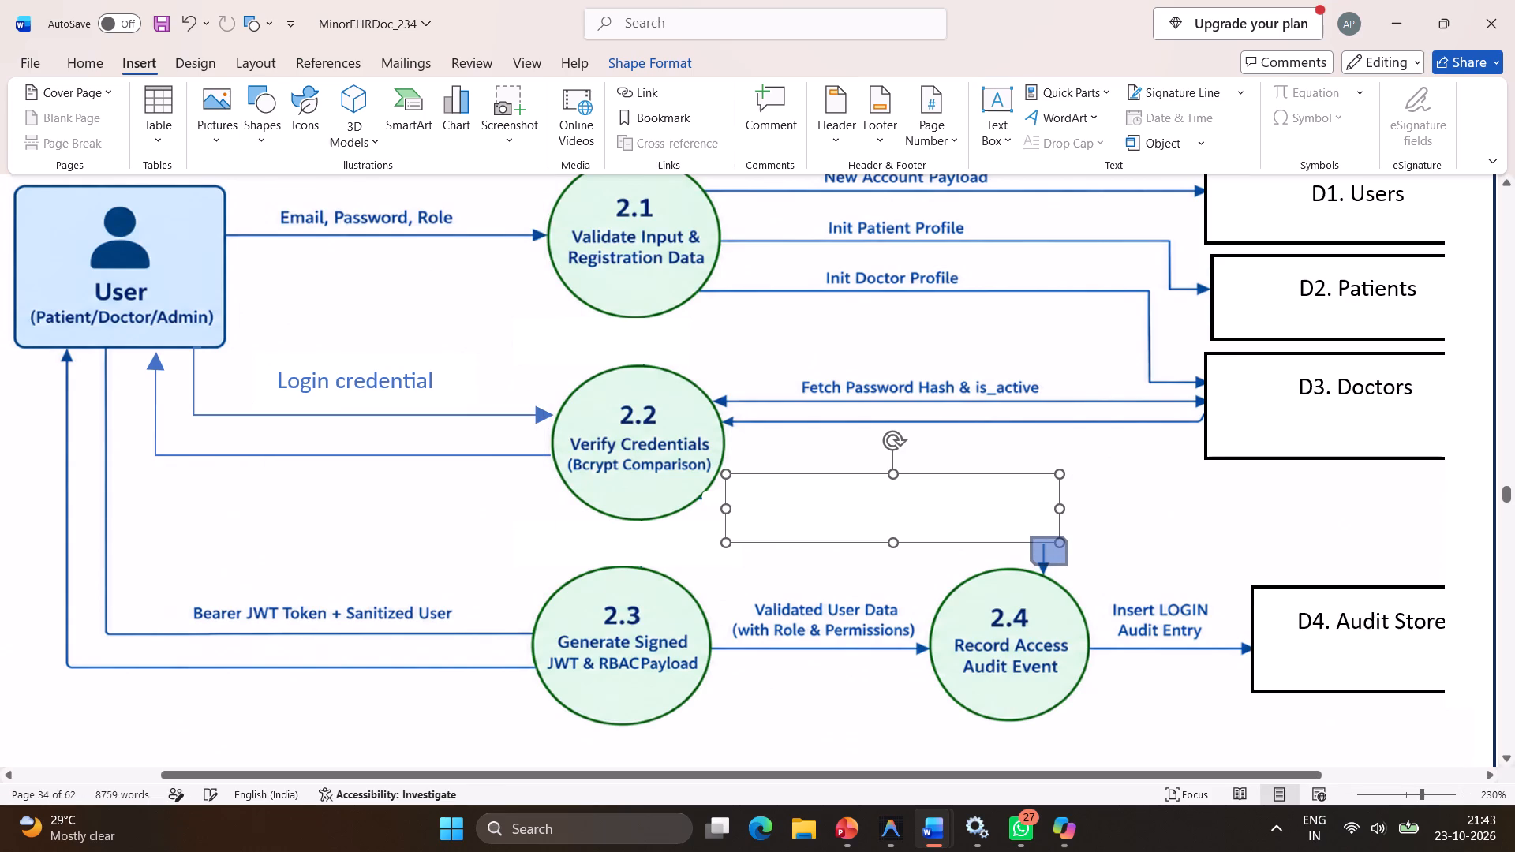
pyautogui.moveTo(1069, 567); pyautogui.dragTo(1090, 566)
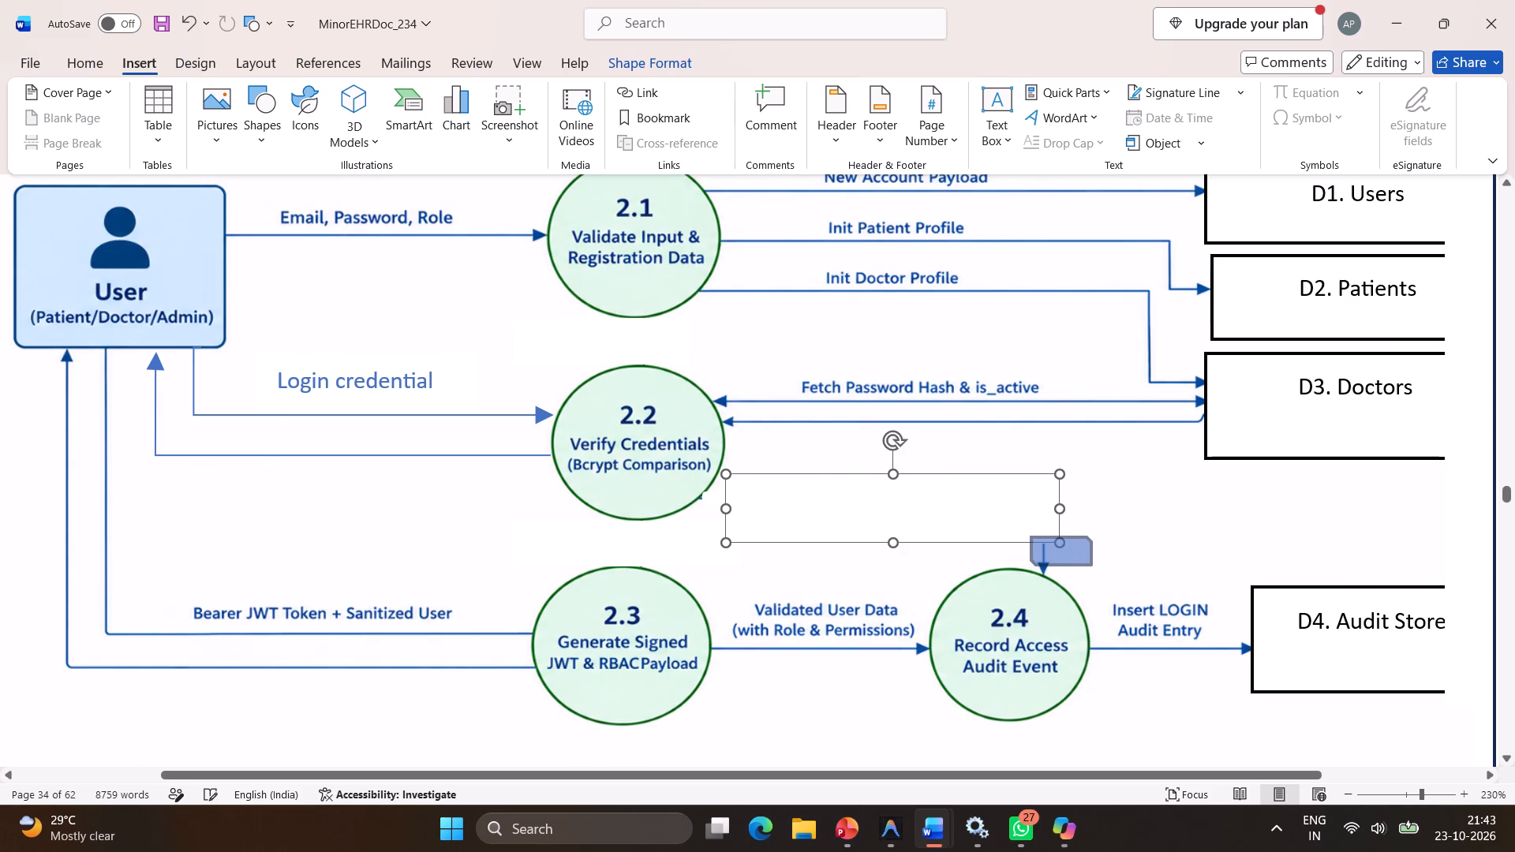
pyautogui.moveTo(1090, 566); pyautogui.dragTo(1072, 570)
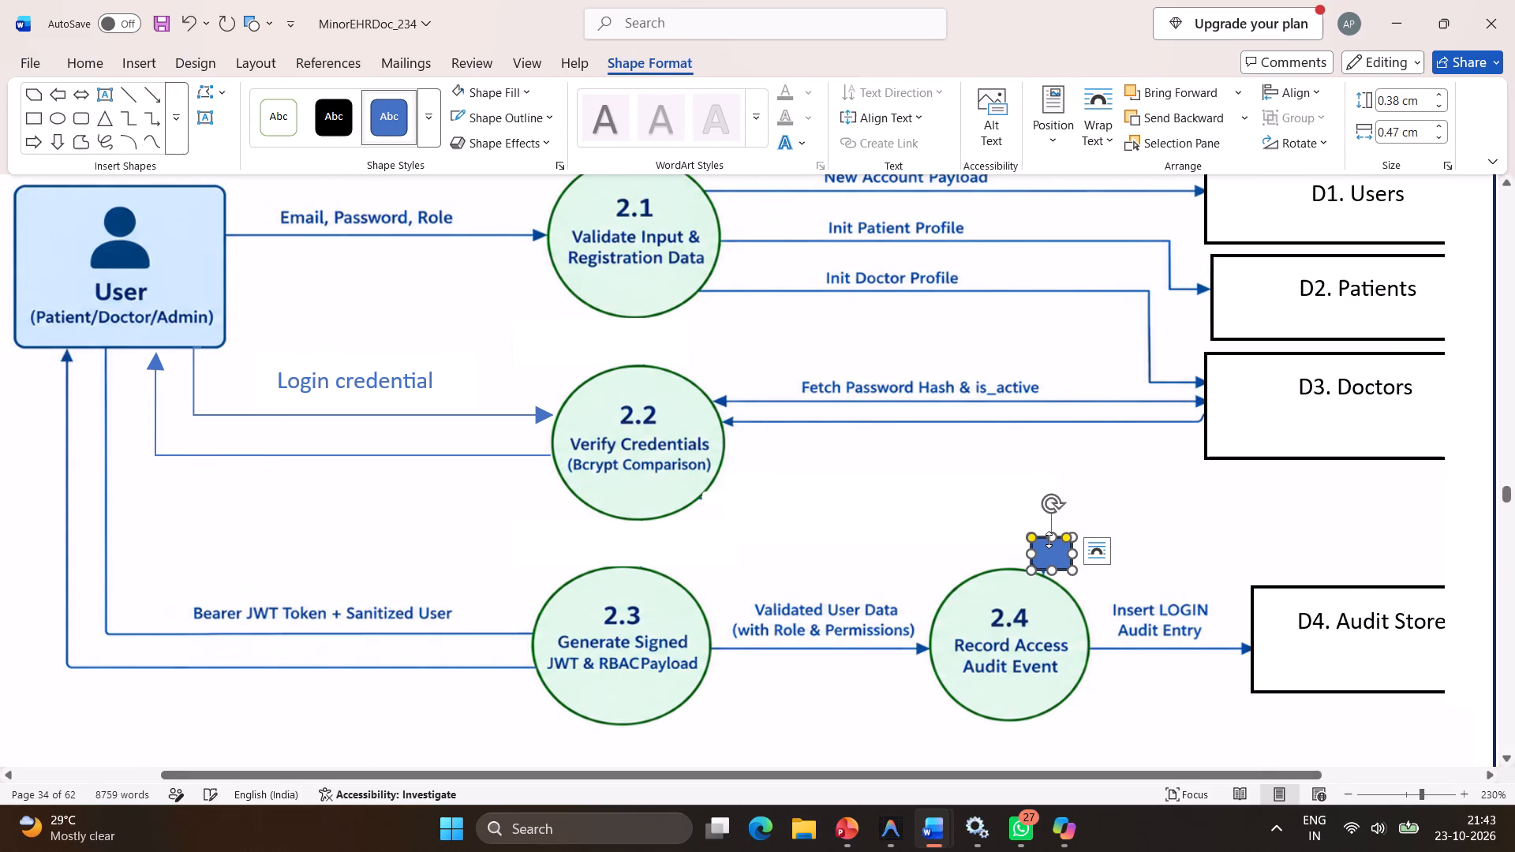
pyautogui.moveTo(1045, 535); pyautogui.dragTo(1053, 535)
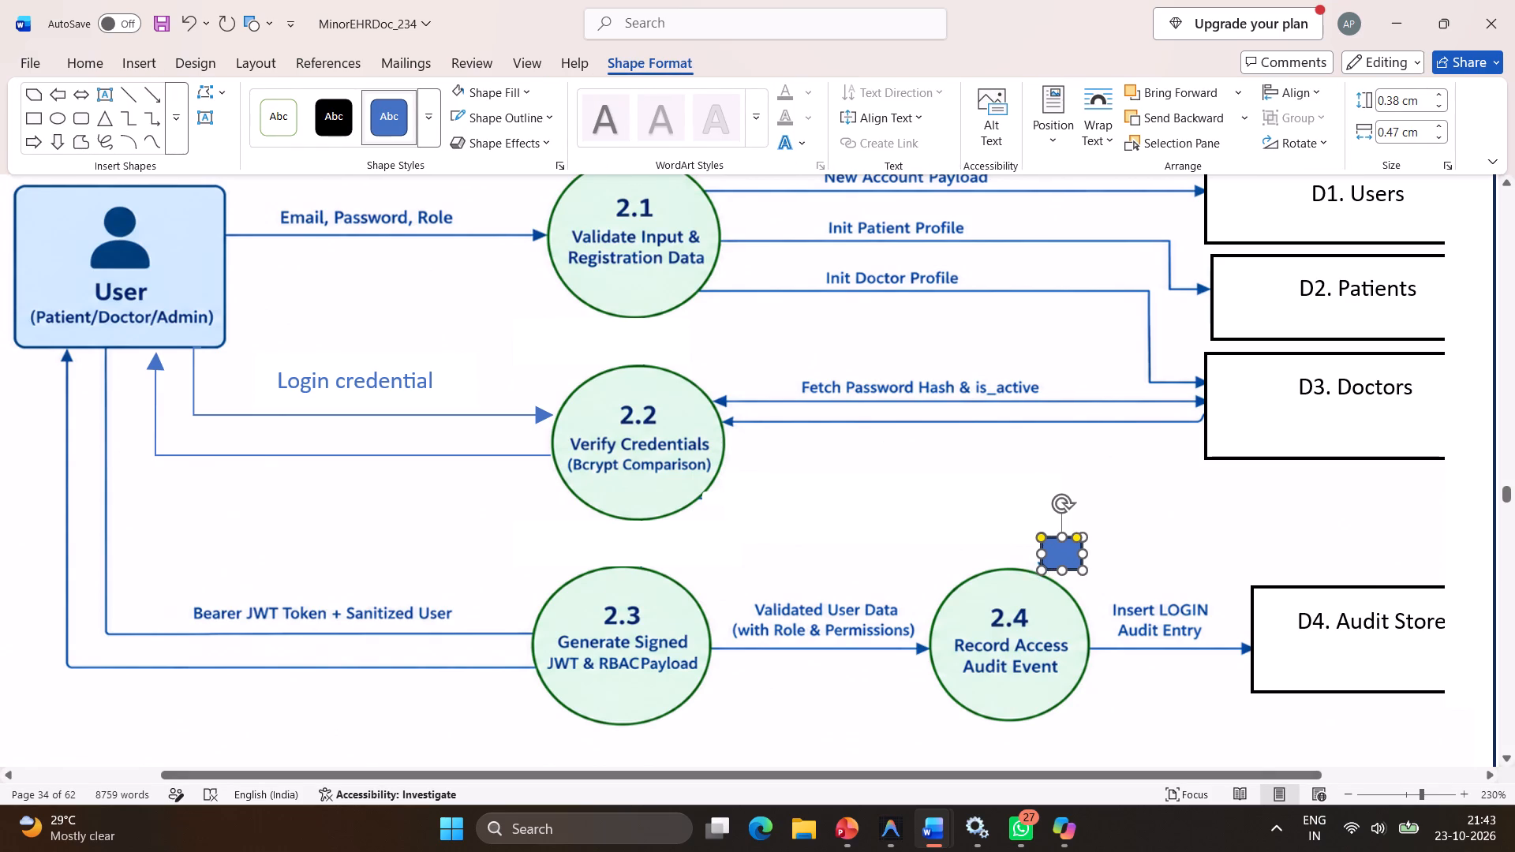
pyautogui.moveTo(1053, 535); pyautogui.dragTo(1052, 536)
pyautogui.moveTo(1052, 536); pyautogui.dragTo(1052, 539)
pyautogui.click(1115, 539)
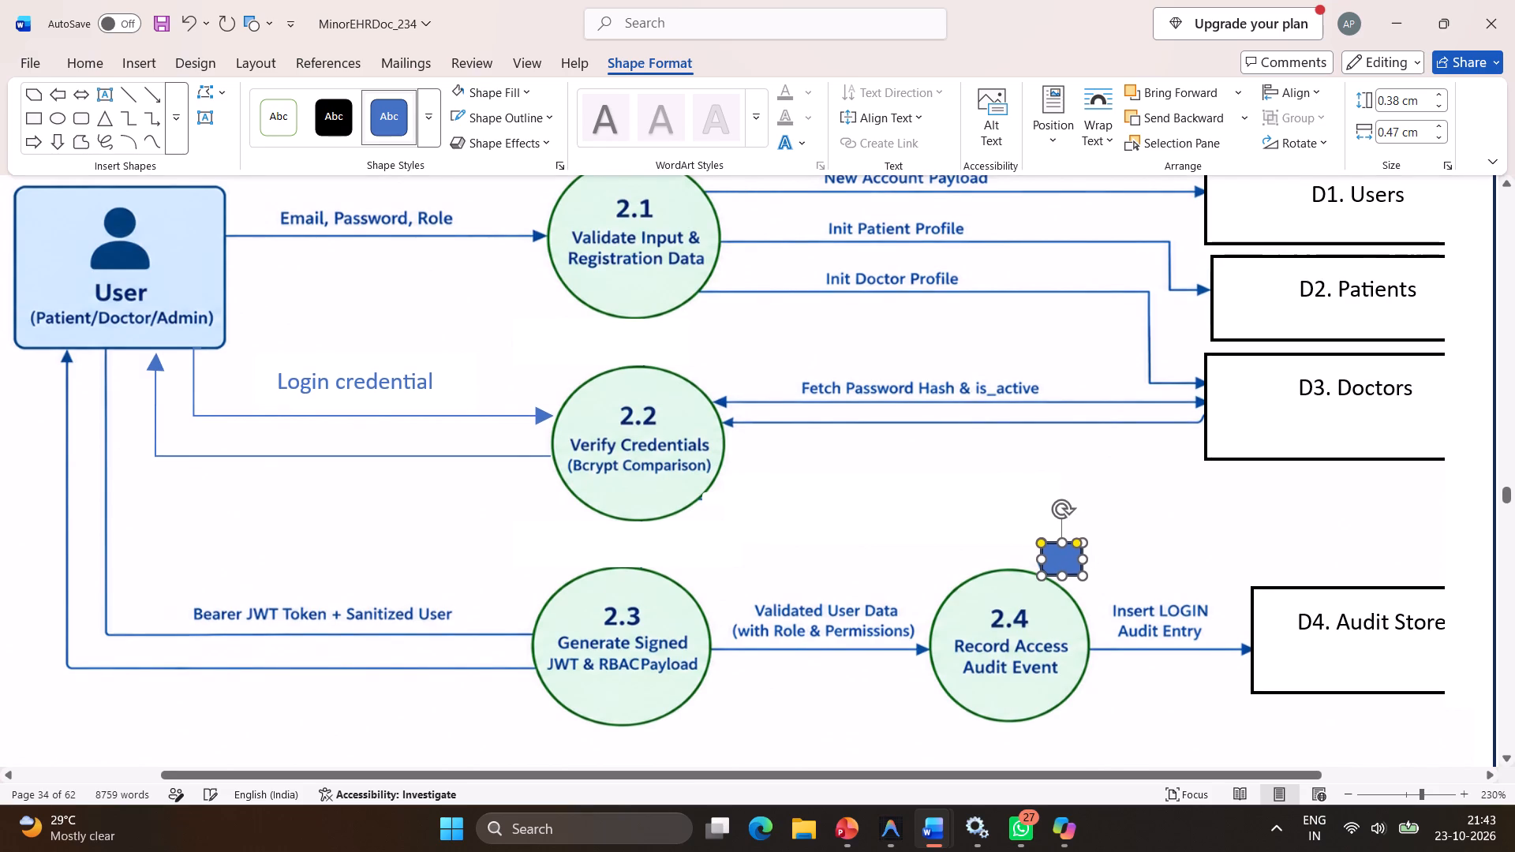
# Give the snipped-corner rectangle above circle 2.4 a white fill and outline, and widen it slightly to cover the remaining arrow fragment.
pyautogui.rightClick(1051, 556)
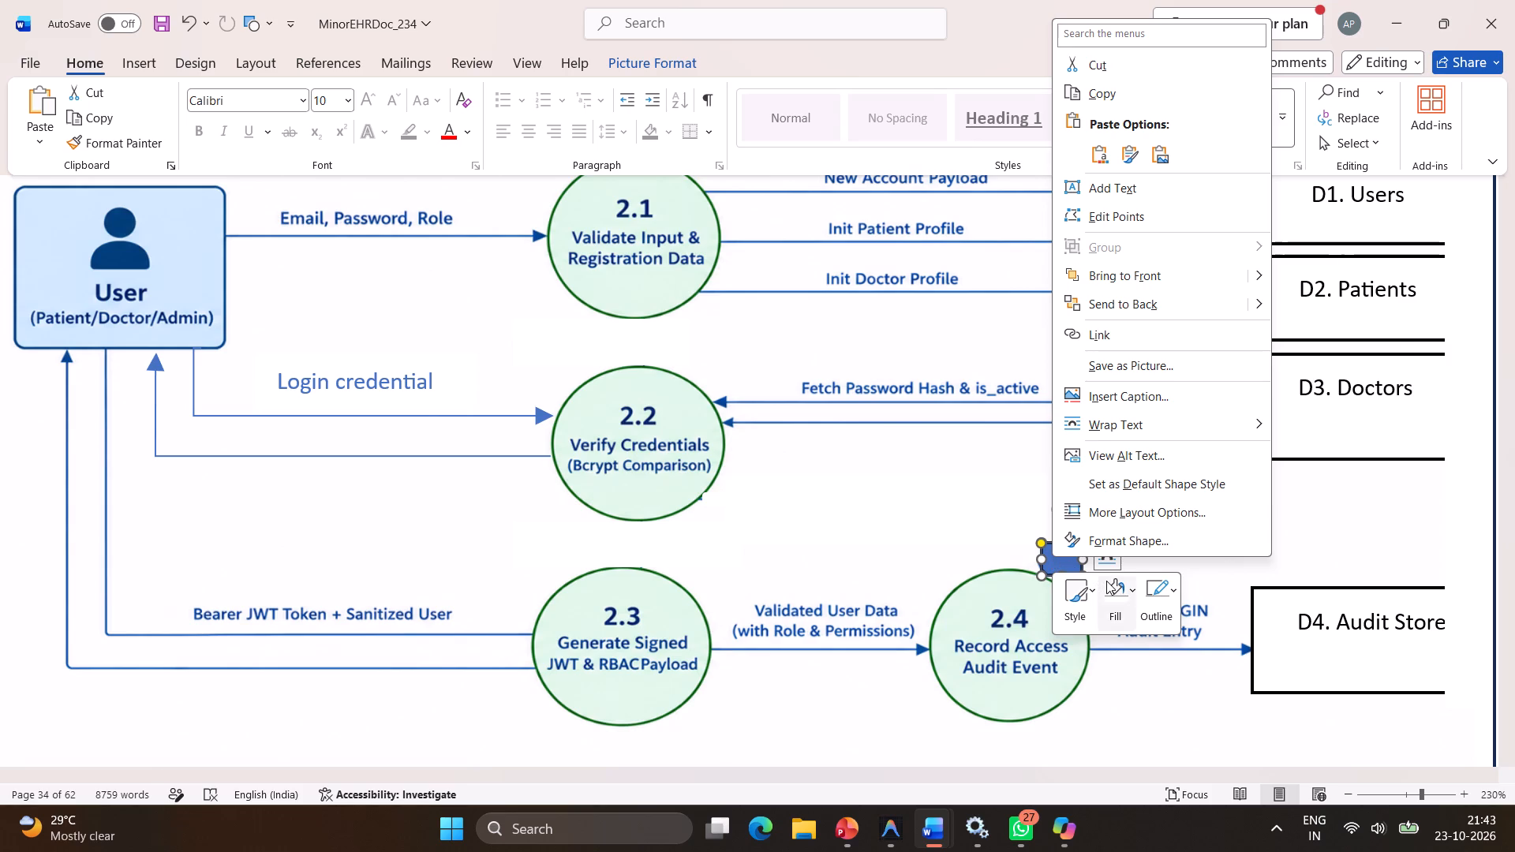
pyautogui.click(1106, 581)
pyautogui.click(1104, 209)
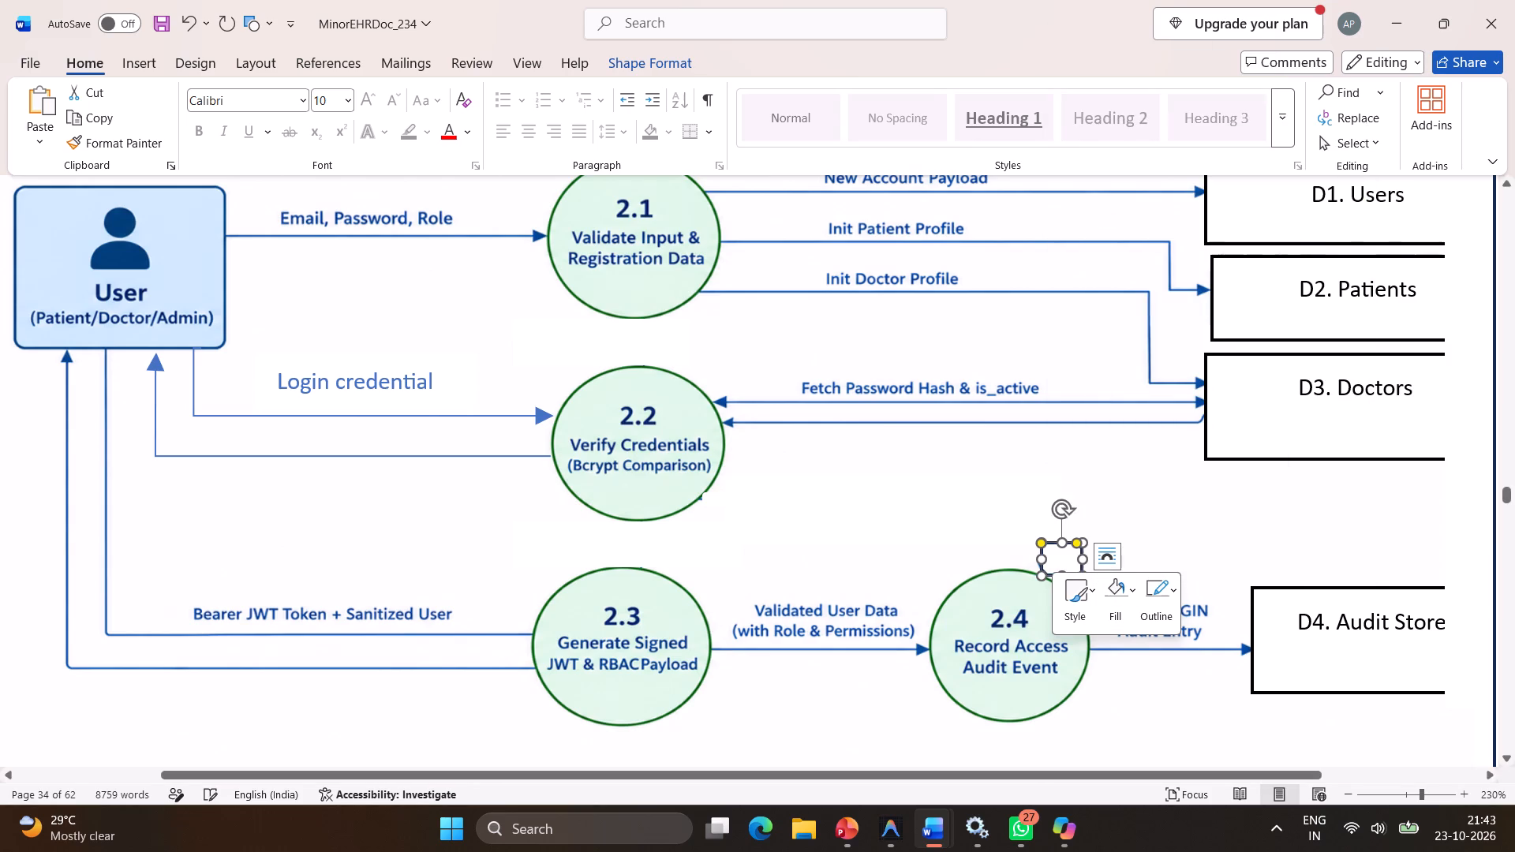
pyautogui.click(1161, 609)
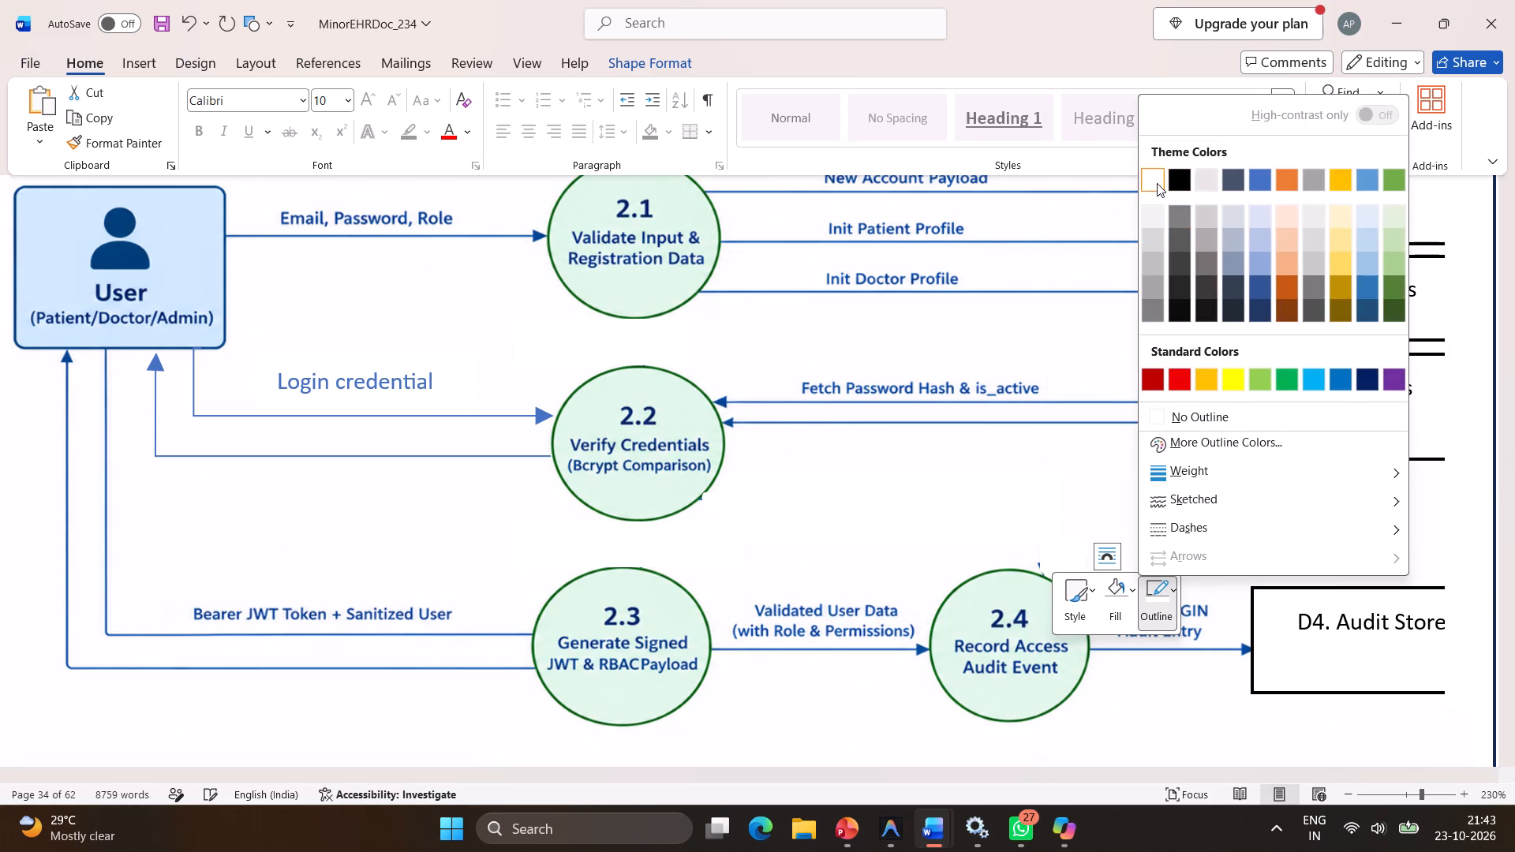
pyautogui.click(1157, 183)
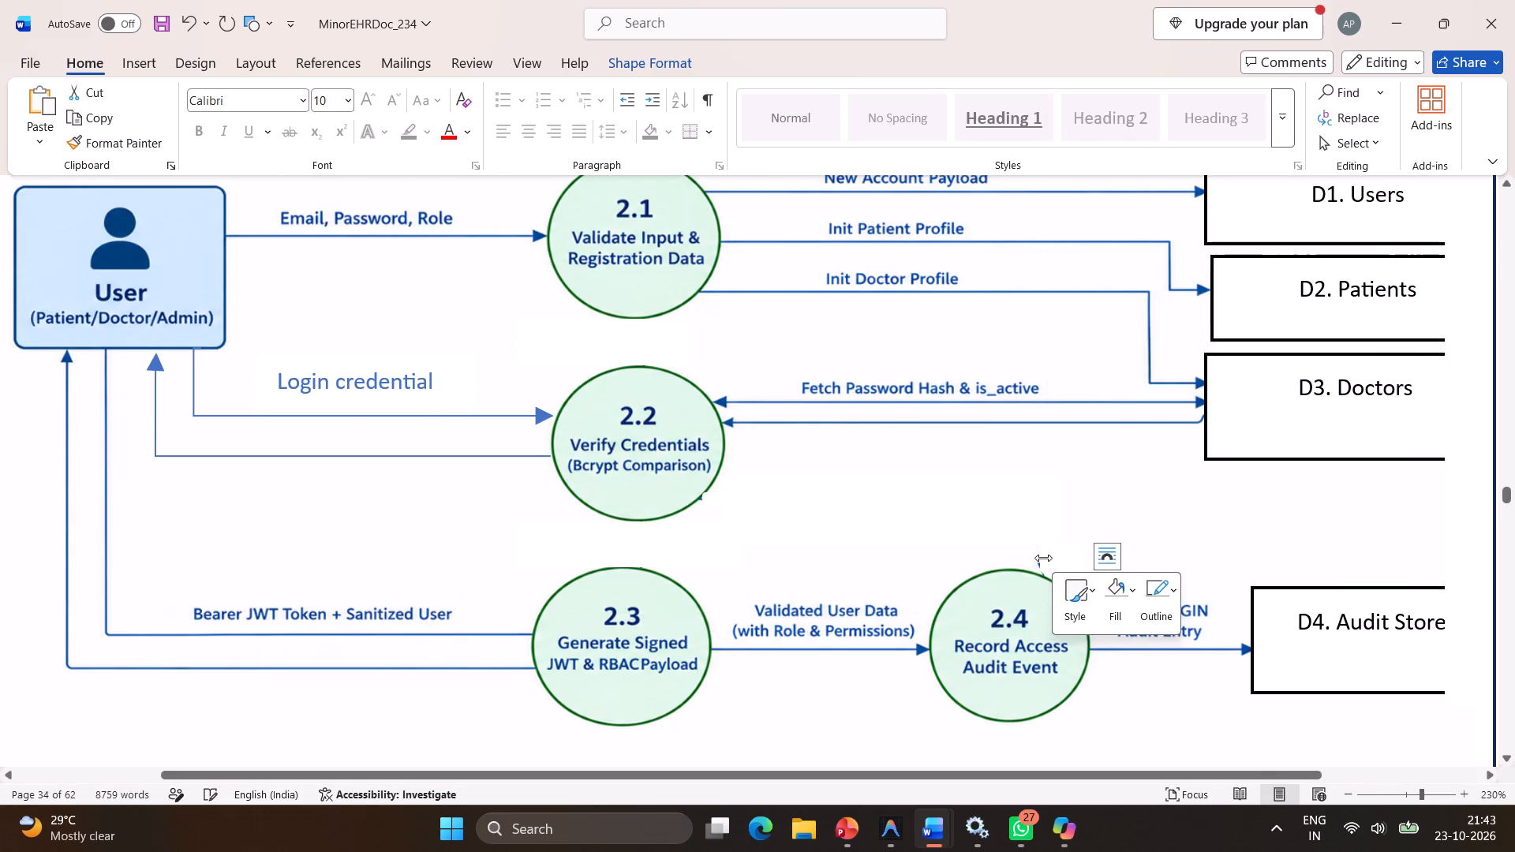
pyautogui.click(1042, 558)
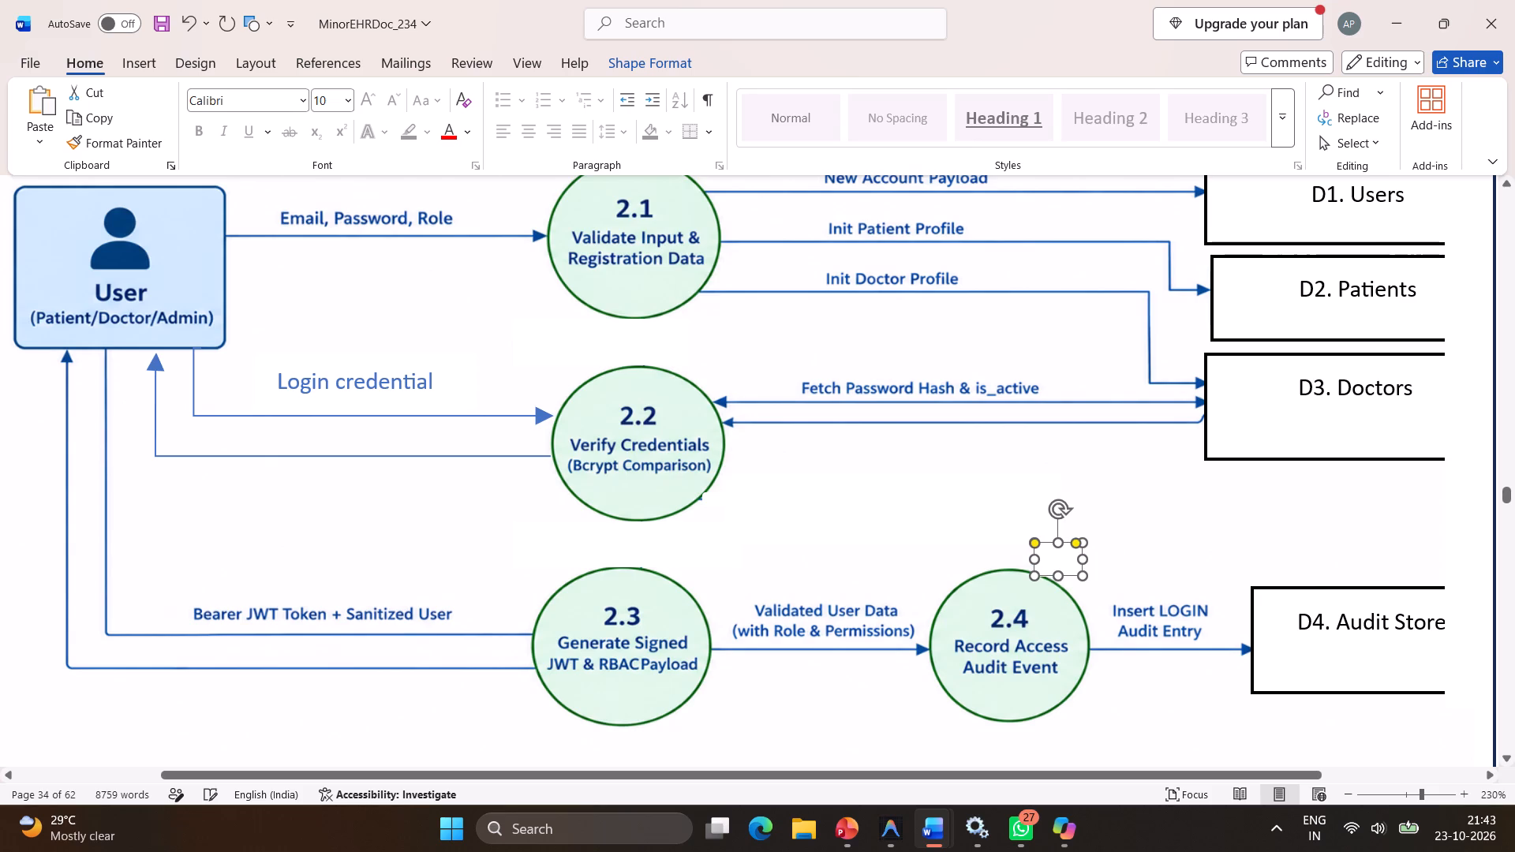
pyautogui.click(1006, 553)
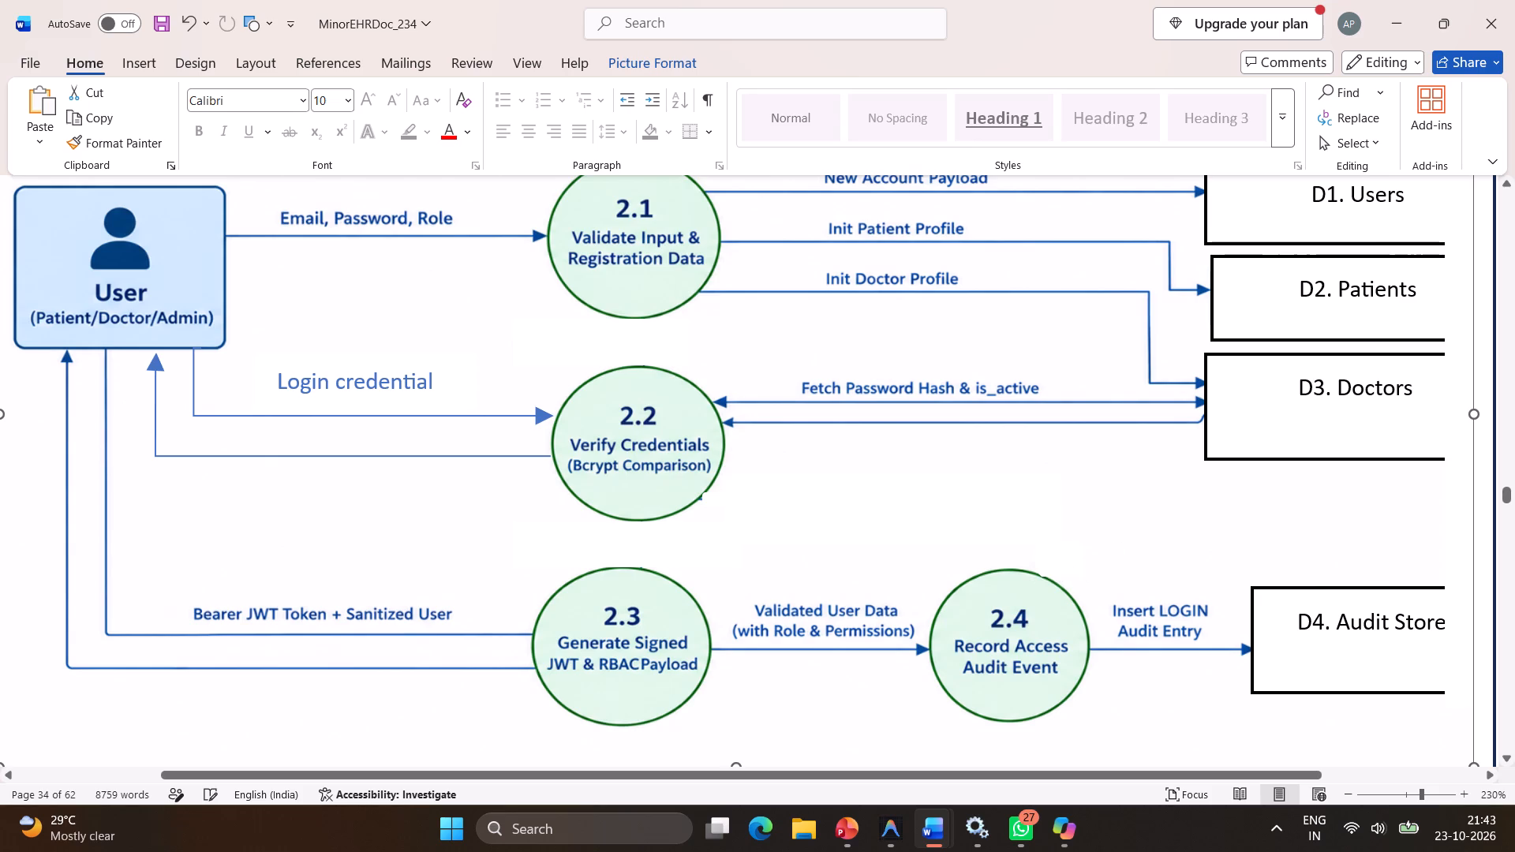
# Review the Access Control and appointment Level 2 diagrams for leftover fragments or missing flows, labels and stores.
pyautogui.scroll(-1, 1006, 553)
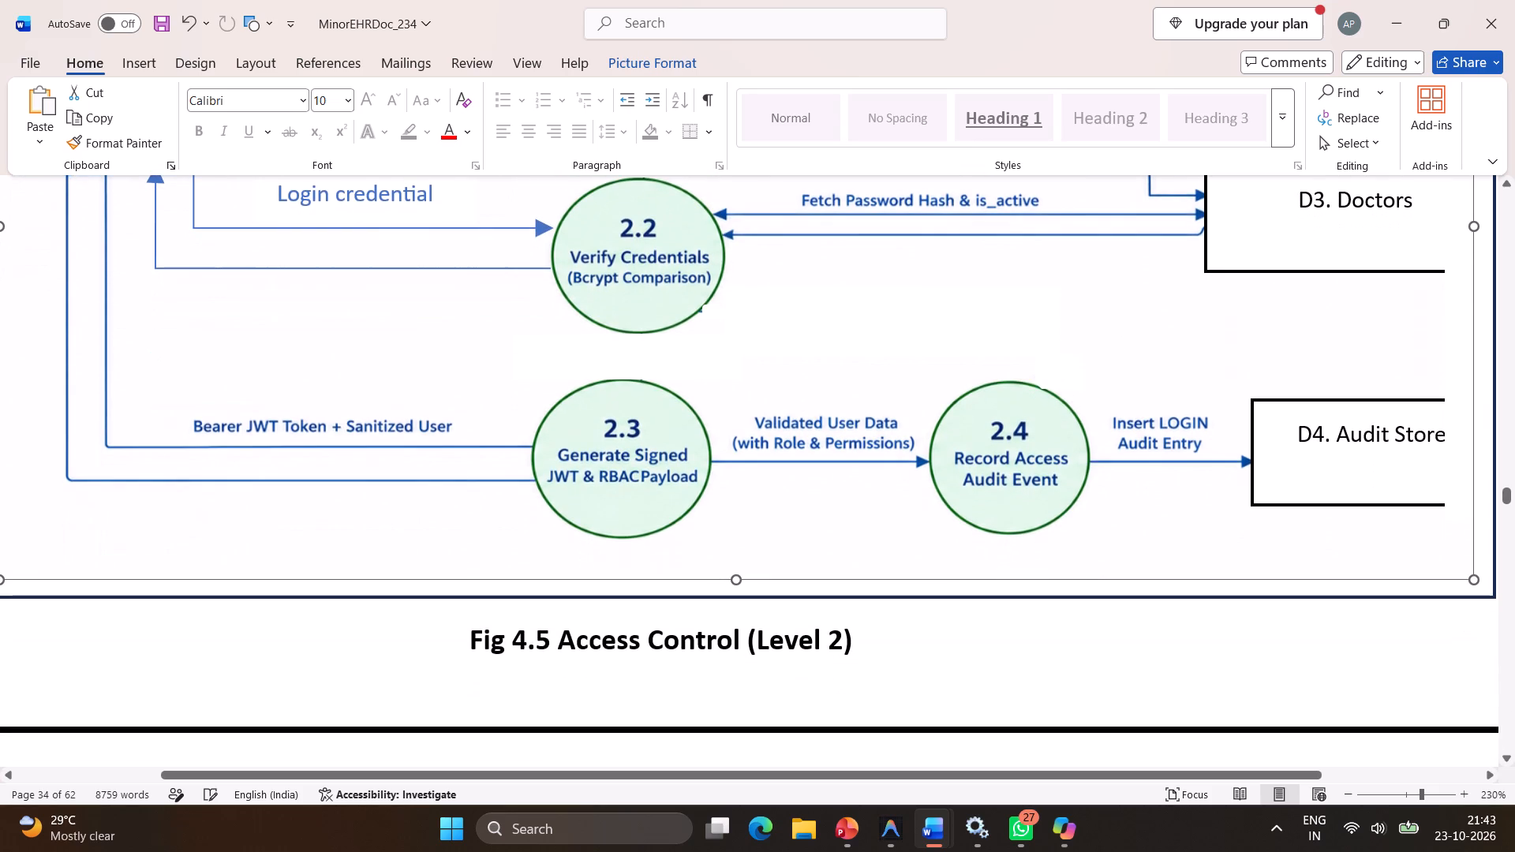
pyautogui.scroll(-1, 1006, 553)
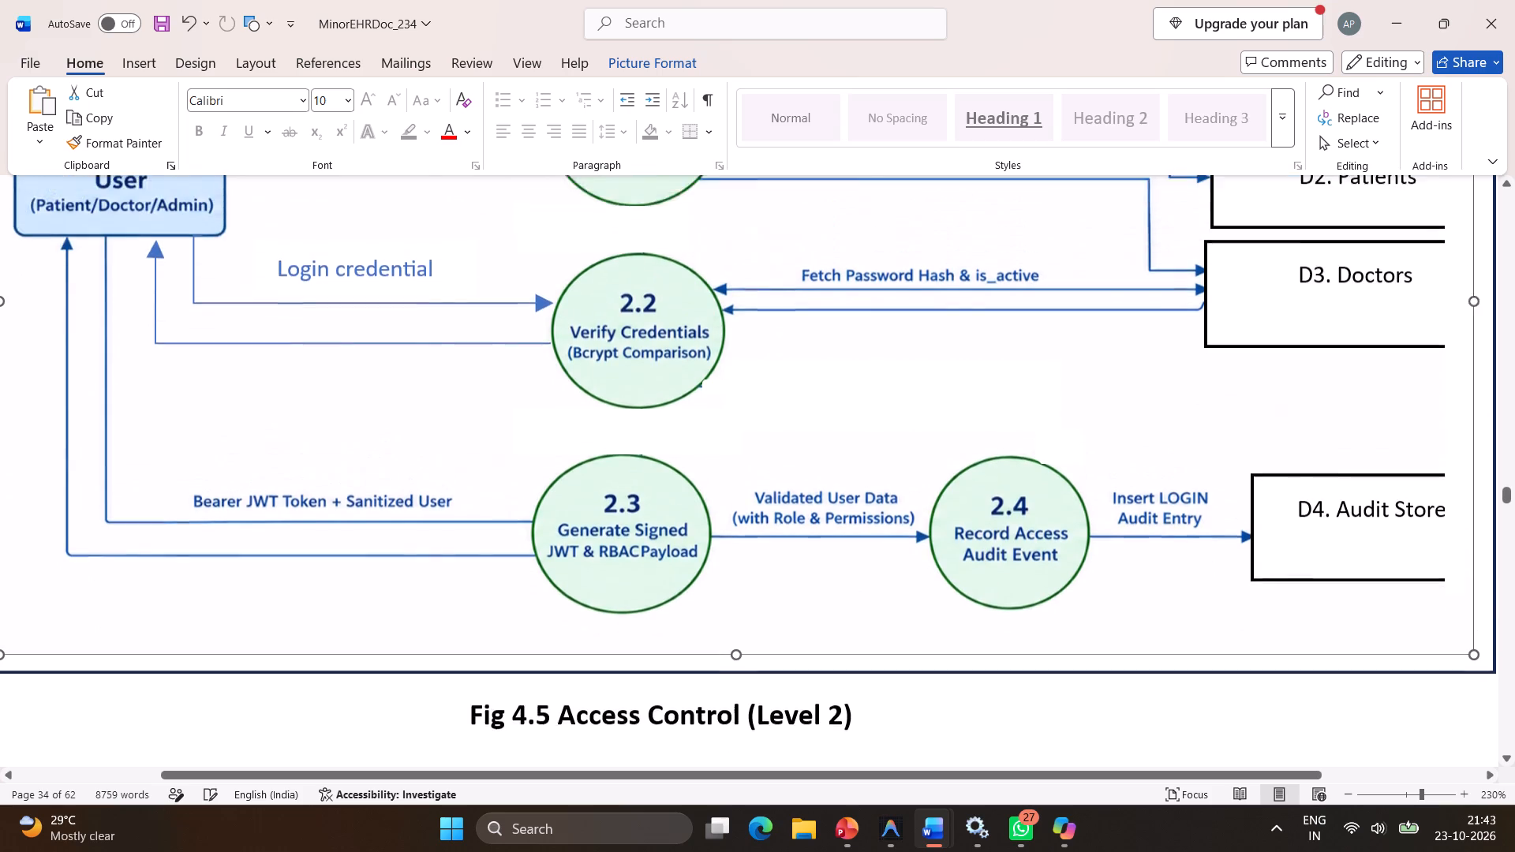
pyautogui.scroll(-2, 1006, 553)
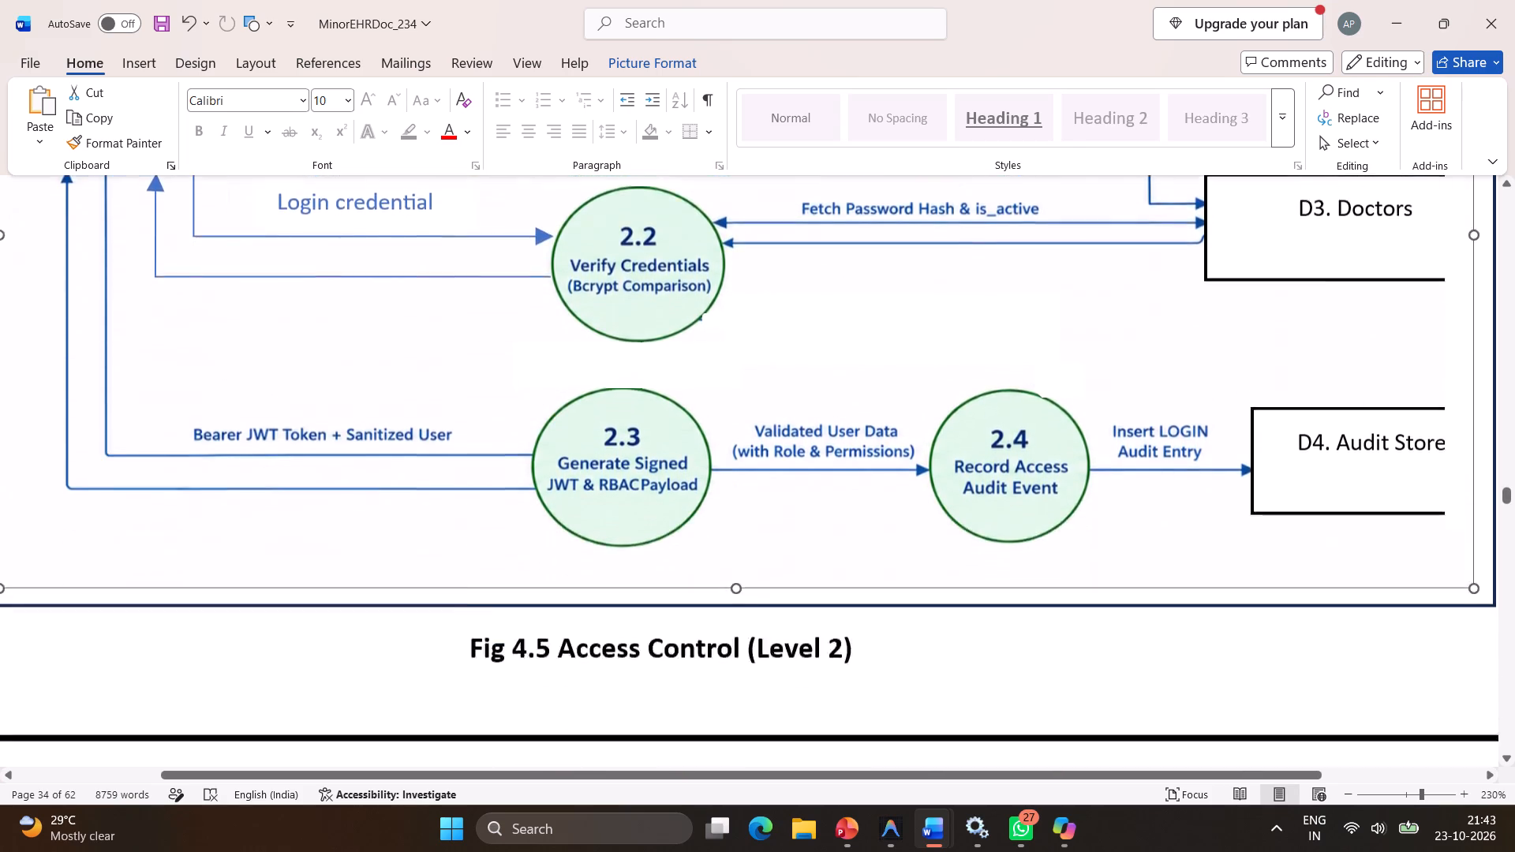
pyautogui.scroll(-3, 1006, 553)
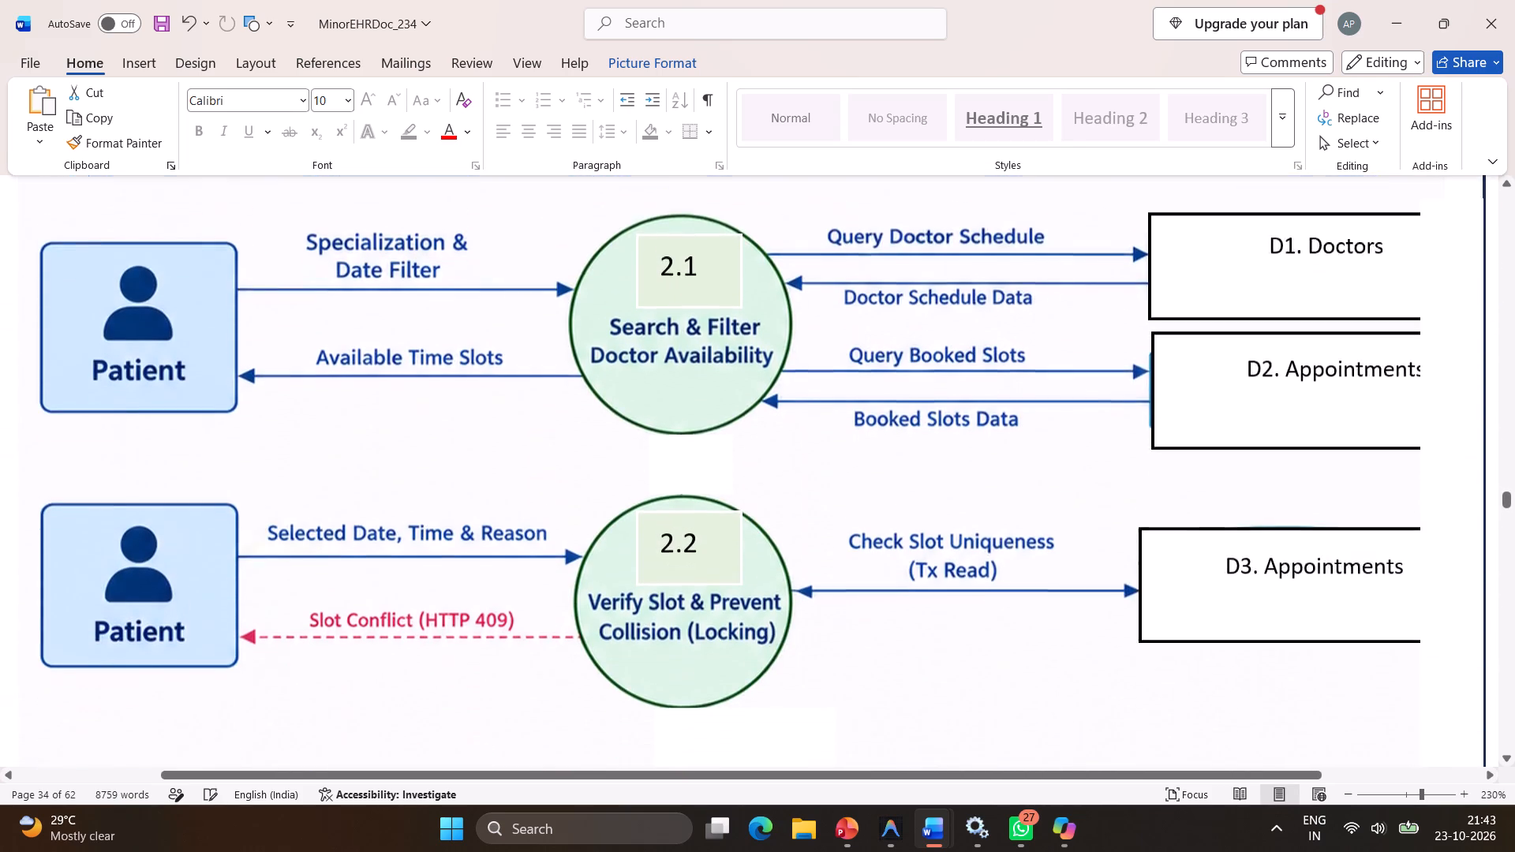
pyautogui.scroll(-1, 1006, 553)
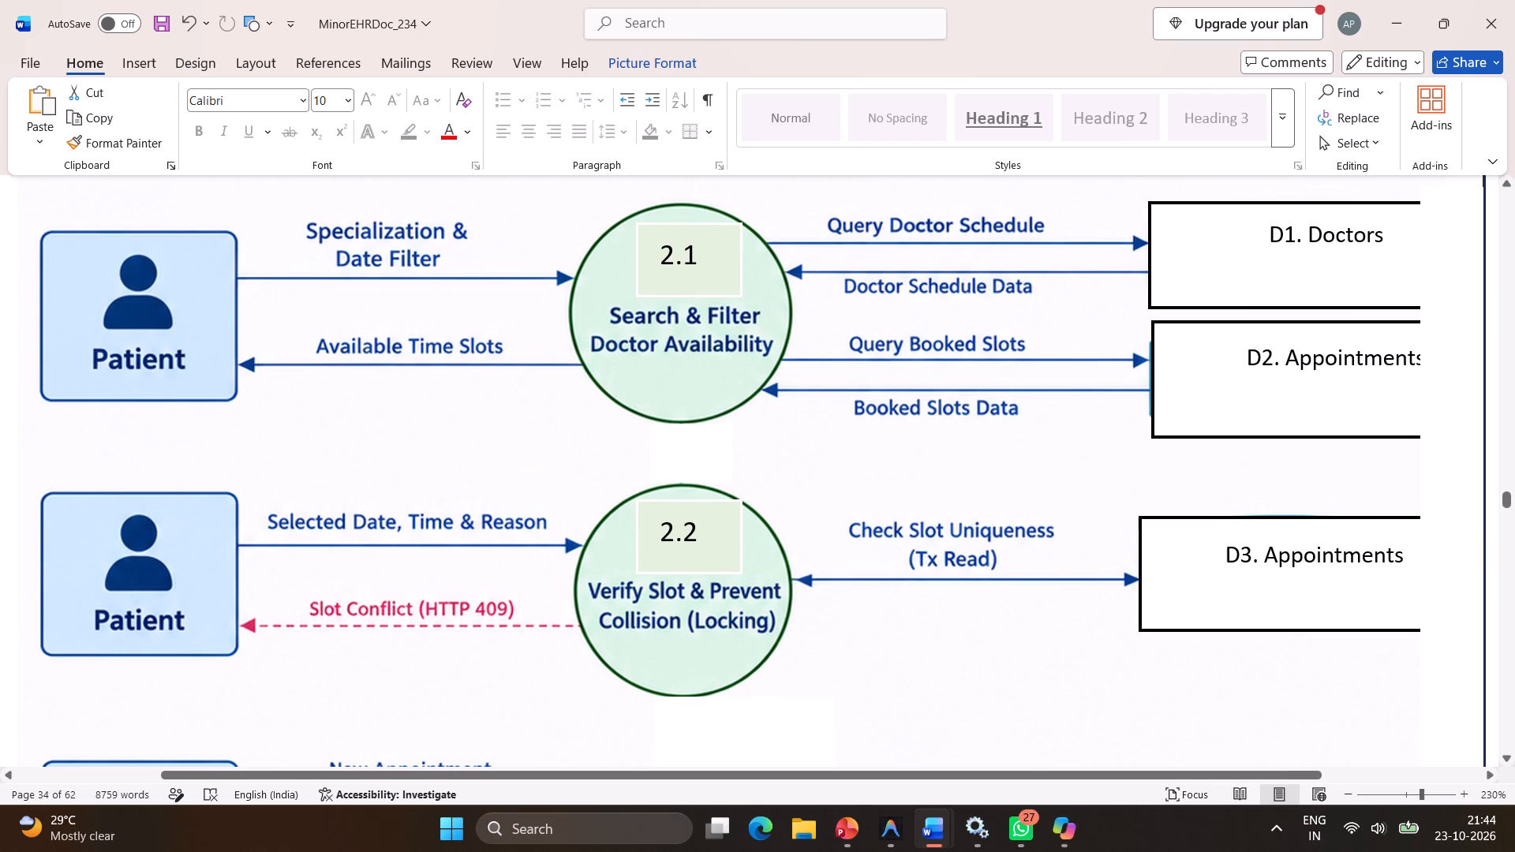
pyautogui.click(922, 654)
pyautogui.scroll(-1, 922, 654)
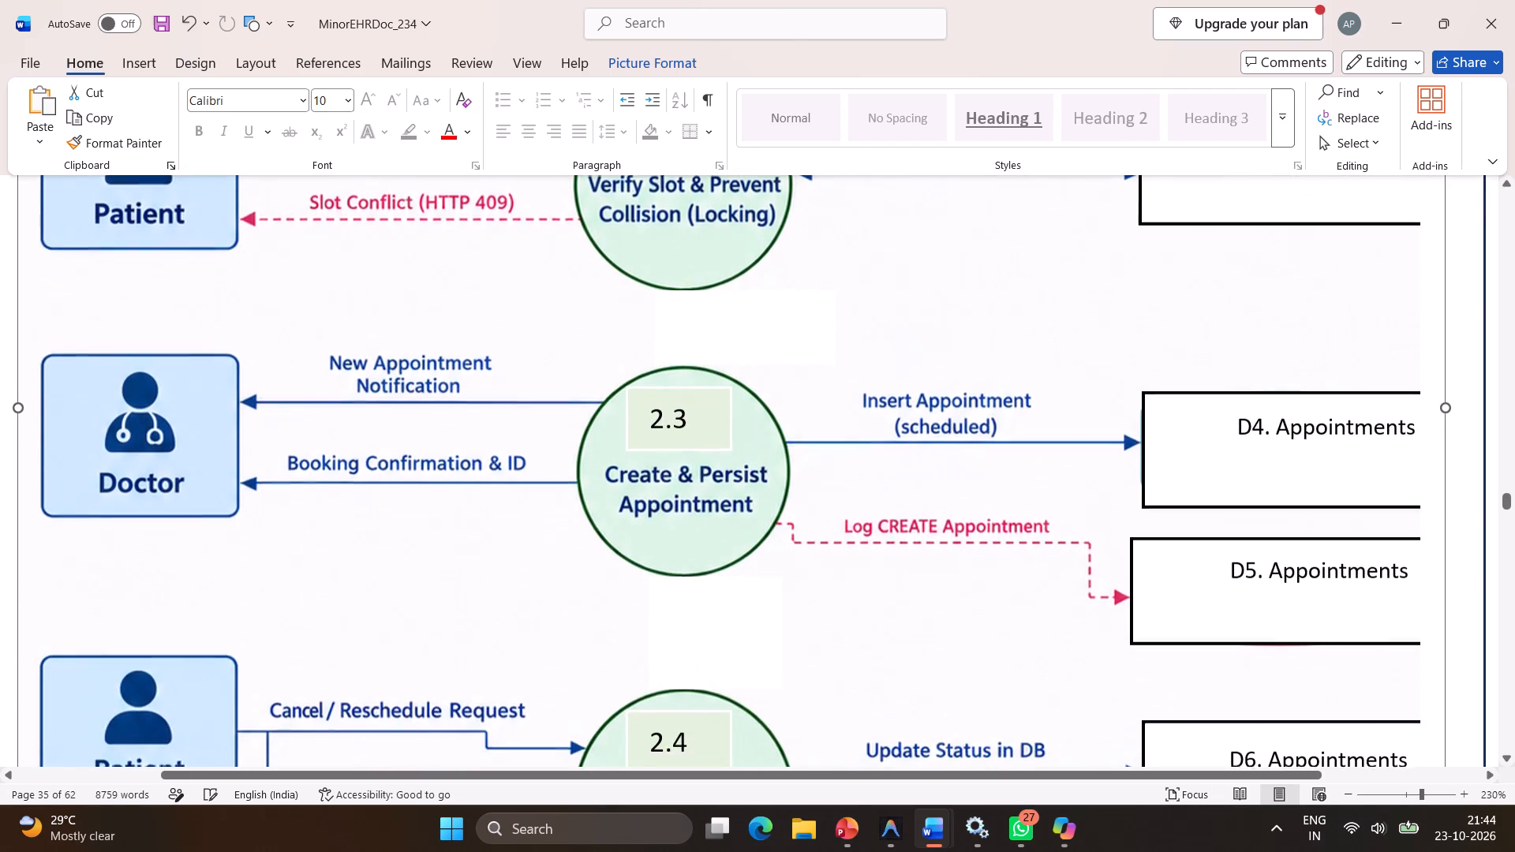
pyautogui.scroll(-3, 922, 654)
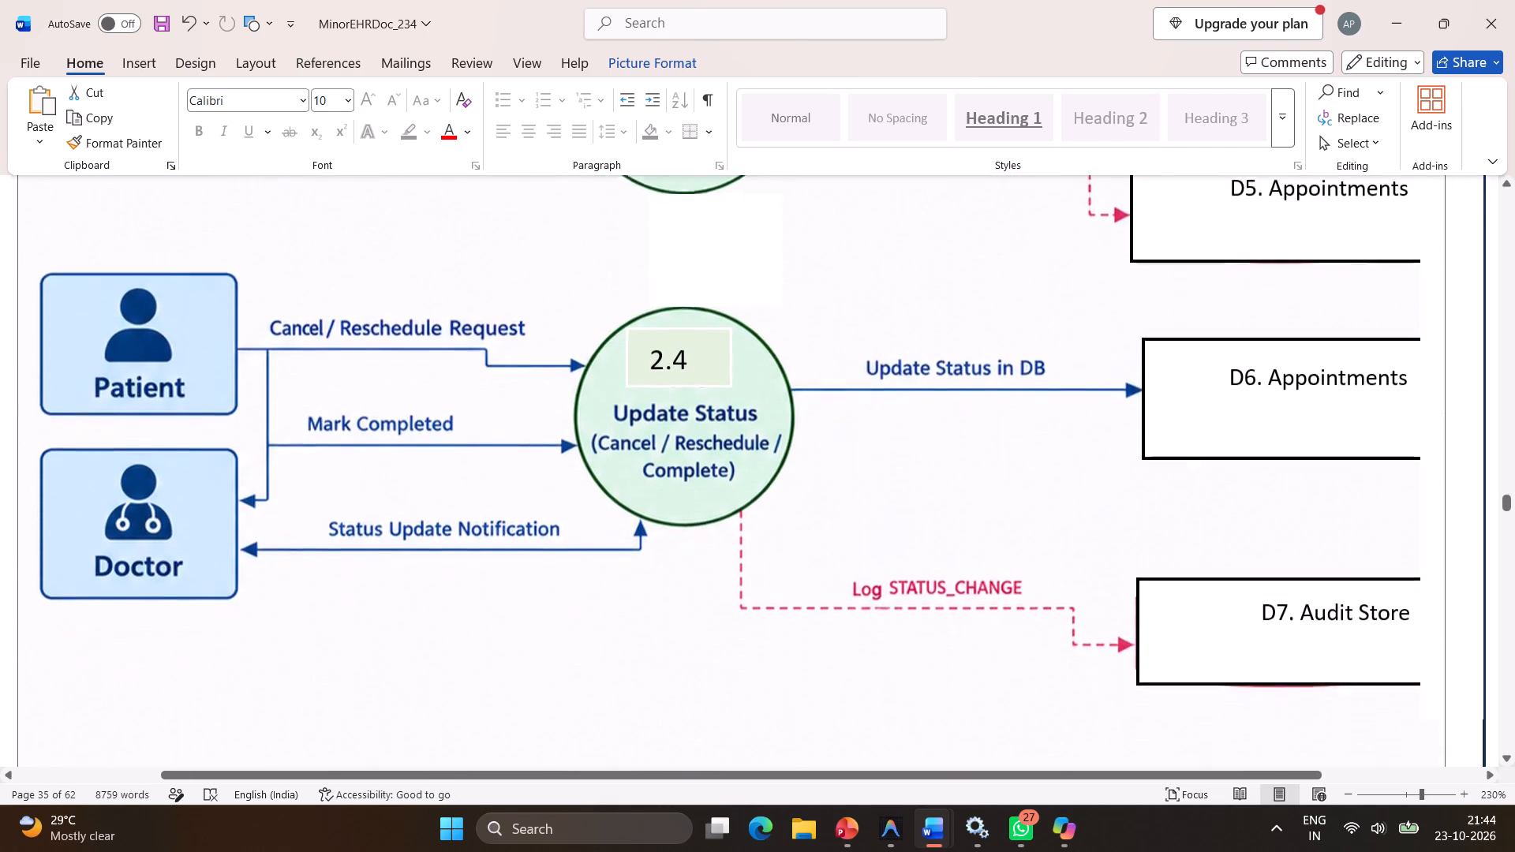
pyautogui.scroll(-1, 922, 654)
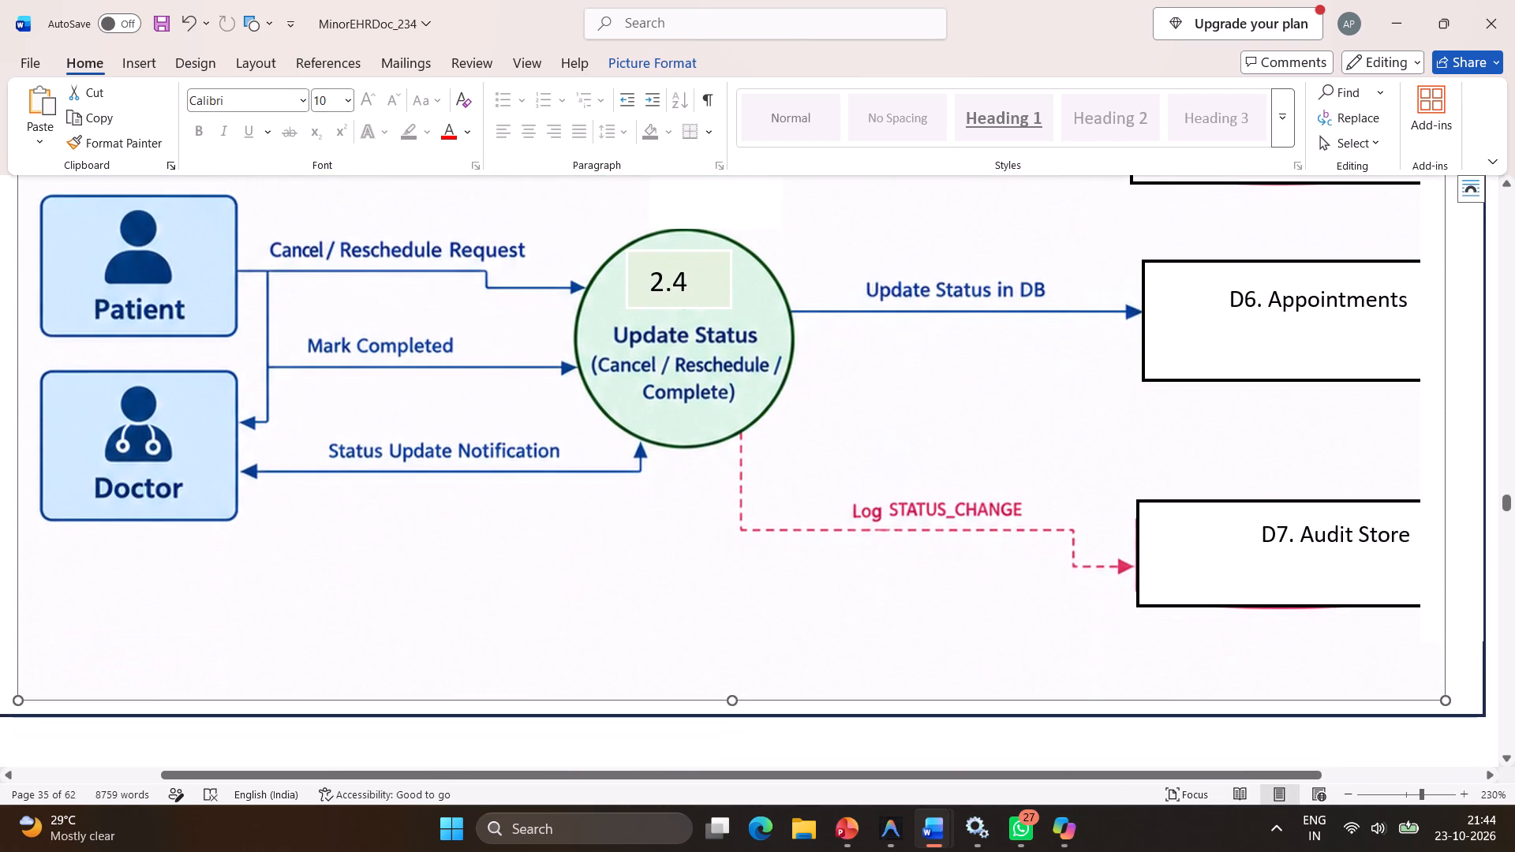
pyautogui.scroll(-4, 922, 654)
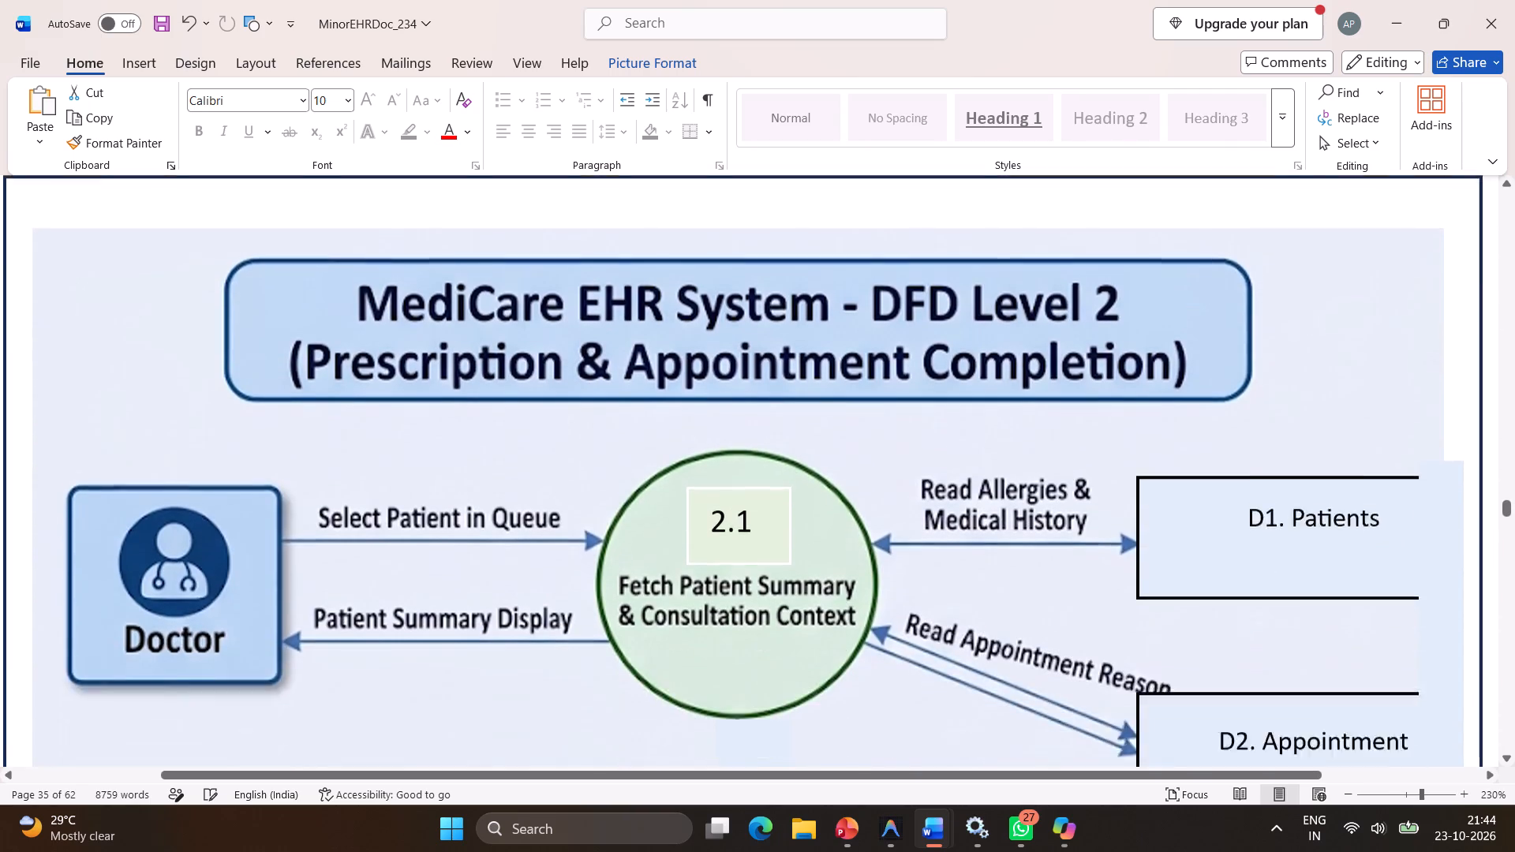
# Examine the Prescription & Appointment Completion Level 2 diagram, checking the flows between its entities, processes 2.1 to 2.4 and data stores.
pyautogui.scroll(-1, 922, 654)
pyautogui.keyDown('ctrl'); pyautogui.scroll(-6, 922, 654); pyautogui.keyUp('ctrl')
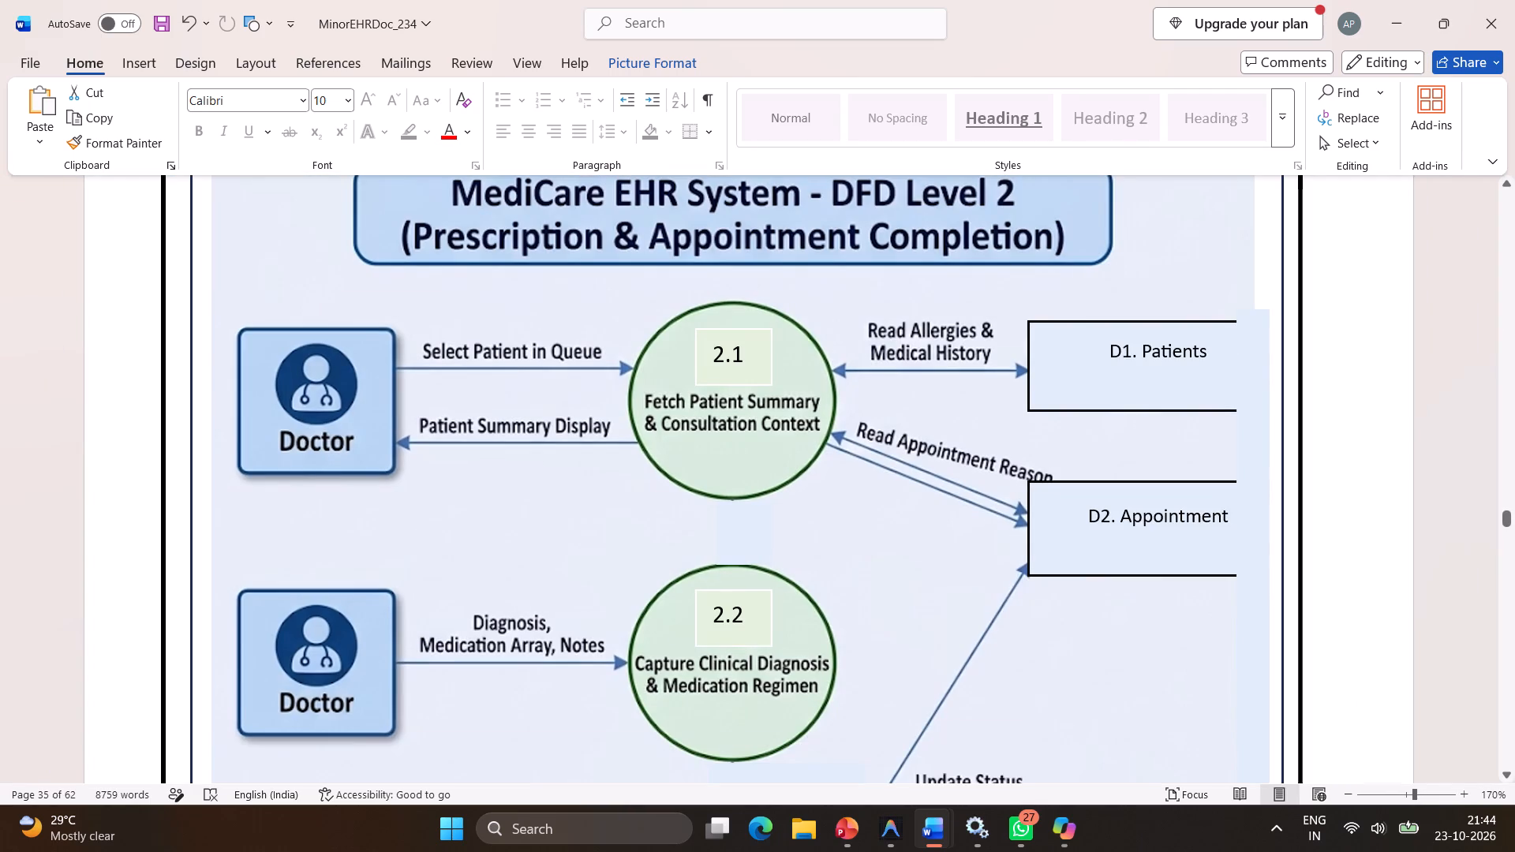
pyautogui.scroll(-3, 922, 654)
pyautogui.scroll(1, 922, 654)
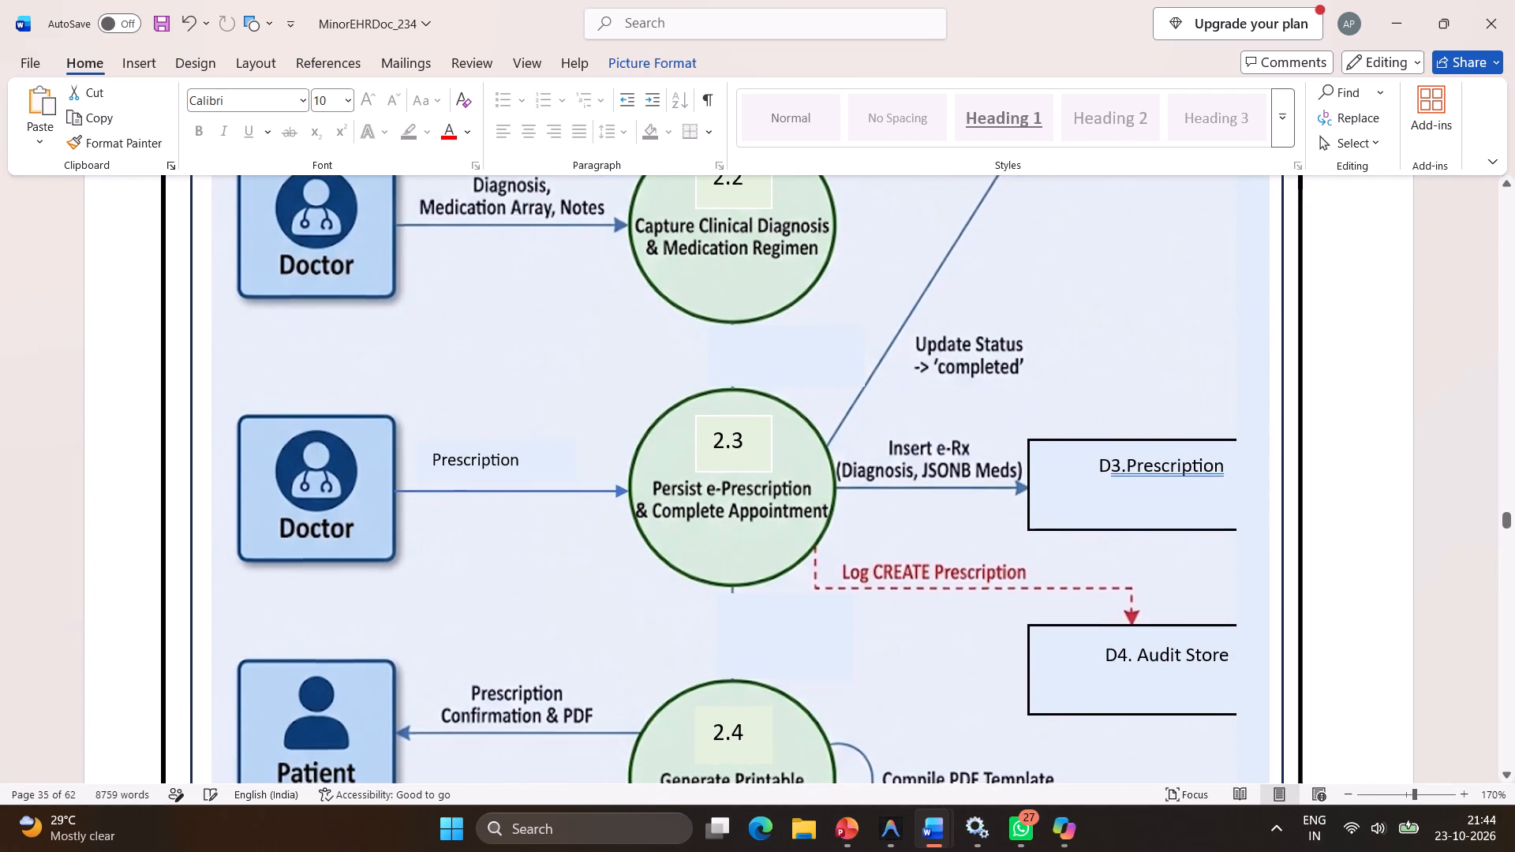
pyautogui.scroll(1, 922, 654)
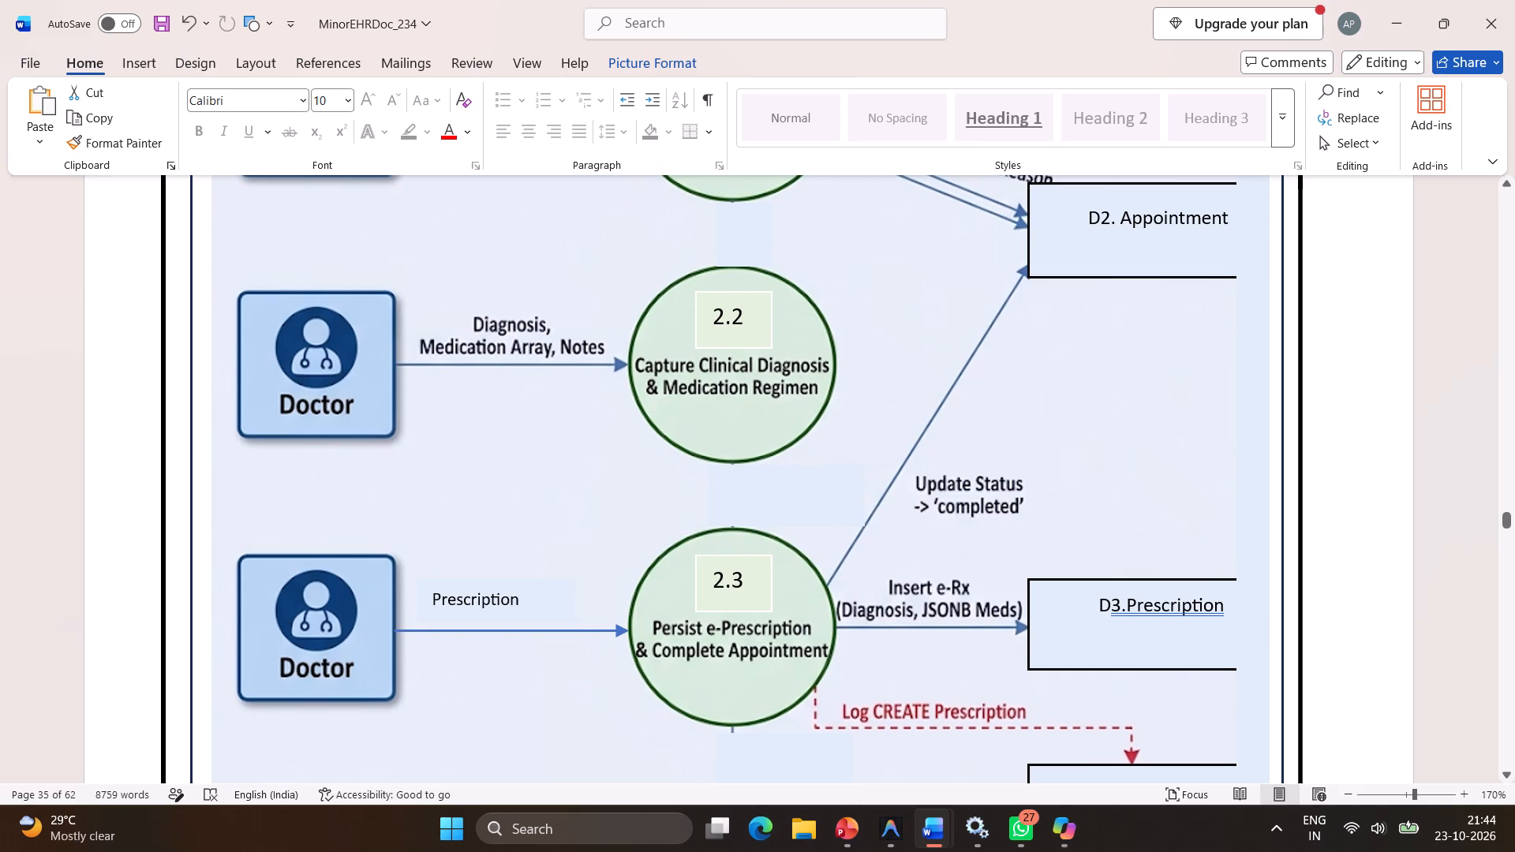
pyautogui.scroll(1, 922, 654)
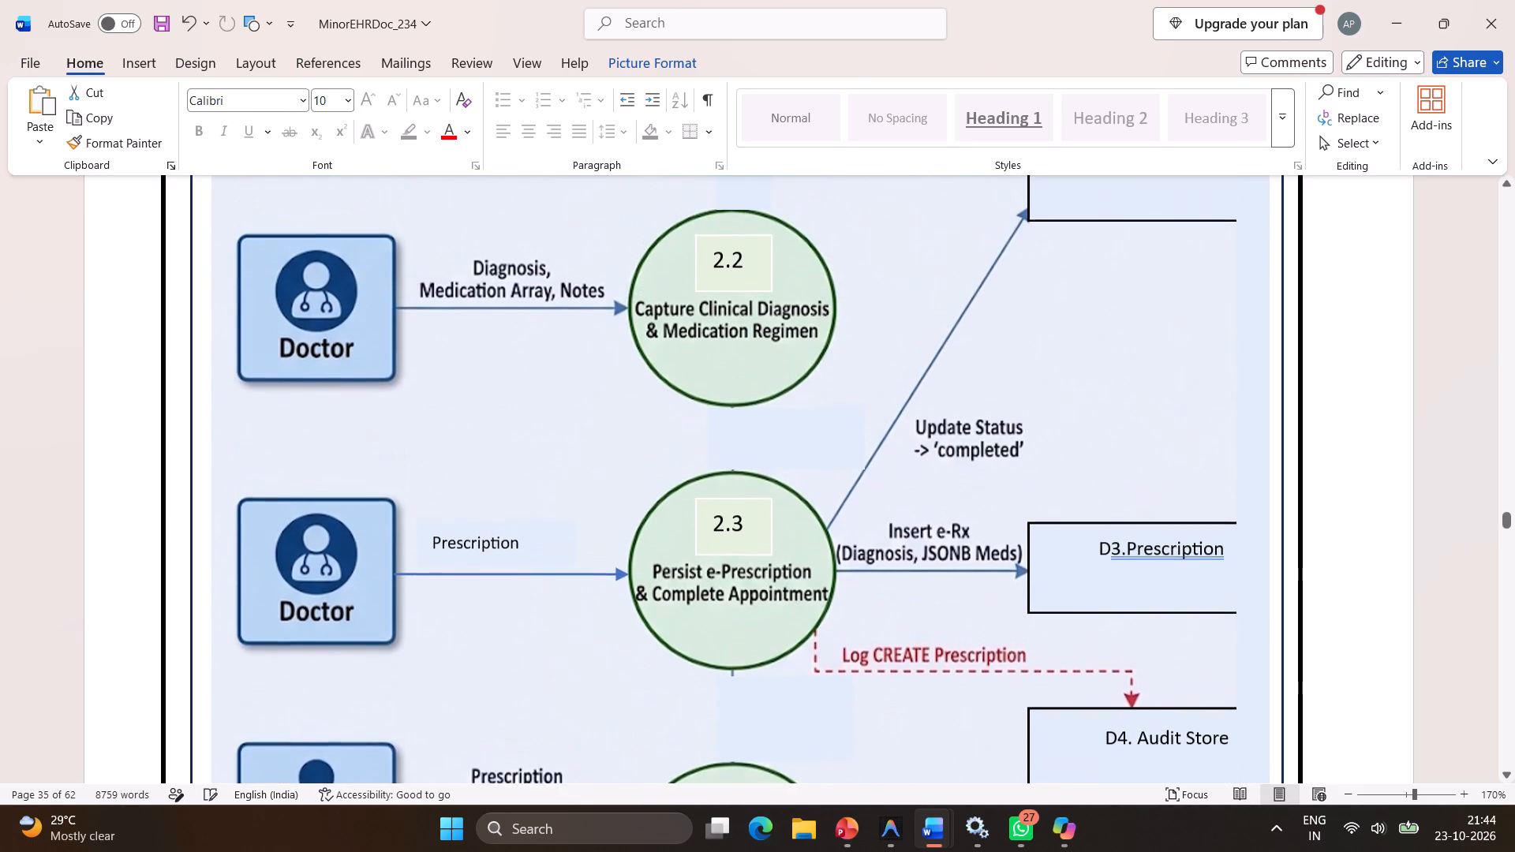
pyautogui.scroll(3, 922, 654)
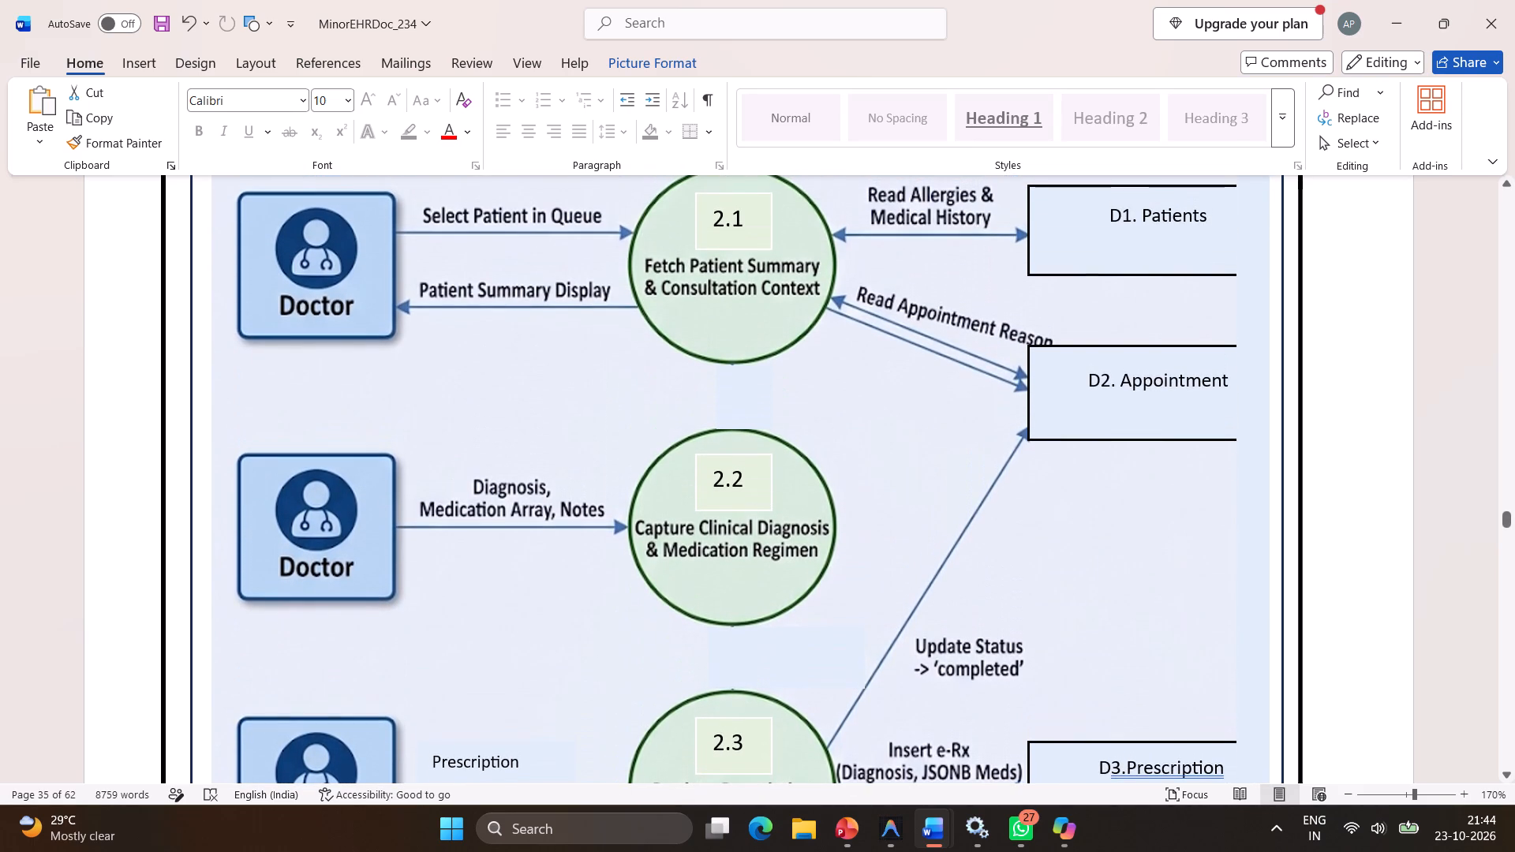
pyautogui.scroll(-2, 922, 654)
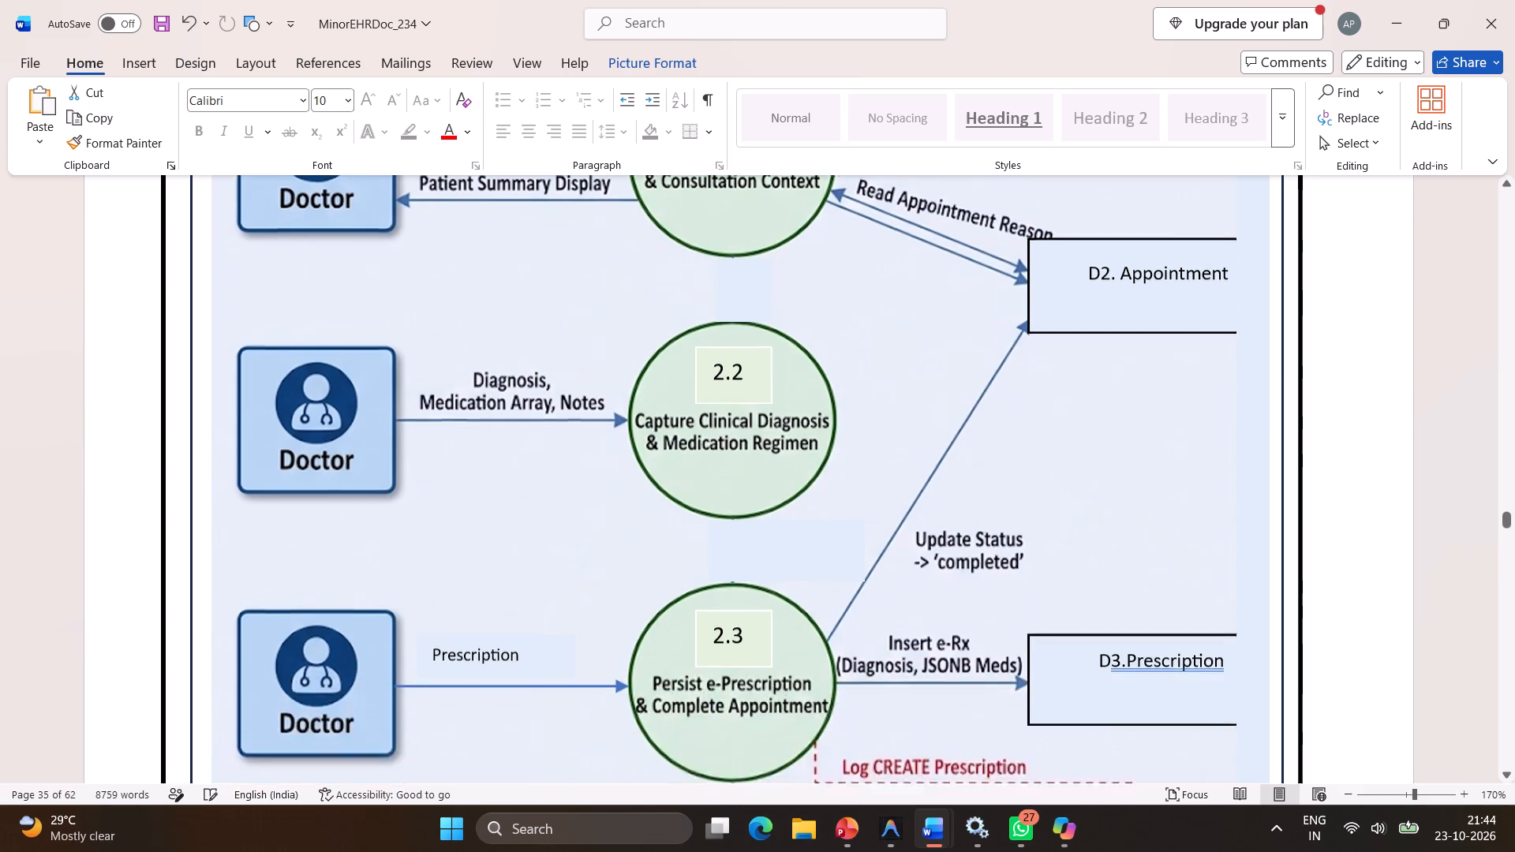
pyautogui.scroll(-5, 922, 654)
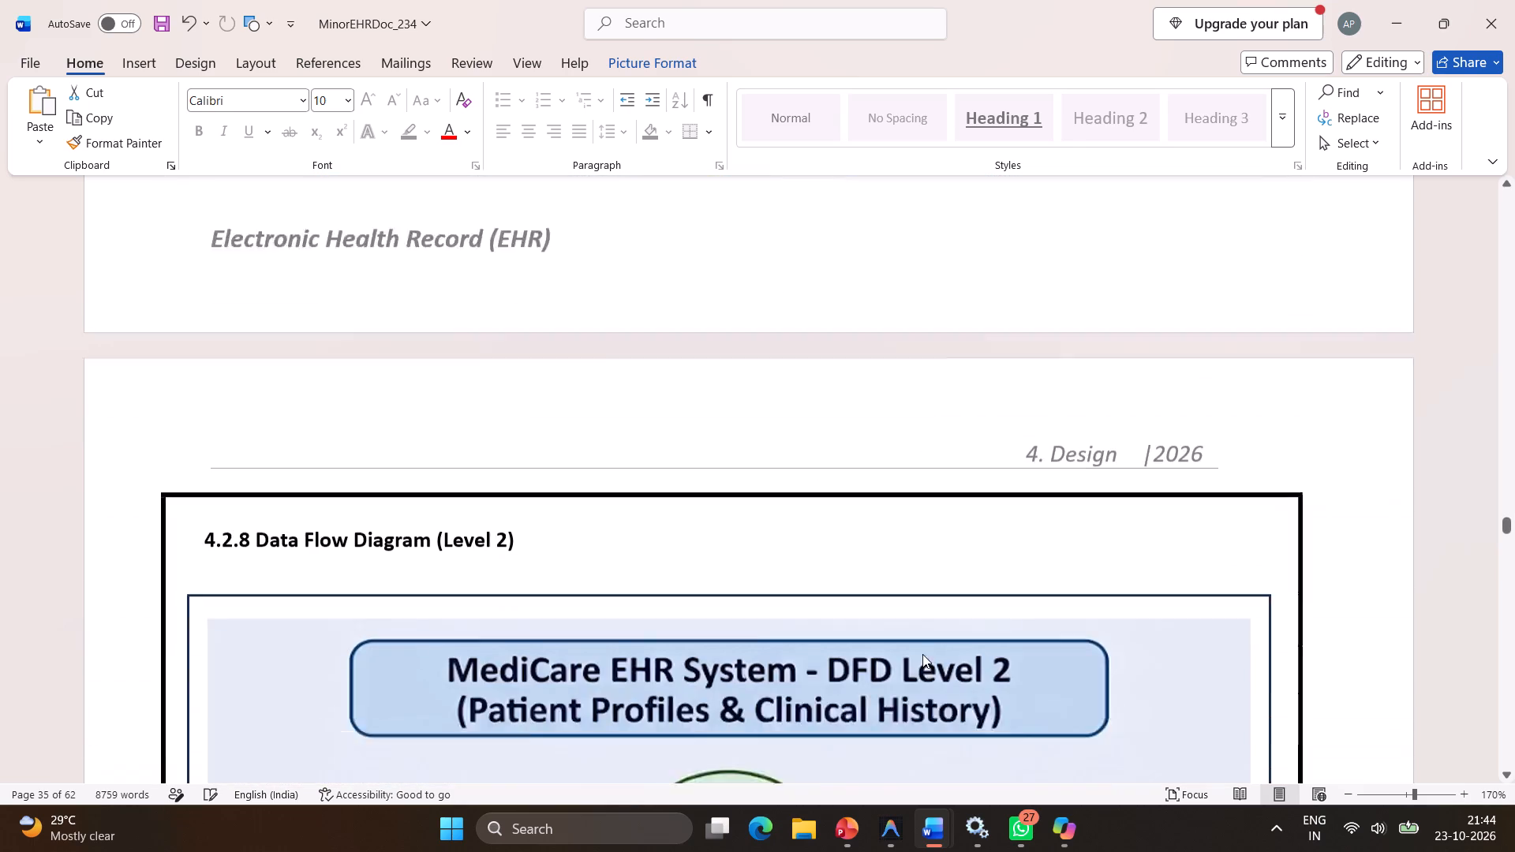
pyautogui.scroll(-1, 922, 654)
pyautogui.scroll(4, 922, 654)
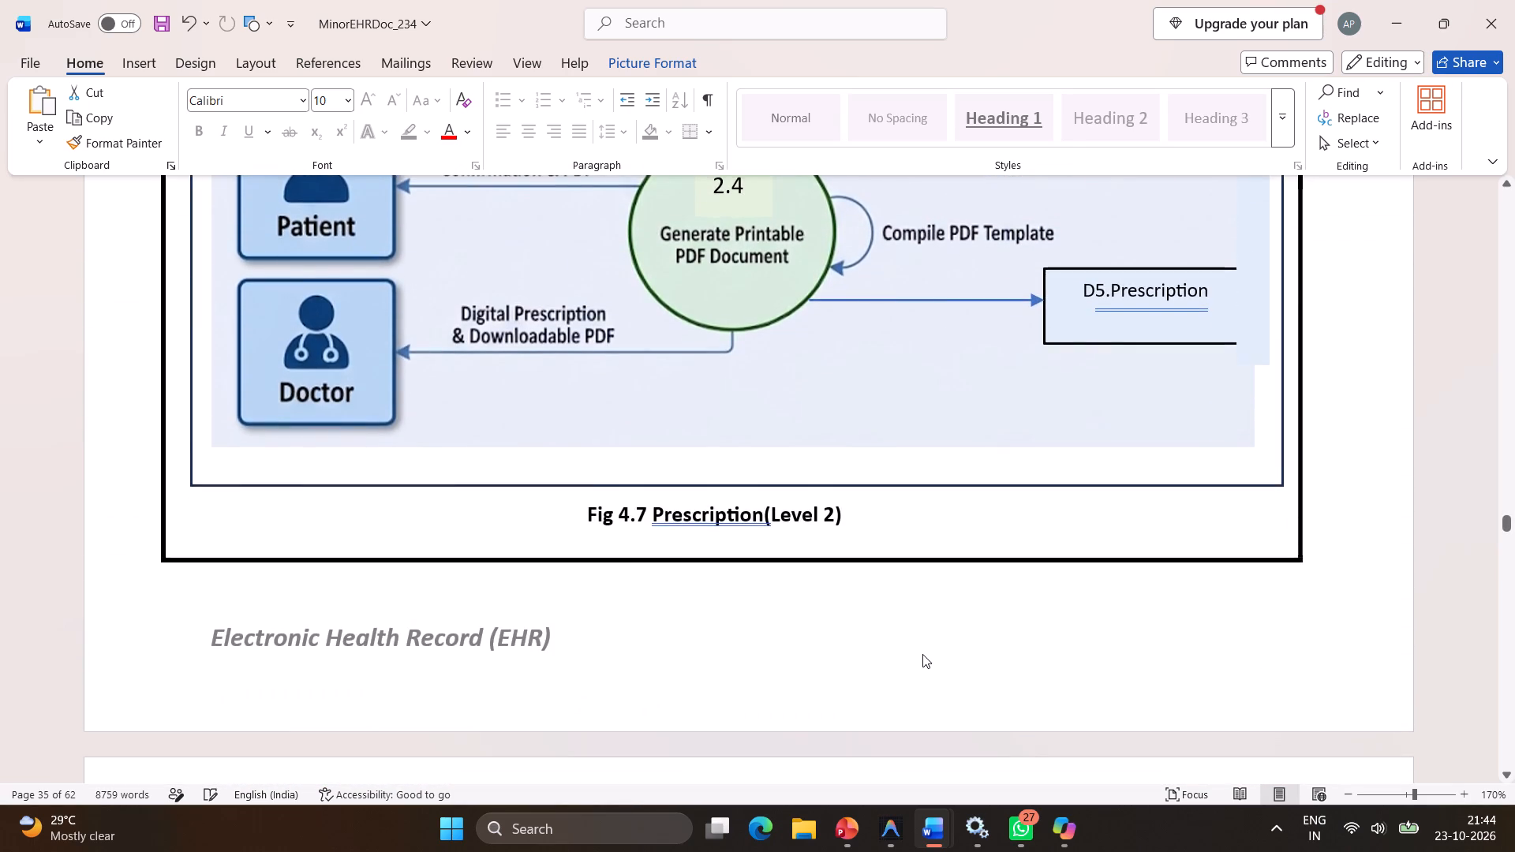
# Look through the Patient Profiles & Clinical History Level 2 diagram and on to the Activity Diagram.
pyautogui.scroll(-5, 922, 654)
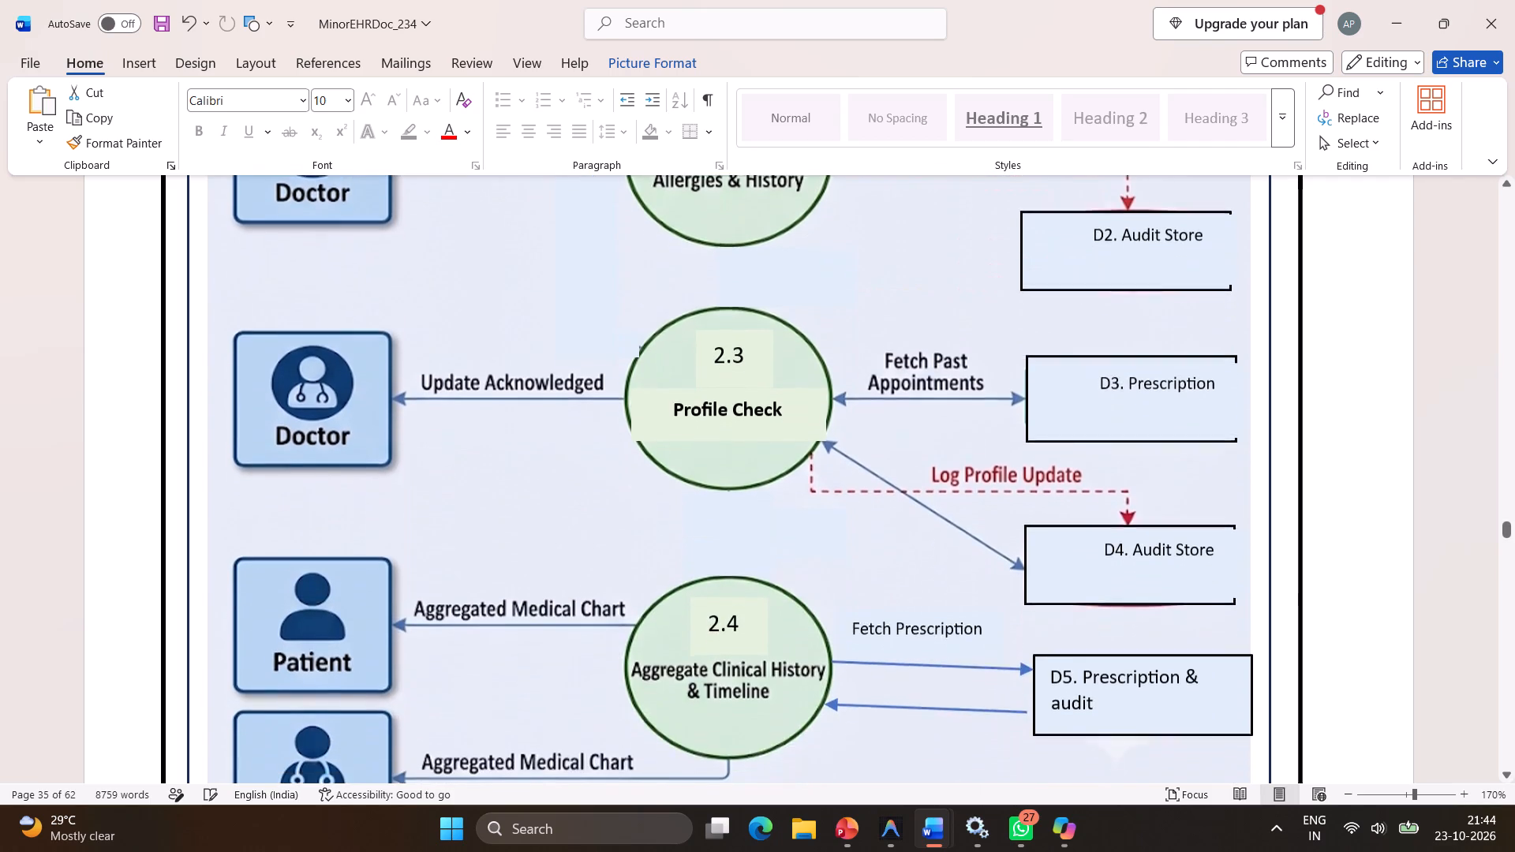
pyautogui.scroll(-3, 922, 654)
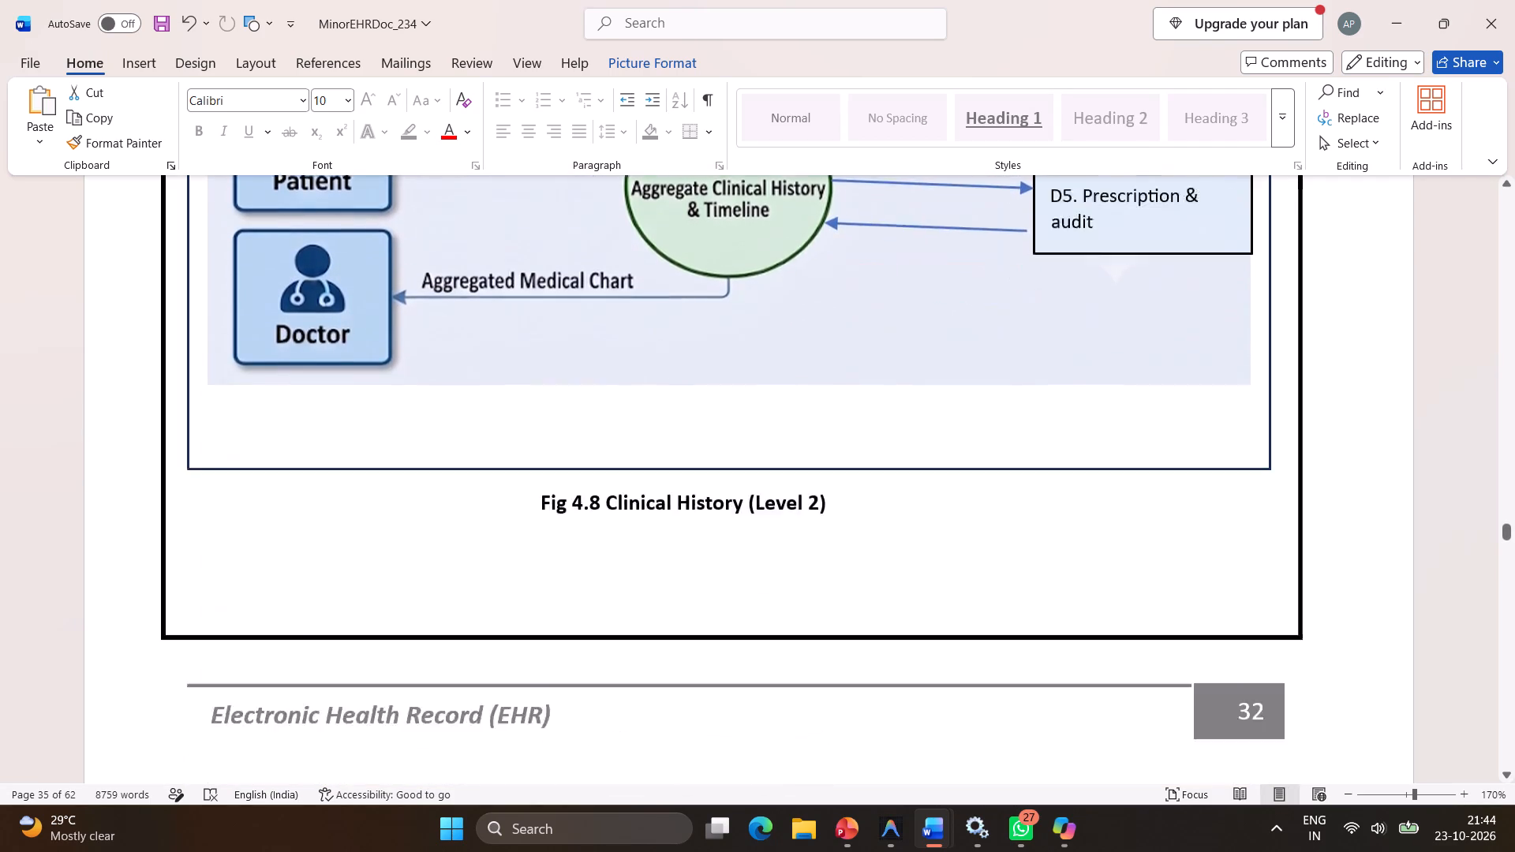
pyautogui.scroll(-6, 922, 654)
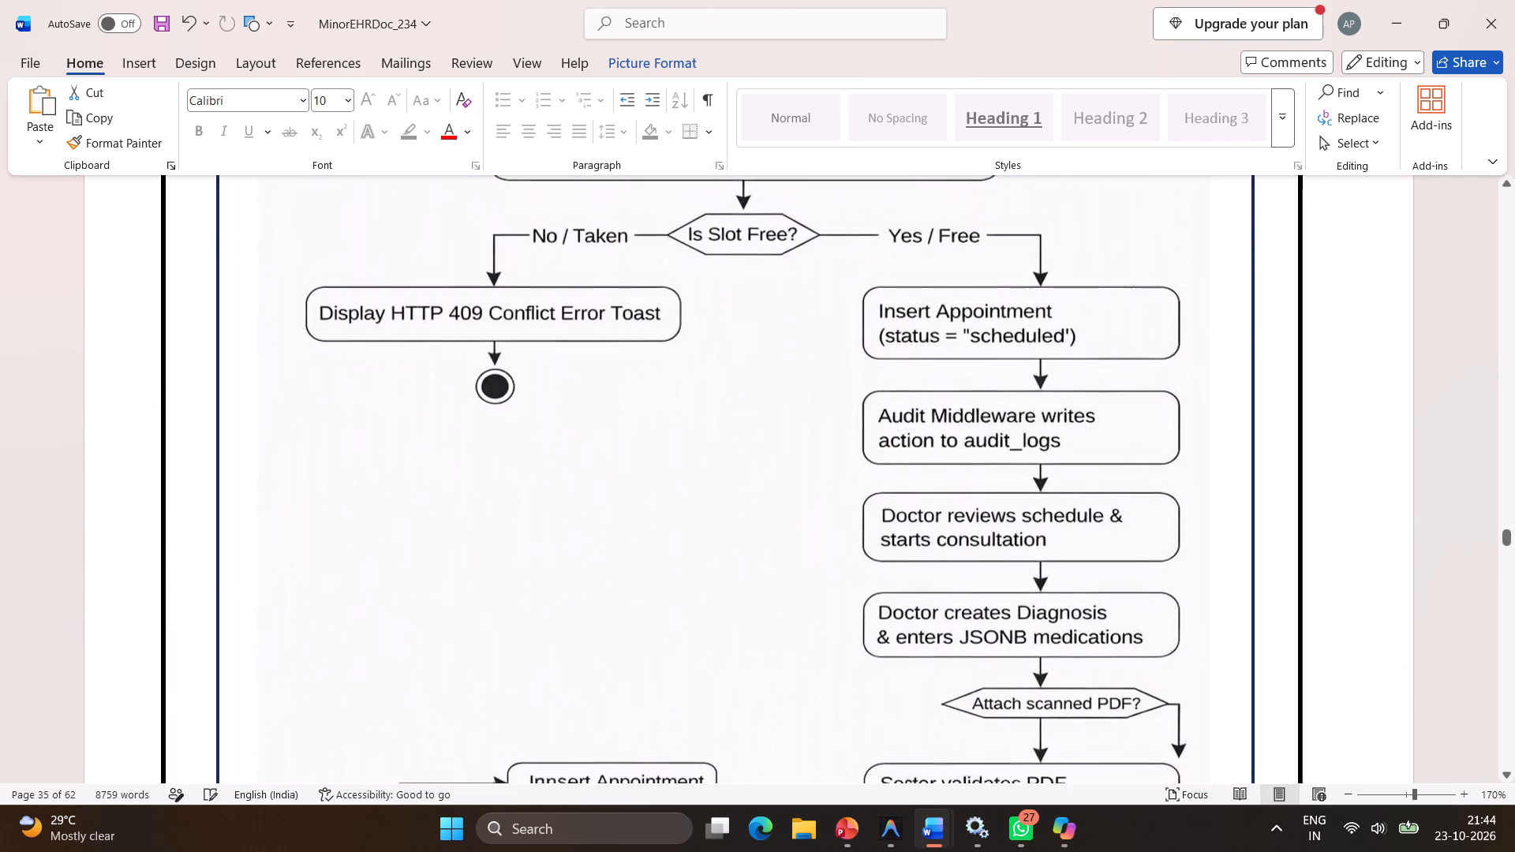
# Cover the unconnected Doctor box beside process 2.2 in the Clinical History diagram with a 2.51 by 2.88 cm rectangle, with light blue fill and outline.
pyautogui.scroll(6, 922, 654)
pyautogui.keyDown('ctrl'); pyautogui.scroll(-2, 922, 654); pyautogui.keyUp('ctrl')
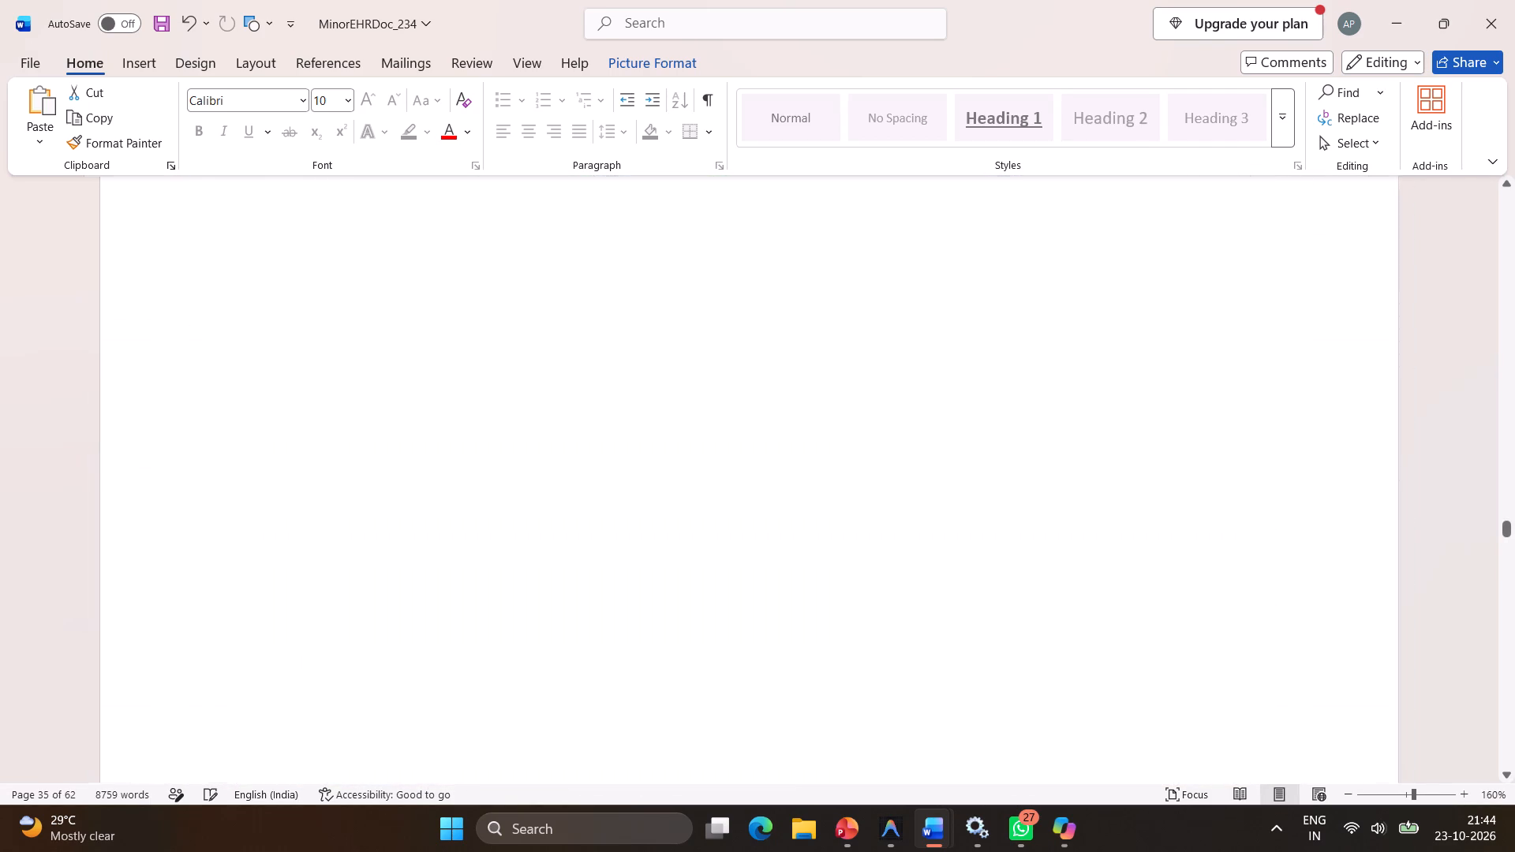
pyautogui.keyDown('ctrl'); pyautogui.scroll(-3, 922, 654); pyautogui.keyUp('ctrl')
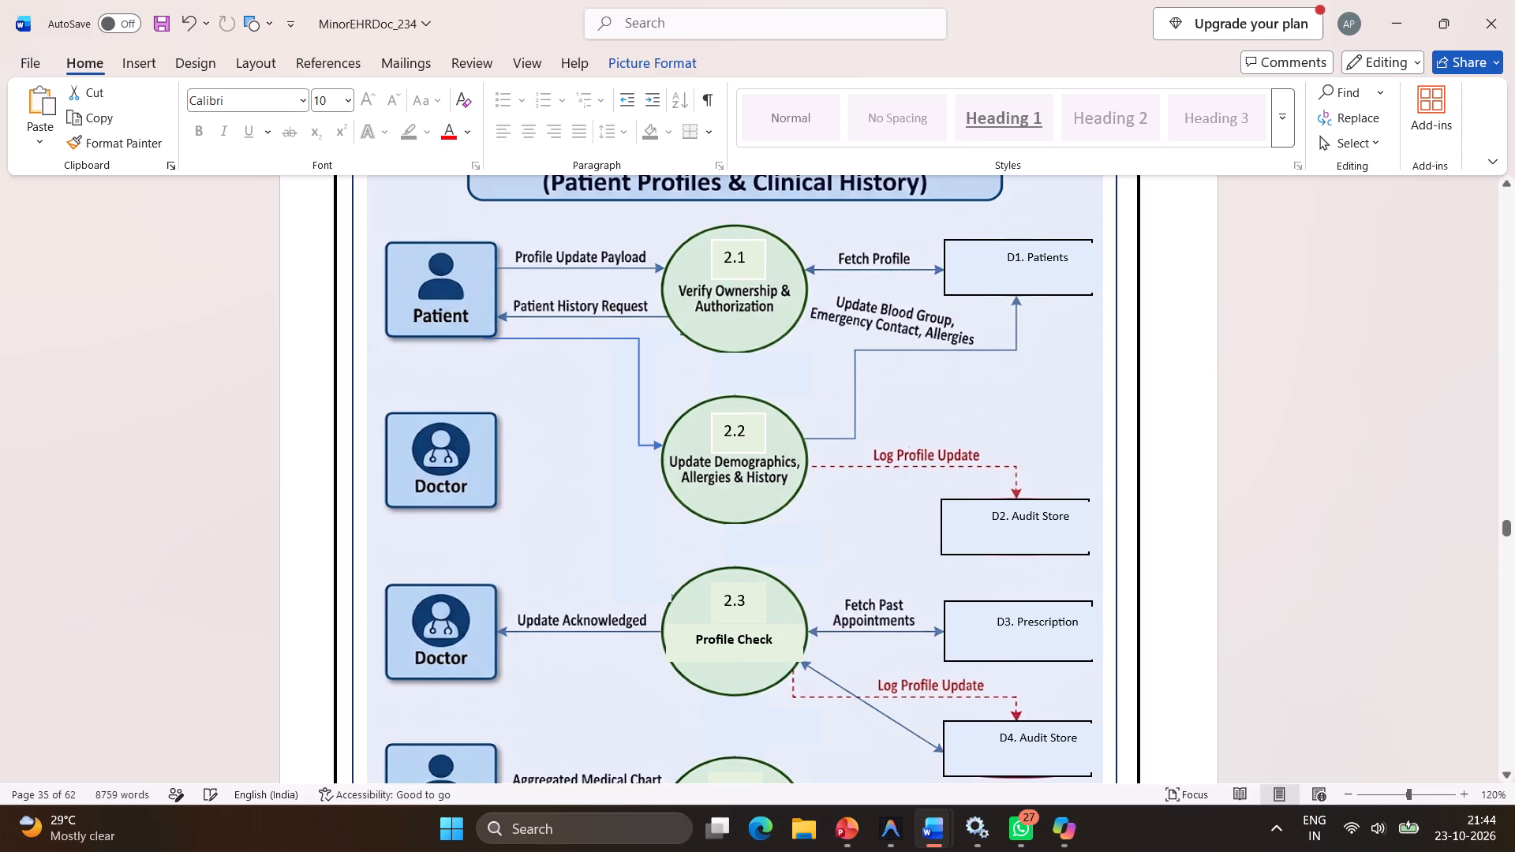
pyautogui.click(139, 61)
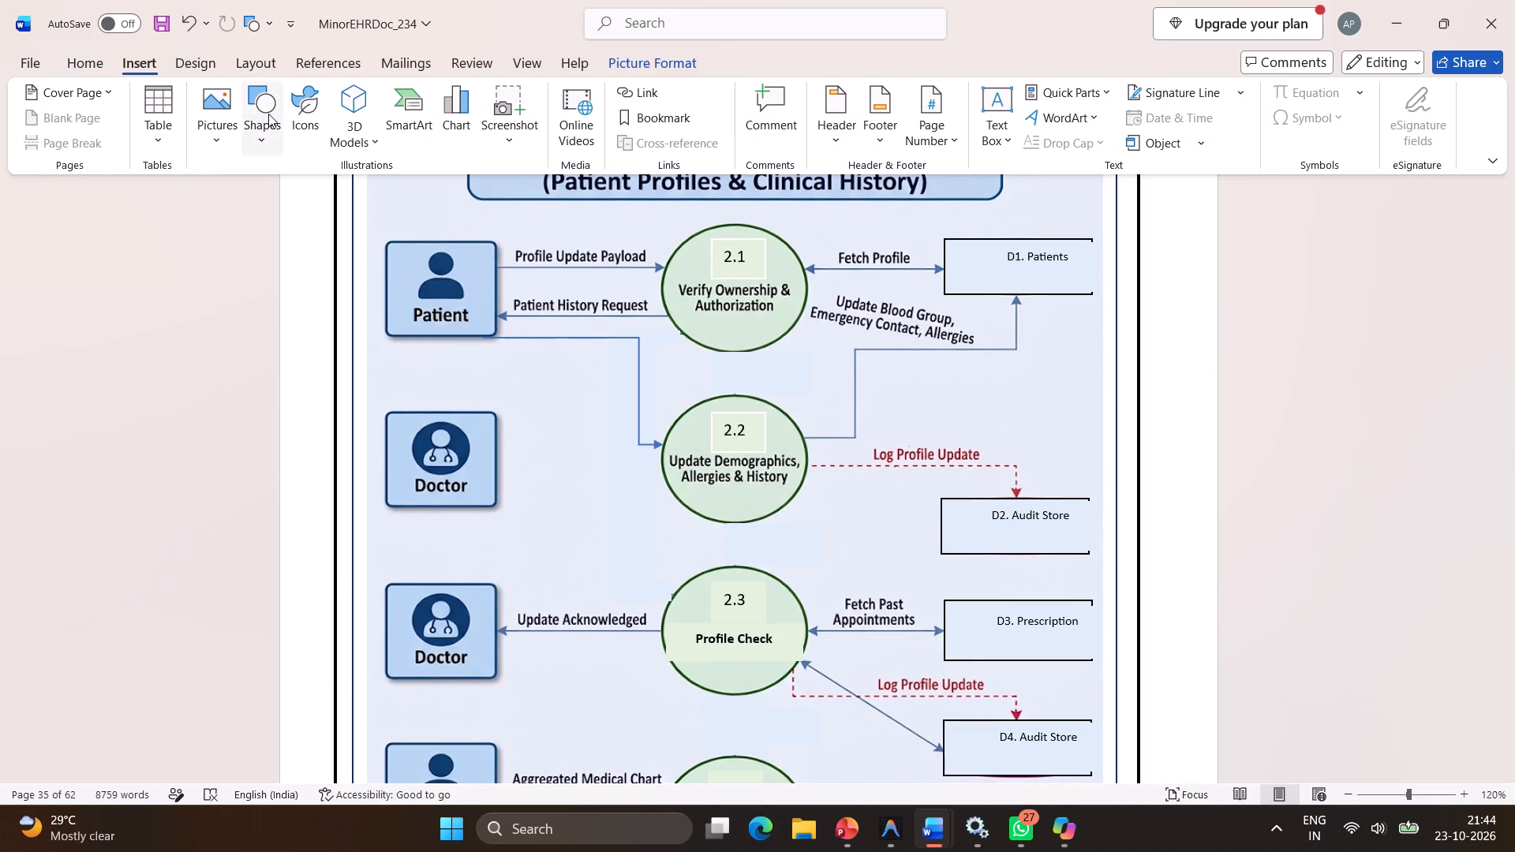
pyautogui.click(268, 114)
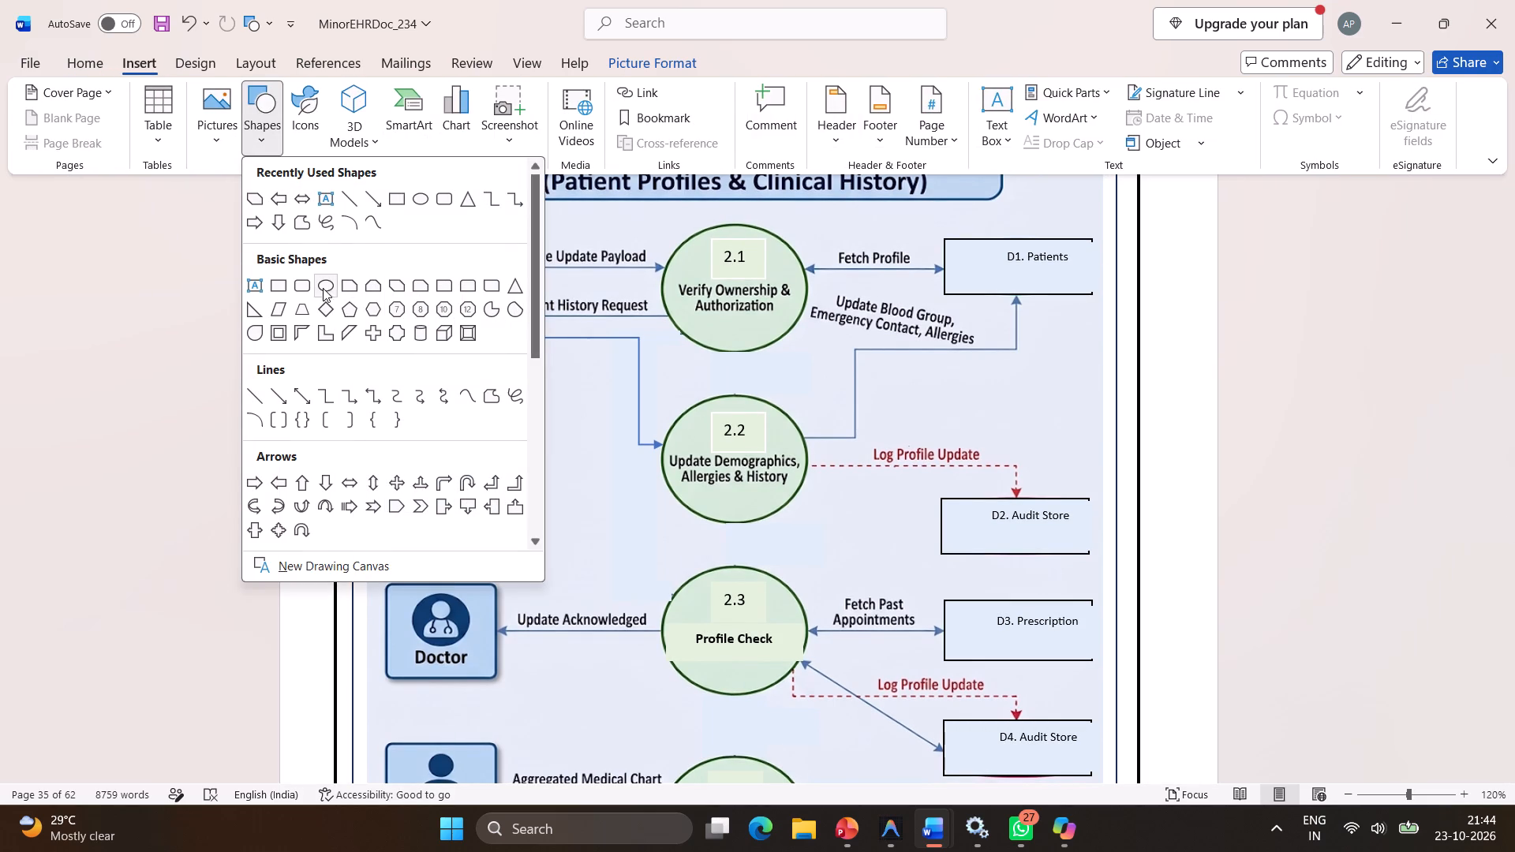
pyautogui.click(280, 287)
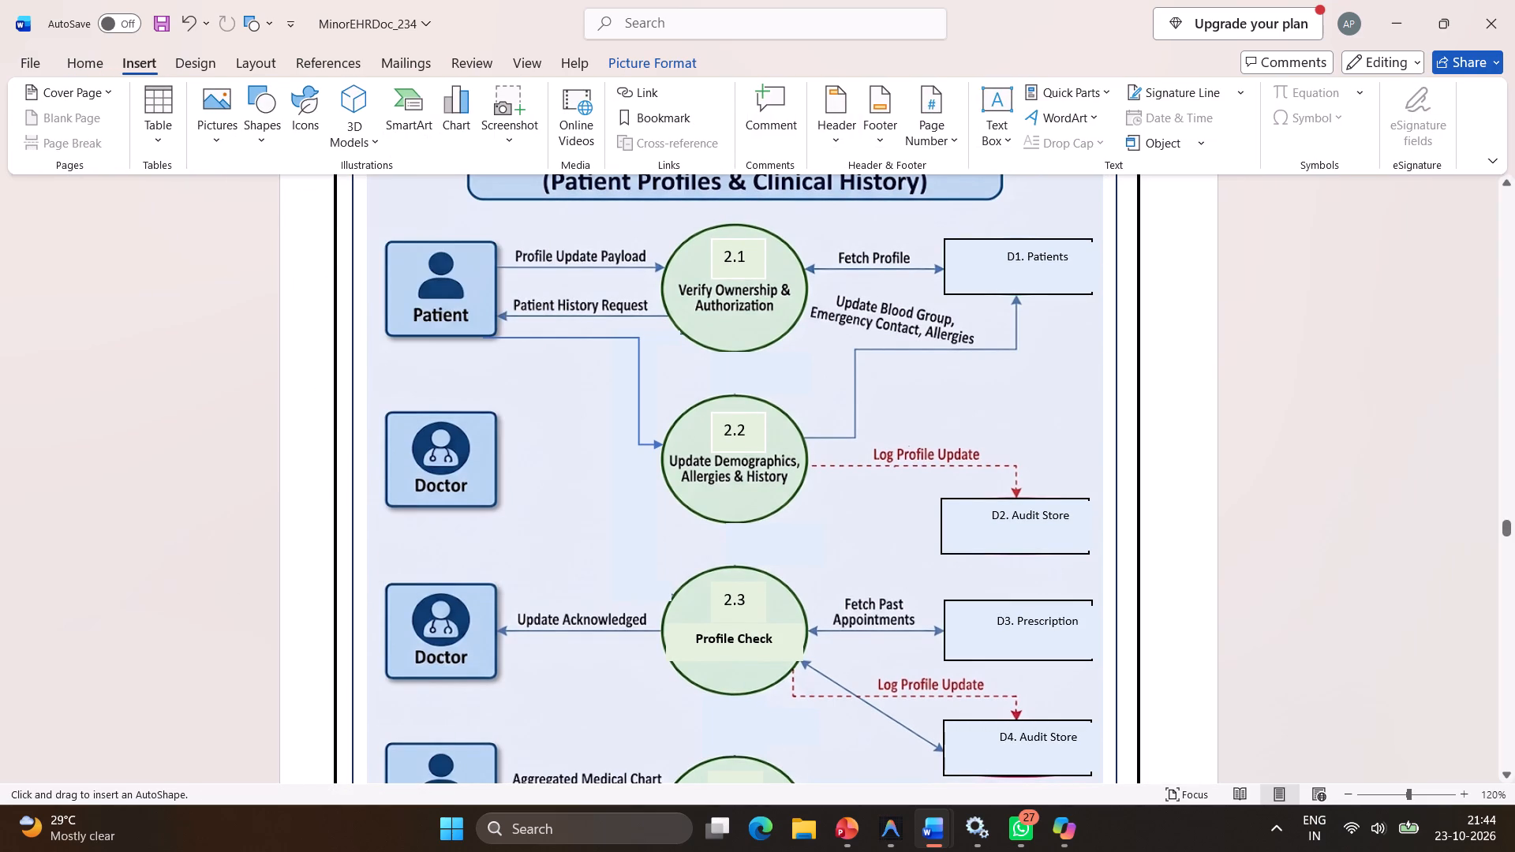
pyautogui.moveTo(380, 404); pyautogui.dragTo(508, 516)
pyautogui.rightClick(496, 494)
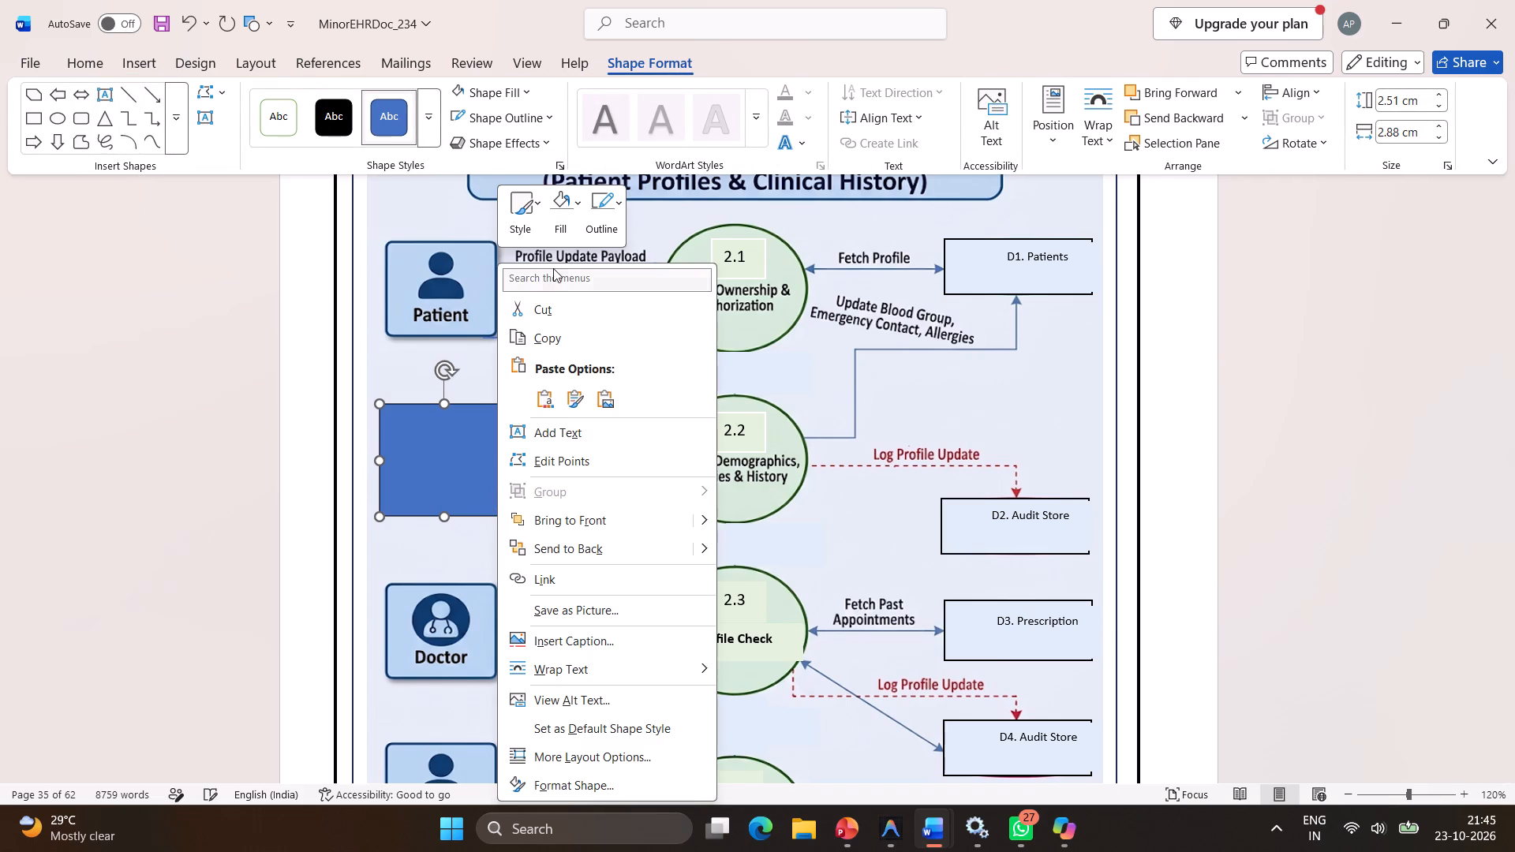
pyautogui.click(570, 208)
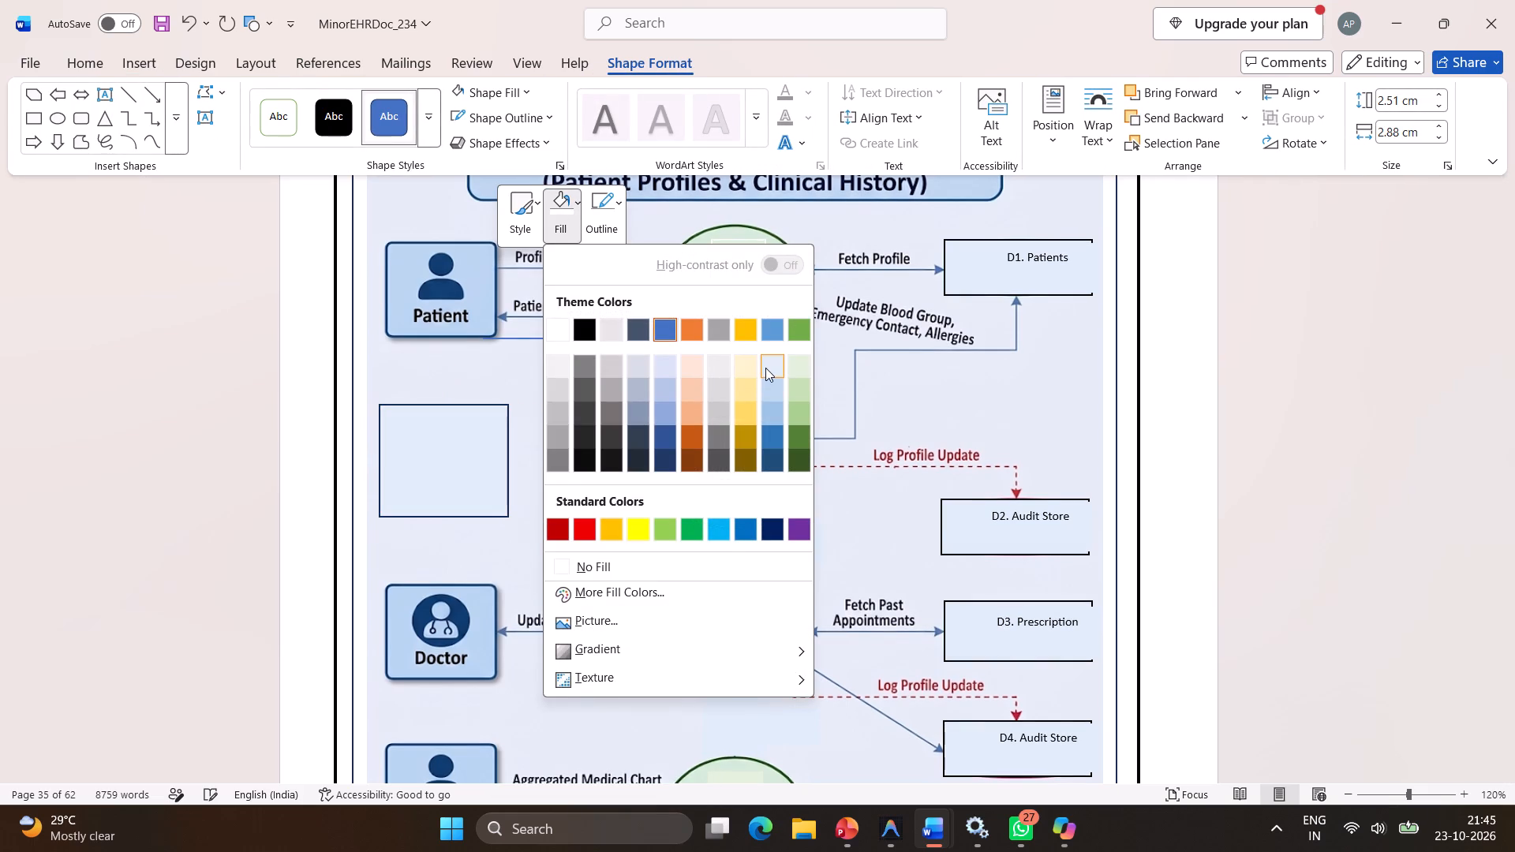
pyautogui.click(765, 368)
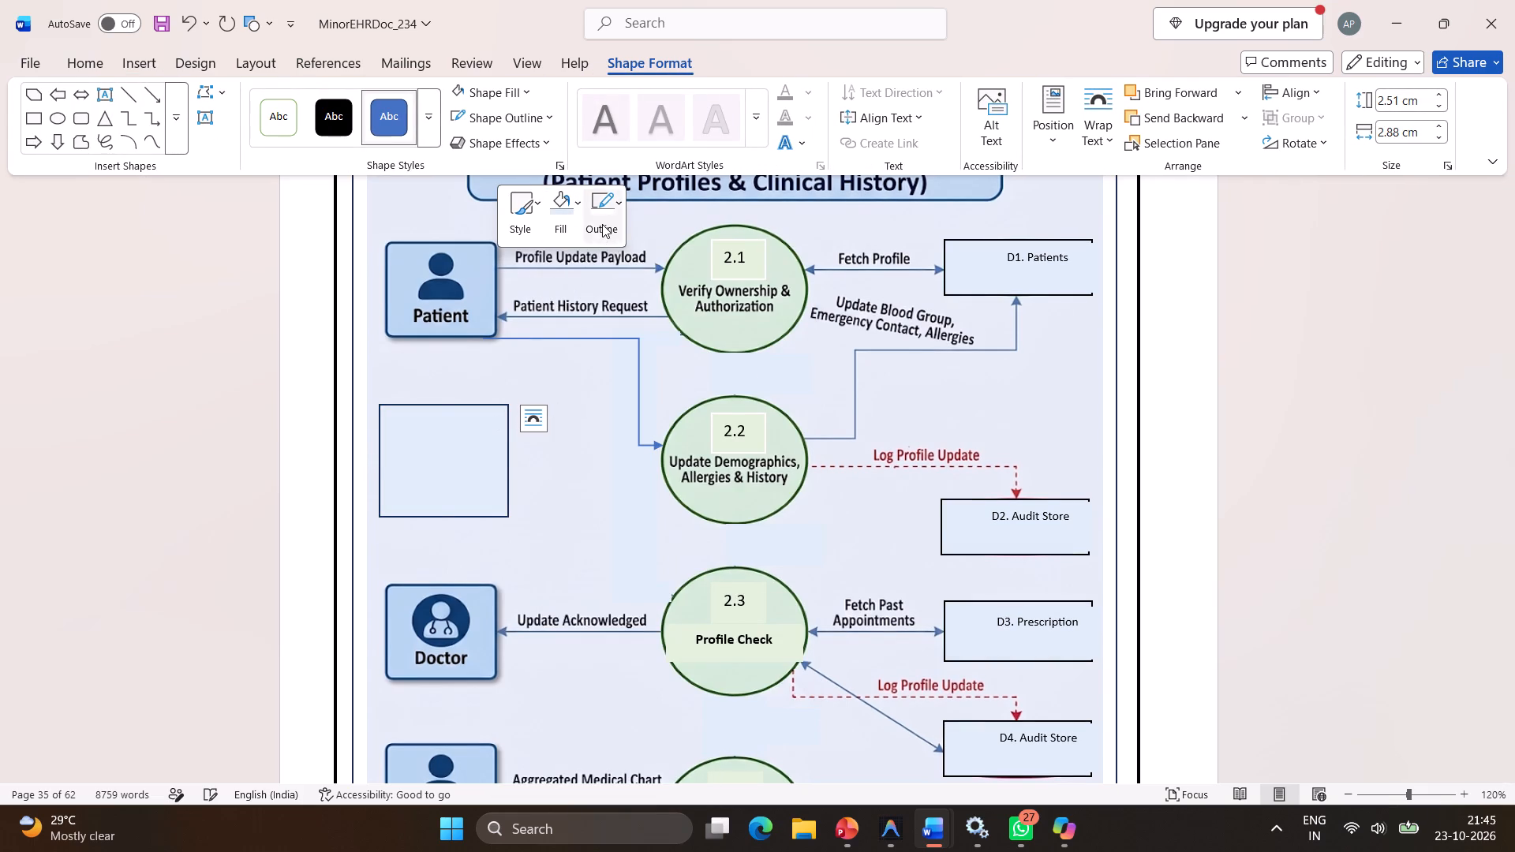
pyautogui.click(602, 225)
pyautogui.click(815, 372)
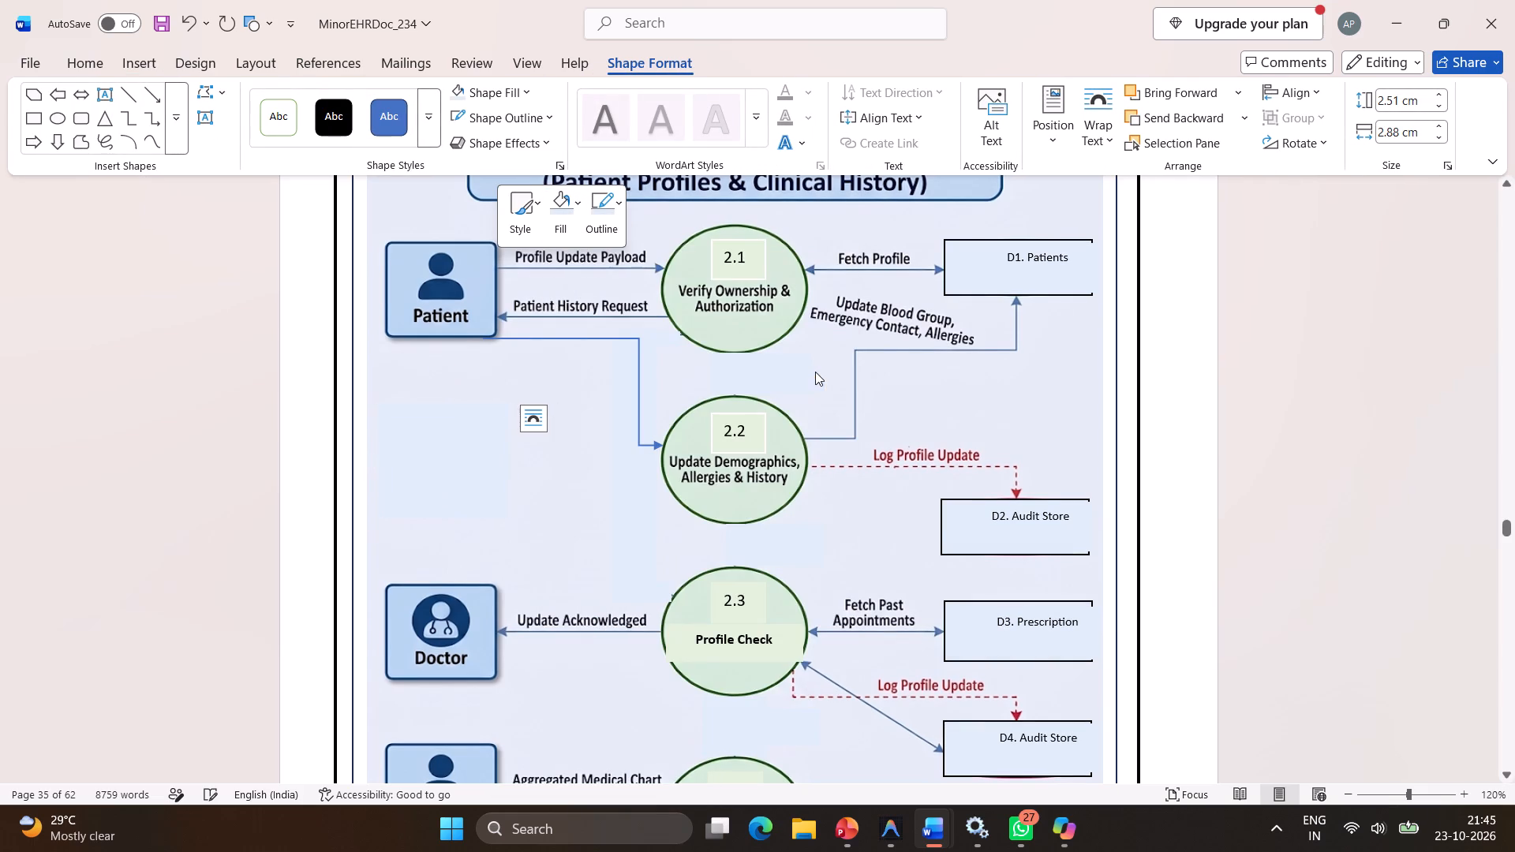
pyautogui.click(1040, 418)
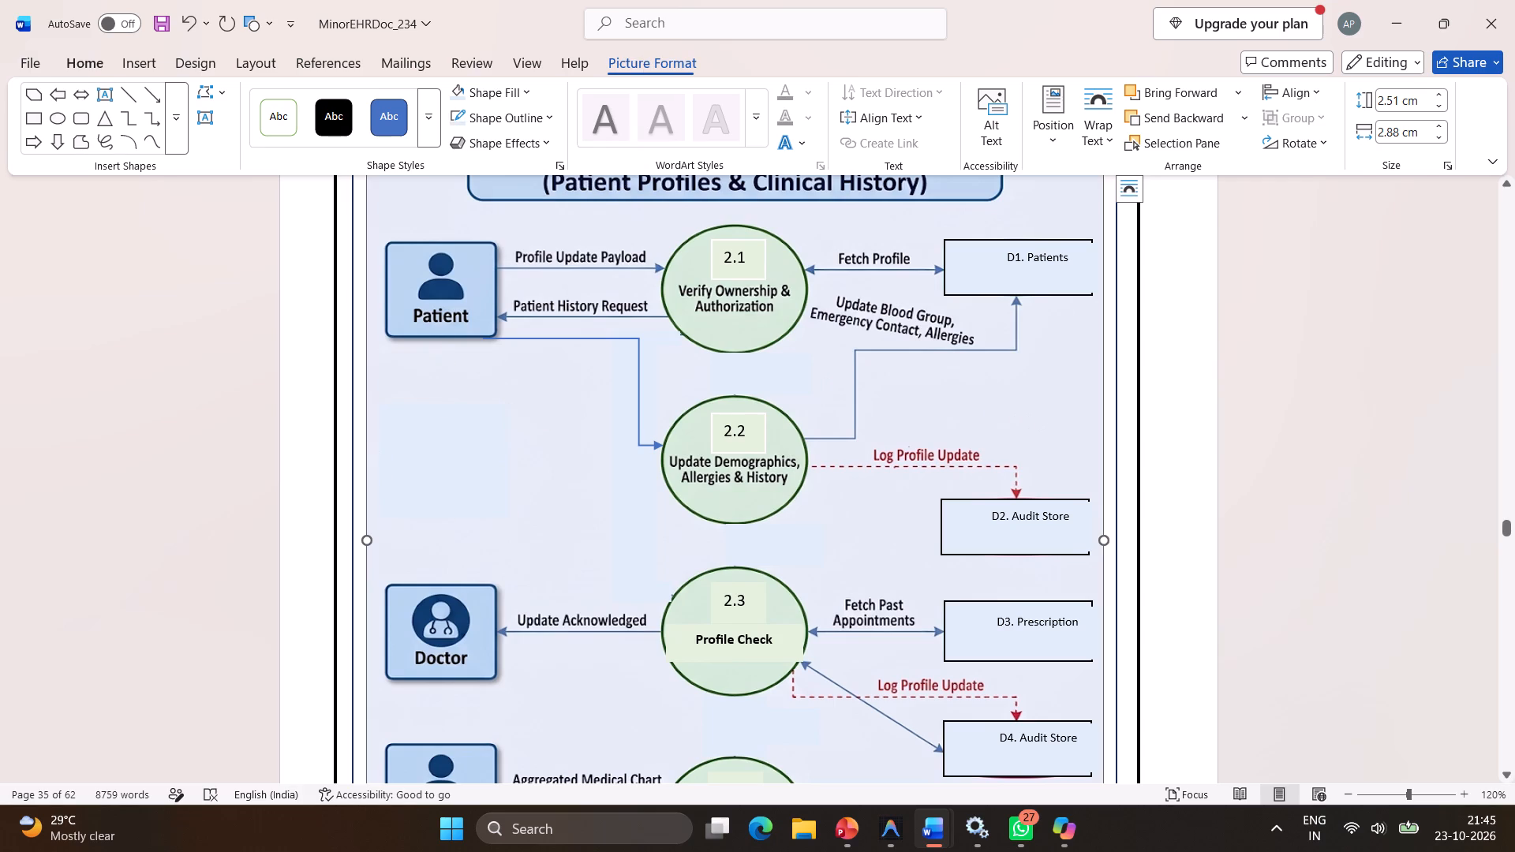
# Check the rest of the Clinical History diagram and the Activity and Entity Relationship diagrams that follow.
pyautogui.scroll(-1, 1040, 418)
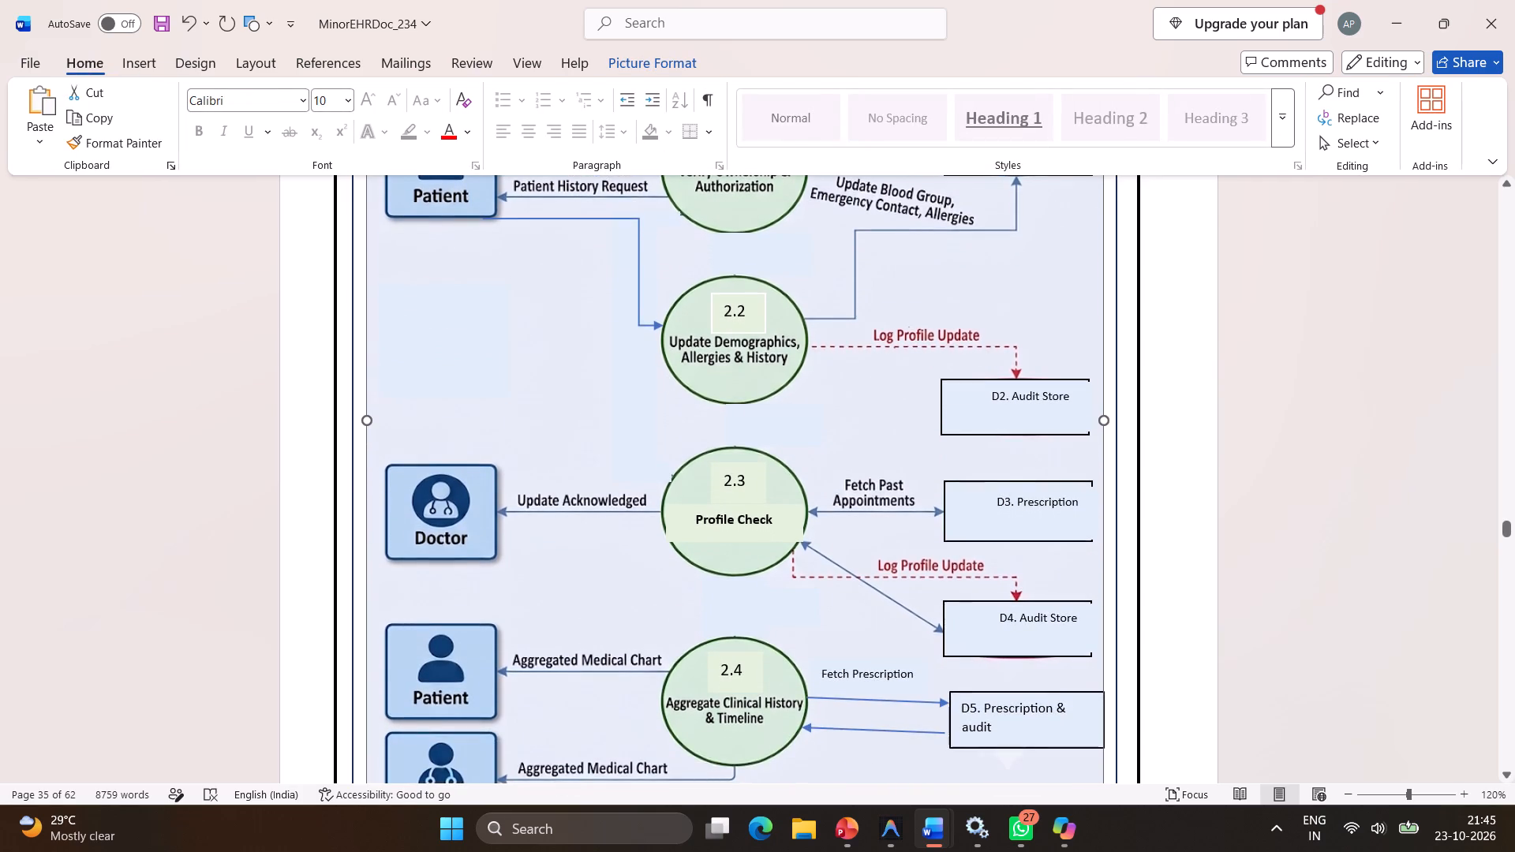
pyautogui.scroll(-1, 1040, 418)
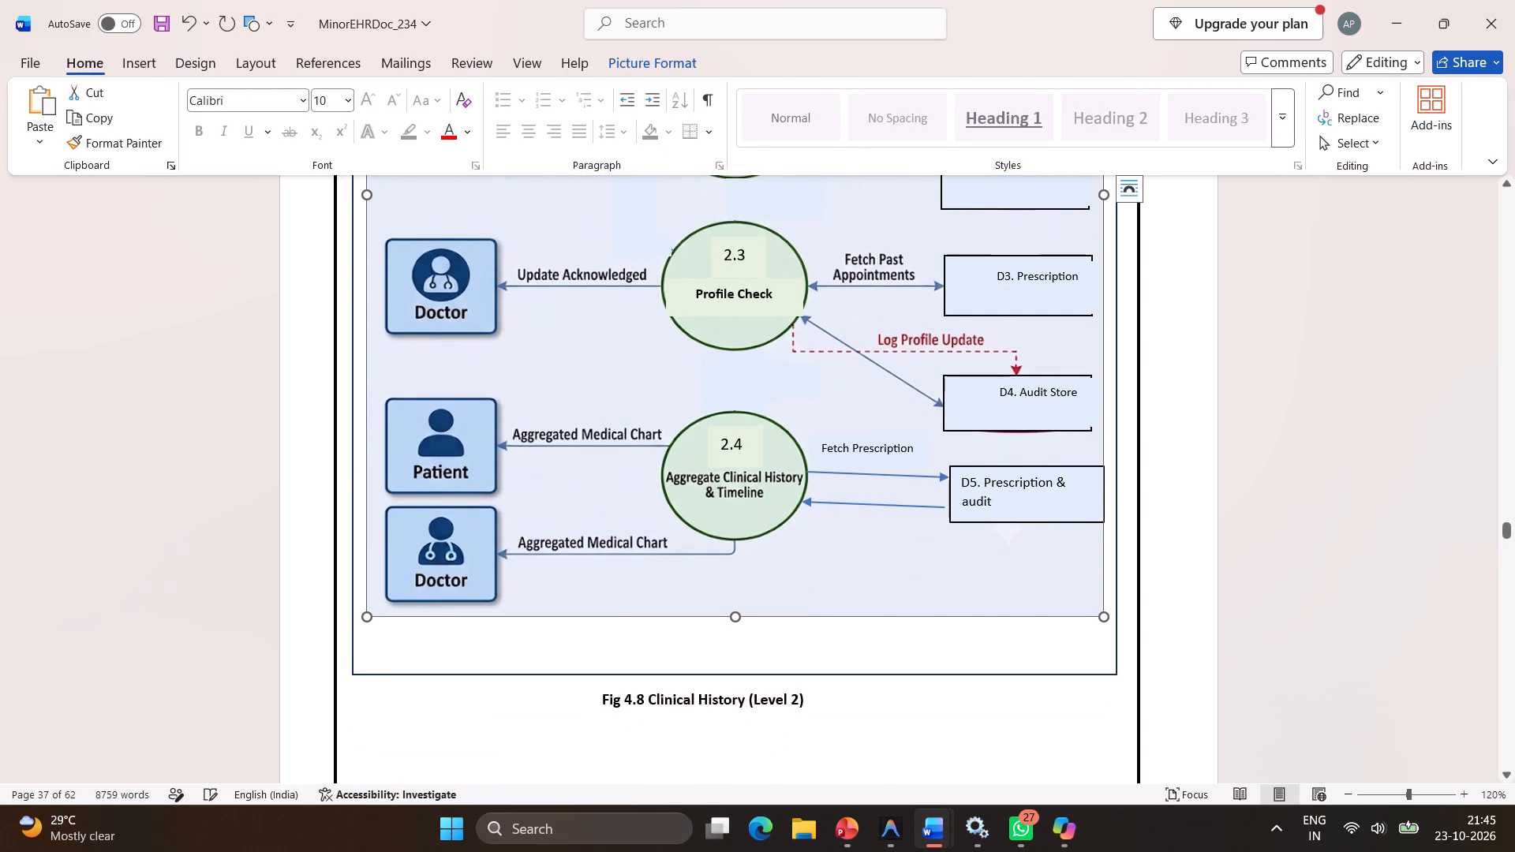
pyautogui.scroll(-6, 1040, 418)
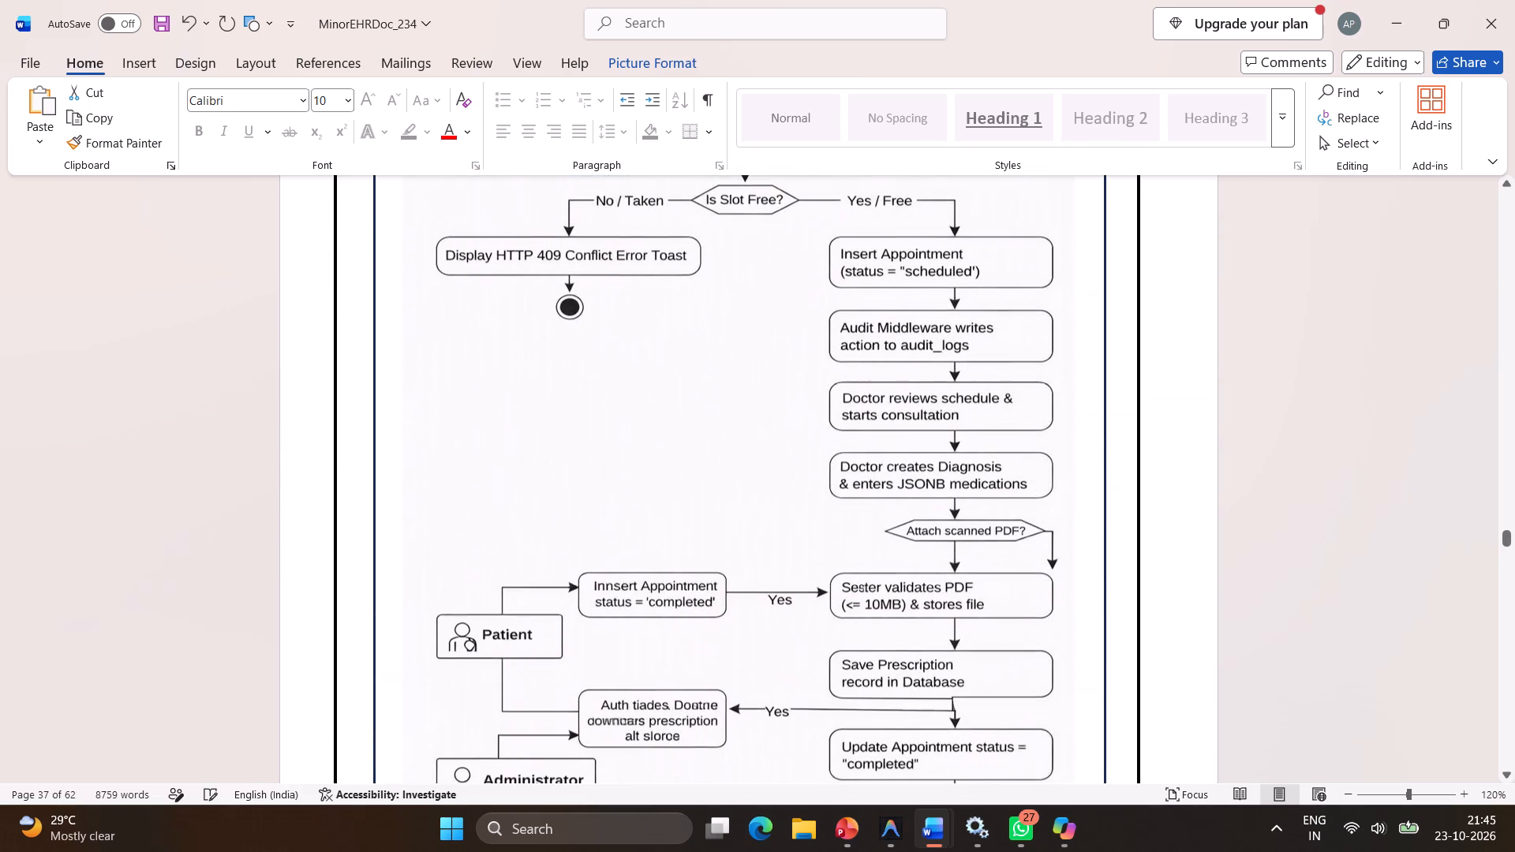
pyautogui.scroll(-5, 1040, 418)
pyautogui.scroll(1, 1040, 418)
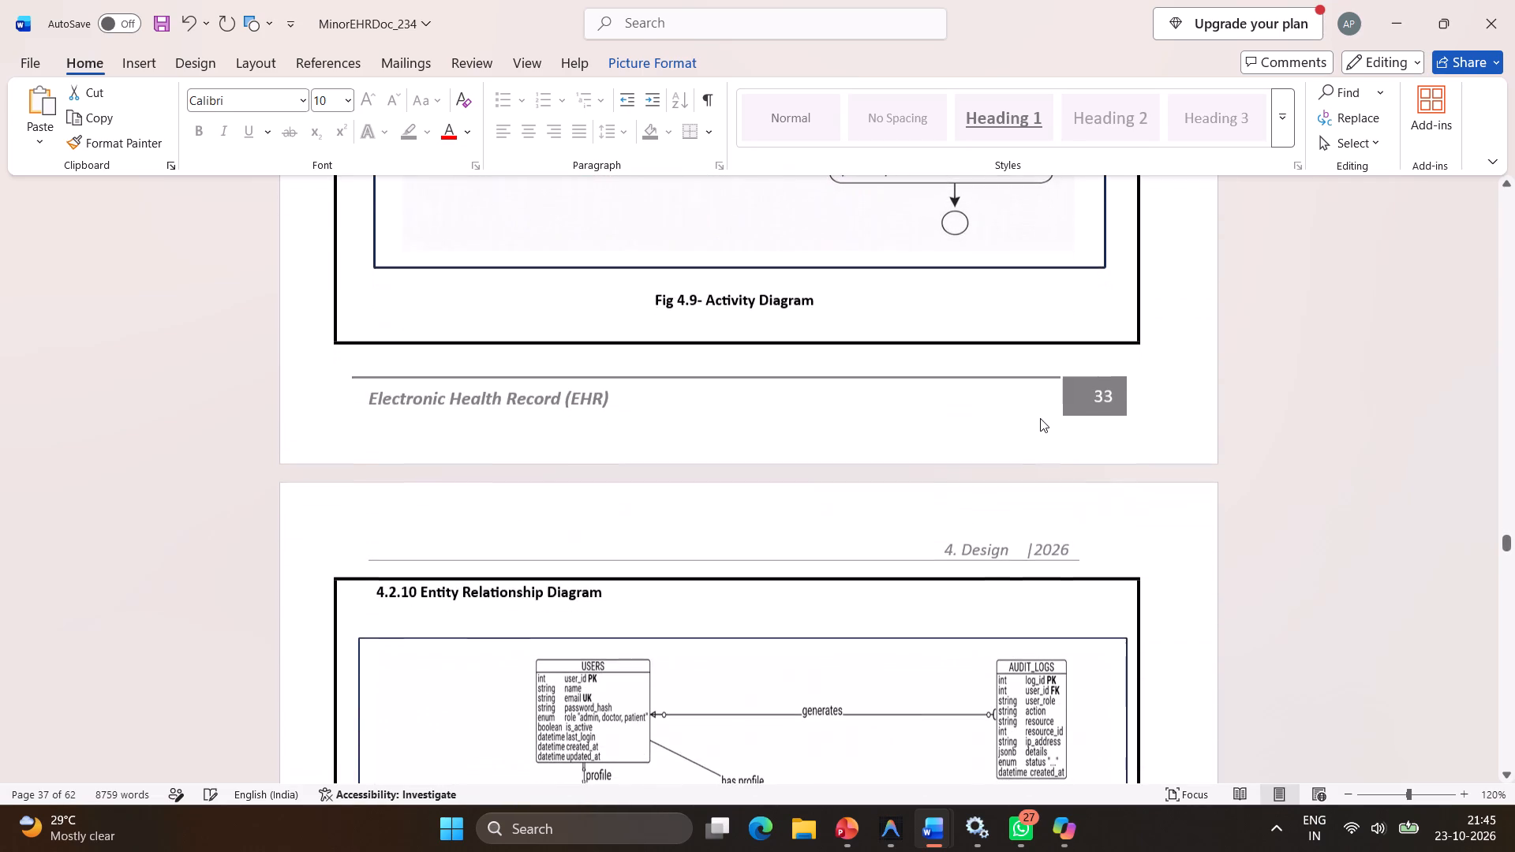
pyautogui.scroll(5, 1040, 418)
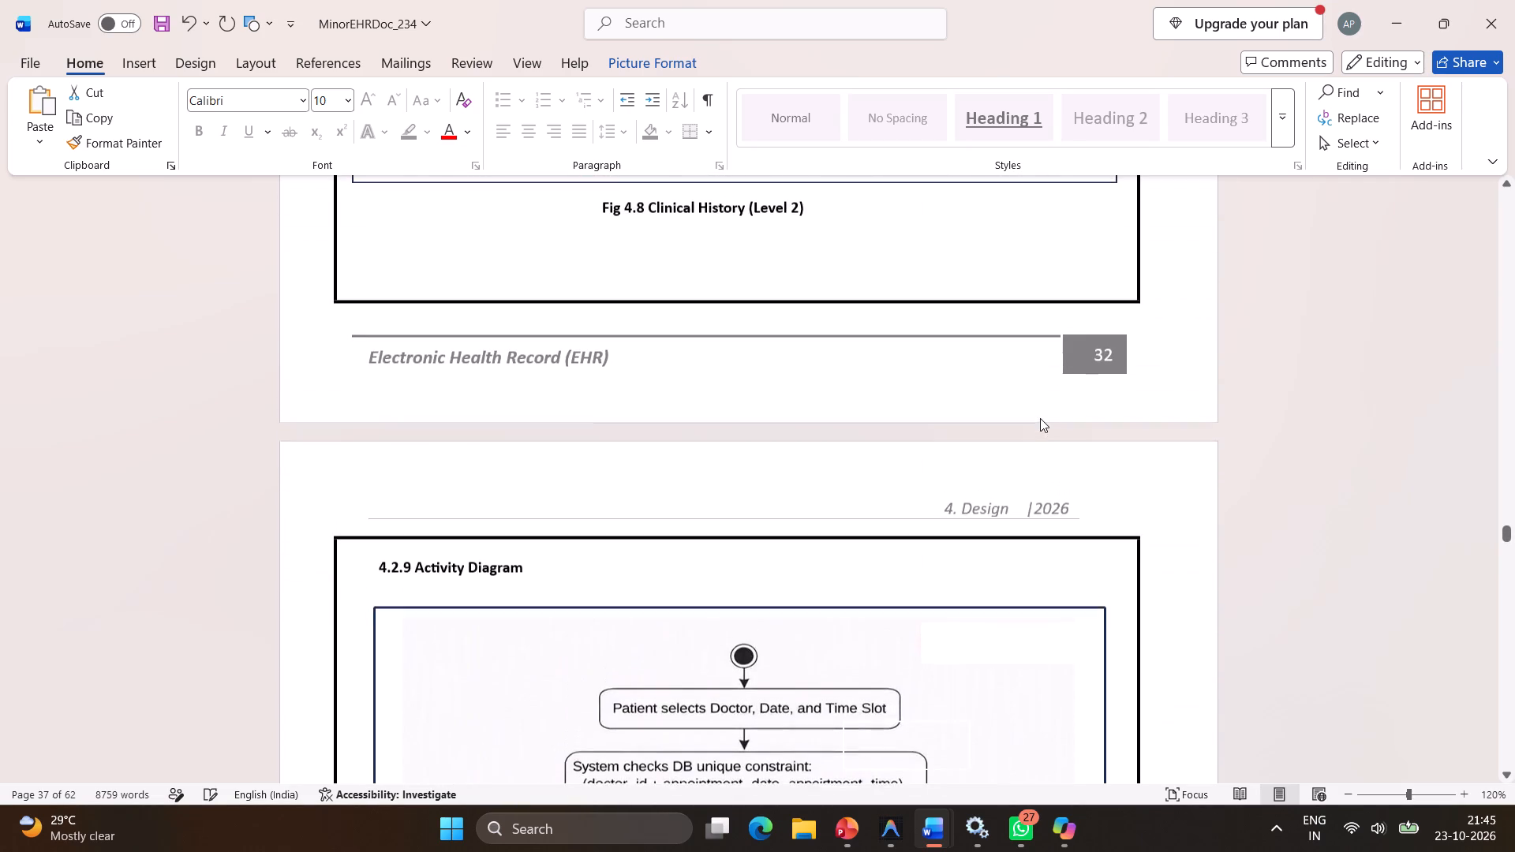
# Compare the Prescription and Clinical History Level 2 diagrams, checking how their data store boxes are drawn.
pyautogui.scroll(5, 1040, 418)
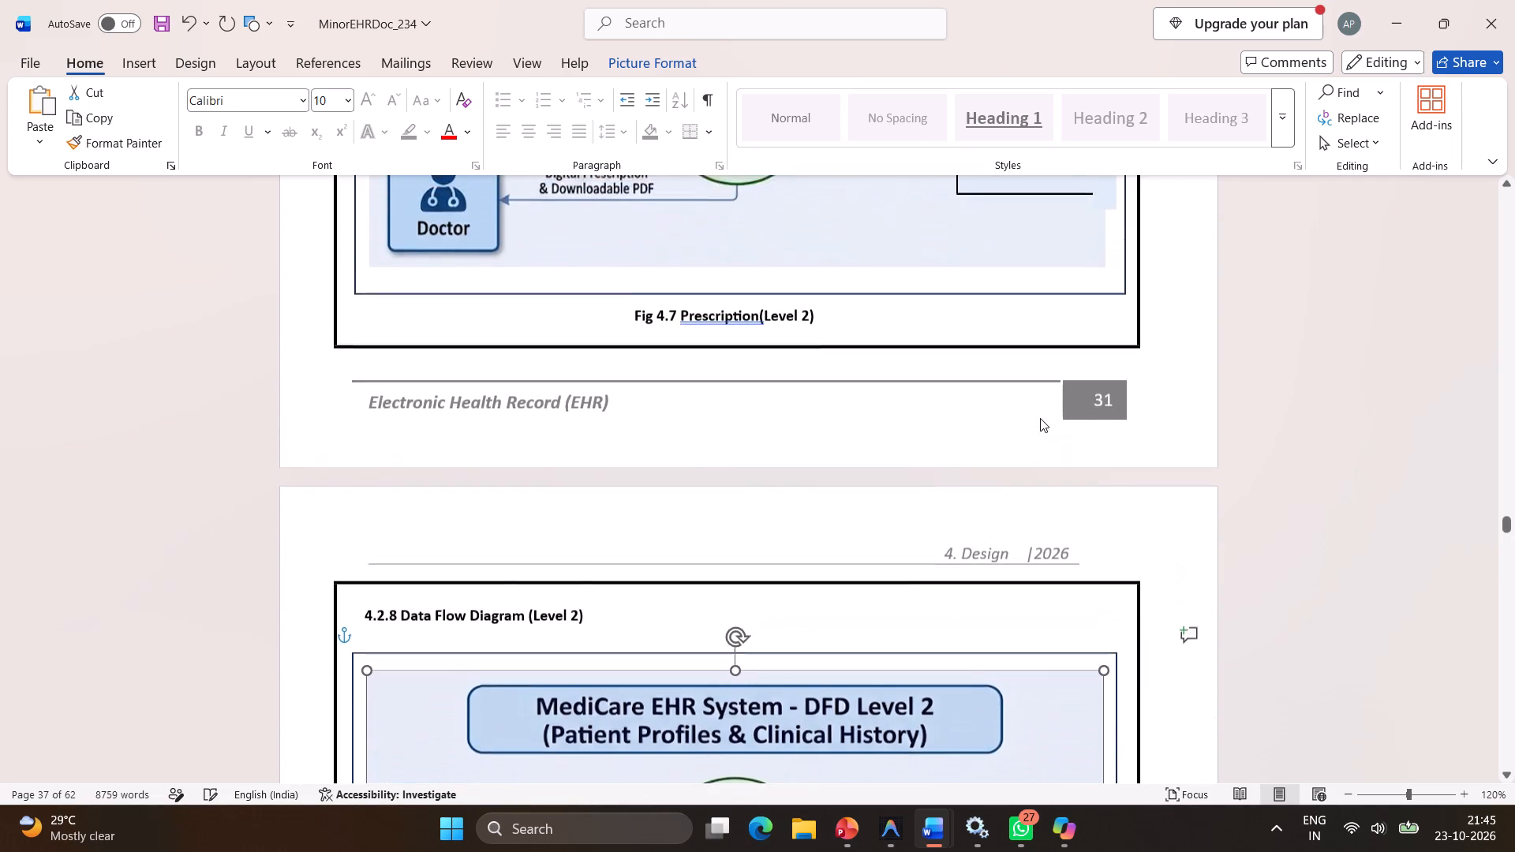
pyautogui.scroll(3, 1040, 418)
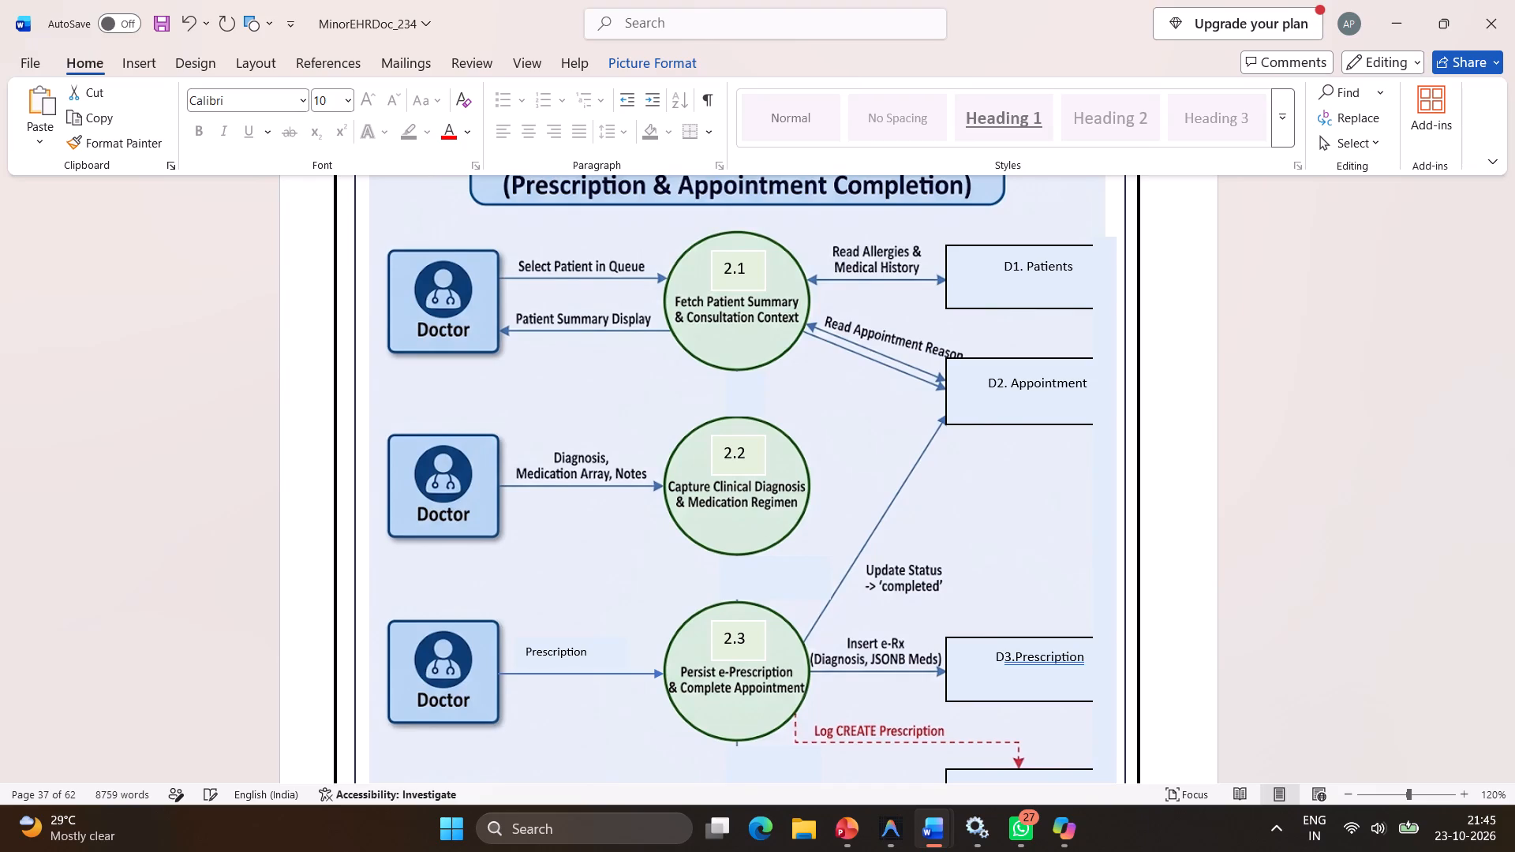
pyautogui.scroll(-6, 1040, 418)
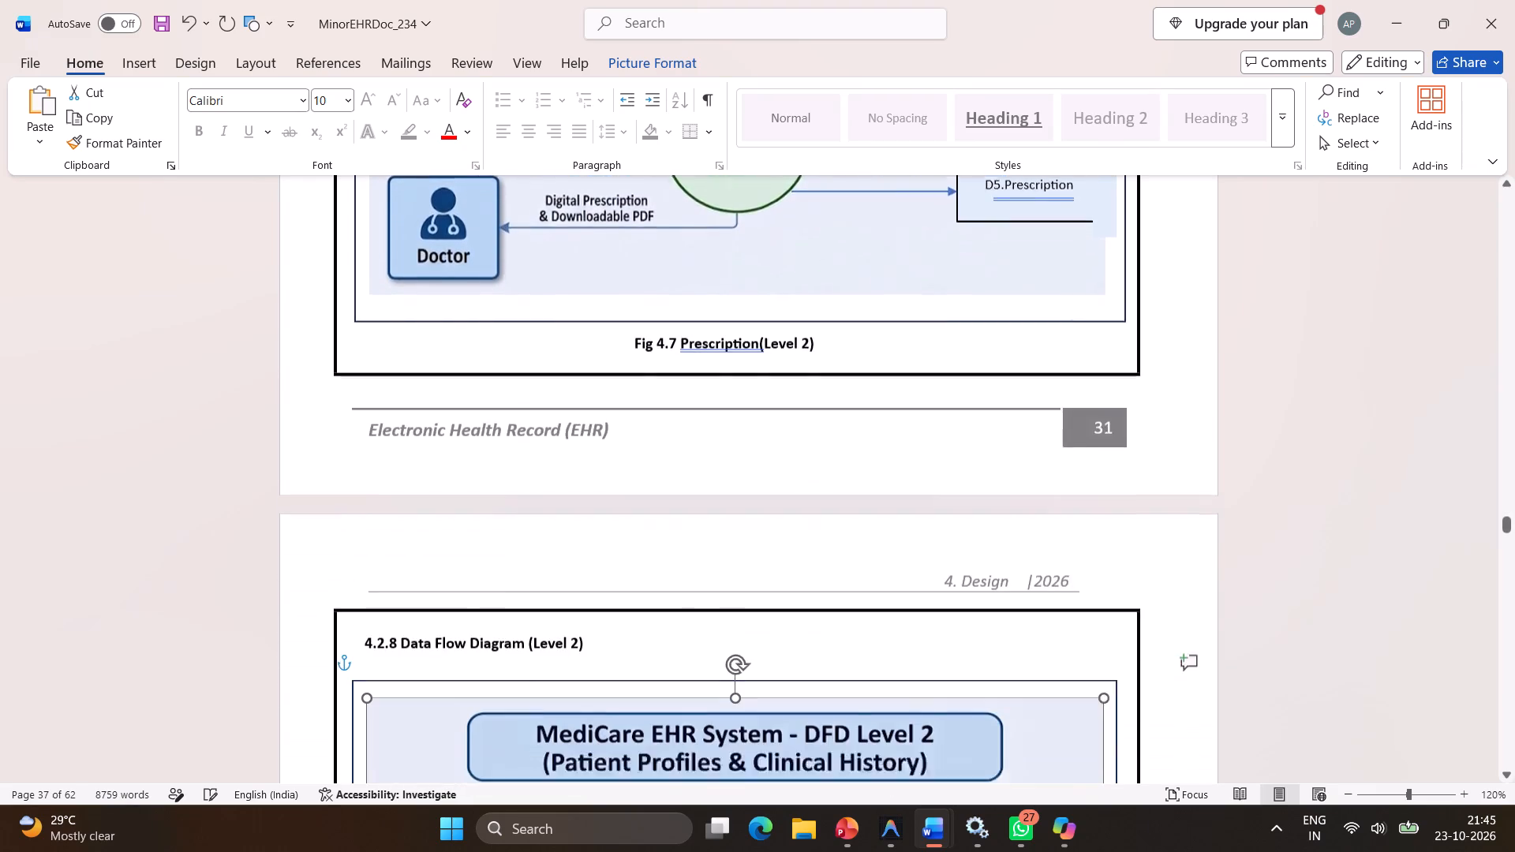
pyautogui.scroll(-2, 1040, 418)
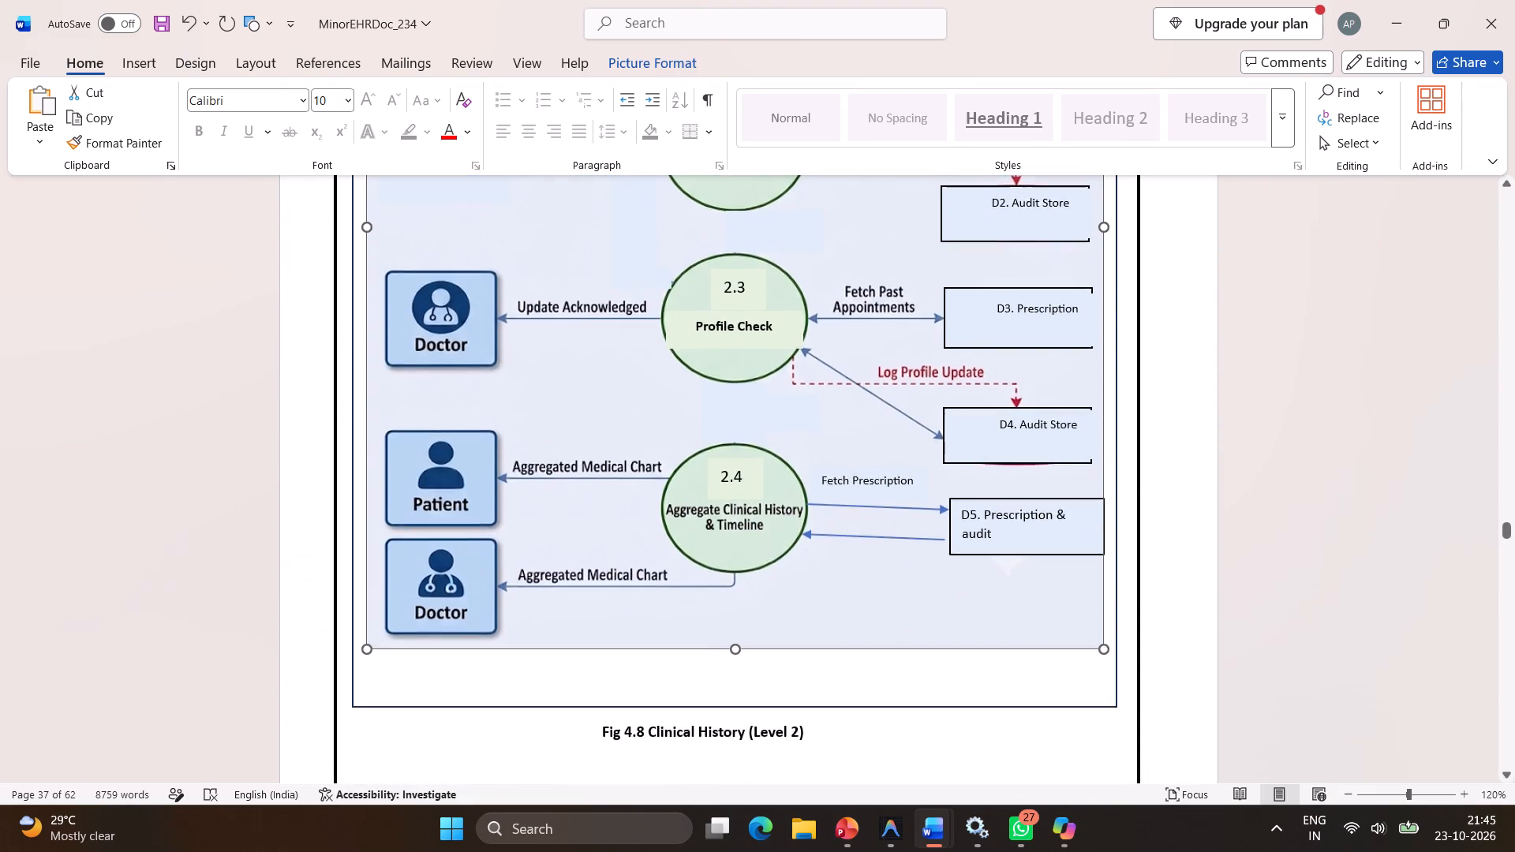
pyautogui.keyDown('ctrl'); pyautogui.scroll(-1, 1040, 418); pyautogui.keyUp('ctrl')
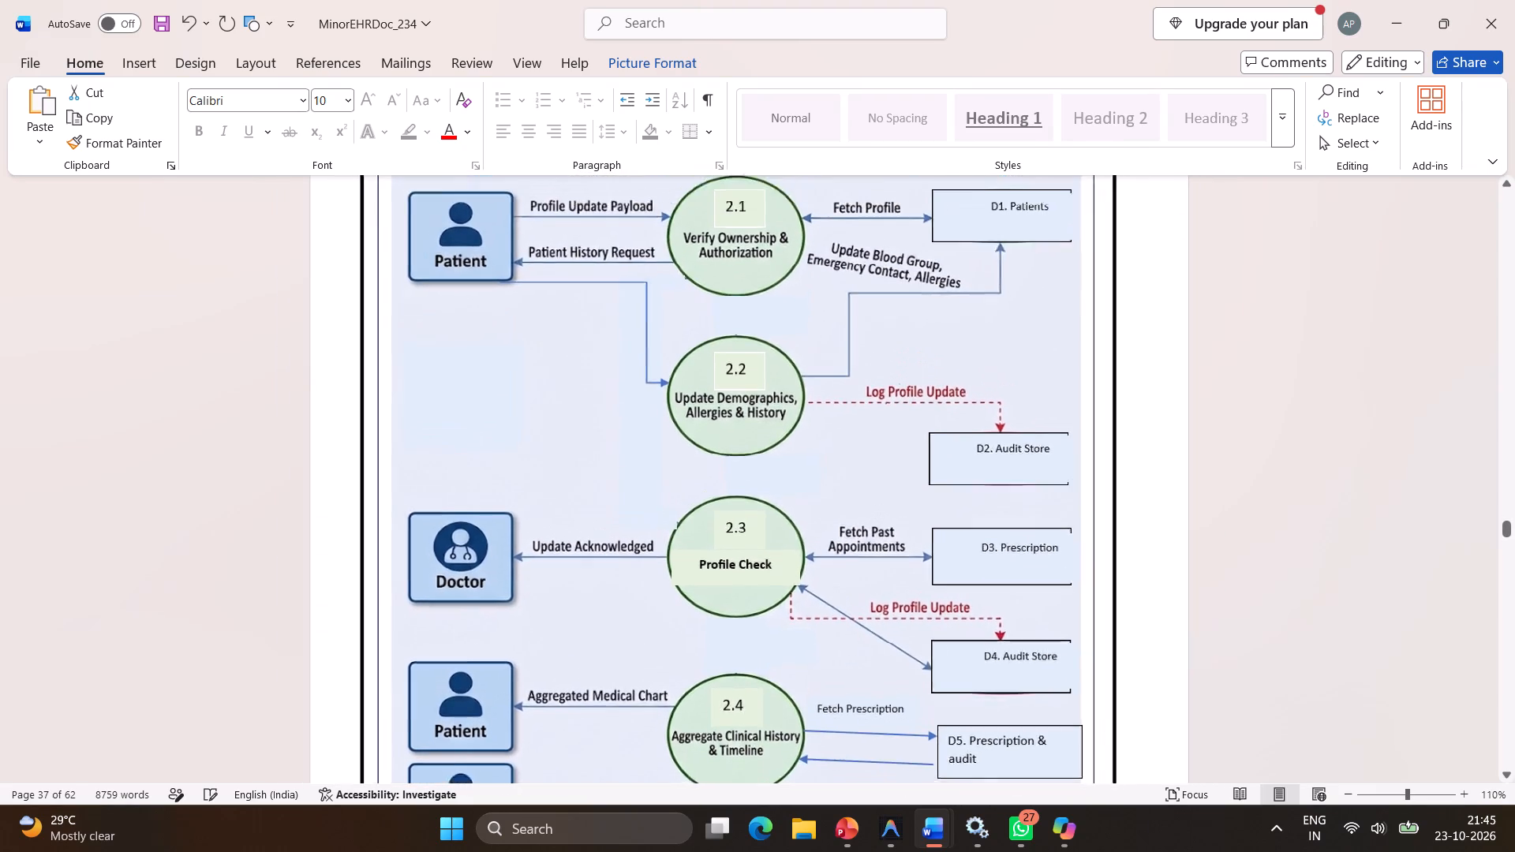
pyautogui.keyDown('ctrl'); pyautogui.scroll(-1, 1040, 418); pyautogui.keyUp('ctrl')
pyautogui.scroll(-1, 1040, 418)
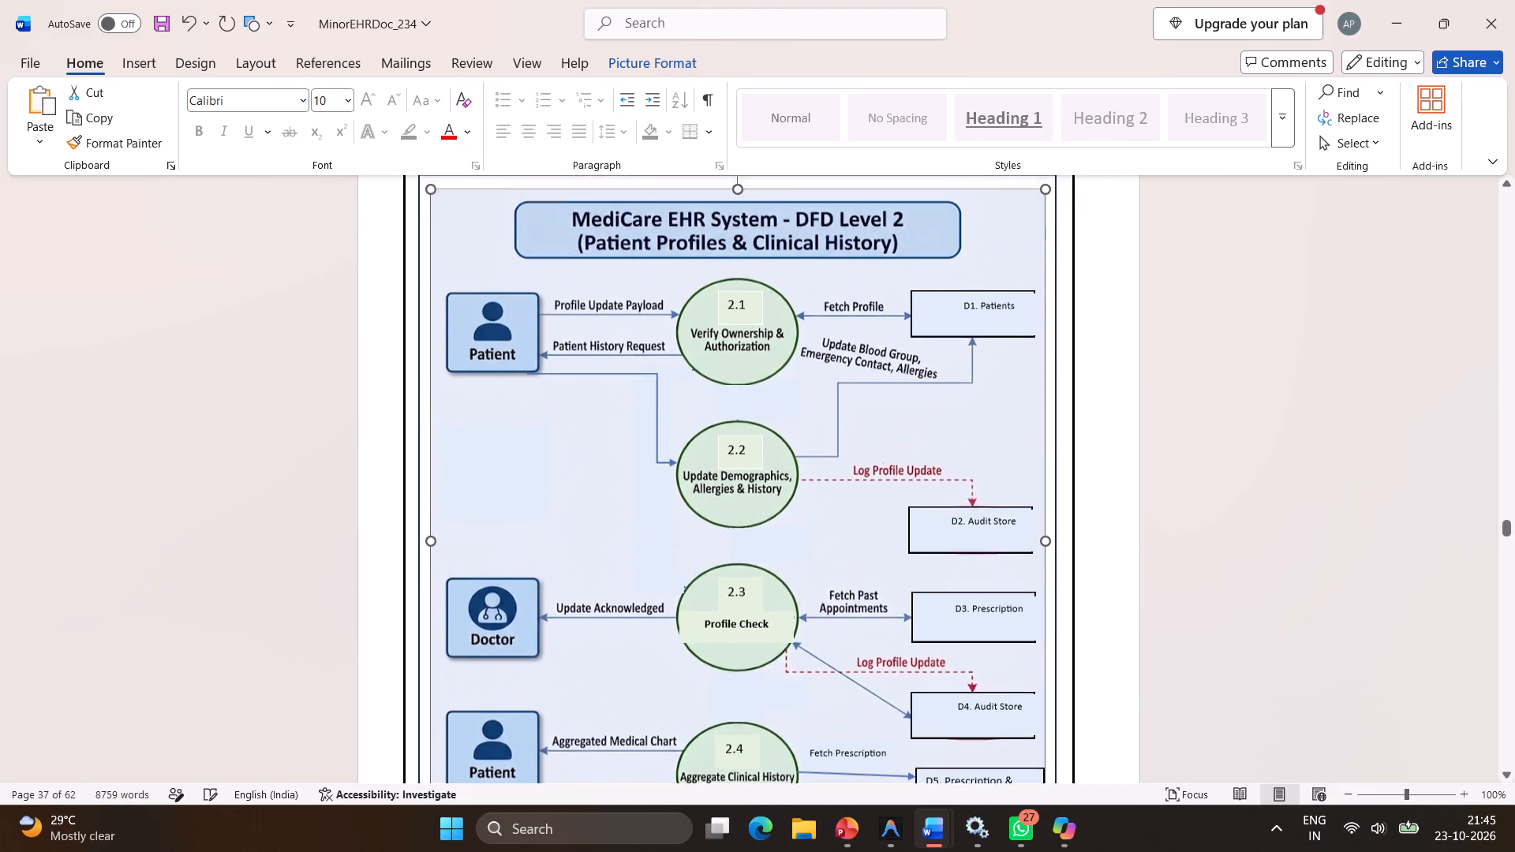
pyautogui.scroll(-2, 1040, 418)
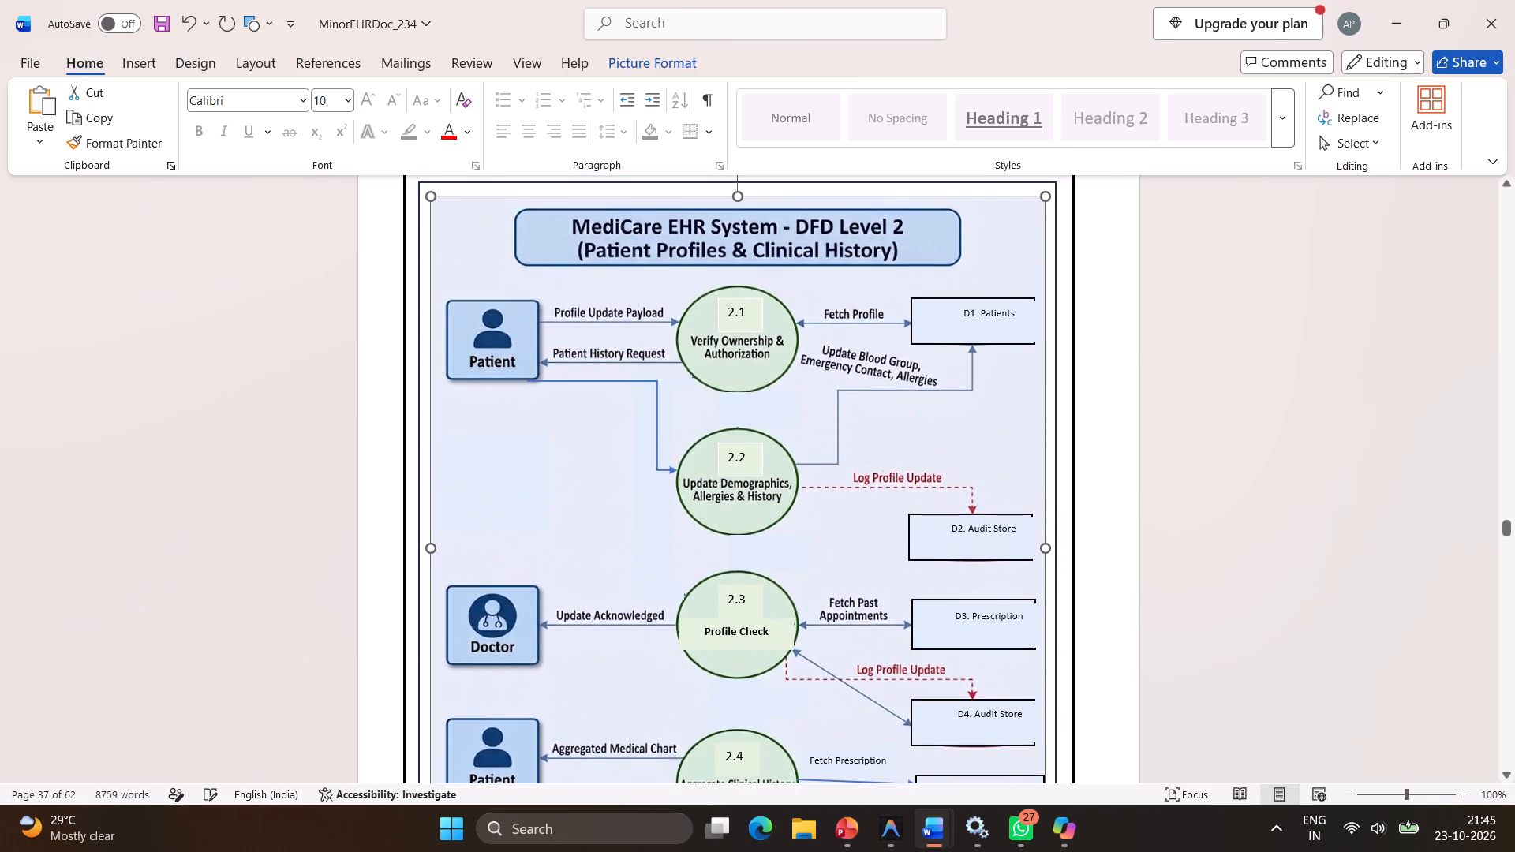
pyautogui.scroll(-1, 1040, 418)
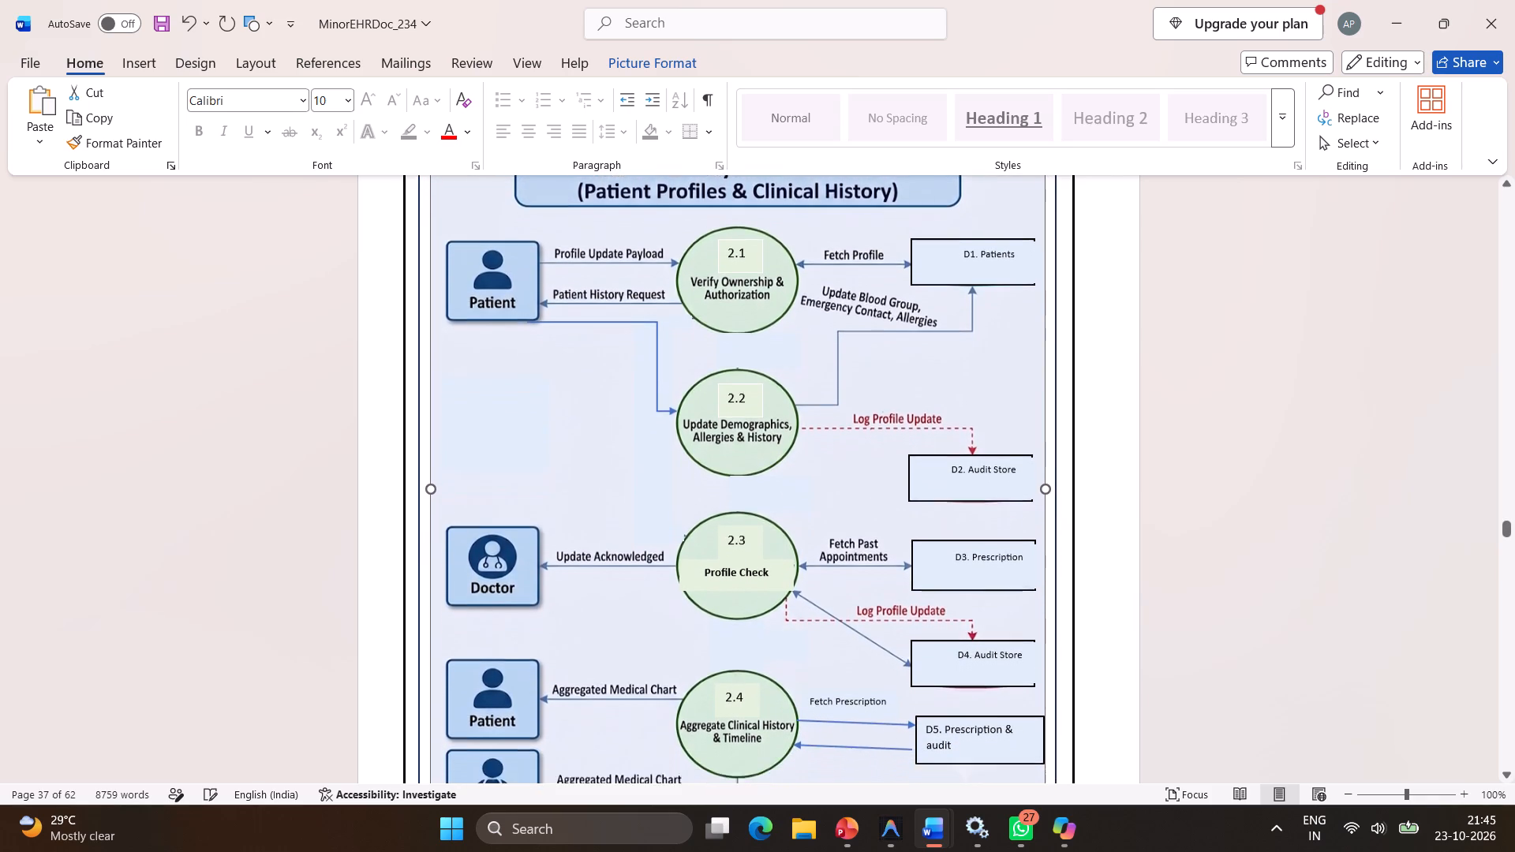
pyautogui.scroll(-2, 1040, 418)
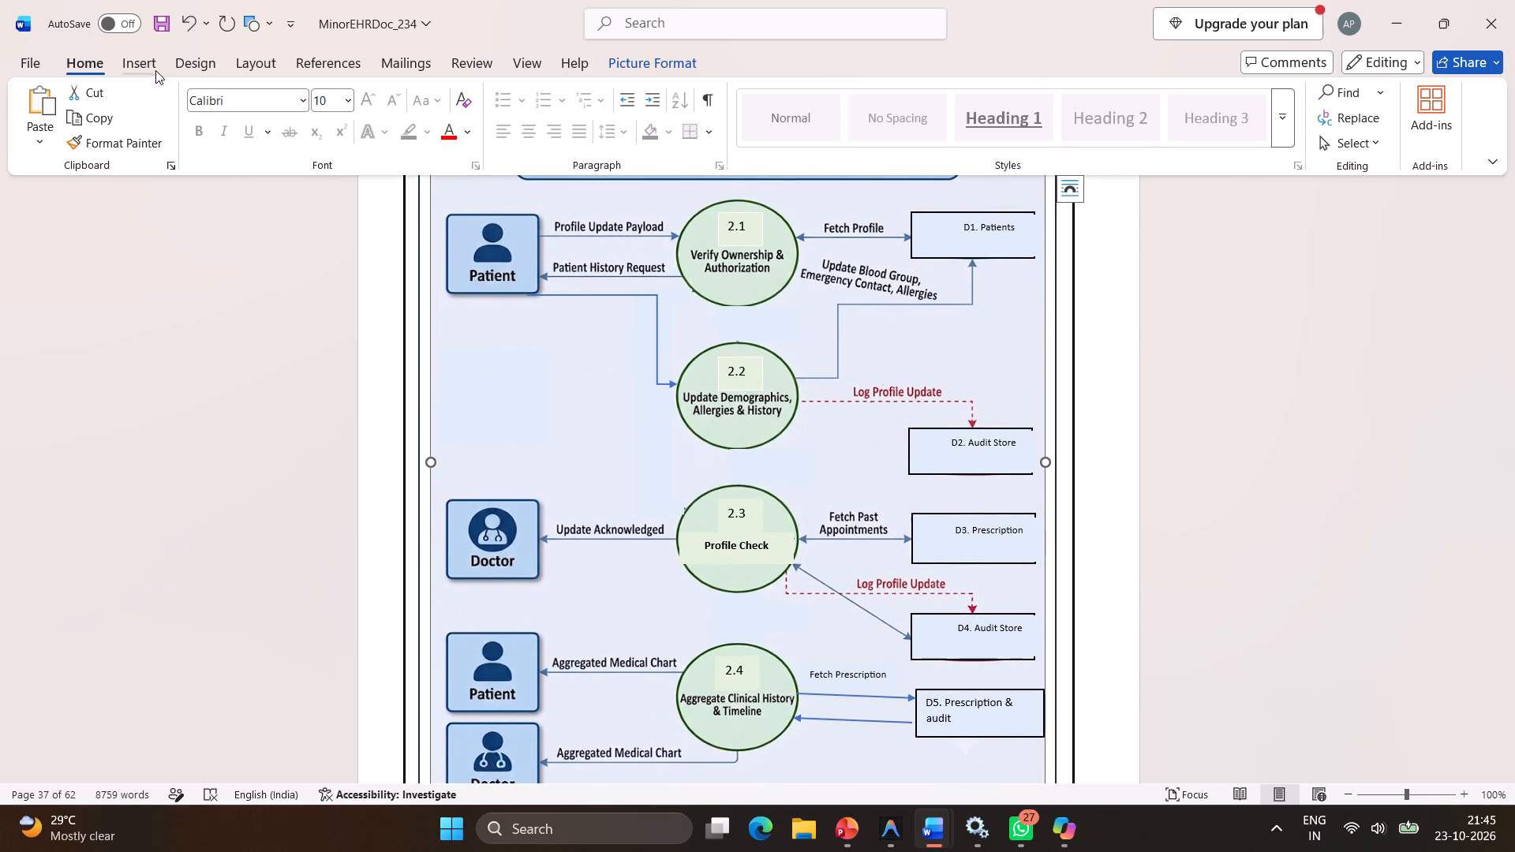
# Cover the right edges of data stores D1 to D5 in the Clinical History diagram with a 14.5 by 0.49 cm rectangle, with light blue fill and outline.
pyautogui.click(153, 67)
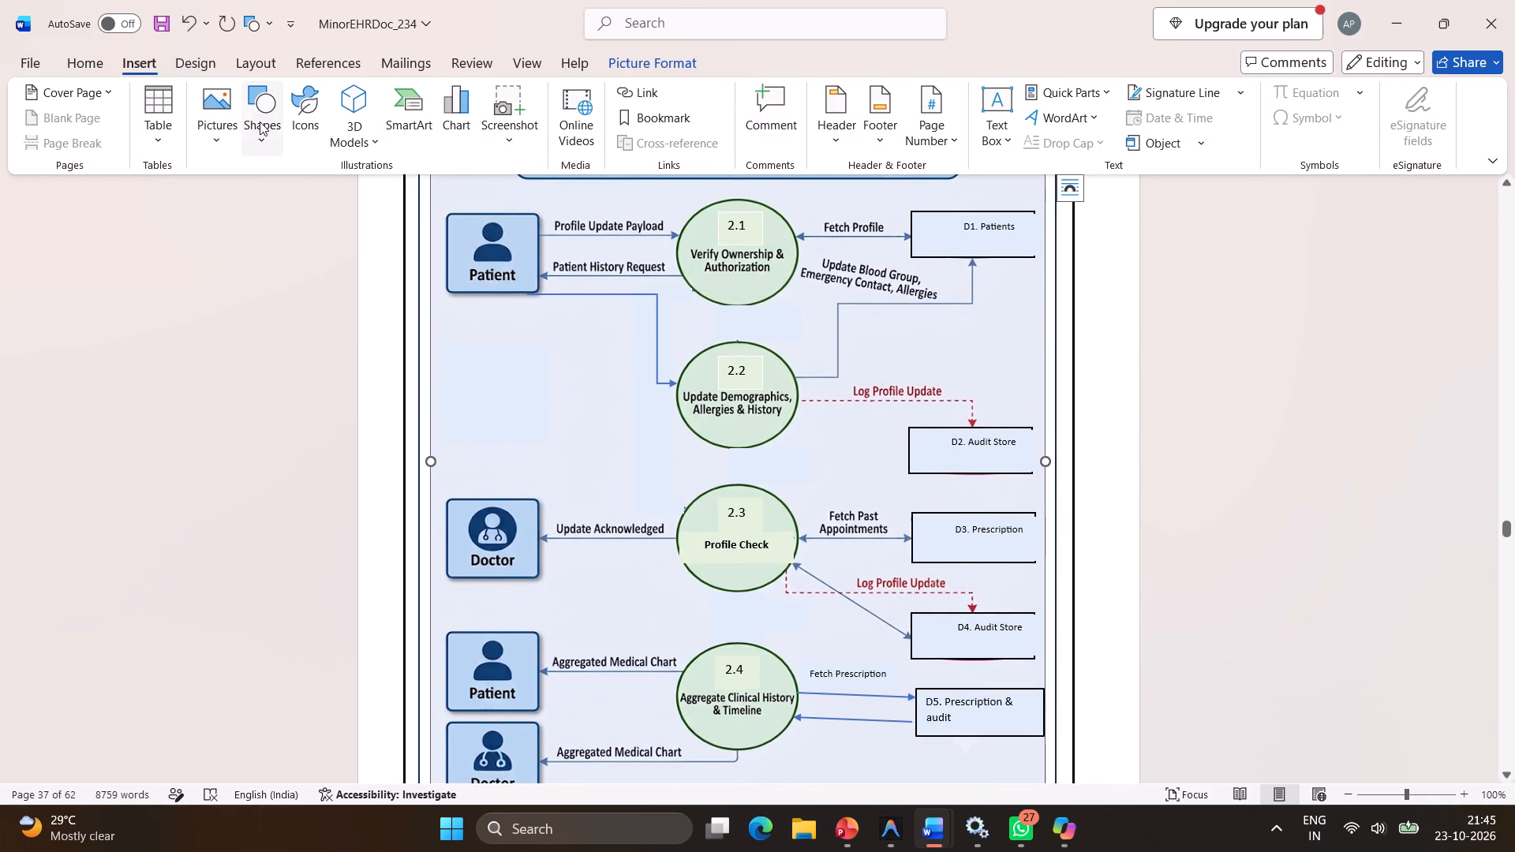
pyautogui.click(260, 121)
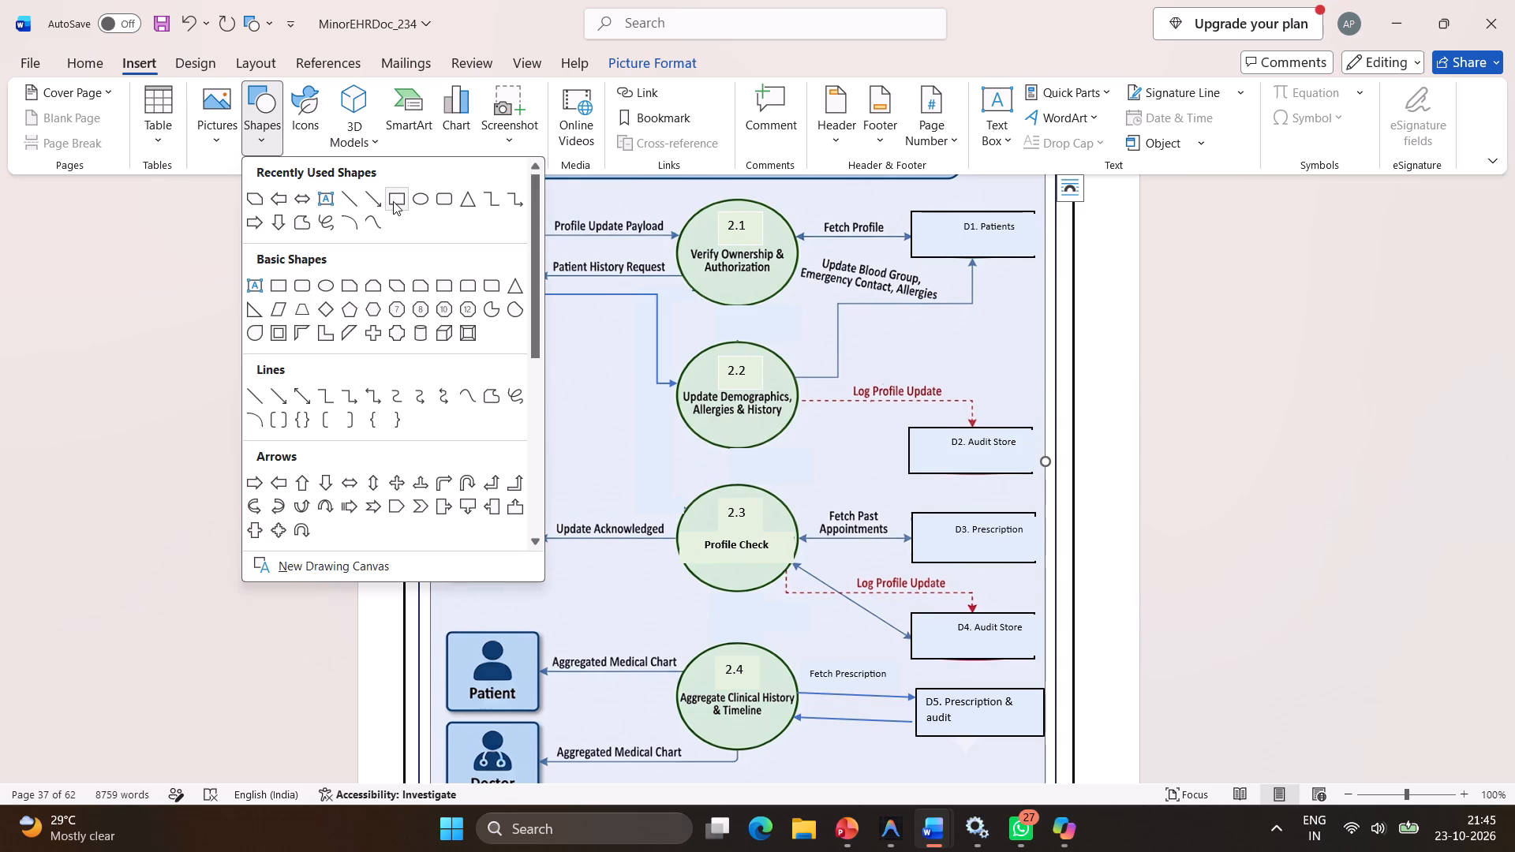
pyautogui.click(393, 201)
pyautogui.moveTo(1029, 204); pyautogui.dragTo(1038, 224)
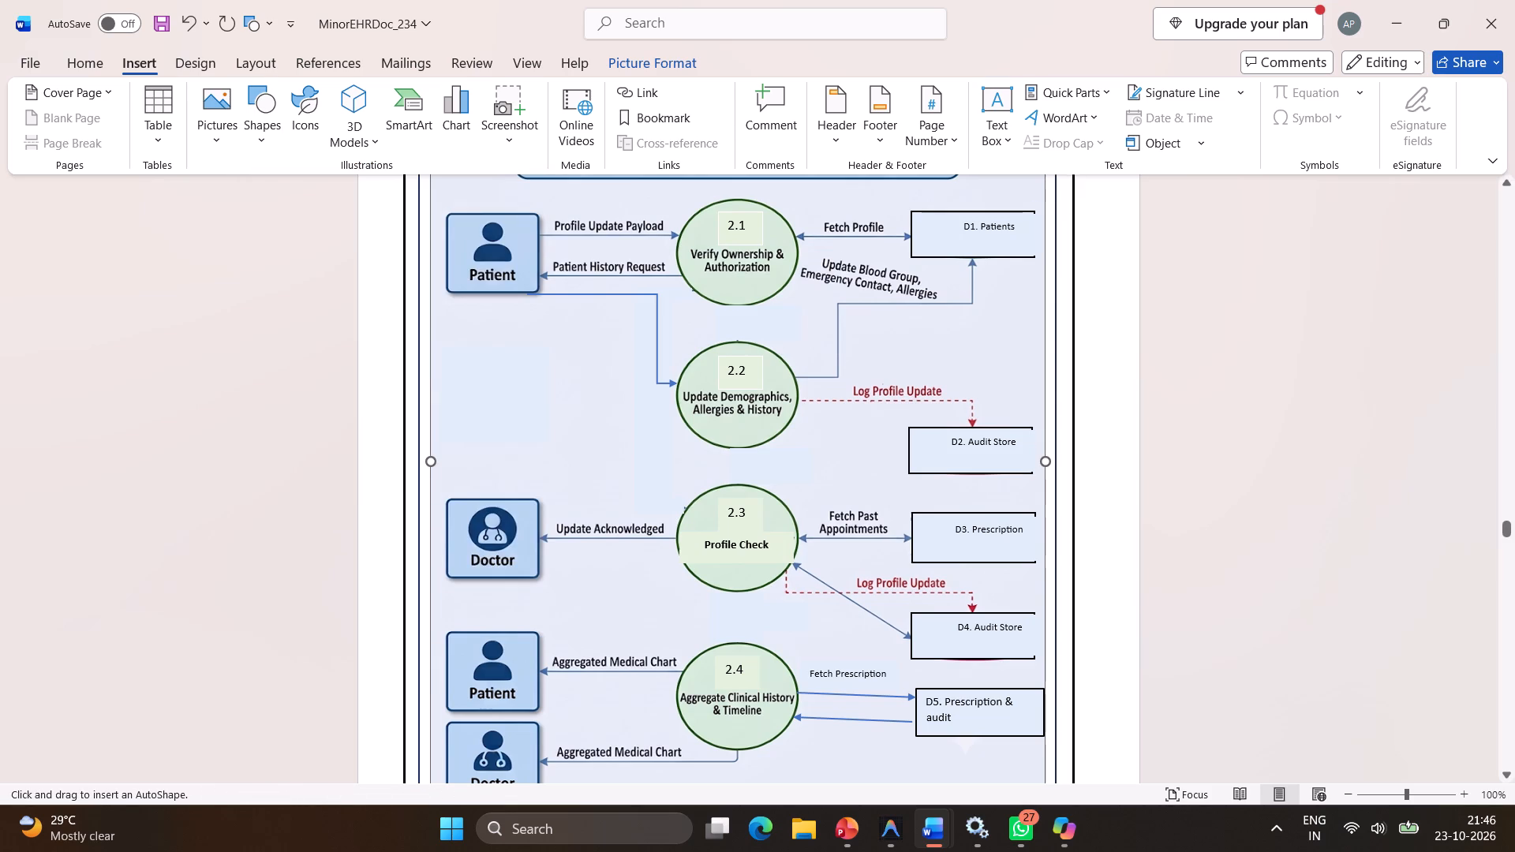
pyautogui.moveTo(1038, 224); pyautogui.dragTo(1057, 725)
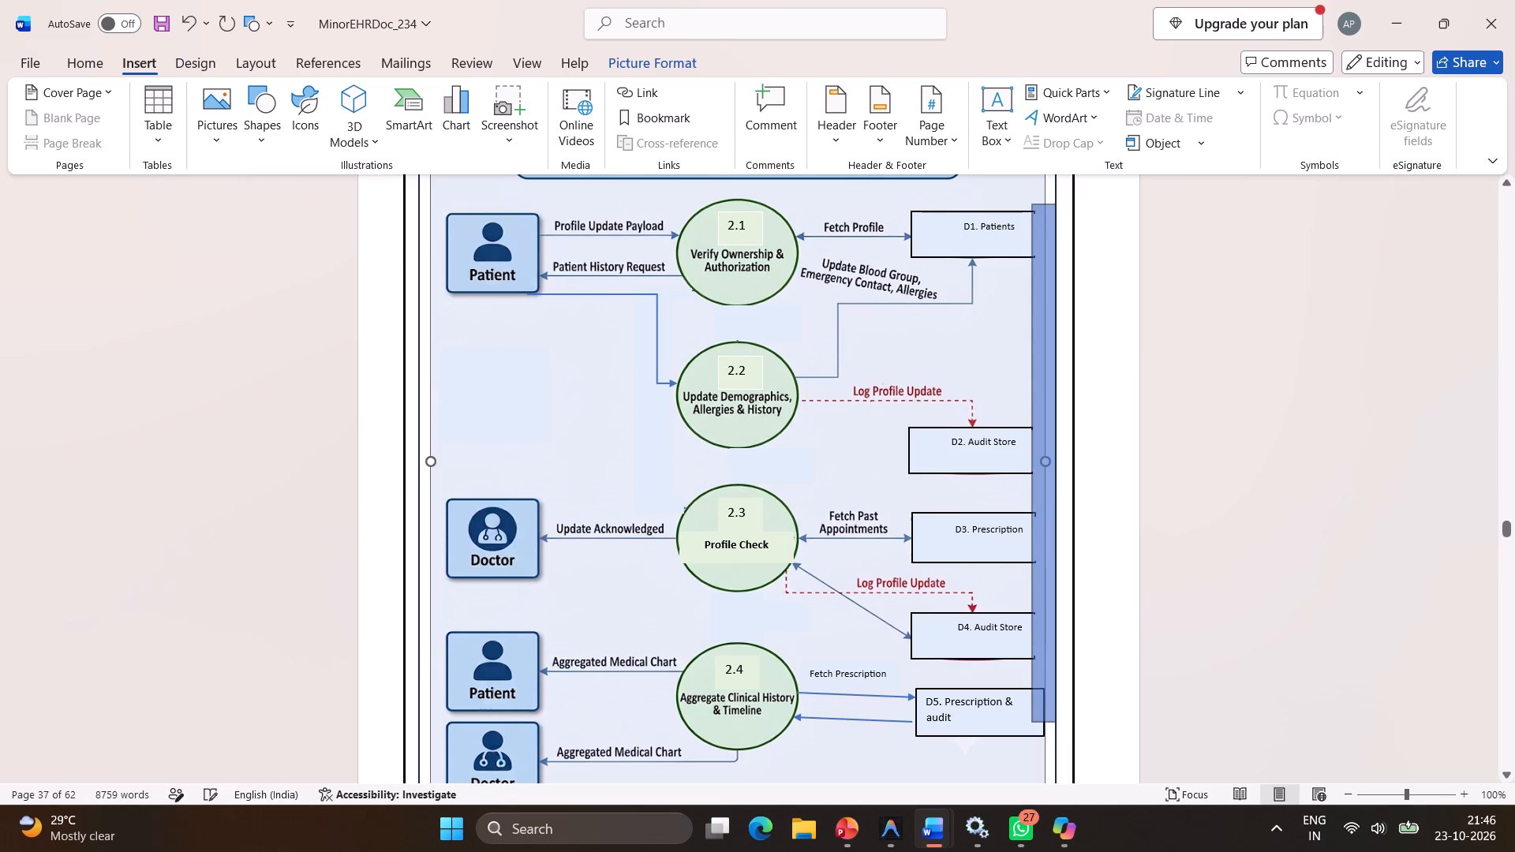
pyautogui.moveTo(1057, 725); pyautogui.dragTo(1051, 744)
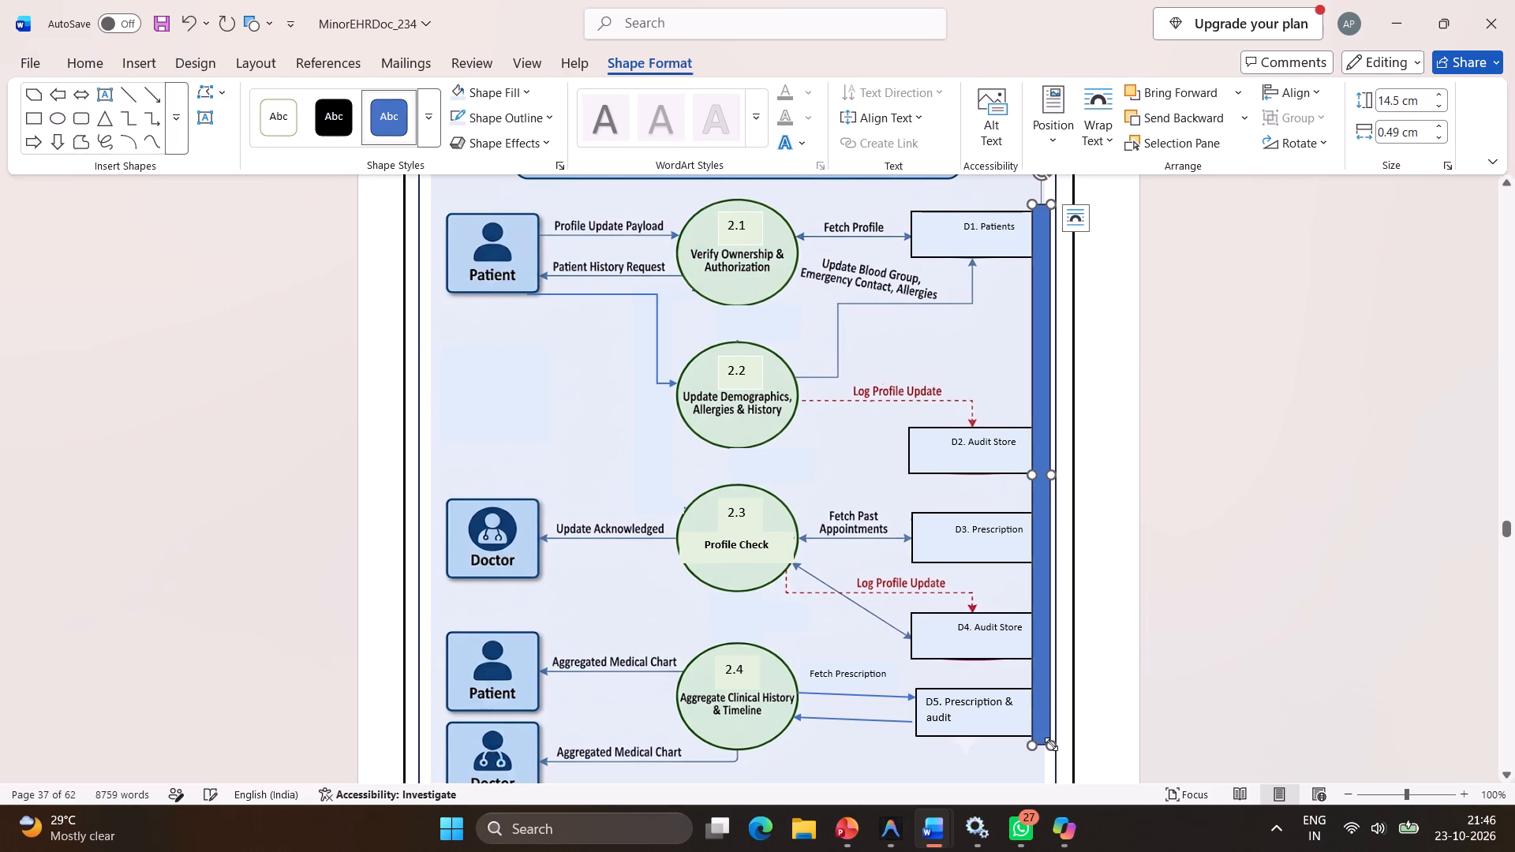
pyautogui.rightClick(1042, 685)
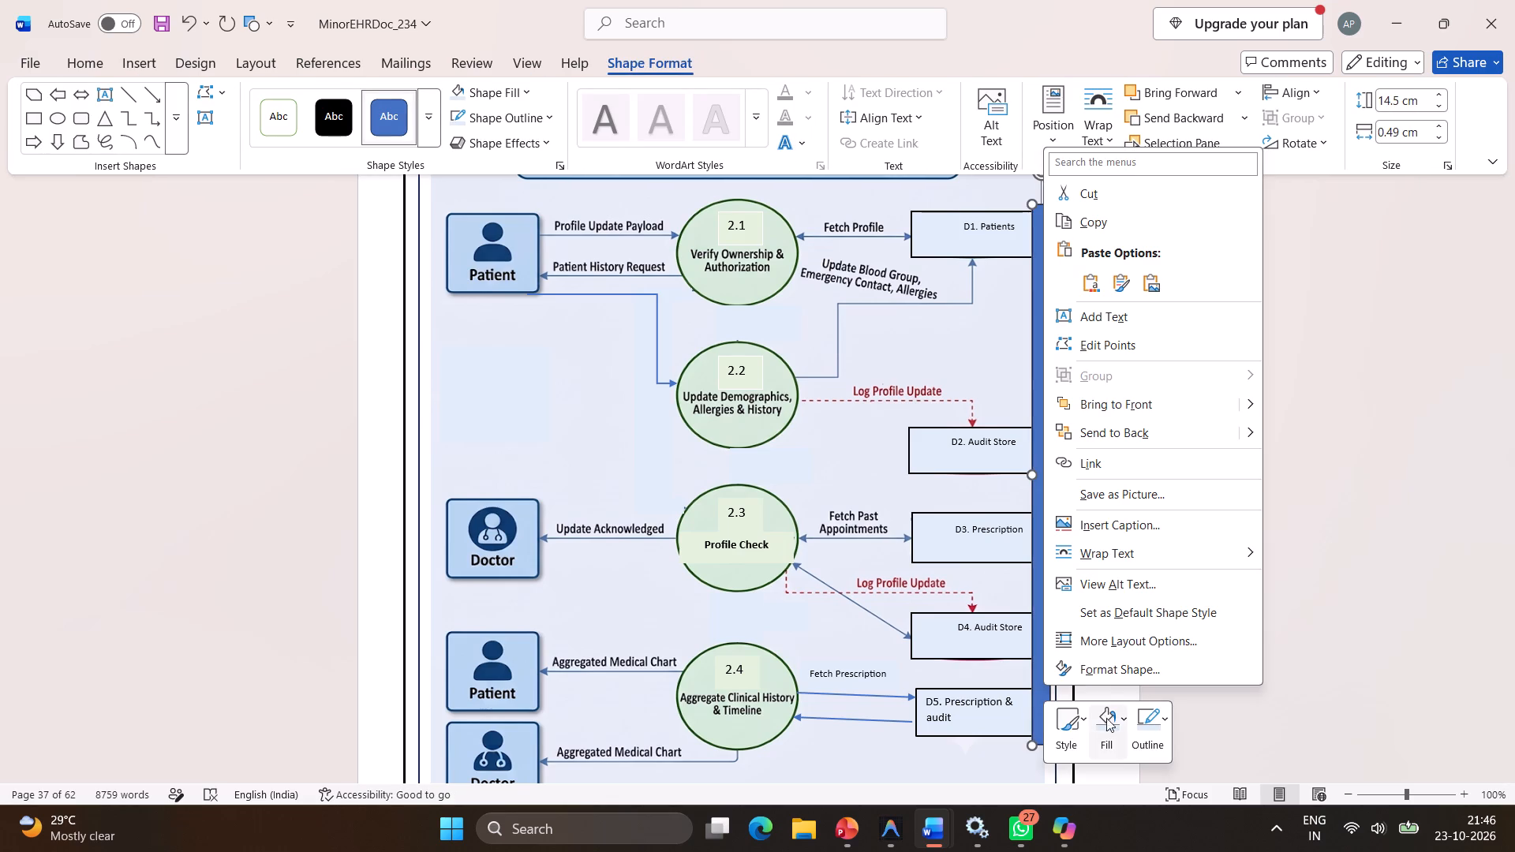
pyautogui.click(1106, 720)
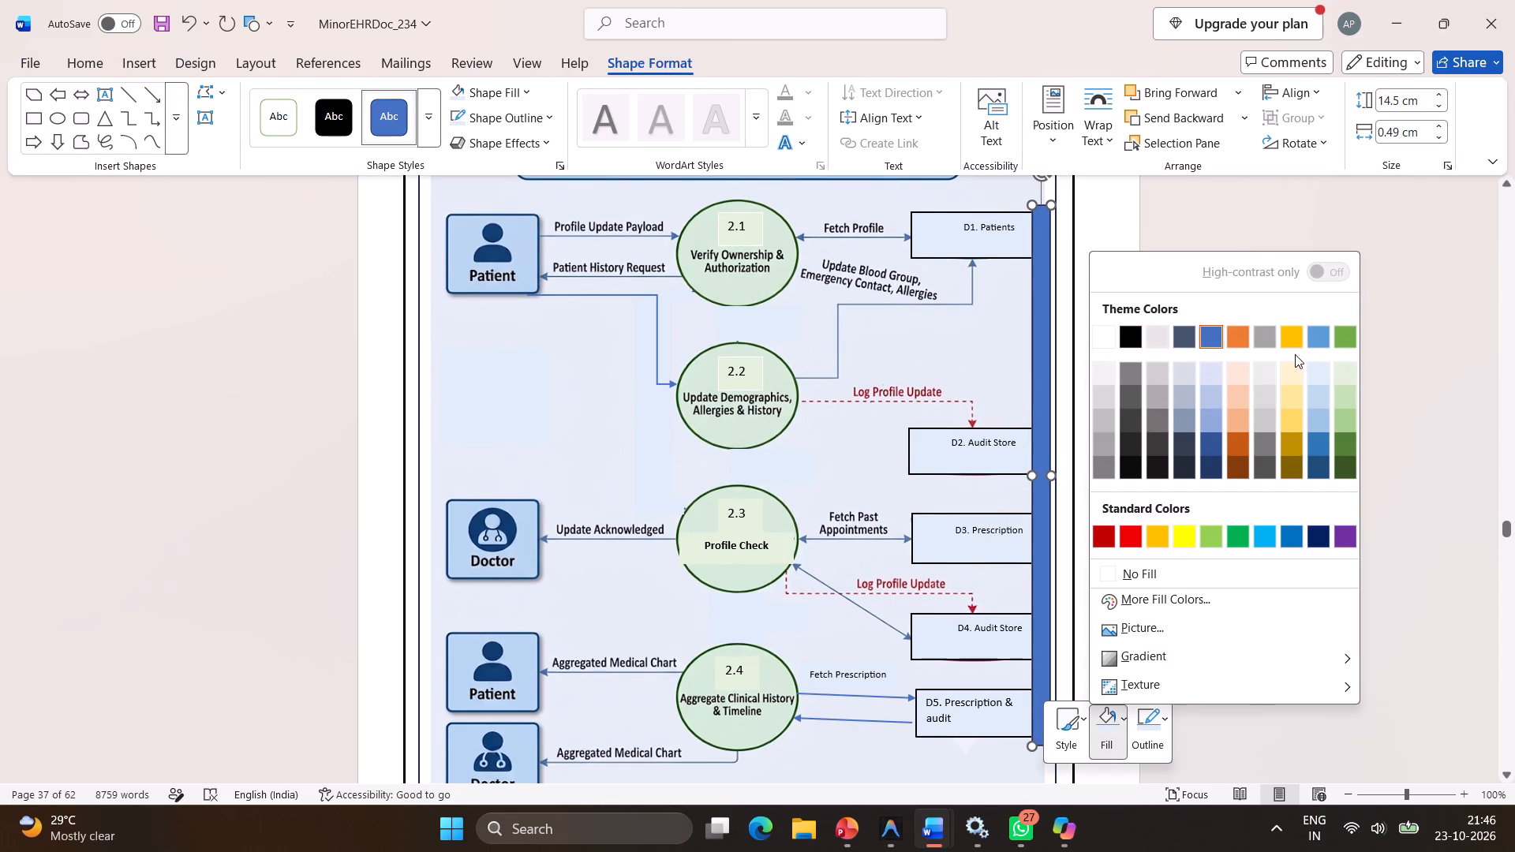
pyautogui.click(1312, 372)
pyautogui.click(1149, 719)
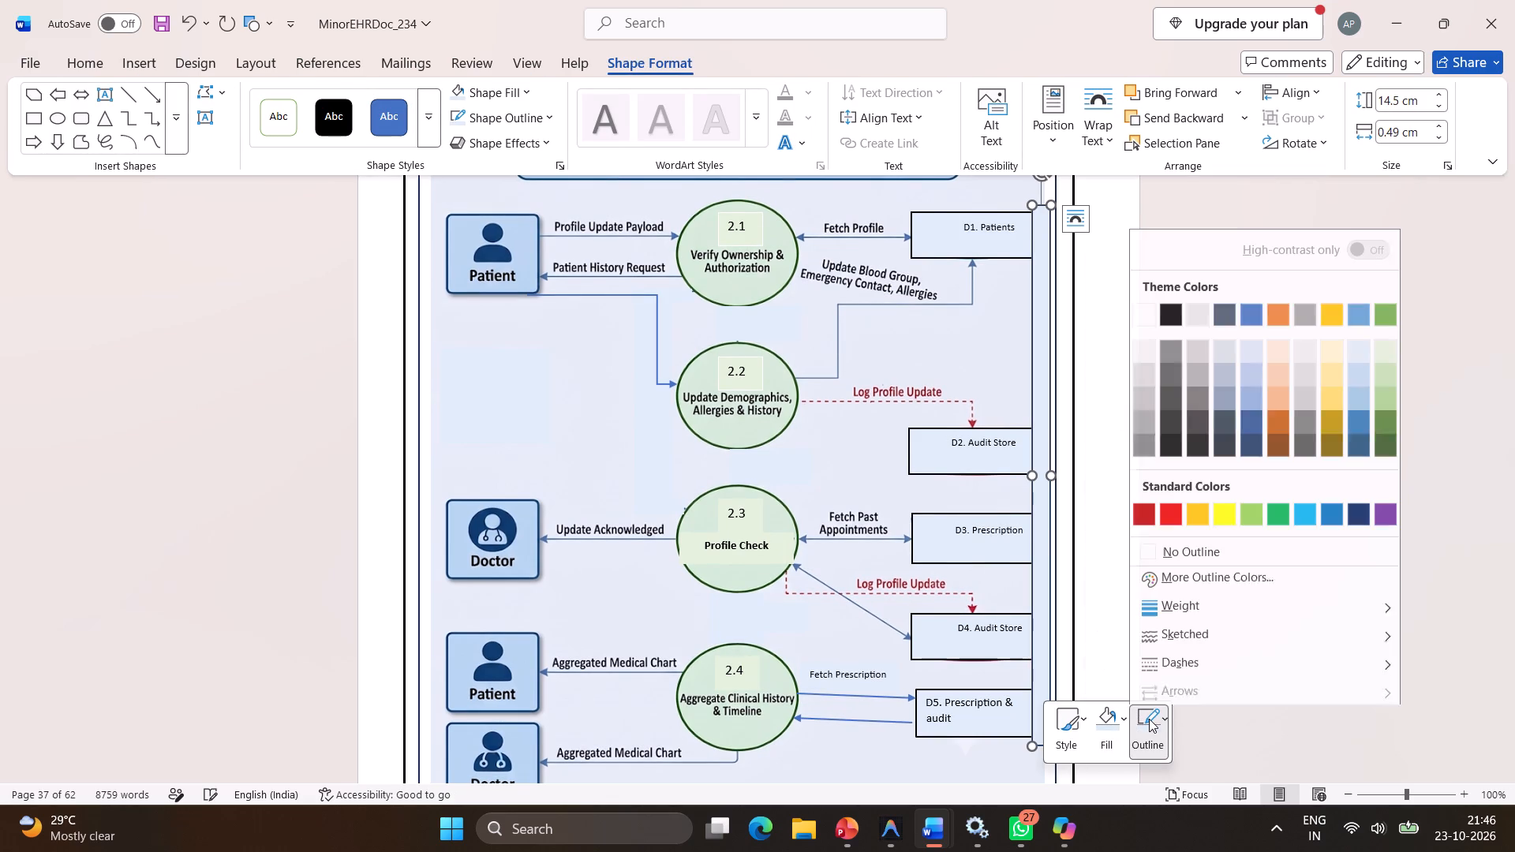
pyautogui.click(1356, 341)
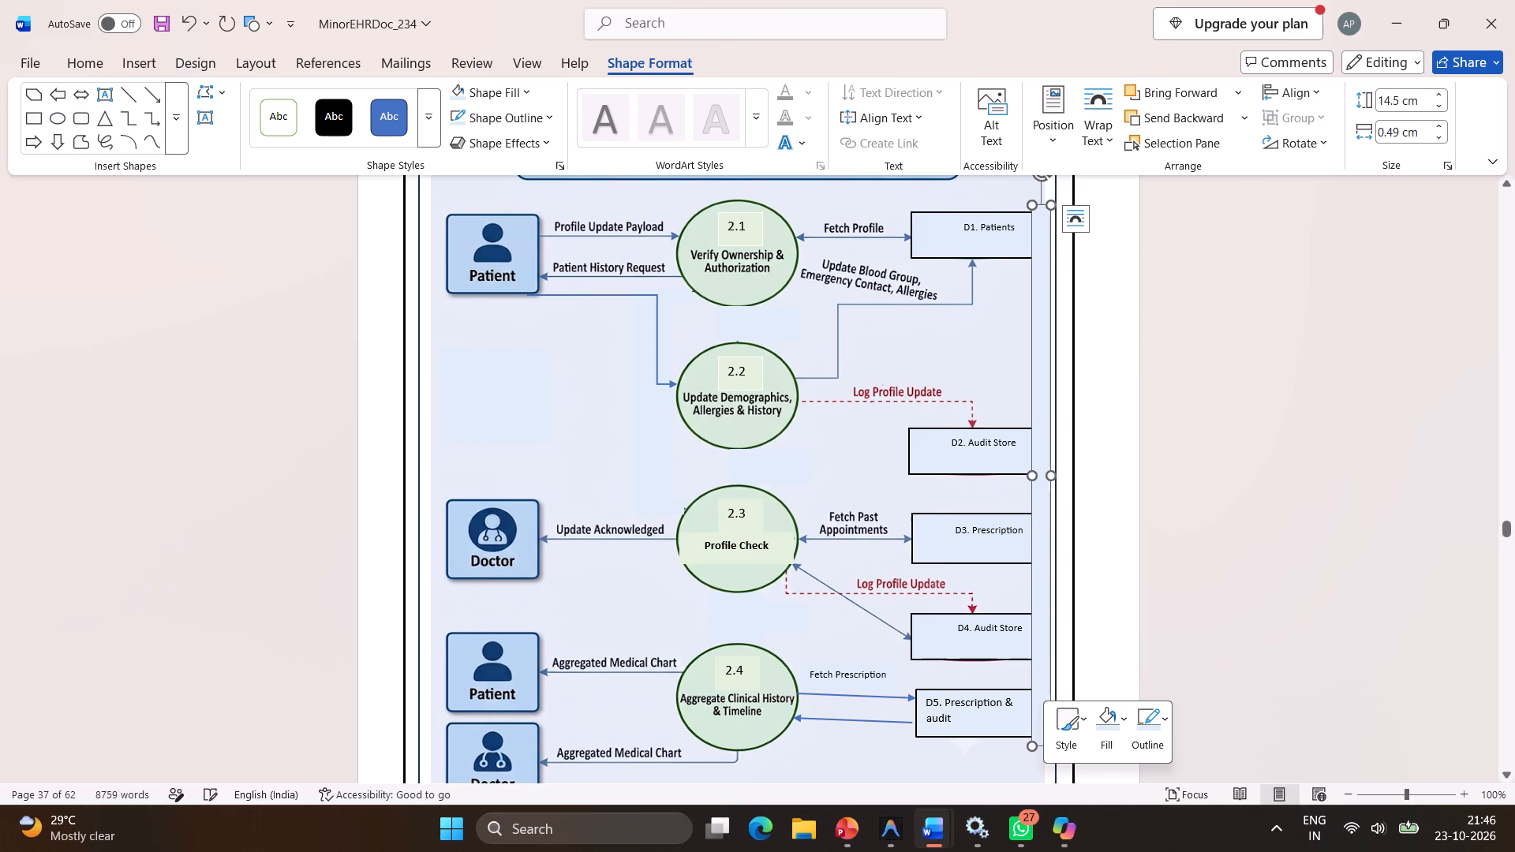
pyautogui.click(1250, 407)
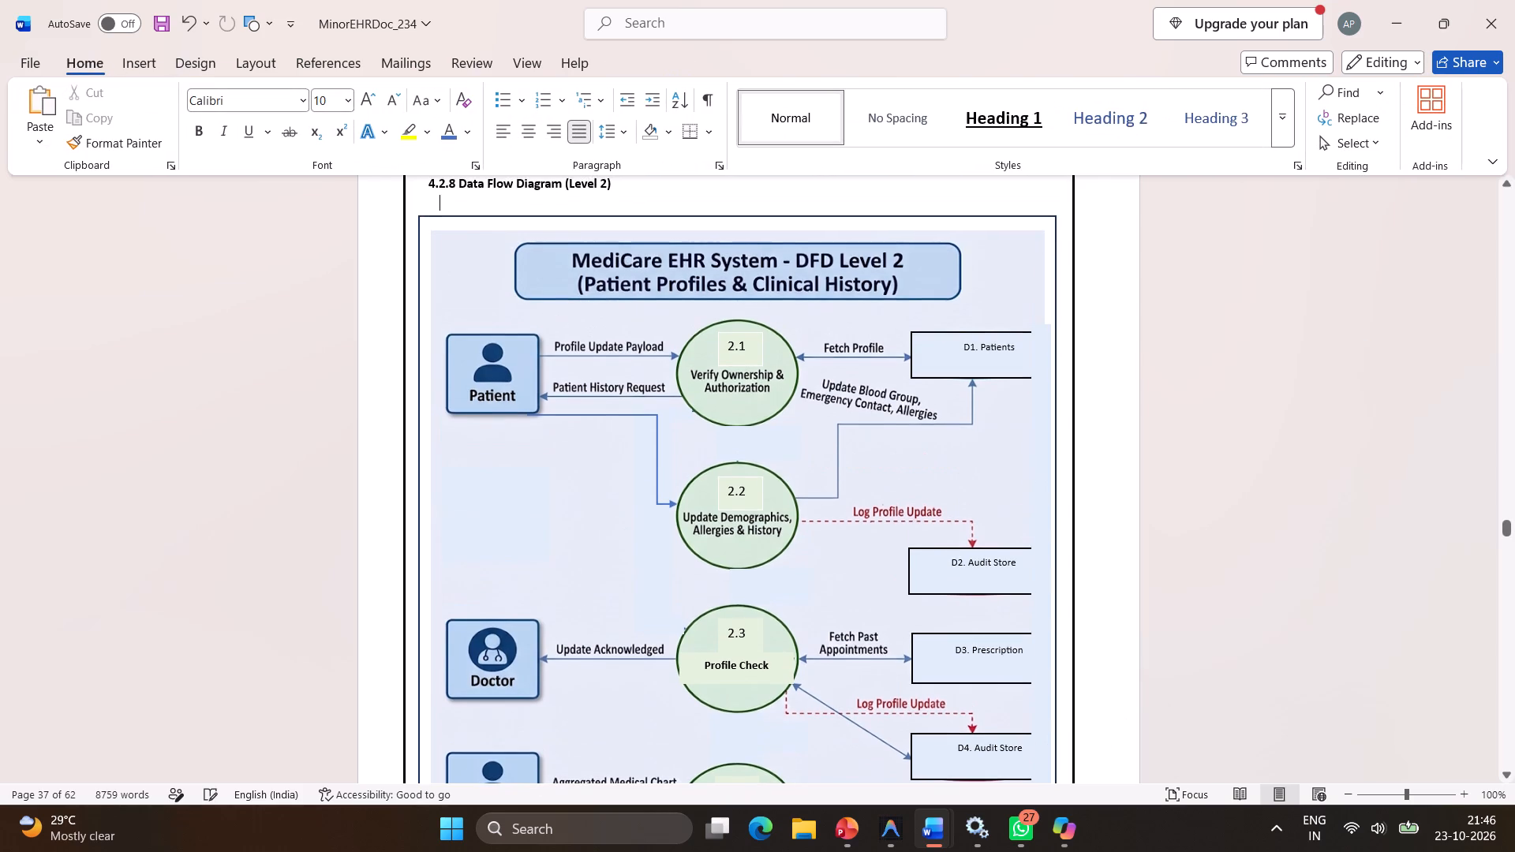
pyautogui.scroll(-4, 1250, 407)
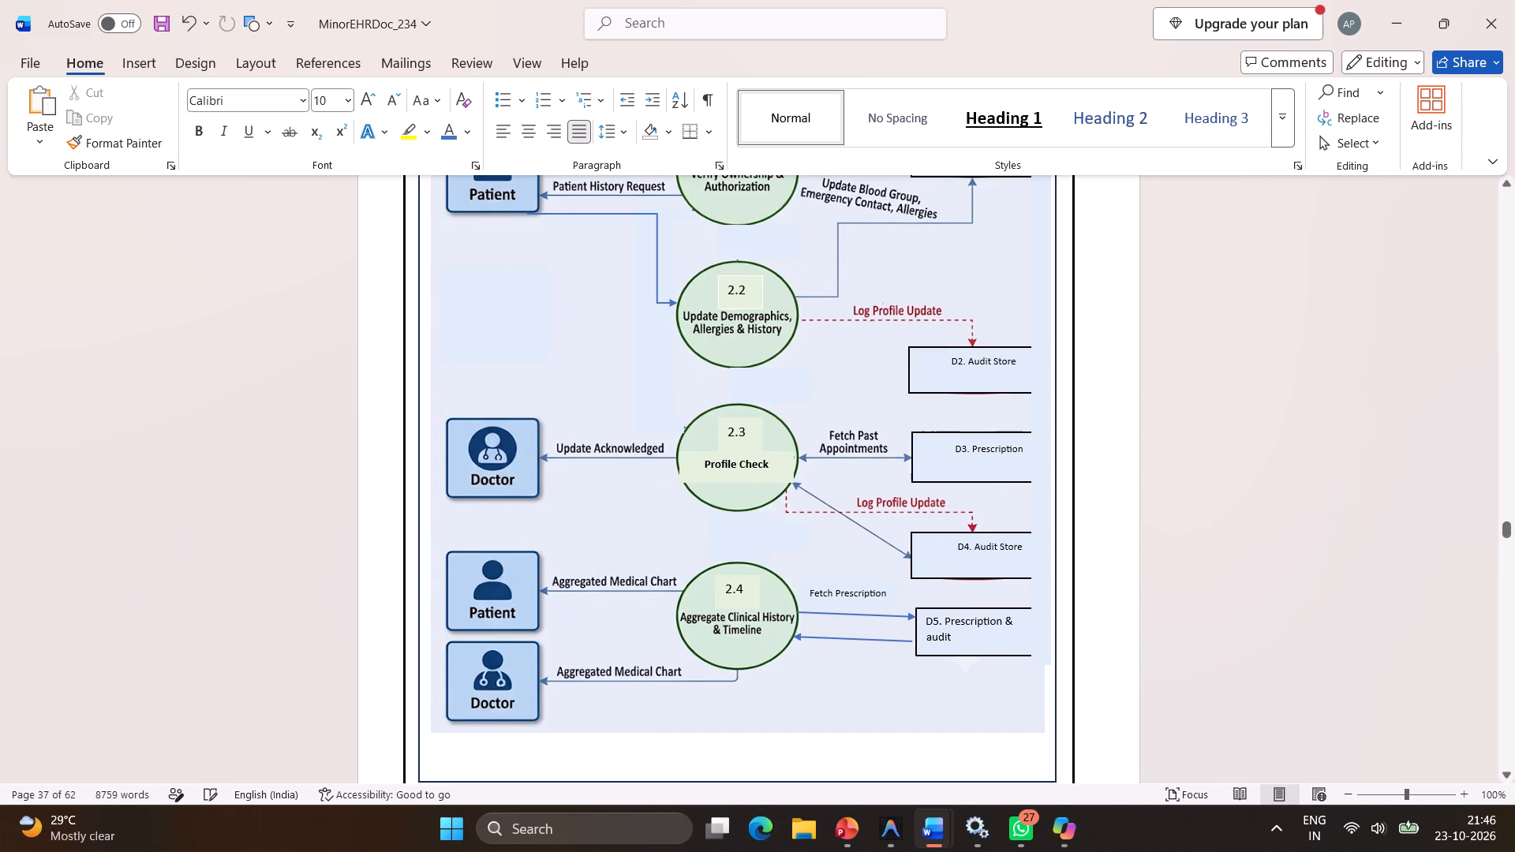
pyautogui.scroll(1, 782, 546)
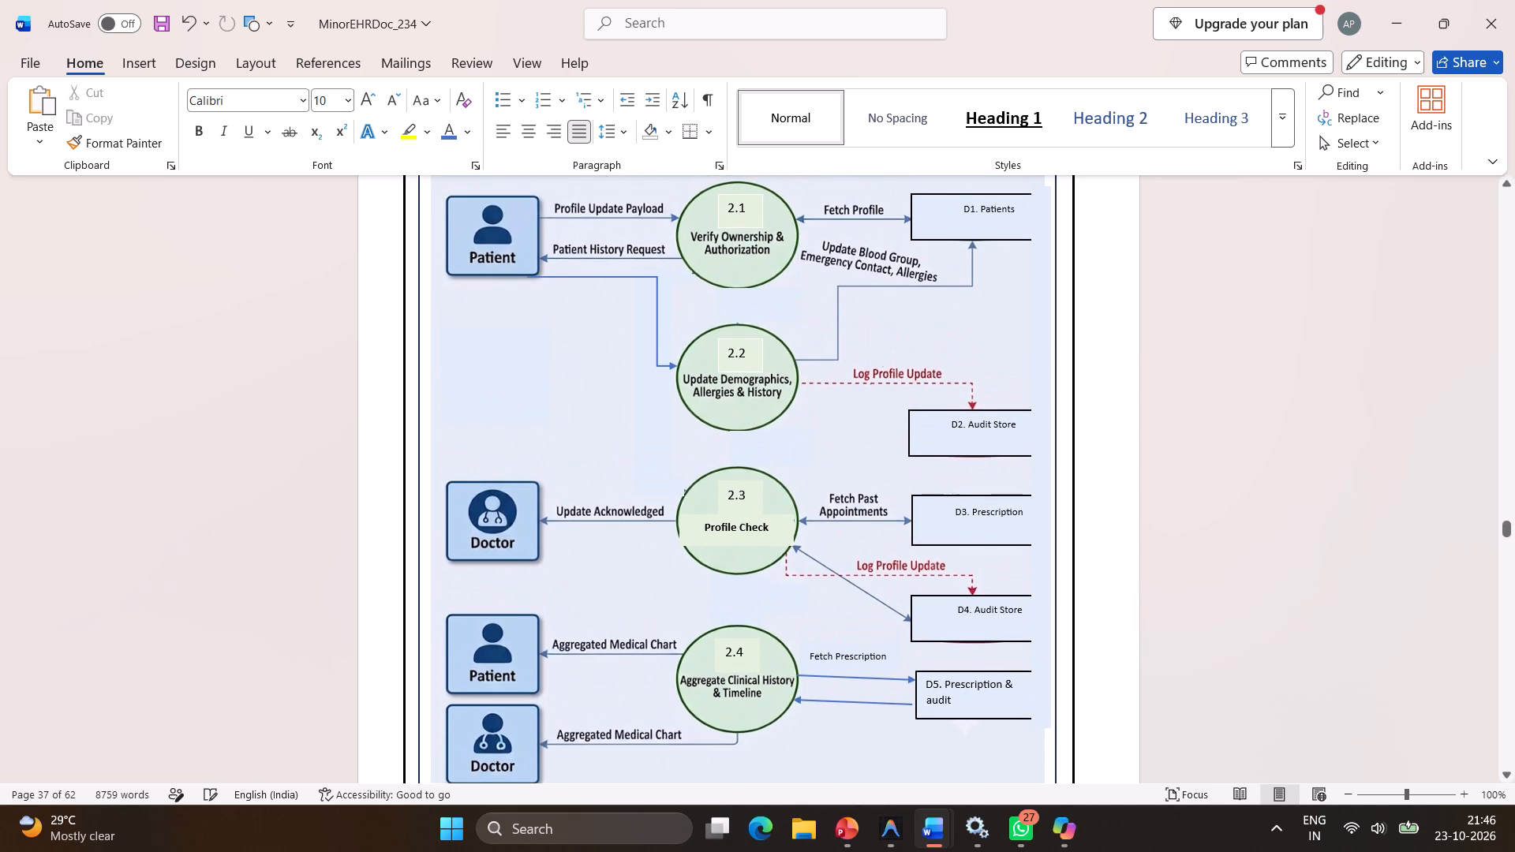
pyautogui.scroll(1, 782, 546)
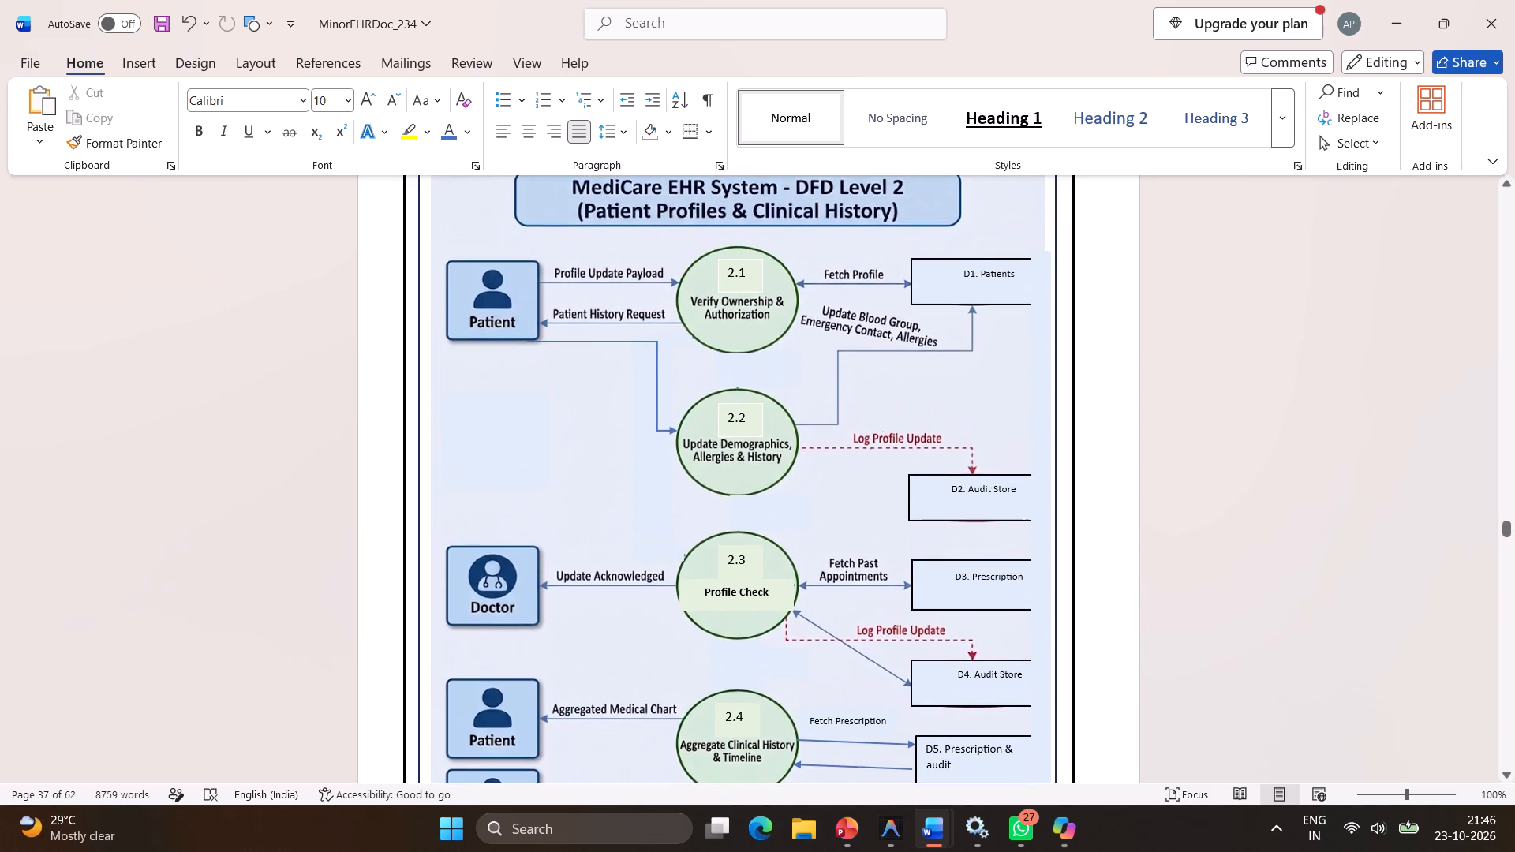
pyautogui.scroll(1, 782, 546)
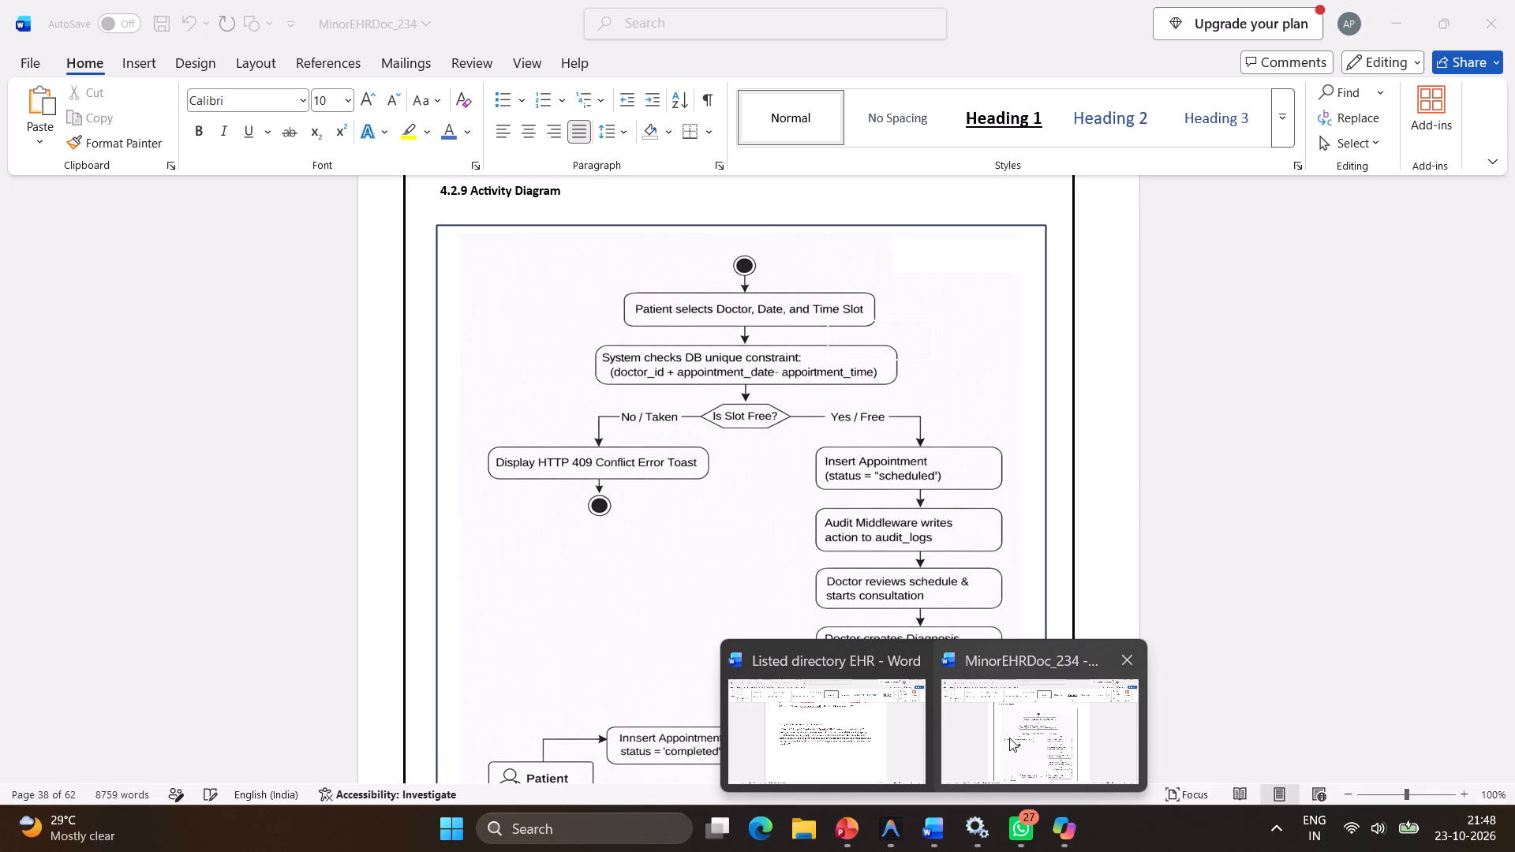
pyautogui.click(1009, 738)
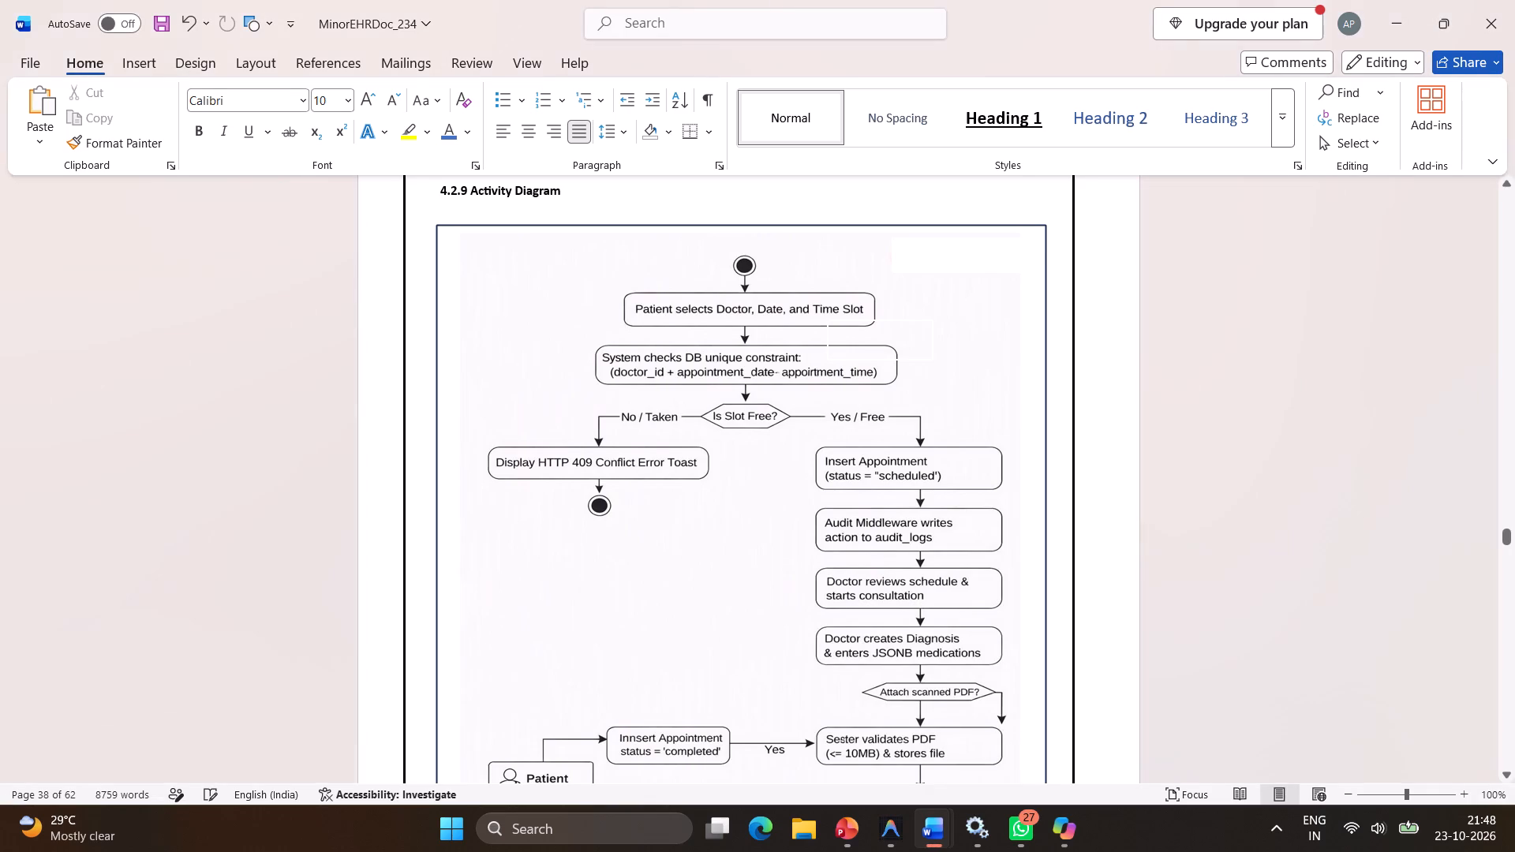
pyautogui.scroll(1, 671, 605)
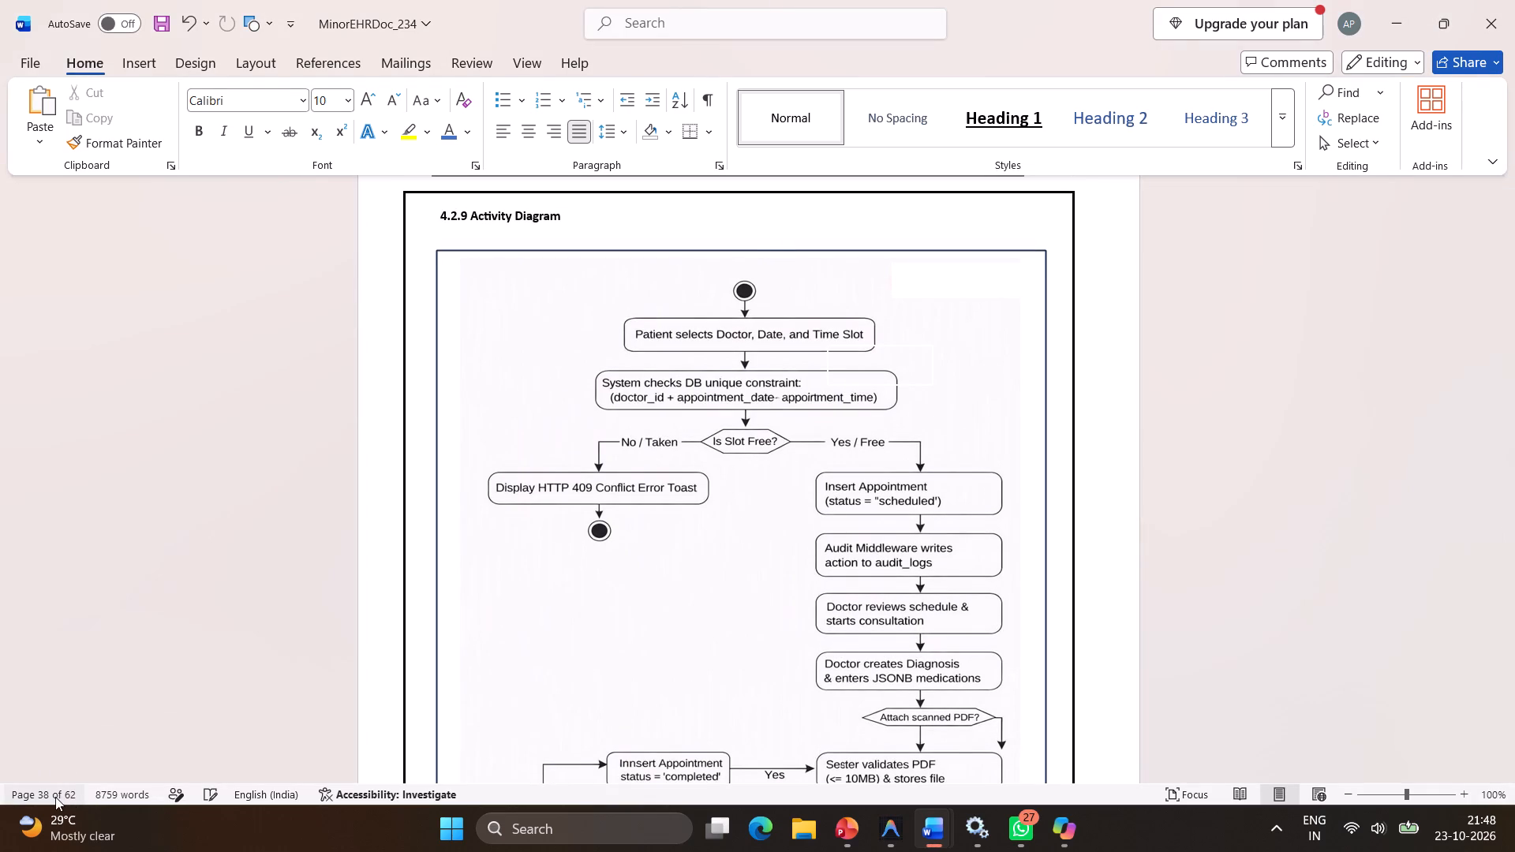
pyautogui.click(55, 797)
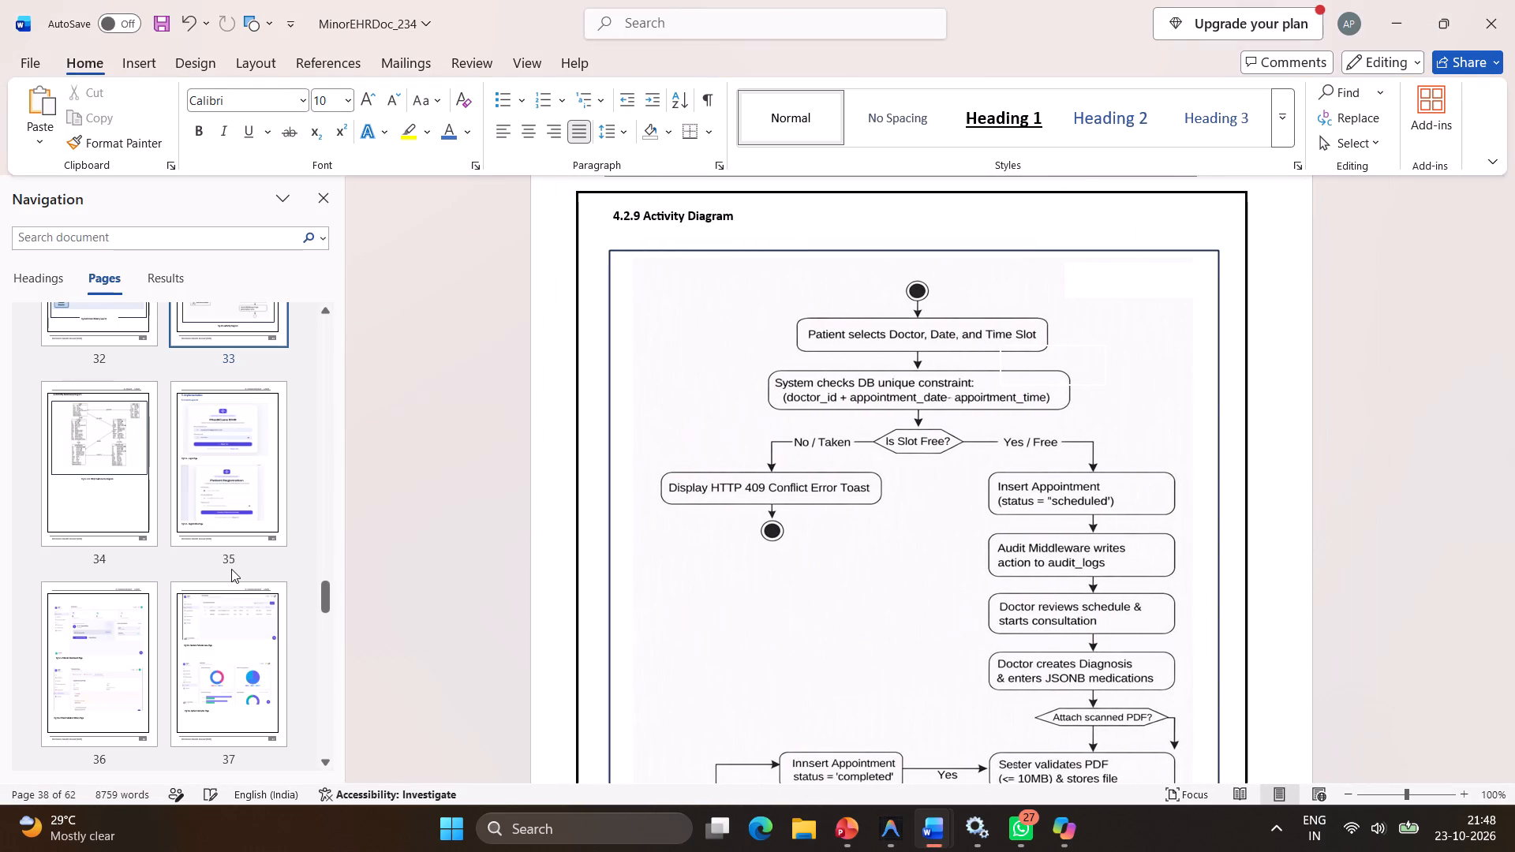
pyautogui.scroll(6, 231, 569)
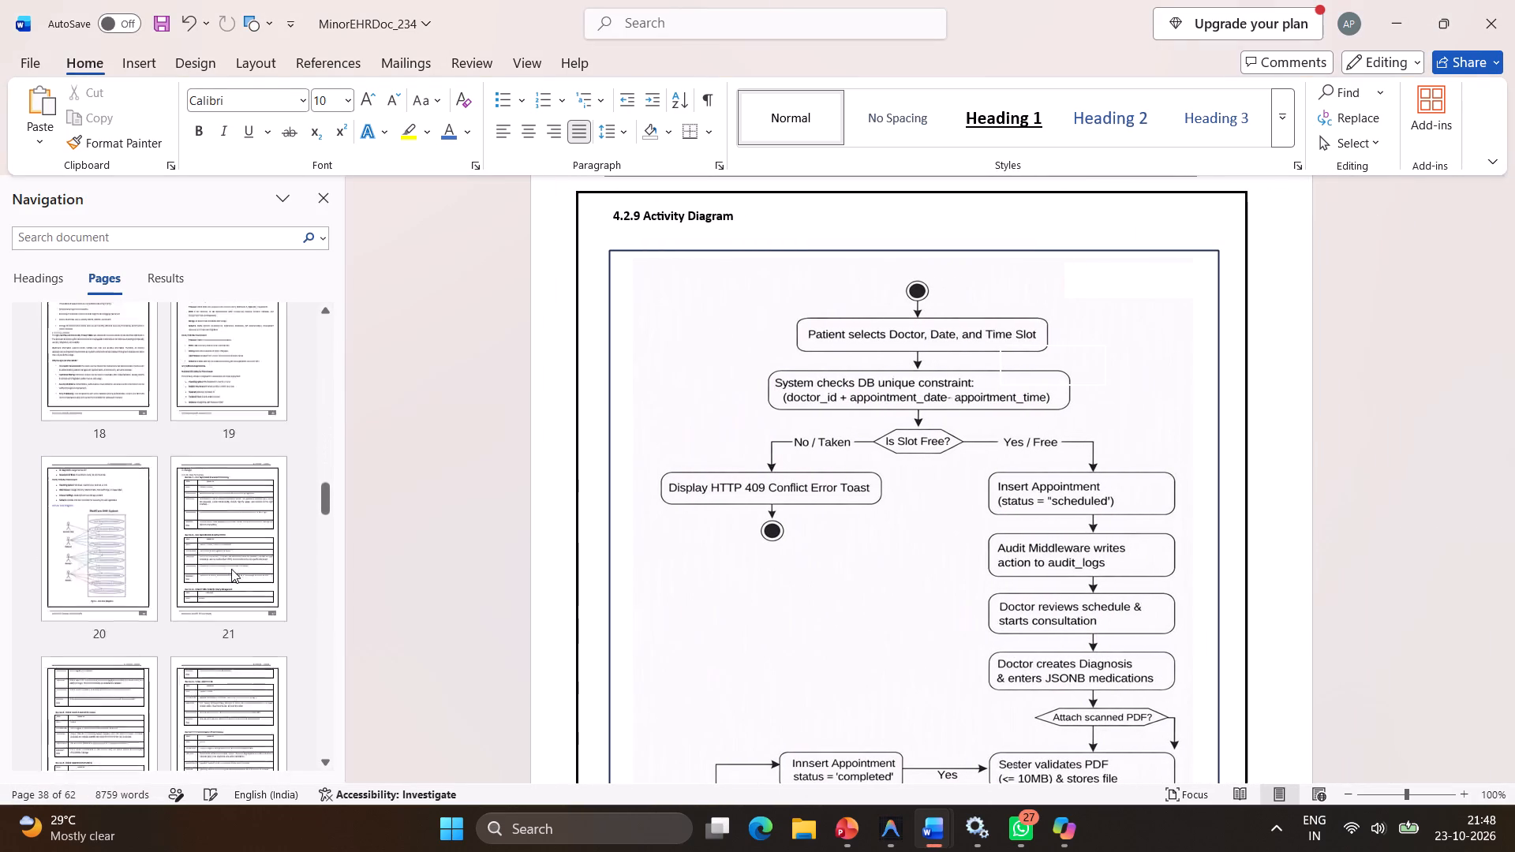
pyautogui.scroll(-1, 231, 569)
pyautogui.scroll(1, 231, 569)
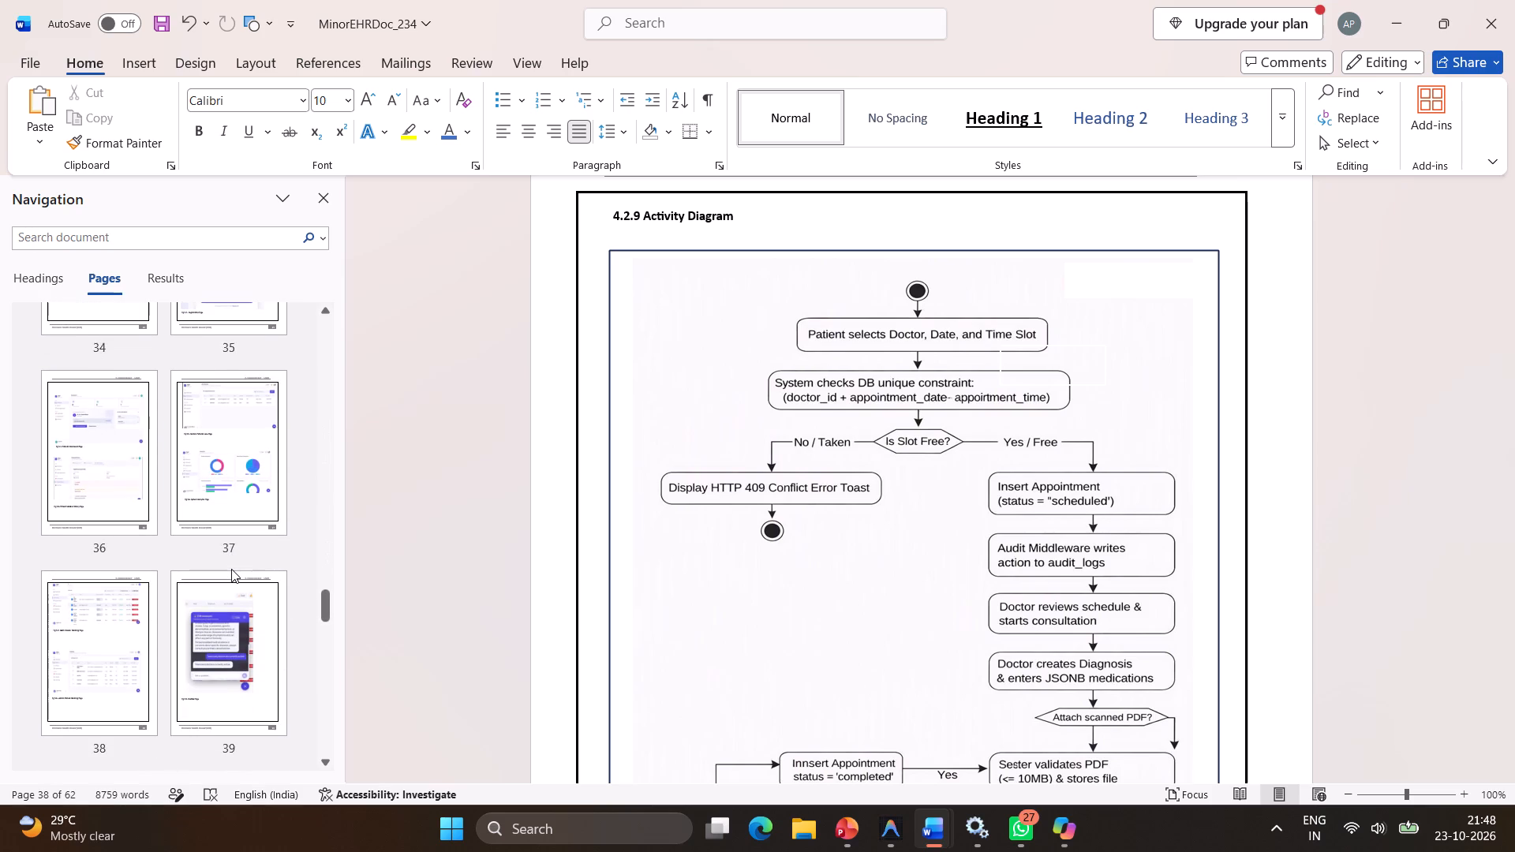
pyautogui.scroll(1, 231, 569)
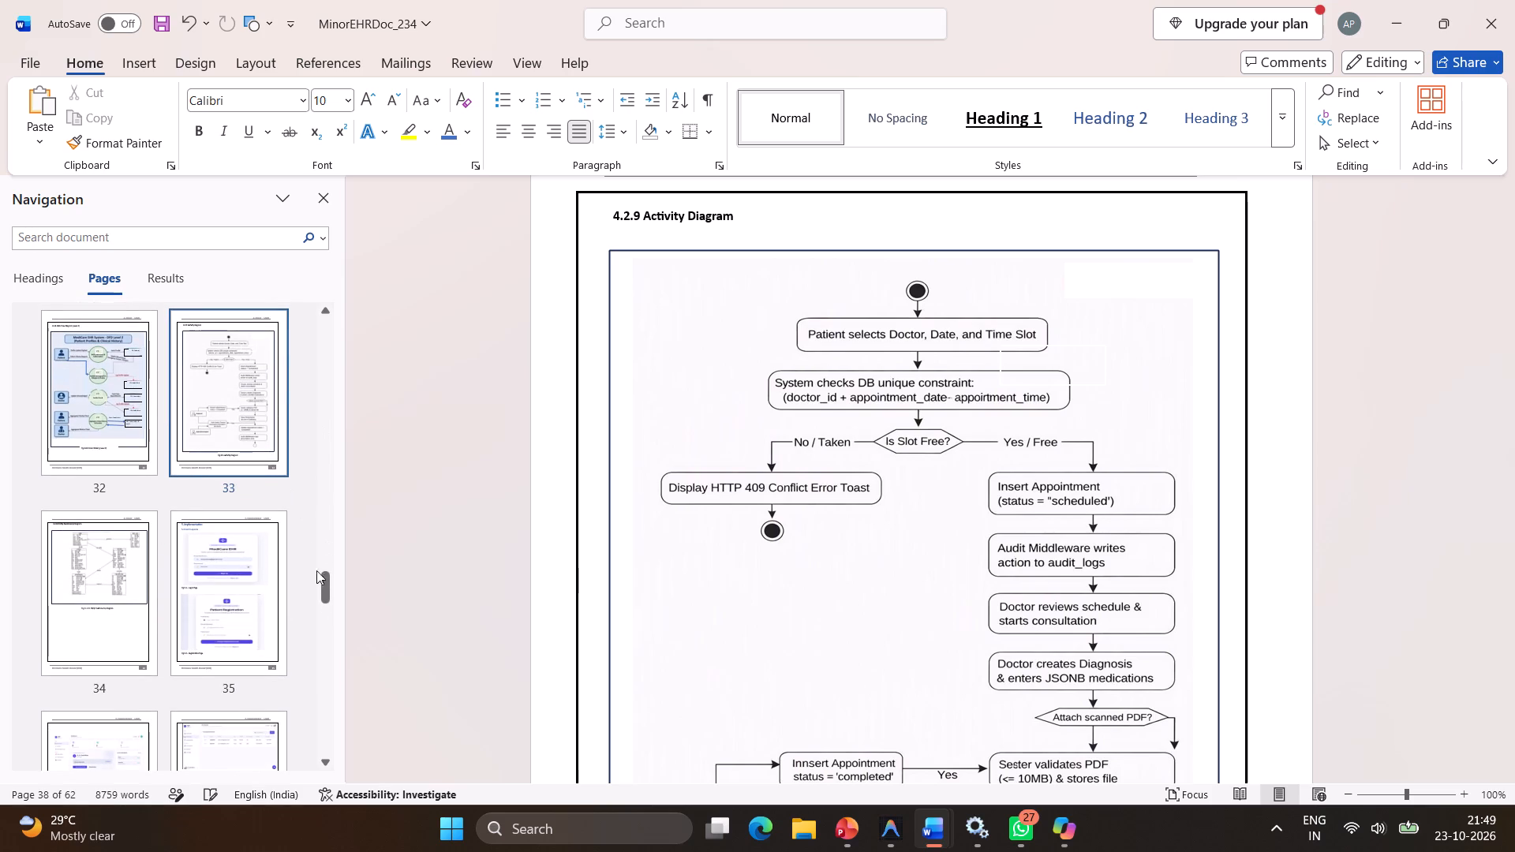
pyautogui.click(224, 414)
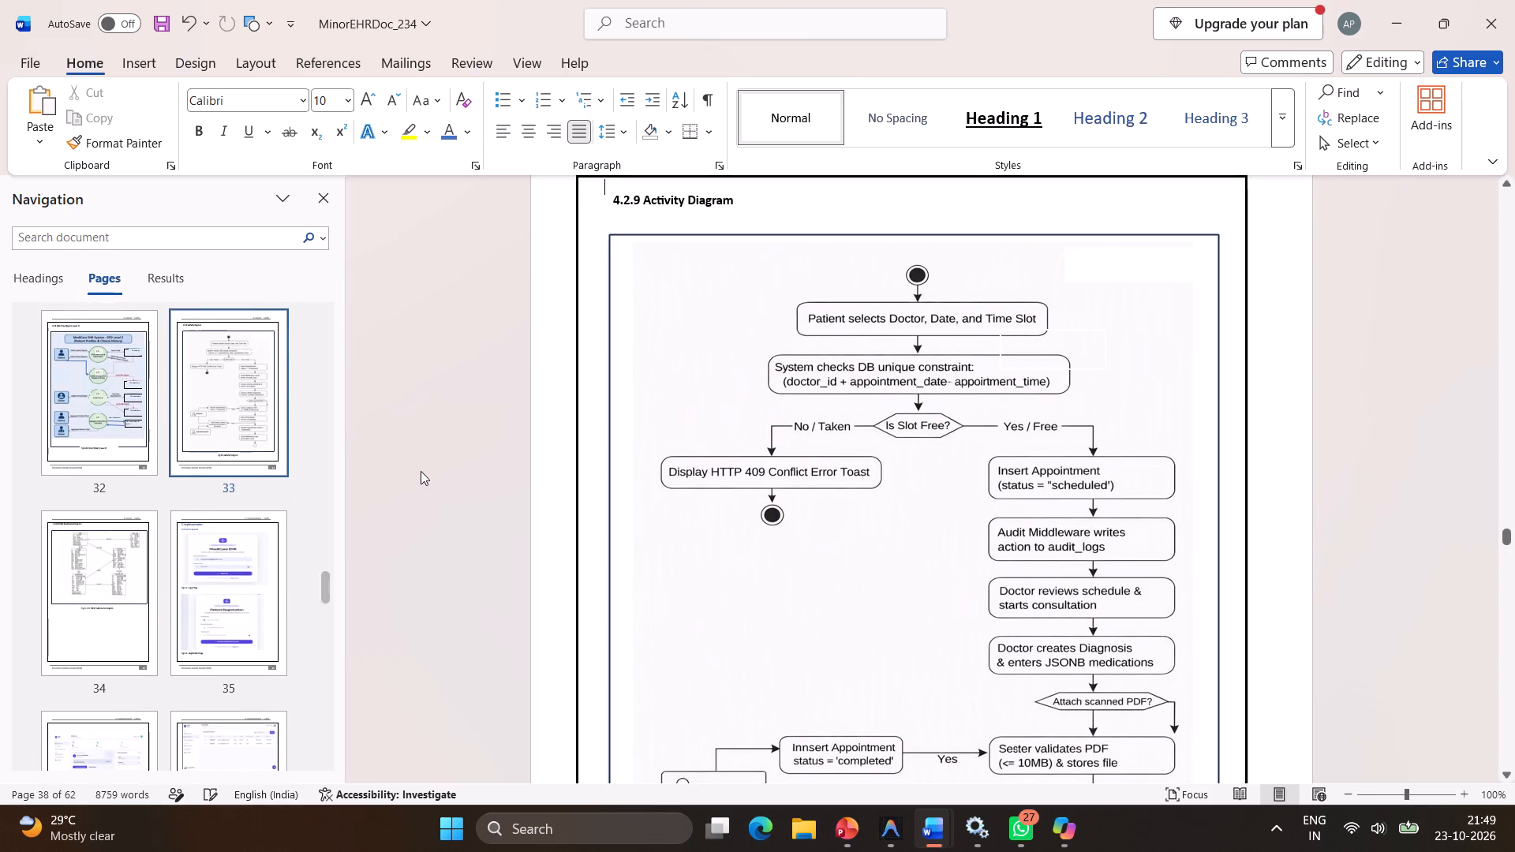
pyautogui.scroll(6, 421, 473)
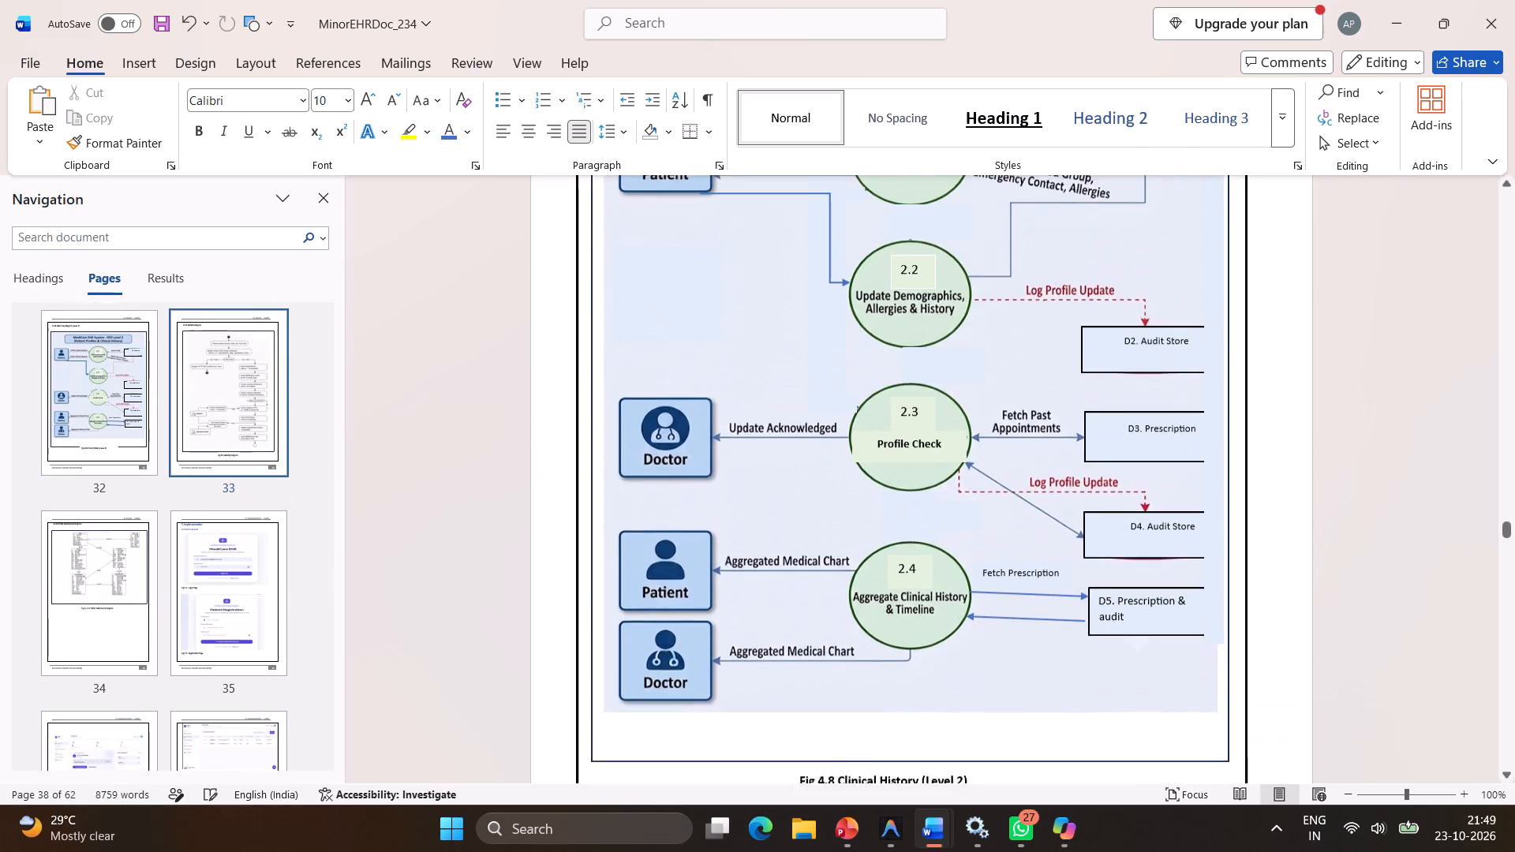
pyautogui.click(750, 234)
pyautogui.scroll(4, 750, 234)
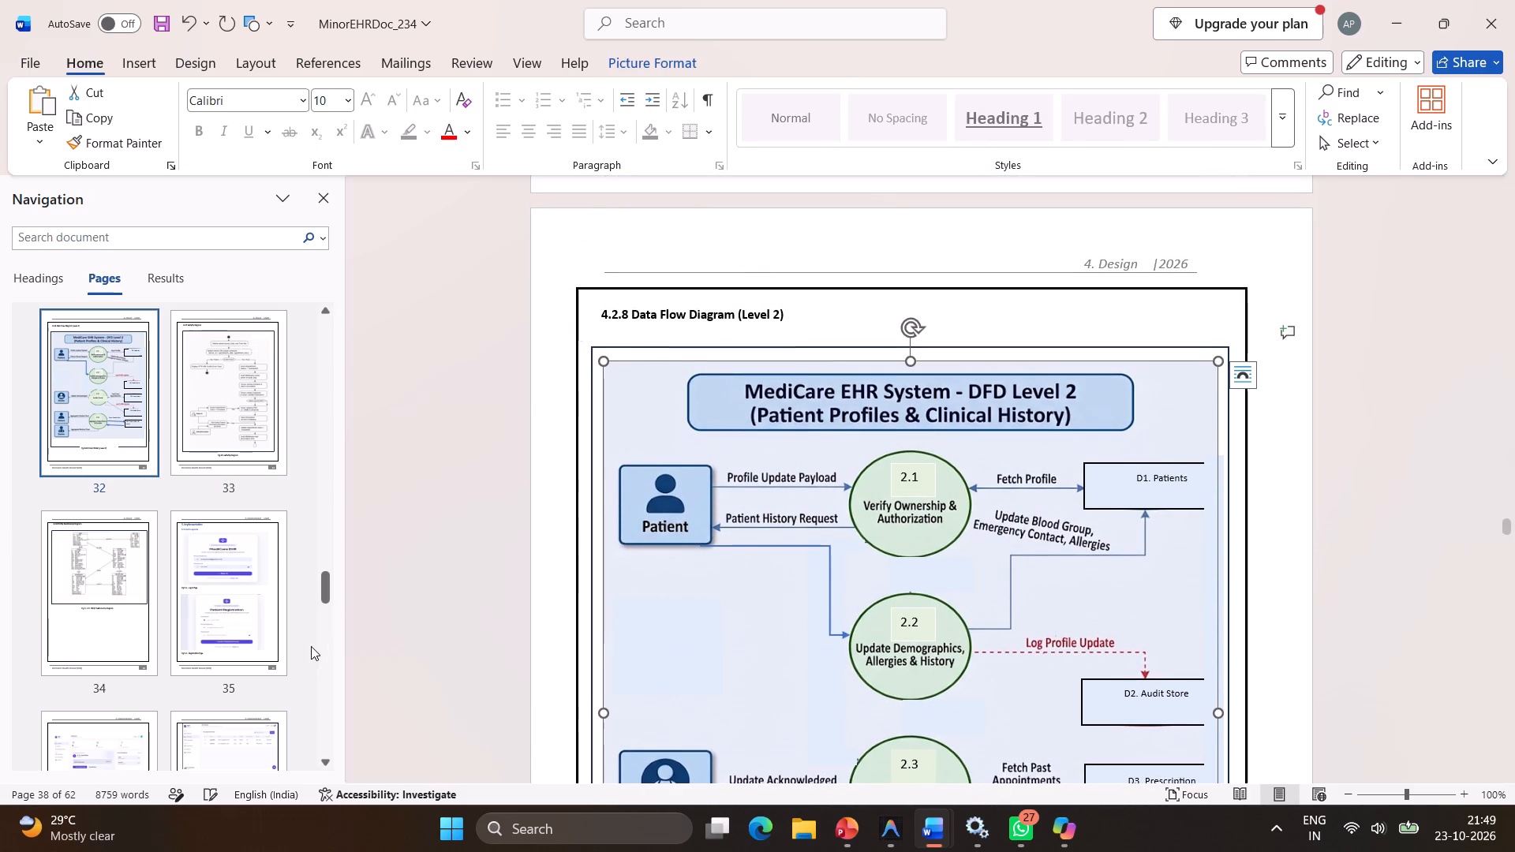
pyautogui.moveTo(328, 583); pyautogui.dragTo(323, 540)
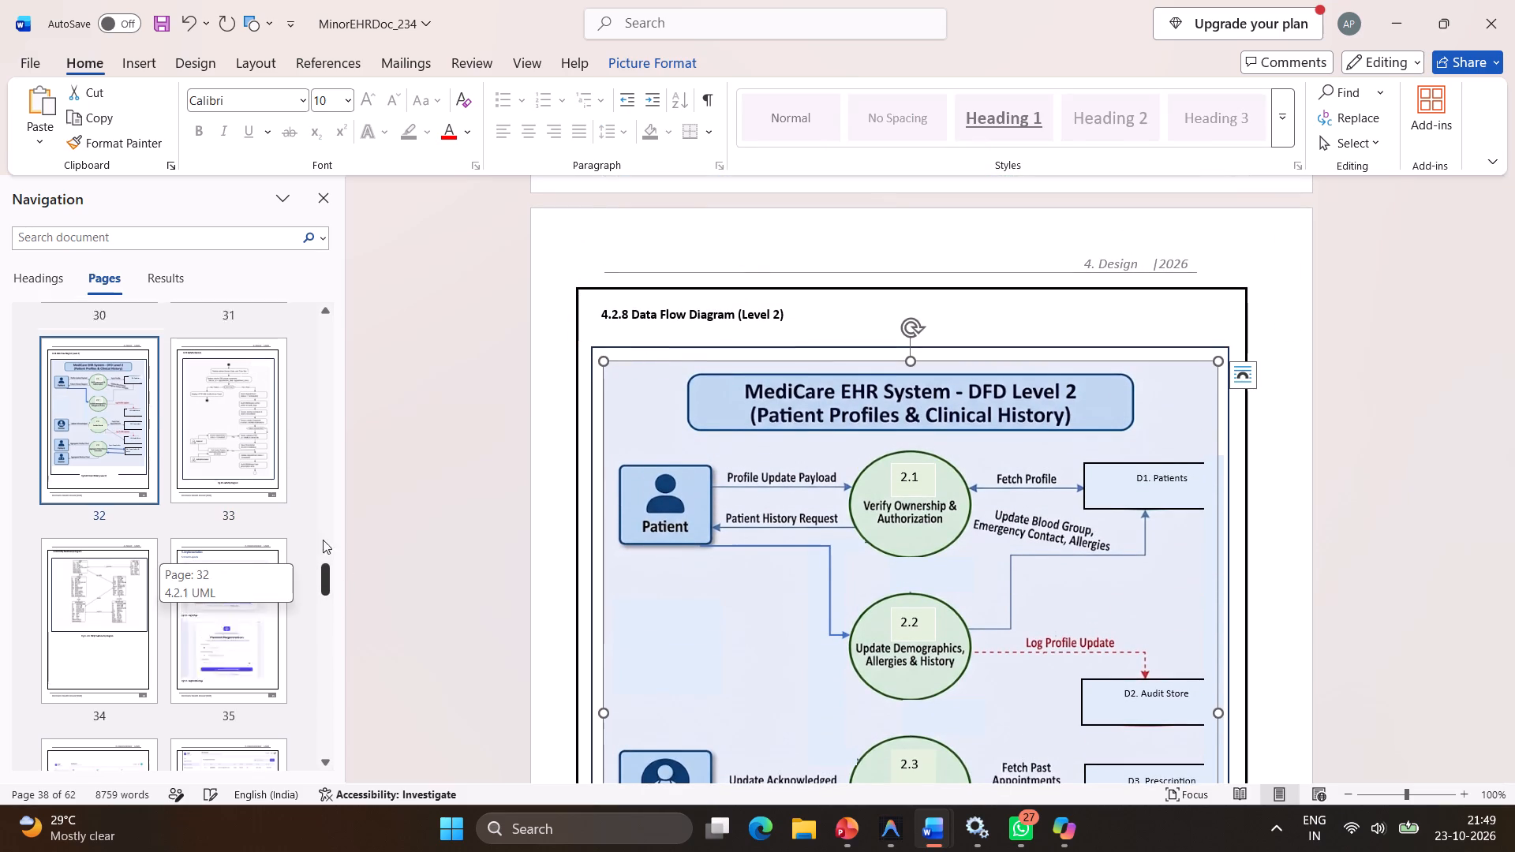
pyautogui.moveTo(323, 540); pyautogui.dragTo(322, 534)
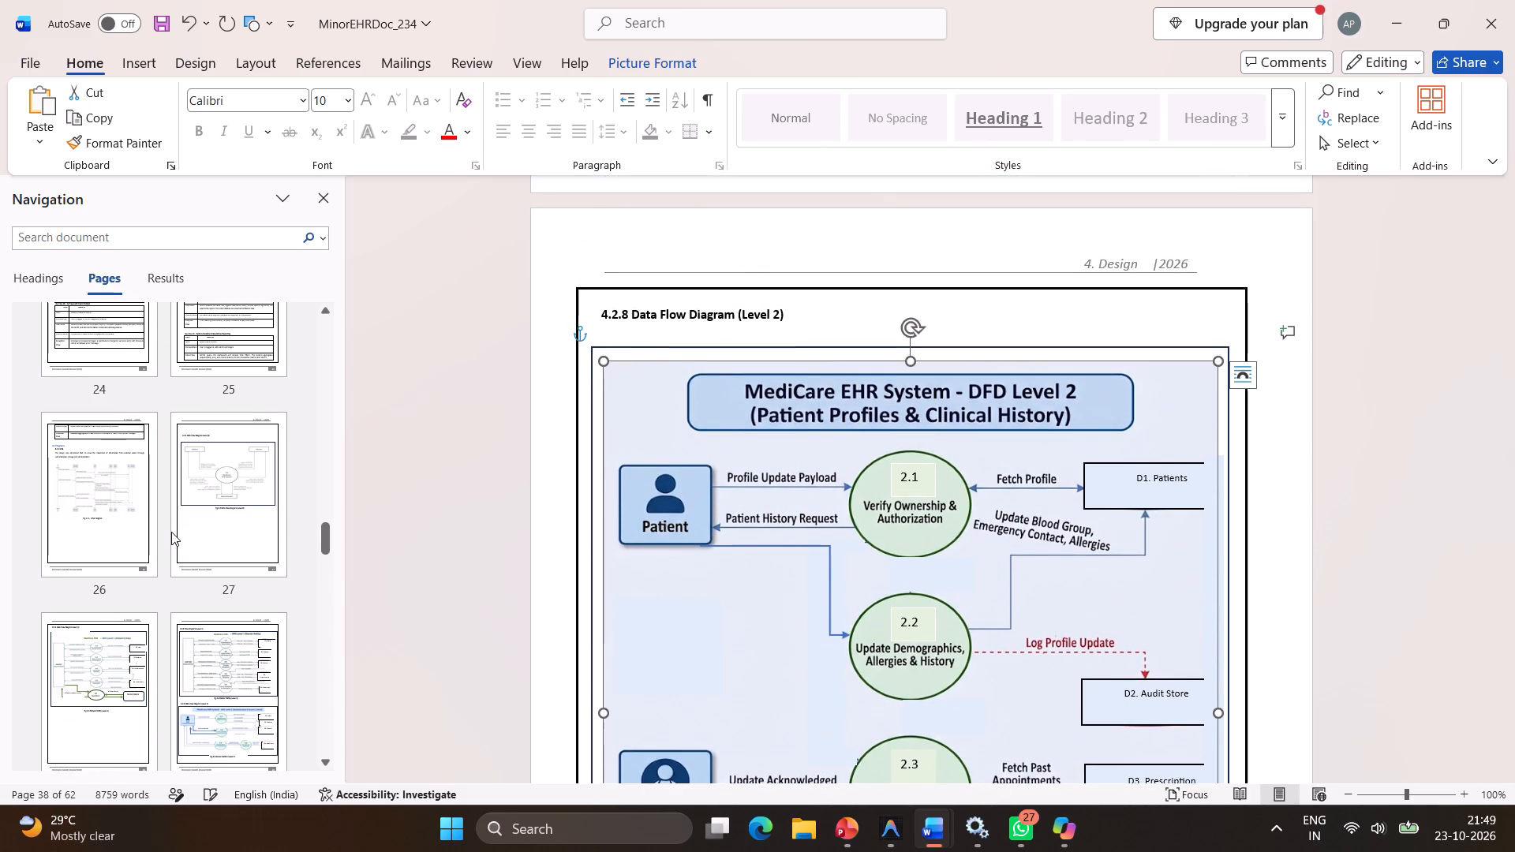
pyautogui.click(243, 500)
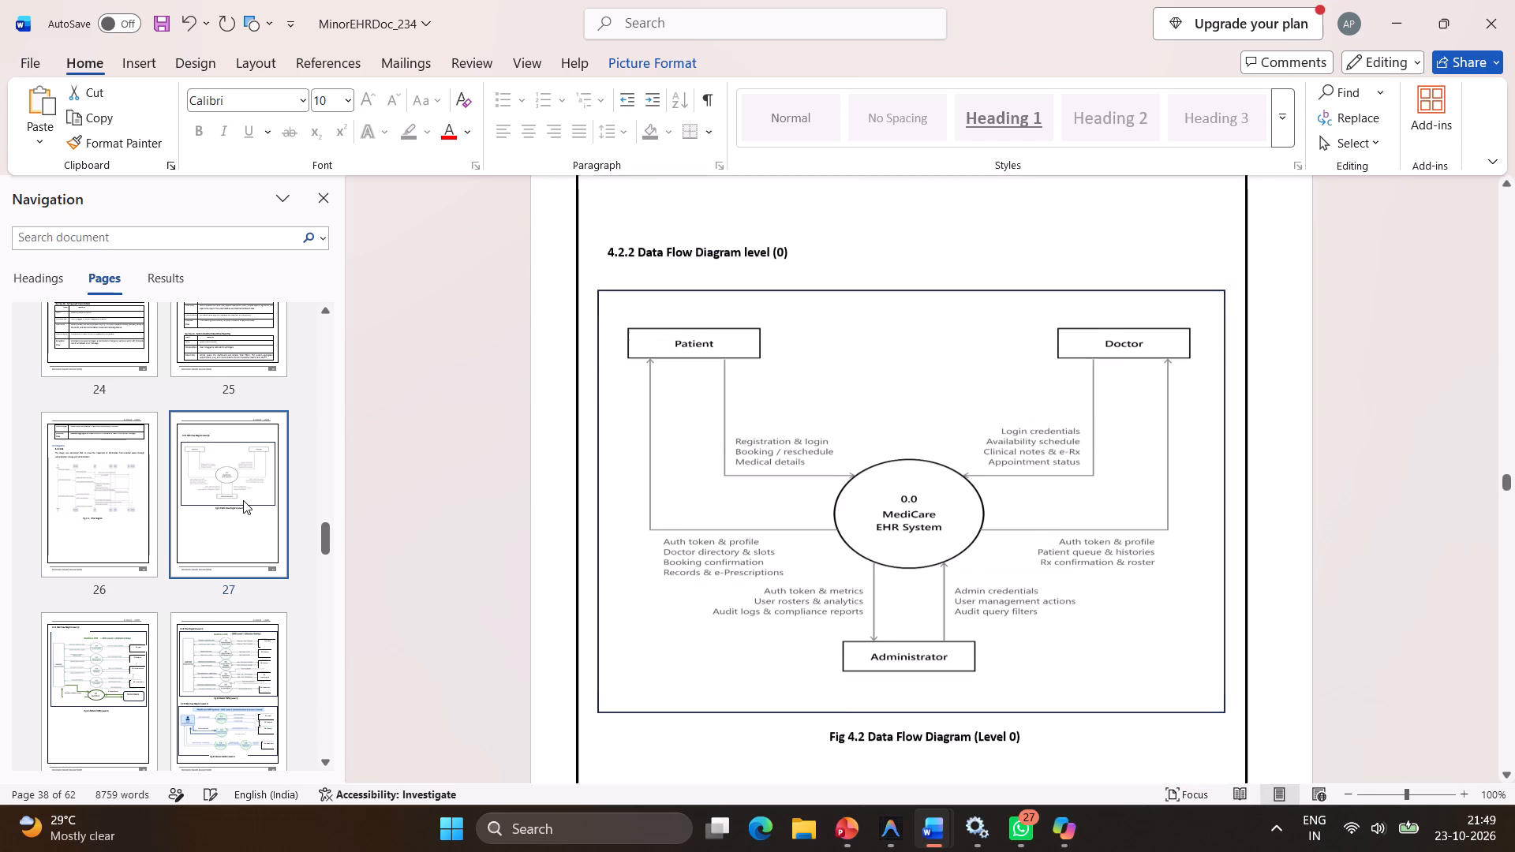
# Cover the arrow between data stores D2 and D3 in the Level 1 Patient Entity diagram with a white-filled, white-outlined rectangle, about 0.68 by 0.66 cm.
pyautogui.click(86, 668)
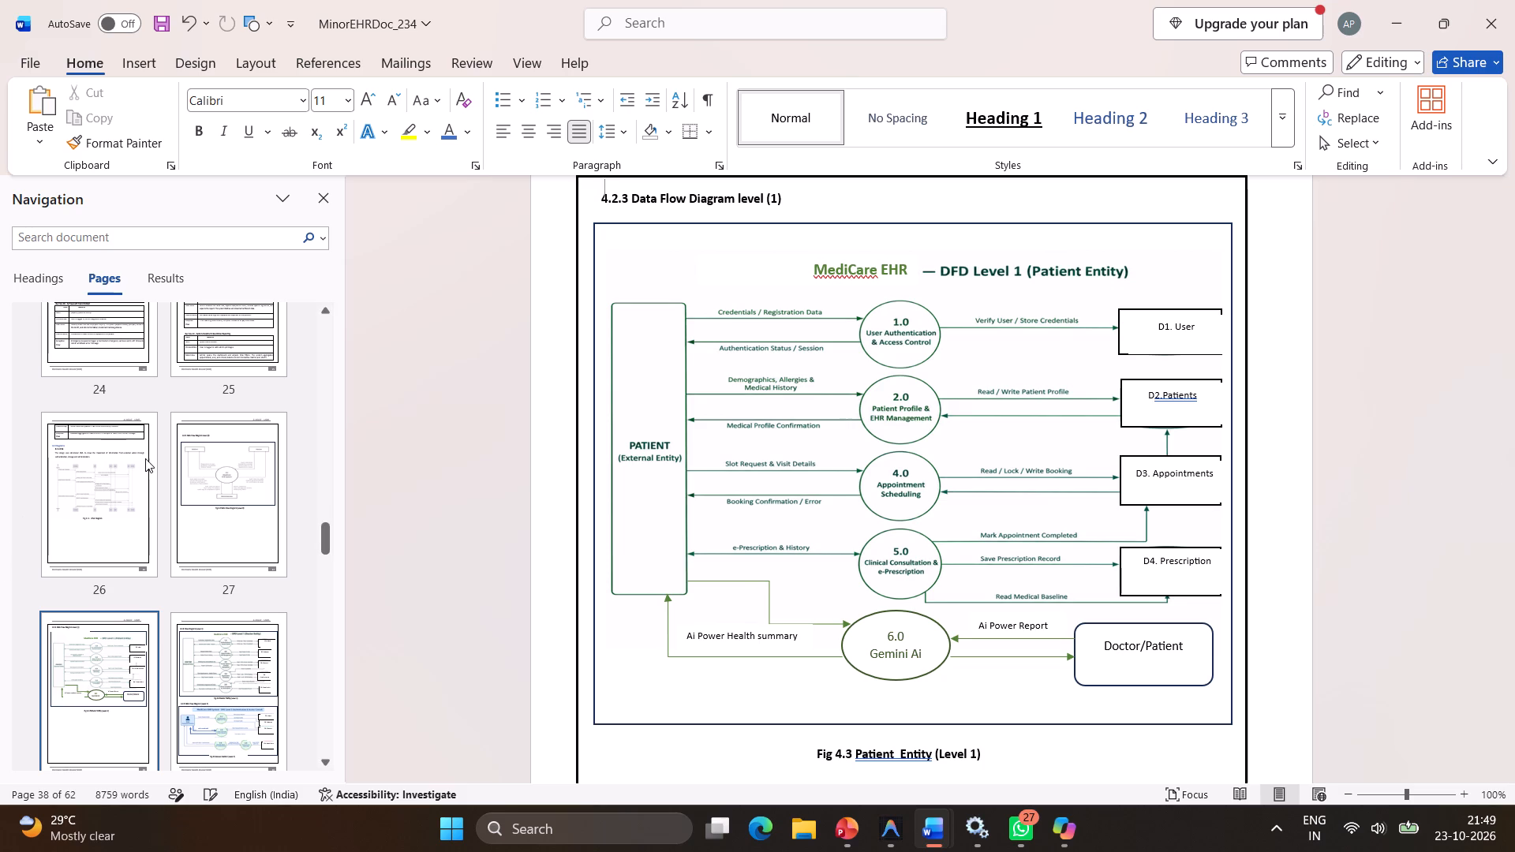
pyautogui.click(151, 62)
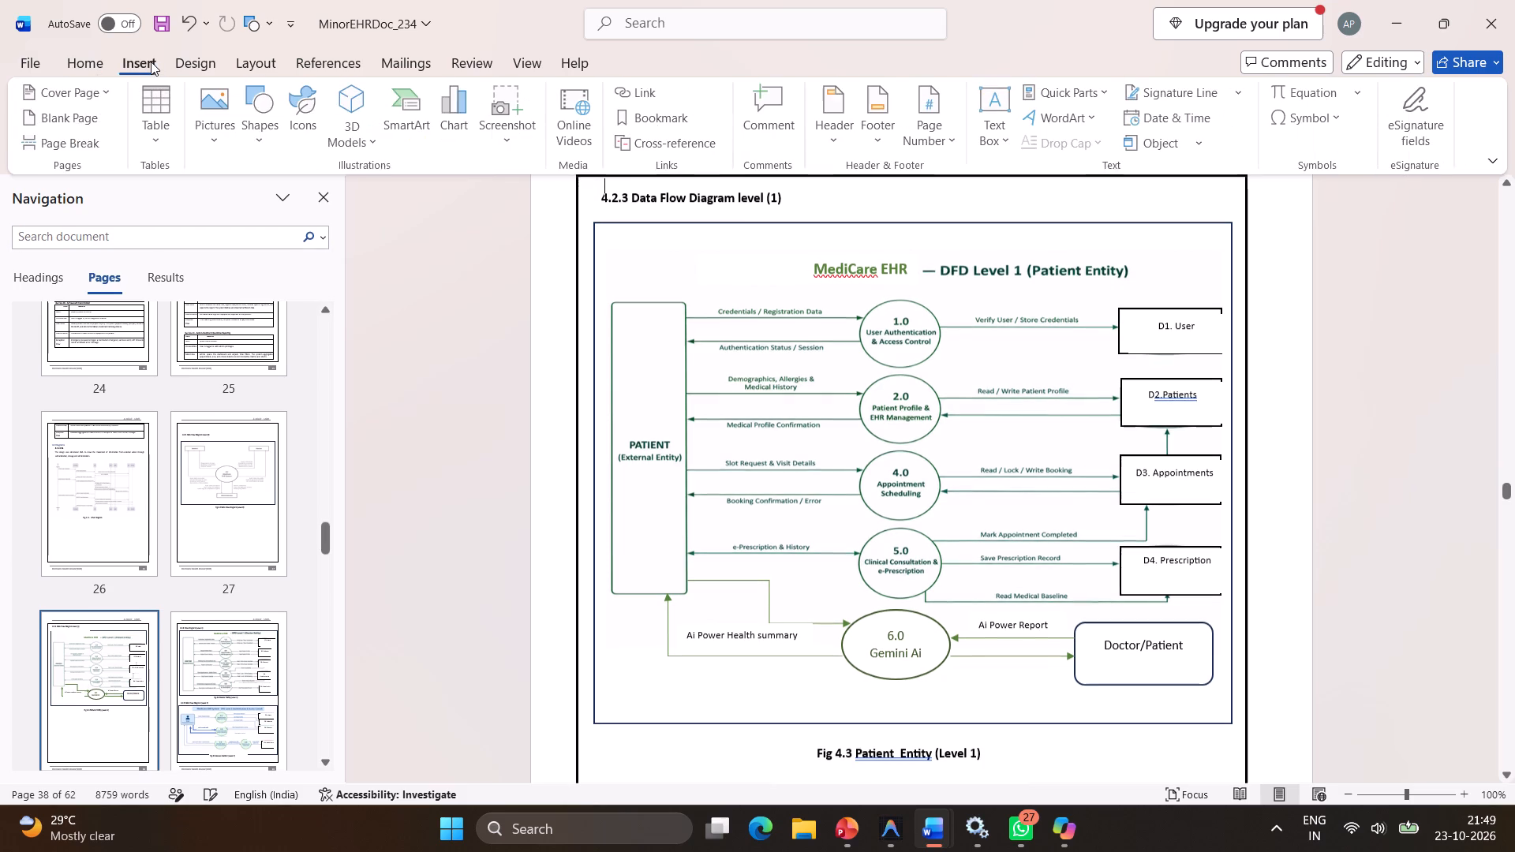
pyautogui.click(267, 115)
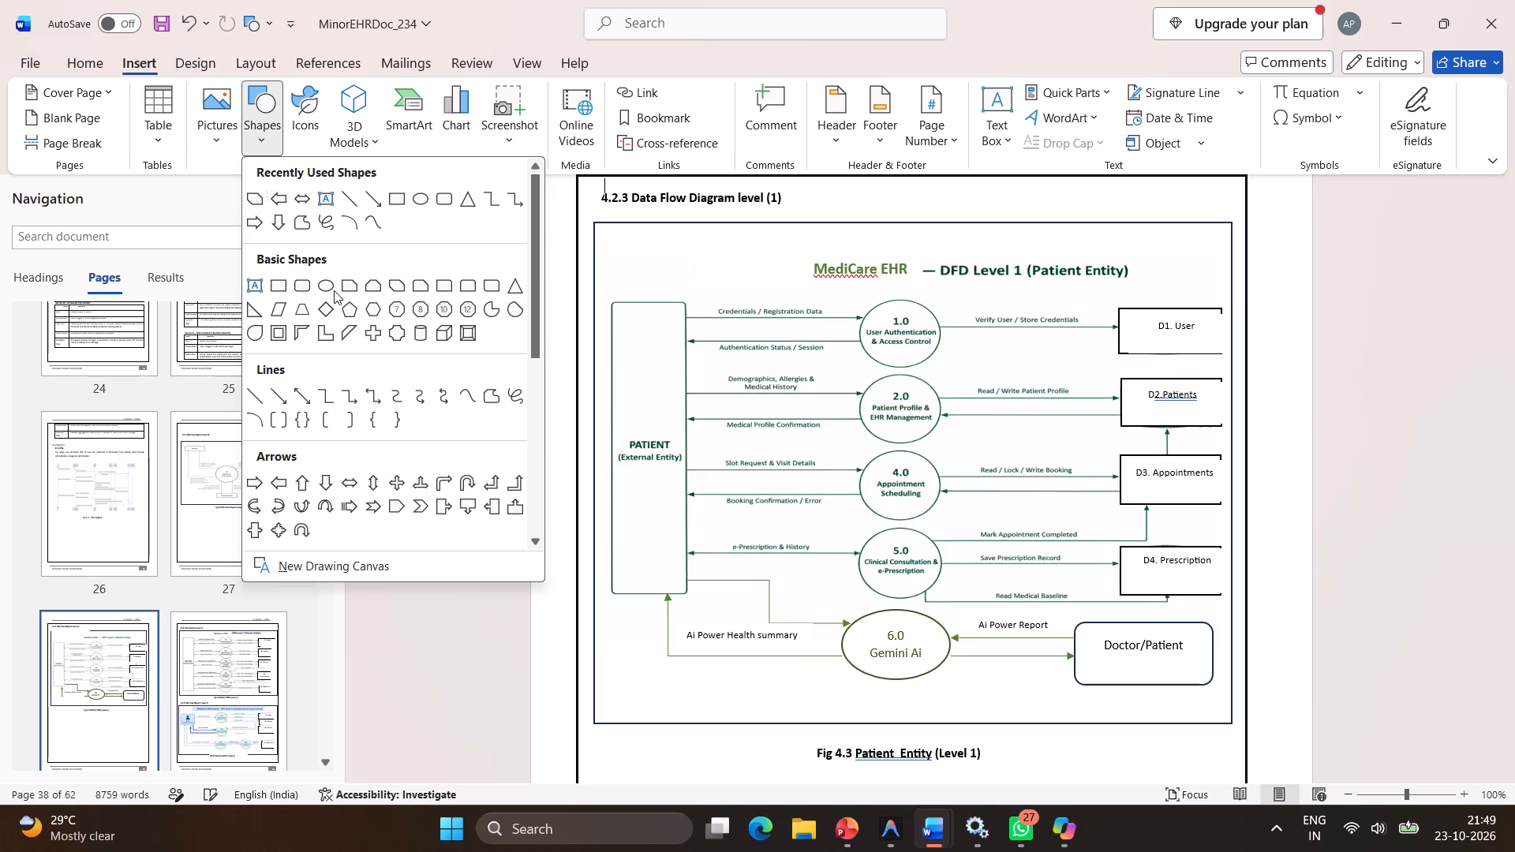
pyautogui.click(286, 285)
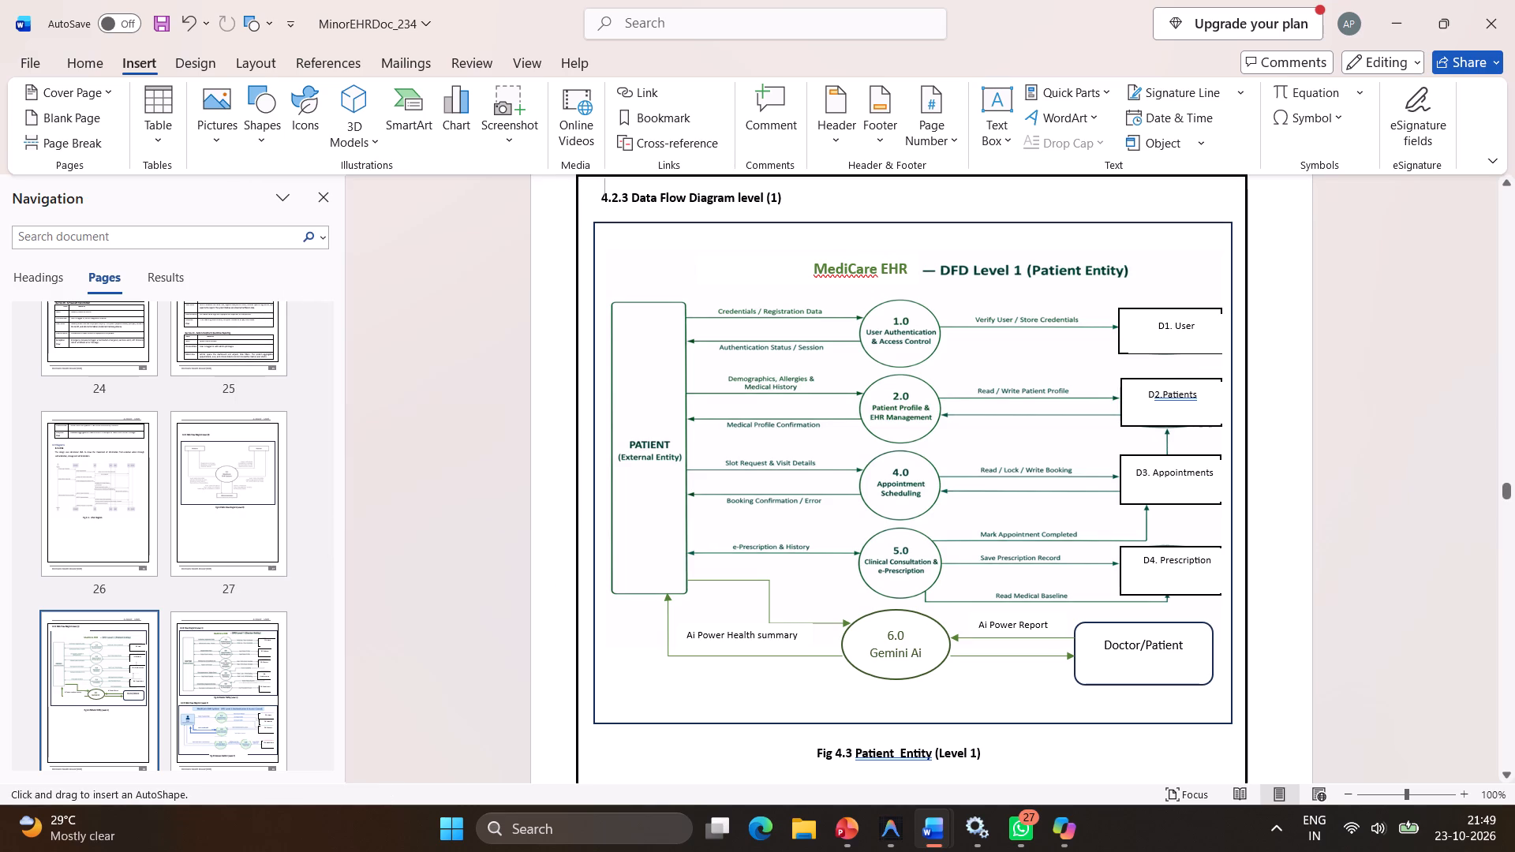
pyautogui.moveTo(1158, 430); pyautogui.dragTo(1180, 453)
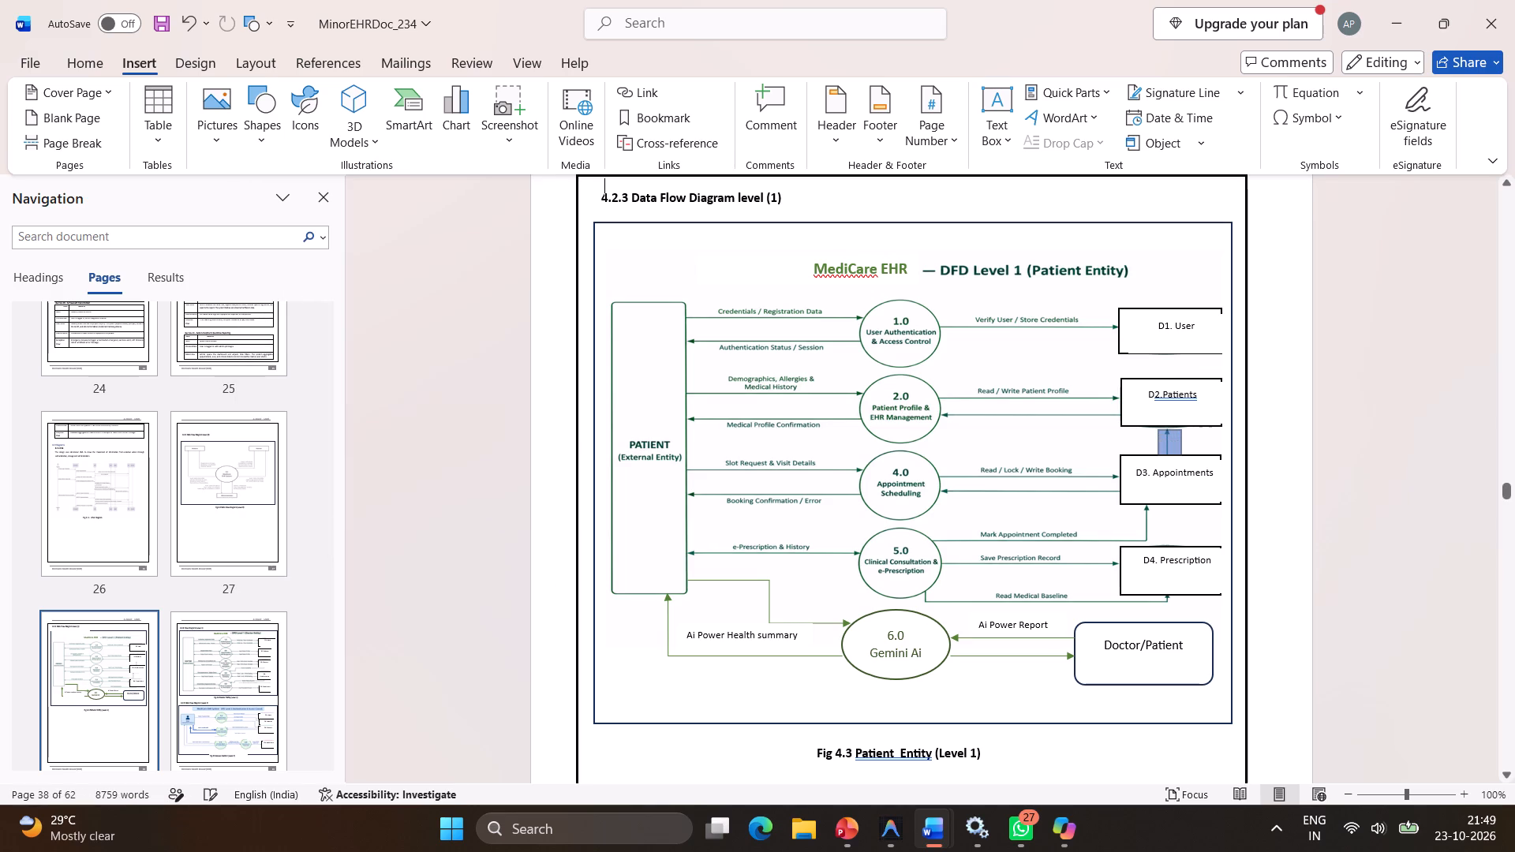
pyautogui.moveTo(1180, 453); pyautogui.dragTo(1183, 452)
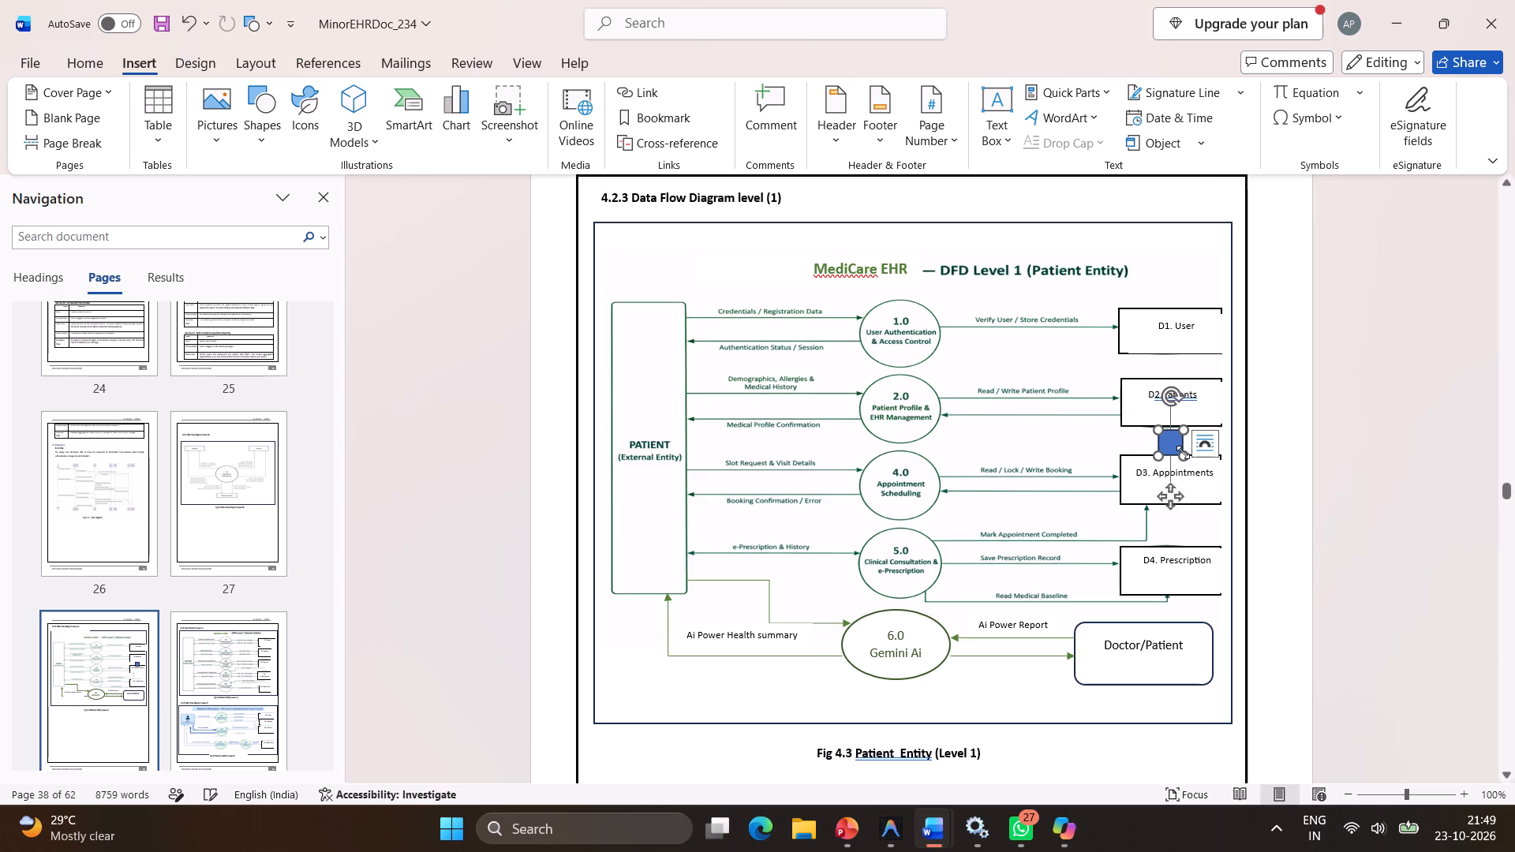
pyautogui.rightClick(1179, 449)
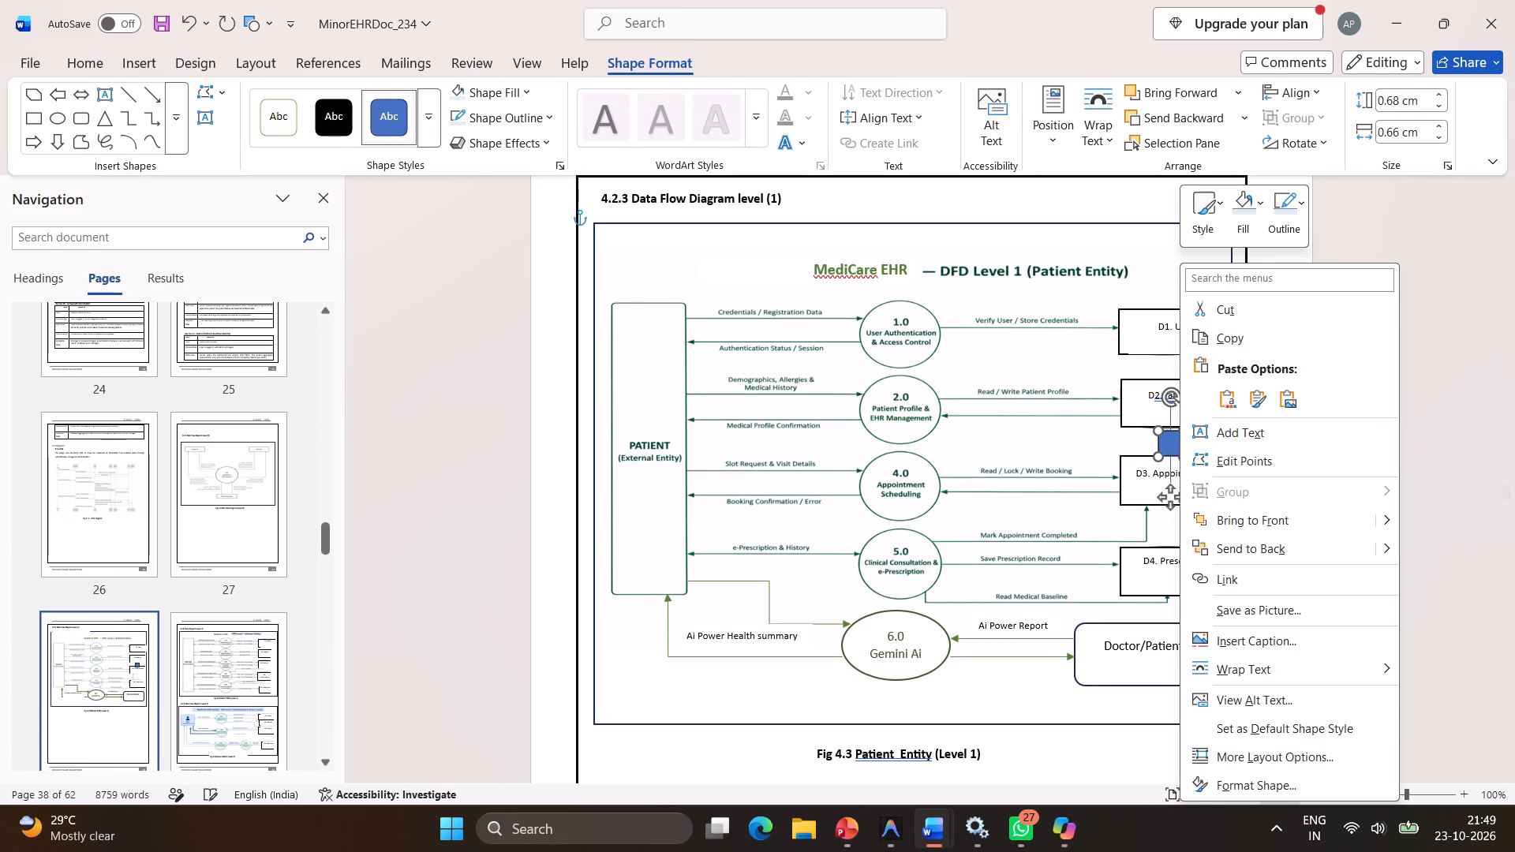
pyautogui.click(1240, 229)
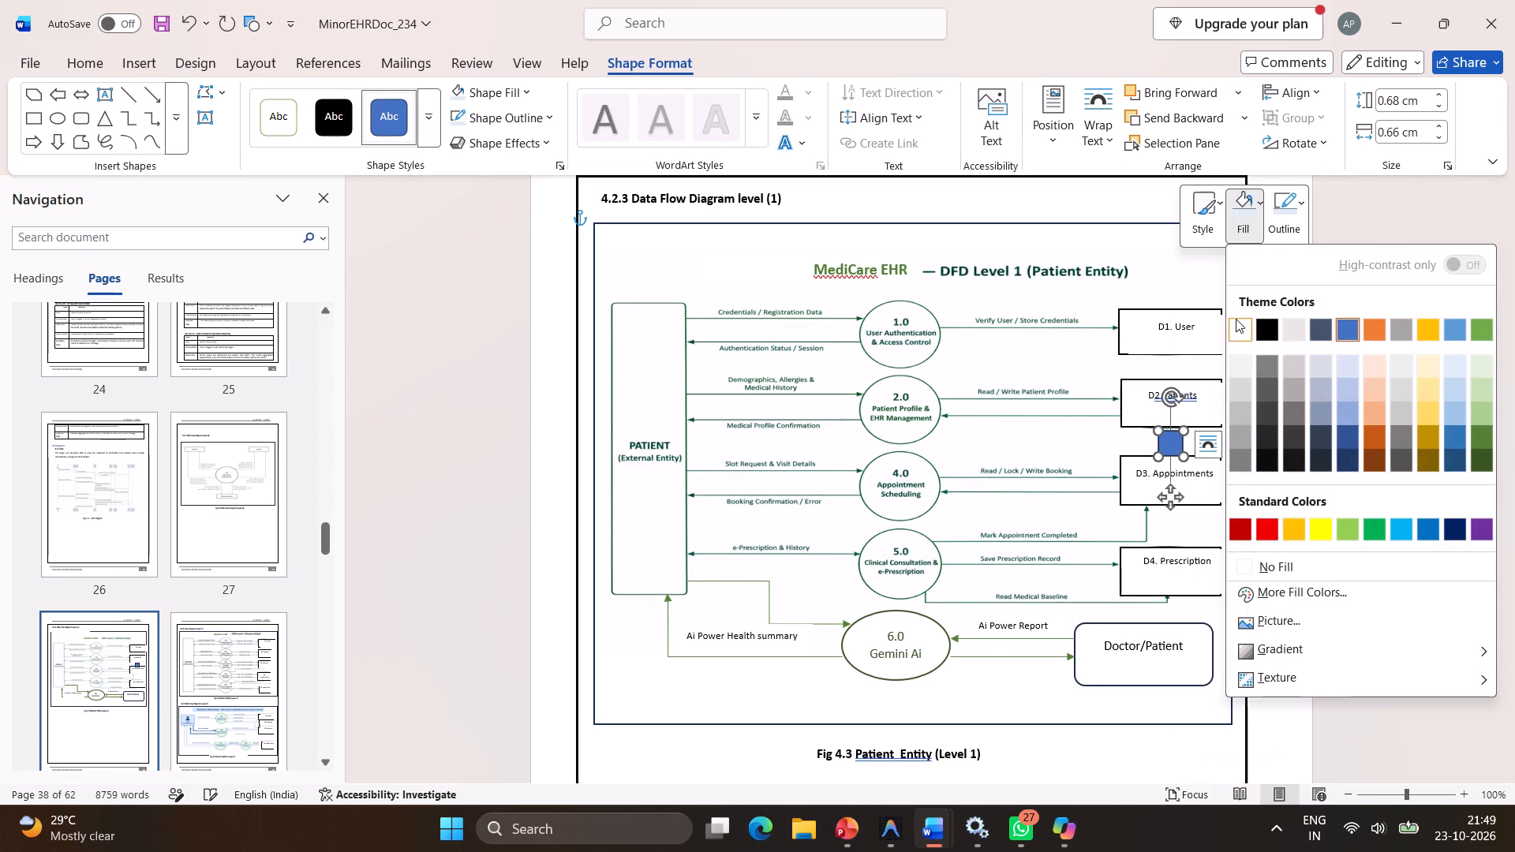
pyautogui.click(1239, 325)
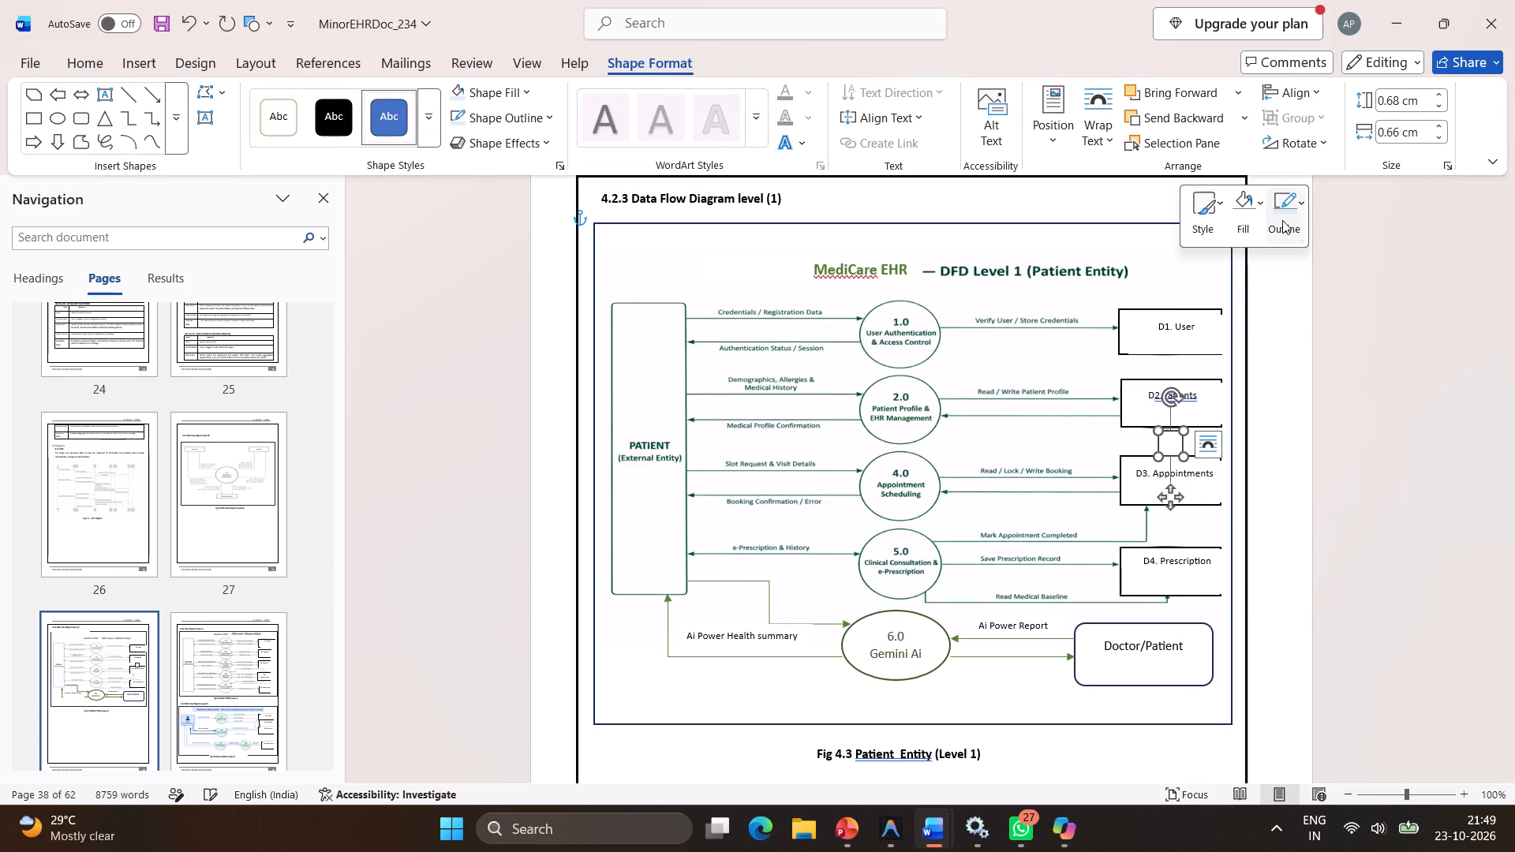
pyautogui.click(1282, 220)
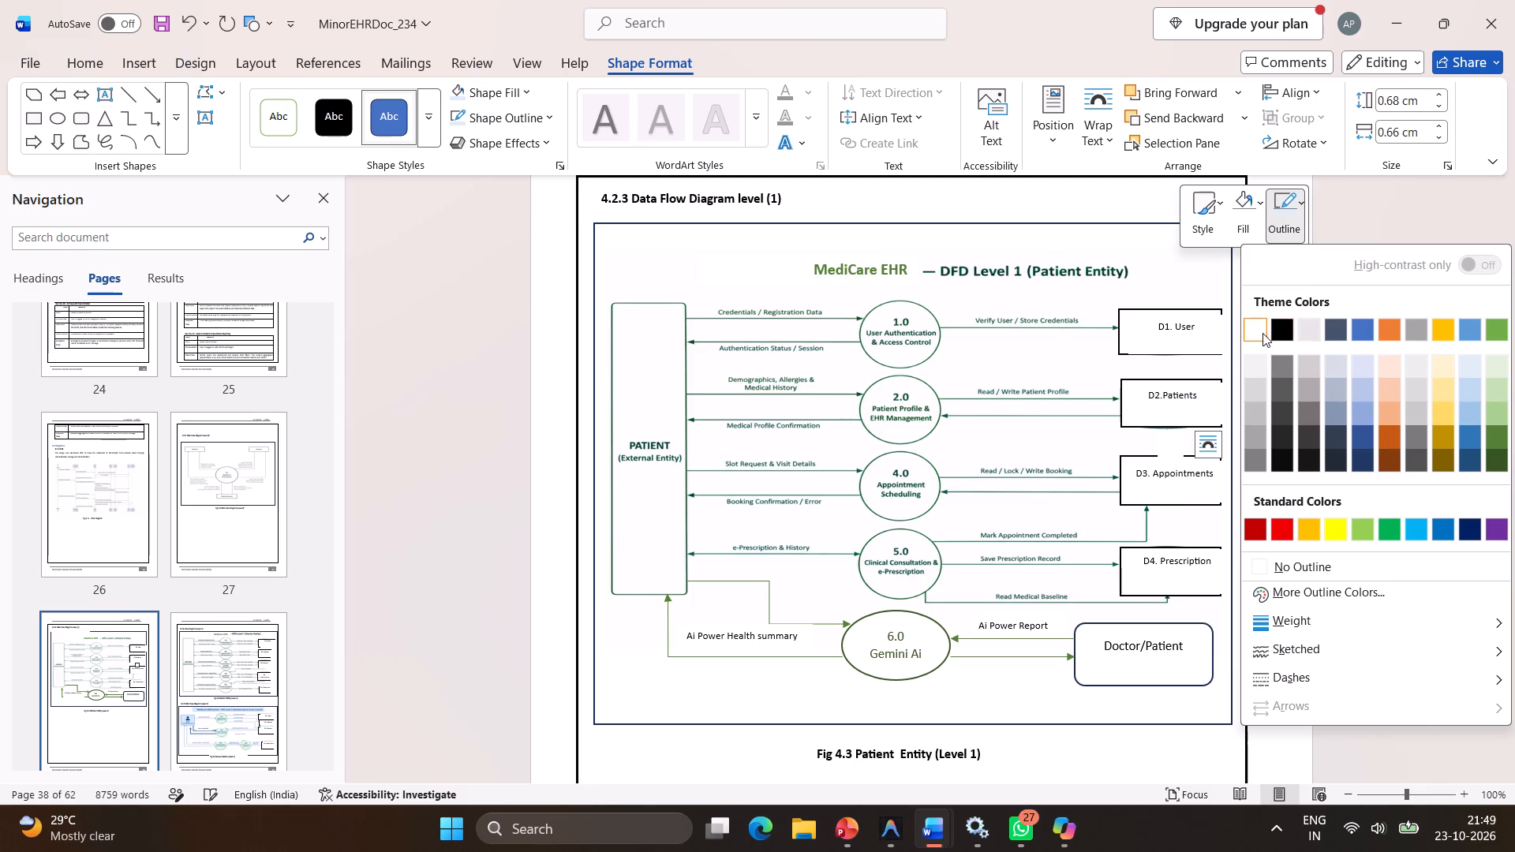
pyautogui.click(1262, 333)
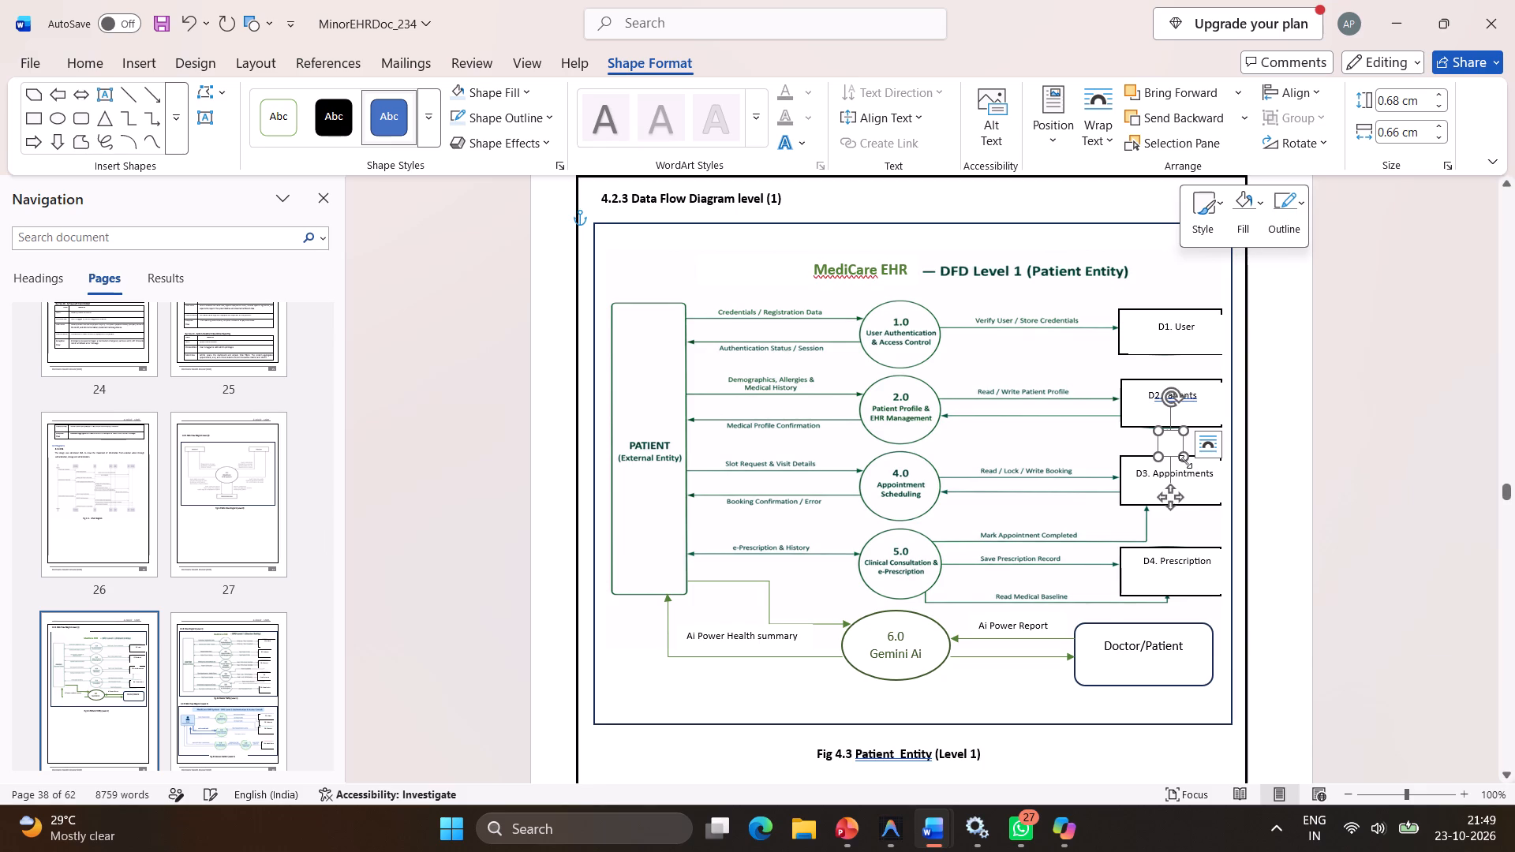
pyautogui.keyDown('ctrl'); pyautogui.scroll(6, 1133, 526); pyautogui.keyUp('ctrl')
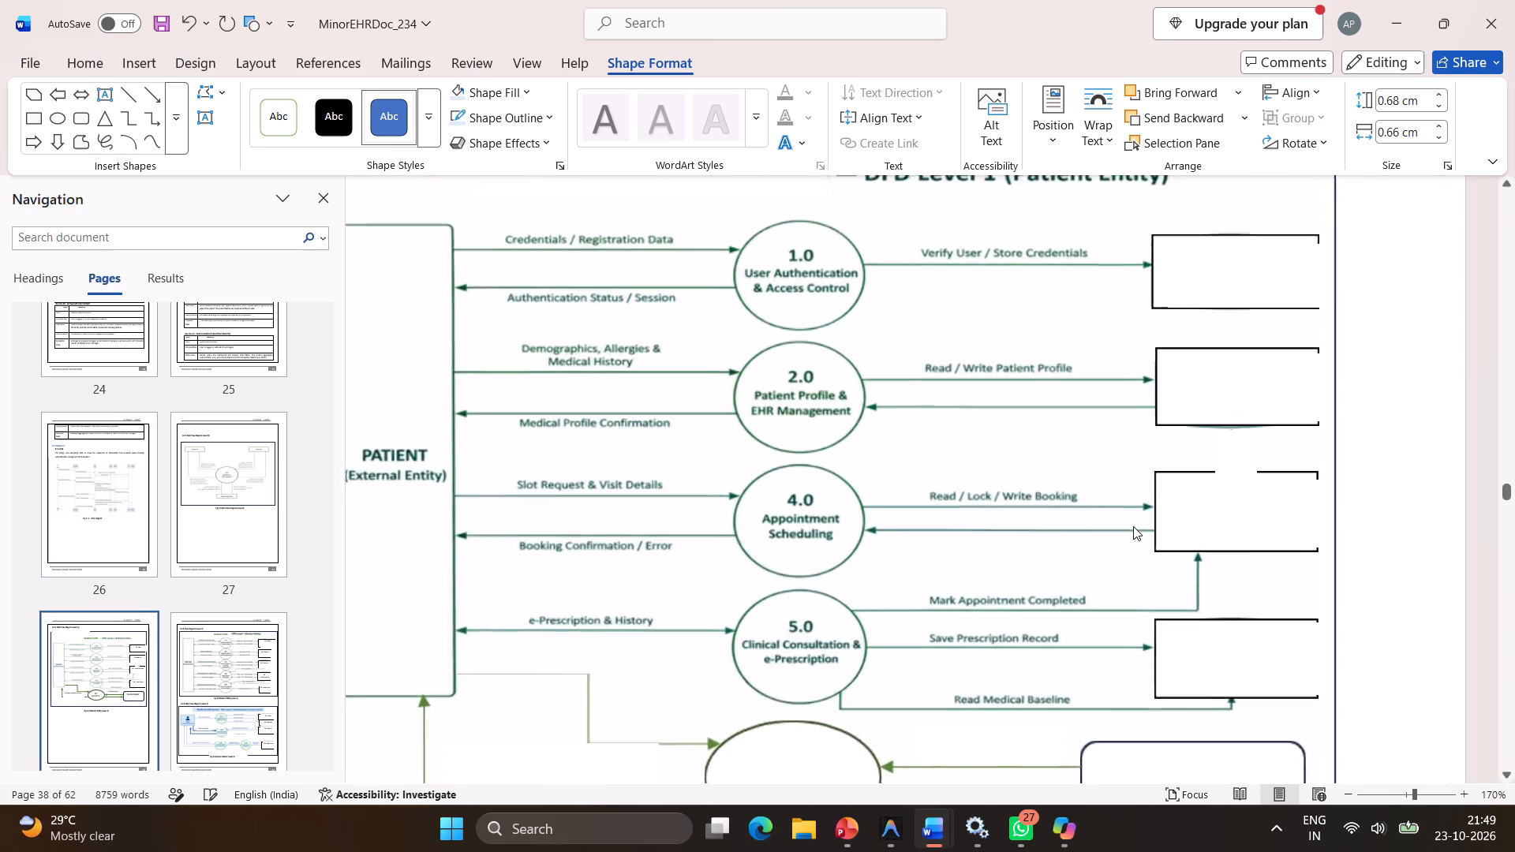